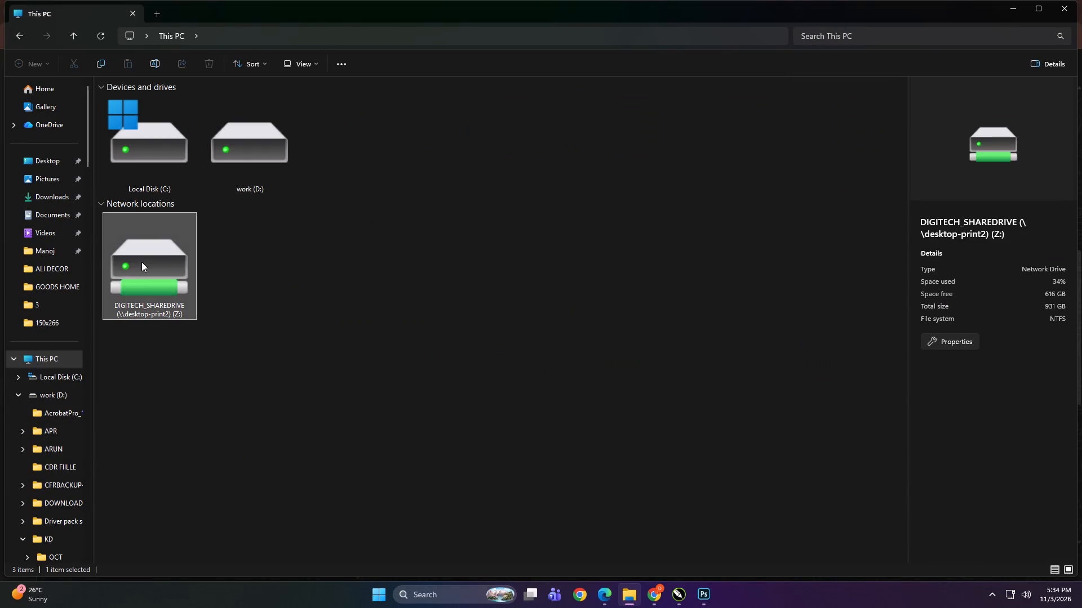
Open the Print > OCT > 26 folder on DIGITECH_SHAREDRIVE (Z:) and show its client folders as large thumbnails.
{"action": "triple_click", "coordinate": [676, 138]}
{"action": "left_click", "coordinate": [677, 138]}
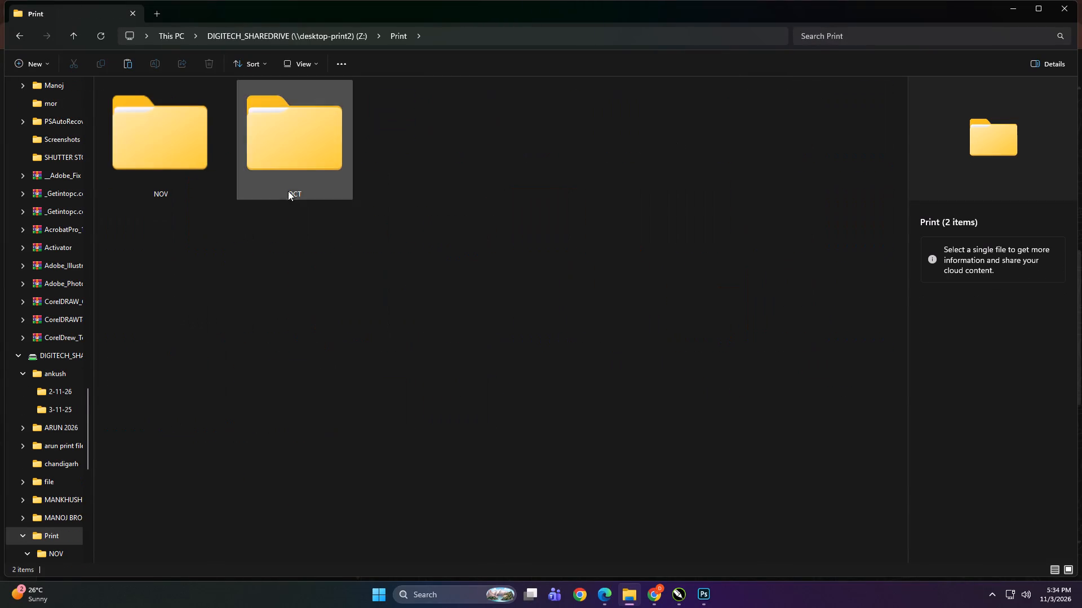
{"action": "left_click", "coordinate": [274, 157]}
{"action": "double_click", "coordinate": [274, 157]}
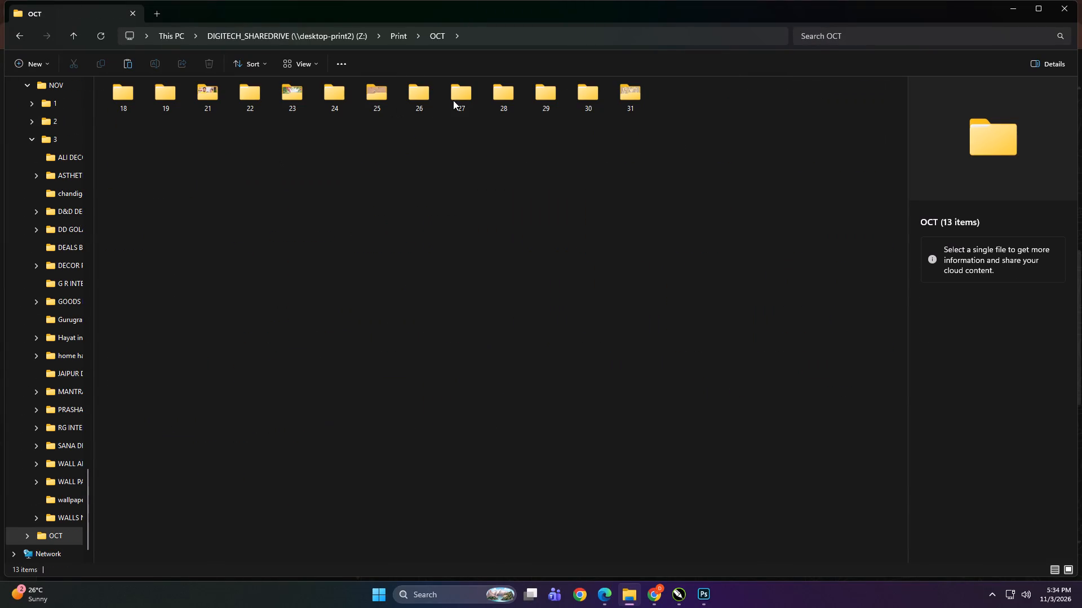
{"action": "left_click", "coordinate": [407, 100]}
{"action": "left_click", "coordinate": [407, 100]}
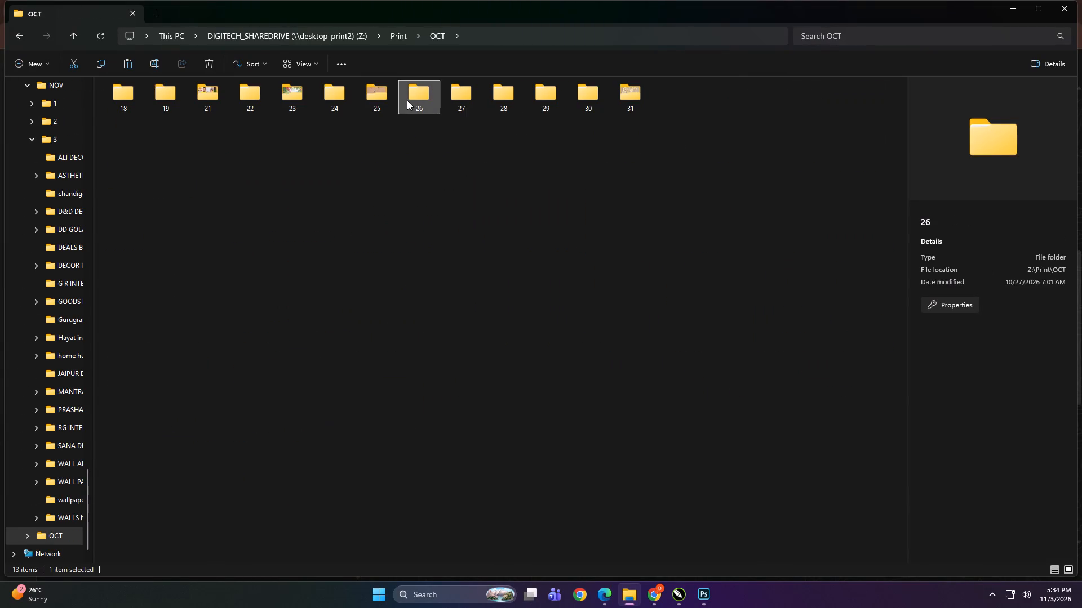
{"action": "double_click", "coordinate": [415, 96]}
{"action": "scroll", "coordinate": [400, 338], "scroll_direction": "up", "scroll_amount": 9, "text": "ctrl"}
{"action": "scroll", "coordinate": [400, 338], "scroll_direction": "down", "scroll_amount": 1, "text": "ctrl"}
{"action": "scroll", "coordinate": [400, 338], "scroll_direction": "up", "scroll_amount": 7, "text": "ctrl"}
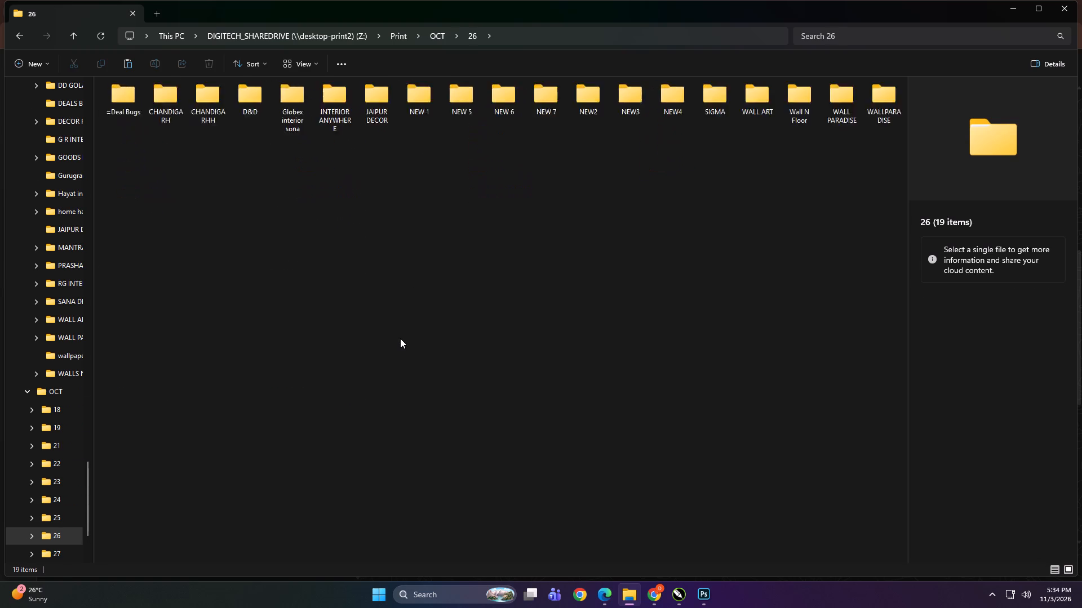
{"action": "scroll", "coordinate": [400, 338], "scroll_direction": "up", "scroll_amount": 20, "text": "ctrl"}
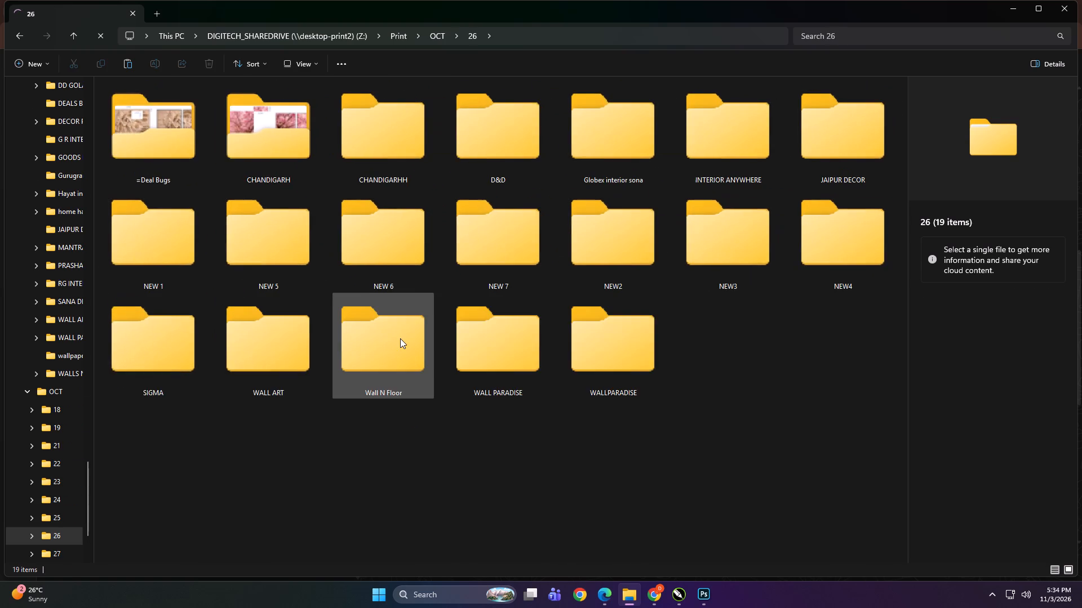
{"action": "scroll", "coordinate": [400, 338], "scroll_direction": "up", "scroll_amount": 1, "text": "ctrl"}
Check the print files in the WALLPARADISE and WALL PARADISE client folders of the shared drive's 26 folder.
{"action": "left_click", "coordinate": [586, 385]}
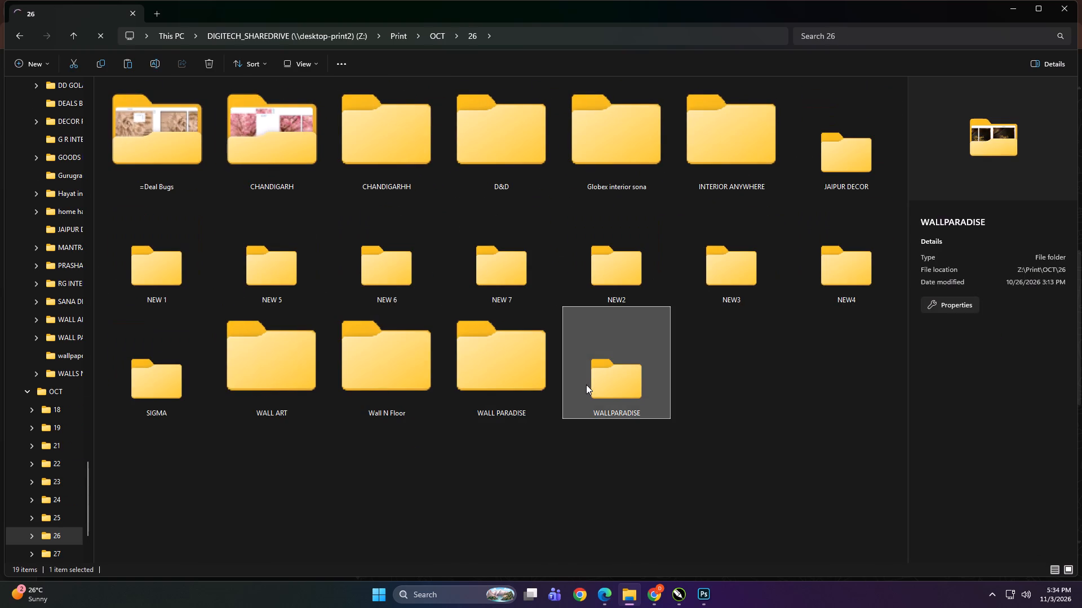
{"action": "left_click", "coordinate": [565, 464]}
{"action": "double_click", "coordinate": [604, 395]}
{"action": "scroll", "coordinate": [503, 375], "scroll_direction": "up", "scroll_amount": 20, "text": "ctrl"}
{"action": "scroll", "coordinate": [503, 375], "scroll_direction": "up", "scroll_amount": 3, "text": "ctrl"}
{"action": "scroll", "coordinate": [495, 374], "scroll_direction": "down", "scroll_amount": 1, "text": "ctrl"}
{"action": "scroll", "coordinate": [495, 374], "scroll_direction": "up", "scroll_amount": 2, "text": "ctrl"}
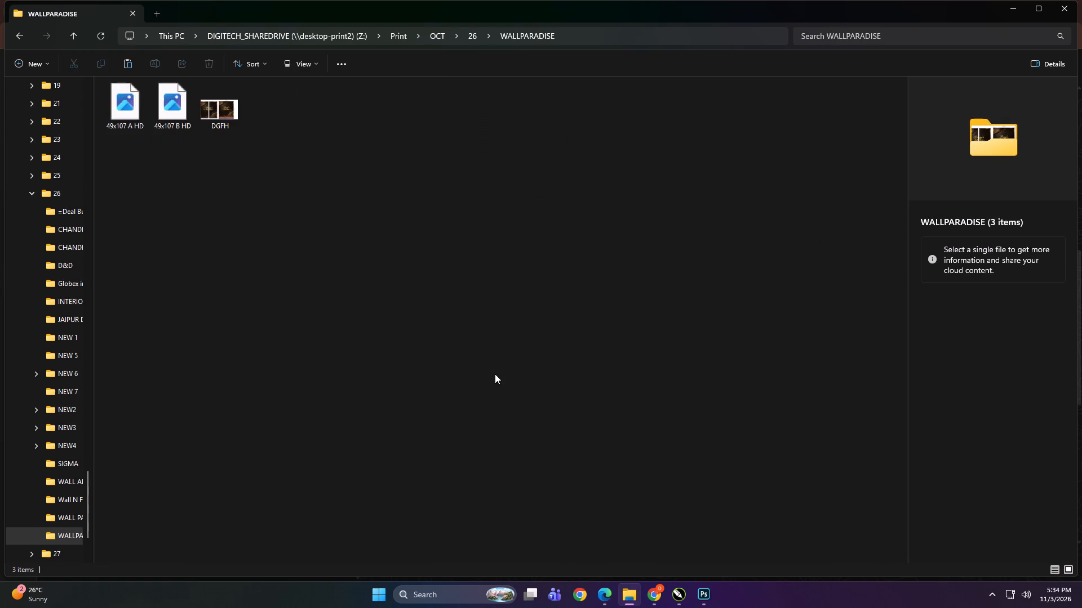
{"action": "right_click", "coordinate": [495, 374], "text": "ctrl"}
{"action": "key", "text": "BackSpace"}
{"action": "double_click", "coordinate": [503, 380]}
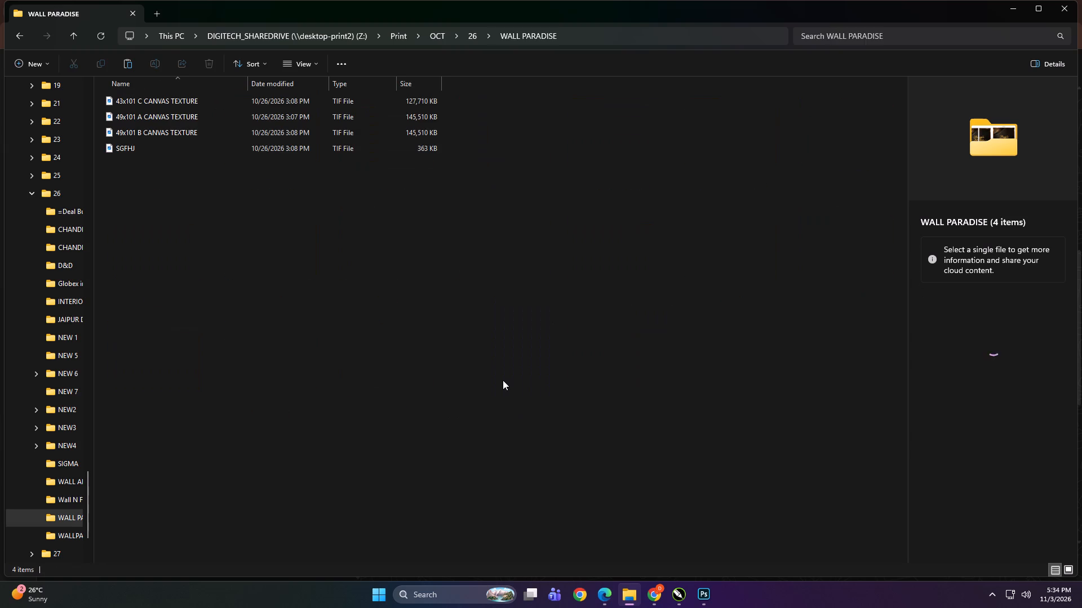
{"action": "key", "text": "BackSpace"}
{"action": "left_click", "coordinate": [392, 388]}
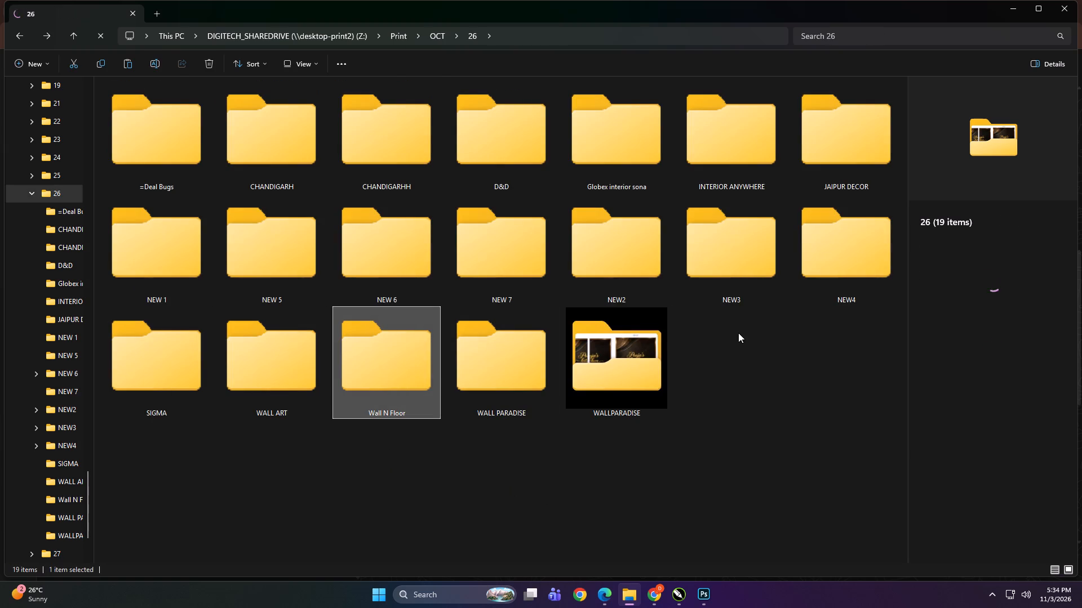
Look through the NEW4, NEW3, NEW2, NEW 7, NEW 6, NEW 5 and NEW 1 folders inside the shared 26 folder.
{"action": "double_click", "coordinate": [854, 263]}
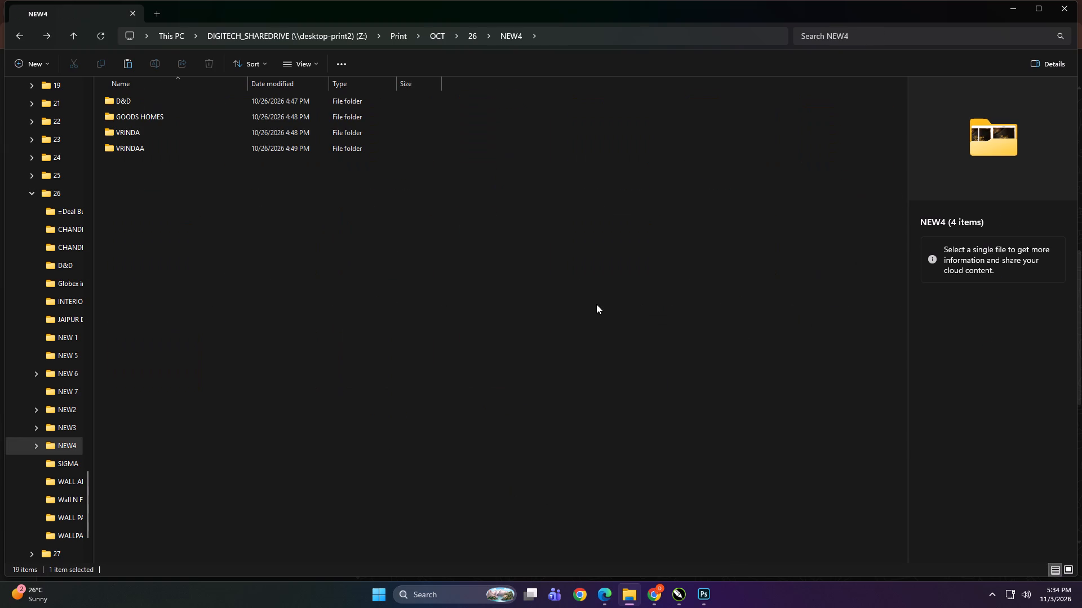
{"action": "key", "text": "BackSpace"}
{"action": "left_click", "coordinate": [759, 230]}
{"action": "double_click", "coordinate": [742, 245]}
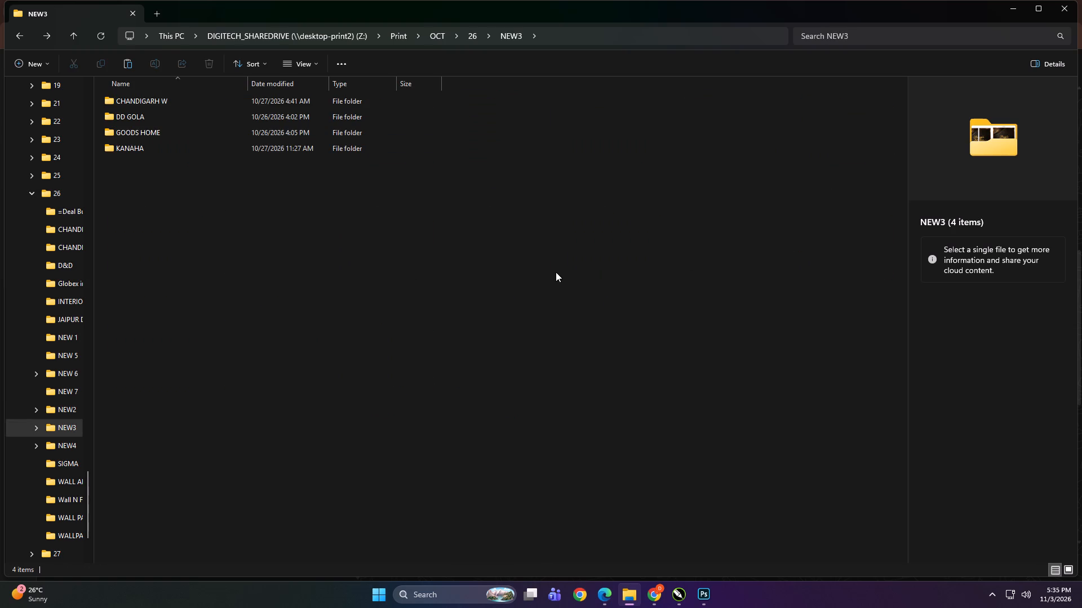
{"action": "key", "text": "BackSpace"}
{"action": "double_click", "coordinate": [605, 257]}
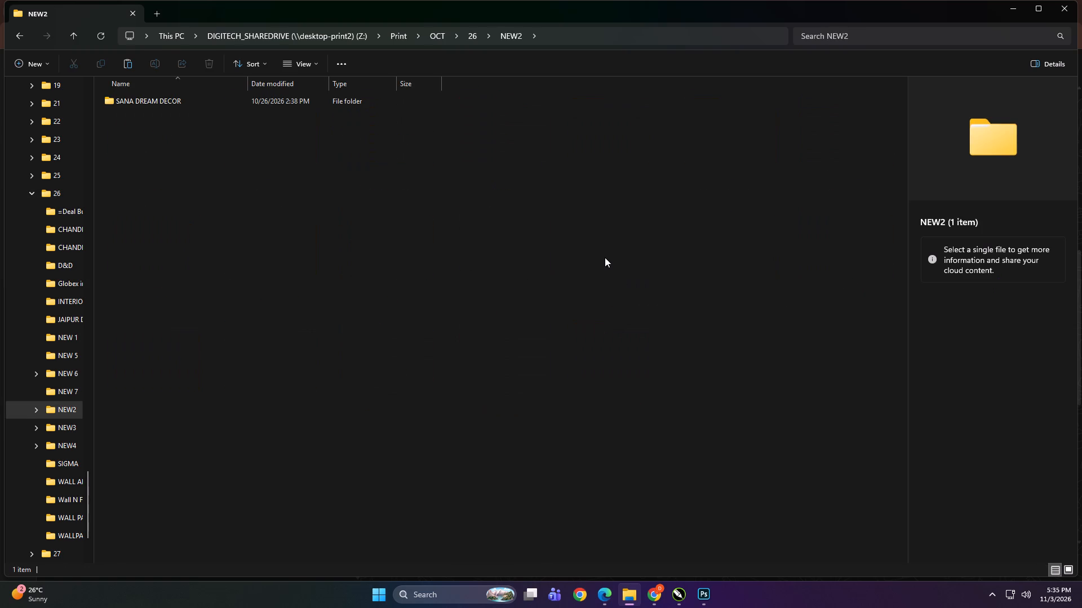
{"action": "key", "text": "BackSpace"}
{"action": "double_click", "coordinate": [549, 265]}
{"action": "key", "text": "BackSpace"}
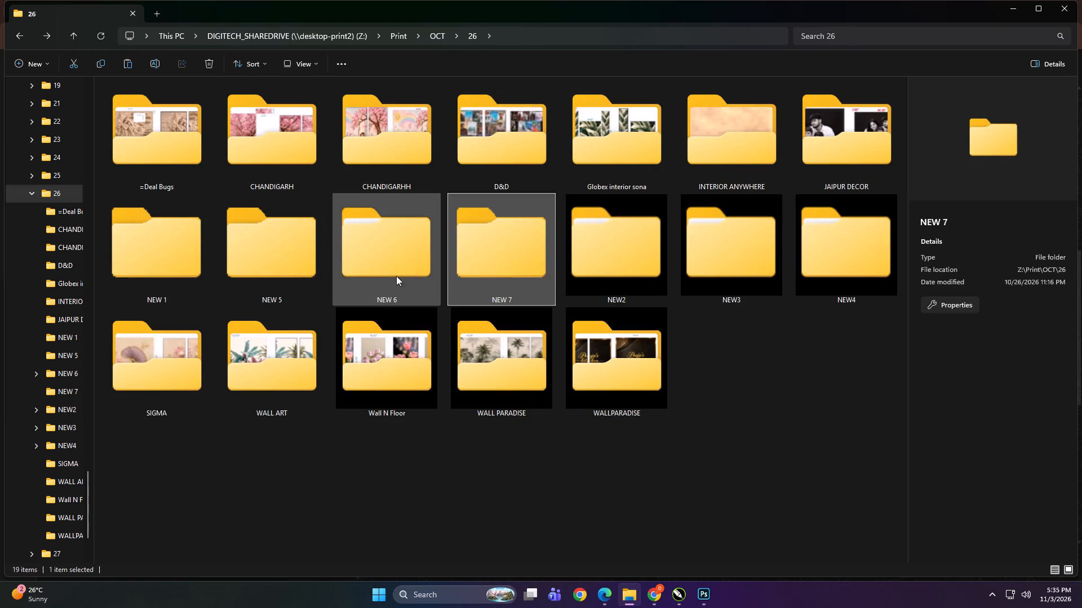
{"action": "double_click", "coordinate": [373, 276]}
{"action": "key", "text": "BackSpace"}
{"action": "double_click", "coordinate": [292, 265]}
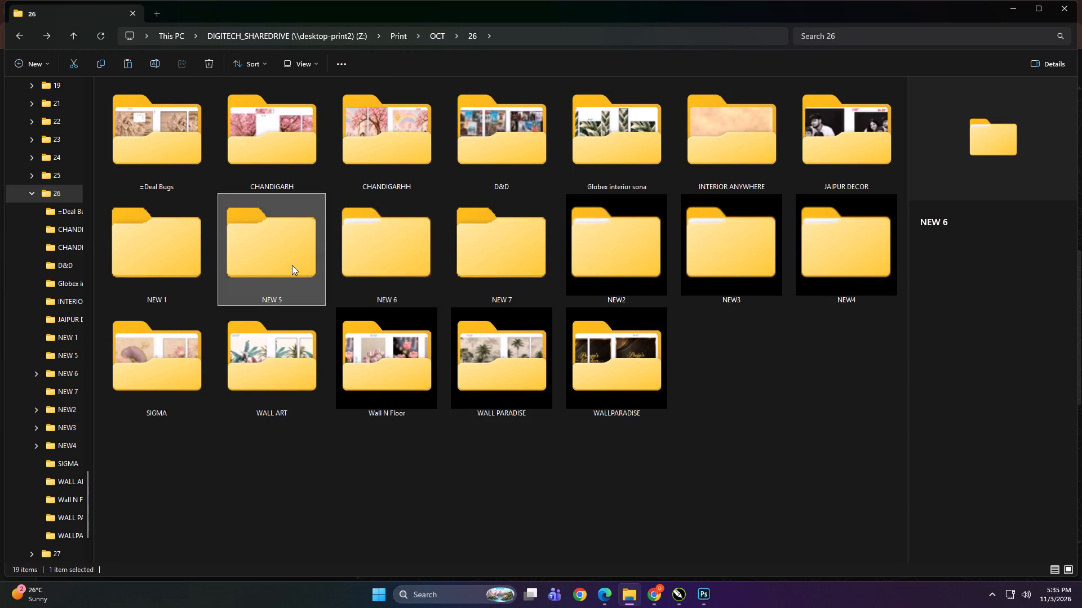
{"action": "key", "text": "BackSpace"}
{"action": "double_click", "coordinate": [124, 274]}
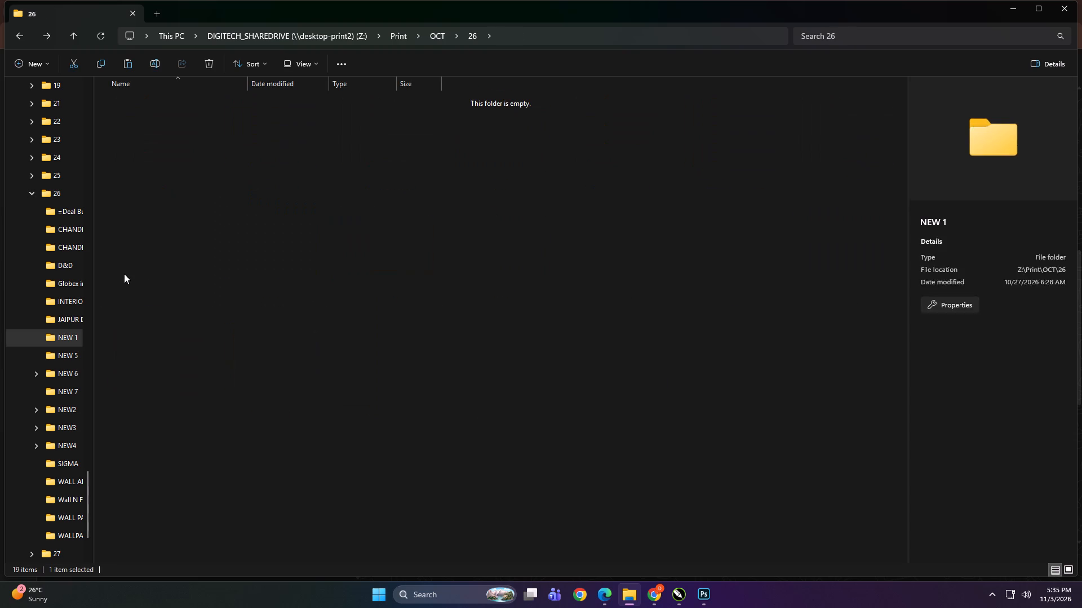
{"action": "key", "text": "BackSpace"}
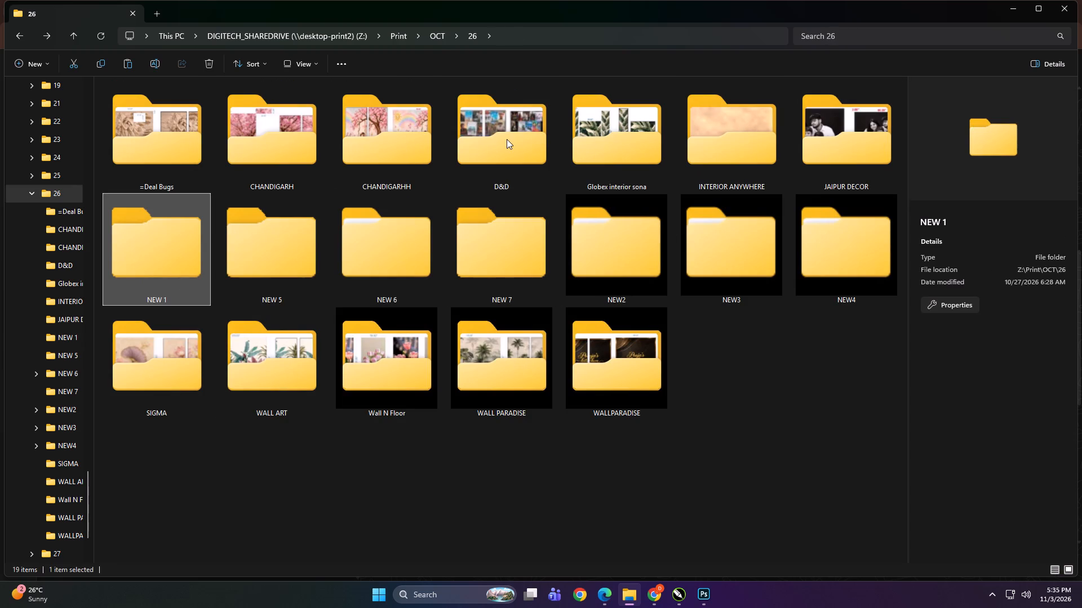
{"action": "left_click", "coordinate": [782, 403]}
Search the shared OCT folder for 13 and examine the matching designs as large thumbnails.
{"action": "key", "text": "BackSpace"}
{"action": "left_click", "coordinate": [513, 335]}
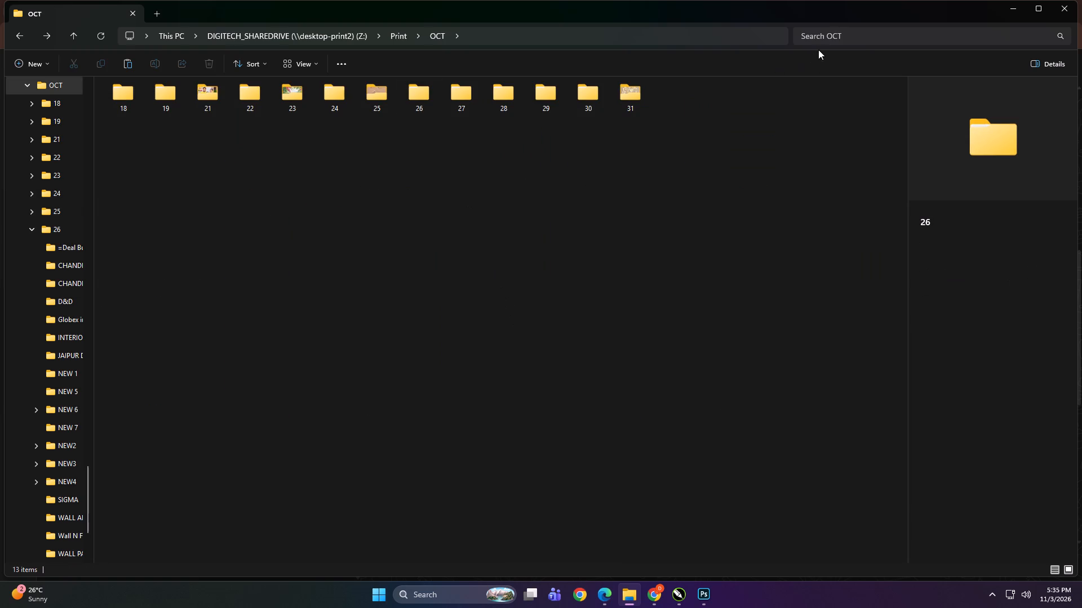
{"action": "left_click", "coordinate": [818, 41]}
{"action": "type", "text": "13"}
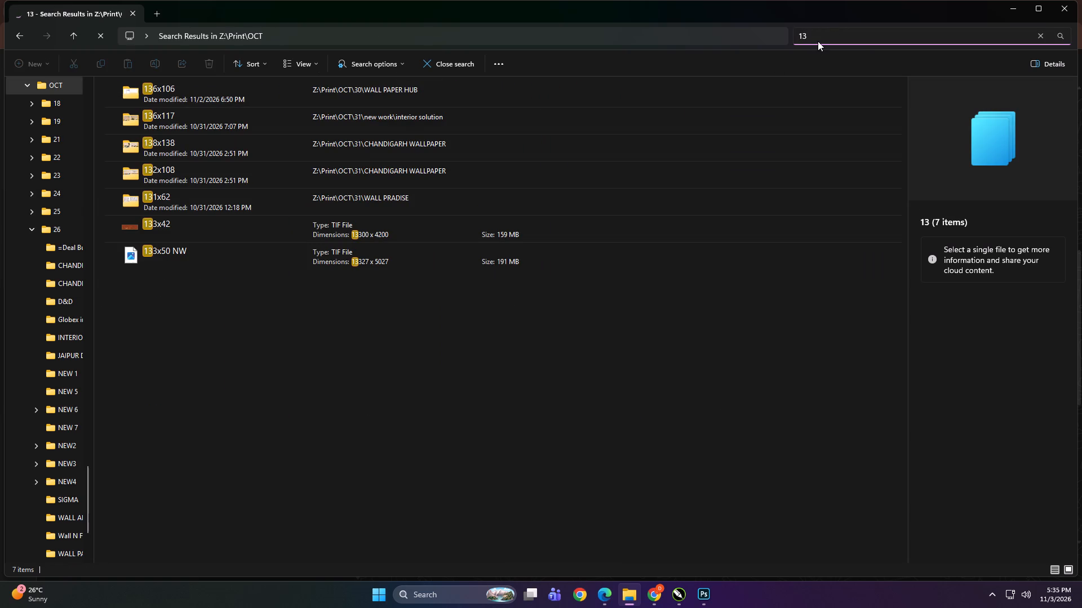
{"action": "key", "text": "ctrl+a"}
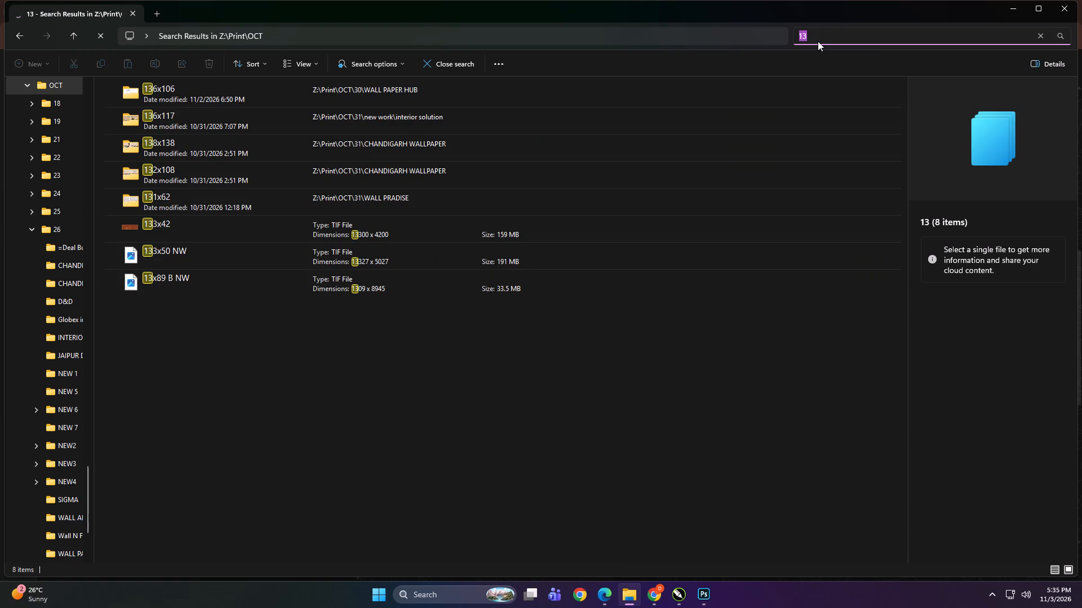
{"action": "scroll", "coordinate": [567, 355], "scroll_direction": "up", "scroll_amount": 17, "text": "ctrl"}
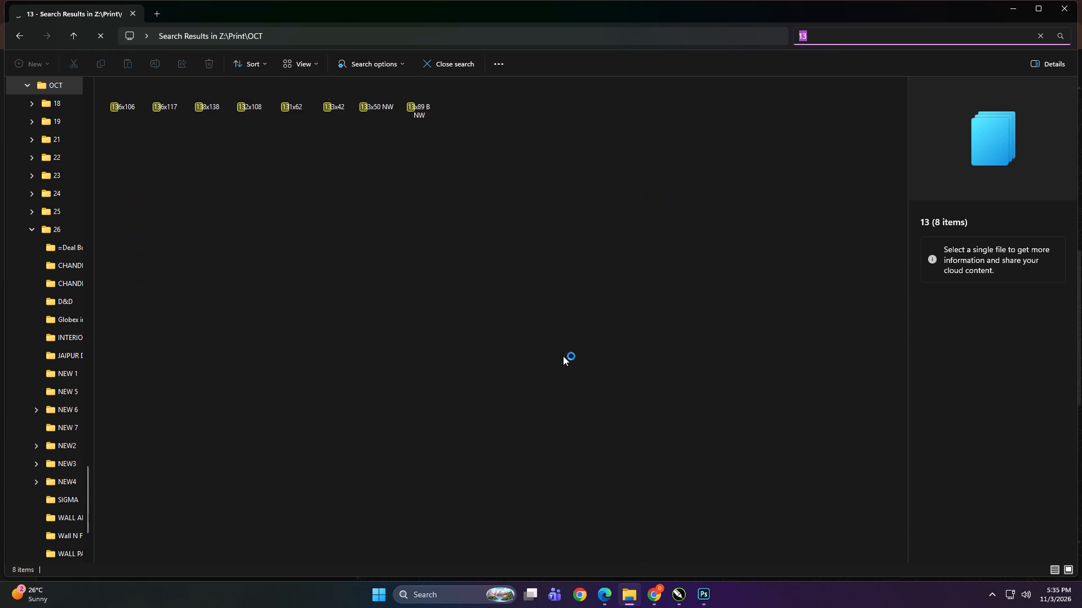
{"action": "scroll", "coordinate": [523, 362], "scroll_direction": "up", "scroll_amount": 20, "text": "ctrl"}
{"action": "scroll", "coordinate": [523, 362], "scroll_direction": "up", "scroll_amount": 3, "text": "ctrl"}
{"action": "scroll", "coordinate": [477, 382], "scroll_direction": "up", "scroll_amount": 2, "text": "ctrl"}
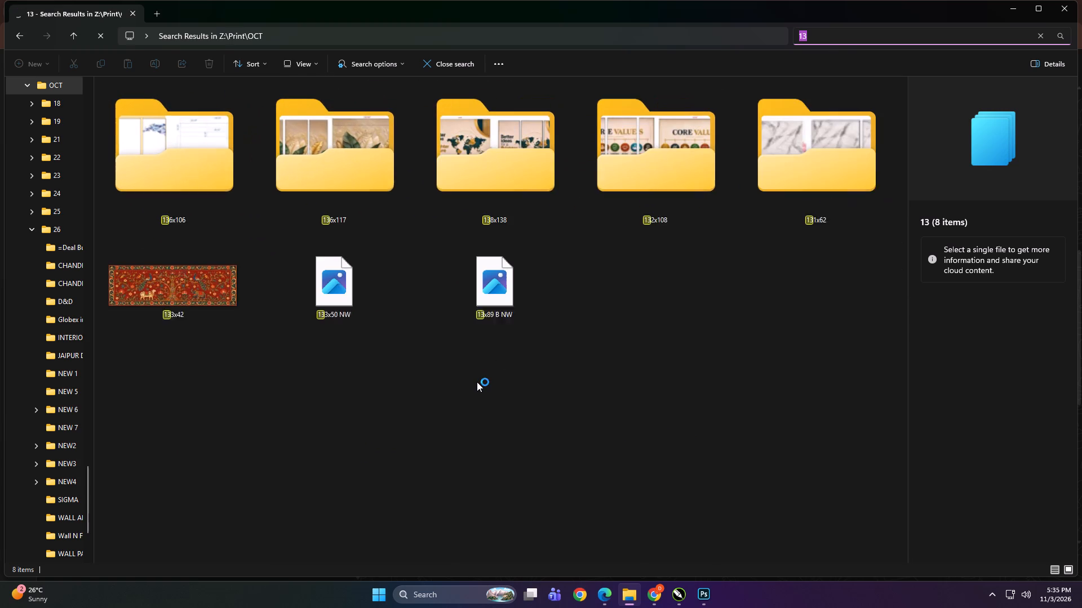
{"action": "scroll", "coordinate": [477, 382], "scroll_direction": "up", "scroll_amount": 1, "text": "ctrl"}
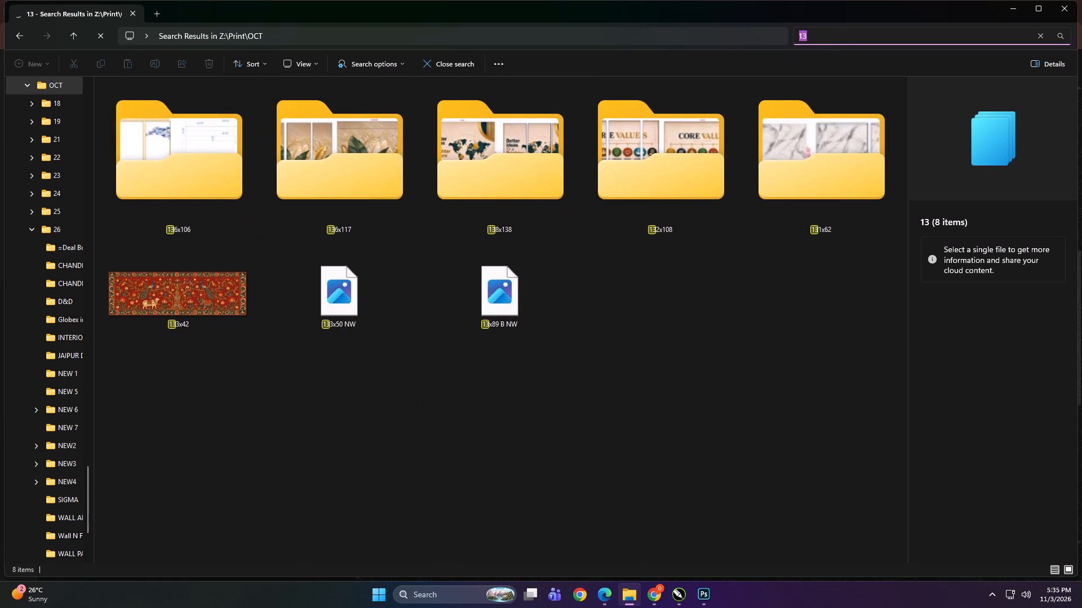
{"action": "left_click", "coordinate": [833, 28]}
{"action": "key", "text": "ctrl+a"}
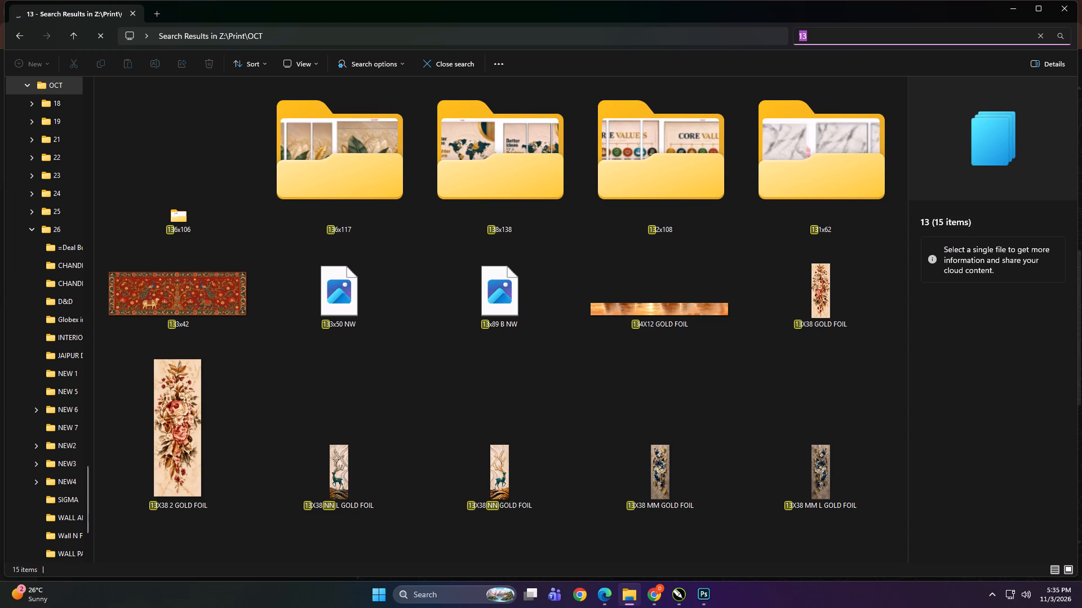
{"action": "scroll", "coordinate": [667, 202], "scroll_direction": "down", "scroll_amount": 2}
{"action": "scroll", "coordinate": [599, 289], "scroll_direction": "up", "scroll_amount": 2}
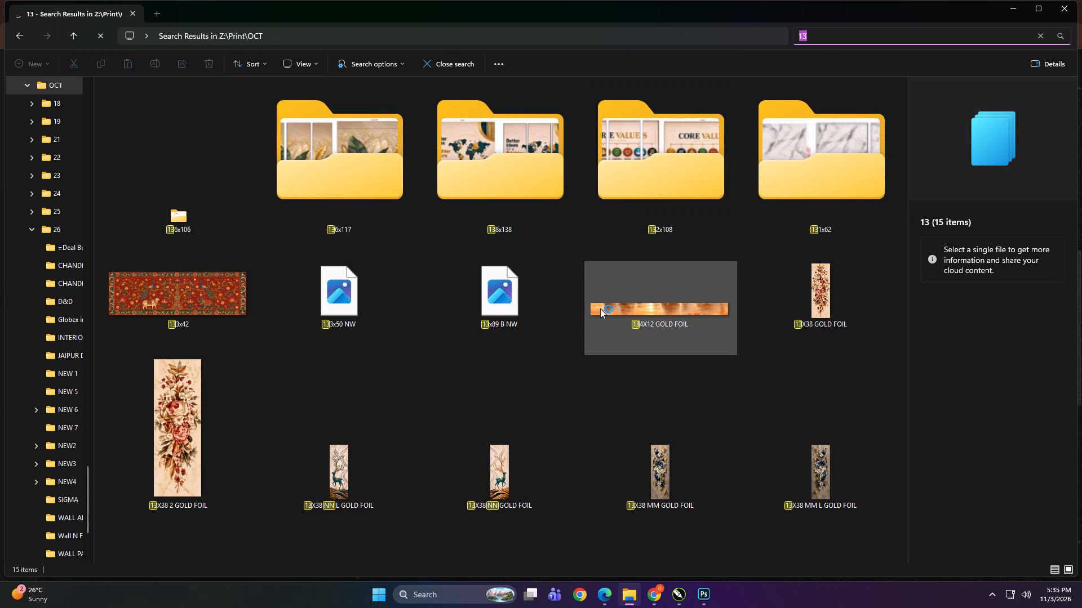
{"action": "scroll", "coordinate": [600, 309], "scroll_direction": "up", "scroll_amount": 1}
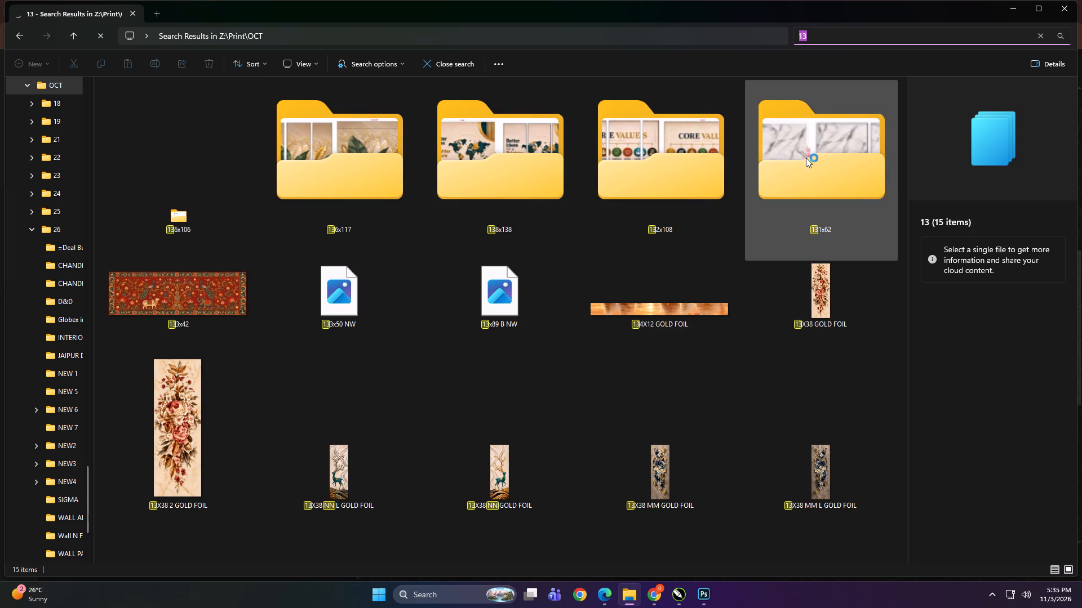
Search the shared OCT folder for 100 and select the 100x98 folder among the matches.
{"action": "left_click", "coordinate": [827, 34]}
{"action": "left_click_drag", "start_coordinate": [827, 34], "coordinate": [785, 38]}
{"action": "type", "text": "100"}
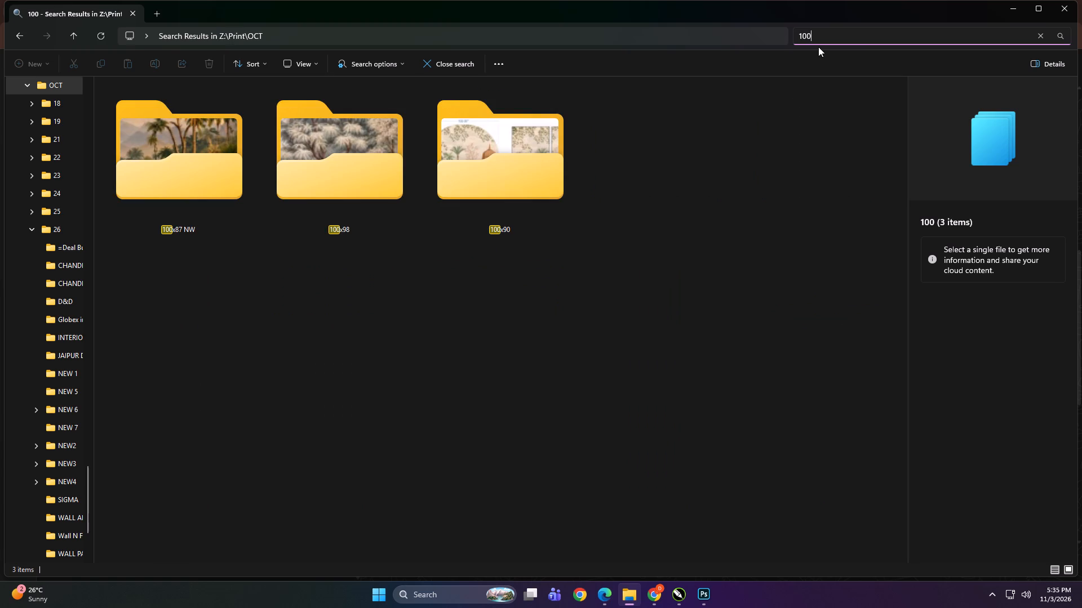
{"action": "left_click", "coordinate": [480, 358]}
{"action": "left_click", "coordinate": [339, 175]}
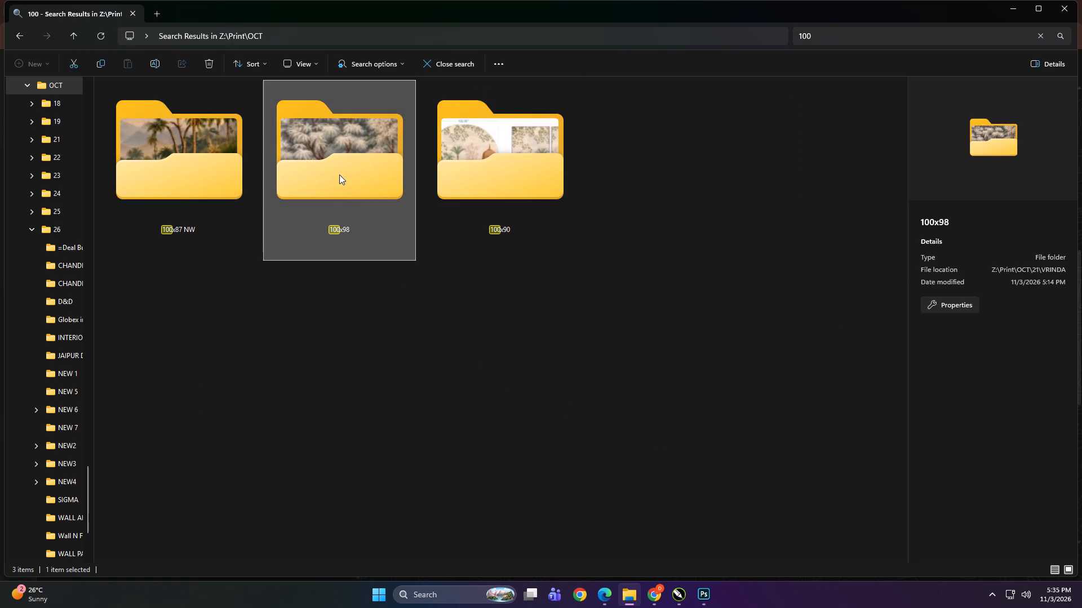
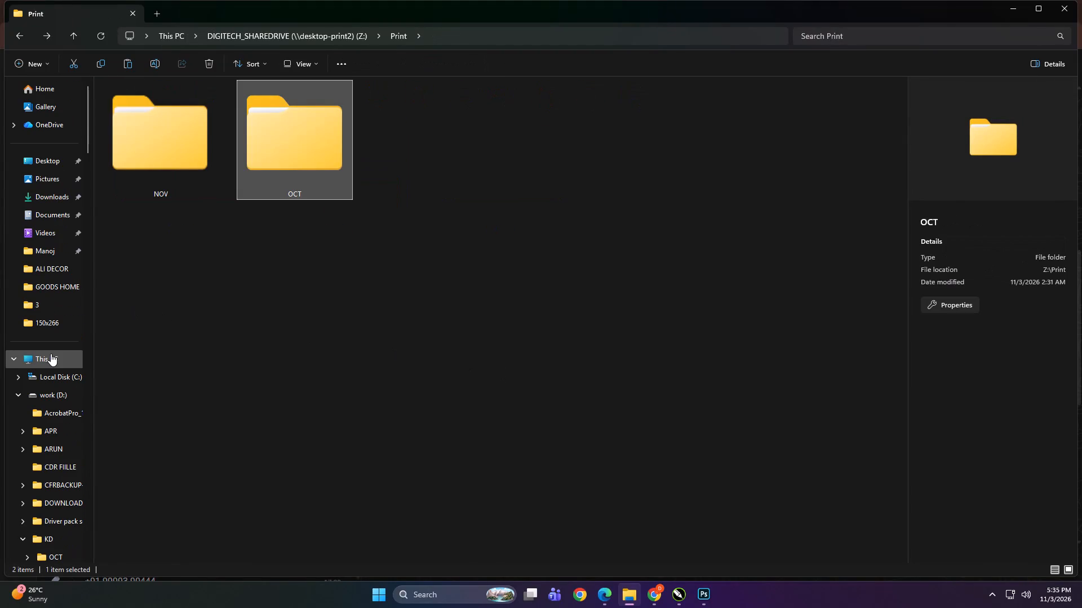
Open the print ok folder of October 27 inside the KD PRINT FILE folder on the work (D:) drive.
{"action": "scroll", "coordinate": [51, 354], "scroll_direction": "up", "scroll_amount": 2}
{"action": "left_click", "coordinate": [51, 354]}
{"action": "triple_click", "coordinate": [243, 151]}
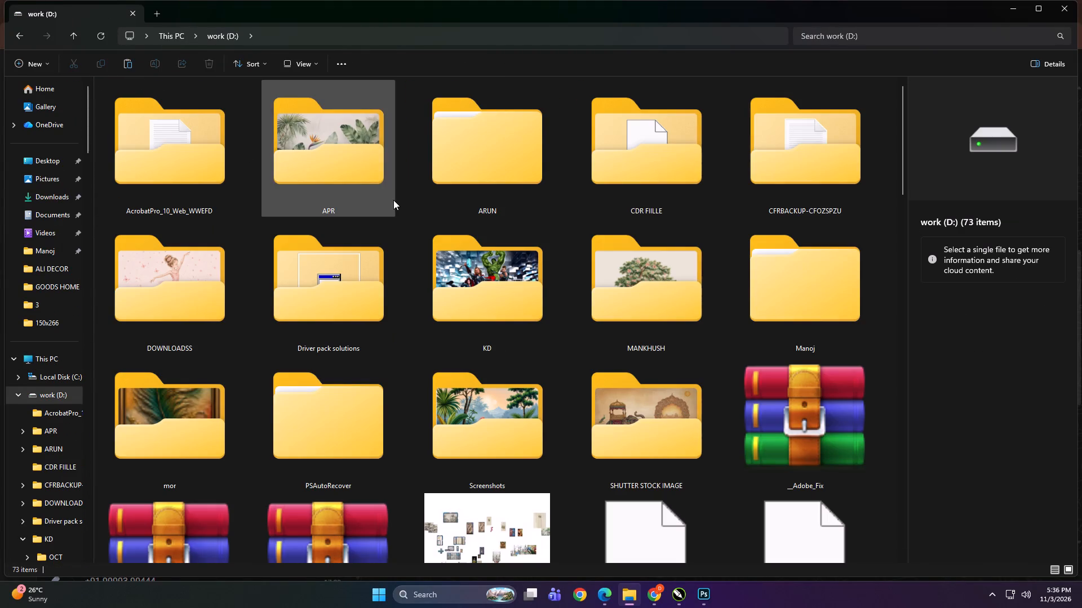
{"action": "double_click", "coordinate": [441, 279]}
{"action": "left_click", "coordinate": [520, 157]}
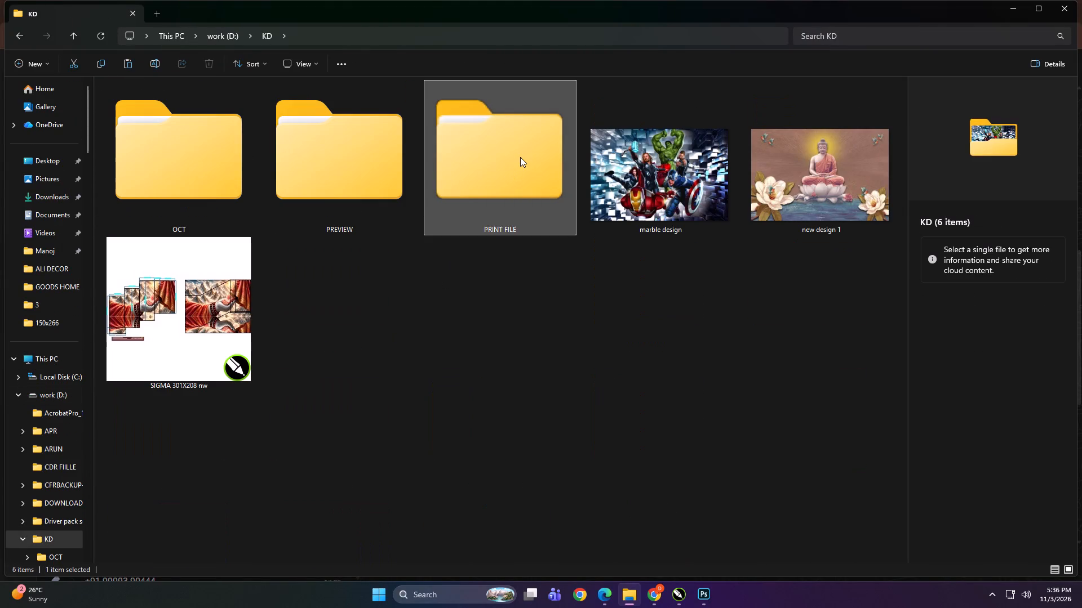
{"action": "left_click", "coordinate": [520, 157]}
{"action": "left_click", "coordinate": [520, 157]}
{"action": "double_click", "coordinate": [396, 157]}
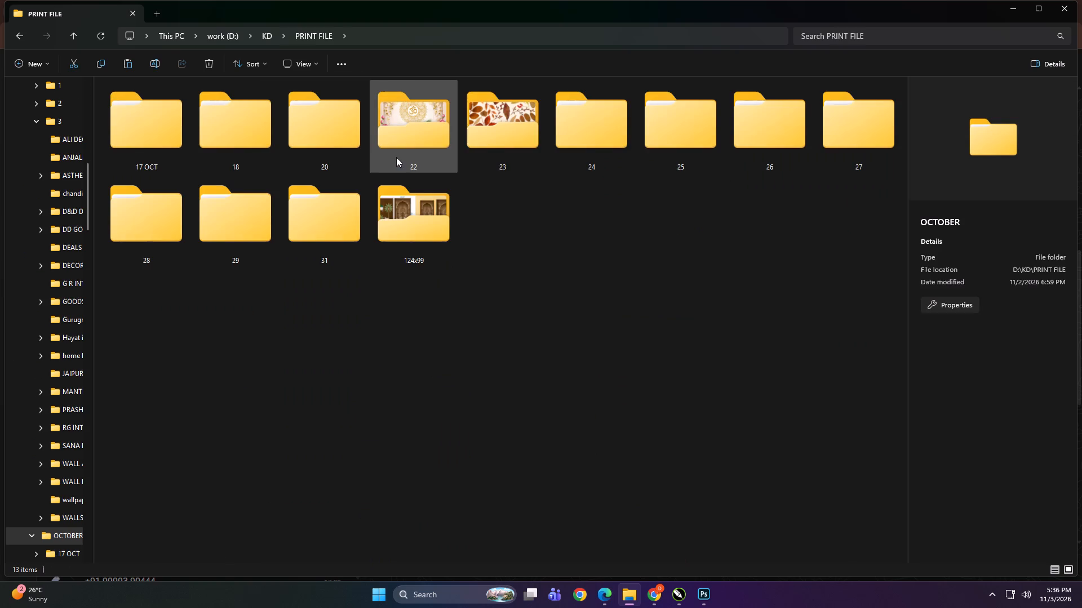
{"action": "double_click", "coordinate": [834, 135]}
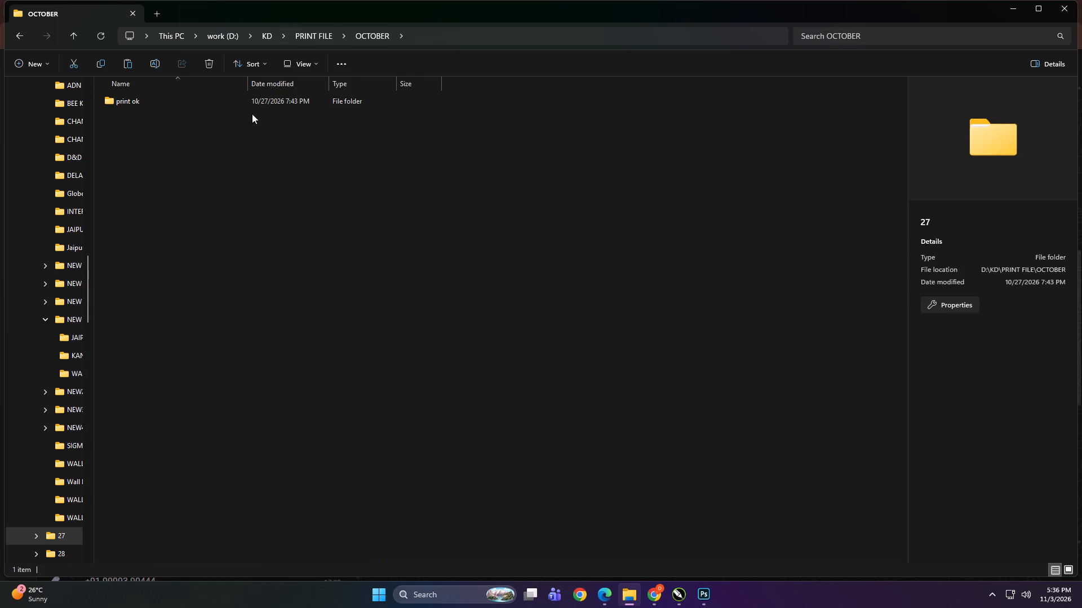
{"action": "left_click", "coordinate": [200, 102]}
{"action": "double_click", "coordinate": [200, 102]}
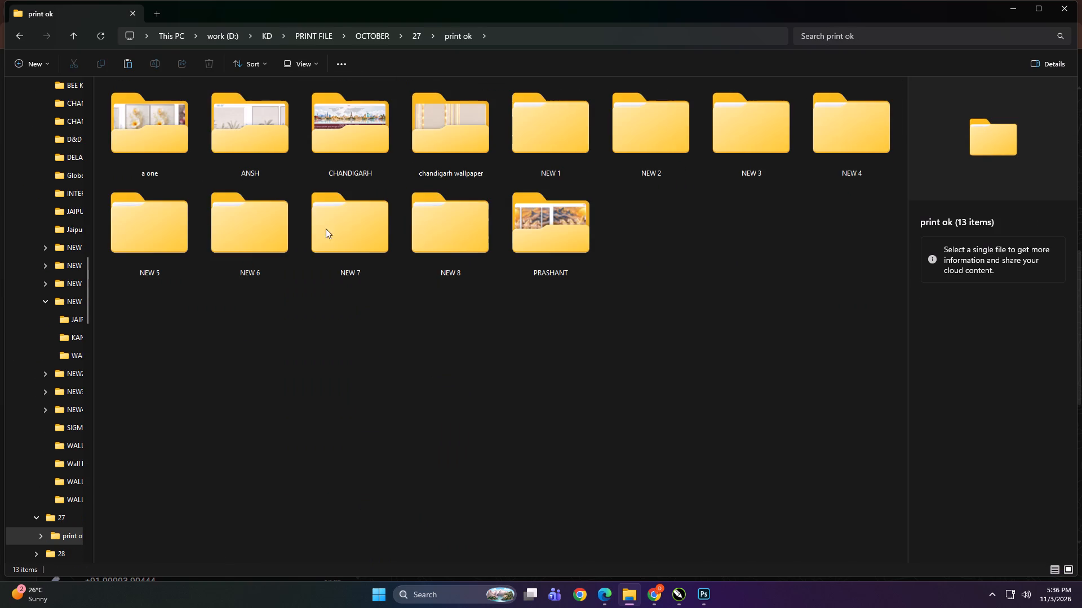
{"action": "scroll", "coordinate": [397, 398], "scroll_direction": "up", "scroll_amount": 4, "text": "ctrl"}
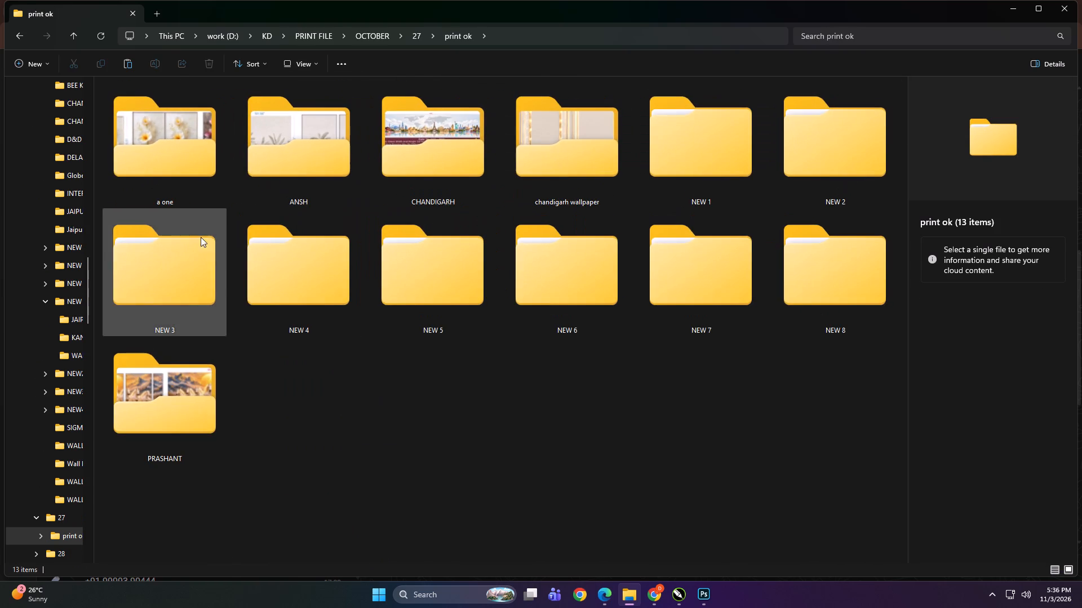
Check the designs in the a one, ANSH, CHANDIGARH and chandigarh wallpaper folders of the October 27 print ok folder.
{"action": "double_click", "coordinate": [139, 158]}
{"action": "key", "text": "BackSpace"}
{"action": "double_click", "coordinate": [228, 155]}
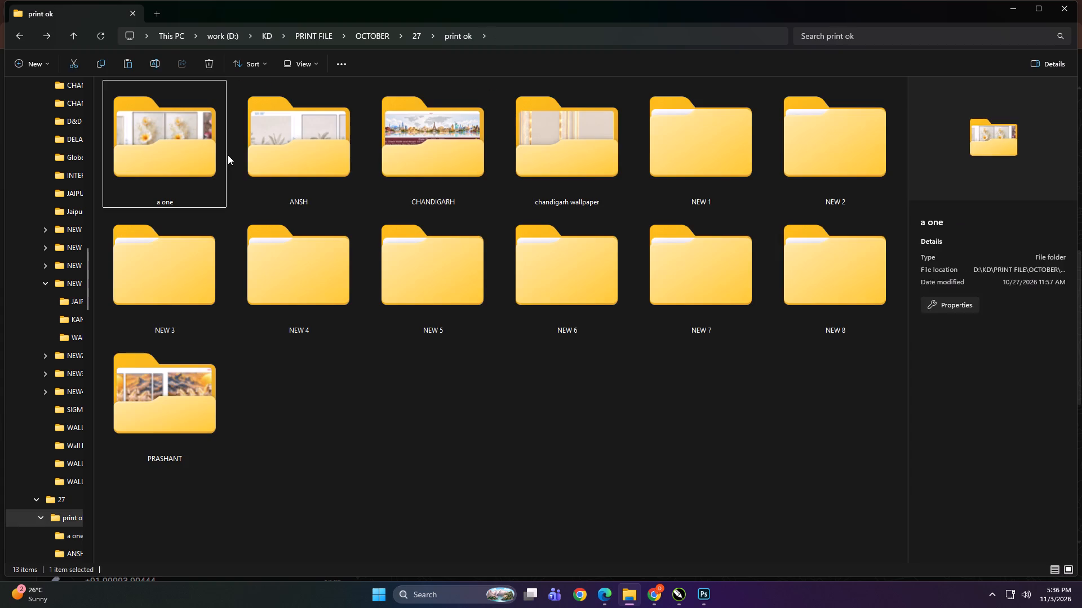
{"action": "left_click", "coordinate": [238, 155]}
{"action": "double_click", "coordinate": [267, 155]}
{"action": "key", "text": "BackSpace"}
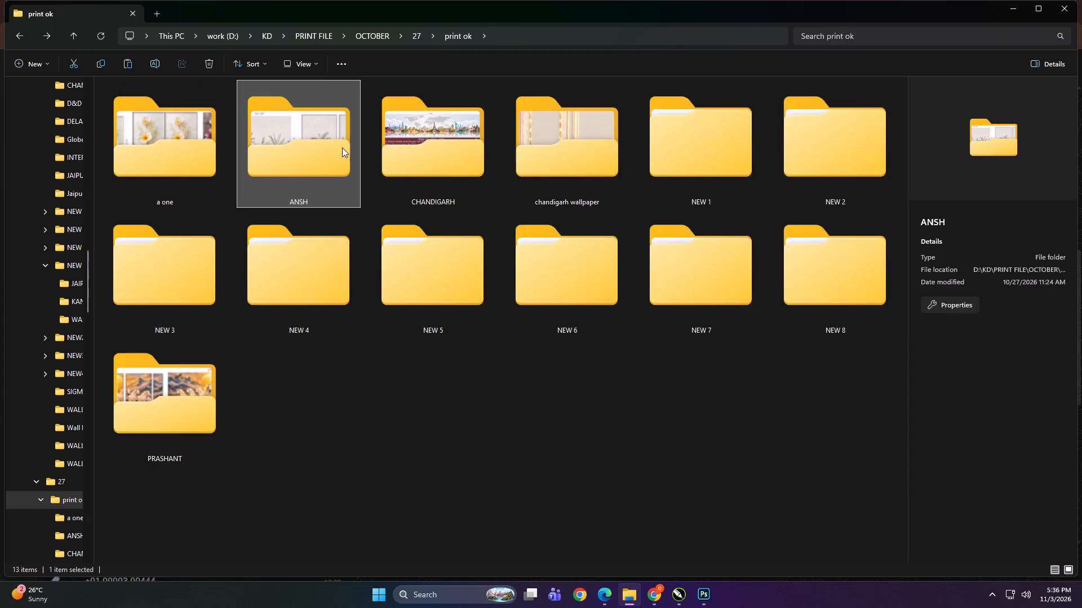
{"action": "triple_click", "coordinate": [342, 147]}
{"action": "key", "text": "BackSpace"}
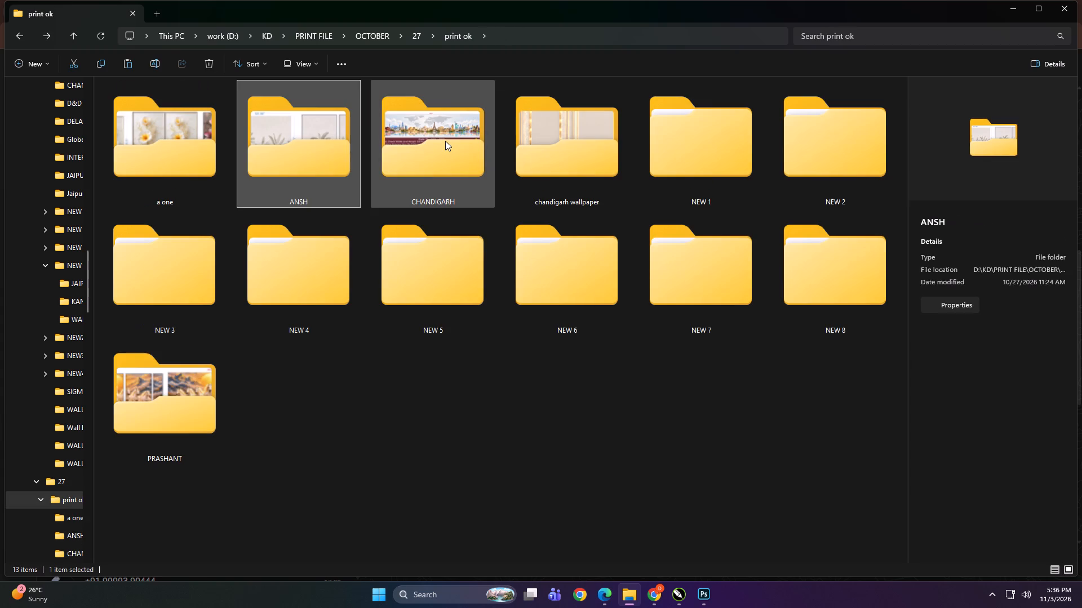
{"action": "left_click", "coordinate": [445, 141]}
{"action": "double_click", "coordinate": [445, 141]}
{"action": "key", "text": "BackSpace"}
{"action": "double_click", "coordinate": [552, 147]}
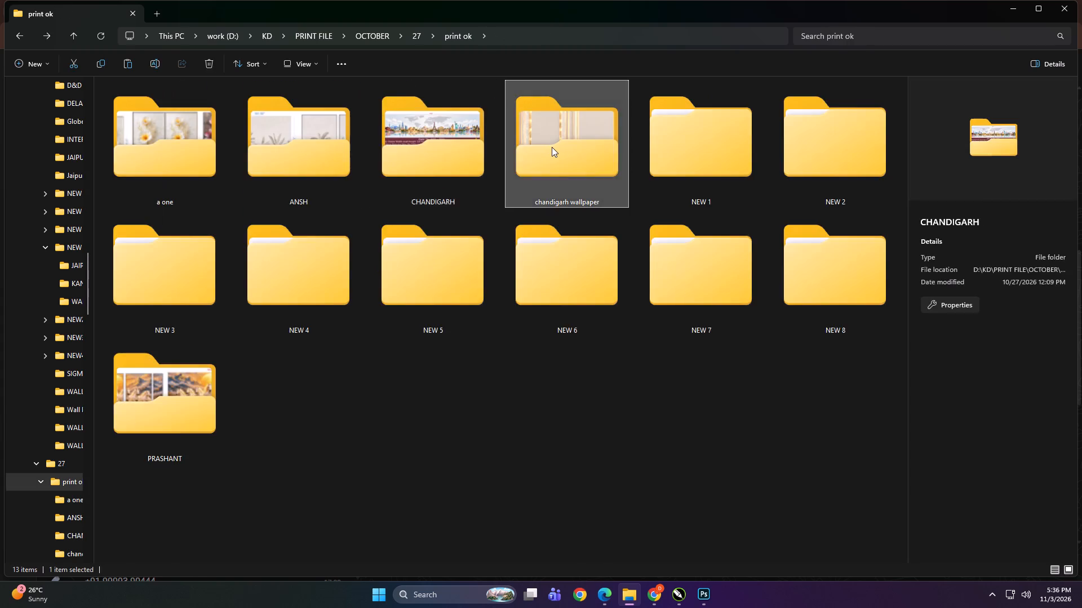
{"action": "key", "text": "BackSpace"}
Examine the client folders in NEW 1 and NEW 2 as thumbnails, including the WALL PARADISE print files in NEW 2.
{"action": "triple_click", "coordinate": [658, 154]}
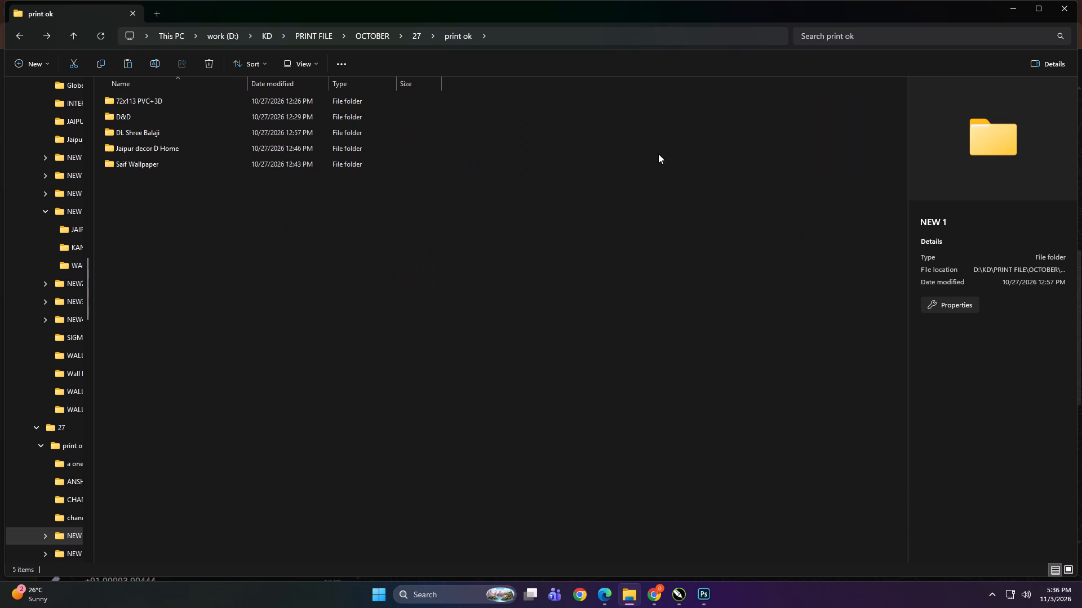
{"action": "scroll", "coordinate": [477, 330], "scroll_direction": "up", "scroll_amount": 9, "text": "ctrl"}
{"action": "scroll", "coordinate": [470, 336], "scroll_direction": "down", "scroll_amount": 1, "text": "ctrl"}
{"action": "scroll", "coordinate": [470, 336], "scroll_direction": "up", "scroll_amount": 20, "text": "ctrl"}
{"action": "scroll", "coordinate": [470, 336], "scroll_direction": "up", "scroll_amount": 6, "text": "ctrl"}
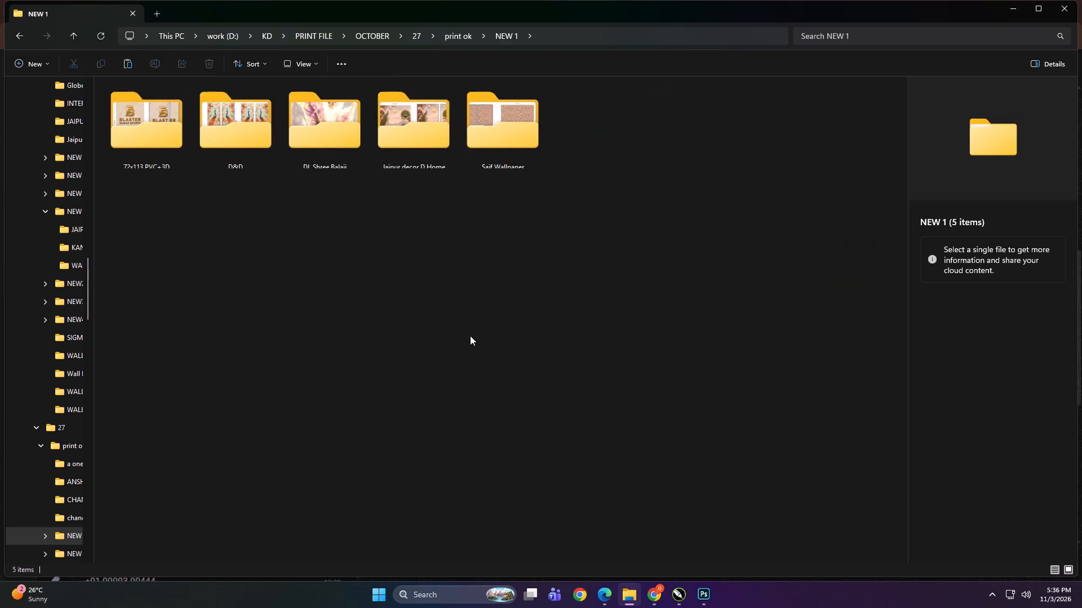
{"action": "left_click", "coordinate": [457, 339]}
{"action": "key", "text": "BackSpace"}
{"action": "double_click", "coordinate": [823, 165]}
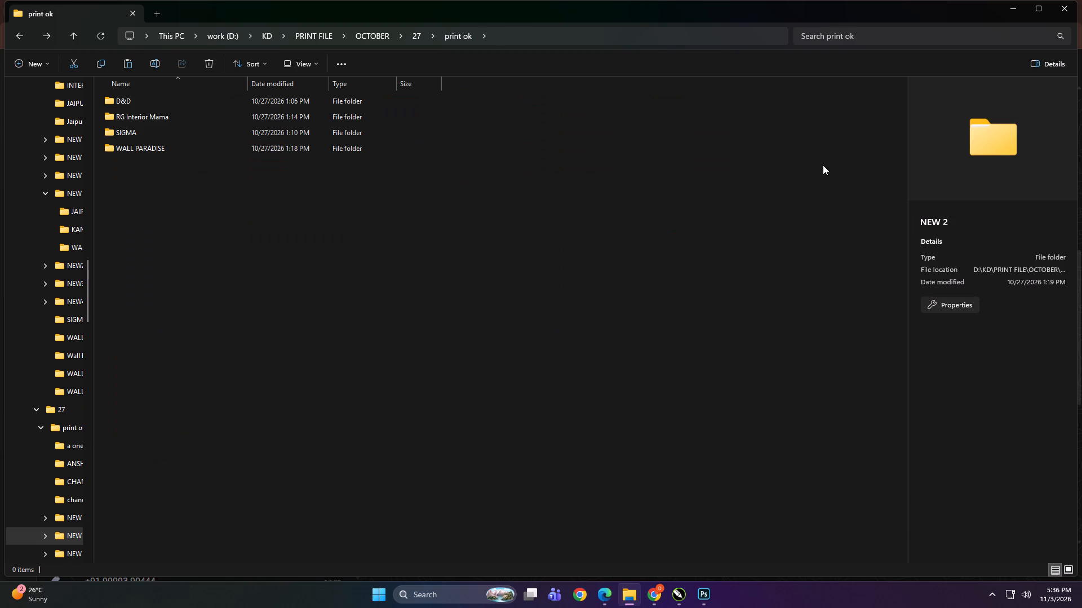
{"action": "scroll", "coordinate": [435, 276], "scroll_direction": "up", "scroll_amount": 20, "text": "ctrl"}
{"action": "scroll", "coordinate": [435, 276], "scroll_direction": "up", "scroll_amount": 20, "text": "ctrl"}
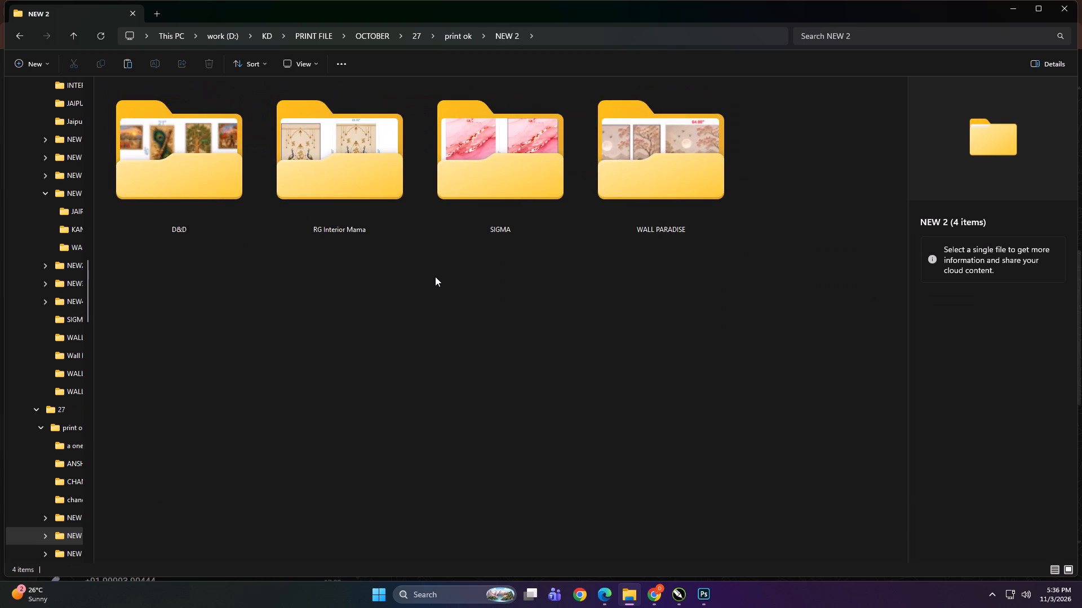
{"action": "double_click", "coordinate": [659, 187]}
{"action": "scroll", "coordinate": [463, 311], "scroll_direction": "up", "scroll_amount": 8, "text": "ctrl"}
{"action": "left_click", "coordinate": [463, 312]}
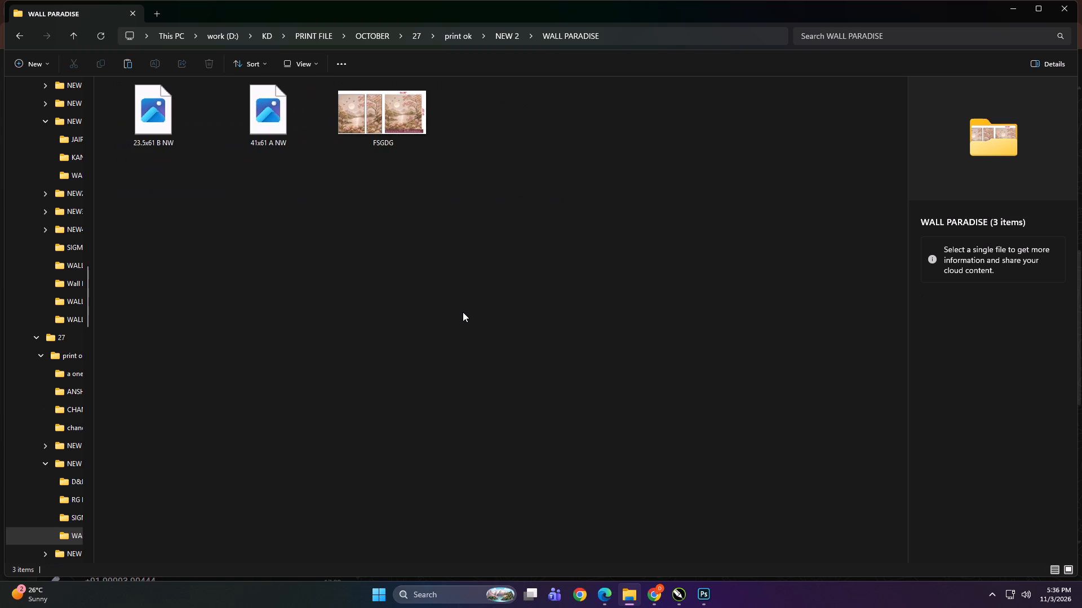
{"action": "key", "text": "BackSpace"}
{"action": "key", "text": "BackSpace"}
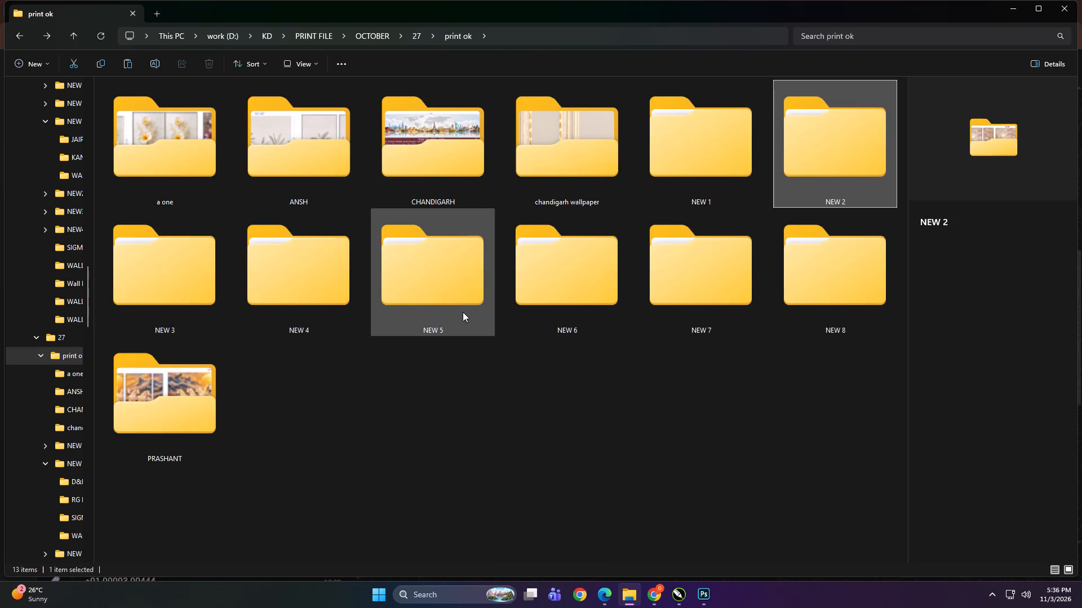
Examine the client folders in NEW 3 and view its Wall Paradise print files as larger thumbnails.
{"action": "double_click", "coordinate": [190, 301]}
{"action": "scroll", "coordinate": [375, 349], "scroll_direction": "up", "scroll_amount": 6, "text": "ctrl"}
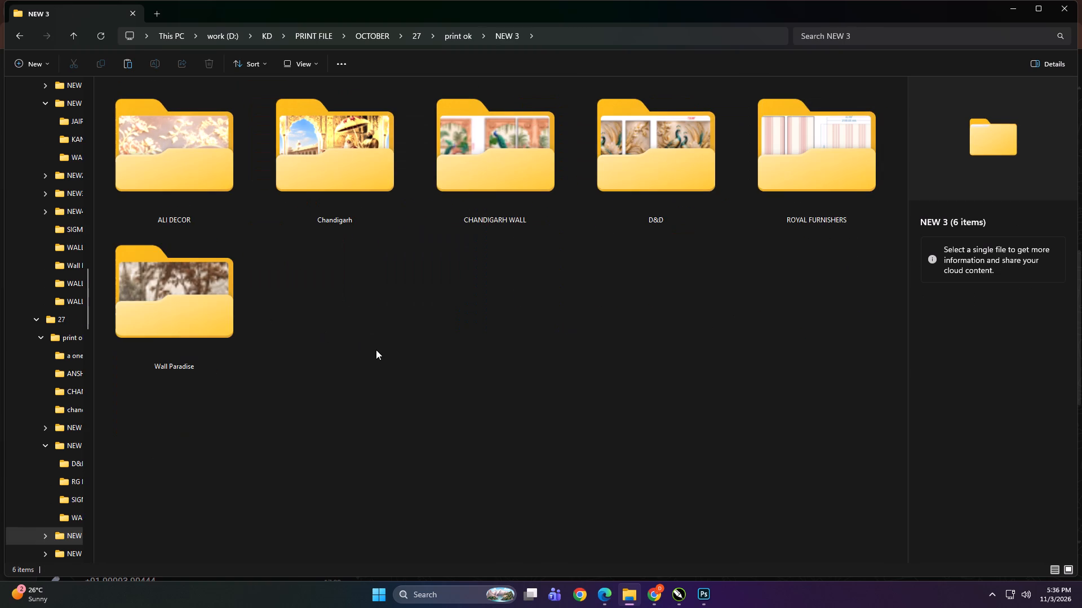
{"action": "double_click", "coordinate": [211, 327]}
{"action": "scroll", "coordinate": [282, 339], "scroll_direction": "up", "scroll_amount": 5, "text": "ctrl"}
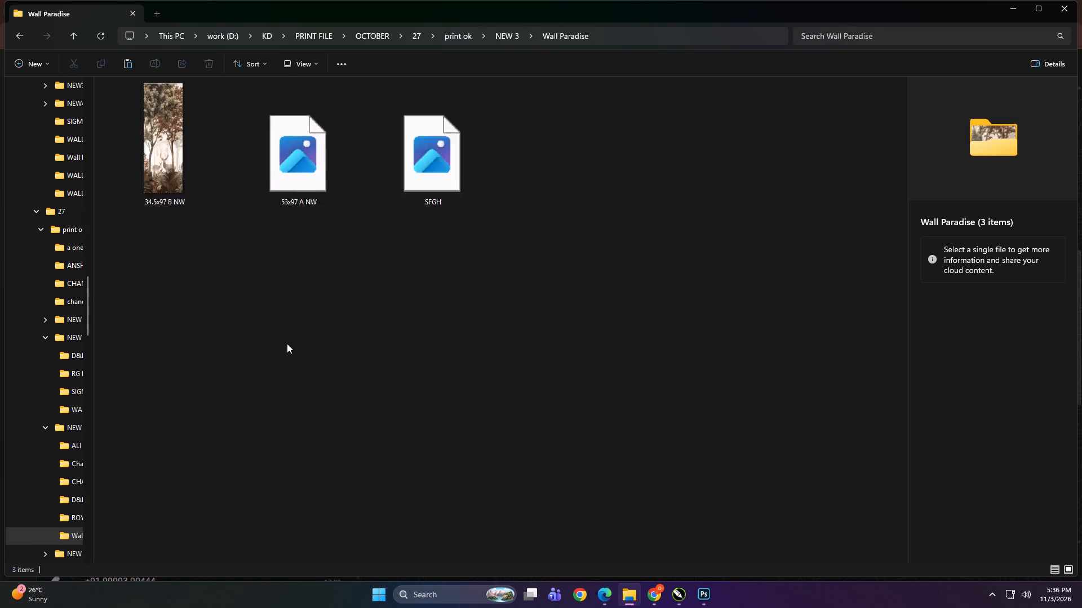
{"action": "scroll", "coordinate": [287, 343], "scroll_direction": "up", "scroll_amount": 8, "text": "ctrl"}
{"action": "left_click", "coordinate": [400, 336]}
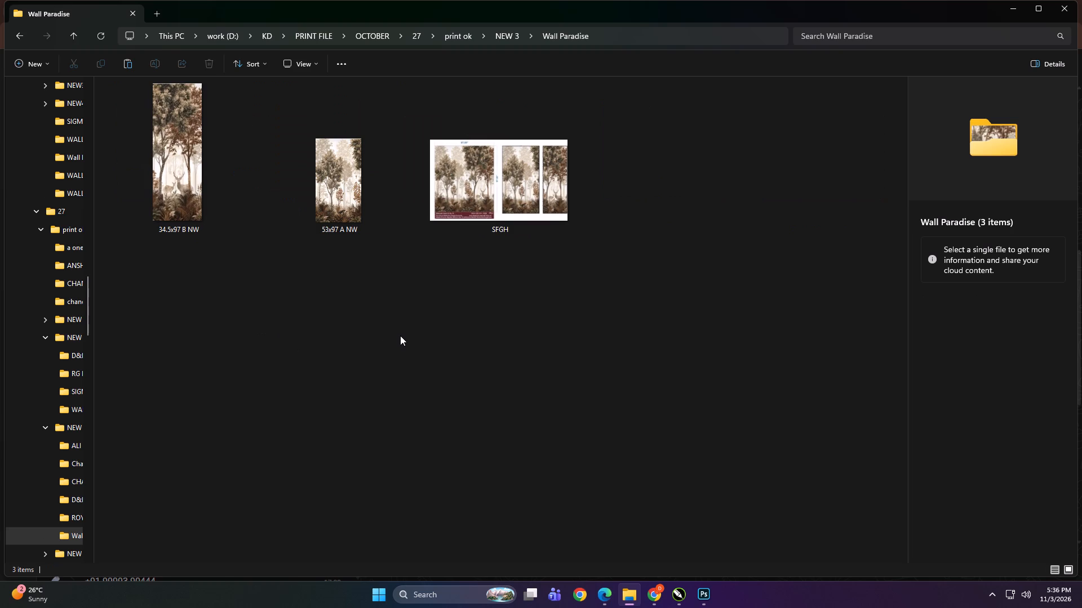
{"action": "key", "text": "BackSpace"}
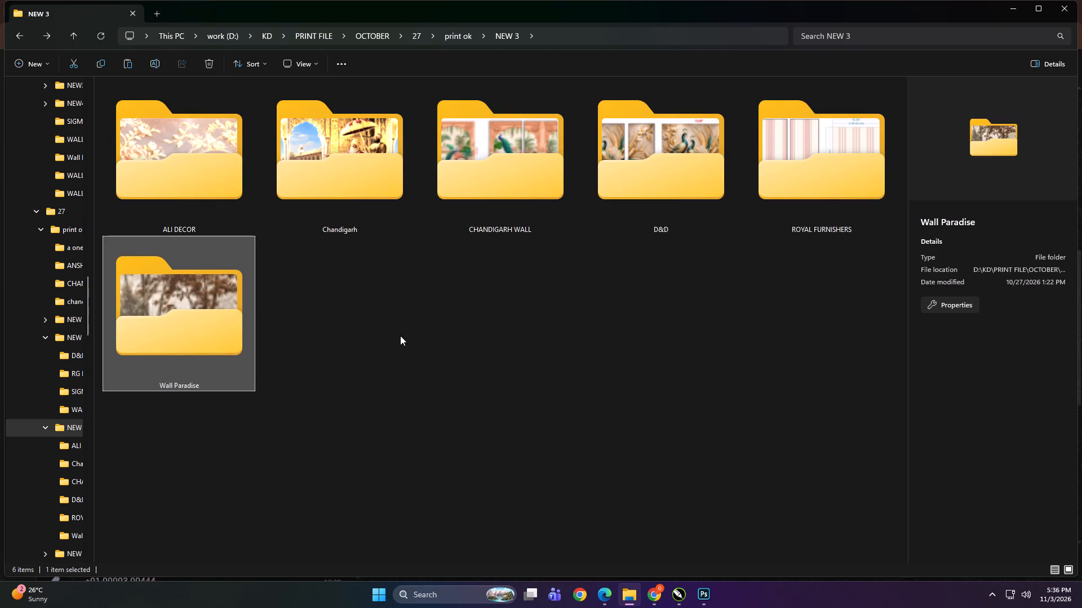
{"action": "key", "text": "BackSpace"}
Look through the client folders in NEW 4, including the print files in its WALLPARADISE folder.
{"action": "double_click", "coordinate": [288, 299]}
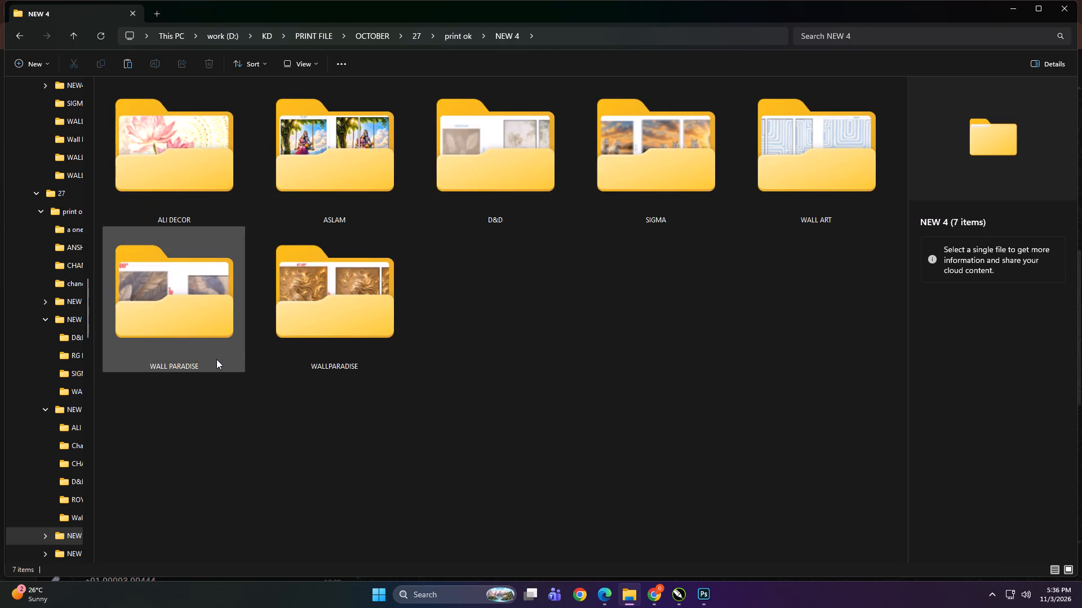
{"action": "left_click", "coordinate": [512, 358]}
{"action": "key", "text": "BackSpace"}
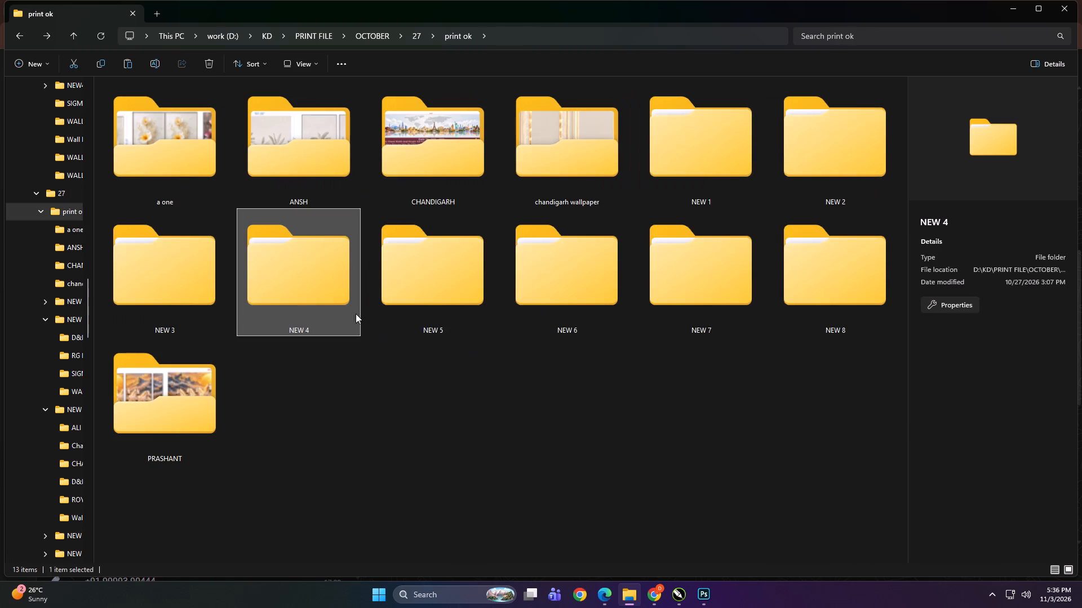
{"action": "triple_click", "coordinate": [303, 288]}
{"action": "left_click", "coordinate": [303, 288]}
{"action": "key", "text": "BackSpace"}
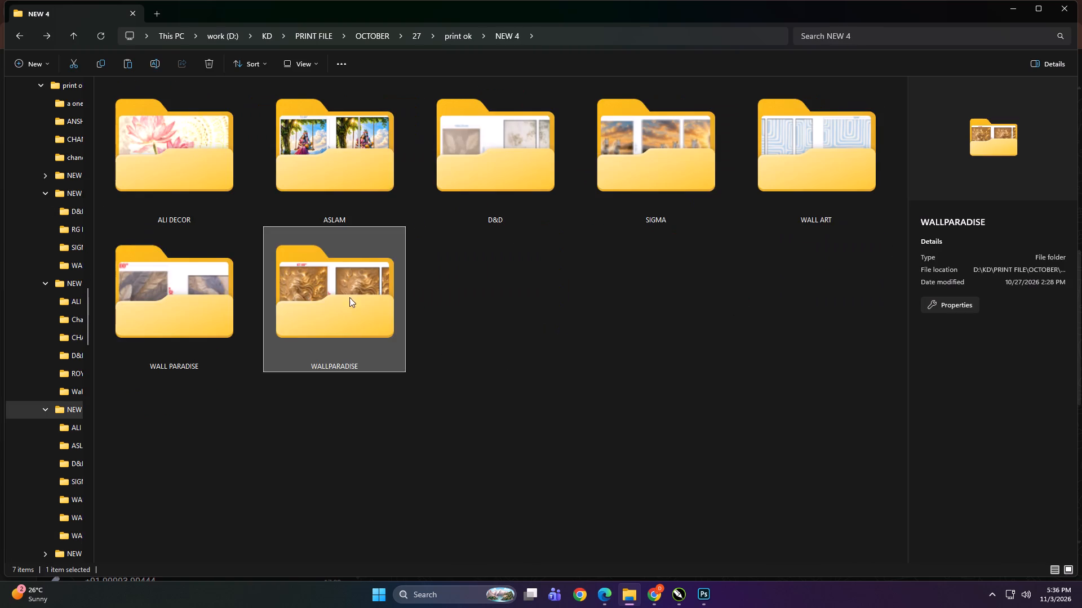
{"action": "key", "text": "BackSpace"}
{"action": "double_click", "coordinate": [361, 276]}
{"action": "double_click", "coordinate": [301, 276]}
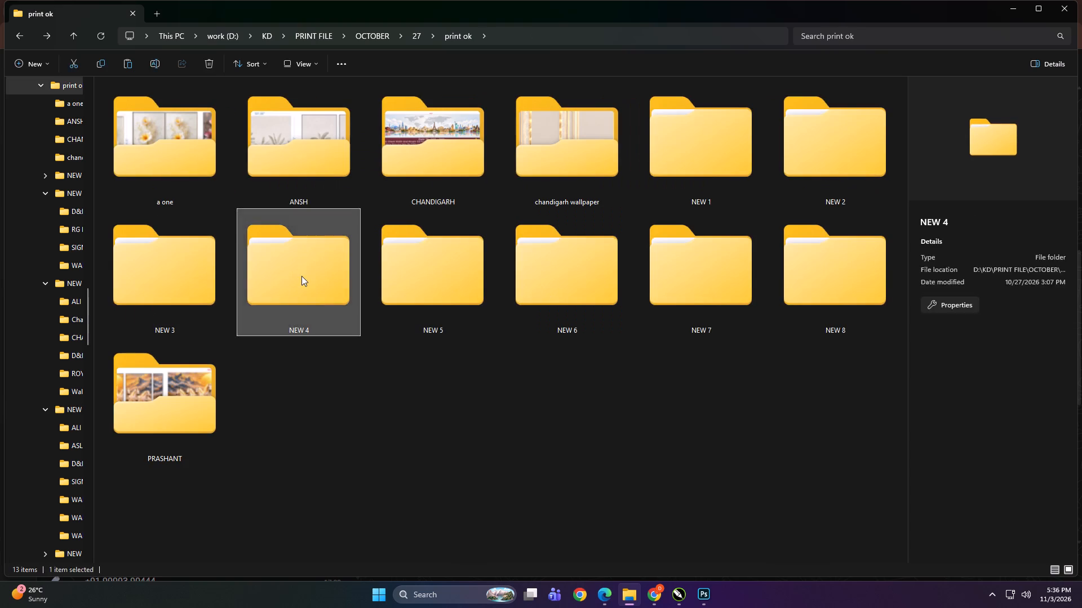
{"action": "key", "text": "BackSpace"}
Examine the client folders in NEW 5 as large thumbnails and check the SANA DREAM folder.
{"action": "double_click", "coordinate": [440, 260]}
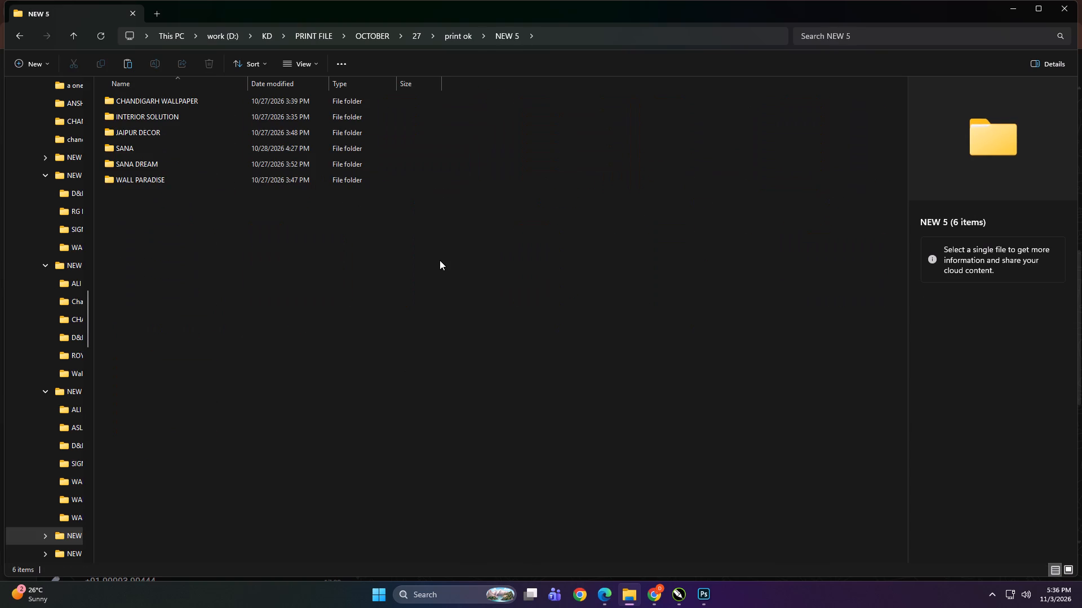
{"action": "scroll", "coordinate": [384, 356], "scroll_direction": "up", "scroll_amount": 20, "text": "ctrl"}
{"action": "scroll", "coordinate": [384, 356], "scroll_direction": "up", "scroll_amount": 20, "text": "ctrl"}
{"action": "scroll", "coordinate": [384, 356], "scroll_direction": "up", "scroll_amount": 4, "text": "ctrl"}
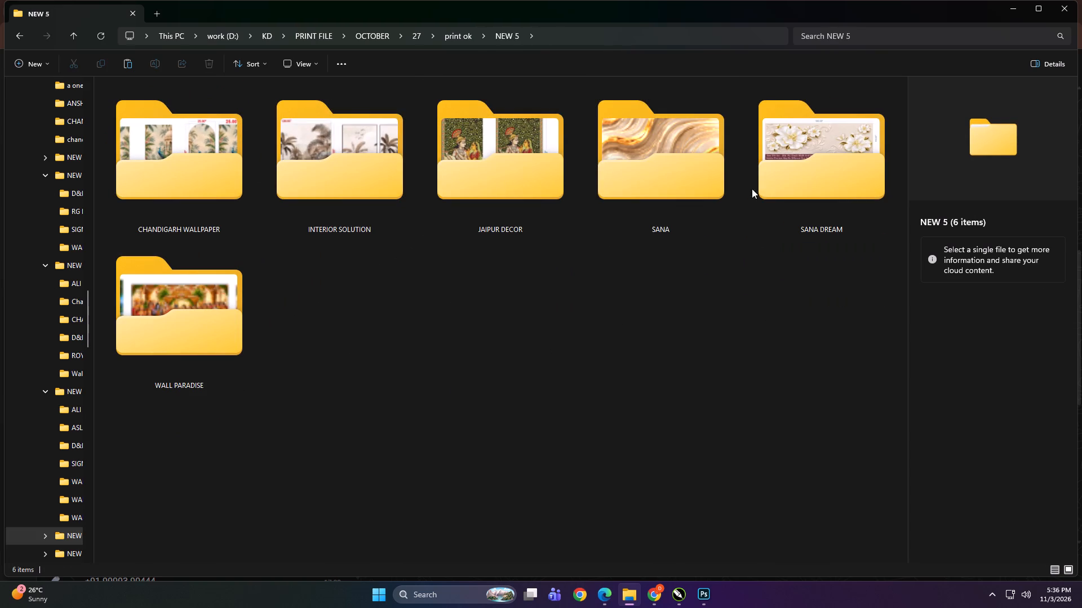
{"action": "left_click", "coordinate": [785, 190]}
{"action": "left_click", "coordinate": [785, 190]}
{"action": "key", "text": "BackSpace"}
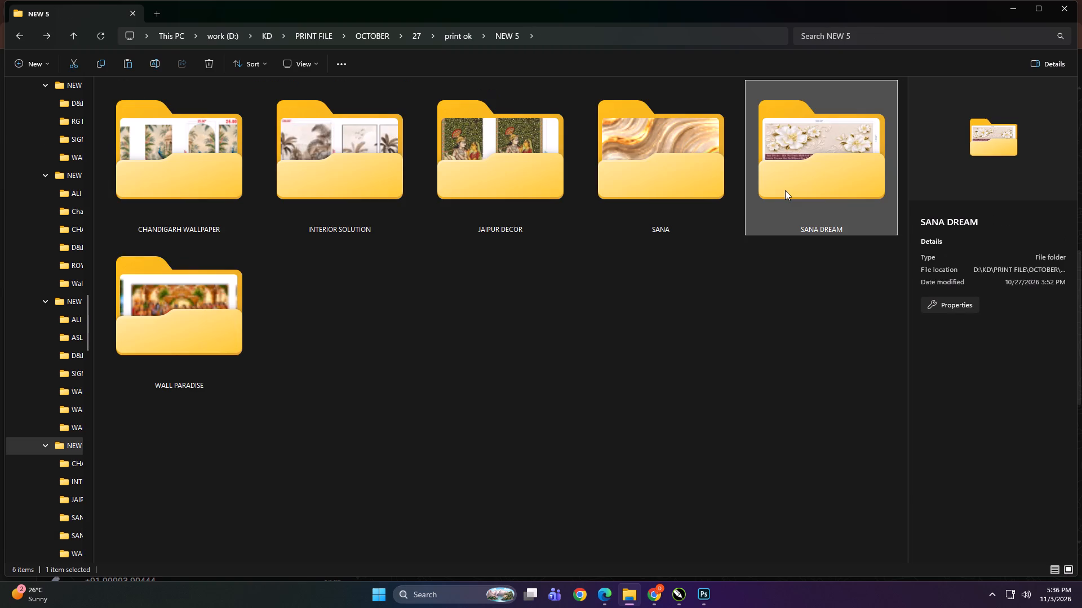
{"action": "key", "text": "BackSpace"}
Look through the client folders in NEW 6, checking the size folders inside UR HOME and WALLPARADISE.
{"action": "double_click", "coordinate": [539, 269]}
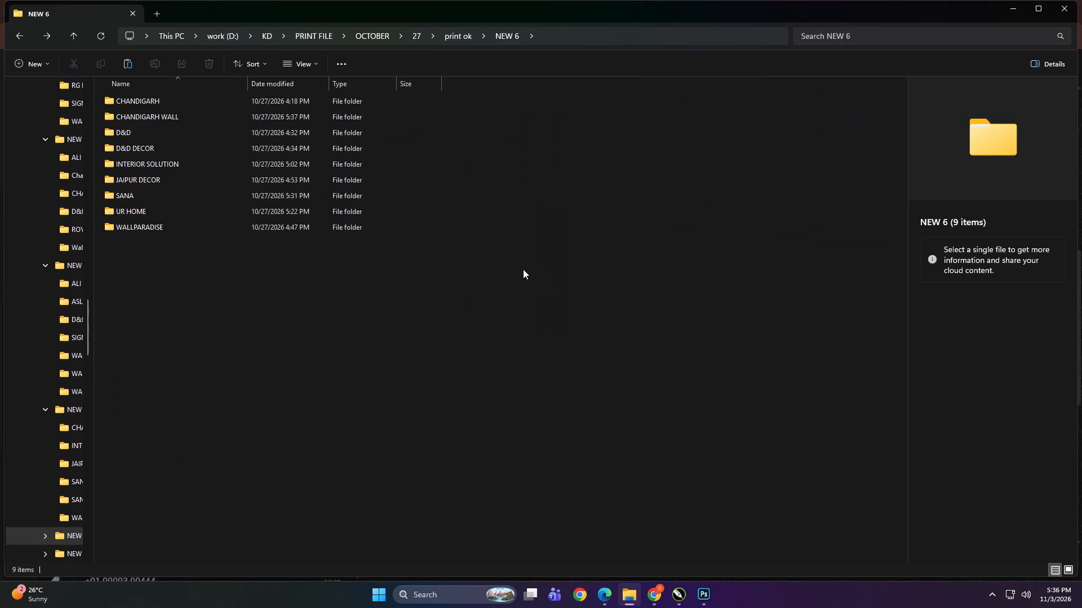
{"action": "scroll", "coordinate": [343, 347], "scroll_direction": "up", "scroll_amount": 10, "text": "ctrl"}
{"action": "scroll", "coordinate": [343, 348], "scroll_direction": "down", "scroll_amount": 1, "text": "ctrl"}
{"action": "scroll", "coordinate": [343, 348], "scroll_direction": "up", "scroll_amount": 20, "text": "ctrl"}
{"action": "scroll", "coordinate": [343, 348], "scroll_direction": "up", "scroll_amount": 4, "text": "ctrl"}
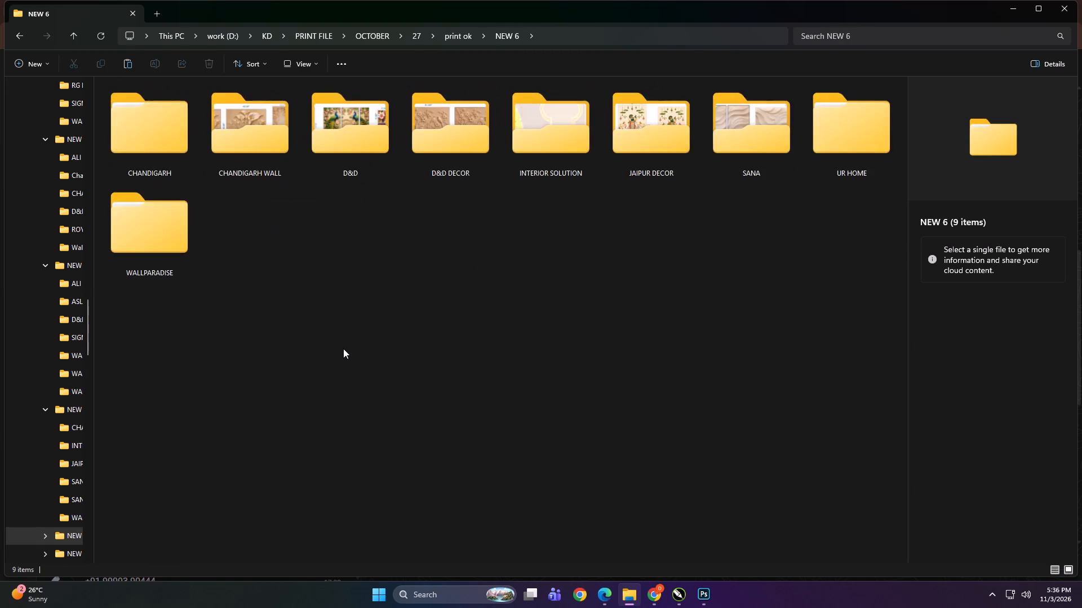
{"action": "scroll", "coordinate": [343, 348], "scroll_direction": "up", "scroll_amount": 7, "text": "ctrl"}
{"action": "double_click", "coordinate": [526, 337]}
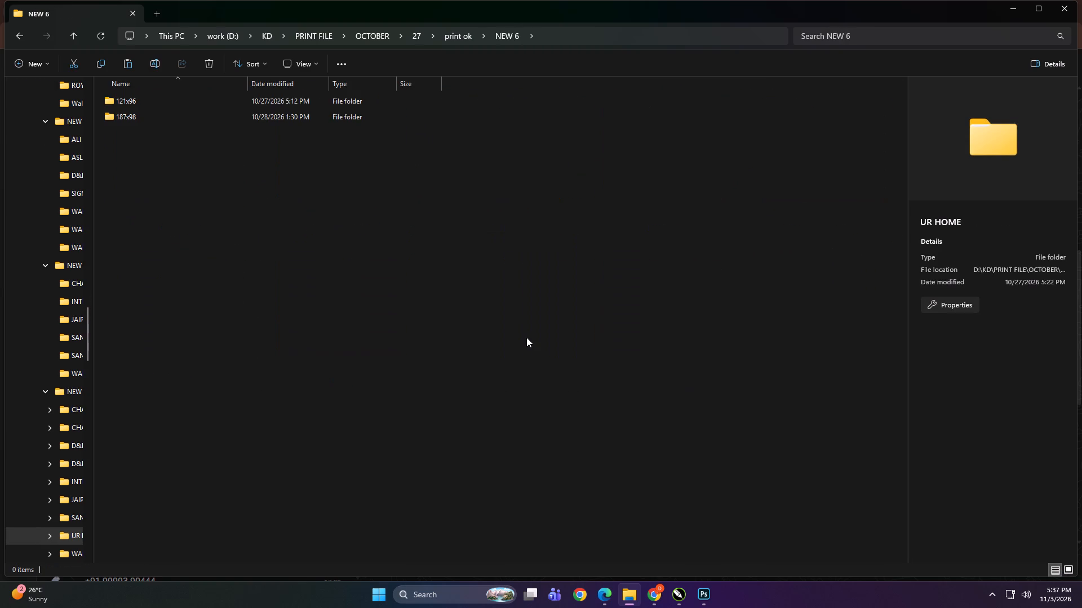
{"action": "key", "text": "BackSpace"}
{"action": "double_click", "coordinate": [659, 309]}
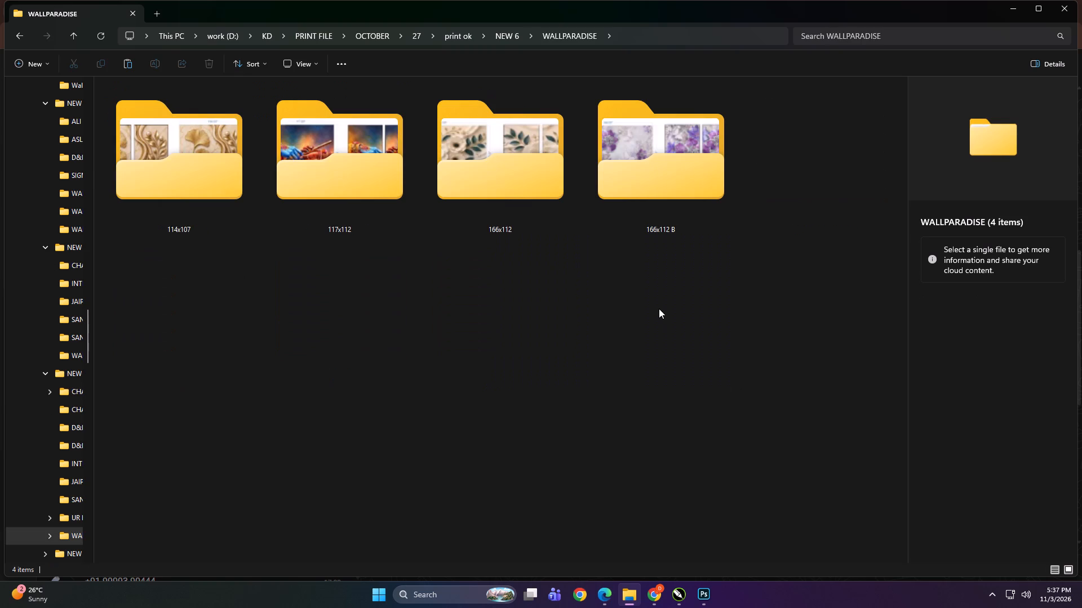
{"action": "key", "text": "BackSpace"}
Examine the size folders in the CHANDIGARH folder of NEW 6 as large thumbnails.
{"action": "double_click", "coordinate": [159, 170]}
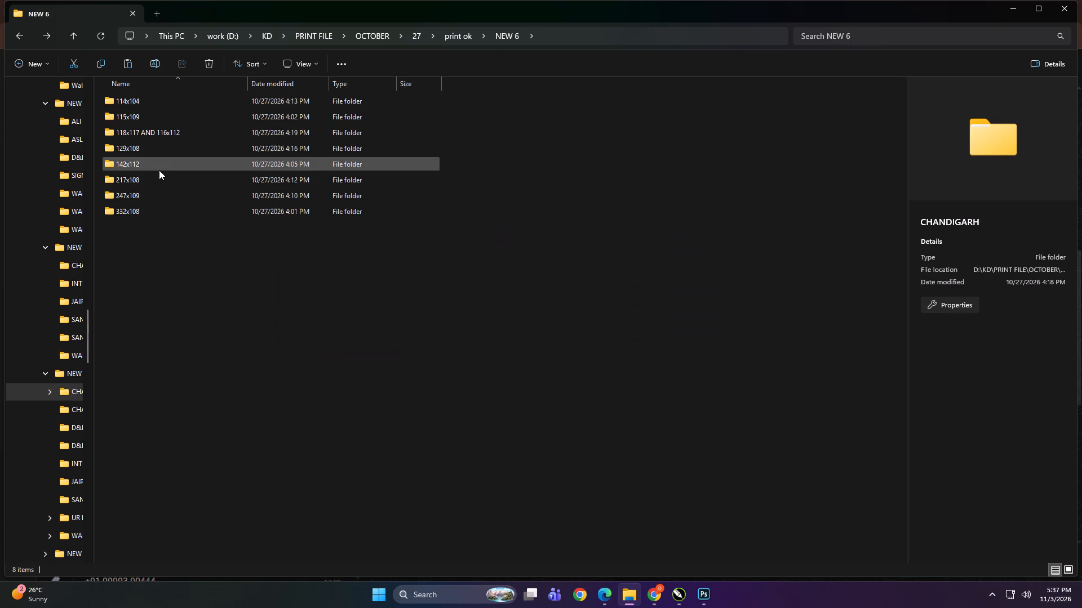
{"action": "scroll", "coordinate": [234, 343], "scroll_direction": "up", "scroll_amount": 6, "text": "ctrl"}
{"action": "scroll", "coordinate": [234, 343], "scroll_direction": "up", "scroll_amount": 10}
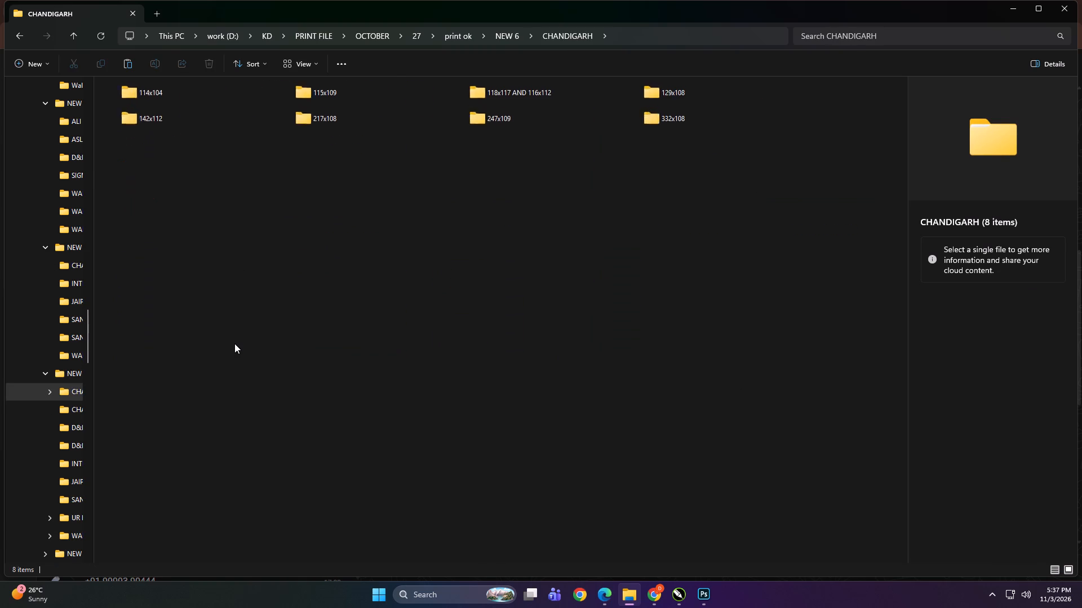
{"action": "scroll", "coordinate": [234, 343], "scroll_direction": "up", "scroll_amount": 20}
{"action": "scroll", "coordinate": [234, 343], "scroll_direction": "up", "scroll_amount": 6}
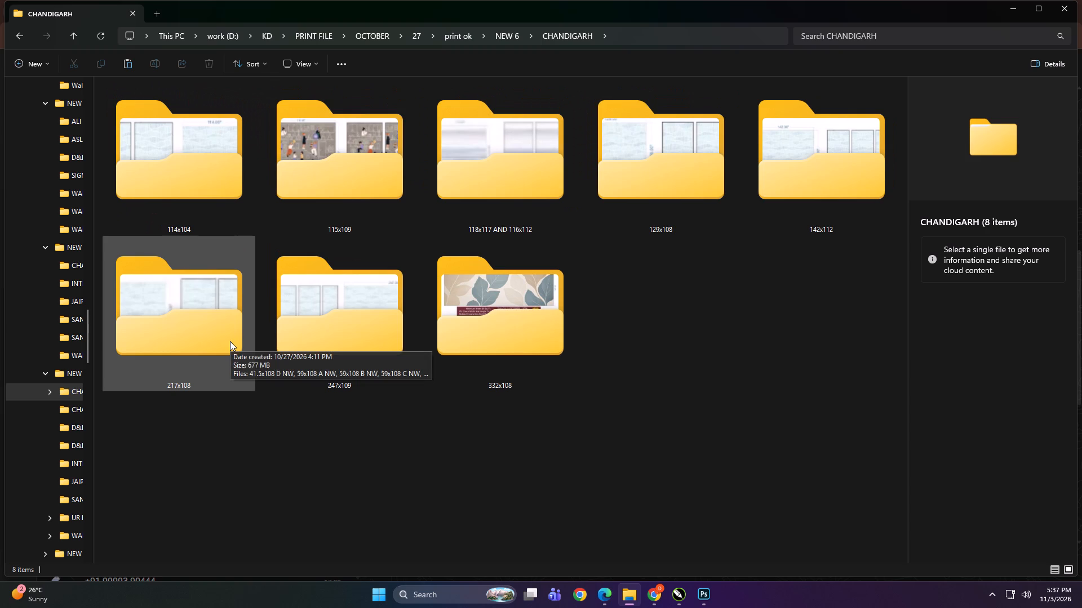
{"action": "scroll", "coordinate": [38, 334], "scroll_direction": "up", "scroll_amount": 16}
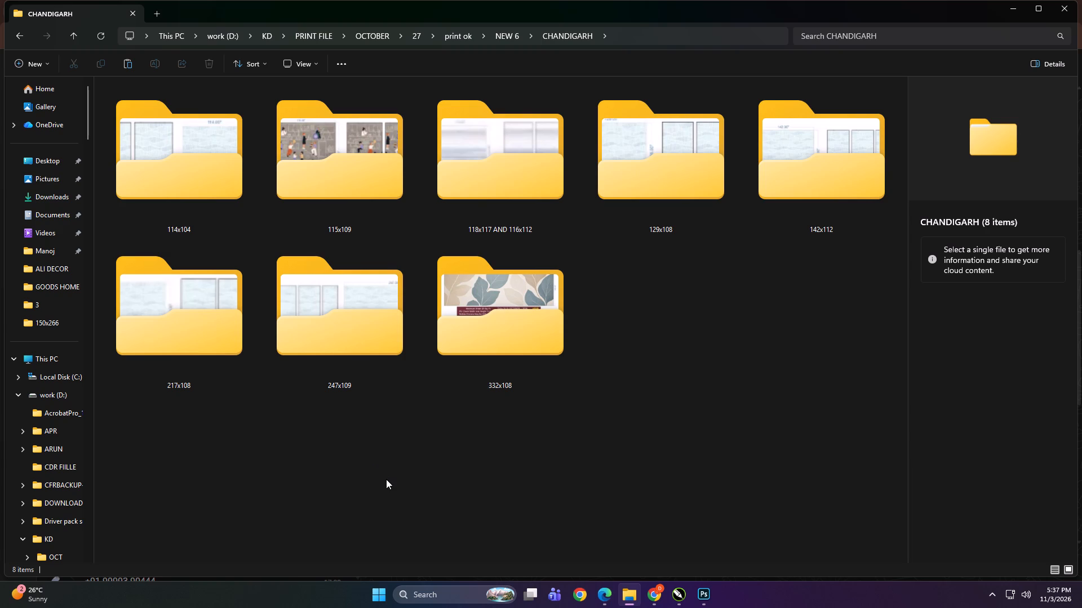
Search the Downloads folder for 100 and look through all the last-week and last-month results.
{"action": "left_click", "coordinate": [386, 479]}
{"action": "key", "text": "BackSpace"}
{"action": "key", "text": "BackSpace"}
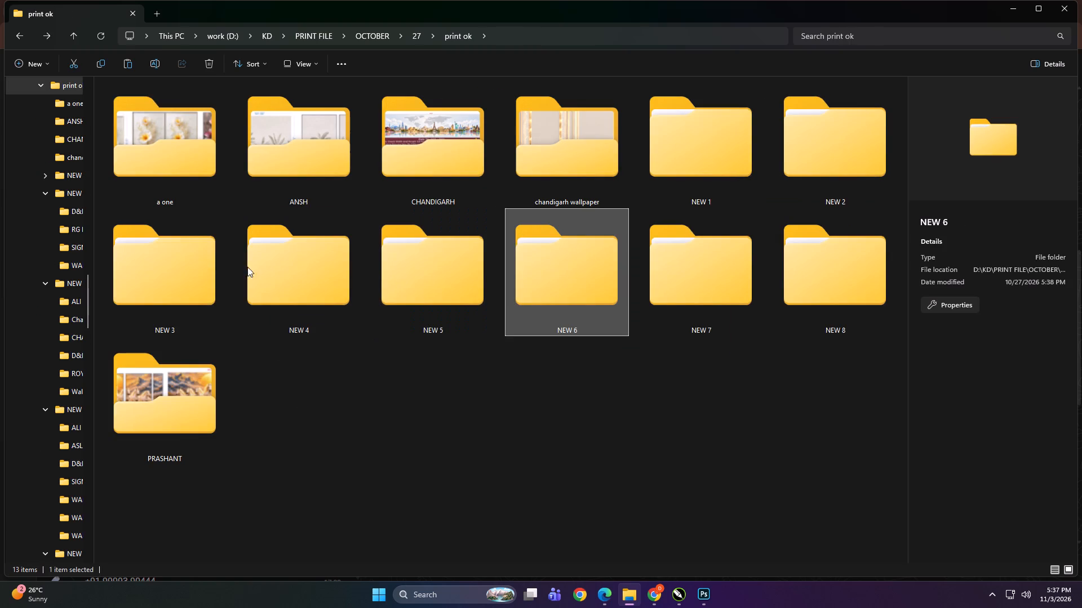
{"action": "scroll", "coordinate": [77, 182], "scroll_direction": "up", "scroll_amount": 10}
{"action": "left_click", "coordinate": [65, 190]}
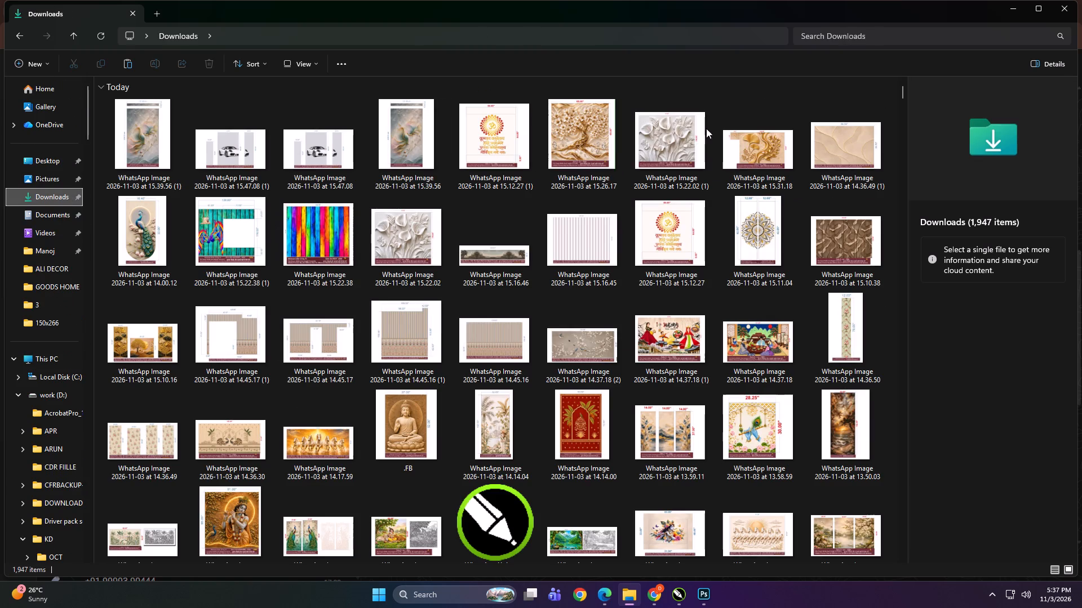
{"action": "left_click", "coordinate": [815, 35]}
{"action": "type", "text": "100"}
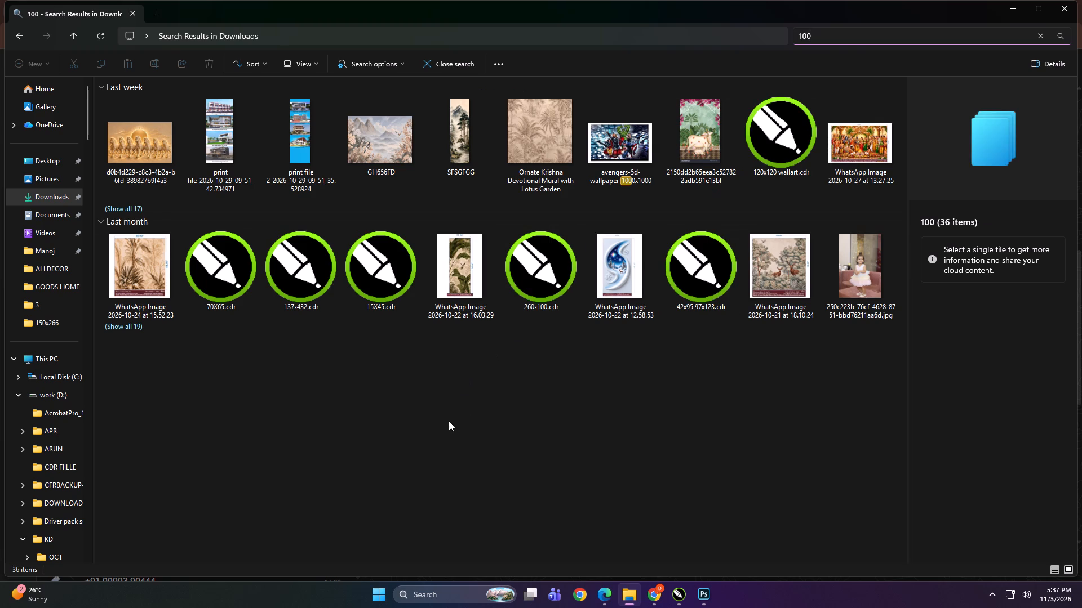
{"action": "left_click", "coordinate": [134, 205]}
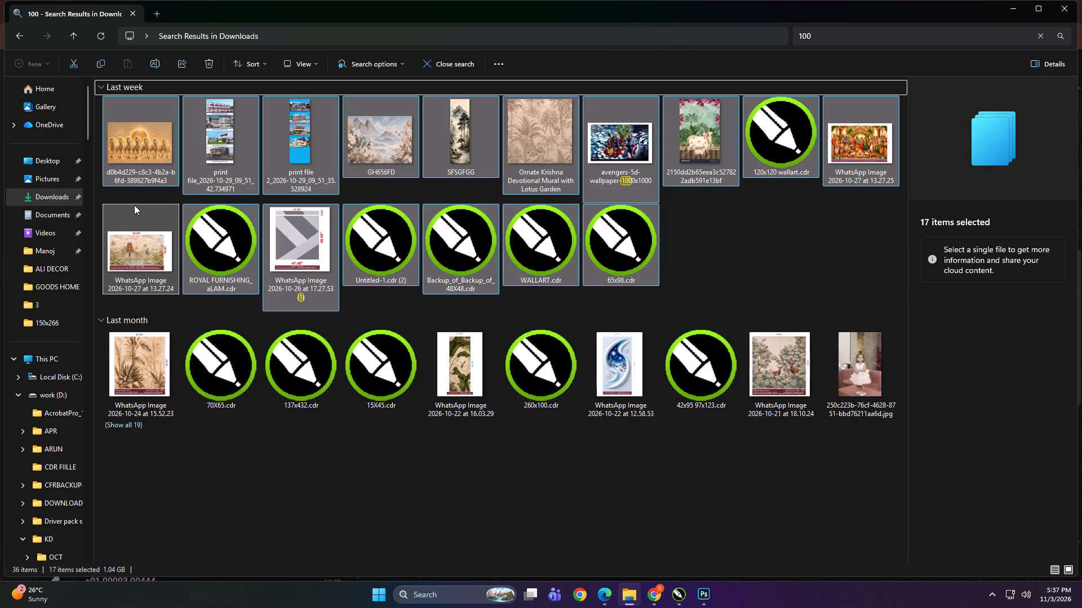
{"action": "left_click", "coordinate": [119, 424]}
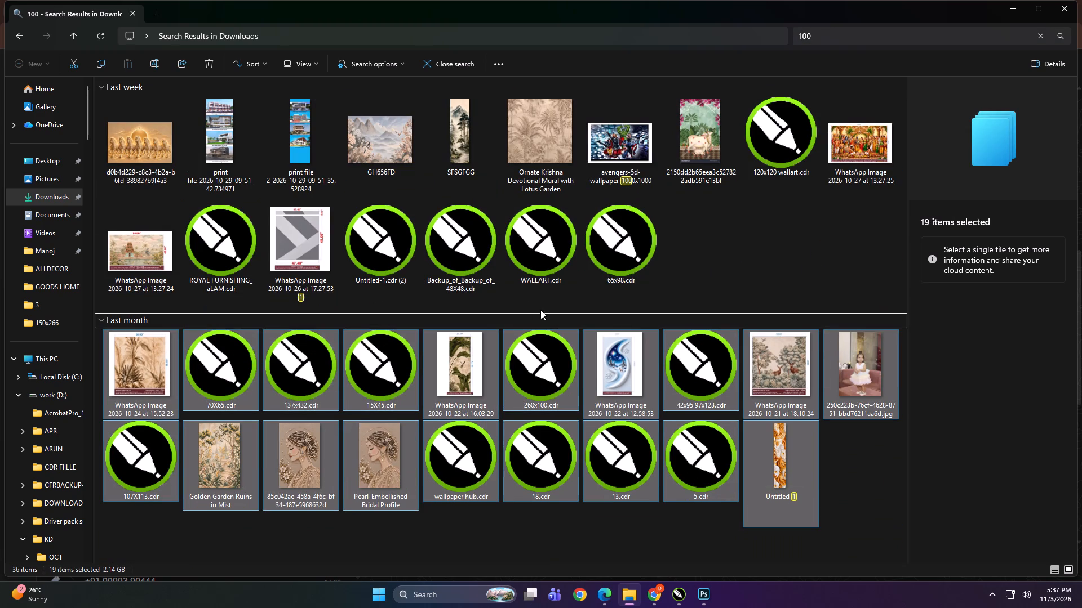
{"action": "scroll", "coordinate": [538, 329], "scroll_direction": "down", "scroll_amount": 1}
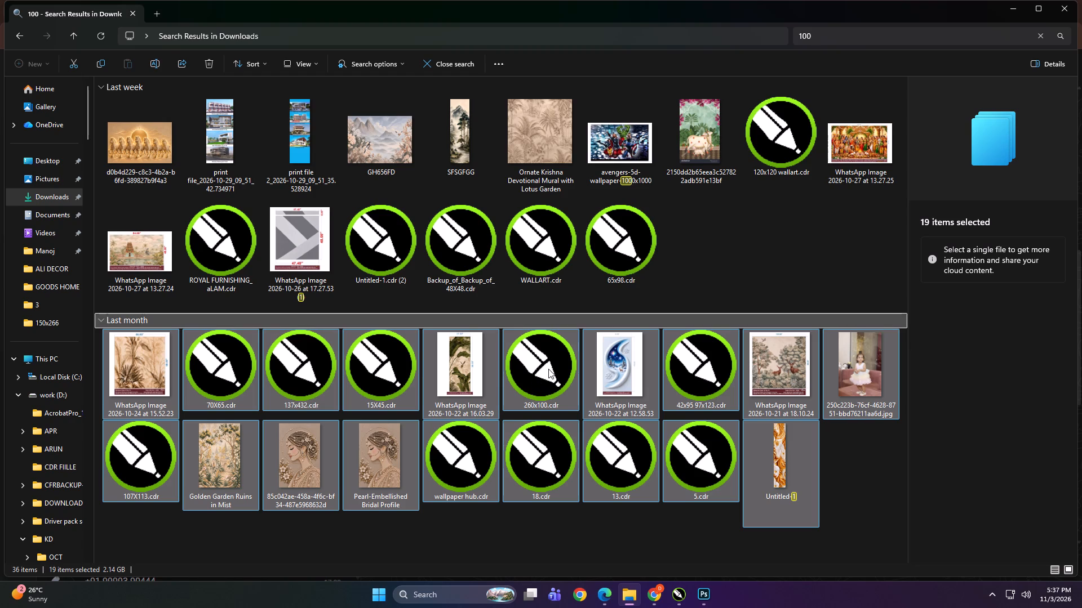
{"action": "scroll", "coordinate": [53, 335], "scroll_direction": "up", "scroll_amount": 5}
Open the PRINT OKK folder for October 25 inside KD's PRINT FILE folder on the work drive.
{"action": "left_click", "coordinate": [42, 356]}
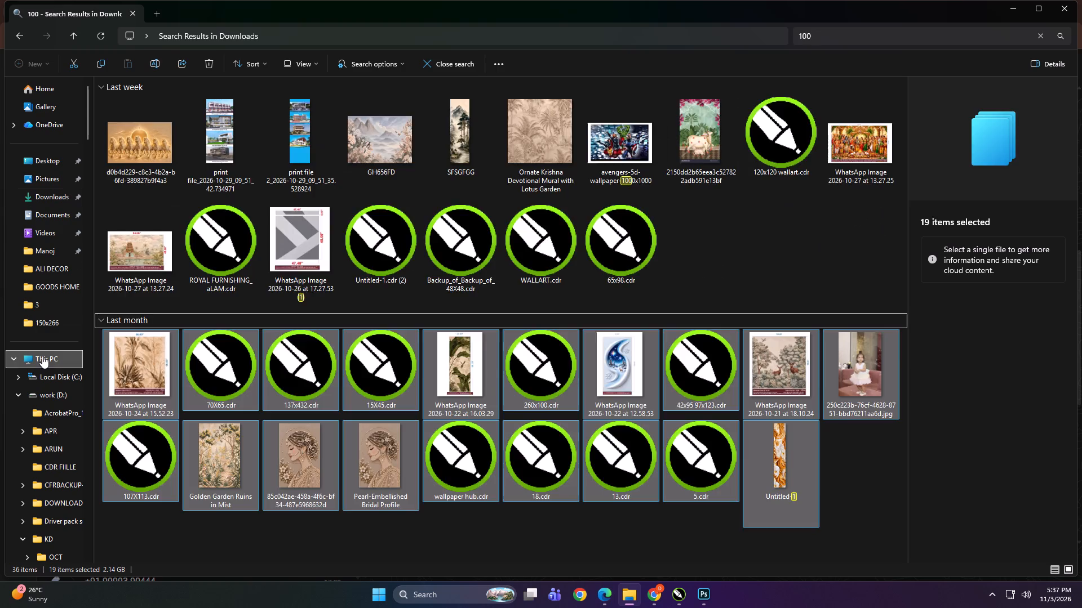
{"action": "double_click", "coordinate": [258, 173]}
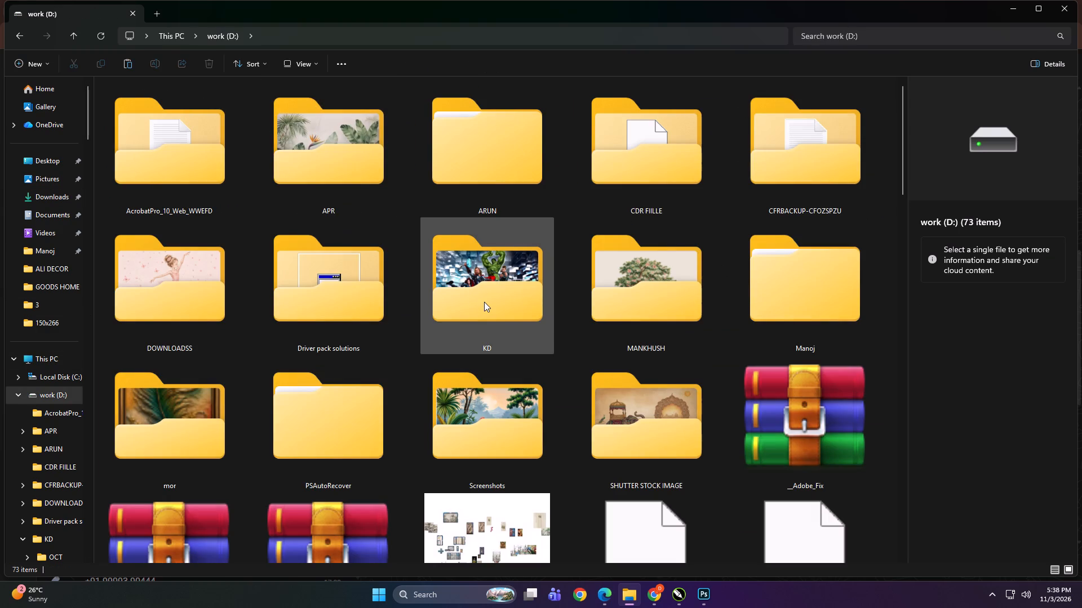
{"action": "scroll", "coordinate": [475, 302], "scroll_direction": "down", "scroll_amount": 2, "text": "ctrl"}
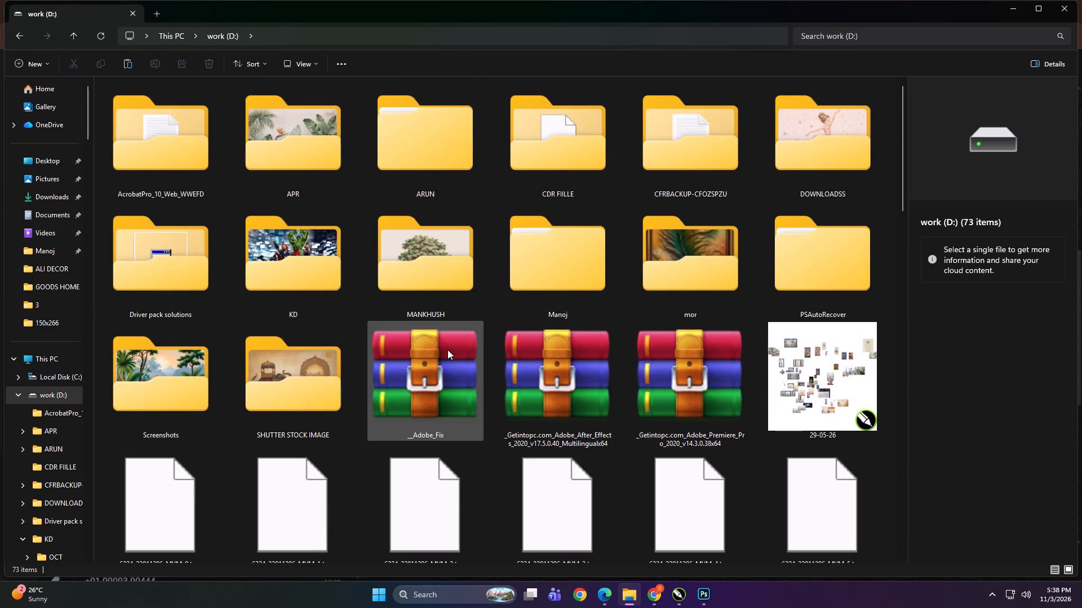
{"action": "scroll", "coordinate": [455, 345], "scroll_direction": "up", "scroll_amount": 4}
{"action": "scroll", "coordinate": [438, 350], "scroll_direction": "up", "scroll_amount": 1, "text": "ctrl"}
{"action": "double_click", "coordinate": [295, 261]}
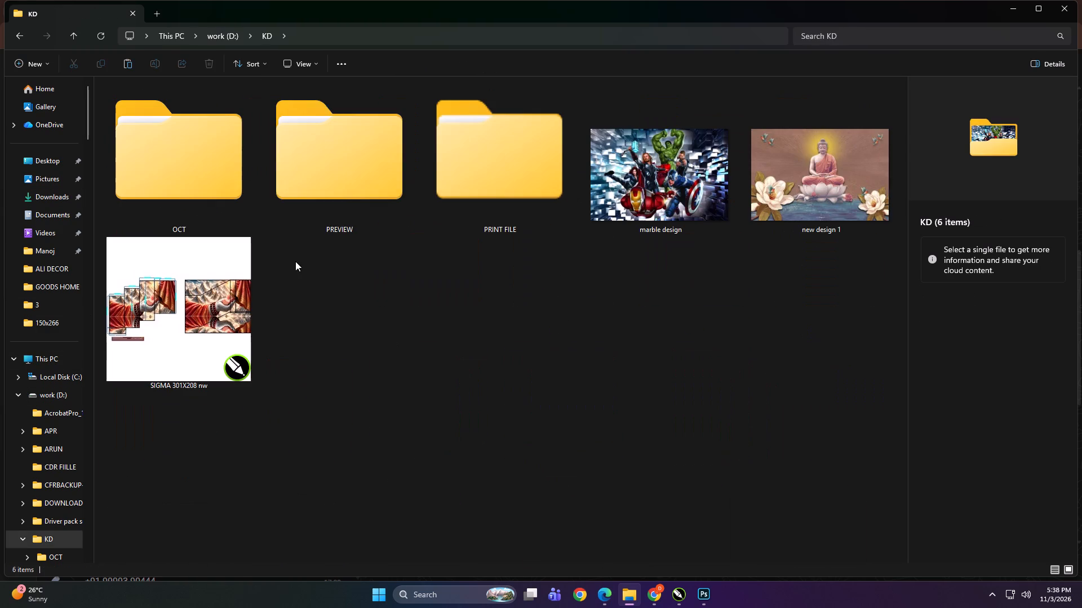
{"action": "double_click", "coordinate": [514, 166]}
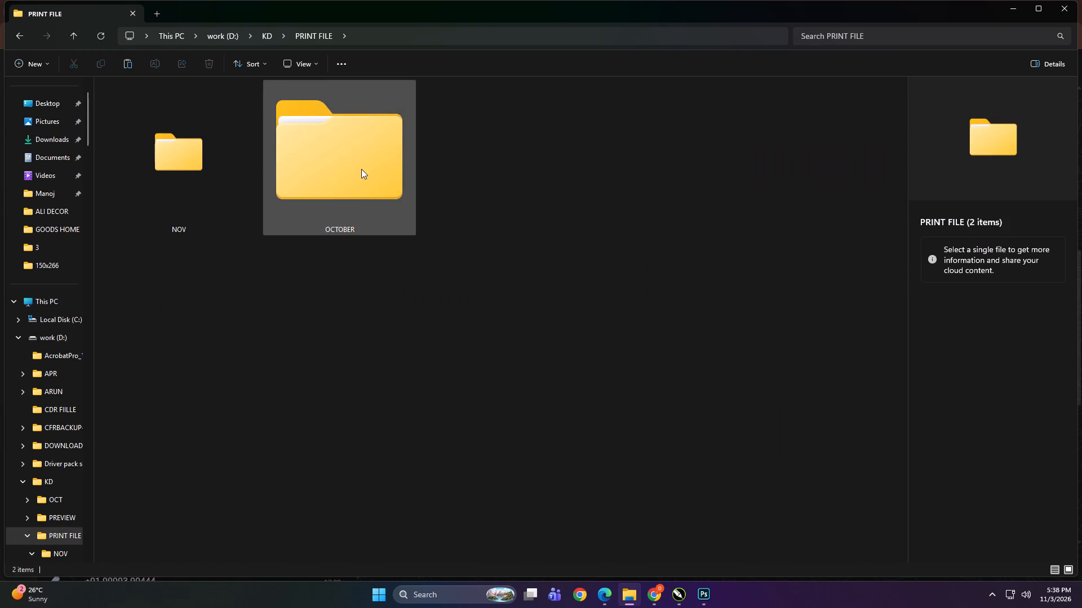
{"action": "double_click", "coordinate": [338, 164]}
{"action": "double_click", "coordinate": [652, 137]}
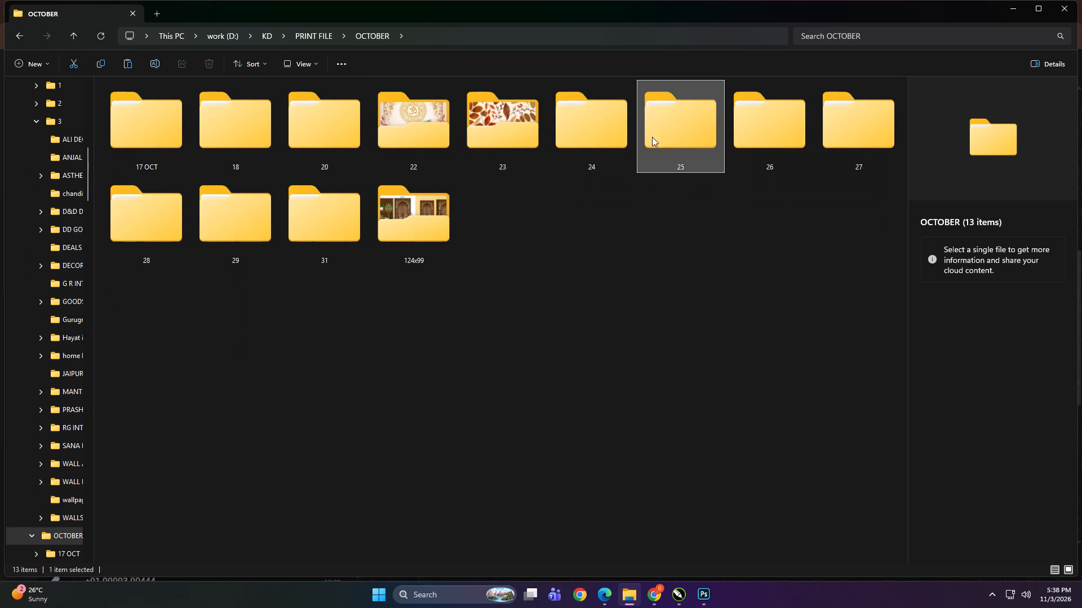
{"action": "double_click", "coordinate": [156, 104]}
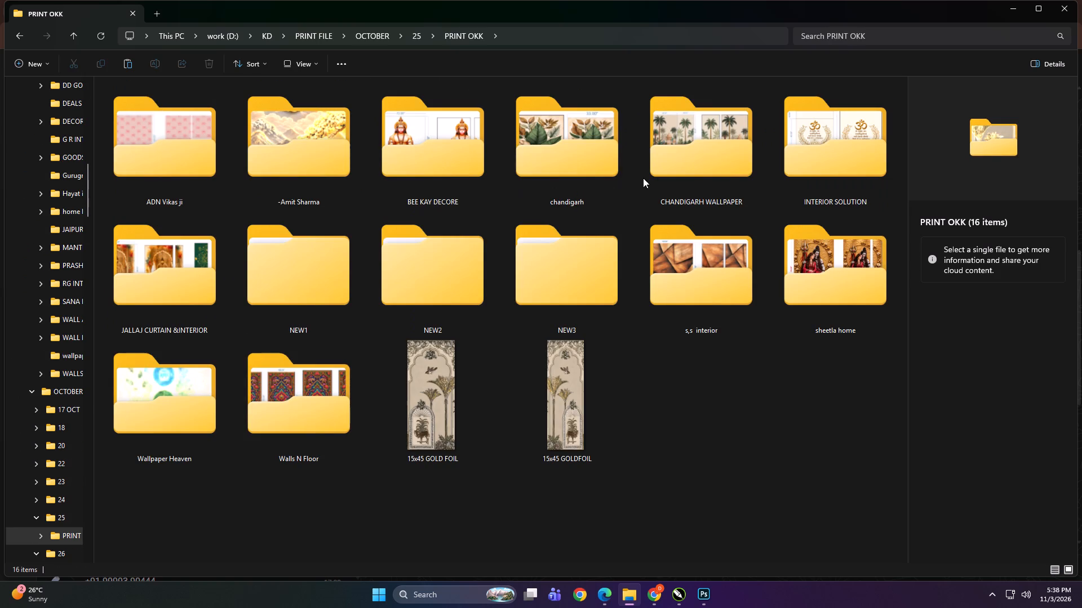
Look through NEW1, NEW2 and NEW3 in PRINT OKK, viewing NEW2 as large thumbnails and checking its Wall Art folder.
{"action": "double_click", "coordinate": [294, 283]}
{"action": "key", "text": "BackSpace"}
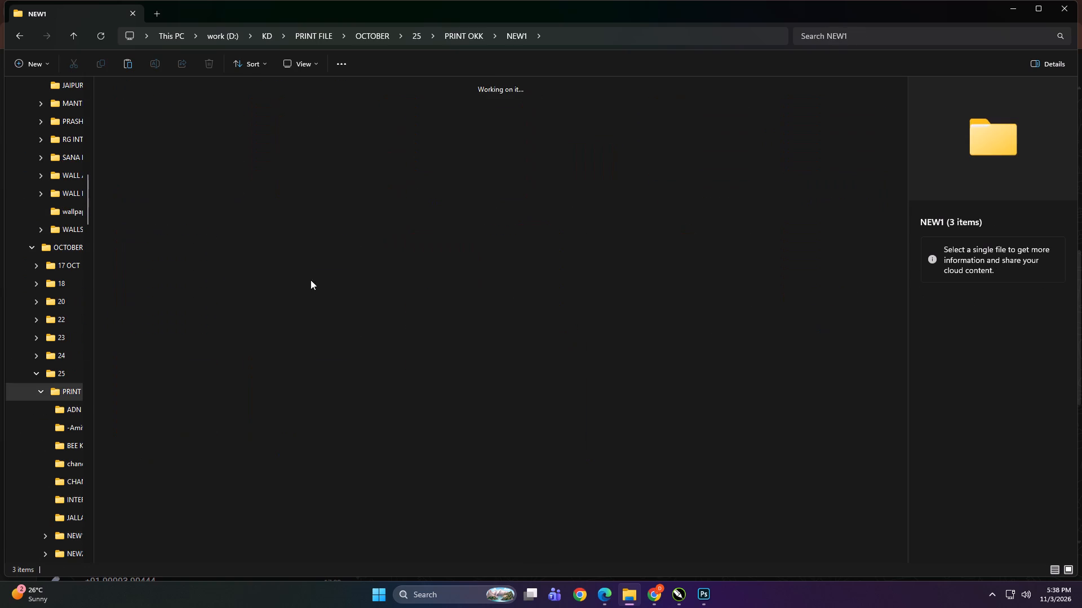
{"action": "triple_click", "coordinate": [463, 274]}
{"action": "scroll", "coordinate": [347, 374], "scroll_direction": "up", "scroll_amount": 6, "text": "ctrl"}
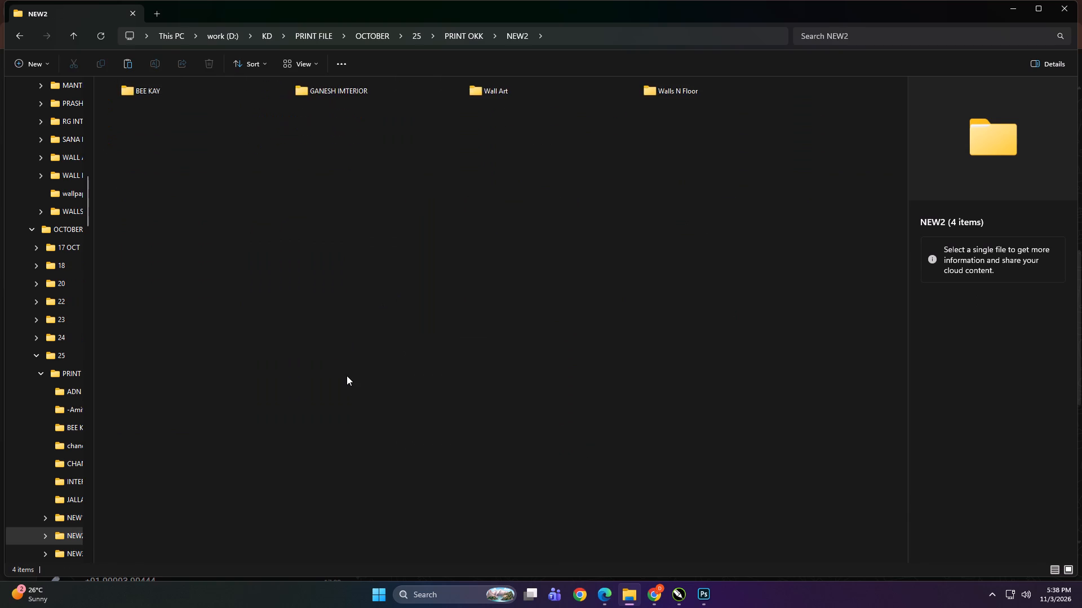
{"action": "scroll", "coordinate": [347, 375], "scroll_direction": "up", "scroll_amount": 7, "text": "ctrl"}
{"action": "scroll", "coordinate": [347, 375], "scroll_direction": "down", "scroll_amount": 1, "text": "ctrl"}
{"action": "scroll", "coordinate": [347, 375], "scroll_direction": "up", "scroll_amount": 20, "text": "ctrl"}
{"action": "scroll", "coordinate": [347, 375], "scroll_direction": "up", "scroll_amount": 8, "text": "ctrl"}
{"action": "left_click", "coordinate": [347, 375]}
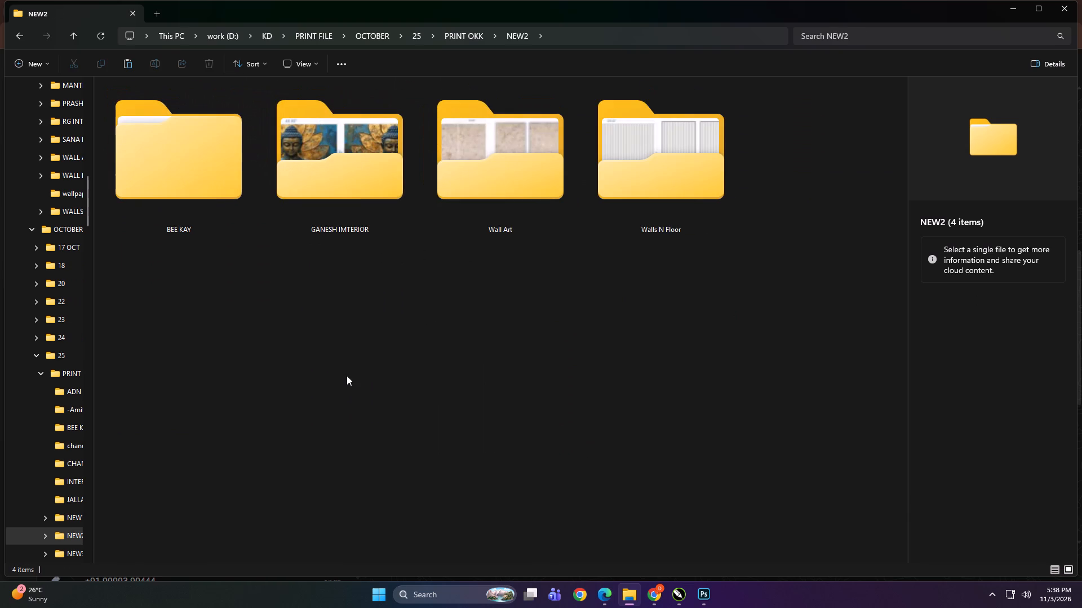
{"action": "double_click", "coordinate": [533, 150]}
{"action": "left_click", "coordinate": [468, 282]}
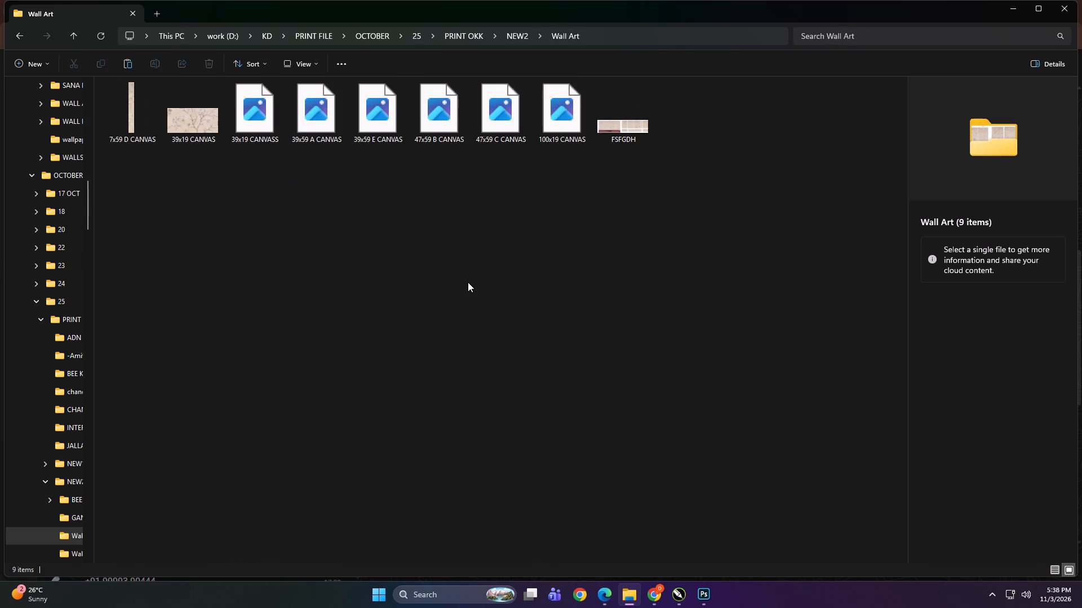
{"action": "key", "text": "BackSpace"}
{"action": "key", "text": "BackSpace"}
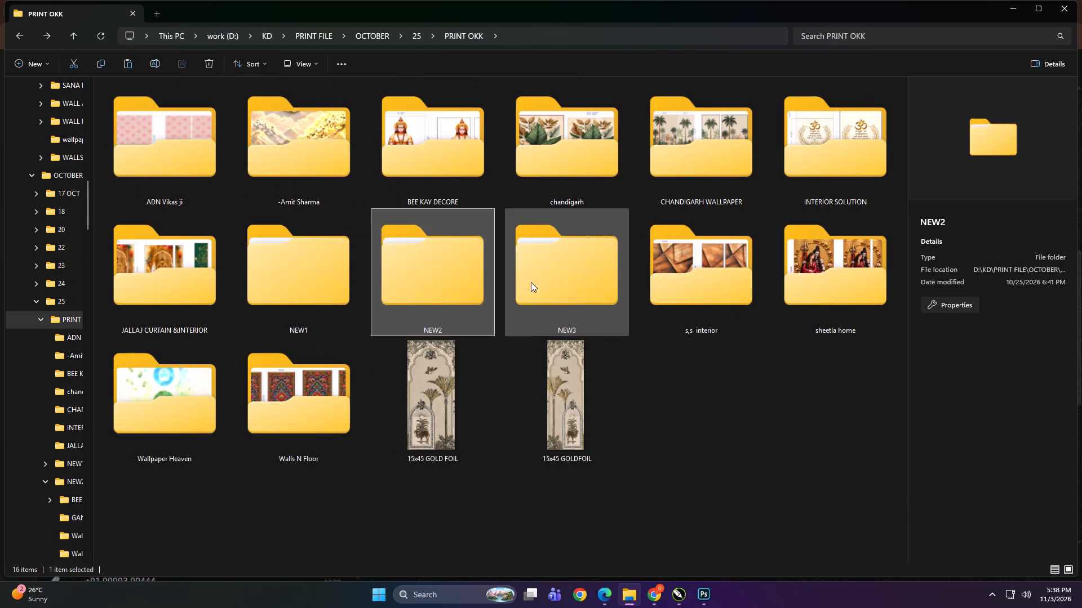
{"action": "left_click", "coordinate": [623, 285]}
{"action": "left_click", "coordinate": [623, 285]}
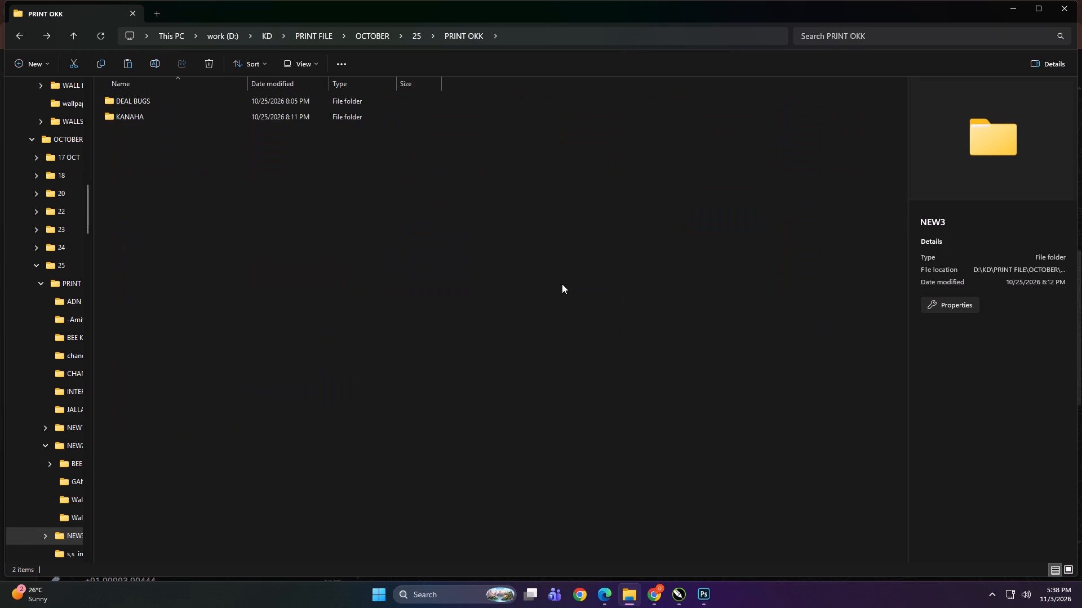
{"action": "key", "text": "BackSpace"}
{"action": "left_click", "coordinate": [731, 408]}
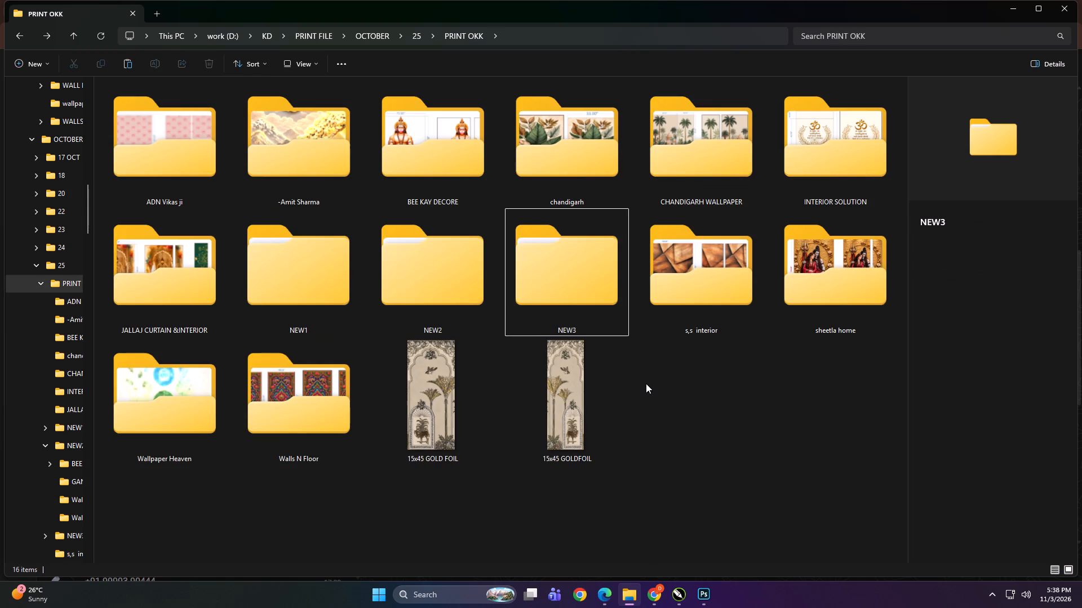
{"action": "key", "text": "BackSpace"}
{"action": "key", "text": "BackSpace"}
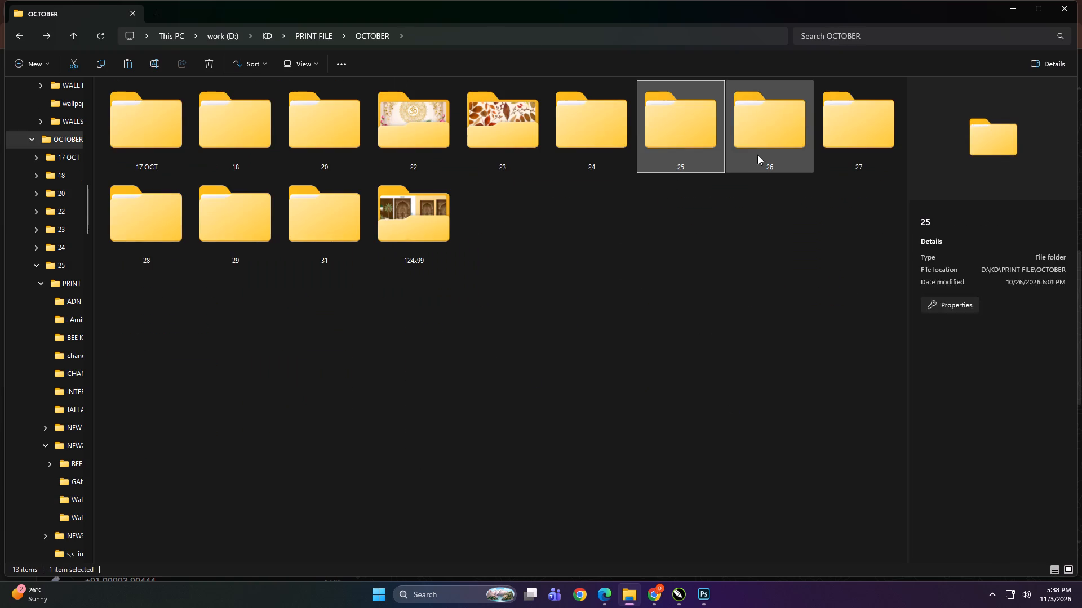
Check the =Deal Bugs, ADN VIKAS and BEE KAY folders in the October 26 OK PRINT folder.
{"action": "double_click", "coordinate": [771, 135]}
{"action": "double_click", "coordinate": [149, 153]}
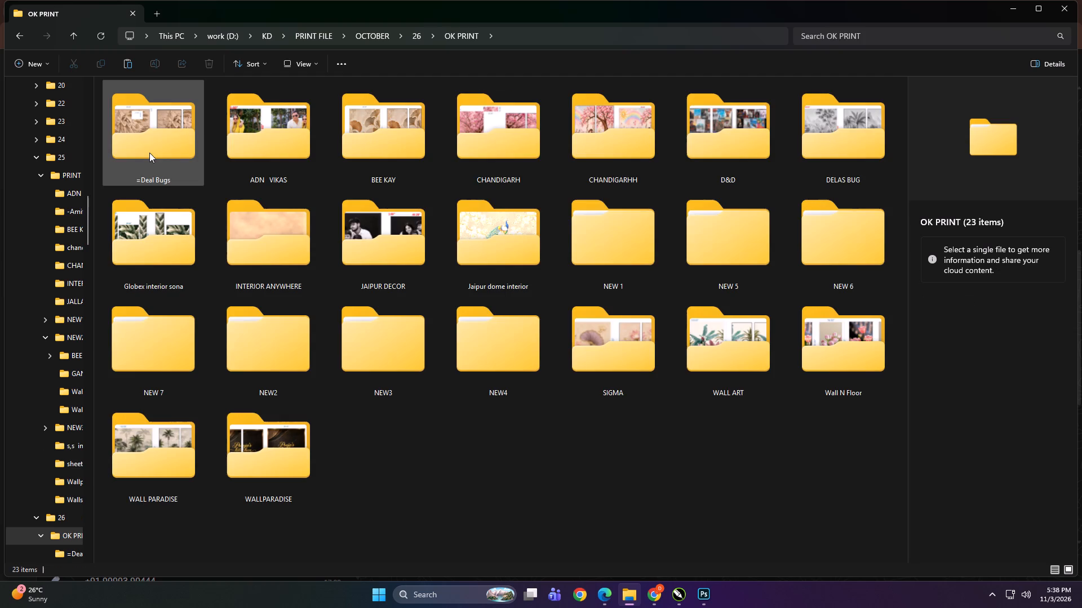
{"action": "double_click", "coordinate": [149, 153]}
{"action": "key", "text": "BackSpace"}
{"action": "triple_click", "coordinate": [262, 150]}
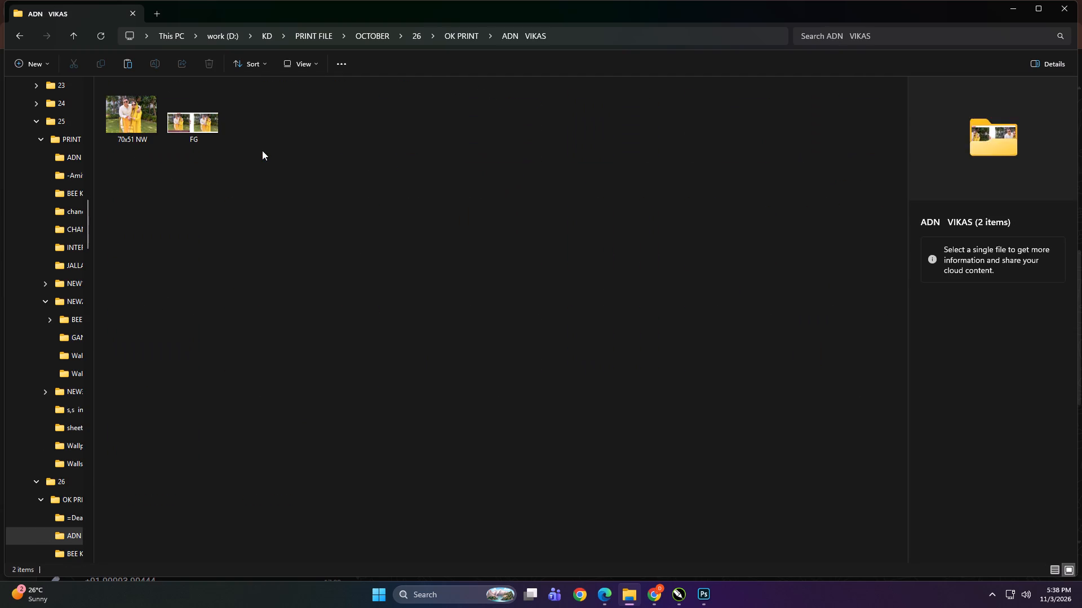
{"action": "key", "text": "BackSpace"}
{"action": "left_click", "coordinate": [420, 155]}
{"action": "left_click", "coordinate": [420, 155]}
{"action": "key", "text": "BackSpace"}
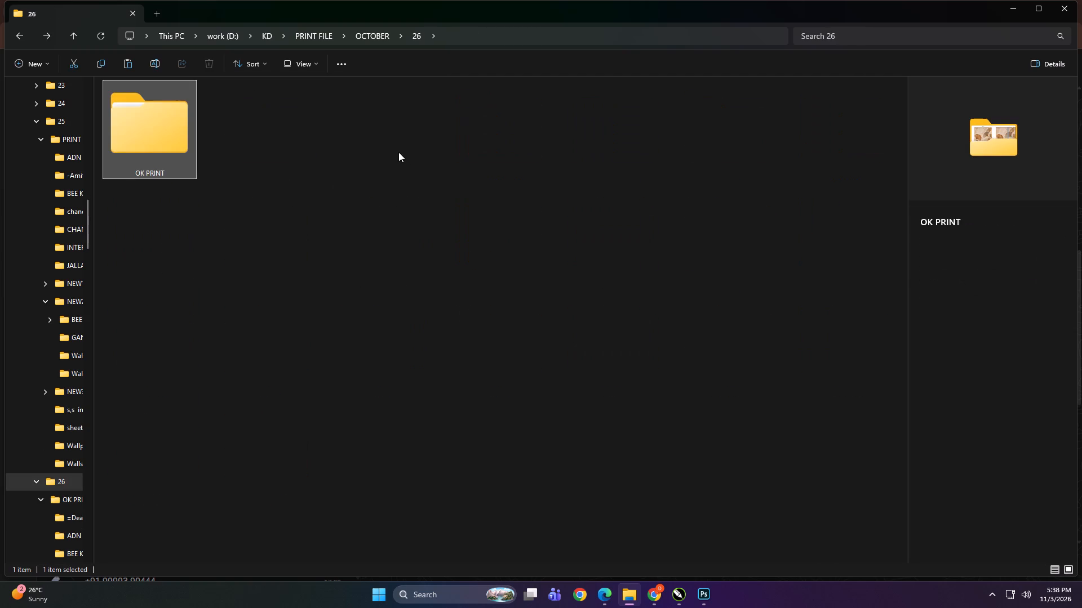
{"action": "key", "text": "BackSpace"}
{"action": "double_click", "coordinate": [765, 114]}
{"action": "key", "text": "BackSpace"}
Recheck NEW 4 in the October 27 print ok folder, including its D&D, WALL PARADISE, WALLPARADISE and SIGMA folders.
{"action": "left_click", "coordinate": [836, 122]}
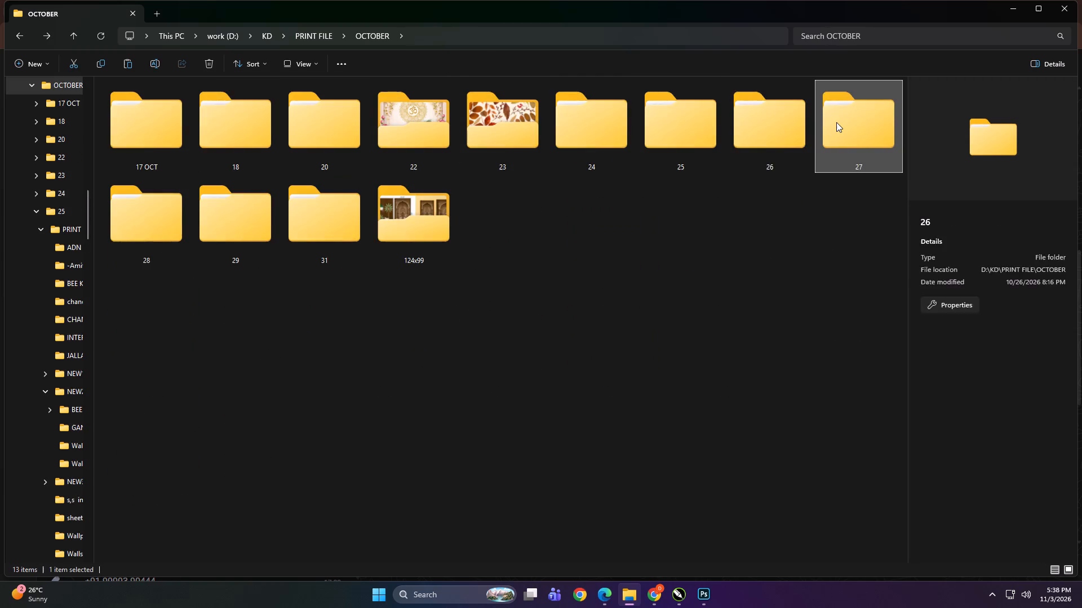
{"action": "left_click", "coordinate": [836, 122]}
{"action": "double_click", "coordinate": [152, 104]}
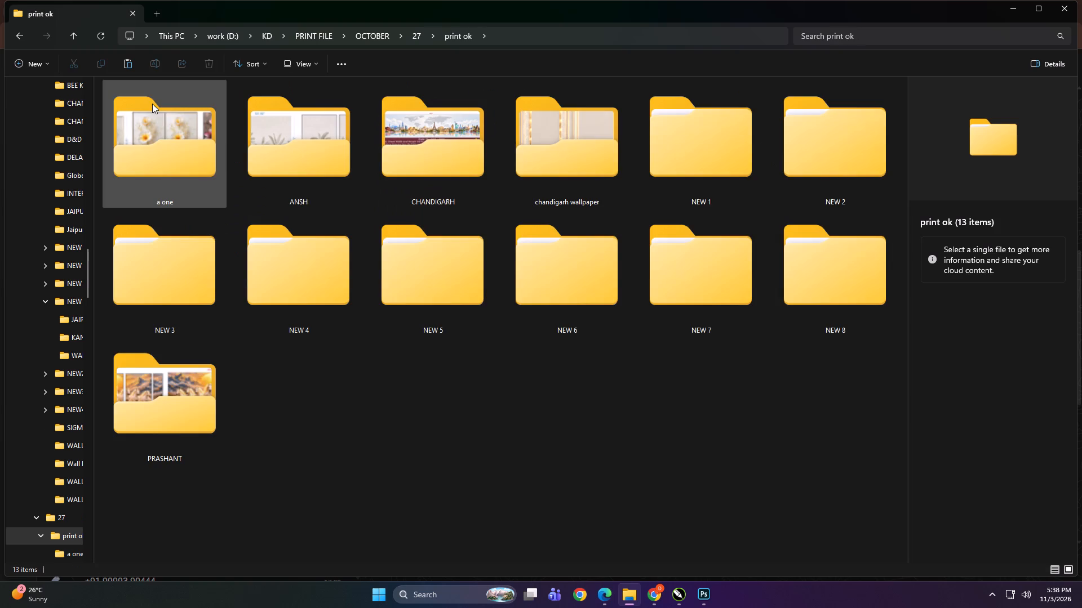
{"action": "double_click", "coordinate": [298, 260]}
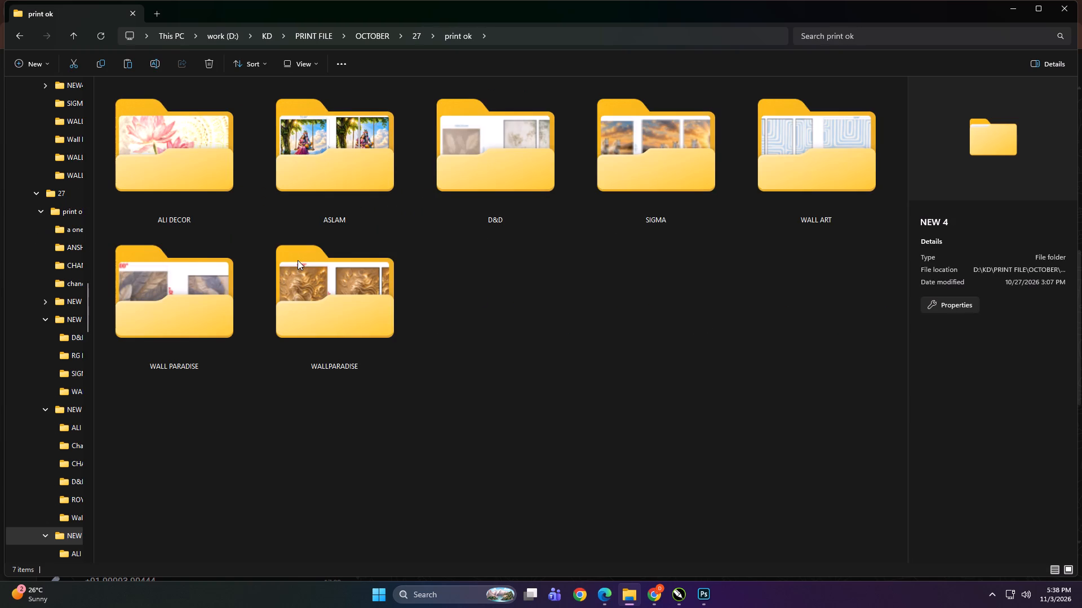
{"action": "double_click", "coordinate": [511, 147]}
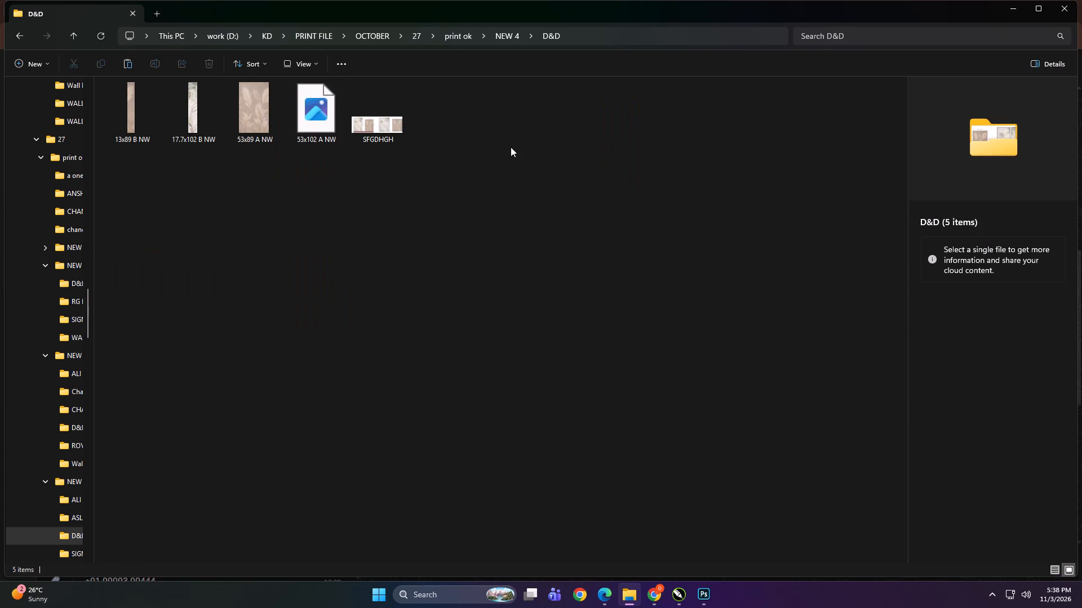
{"action": "key", "text": "BackSpace"}
{"action": "double_click", "coordinate": [204, 301]}
{"action": "key", "text": "BackSpace"}
{"action": "left_click", "coordinate": [362, 307]}
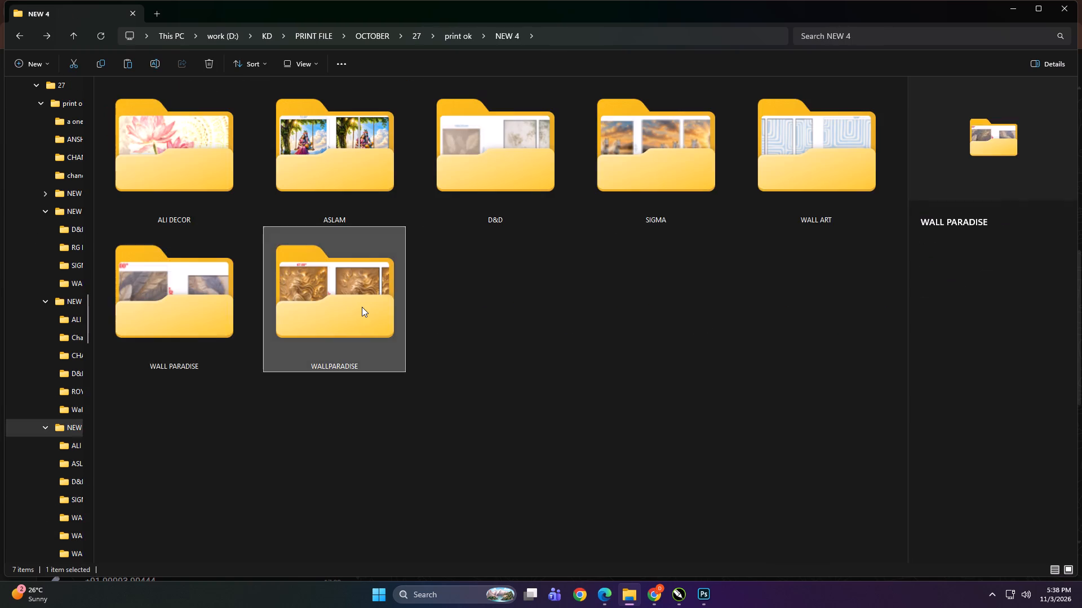
{"action": "left_click", "coordinate": [362, 307]}
{"action": "key", "text": "BackSpace"}
{"action": "double_click", "coordinate": [708, 171]}
{"action": "key", "text": "BackSpace"}
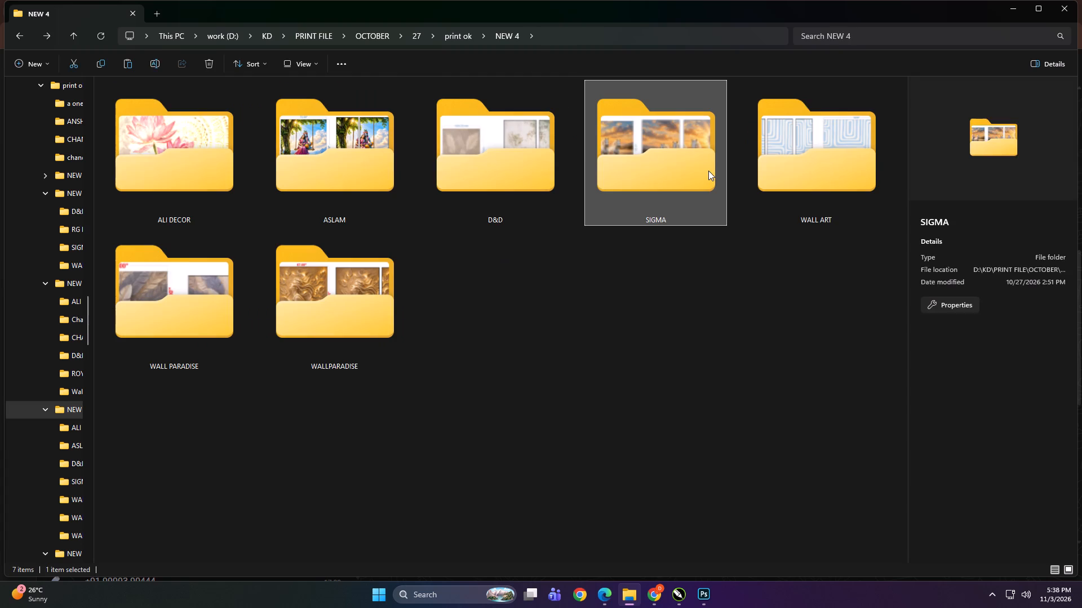
{"action": "double_click", "coordinate": [690, 177]}
{"action": "key", "text": "BackSpace"}
{"action": "left_click", "coordinate": [569, 256]}
{"action": "key", "text": "BackSpace"}
Recheck the size folders inside UR HOME and WALLPARADISE in NEW 6.
{"action": "triple_click", "coordinate": [558, 298]}
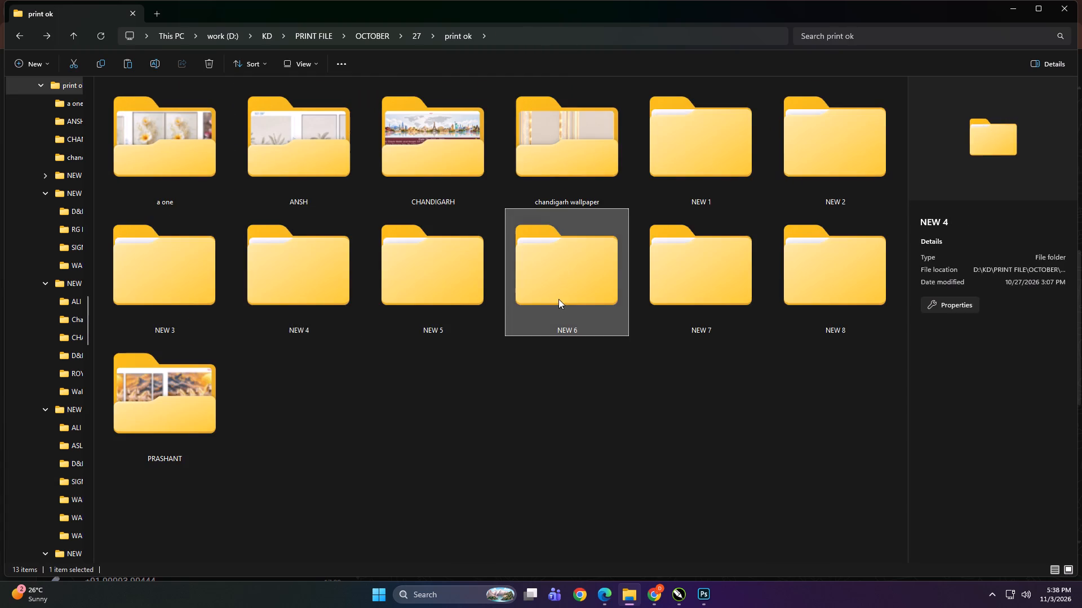
{"action": "double_click", "coordinate": [558, 299]}
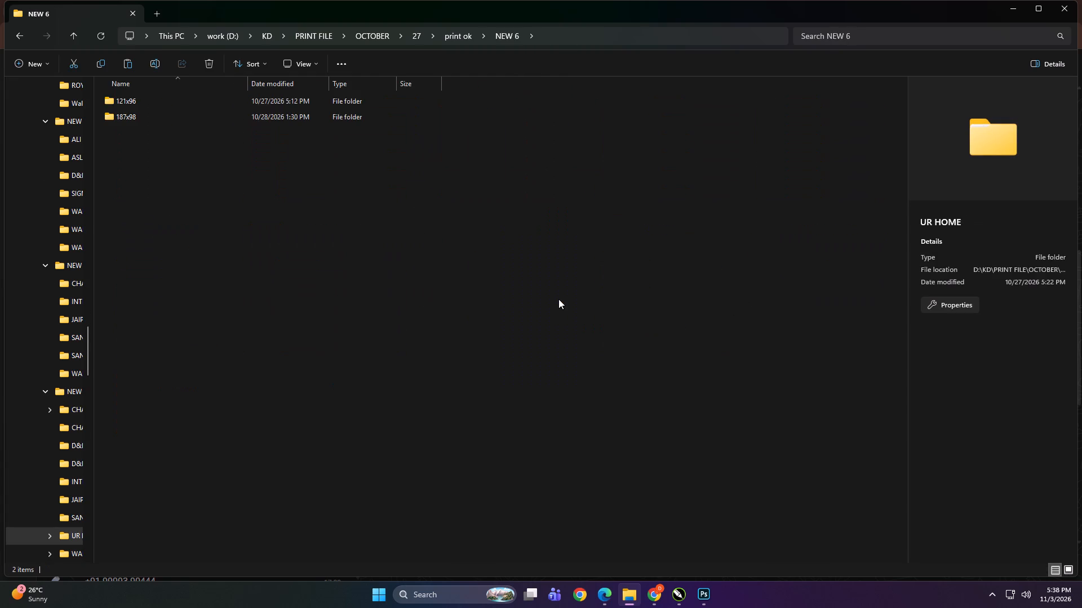
{"action": "key", "text": "BackSpace"}
{"action": "double_click", "coordinate": [633, 302]}
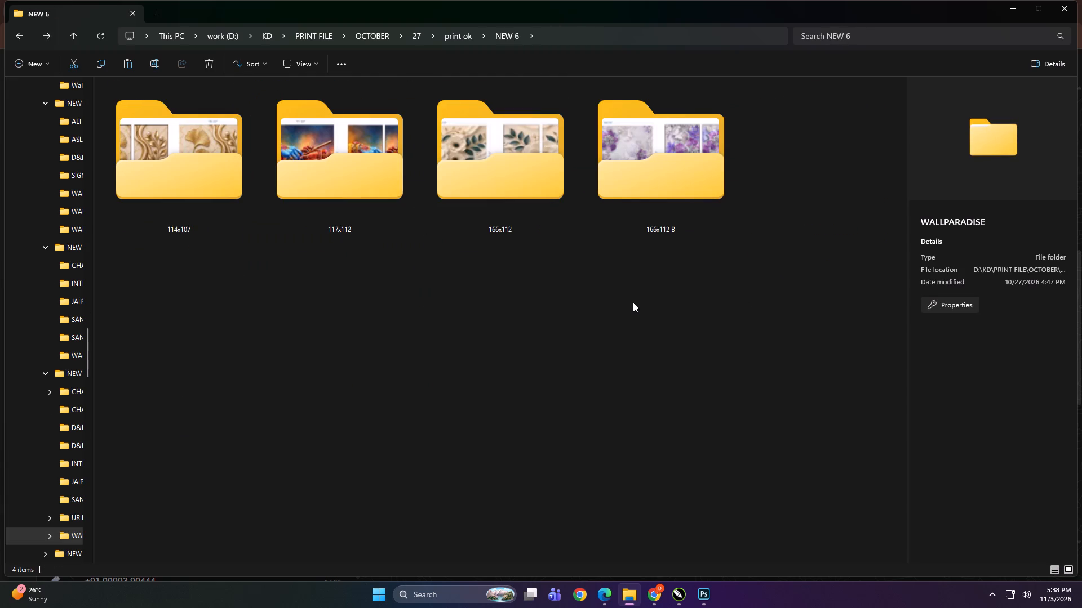
{"action": "key", "text": "BackSpace"}
{"action": "key", "text": "BackSpace"}
Check the DEALS BUG, CHANDIGARH WALLPAPER, DD KALA and MANTRA folders in NEW 7, viewing MANTRA's files as large thumbnails.
{"action": "double_click", "coordinate": [685, 297]}
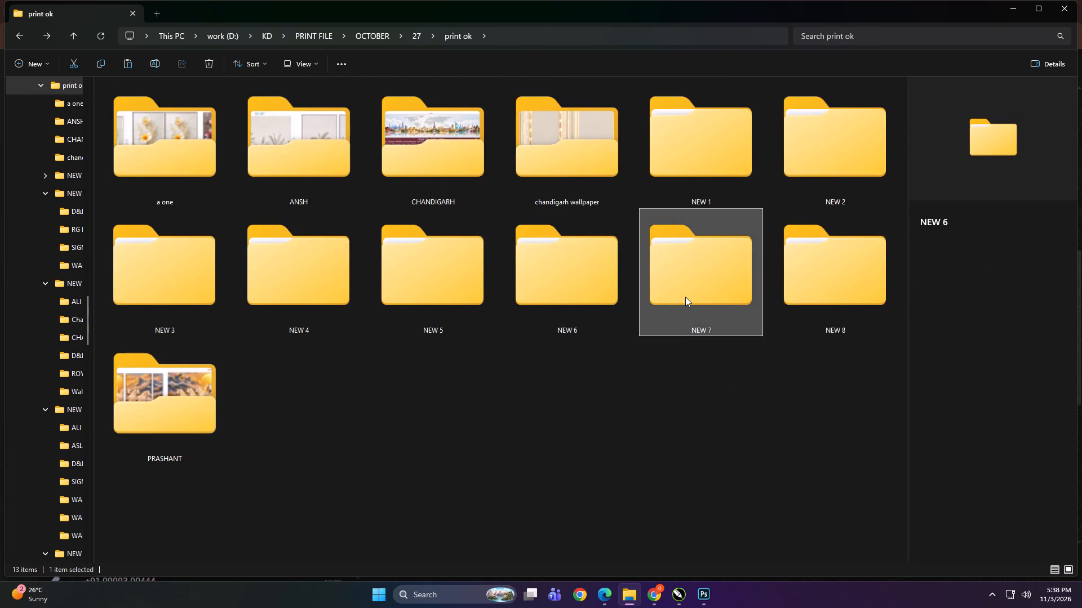
{"action": "double_click", "coordinate": [500, 150]}
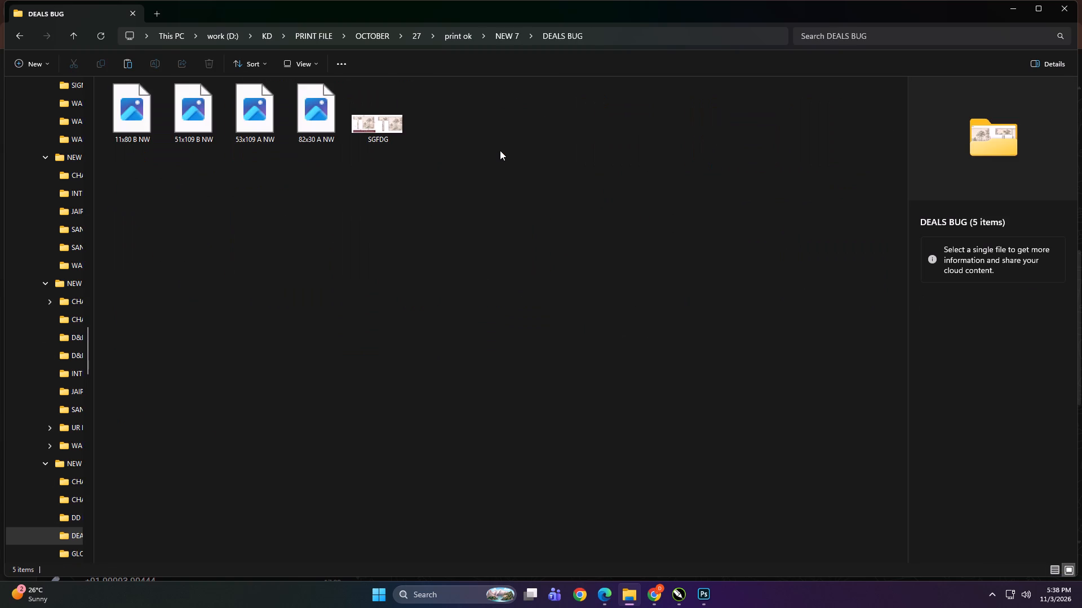
{"action": "key", "text": "BackSpace"}
{"action": "double_click", "coordinate": [278, 145]}
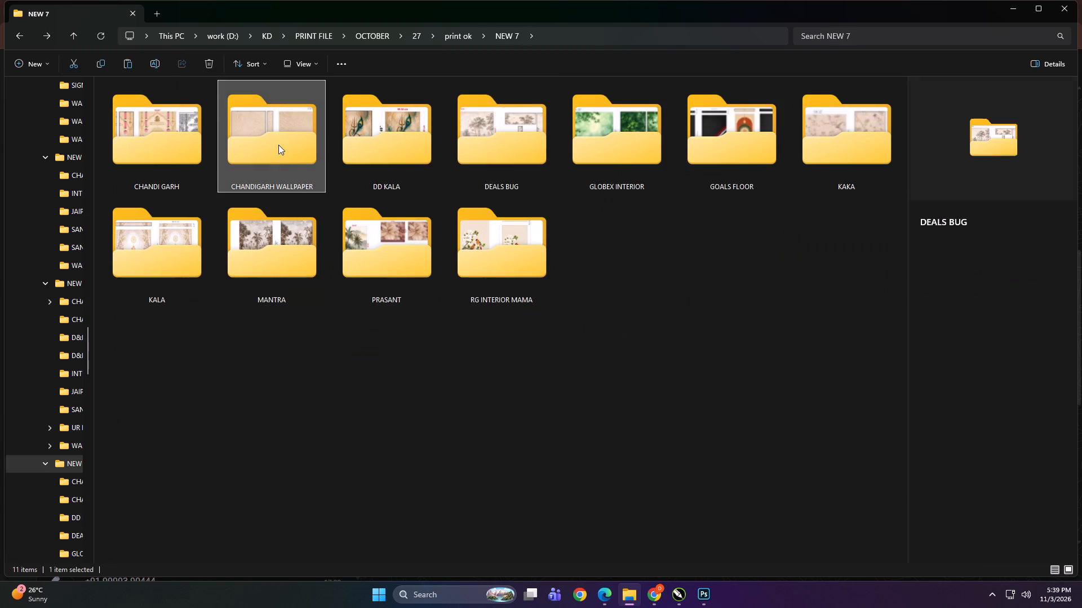
{"action": "key", "text": "BackSpace"}
{"action": "double_click", "coordinate": [388, 149]}
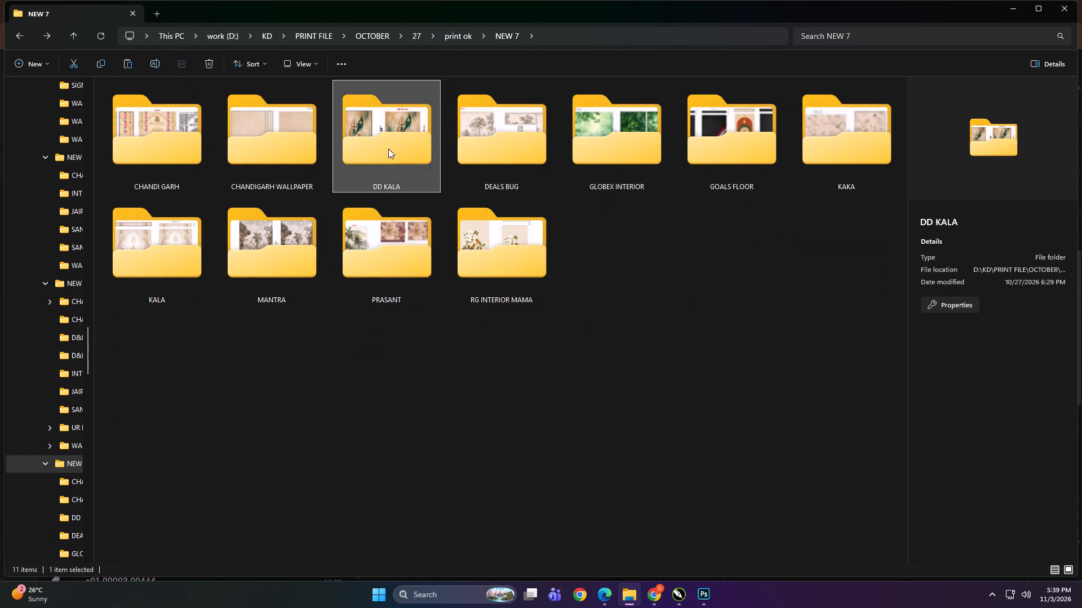
{"action": "key", "text": "BackSpace"}
{"action": "double_click", "coordinate": [261, 256]}
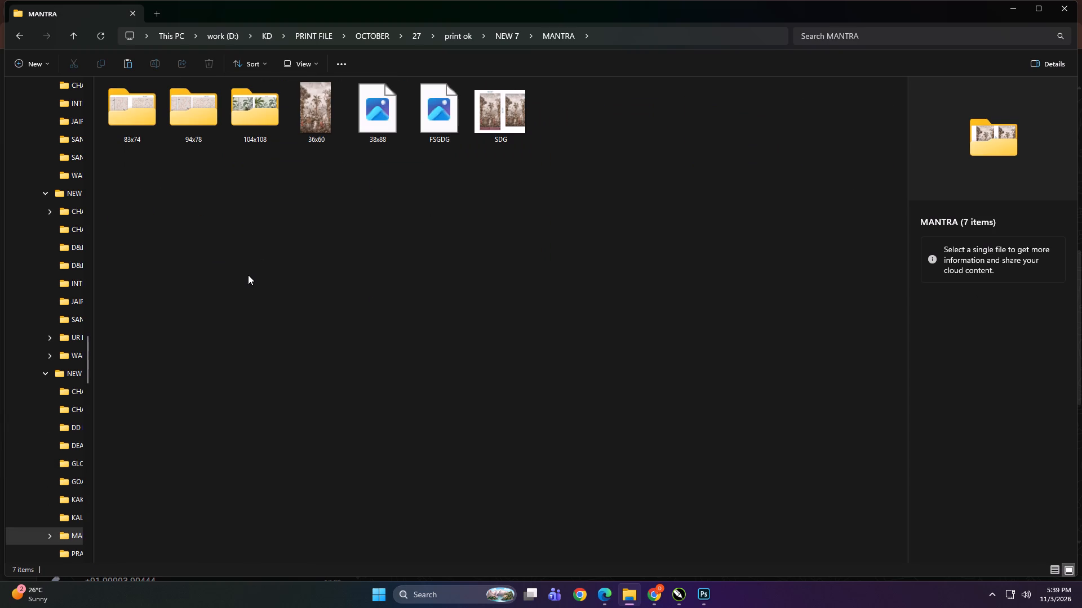
{"action": "scroll", "coordinate": [248, 275], "scroll_direction": "up", "scroll_amount": 18, "text": "ctrl"}
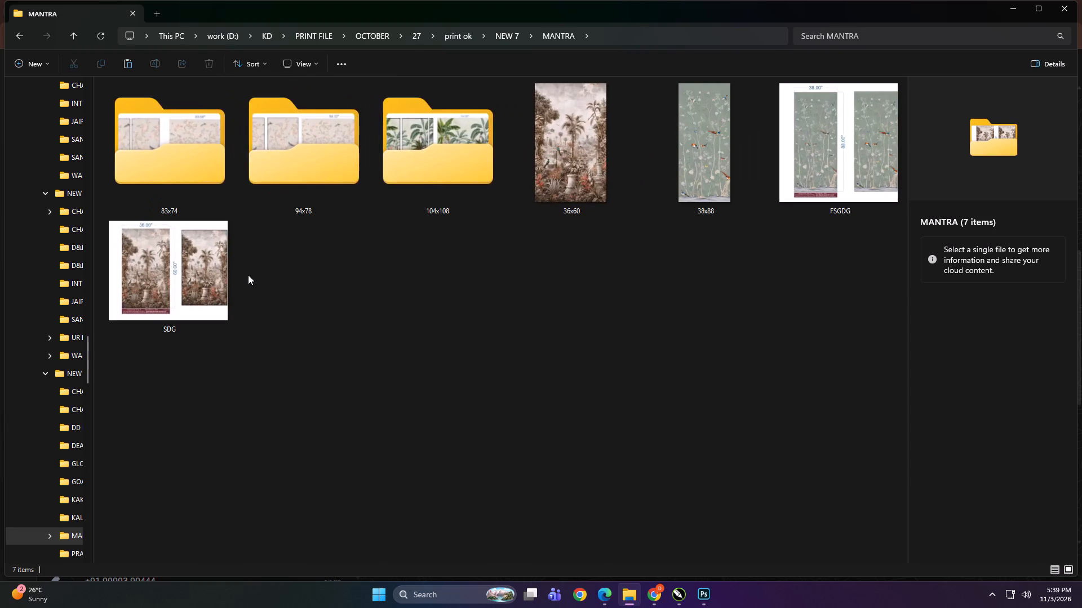
{"action": "left_click", "coordinate": [733, 369]}
{"action": "key", "text": "BackSpace"}
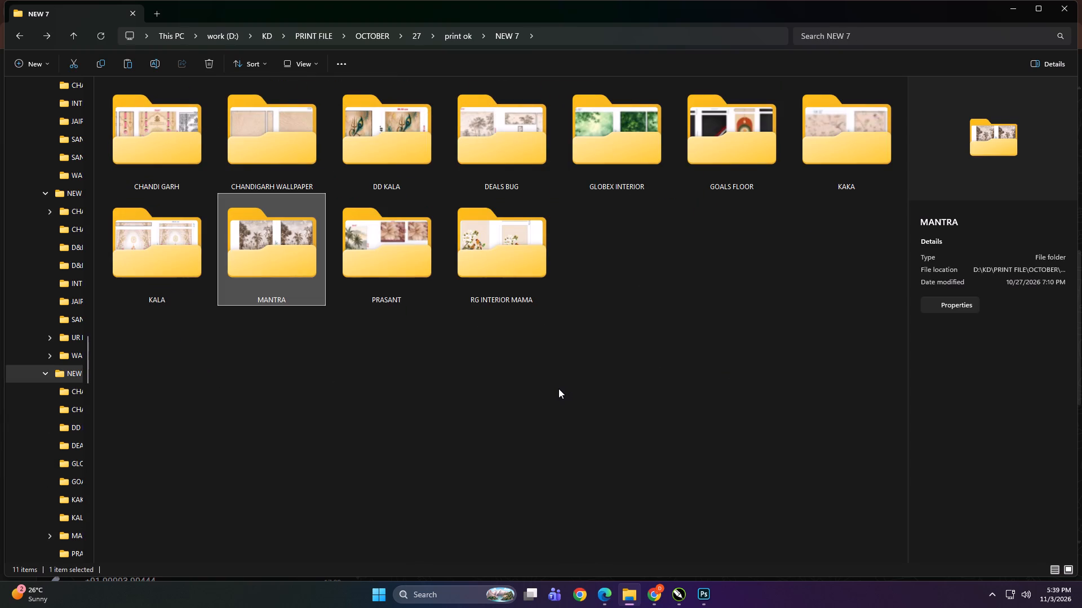
Look through NEW 8 in the October 27 print ok folder, showing its folders as large thumbnails.
{"action": "key", "text": "BackSpace"}
{"action": "triple_click", "coordinate": [774, 301]}
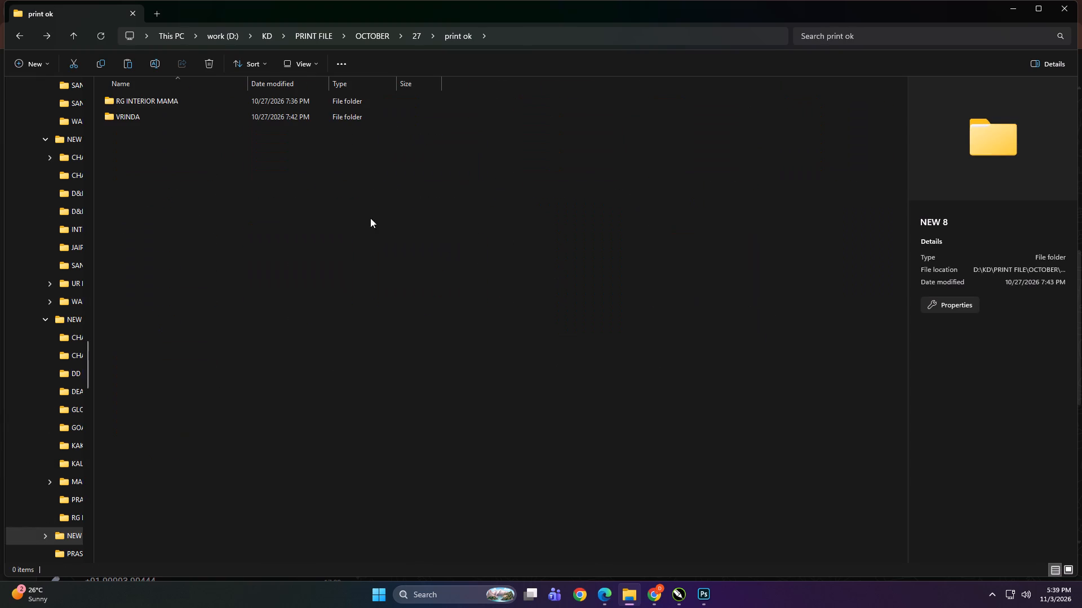
{"action": "scroll", "coordinate": [352, 209], "scroll_direction": "up", "scroll_amount": 20, "text": "ctrl"}
{"action": "scroll", "coordinate": [352, 209], "scroll_direction": "up", "scroll_amount": 20, "text": "ctrl"}
{"action": "scroll", "coordinate": [352, 209], "scroll_direction": "up", "scroll_amount": 3, "text": "ctrl"}
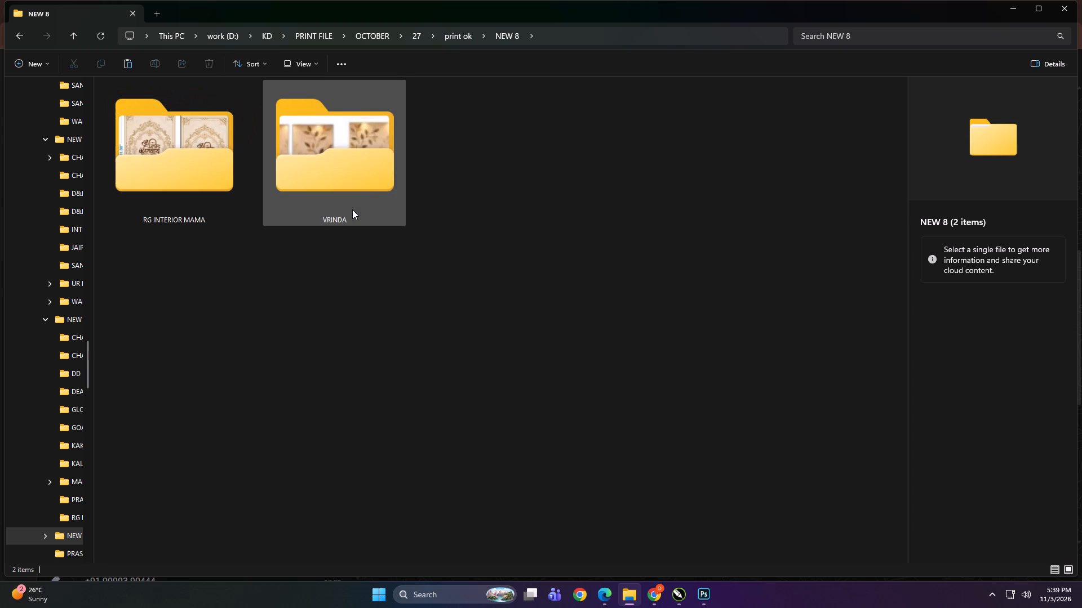
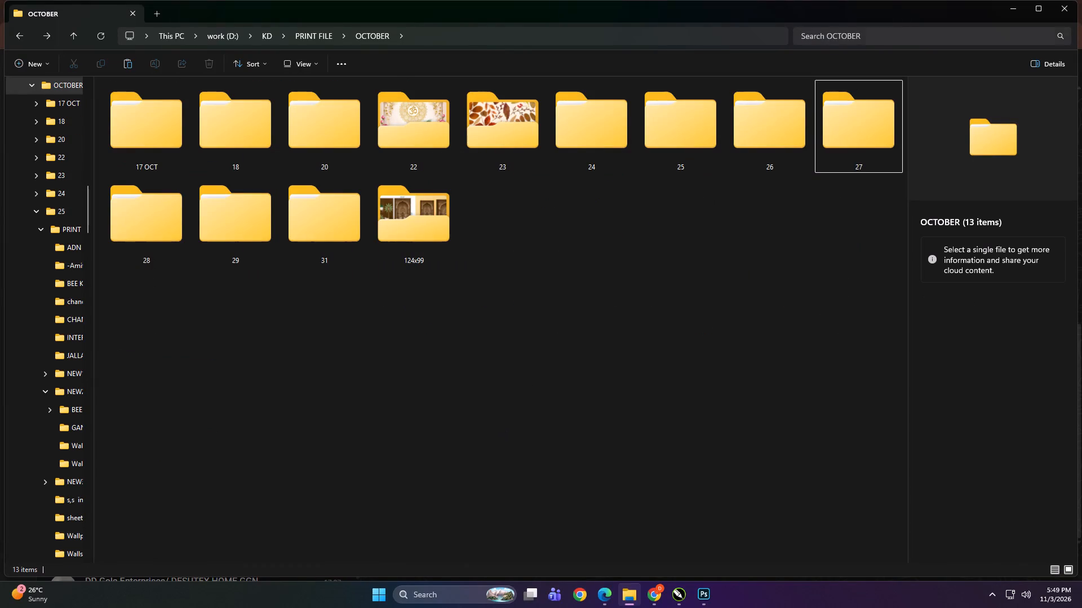
Search the OCTOBER print folder for "CANVAS" and scan through the matching files.
{"action": "left_click", "coordinate": [875, 35]}
{"action": "type", "text": "CANVAS"}
{"action": "scroll", "coordinate": [624, 321], "scroll_direction": "up", "scroll_amount": 6, "text": "ctrl"}
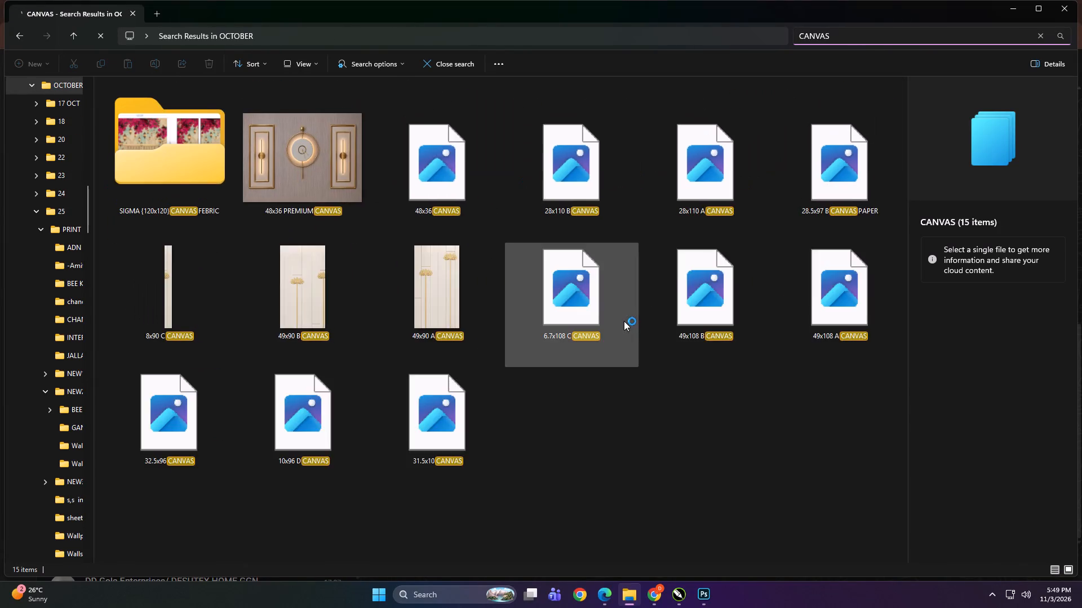
{"action": "scroll", "coordinate": [624, 321], "scroll_direction": "up", "scroll_amount": 1, "text": "ctrl"}
{"action": "scroll", "coordinate": [586, 293], "scroll_direction": "down", "scroll_amount": 5, "text": "ctrl"}
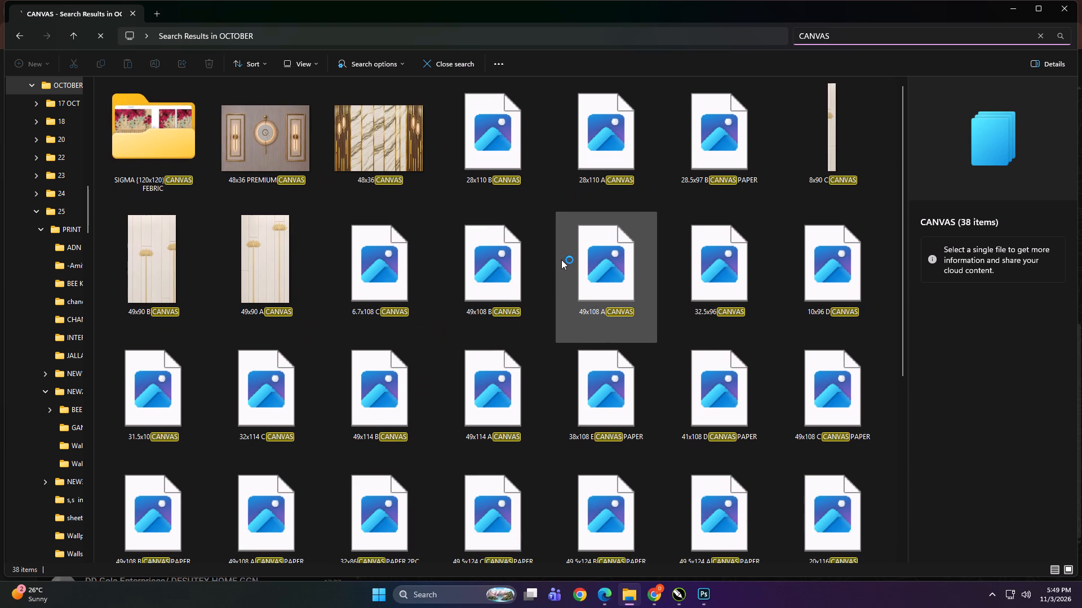
{"action": "scroll", "coordinate": [561, 260], "scroll_direction": "down", "scroll_amount": 1, "text": "ctrl"}
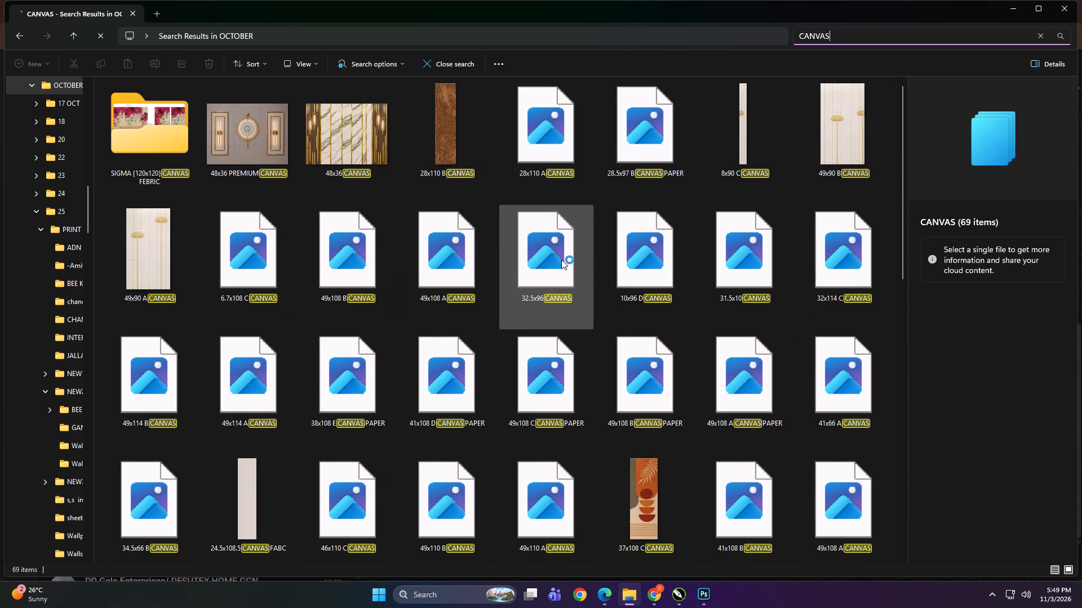
{"action": "scroll", "coordinate": [561, 260], "scroll_direction": "down", "scroll_amount": 1}
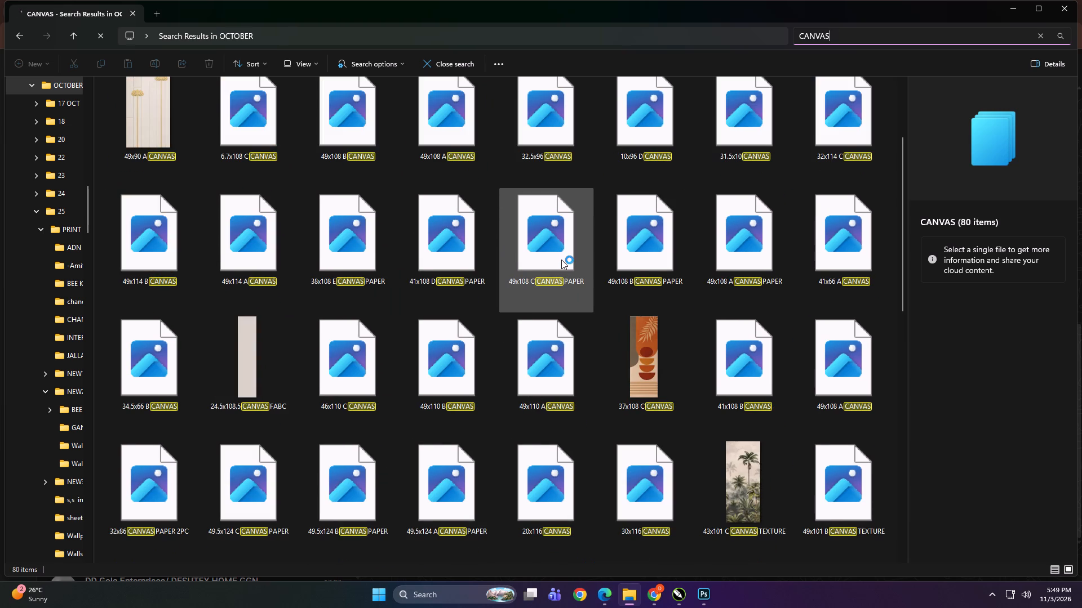
{"action": "scroll", "coordinate": [563, 260], "scroll_direction": "down", "scroll_amount": 2}
{"action": "scroll", "coordinate": [559, 317], "scroll_direction": "down", "scroll_amount": 9}
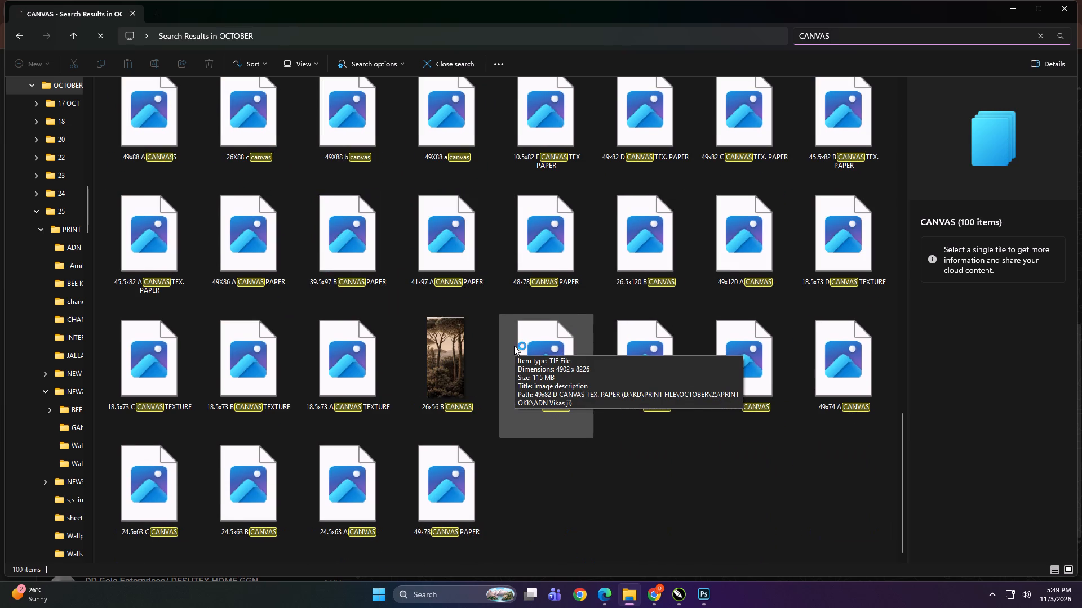
{"action": "scroll", "coordinate": [514, 346], "scroll_direction": "down", "scroll_amount": 2}
{"action": "scroll", "coordinate": [549, 453], "scroll_direction": "down", "scroll_amount": 4}
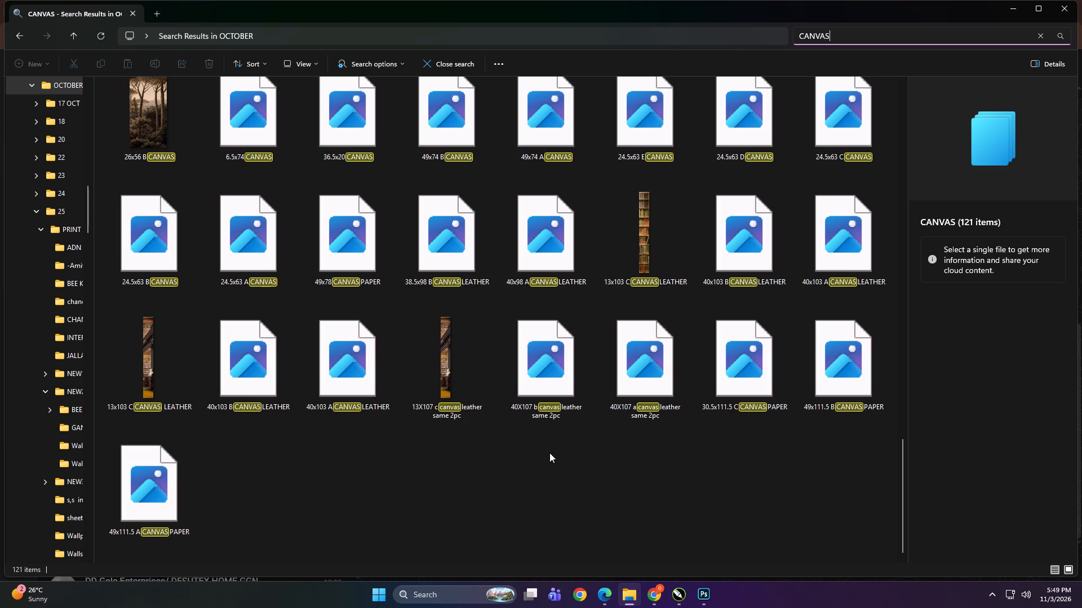
{"action": "scroll", "coordinate": [515, 451], "scroll_direction": "down", "scroll_amount": 3}
Compare the OCTOBER canvas matches at smaller and larger thumbnail sizes to make out their designs.
{"action": "scroll", "coordinate": [501, 456], "scroll_direction": "up", "scroll_amount": 10}
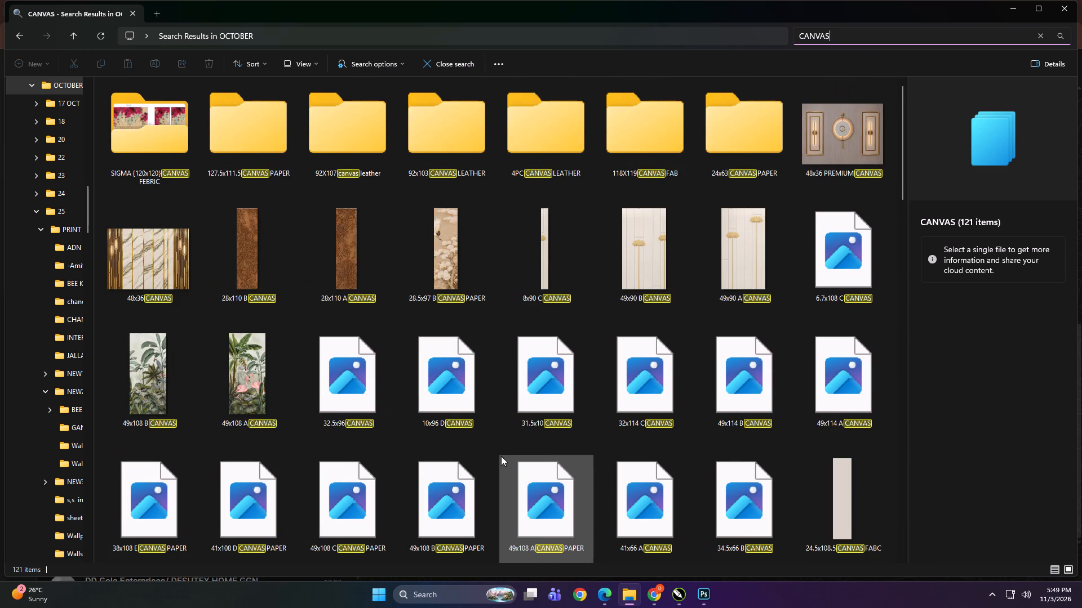
{"action": "scroll", "coordinate": [501, 456], "scroll_direction": "up", "scroll_amount": 1}
{"action": "scroll", "coordinate": [501, 456], "scroll_direction": "down", "scroll_amount": 5, "text": "ctrl"}
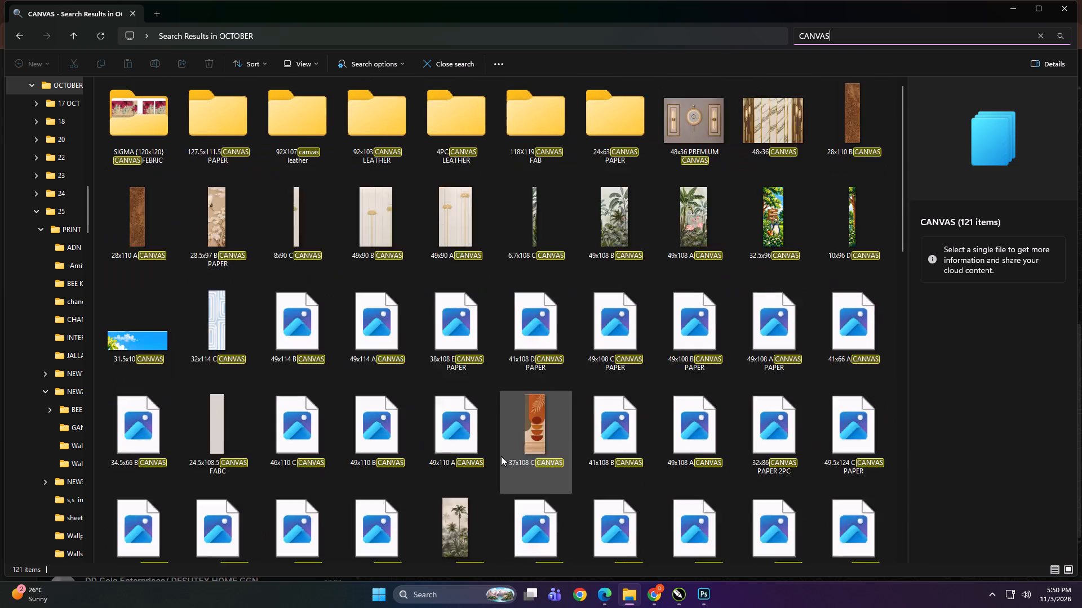
{"action": "scroll", "coordinate": [501, 456], "scroll_direction": "down", "scroll_amount": 2, "text": "ctrl"}
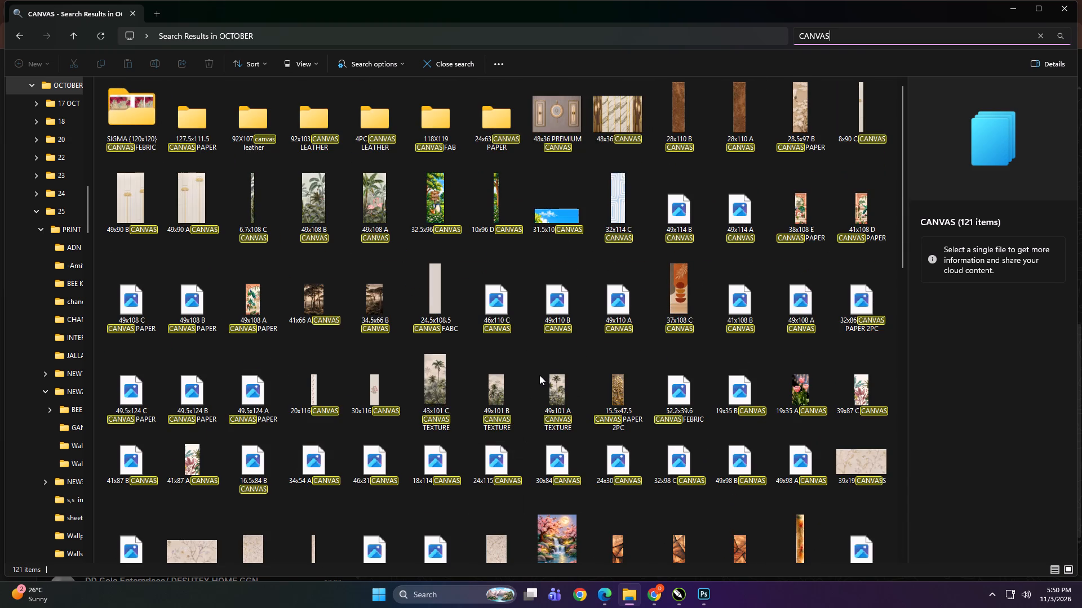
{"action": "scroll", "coordinate": [539, 375], "scroll_direction": "down", "scroll_amount": 2, "text": "ctrl"}
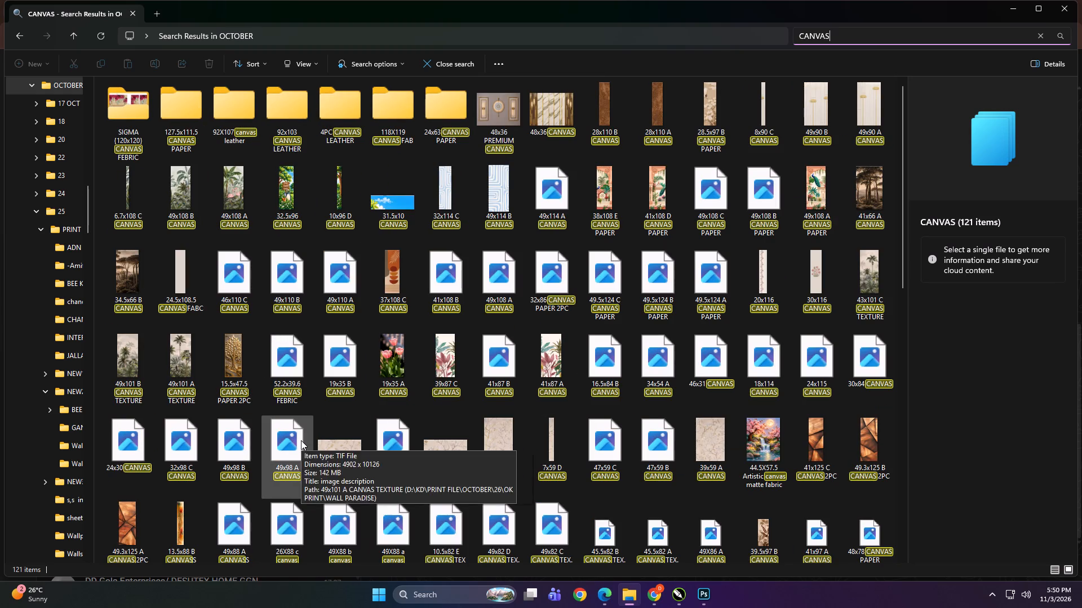
{"action": "scroll", "coordinate": [301, 440], "scroll_direction": "up", "scroll_amount": 3, "text": "ctrl"}
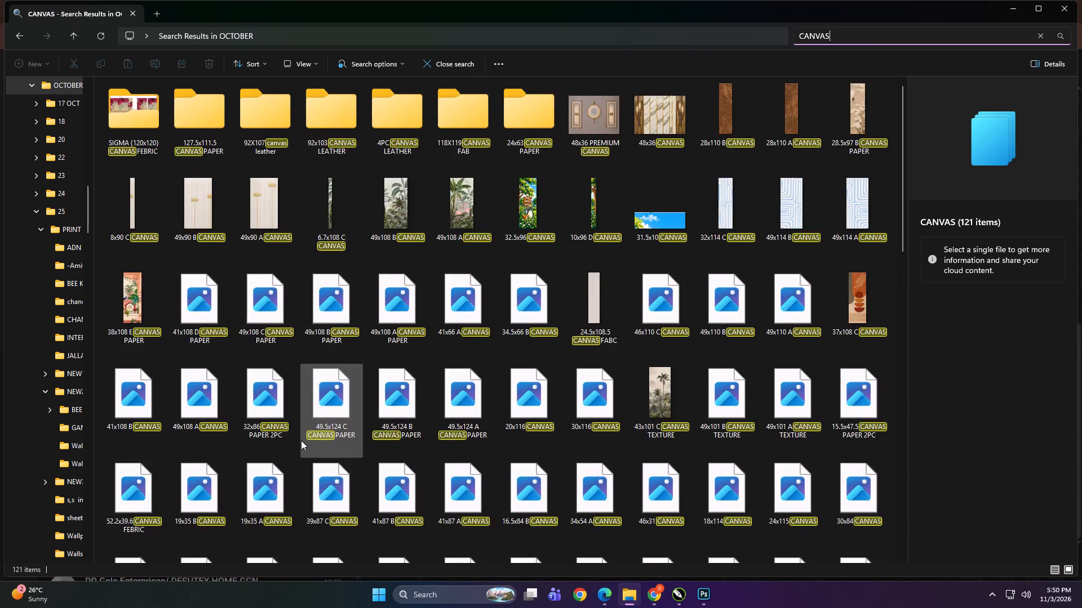
{"action": "scroll", "coordinate": [301, 440], "scroll_direction": "up", "scroll_amount": 4, "text": "ctrl"}
{"action": "scroll", "coordinate": [547, 372], "scroll_direction": "up", "scroll_amount": 3, "text": "ctrl"}
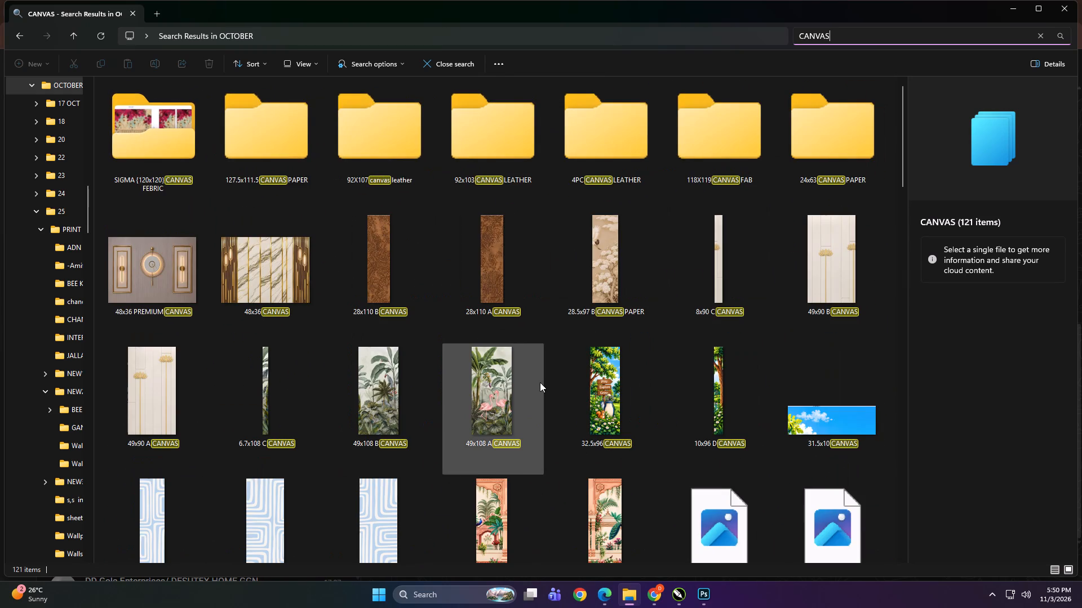
{"action": "scroll", "coordinate": [540, 382], "scroll_direction": "up", "scroll_amount": 3, "text": "ctrl"}
{"action": "scroll", "coordinate": [540, 382], "scroll_direction": "up", "scroll_amount": 4}
Look through the enlarged canvas designs in the OCTOBER search down to the canvas leather and canvas paper files.
{"action": "scroll", "coordinate": [540, 382], "scroll_direction": "down", "scroll_amount": 1}
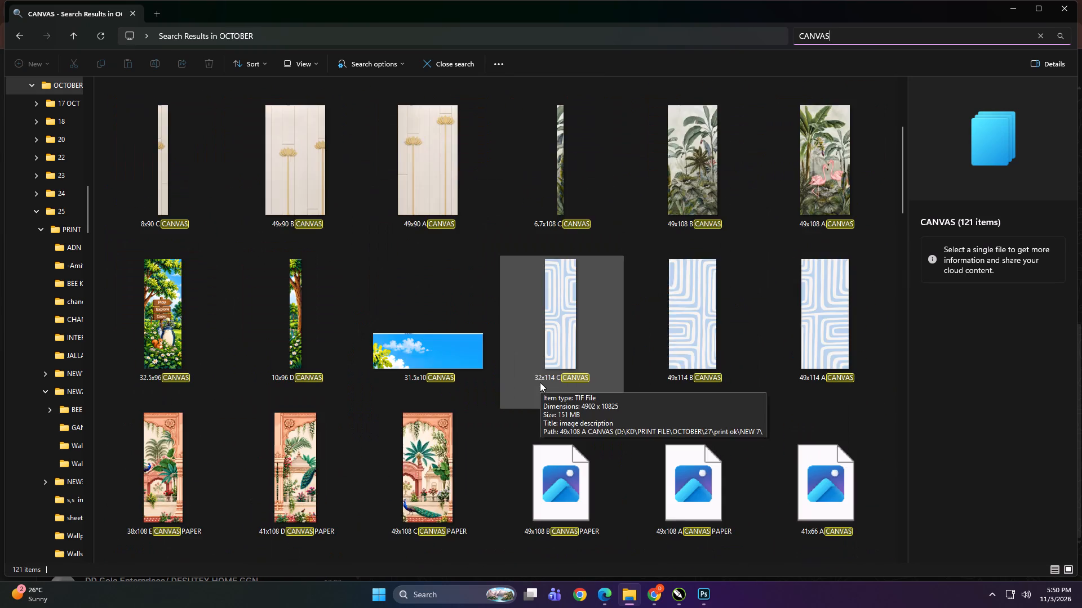
{"action": "scroll", "coordinate": [540, 382], "scroll_direction": "down", "scroll_amount": 2}
{"action": "scroll", "coordinate": [561, 401], "scroll_direction": "up", "scroll_amount": 1}
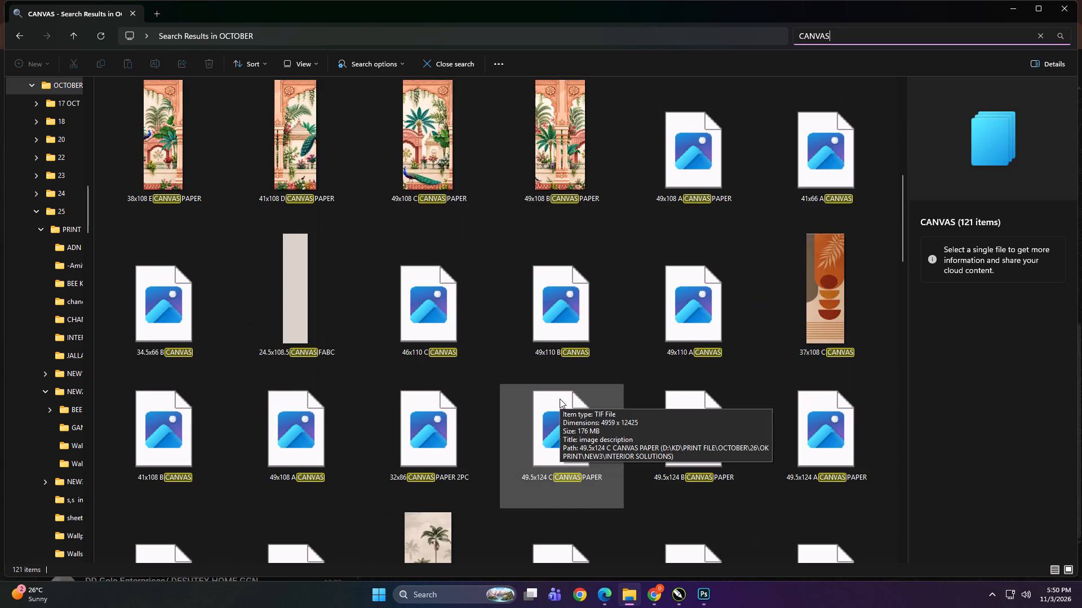
{"action": "scroll", "coordinate": [560, 399], "scroll_direction": "down", "scroll_amount": 2}
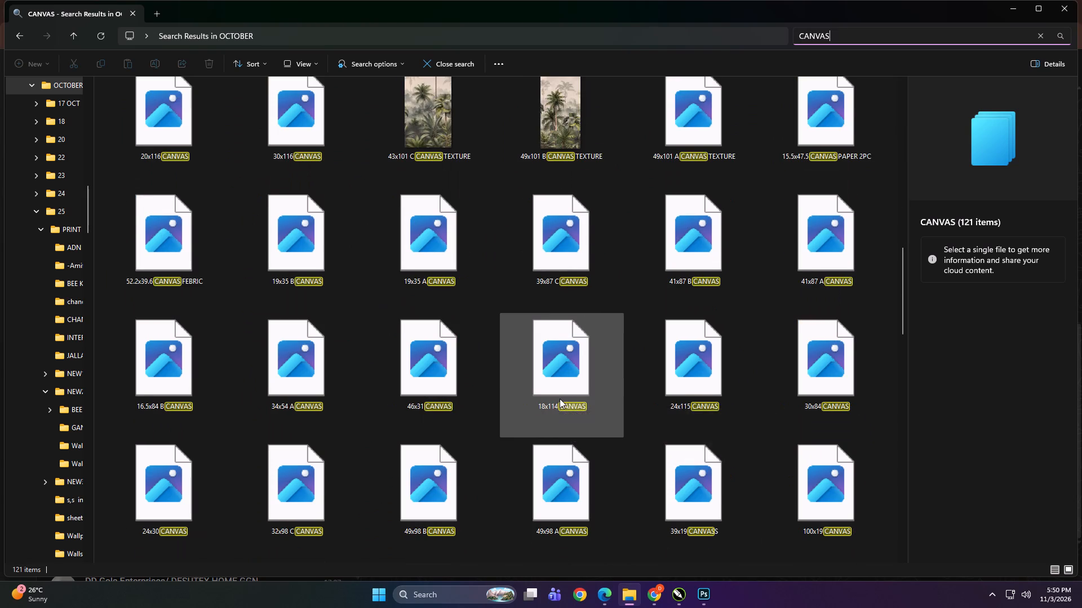
{"action": "scroll", "coordinate": [560, 399], "scroll_direction": "down", "scroll_amount": 7}
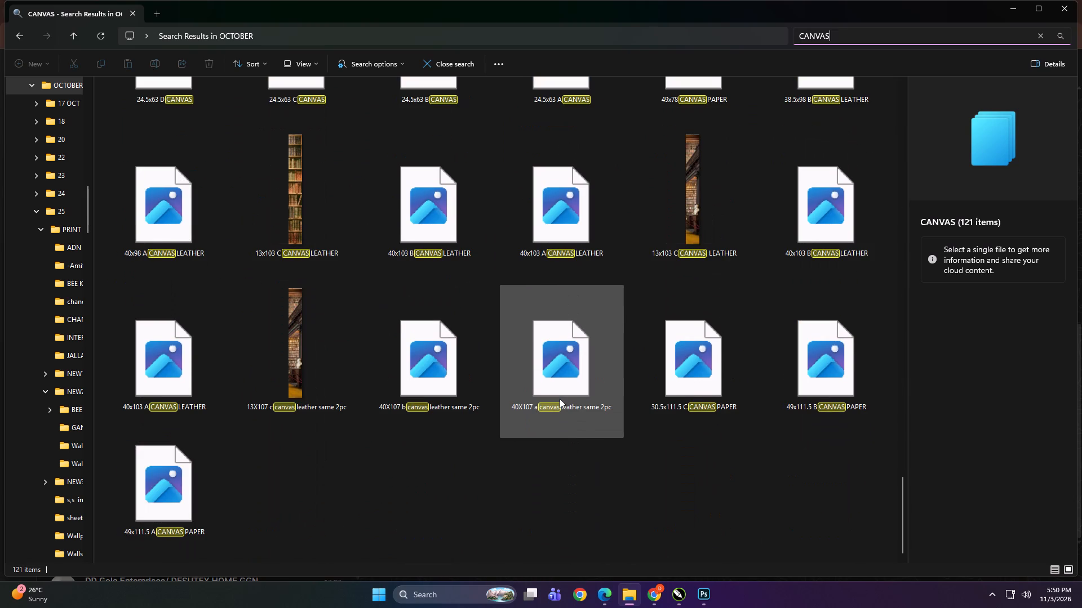
{"action": "scroll", "coordinate": [560, 399], "scroll_direction": "down", "scroll_amount": 2}
{"action": "scroll", "coordinate": [560, 399], "scroll_direction": "up", "scroll_amount": 1}
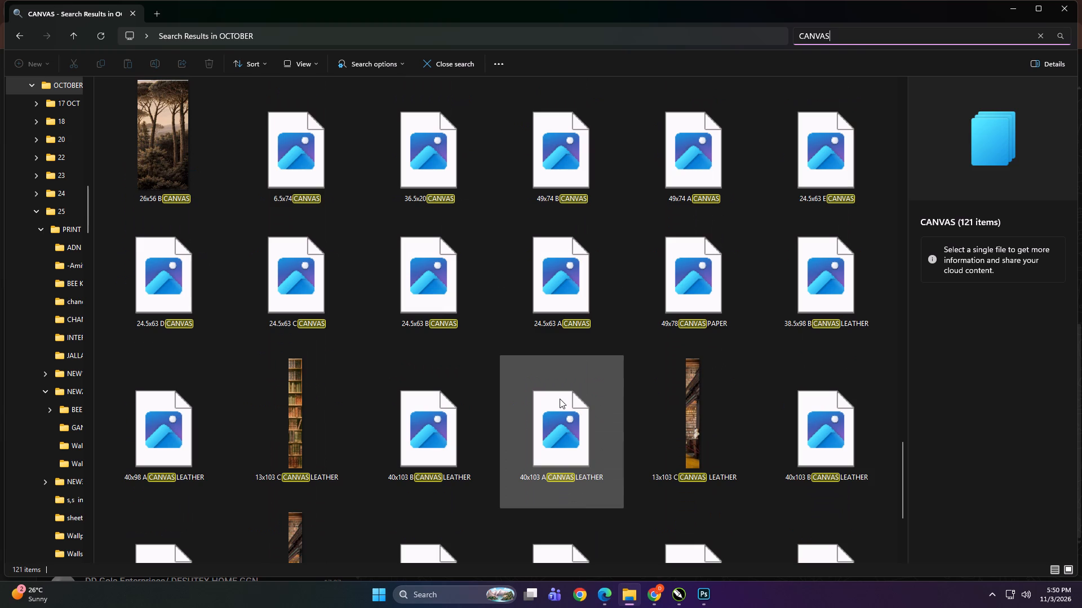
{"action": "scroll", "coordinate": [560, 399], "scroll_direction": "down", "scroll_amount": 2}
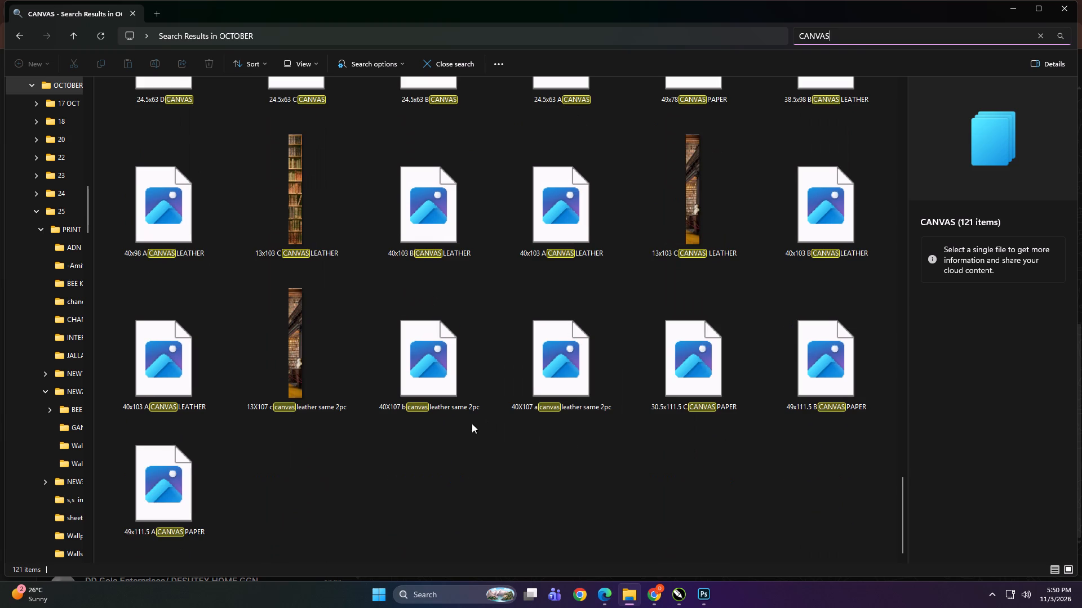
{"action": "scroll", "coordinate": [468, 449], "scroll_direction": "down", "scroll_amount": 5}
Recheck the OCTOBER canvas designs from the end of the list back to the folders at its start.
{"action": "scroll", "coordinate": [504, 507], "scroll_direction": "up", "scroll_amount": 2}
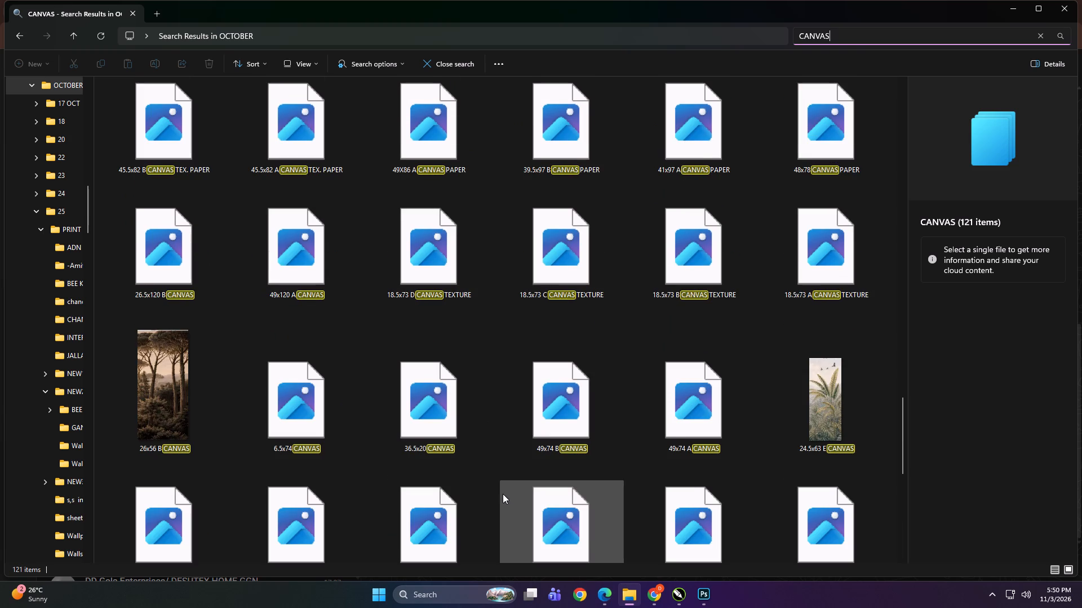
{"action": "scroll", "coordinate": [503, 494], "scroll_direction": "up", "scroll_amount": 4}
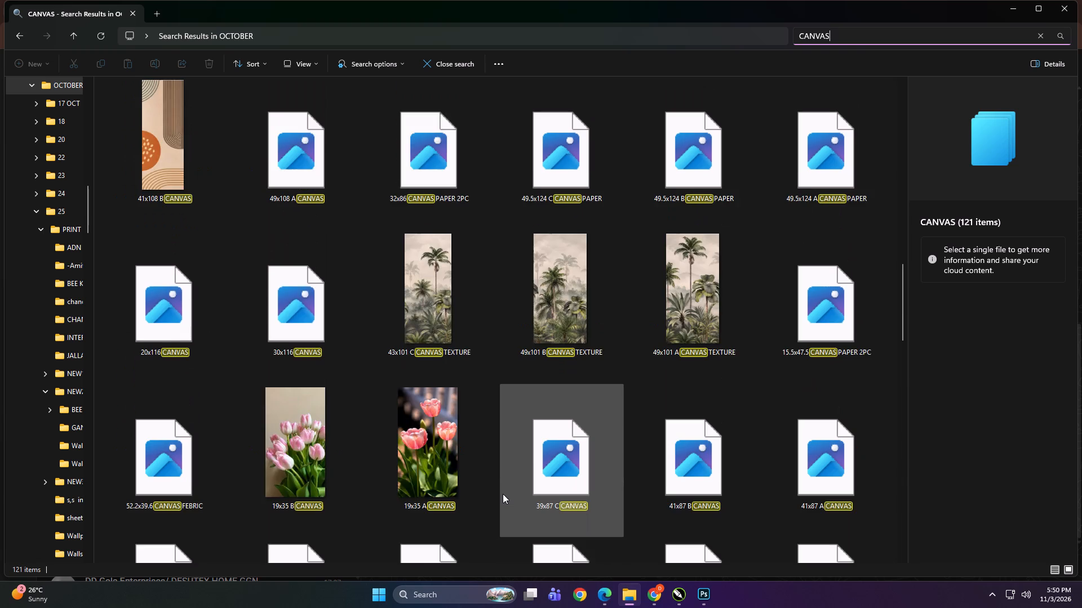
{"action": "scroll", "coordinate": [503, 494], "scroll_direction": "up", "scroll_amount": 1}
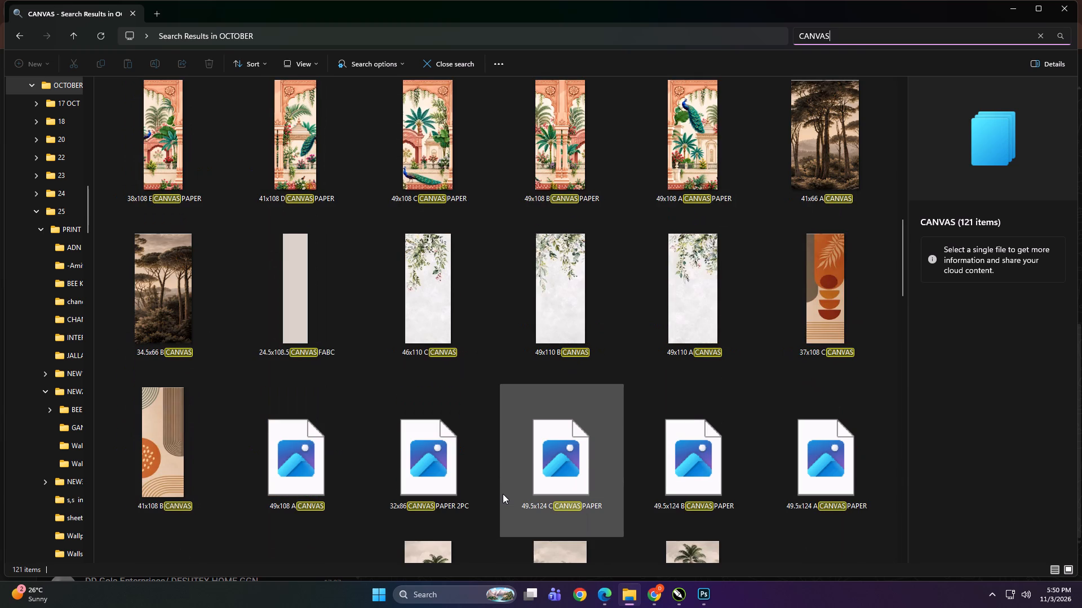
{"action": "scroll", "coordinate": [503, 494], "scroll_direction": "up", "scroll_amount": 5}
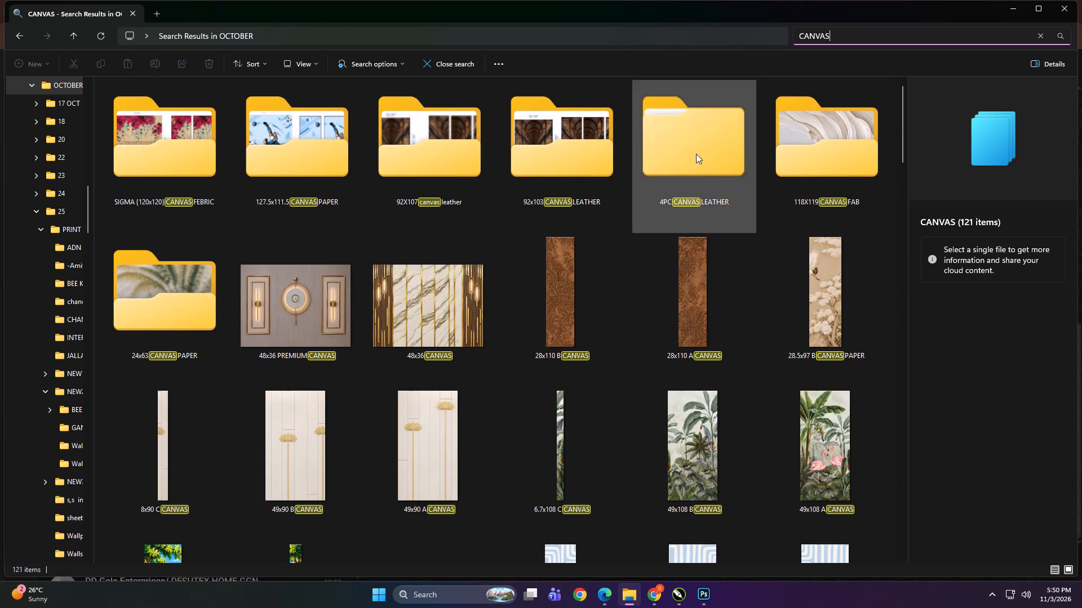
Check the contents of the 4PC CANVAS LEATHER folder, then return to the OCTOBER folder.
{"action": "double_click", "coordinate": [685, 140]}
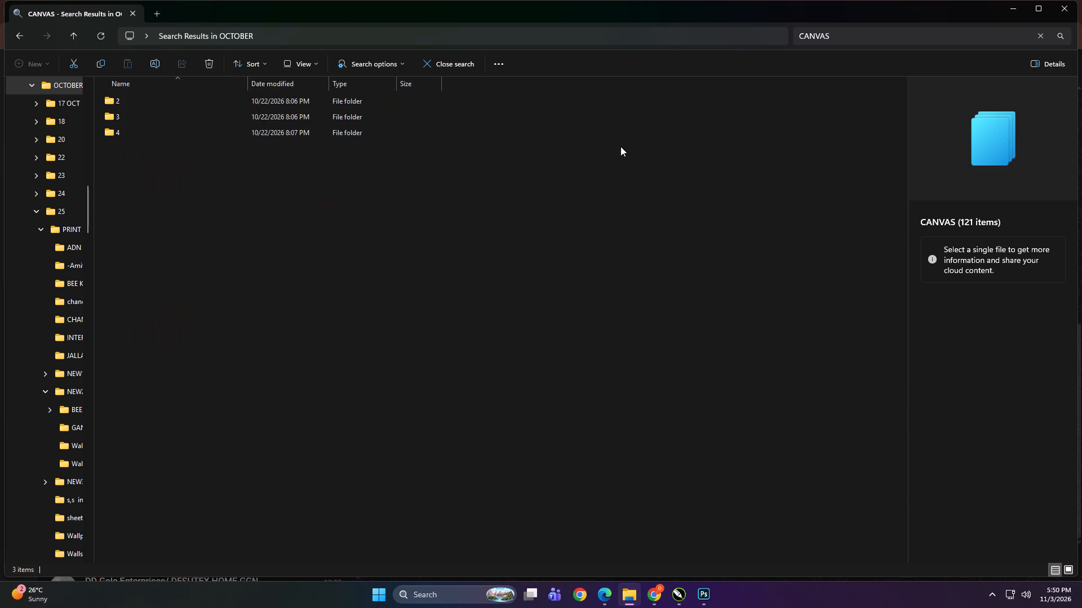
{"action": "key", "text": "BackSpace"}
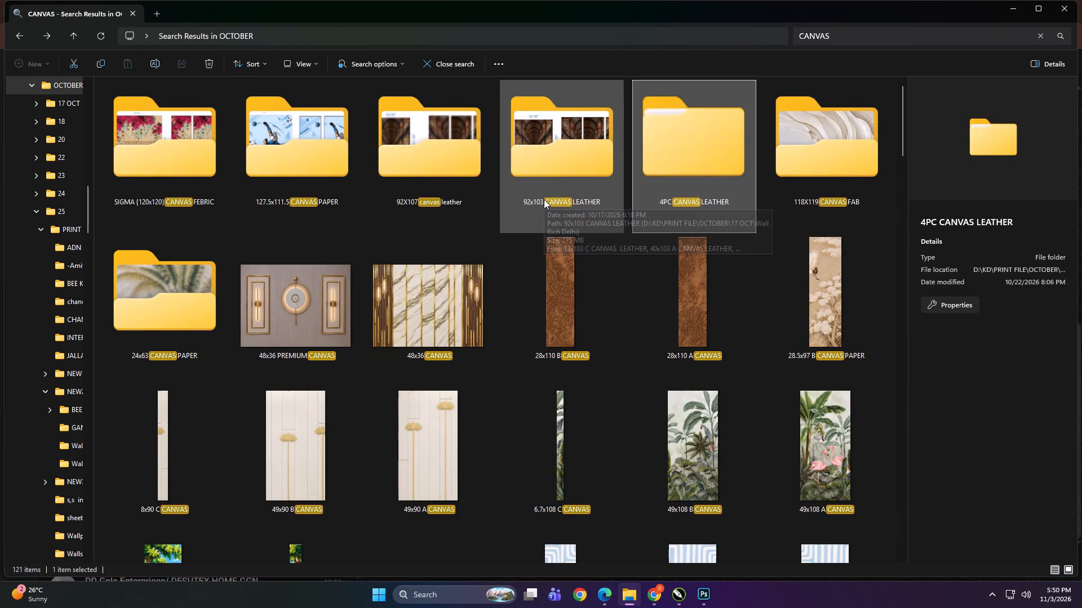
{"action": "key", "text": "BackSpace"}
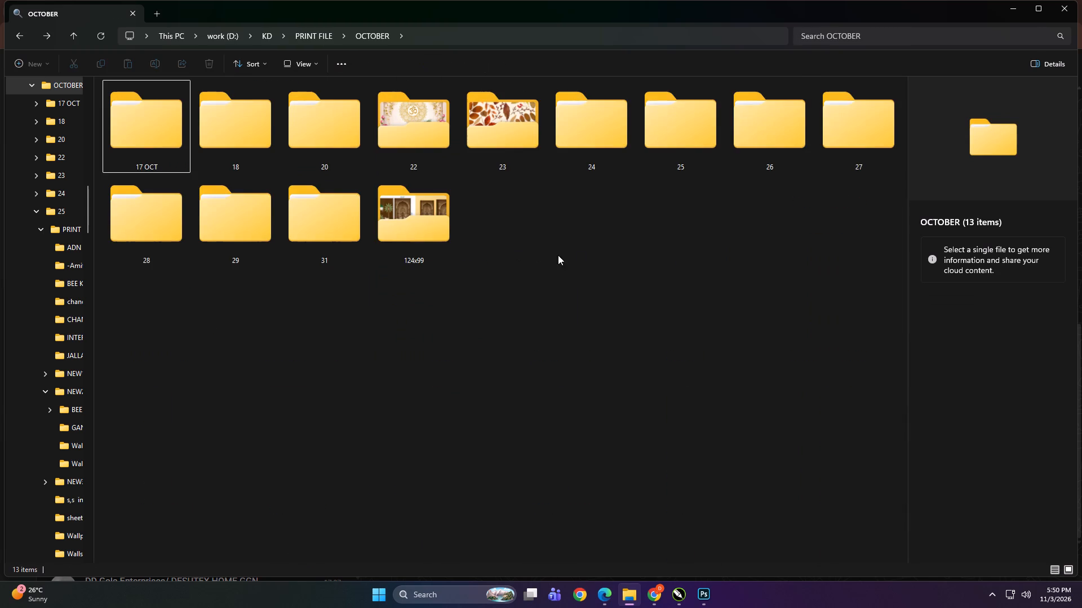
Search the October 26 folder for "CANVAS" and examine the matching designs as thumbnails.
{"action": "left_click", "coordinate": [581, 256]}
{"action": "key", "text": "BackSpace"}
{"action": "double_click", "coordinate": [330, 139]}
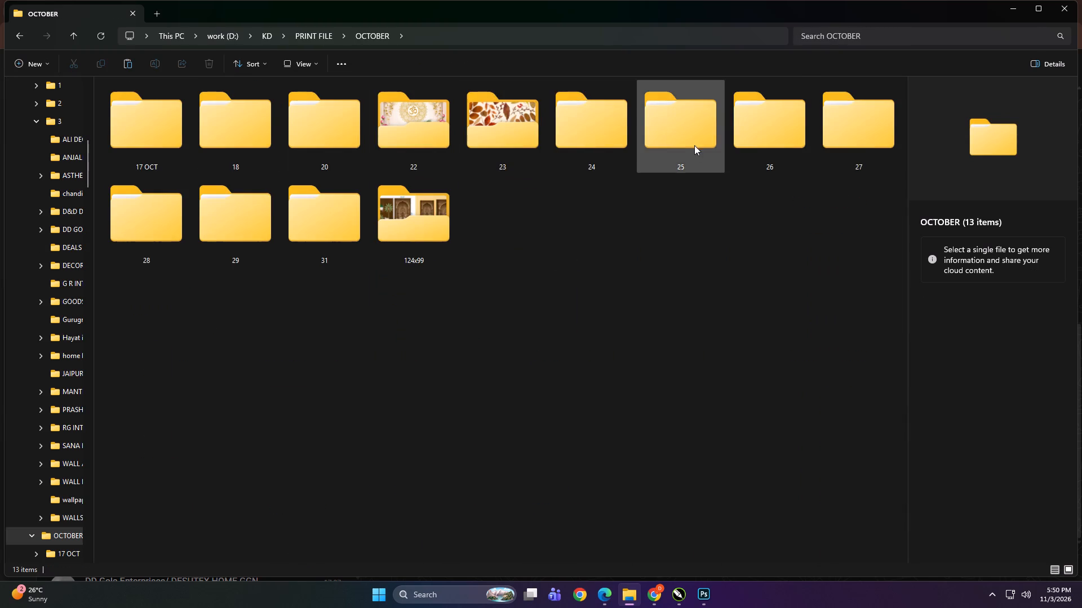
{"action": "double_click", "coordinate": [756, 149]}
{"action": "left_click", "coordinate": [396, 231]}
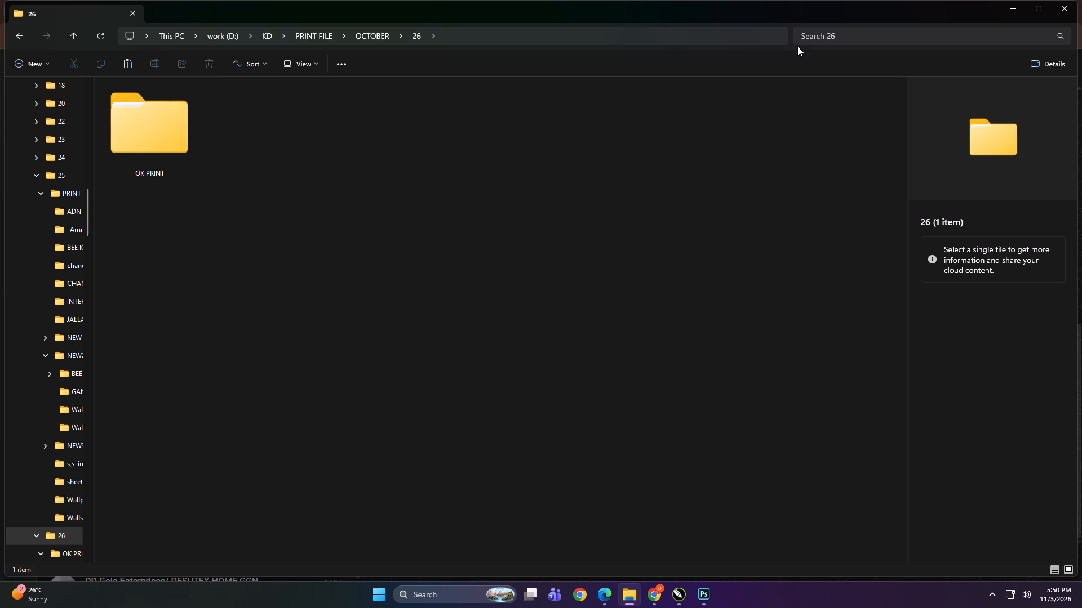
{"action": "left_click", "coordinate": [810, 39]}
{"action": "type", "text": "CANVAS"}
{"action": "scroll", "coordinate": [596, 216], "scroll_direction": "down", "scroll_amount": 4, "text": "ctrl"}
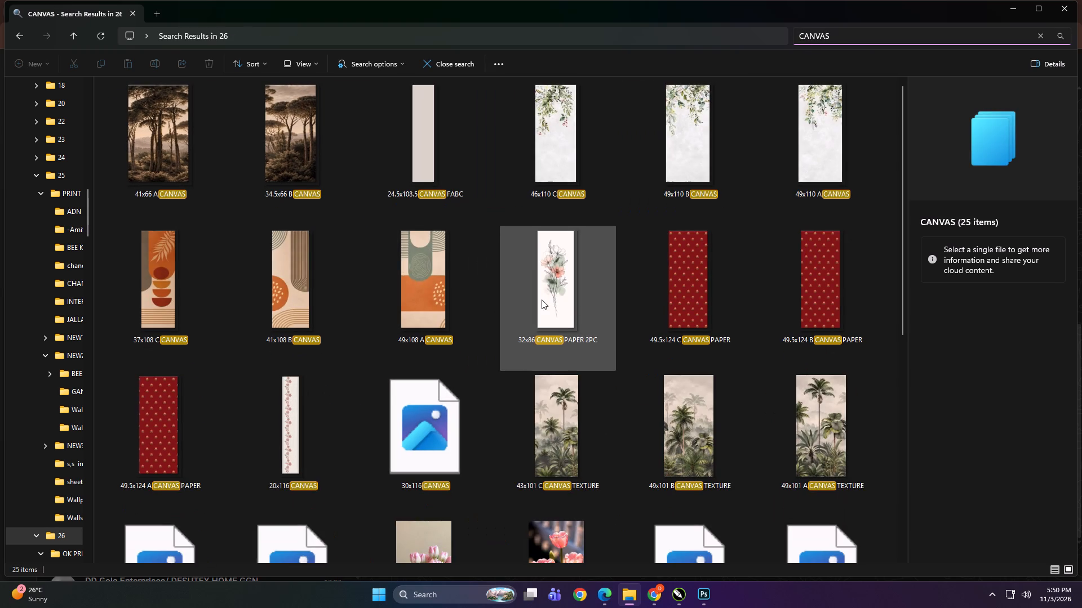
{"action": "scroll", "coordinate": [542, 299], "scroll_direction": "down", "scroll_amount": 4, "text": "ctrl"}
{"action": "scroll", "coordinate": [540, 304], "scroll_direction": "up", "scroll_amount": 1, "text": "ctrl"}
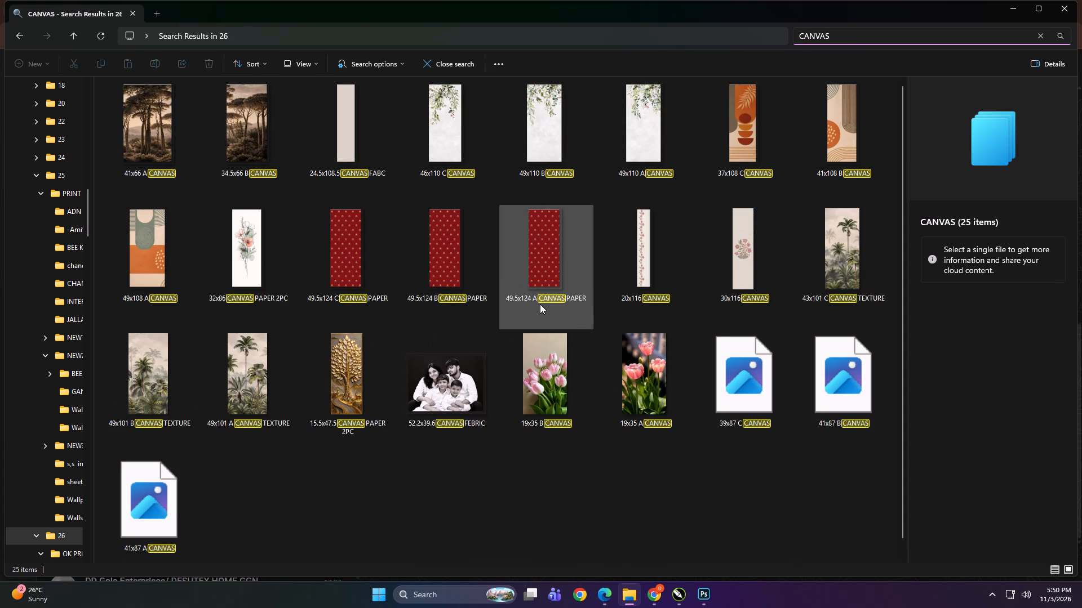
{"action": "scroll", "coordinate": [517, 339], "scroll_direction": "up", "scroll_amount": 3}
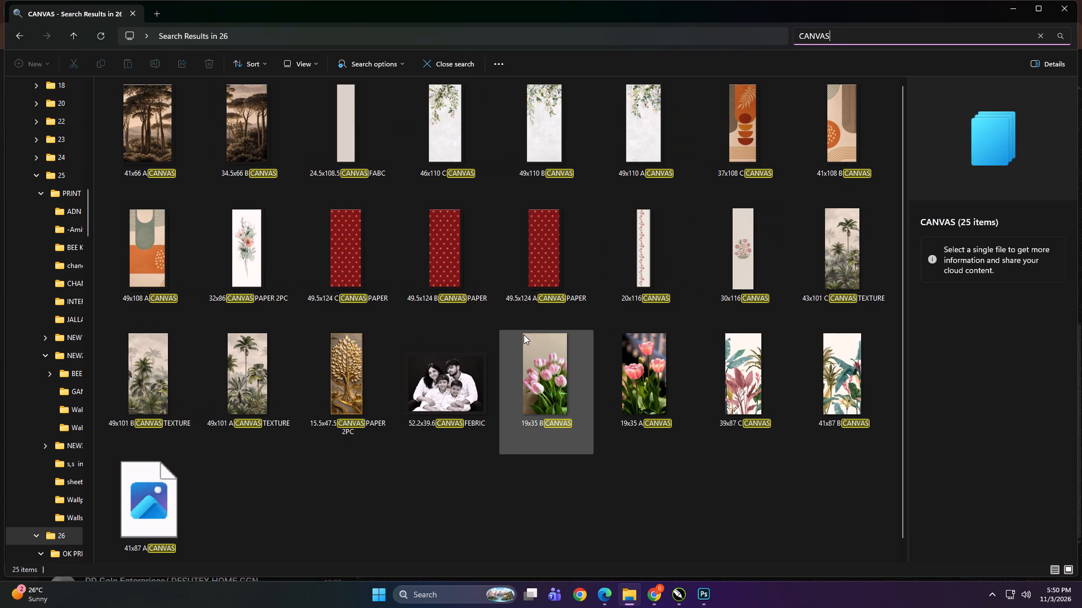
{"action": "scroll", "coordinate": [370, 418], "scroll_direction": "up", "scroll_amount": 3}
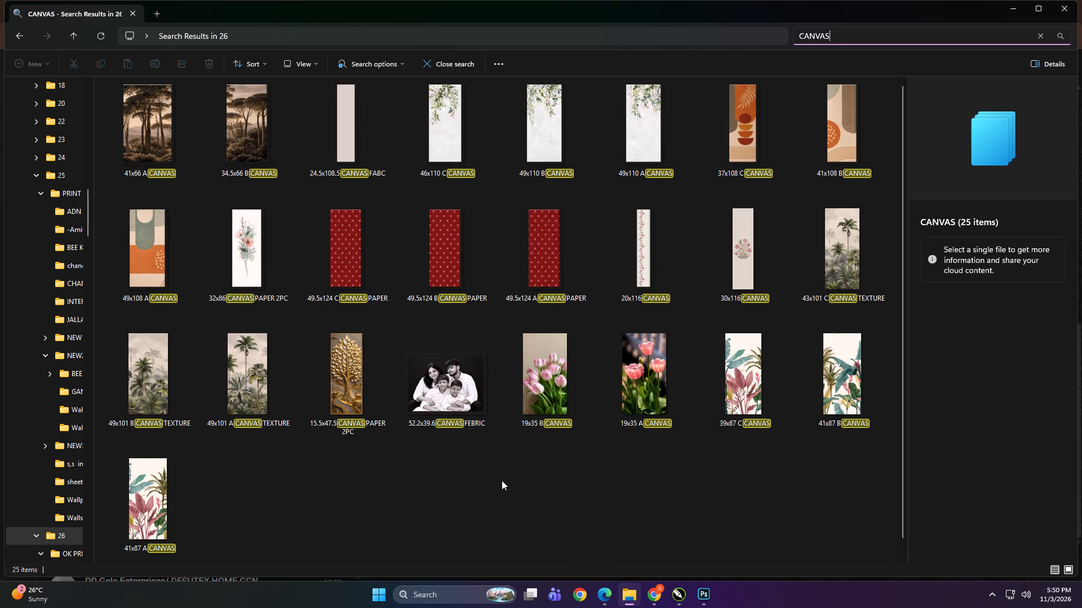
{"action": "left_click", "coordinate": [502, 480]}
{"action": "scroll", "coordinate": [502, 480], "scroll_direction": "down", "scroll_amount": 1}
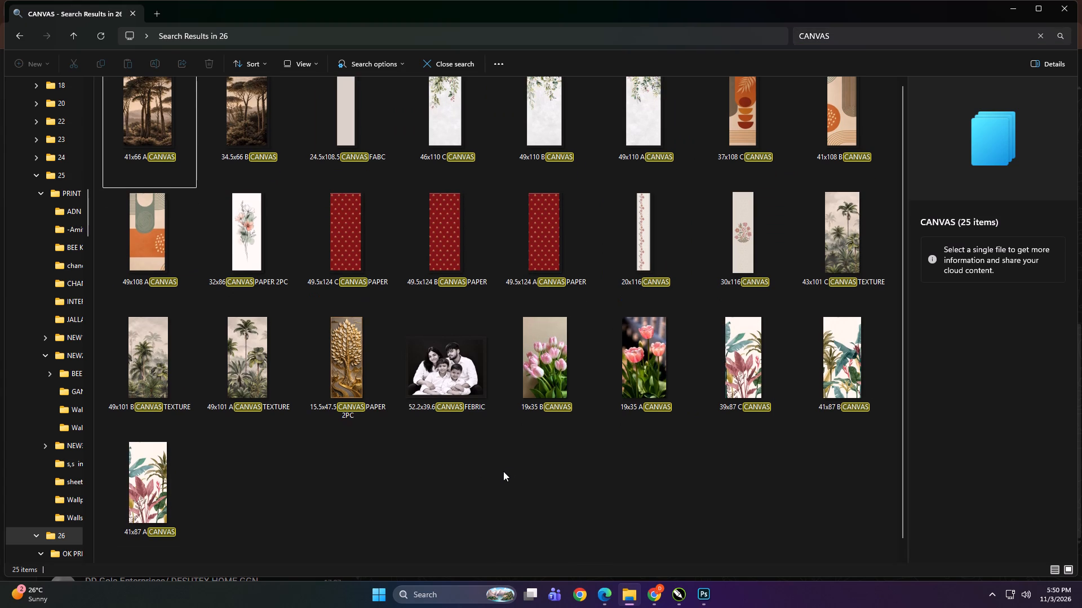
Open the 32x86 CANVAS PAPER 2PC floral design, examine its details up close and as a whole, then close it.
{"action": "double_click", "coordinate": [247, 222]}
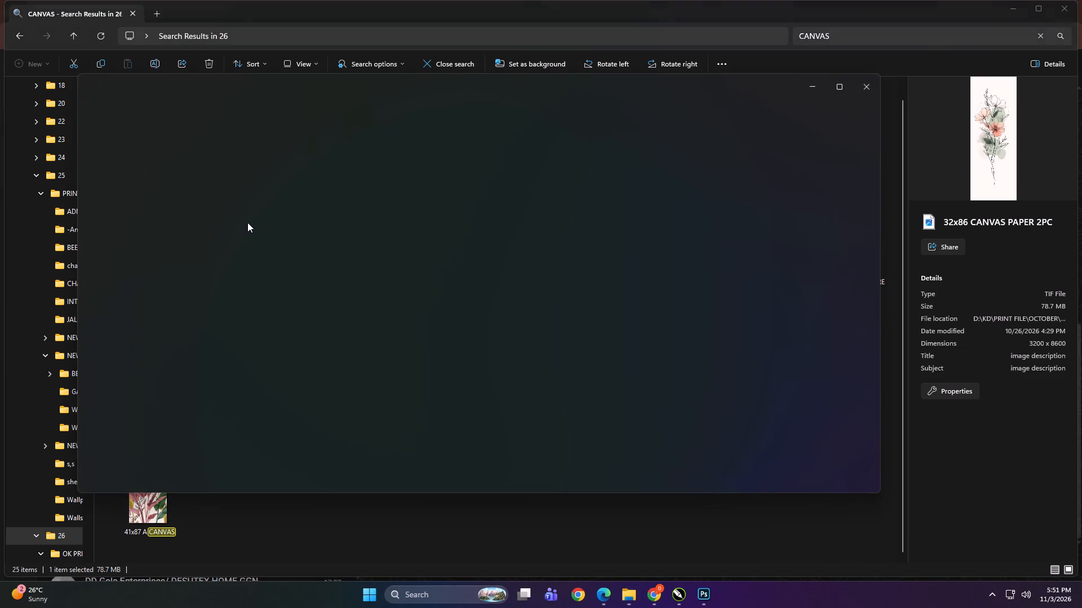
{"action": "scroll", "coordinate": [491, 289], "scroll_direction": "up", "scroll_amount": 10}
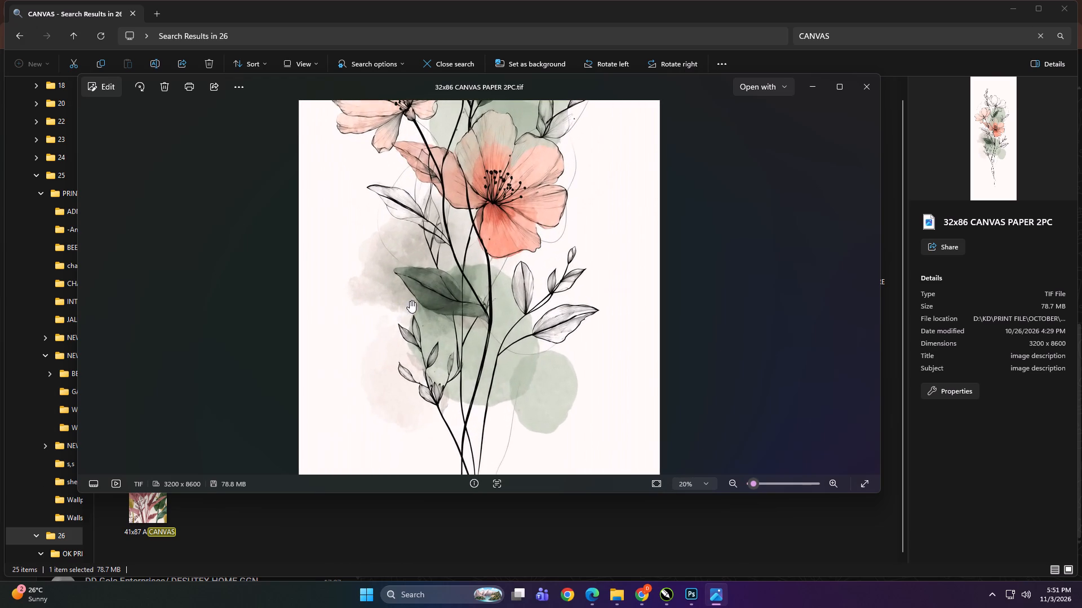
{"action": "scroll", "coordinate": [513, 293], "scroll_direction": "down", "scroll_amount": 8}
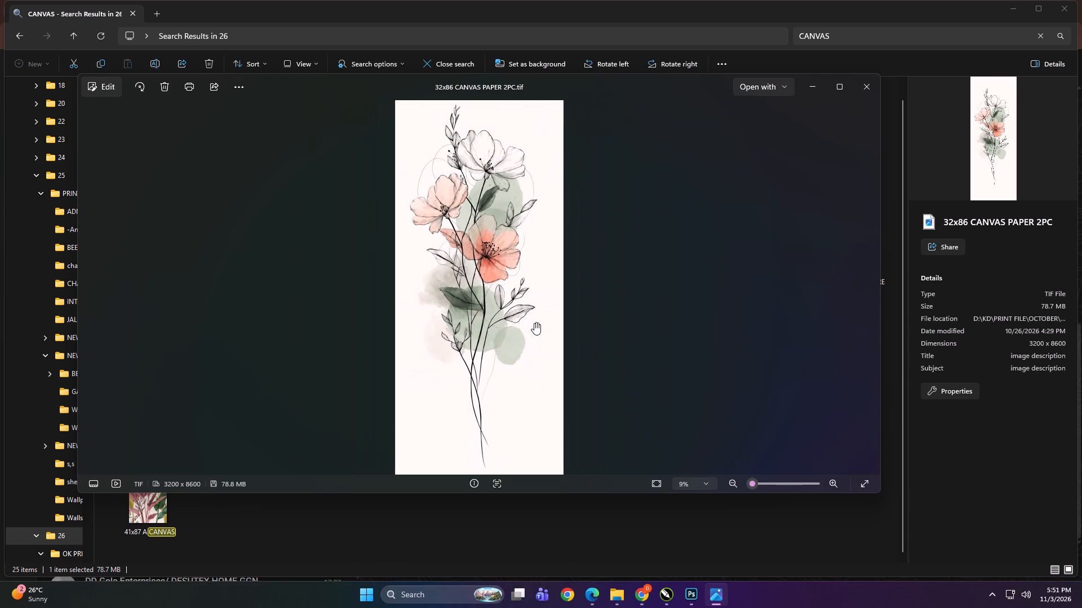
{"action": "scroll", "coordinate": [502, 209], "scroll_direction": "down", "scroll_amount": 5}
{"action": "scroll", "coordinate": [498, 273], "scroll_direction": "down", "scroll_amount": 4}
{"action": "scroll", "coordinate": [435, 204], "scroll_direction": "up", "scroll_amount": 9}
{"action": "scroll", "coordinate": [397, 347], "scroll_direction": "up", "scroll_amount": 9}
{"action": "left_click_drag", "start_coordinate": [363, 366], "coordinate": [455, 287]}
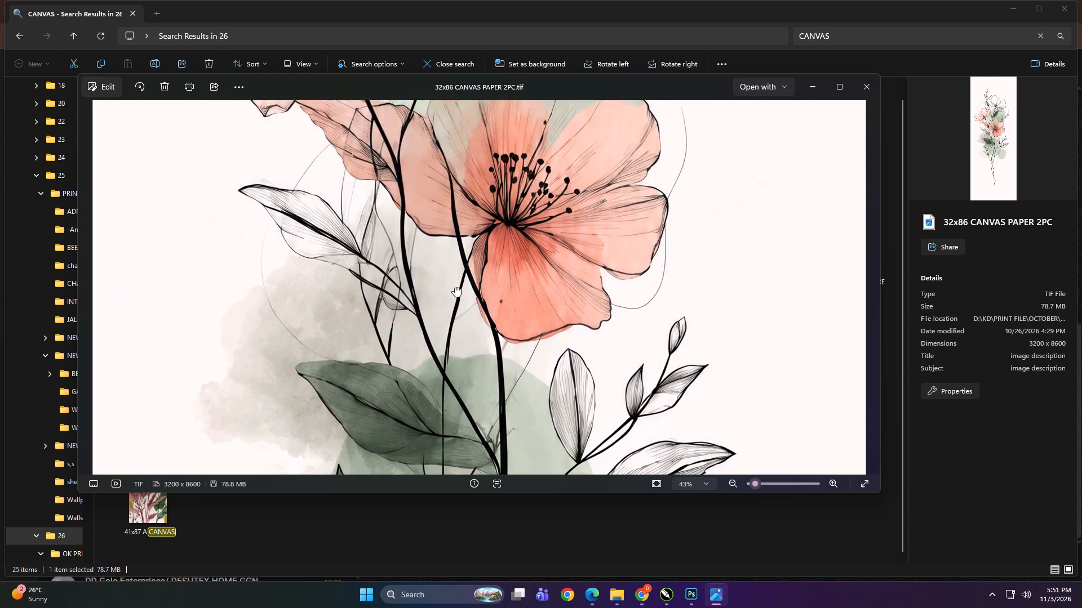
{"action": "left_click_drag", "start_coordinate": [455, 287], "coordinate": [546, 198]}
{"action": "scroll", "coordinate": [543, 207], "scroll_direction": "down", "scroll_amount": 20}
{"action": "scroll", "coordinate": [543, 207], "scroll_direction": "down", "scroll_amount": 7}
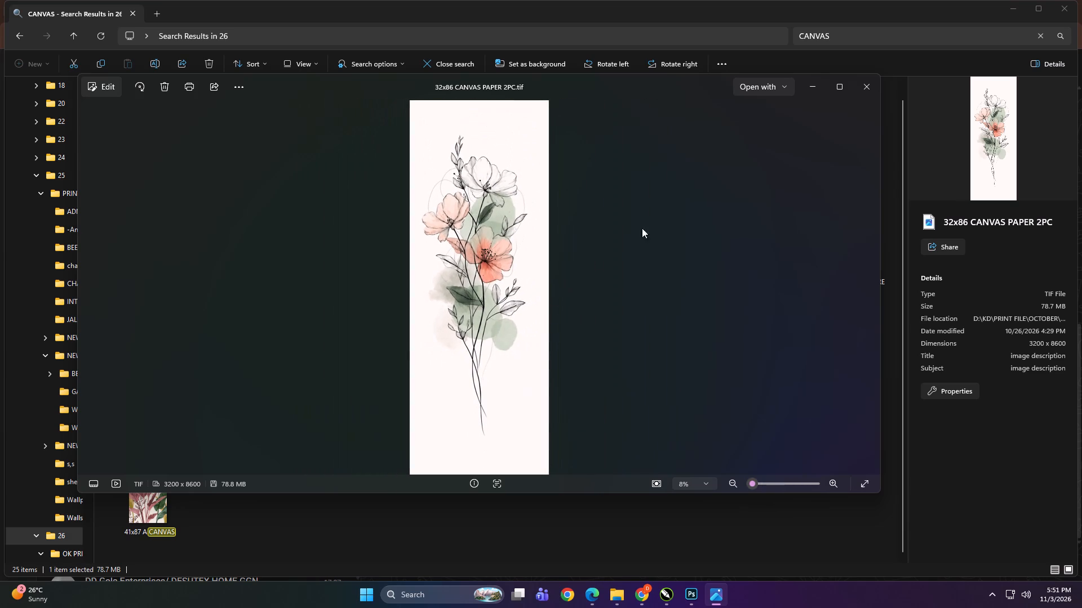
{"action": "left_click", "coordinate": [868, 89]}
Recheck the remaining canvas designs in the October 26 search results, then return to the OCTOBER folder.
{"action": "left_click", "coordinate": [601, 502]}
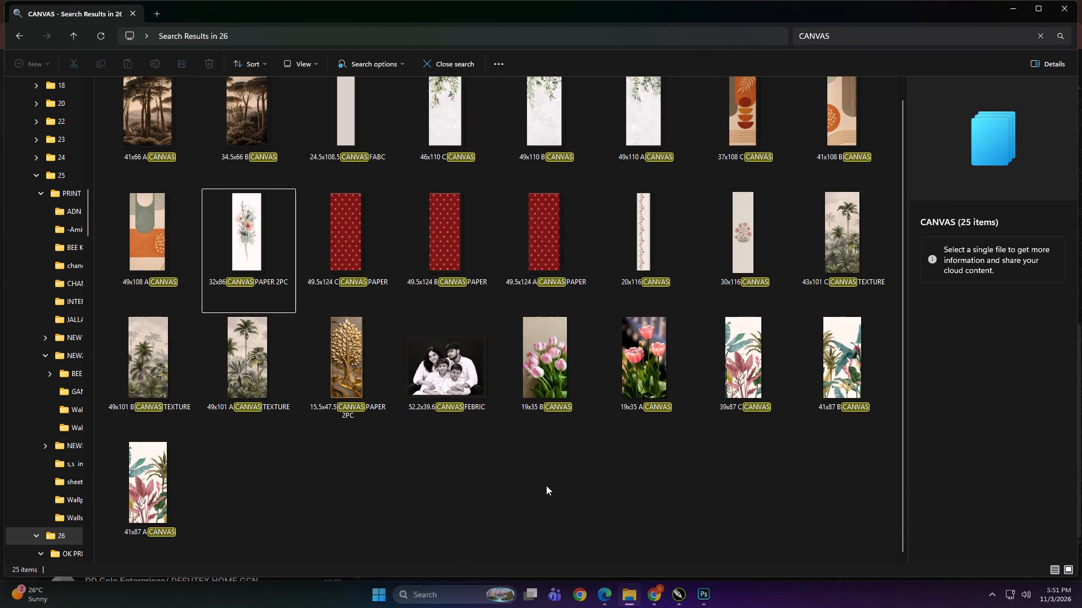
{"action": "scroll", "coordinate": [552, 482], "scroll_direction": "down", "scroll_amount": 1}
{"action": "scroll", "coordinate": [602, 454], "scroll_direction": "up", "scroll_amount": 2}
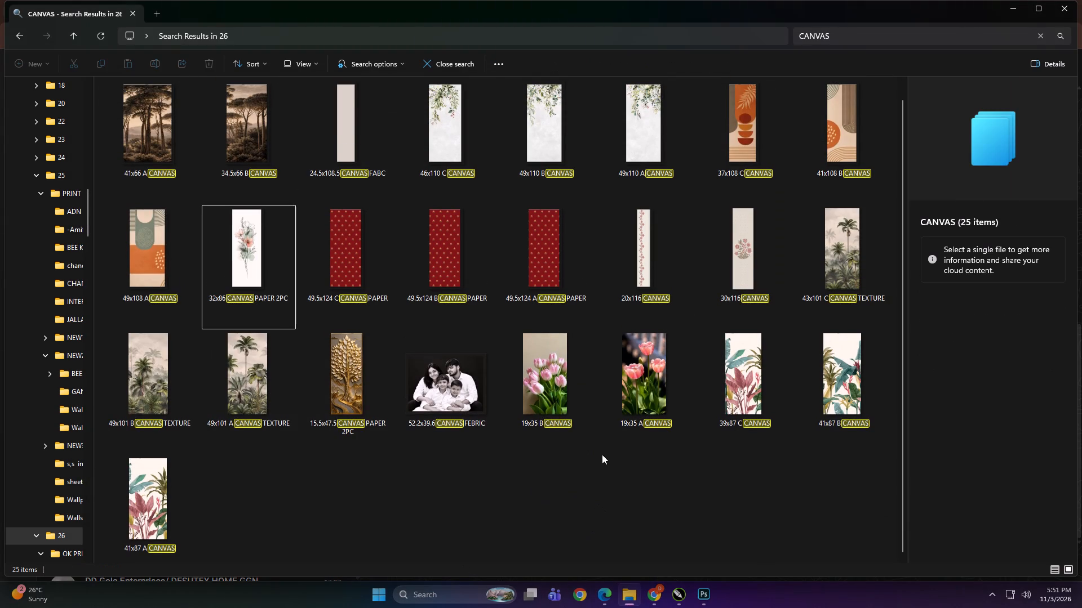
{"action": "scroll", "coordinate": [602, 454], "scroll_direction": "up", "scroll_amount": 2}
{"action": "left_click", "coordinate": [534, 469]}
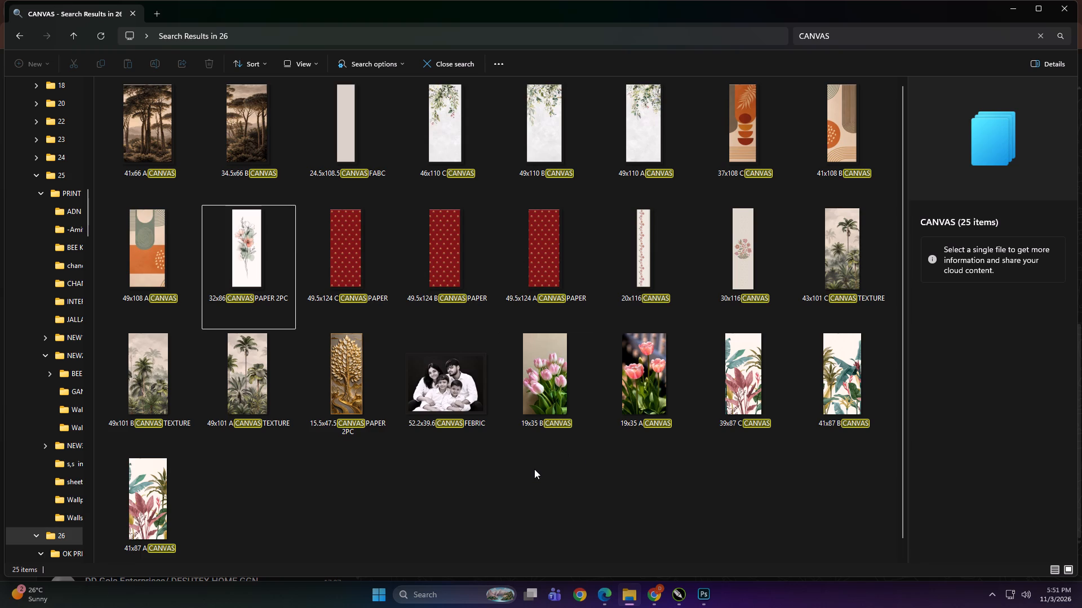
{"action": "key", "text": "BackSpace"}
{"action": "key", "text": "BackSpace"}
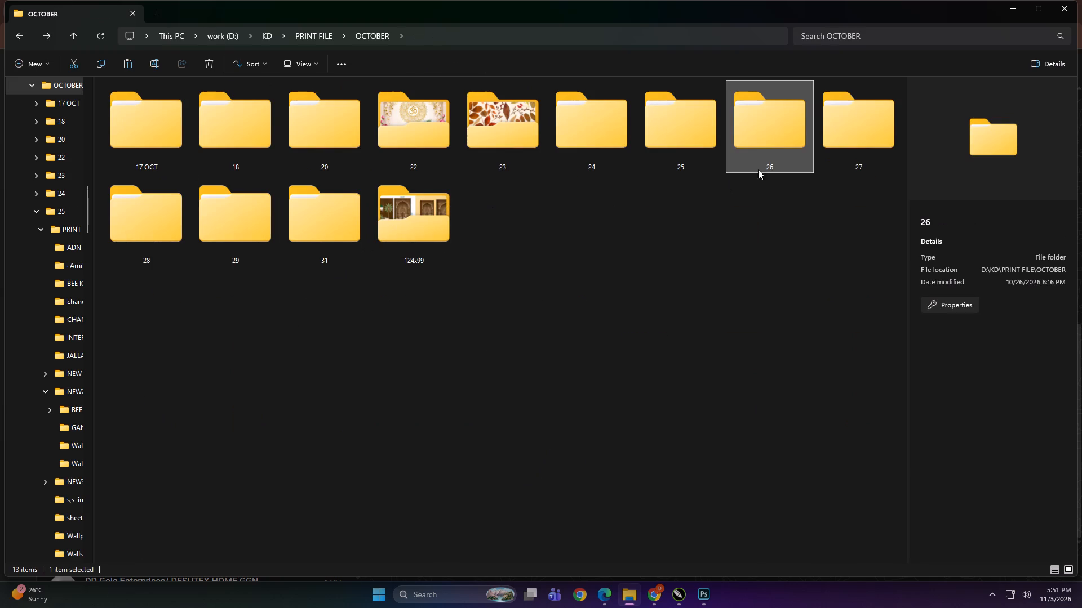
Open the print ok folder inside October 27 and check its chandigarh wallpaper and CHANDIGARH folders.
{"action": "left_click", "coordinate": [787, 144]}
{"action": "double_click", "coordinate": [840, 144]}
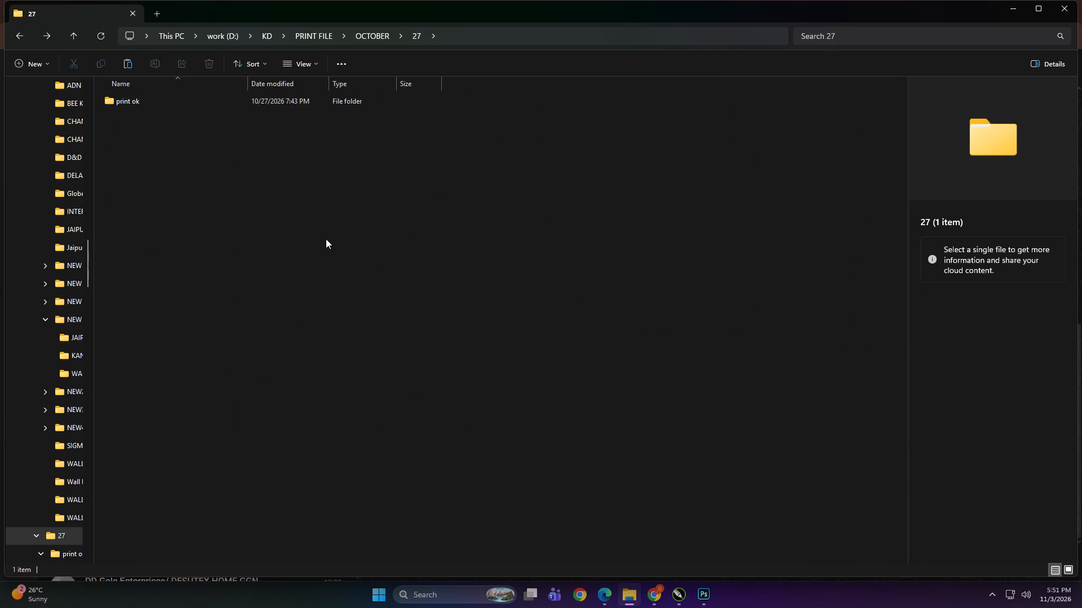
{"action": "scroll", "coordinate": [326, 239], "scroll_direction": "up", "scroll_amount": 13}
{"action": "double_click", "coordinate": [162, 101]}
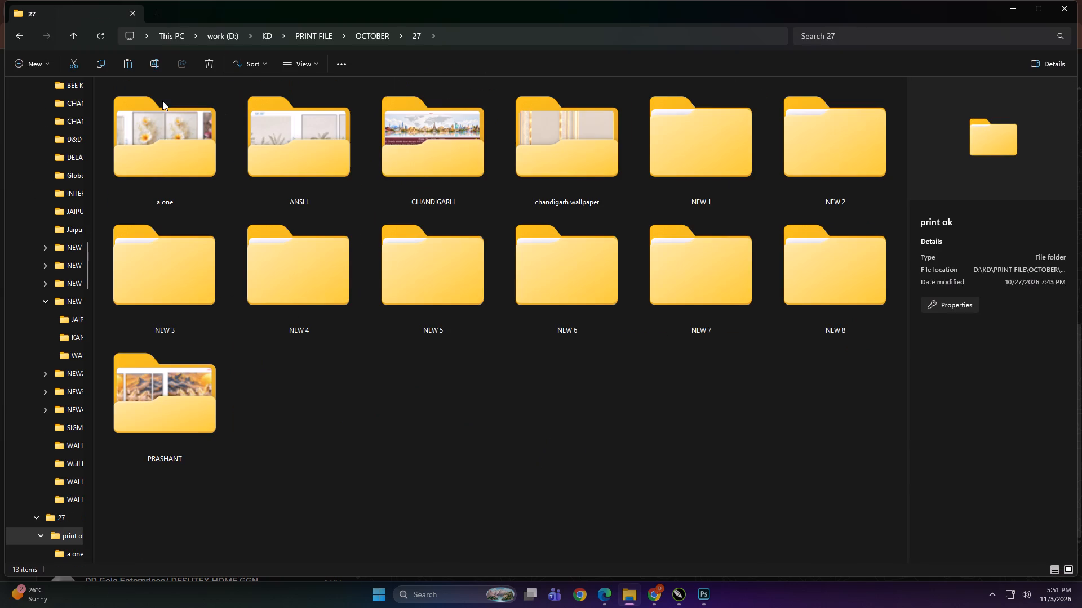
{"action": "double_click", "coordinate": [576, 171]}
{"action": "key", "text": "BackSpace"}
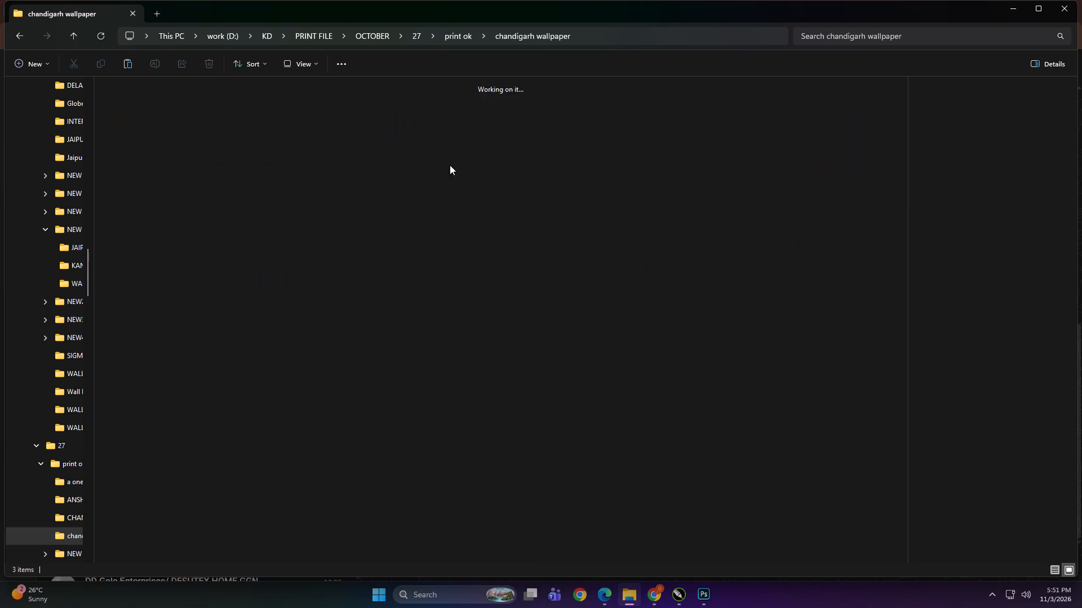
{"action": "double_click", "coordinate": [424, 164]}
{"action": "key", "text": "BackSpace"}
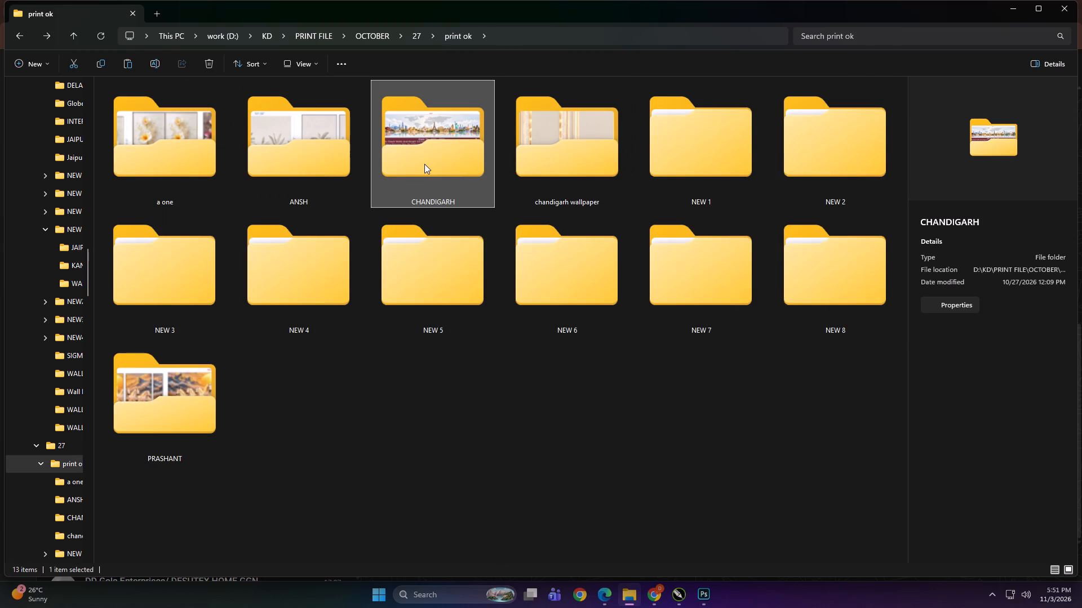
Search the October 27 print ok folder for "CANVAS", examine the matching designs as thumbnails, and return to the OCTOBER folder.
{"action": "left_click", "coordinate": [602, 477]}
{"action": "left_click", "coordinate": [846, 41]}
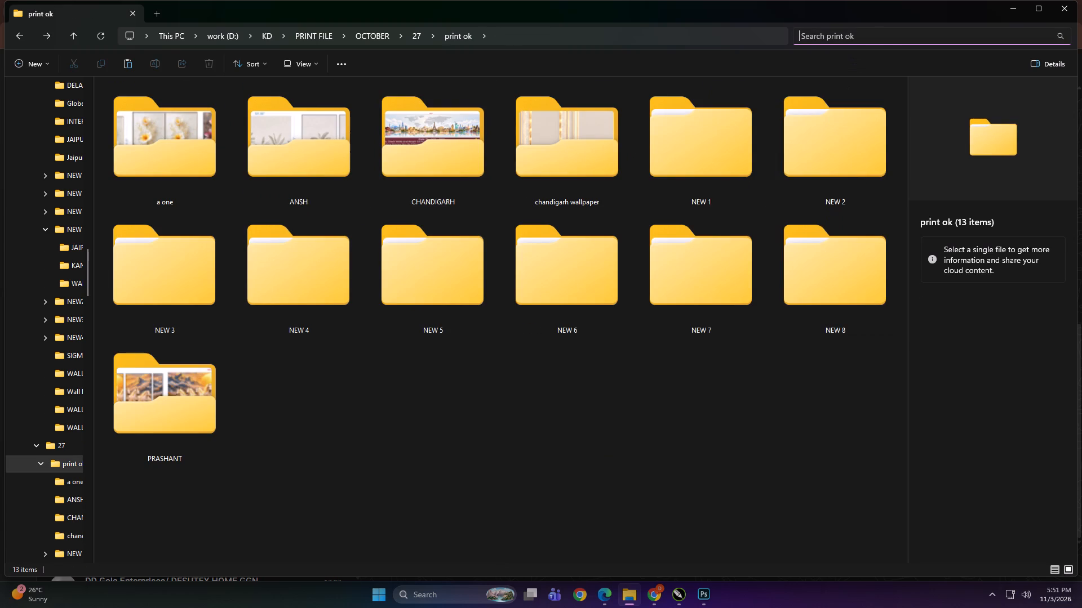
{"action": "type", "text": "CANVAS"}
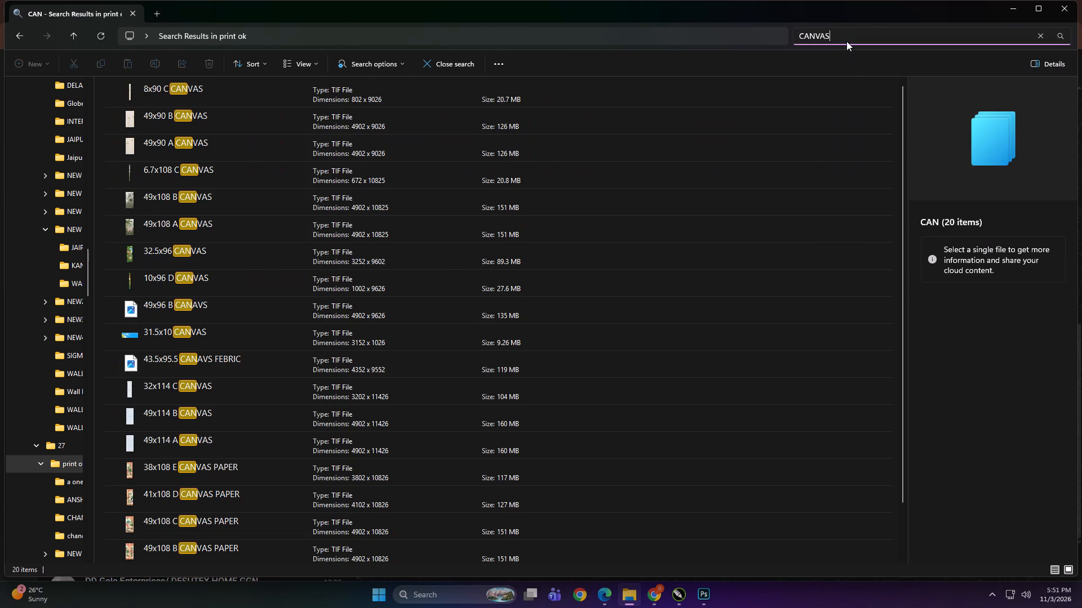
{"action": "scroll", "coordinate": [360, 421], "scroll_direction": "up", "scroll_amount": 20, "text": "ctrl"}
{"action": "scroll", "coordinate": [360, 421], "scroll_direction": "up", "scroll_amount": 20, "text": "ctrl"}
{"action": "scroll", "coordinate": [360, 421], "scroll_direction": "up", "scroll_amount": 2, "text": "ctrl"}
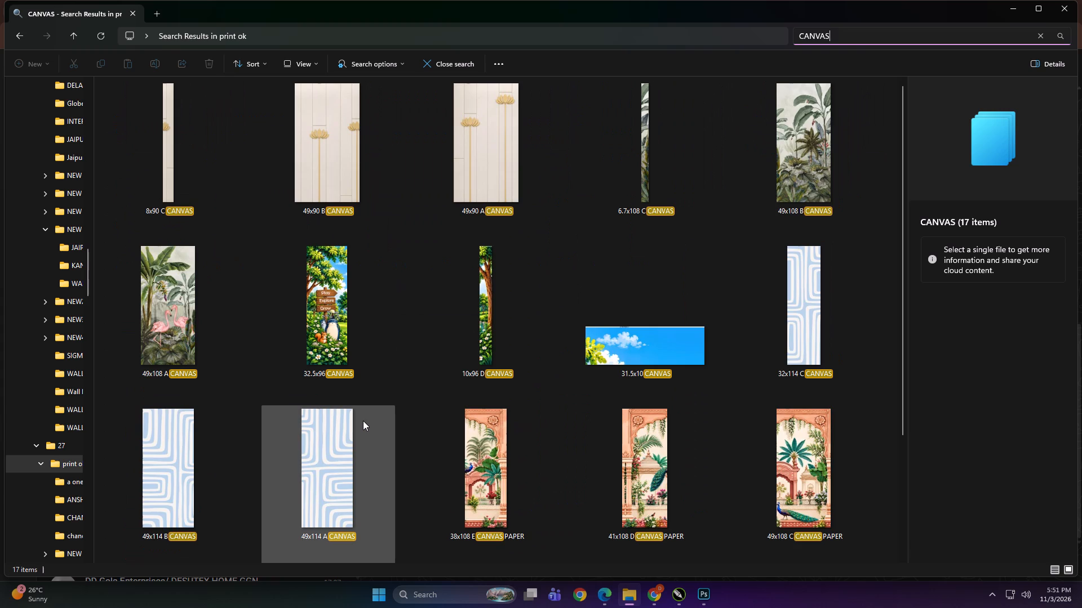
{"action": "scroll", "coordinate": [363, 421], "scroll_direction": "down", "scroll_amount": 5, "text": "ctrl"}
{"action": "left_click", "coordinate": [369, 421]}
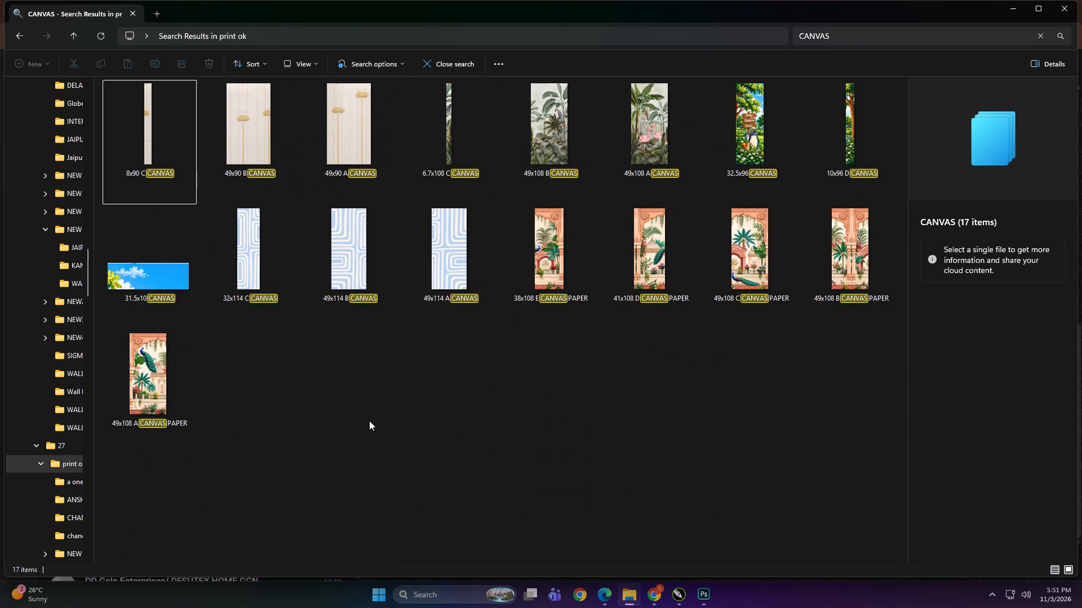
{"action": "key", "text": "BackSpace"}
{"action": "key", "text": "BackSpace"}
{"action": "left_click", "coordinate": [369, 421]}
{"action": "key", "text": "BackSpace"}
{"action": "left_click", "coordinate": [369, 421]}
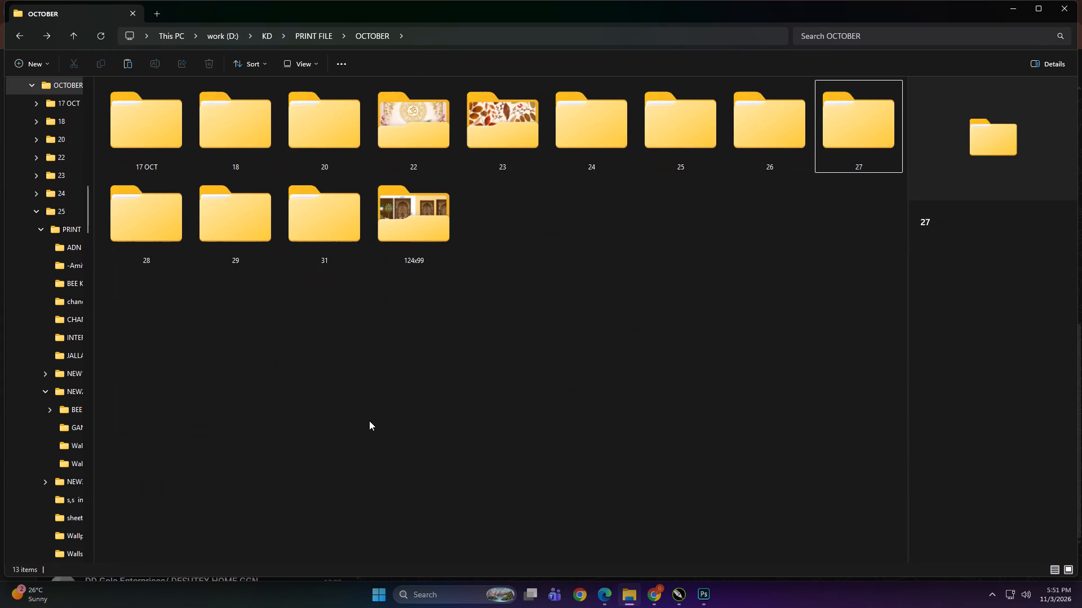
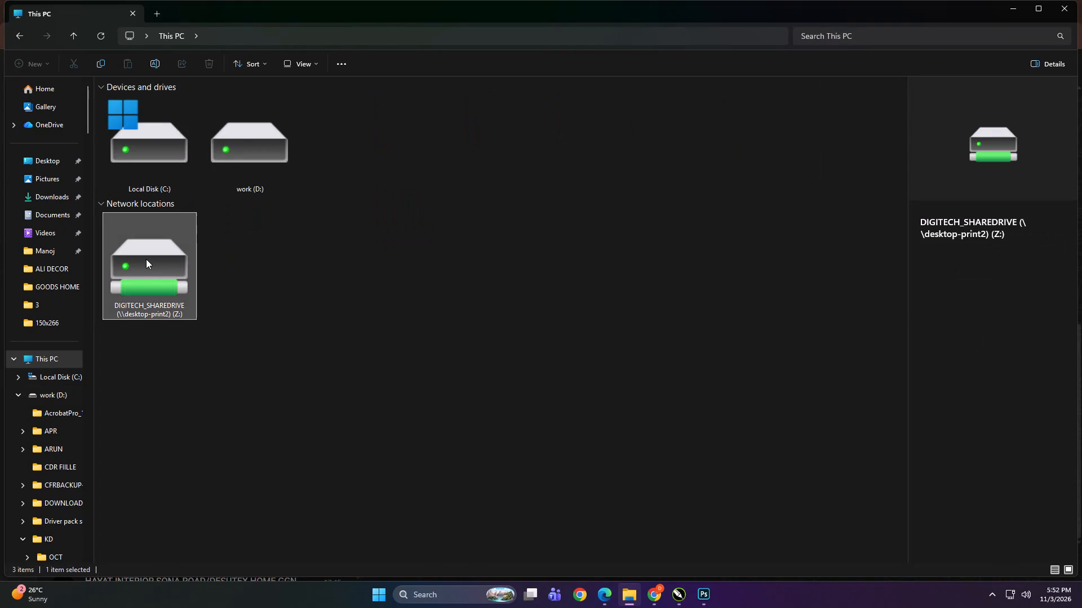
Open DIGITECH_SHAREDRIVE (Z:) and check its Print, MANKHUSH, file > Nov and ARUN 2026 folders for the source images.
{"action": "double_click", "coordinate": [146, 259]}
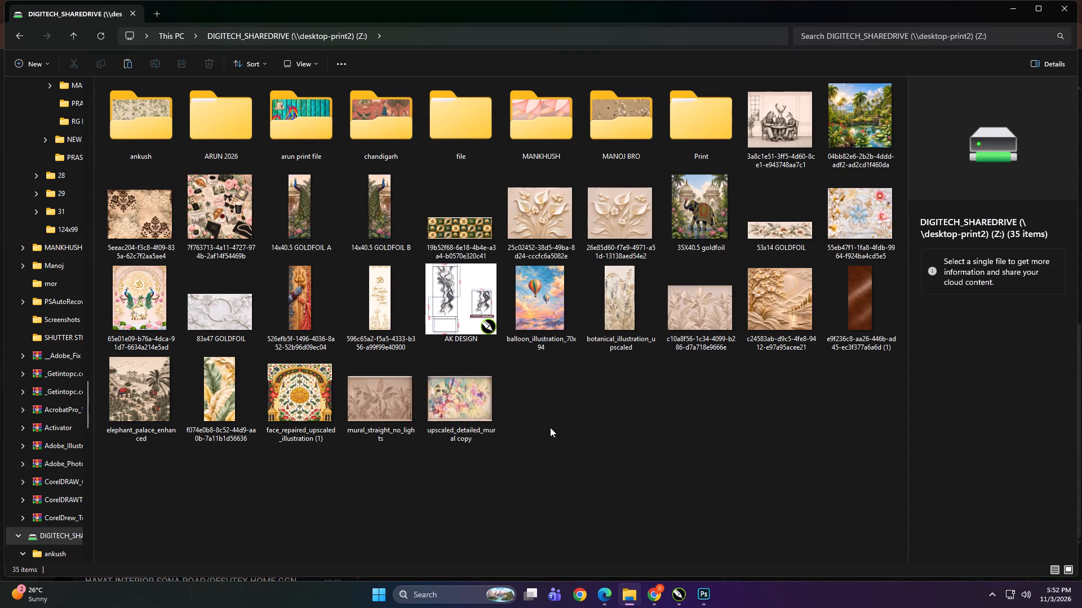
{"action": "left_click", "coordinate": [649, 513]}
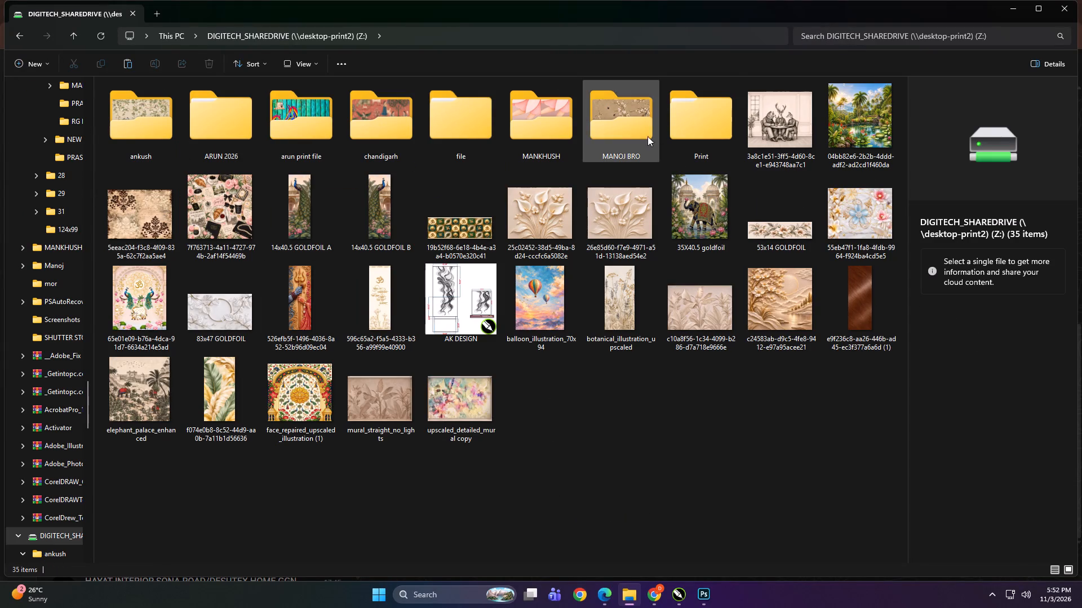
{"action": "double_click", "coordinate": [675, 135]}
{"action": "key", "text": "BackSpace"}
{"action": "double_click", "coordinate": [520, 126]}
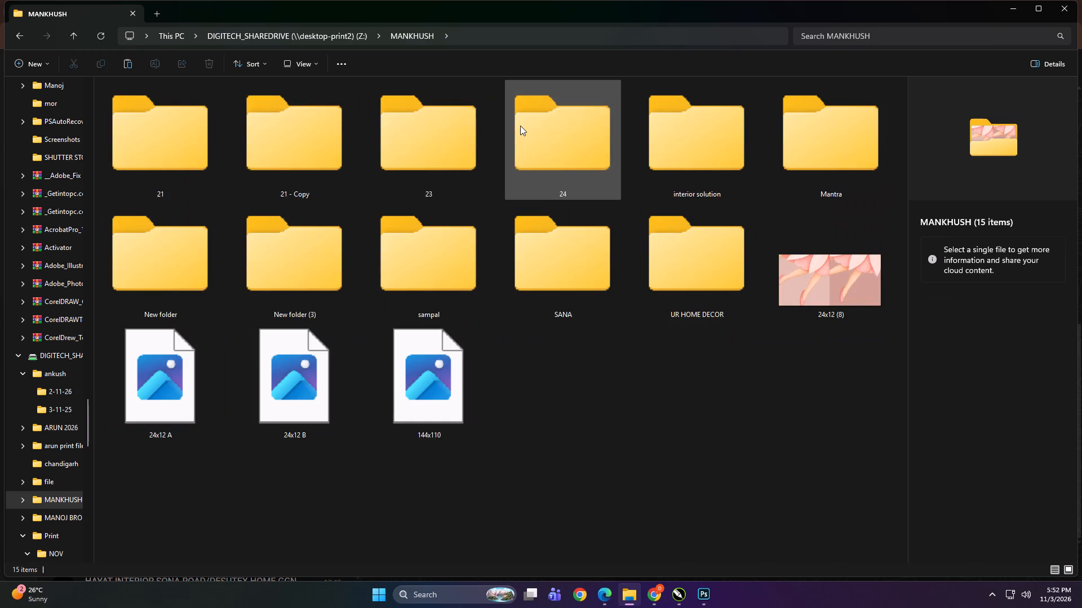
{"action": "key", "text": "BackSpace"}
{"action": "left_click", "coordinate": [395, 127]}
{"action": "double_click", "coordinate": [433, 124]}
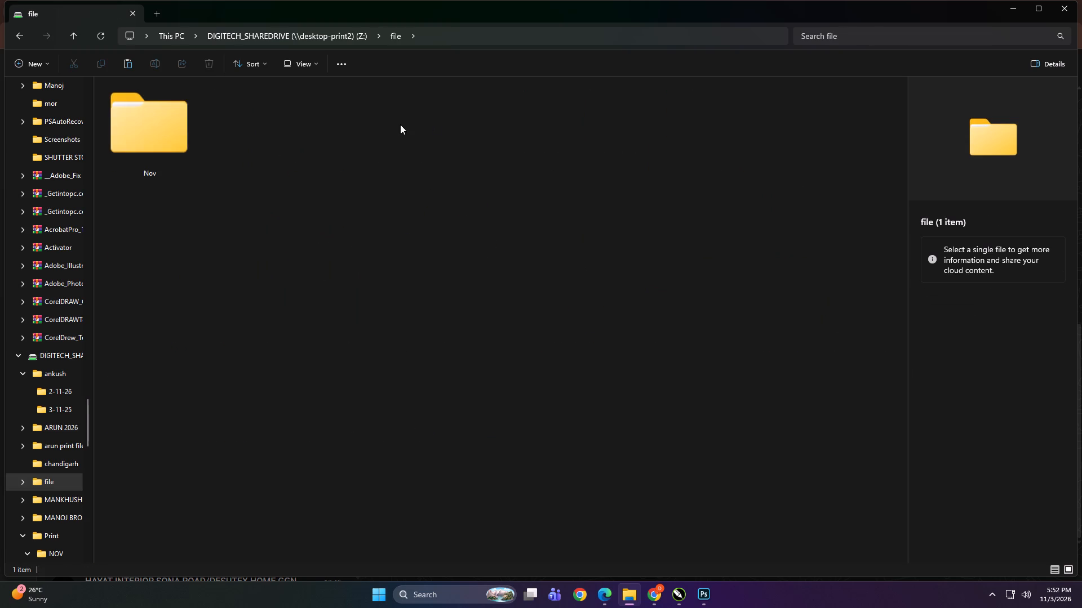
{"action": "double_click", "coordinate": [167, 139]}
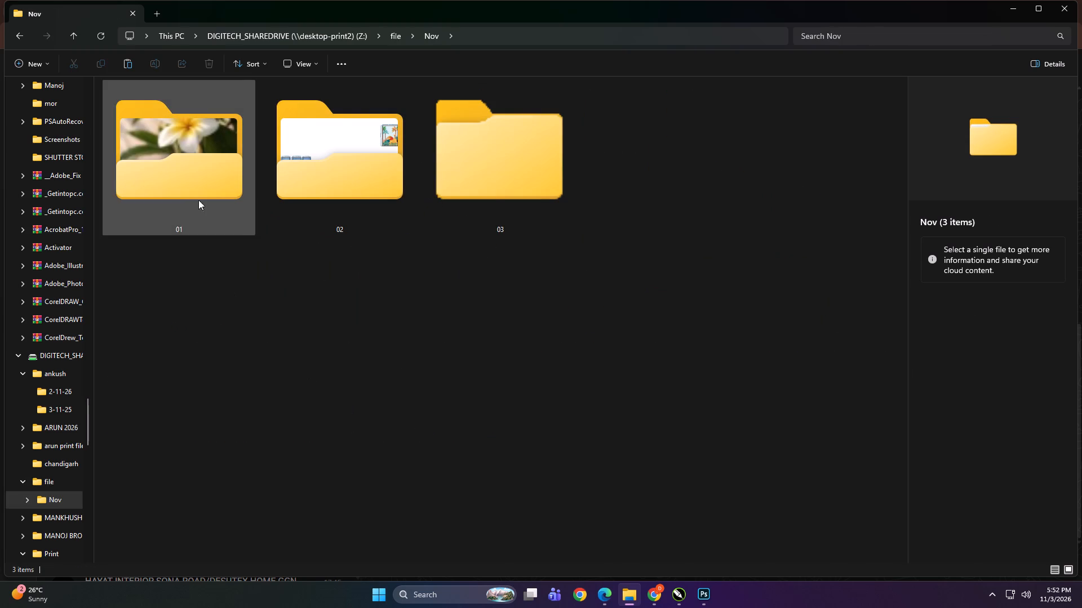
{"action": "double_click", "coordinate": [175, 157]}
{"action": "key", "text": "BackSpace"}
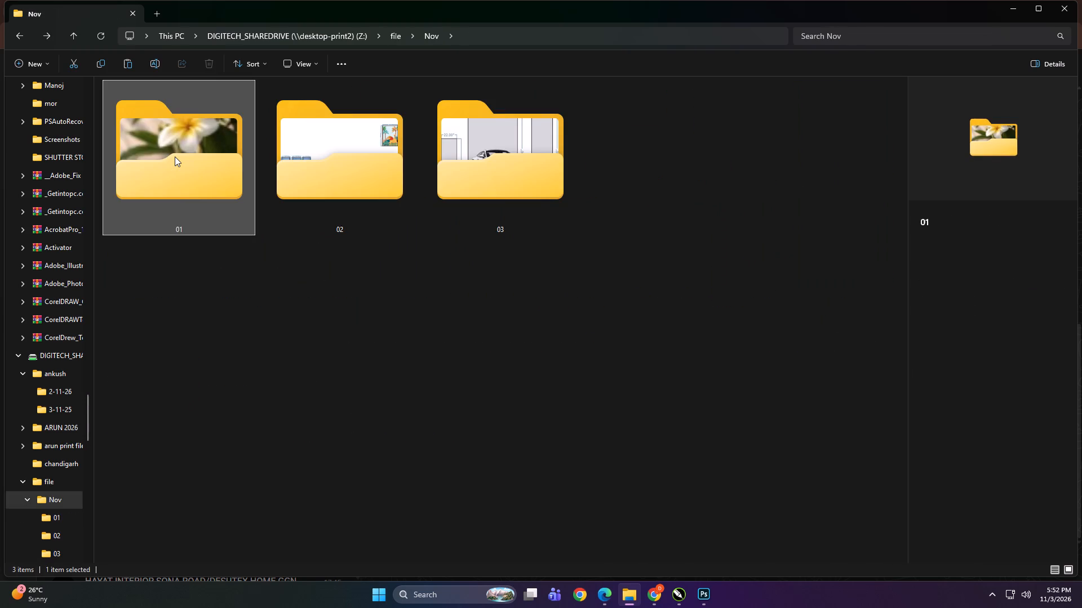
{"action": "key", "text": "BackSpace"}
{"action": "key", "text": "BackSpace"}
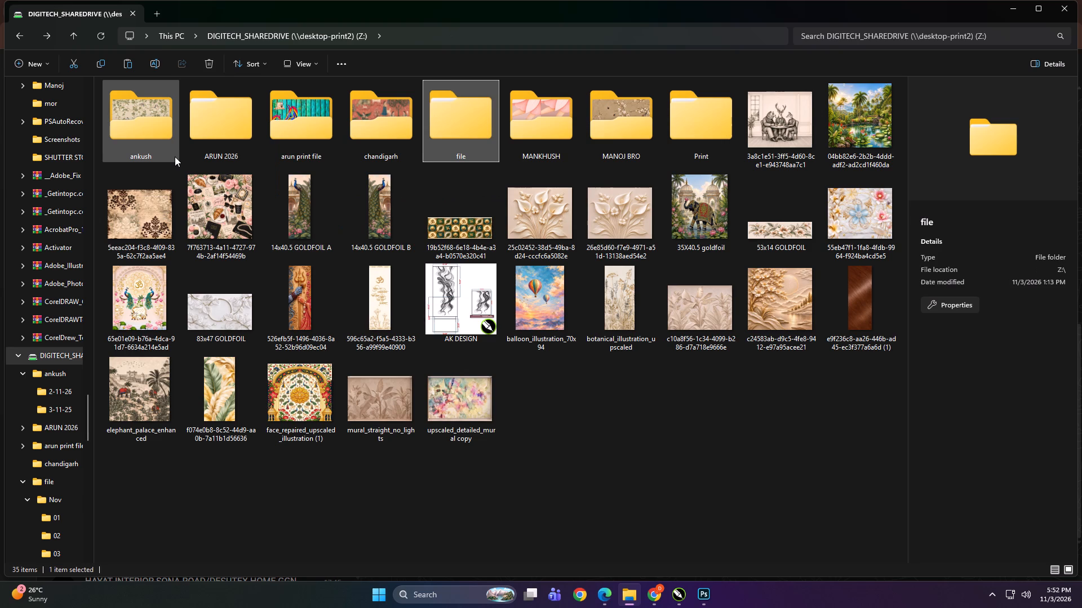
{"action": "double_click", "coordinate": [208, 126]}
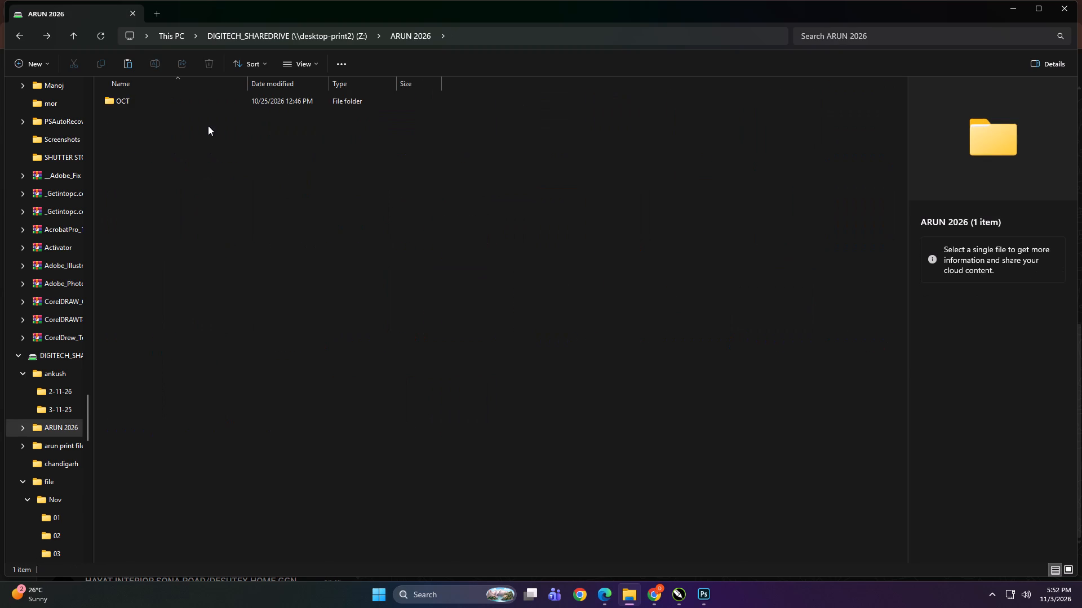
{"action": "key", "text": "BackSpace"}
Open the 3-11-25 folder inside ankush and examine its design images as larger thumbnails.
{"action": "double_click", "coordinate": [152, 114]}
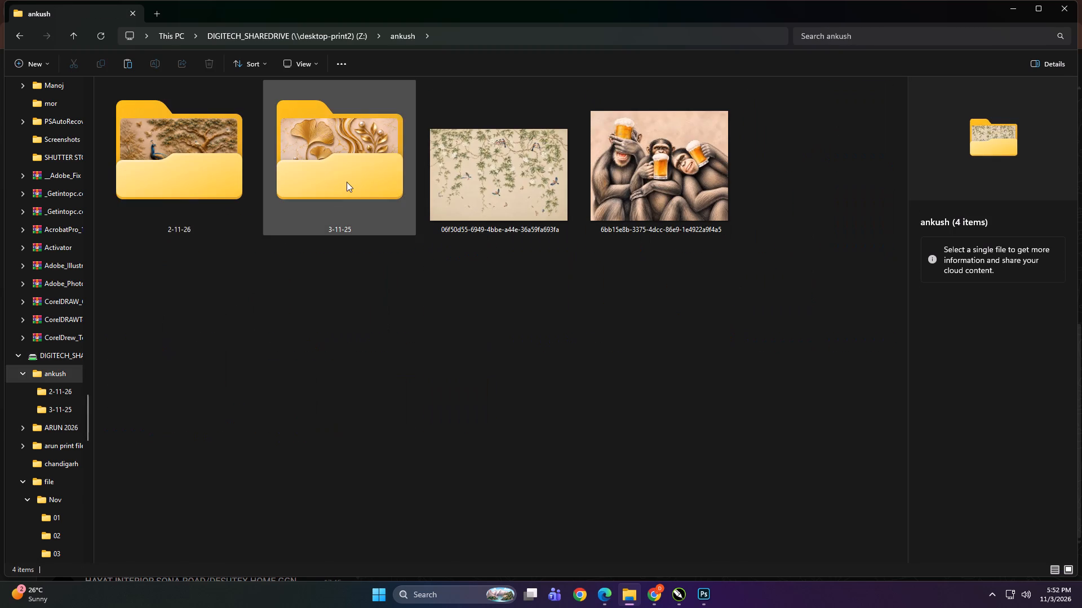
{"action": "double_click", "coordinate": [347, 182]}
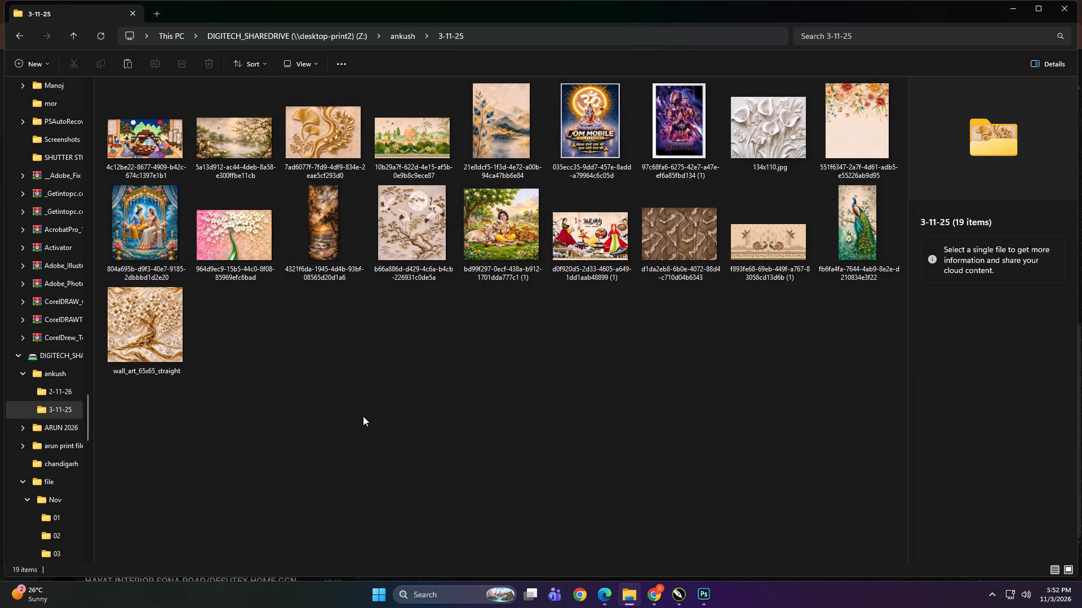
{"action": "scroll", "coordinate": [363, 416], "scroll_direction": "up", "scroll_amount": 3, "text": "ctrl"}
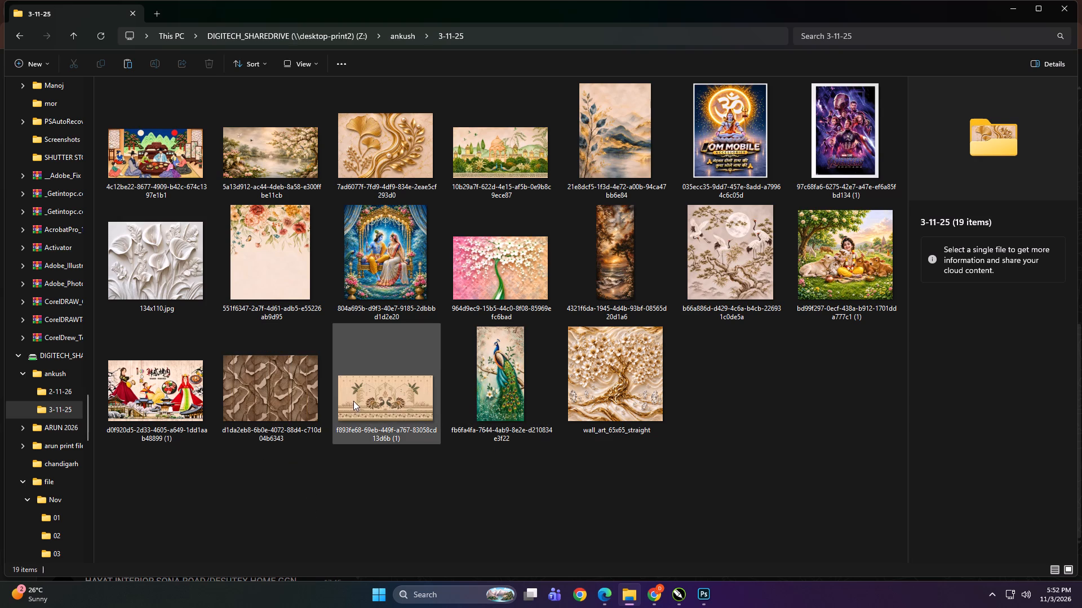
{"action": "left_click", "coordinate": [372, 519]}
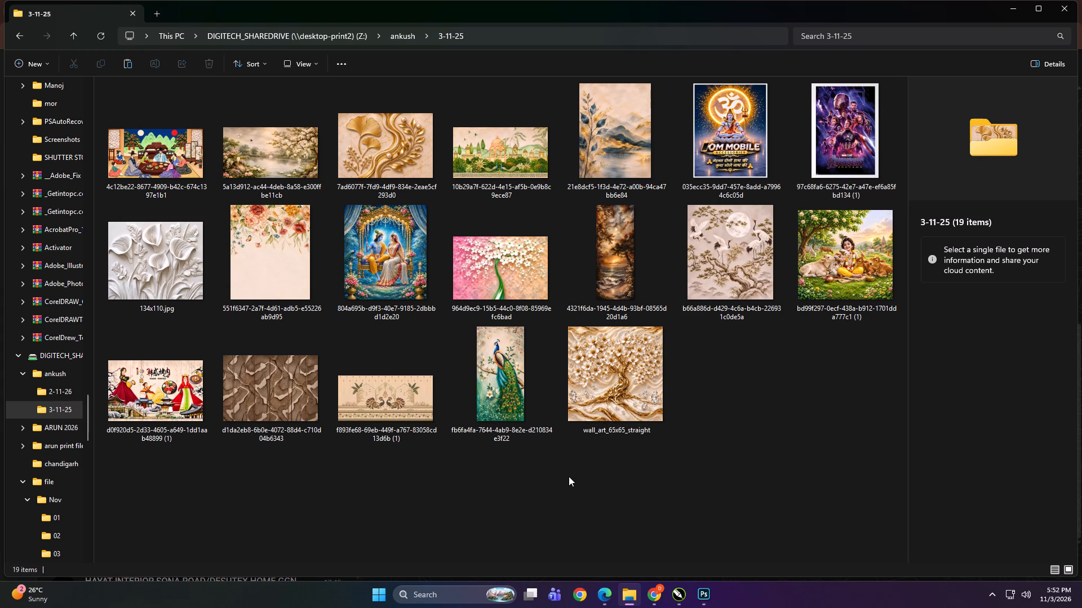
{"action": "left_click", "coordinate": [530, 504]}
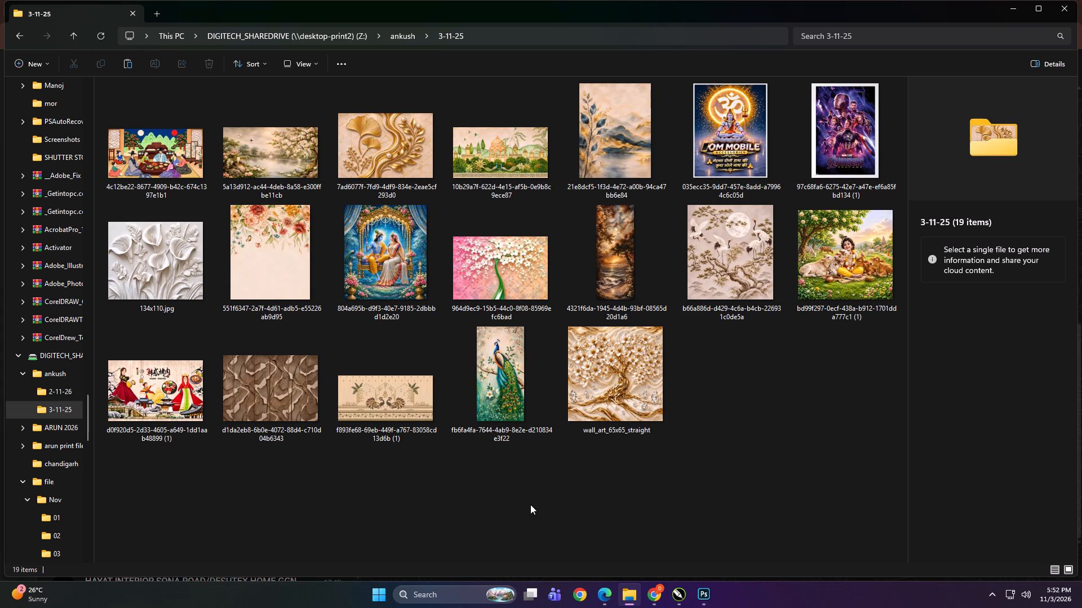
{"action": "left_click", "coordinate": [530, 504]}
{"action": "key", "text": "BackSpace"}
{"action": "key", "text": "BackSpace"}
{"action": "double_click", "coordinate": [152, 113]}
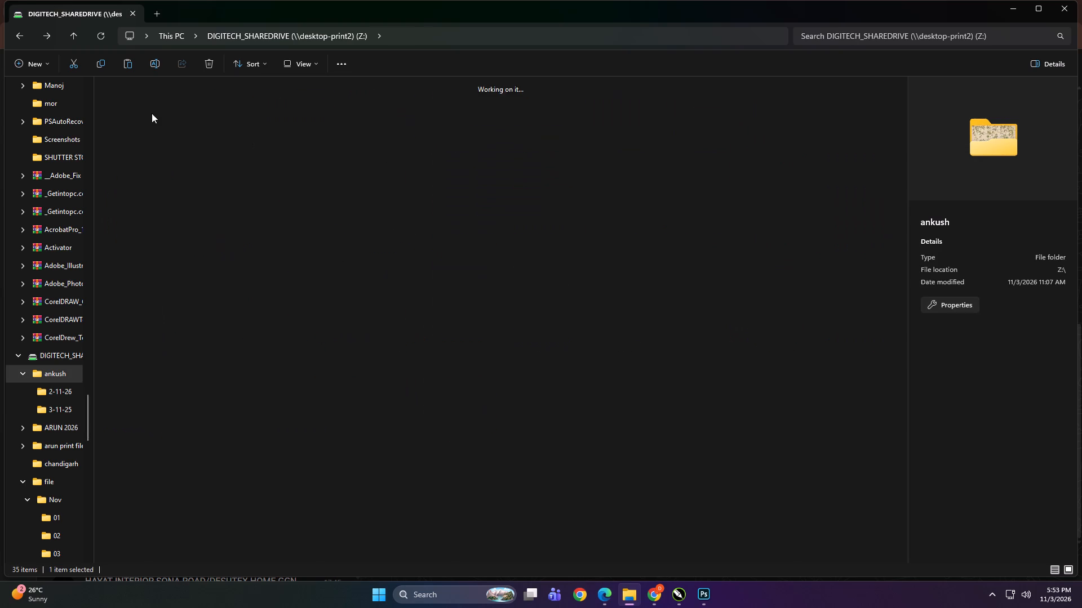
{"action": "left_click", "coordinate": [417, 162]}
{"action": "double_click", "coordinate": [400, 160]}
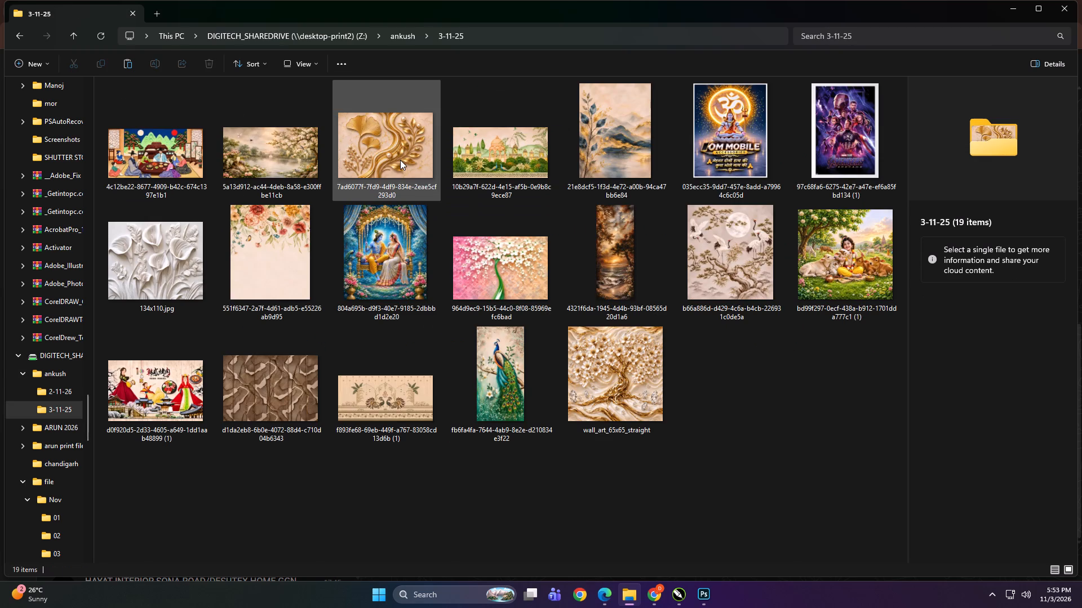
{"action": "left_click", "coordinate": [407, 516]}
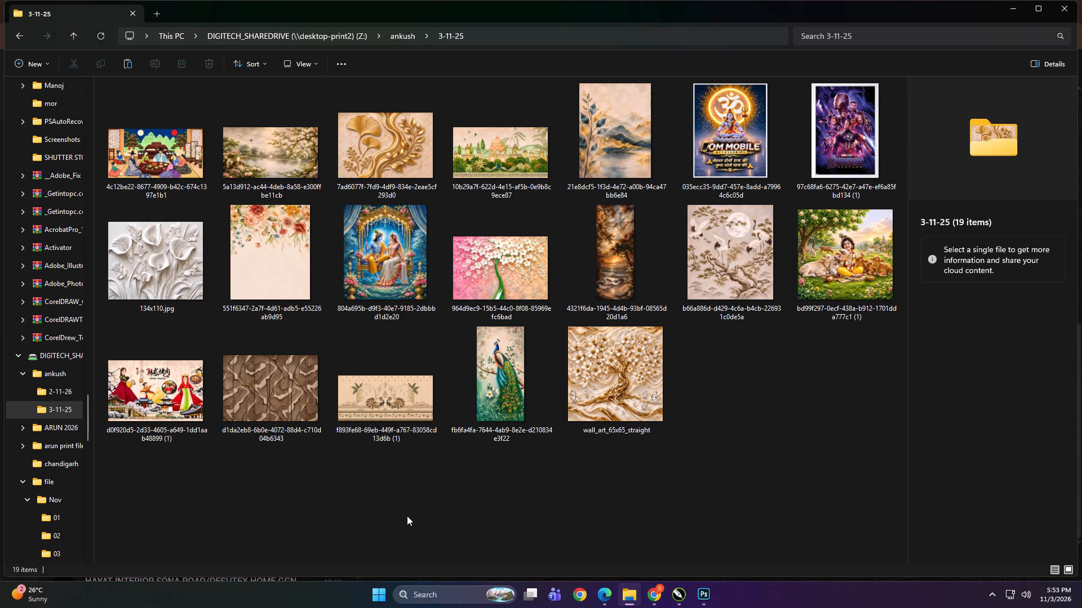
{"action": "left_click", "coordinate": [509, 527]}
Check the ginkgo panel and golden tree layout in CorelDRAW, then return to the shared drive's top level in File Explorer.
{"action": "left_click", "coordinate": [679, 590]}
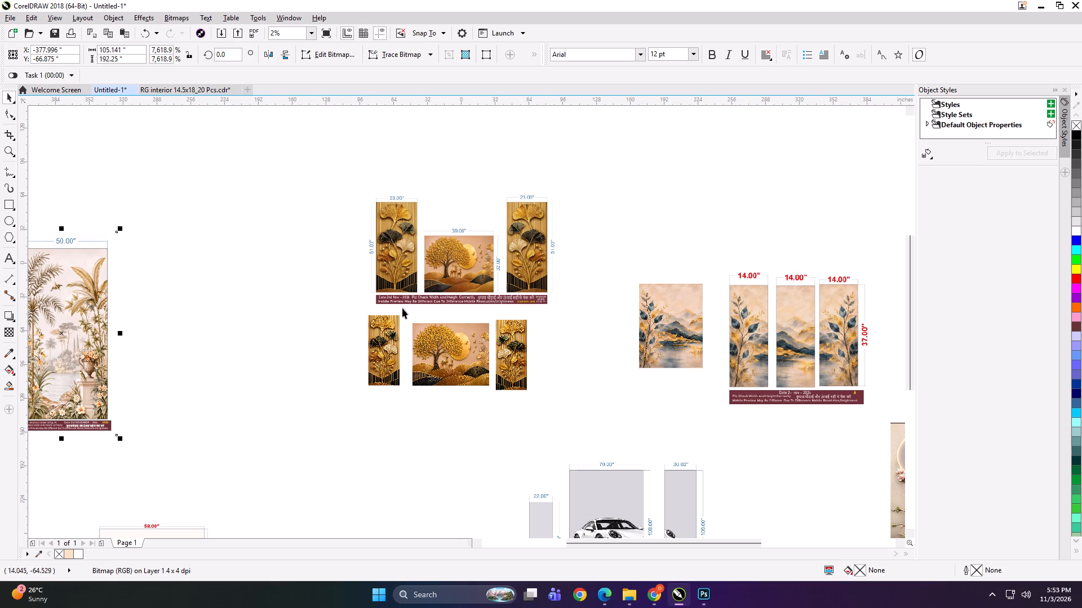
{"action": "scroll", "coordinate": [441, 312], "scroll_direction": "up", "scroll_amount": 1}
{"action": "scroll", "coordinate": [406, 302], "scroll_direction": "down", "scroll_amount": 1}
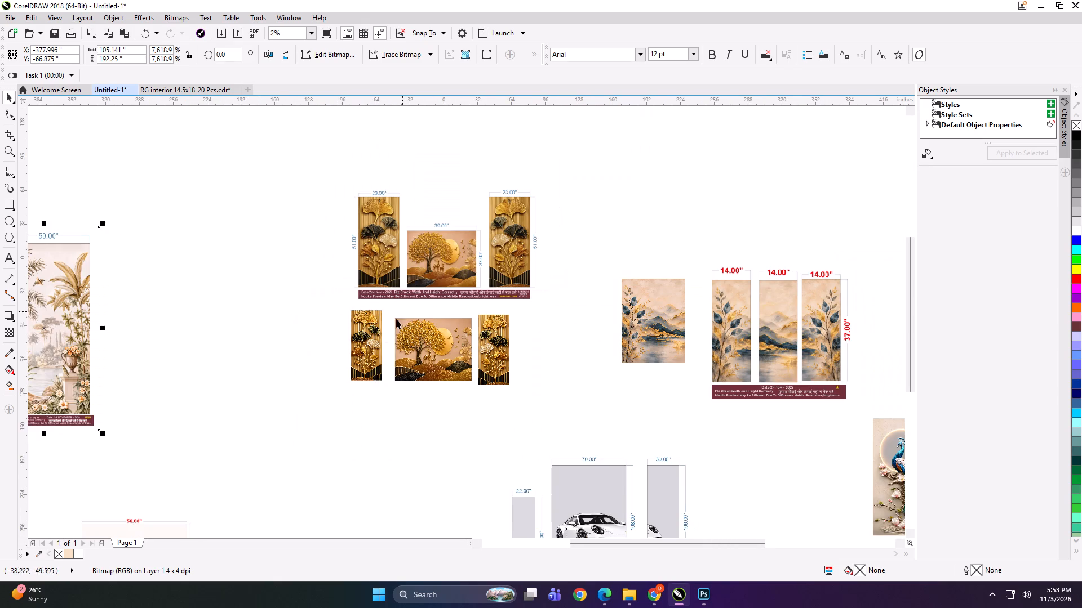
{"action": "left_click", "coordinate": [360, 345]}
{"action": "left_click", "coordinate": [376, 482]}
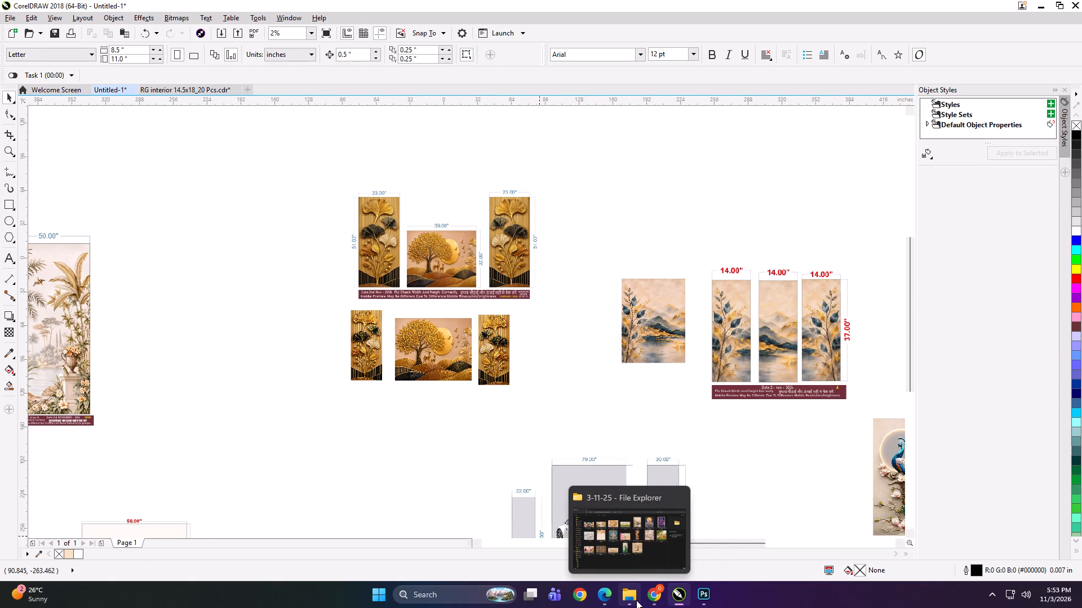
{"action": "left_click", "coordinate": [636, 600]}
{"action": "left_click", "coordinate": [543, 500]}
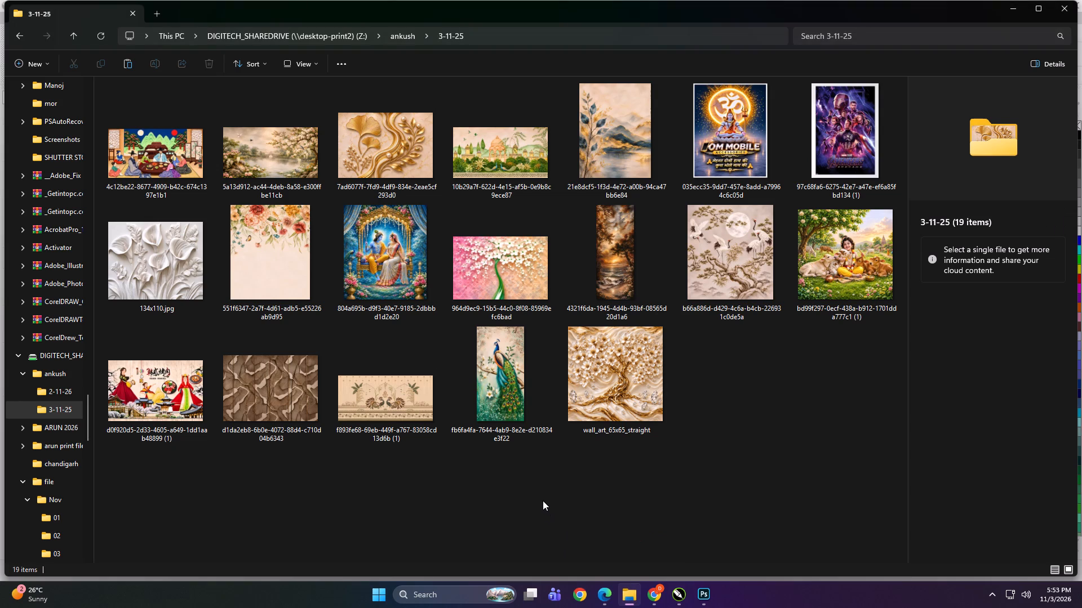
{"action": "key", "text": "BackSpace"}
{"action": "key", "text": "BackSpace"}
Examine the design images in the shared drive's arun print file folder, then return to the top level.
{"action": "left_click", "coordinate": [619, 434]}
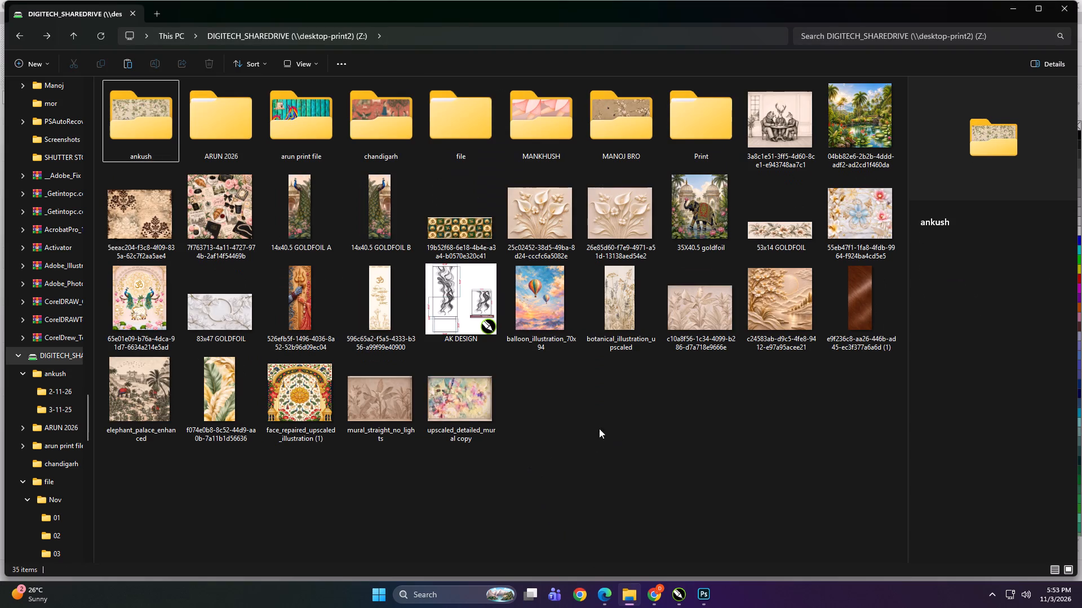
{"action": "double_click", "coordinate": [278, 122]}
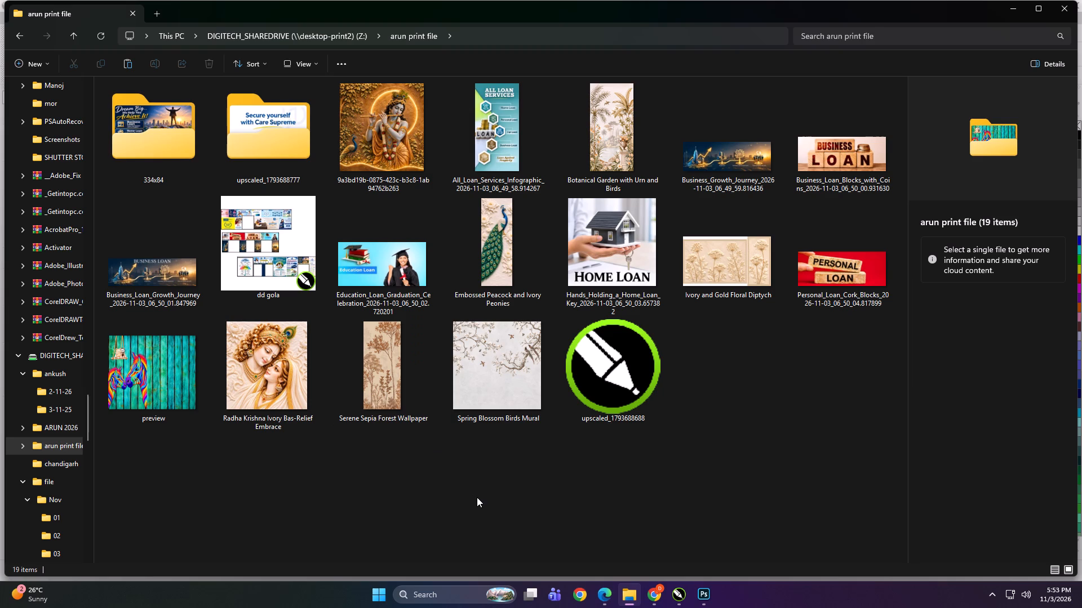
{"action": "left_click", "coordinate": [553, 542]}
{"action": "key", "text": "BackSpace"}
{"action": "left_click", "coordinate": [586, 457]}
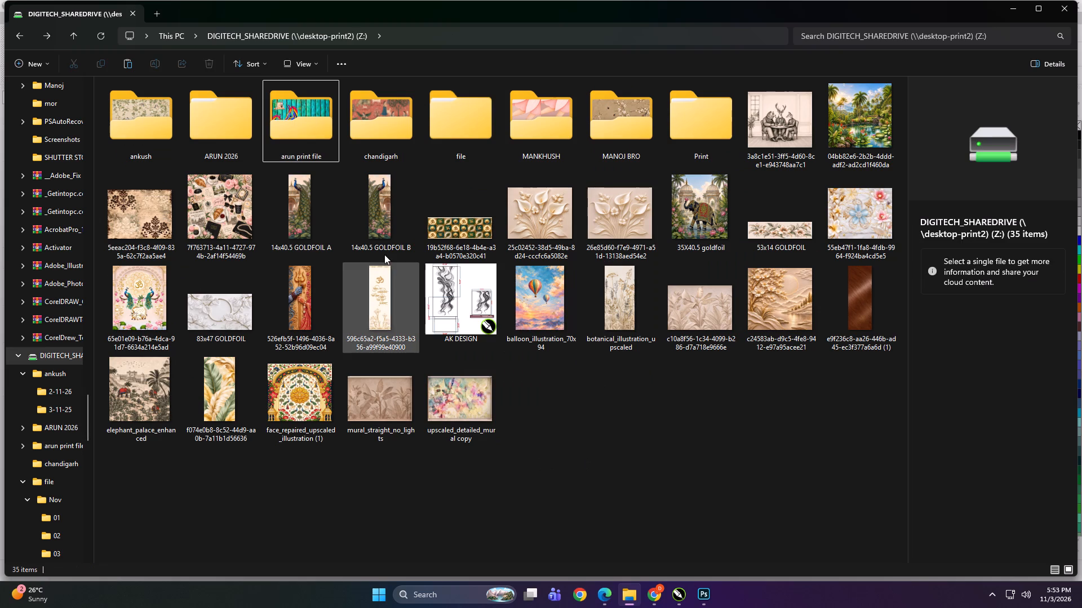
Recheck the shared drive's file > Nov folder and open the OCT folder inside Print.
{"action": "double_click", "coordinate": [472, 135]}
{"action": "key", "text": "BackSpace"}
{"action": "double_click", "coordinate": [669, 137]}
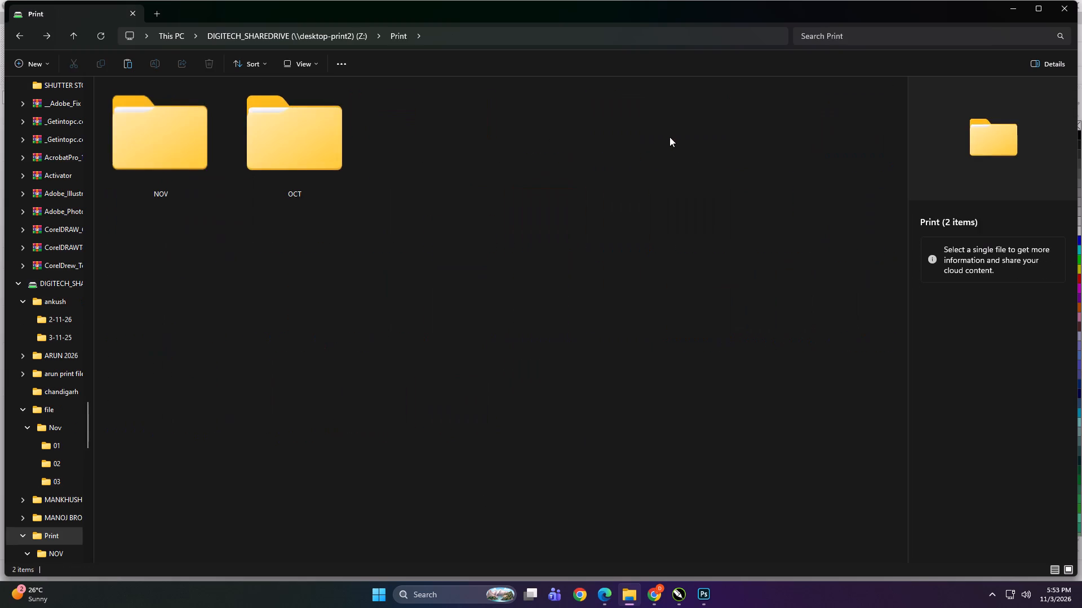
{"action": "key", "text": "BackSpace"}
{"action": "double_click", "coordinate": [475, 132]}
{"action": "double_click", "coordinate": [149, 138]}
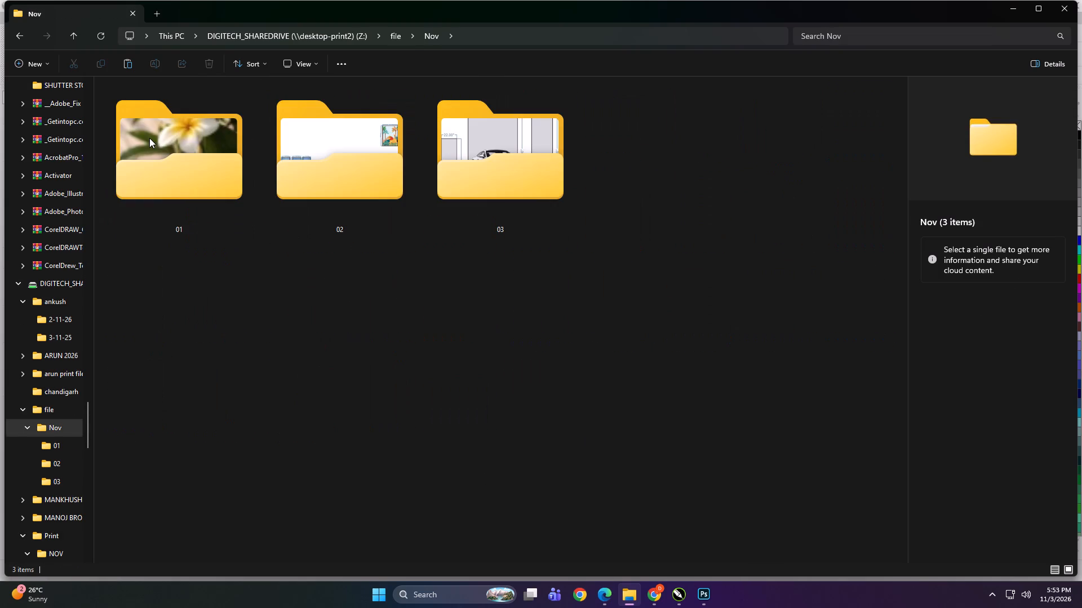
{"action": "left_click", "coordinate": [508, 387]}
{"action": "key", "text": "BackSpace"}
{"action": "key", "text": "BackSpace"}
{"action": "triple_click", "coordinate": [711, 111]}
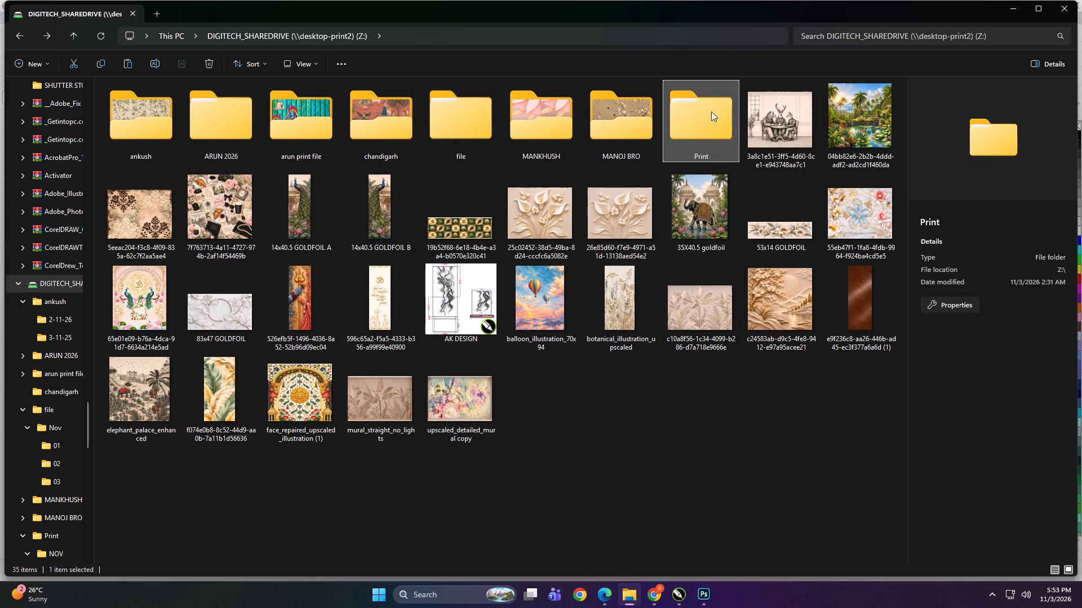
{"action": "double_click", "coordinate": [310, 145]}
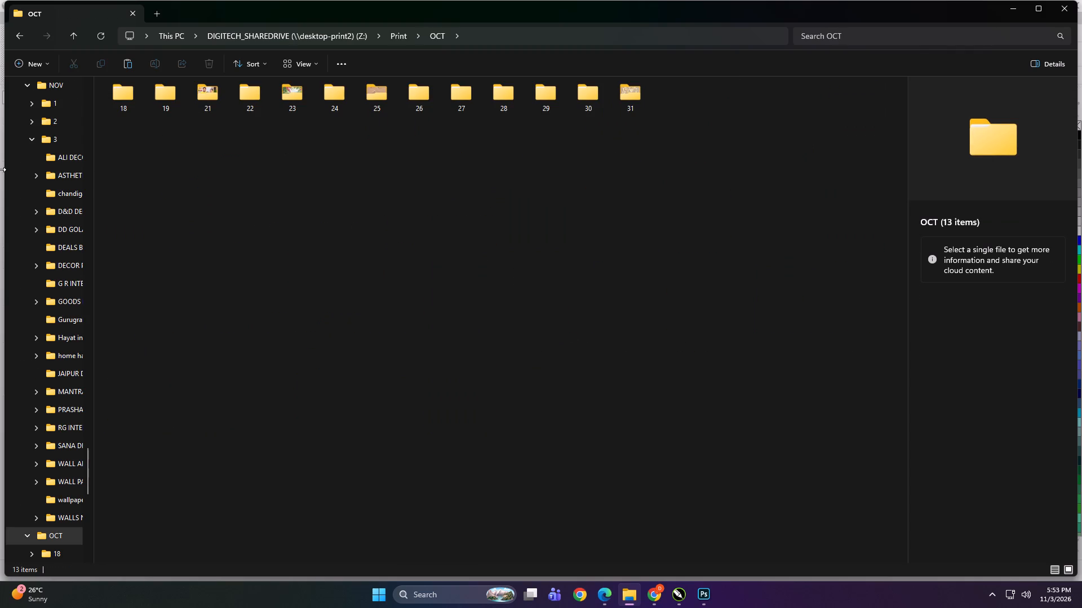
Open the Downloads folder and look through its design images from today back to the start of last month's files.
{"action": "scroll", "coordinate": [55, 226], "scroll_direction": "up", "scroll_amount": 16}
{"action": "left_click", "coordinate": [46, 198]}
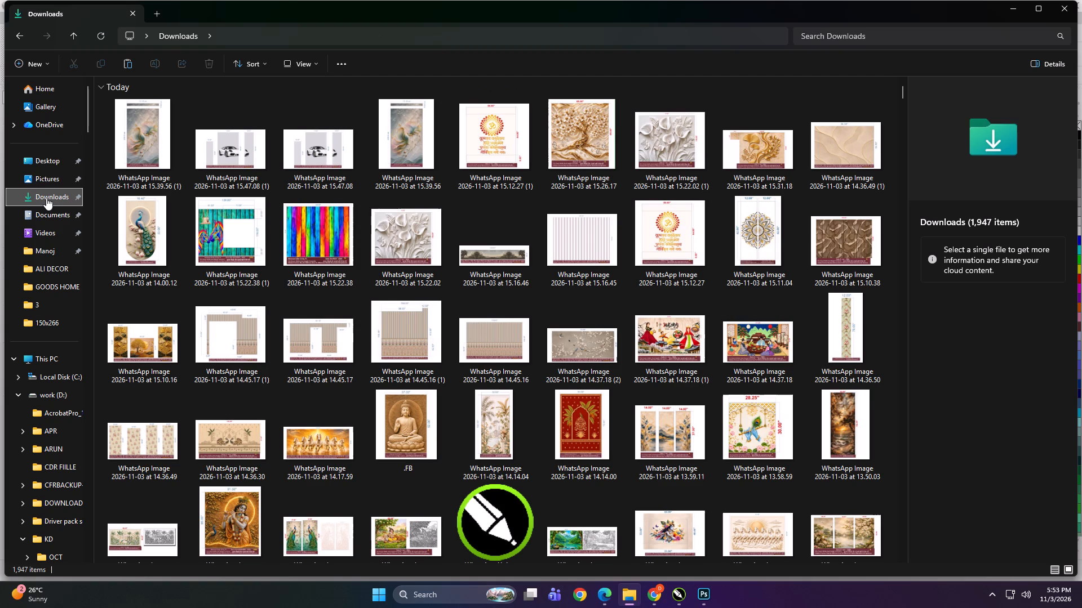
{"action": "scroll", "coordinate": [524, 333], "scroll_direction": "down", "scroll_amount": 3}
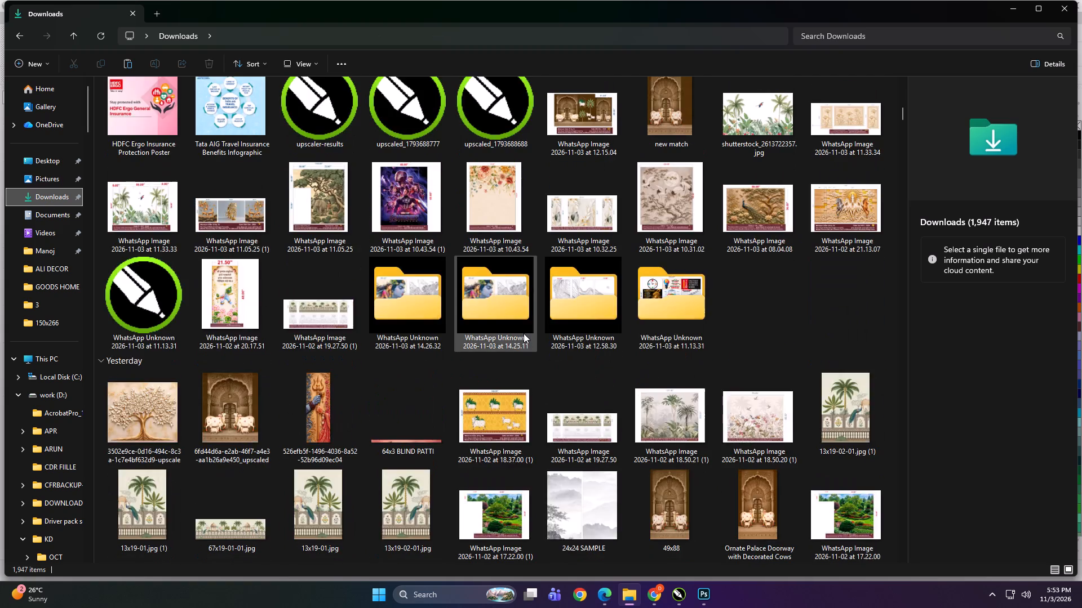
{"action": "scroll", "coordinate": [524, 333], "scroll_direction": "down", "scroll_amount": 2}
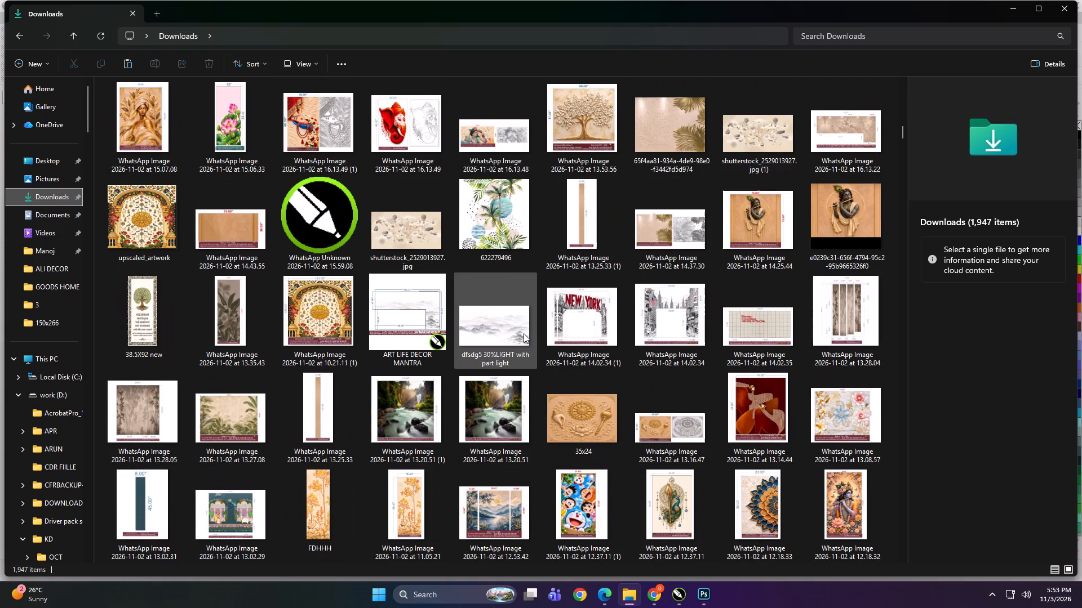
{"action": "scroll", "coordinate": [524, 333], "scroll_direction": "down", "scroll_amount": 4}
{"action": "scroll", "coordinate": [530, 392], "scroll_direction": "down", "scroll_amount": 2}
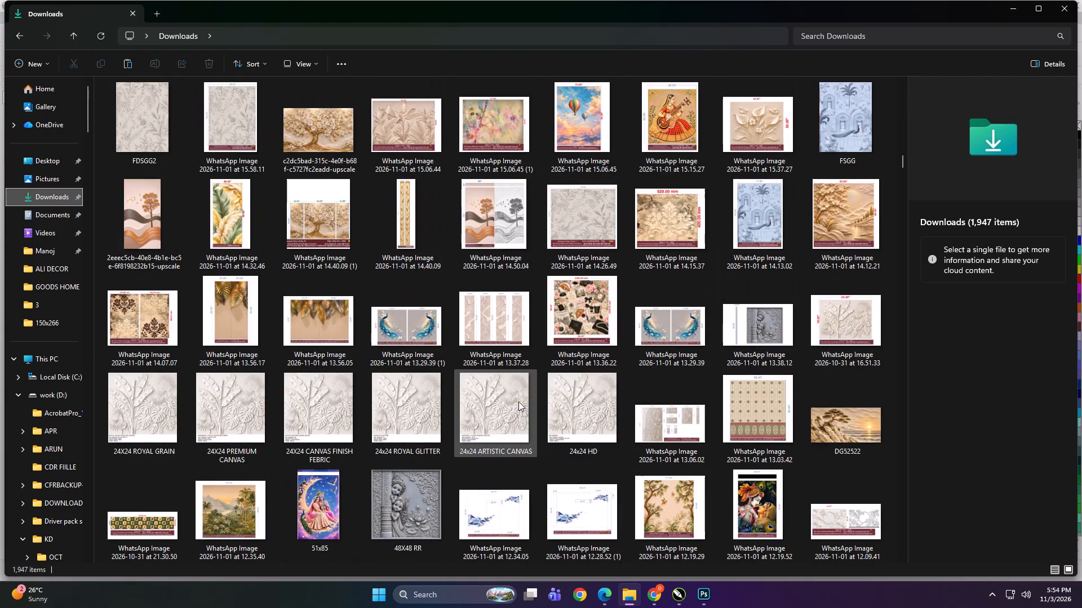
{"action": "scroll", "coordinate": [518, 401], "scroll_direction": "down", "scroll_amount": 5}
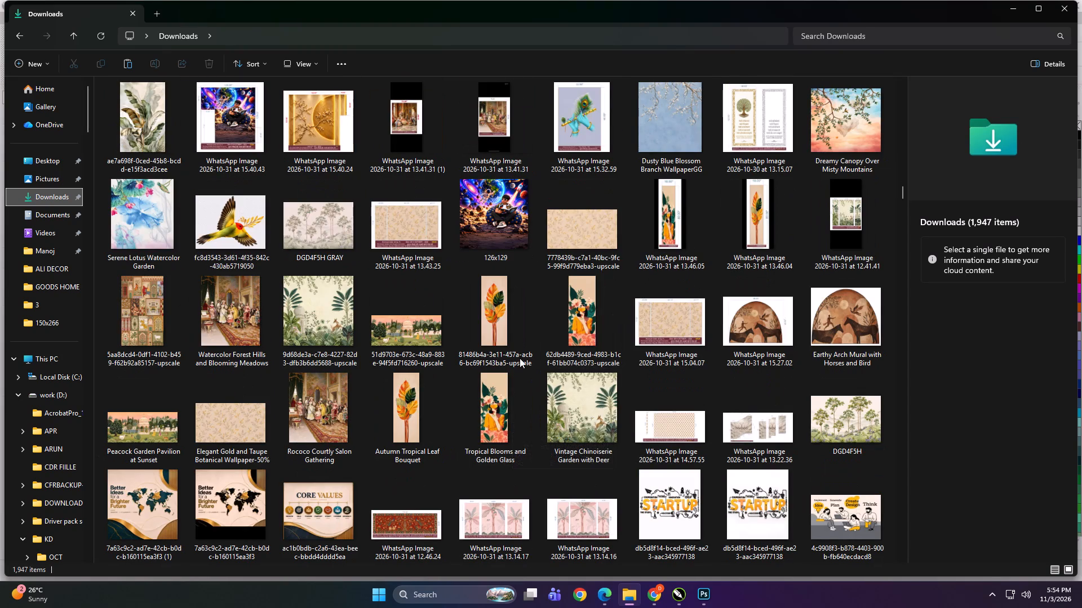
{"action": "scroll", "coordinate": [520, 358], "scroll_direction": "down", "scroll_amount": 12}
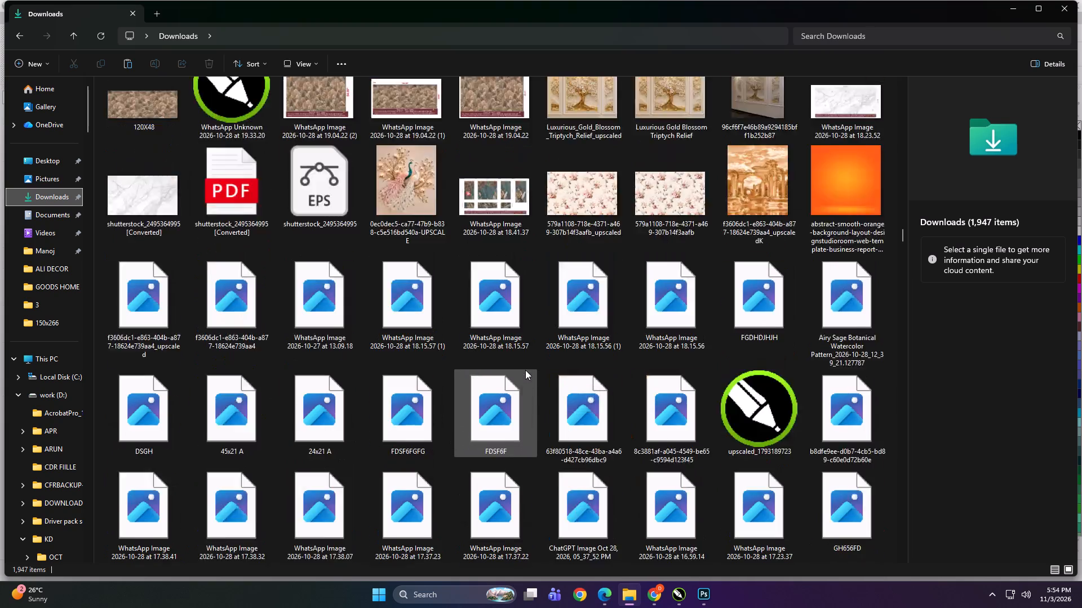
{"action": "scroll", "coordinate": [525, 370], "scroll_direction": "down", "scroll_amount": 9}
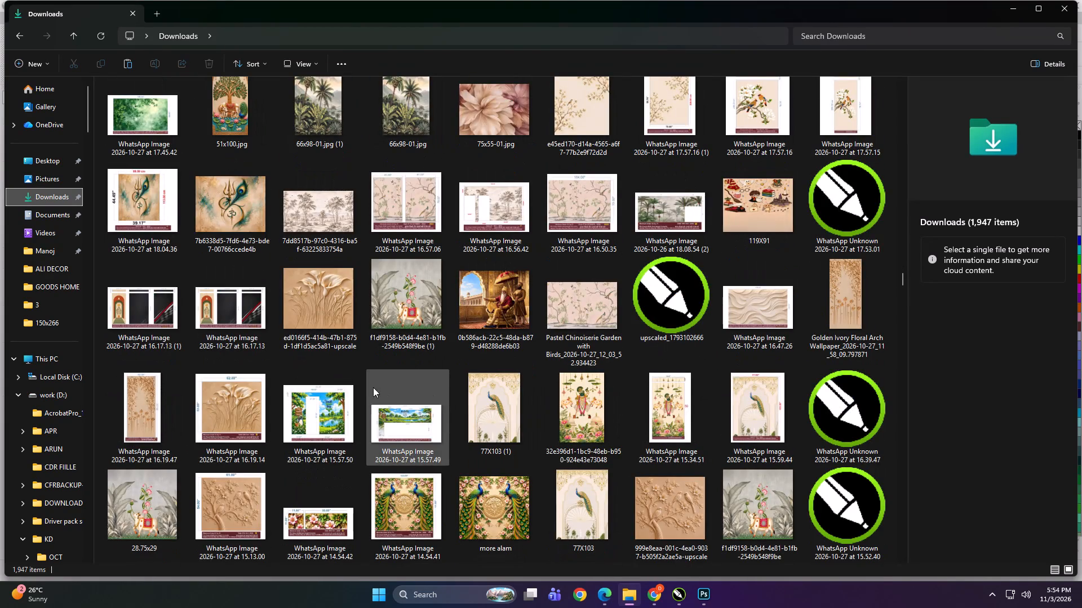
{"action": "scroll", "coordinate": [402, 245], "scroll_direction": "down", "scroll_amount": 5}
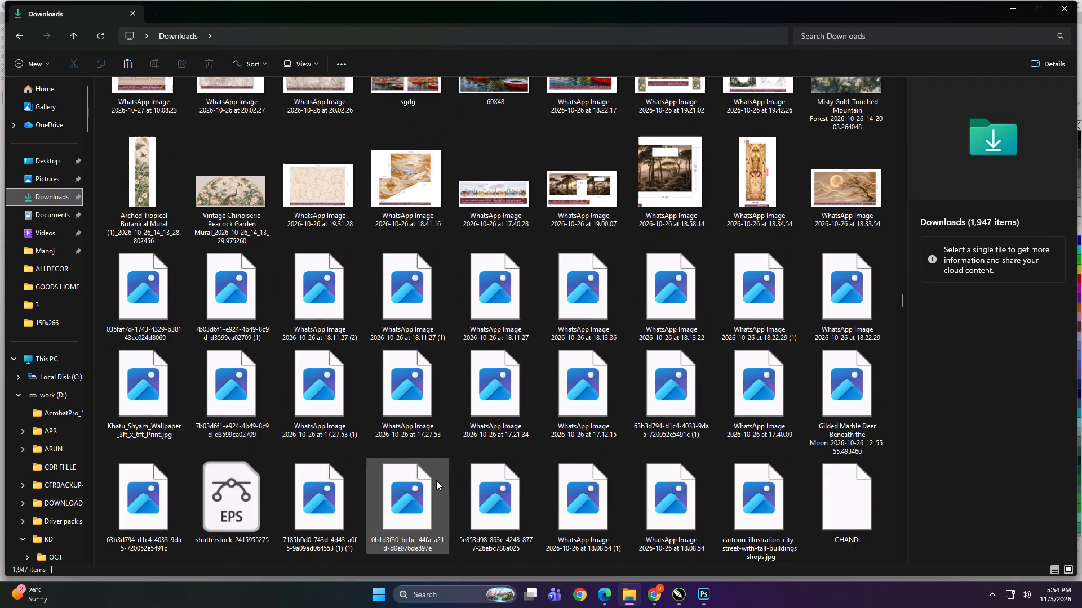
{"action": "scroll", "coordinate": [459, 380], "scroll_direction": "down", "scroll_amount": 2}
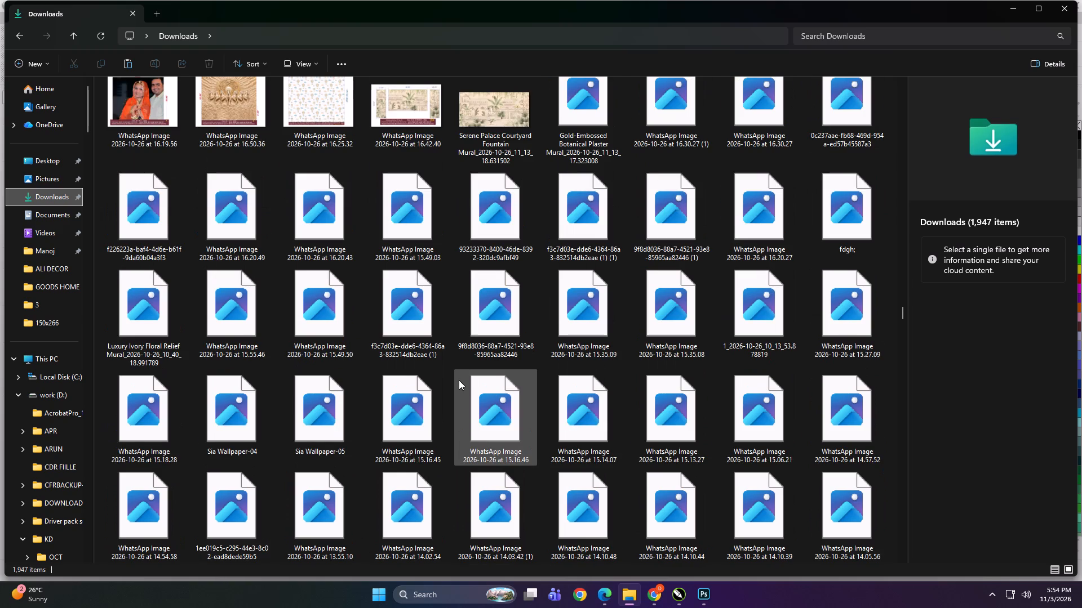
{"action": "scroll", "coordinate": [459, 380], "scroll_direction": "down", "scroll_amount": 2}
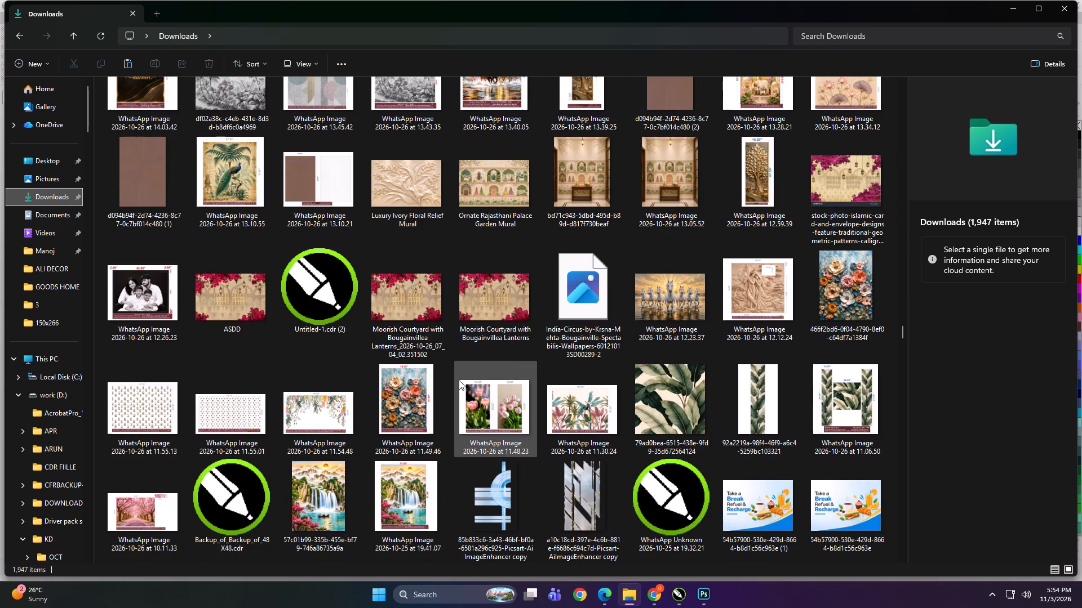
{"action": "scroll", "coordinate": [459, 380], "scroll_direction": "down", "scroll_amount": 2}
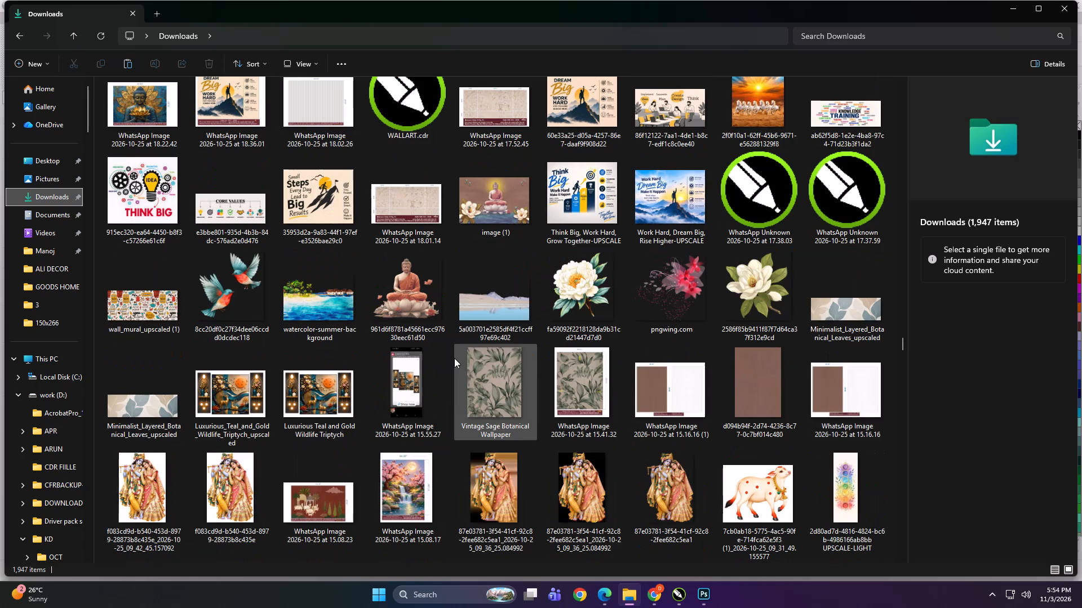
{"action": "scroll", "coordinate": [475, 408], "scroll_direction": "down", "scroll_amount": 1}
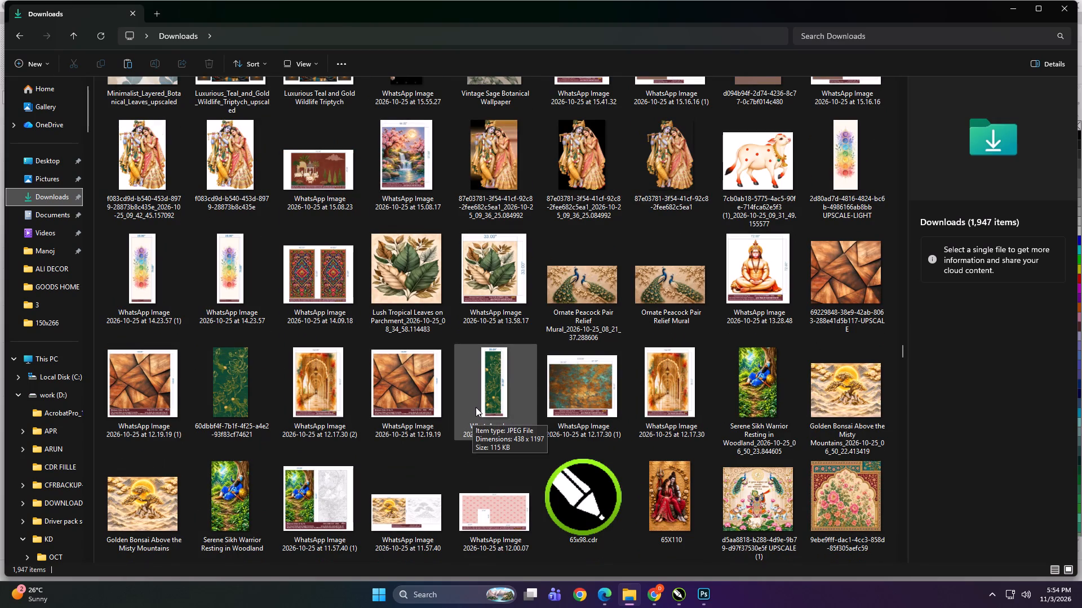
{"action": "scroll", "coordinate": [476, 407], "scroll_direction": "down", "scroll_amount": 1}
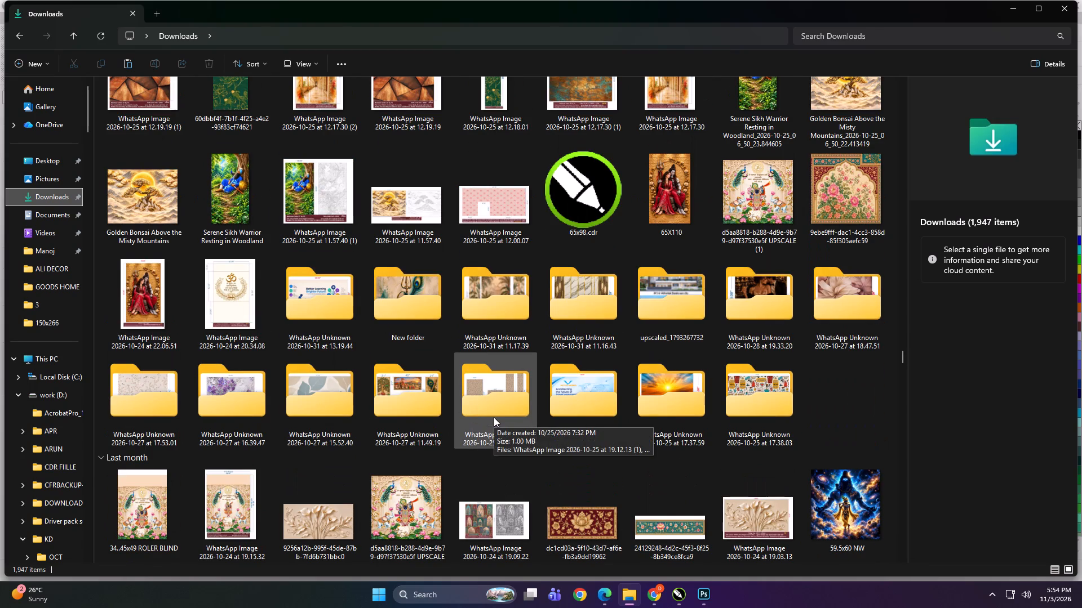
Recheck the Downloads design thumbnails from 25 October through 28 October for the source image matching the layout.
{"action": "scroll", "coordinate": [507, 440], "scroll_direction": "up", "scroll_amount": 2}
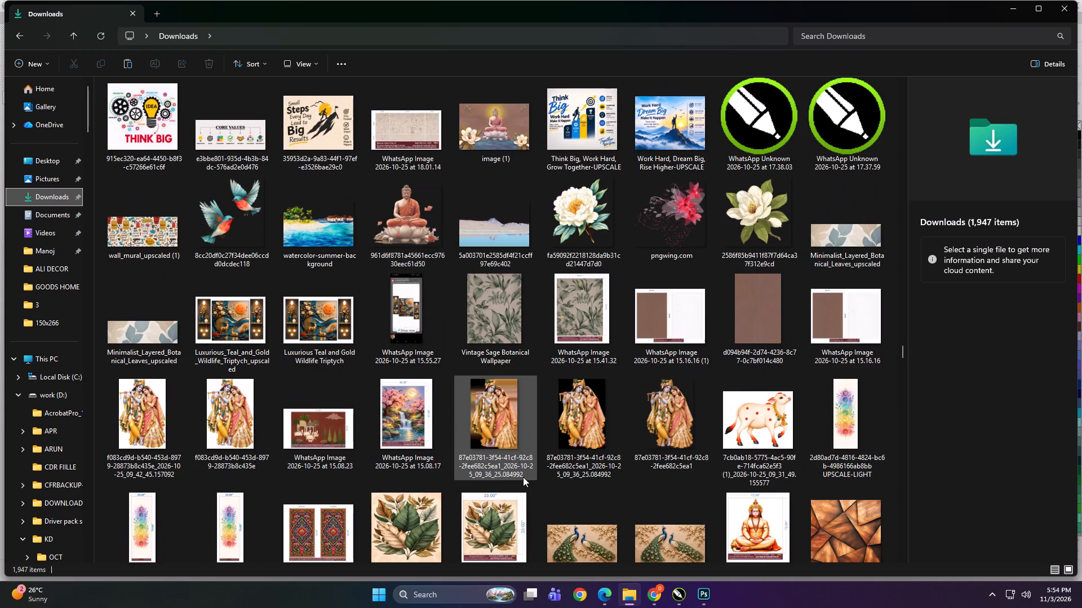
{"action": "scroll", "coordinate": [523, 477], "scroll_direction": "up", "scroll_amount": 2}
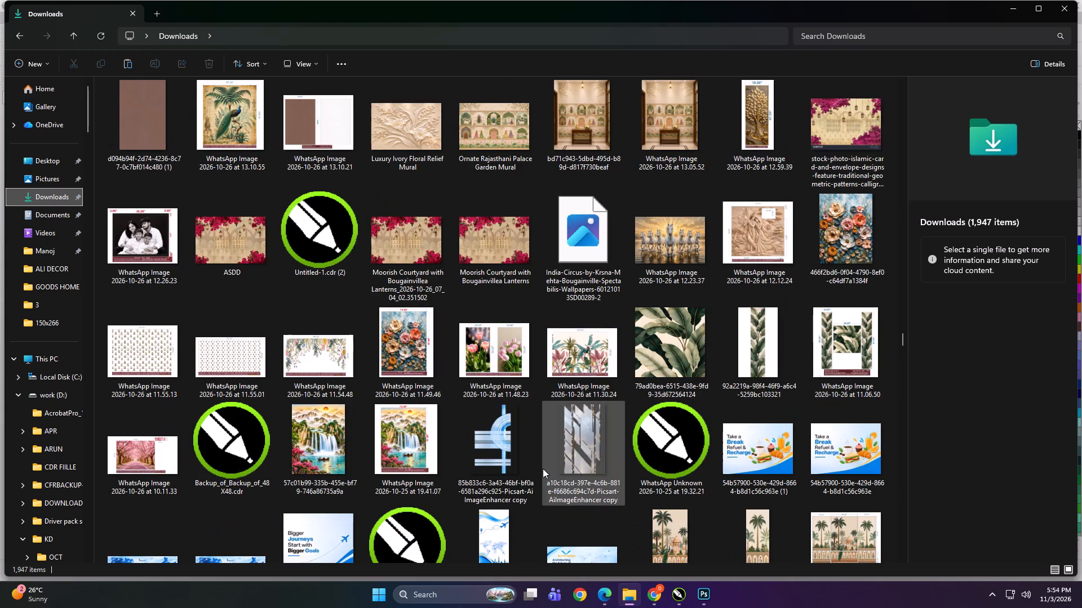
{"action": "scroll", "coordinate": [543, 468], "scroll_direction": "up", "scroll_amount": 1}
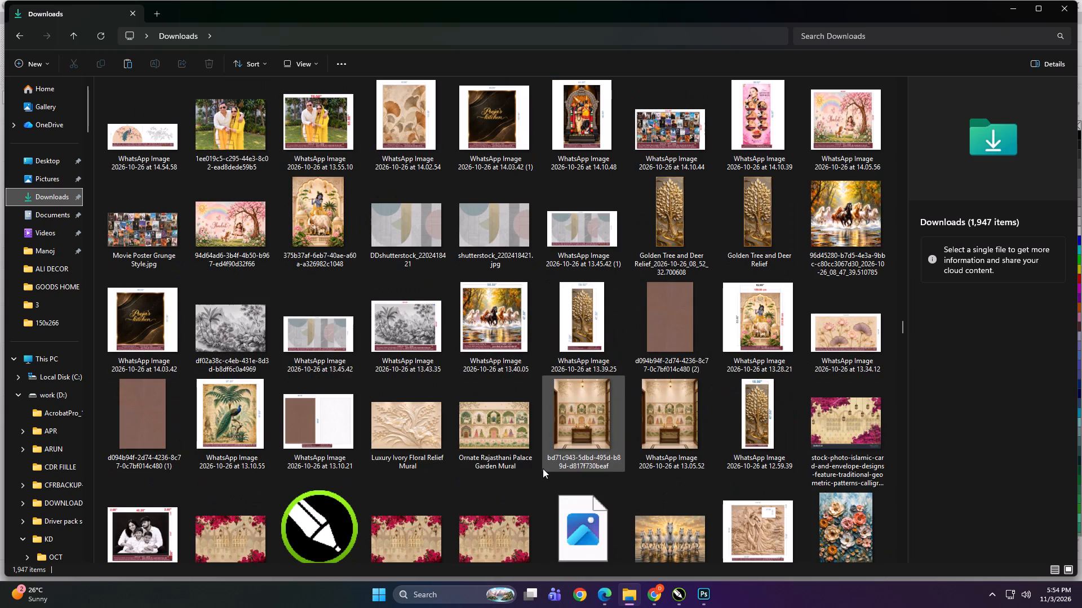
{"action": "scroll", "coordinate": [520, 433], "scroll_direction": "up", "scroll_amount": 1}
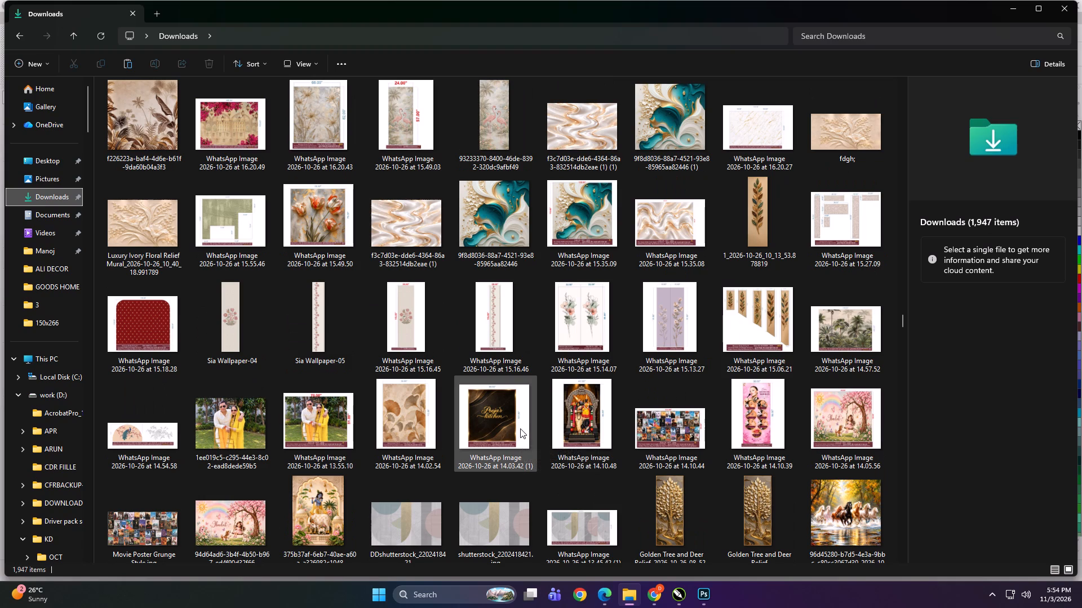
{"action": "scroll", "coordinate": [520, 428], "scroll_direction": "down", "scroll_amount": 2}
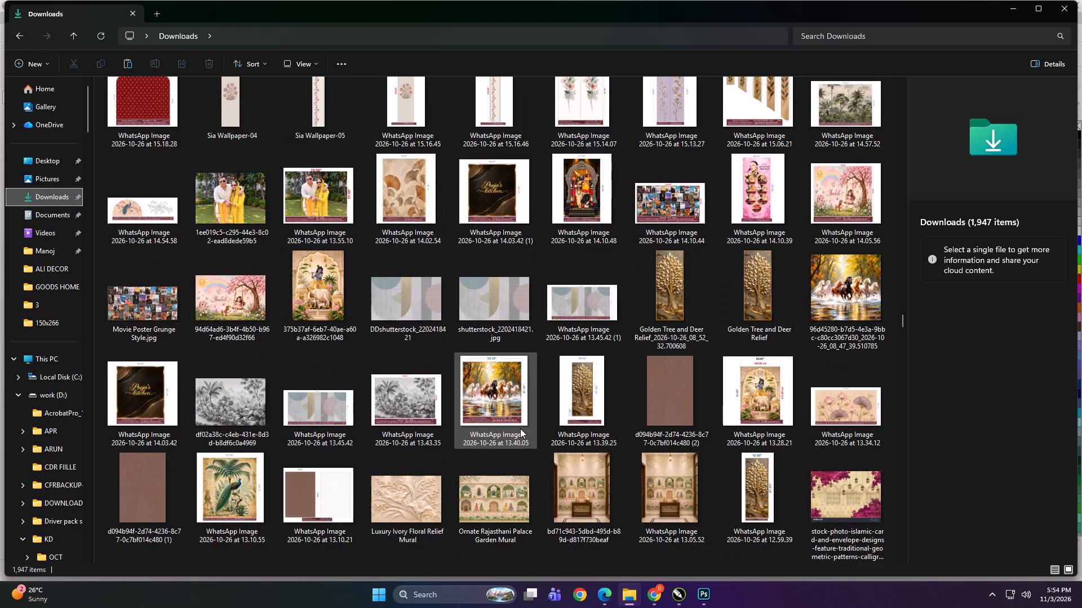
{"action": "scroll", "coordinate": [520, 428], "scroll_direction": "down", "scroll_amount": 1}
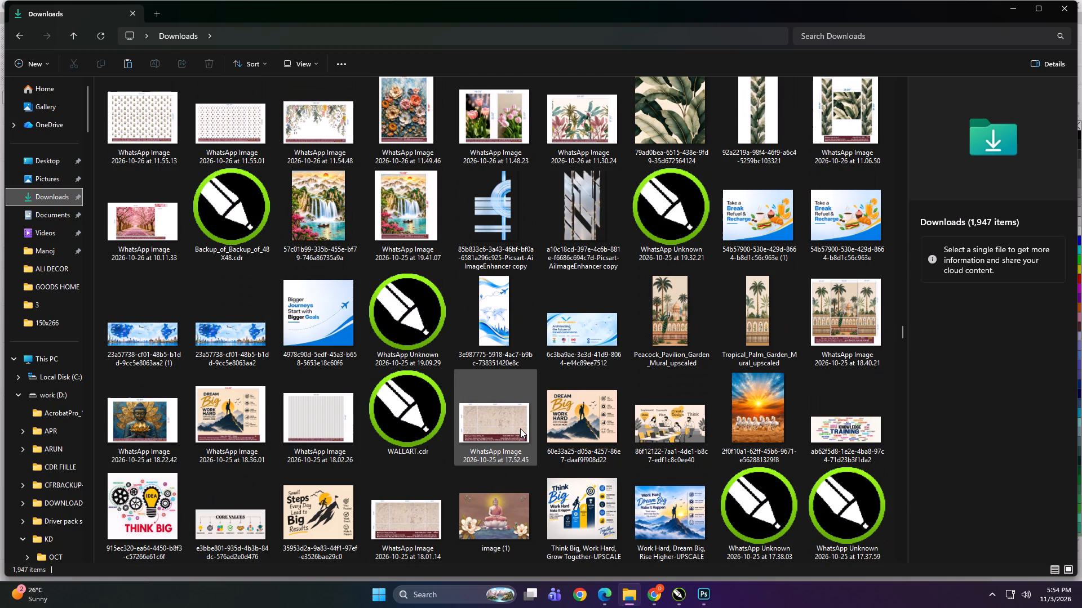
{"action": "scroll", "coordinate": [520, 432], "scroll_direction": "up", "scroll_amount": 1}
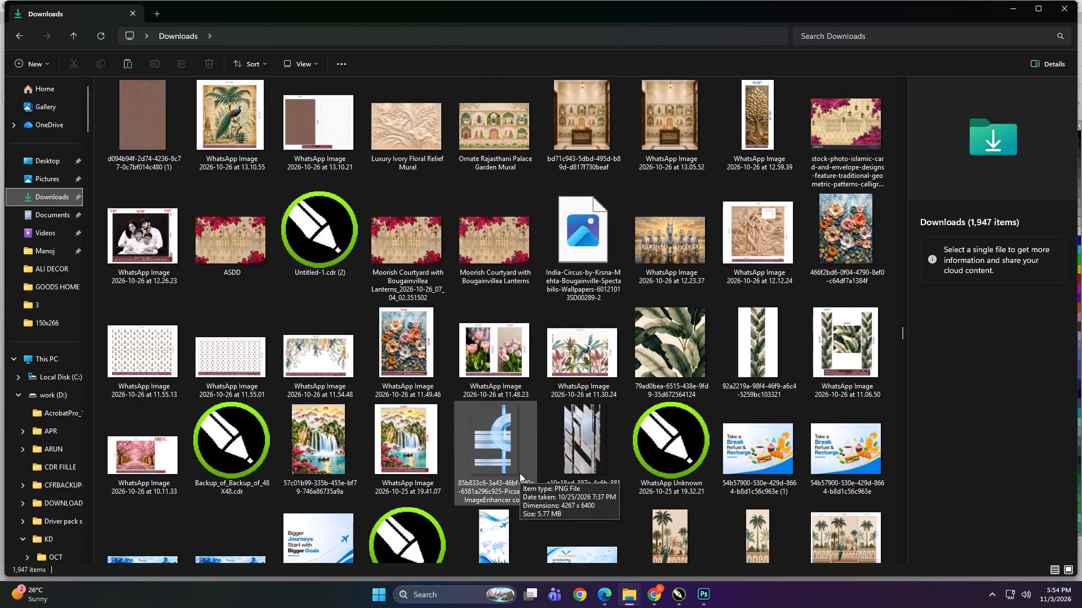
{"action": "scroll", "coordinate": [520, 473], "scroll_direction": "up", "scroll_amount": 1}
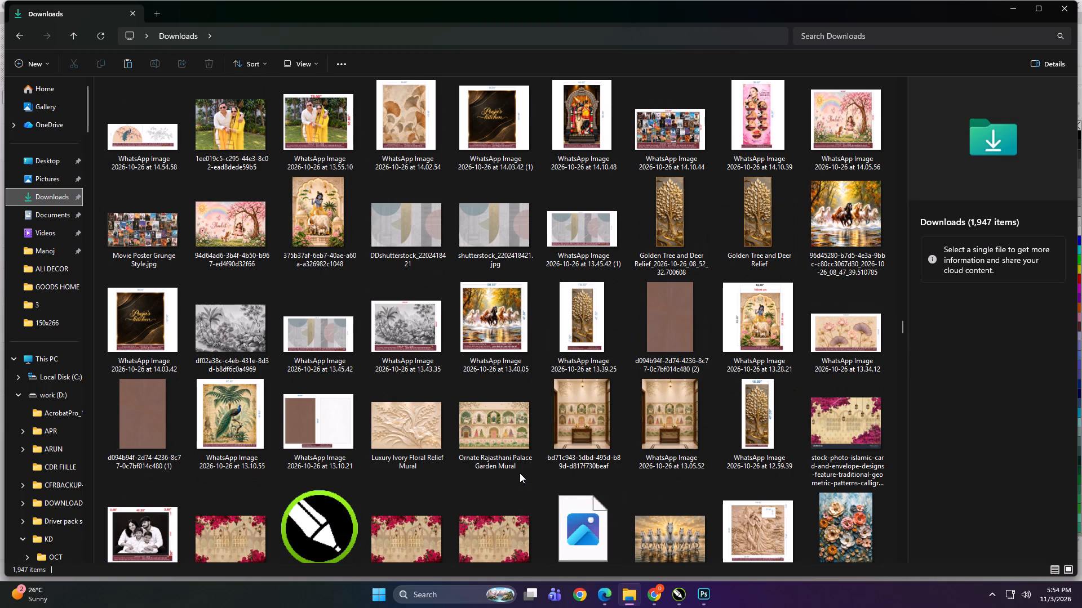
{"action": "scroll", "coordinate": [520, 473], "scroll_direction": "up", "scroll_amount": 1}
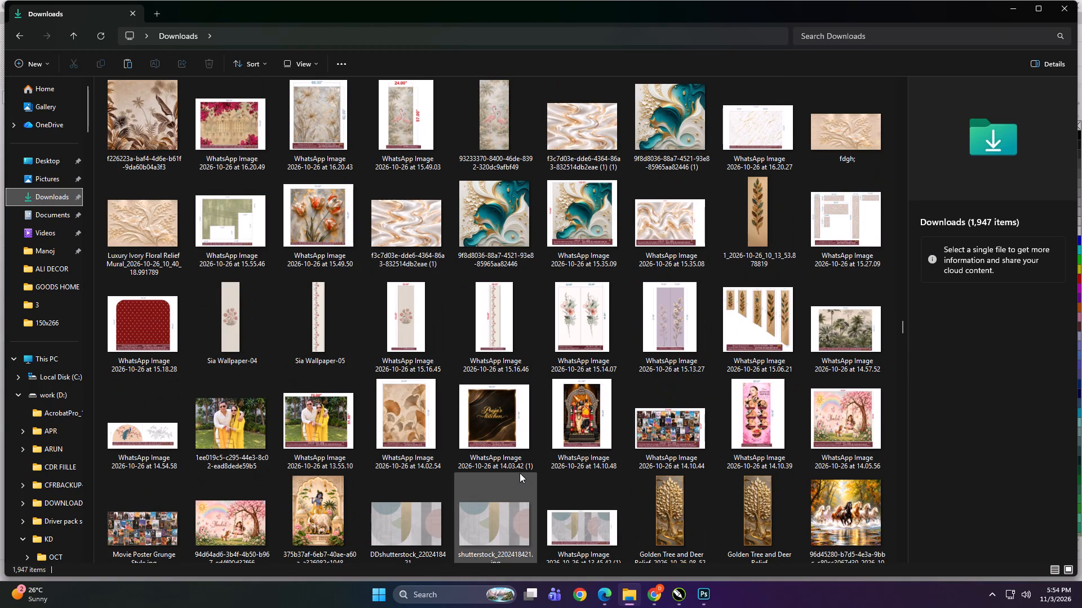
{"action": "scroll", "coordinate": [520, 473], "scroll_direction": "up", "scroll_amount": 1}
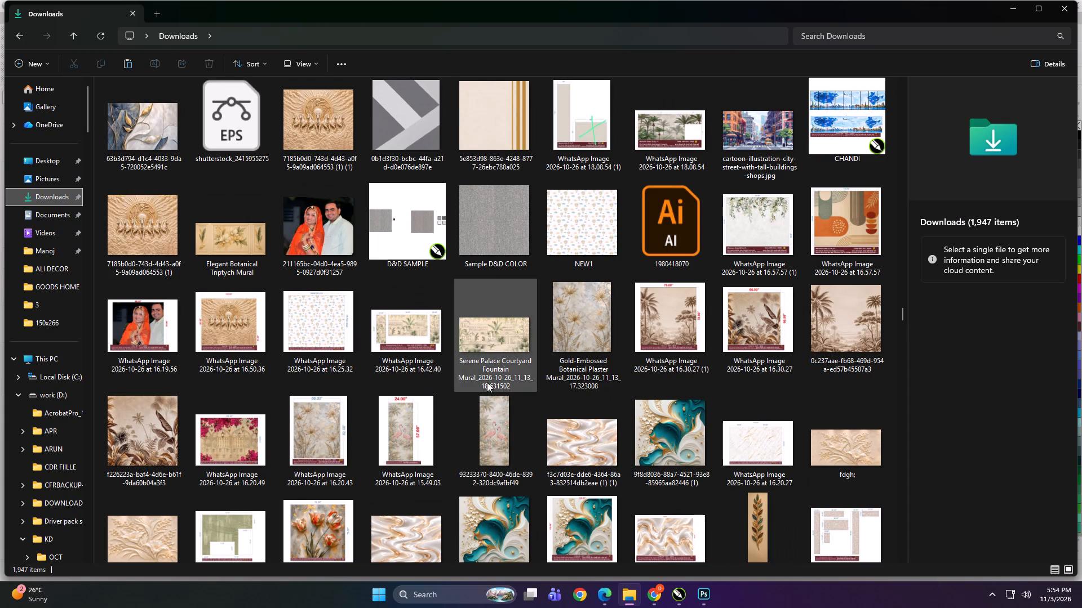
{"action": "scroll", "coordinate": [567, 455], "scroll_direction": "up", "scroll_amount": 1}
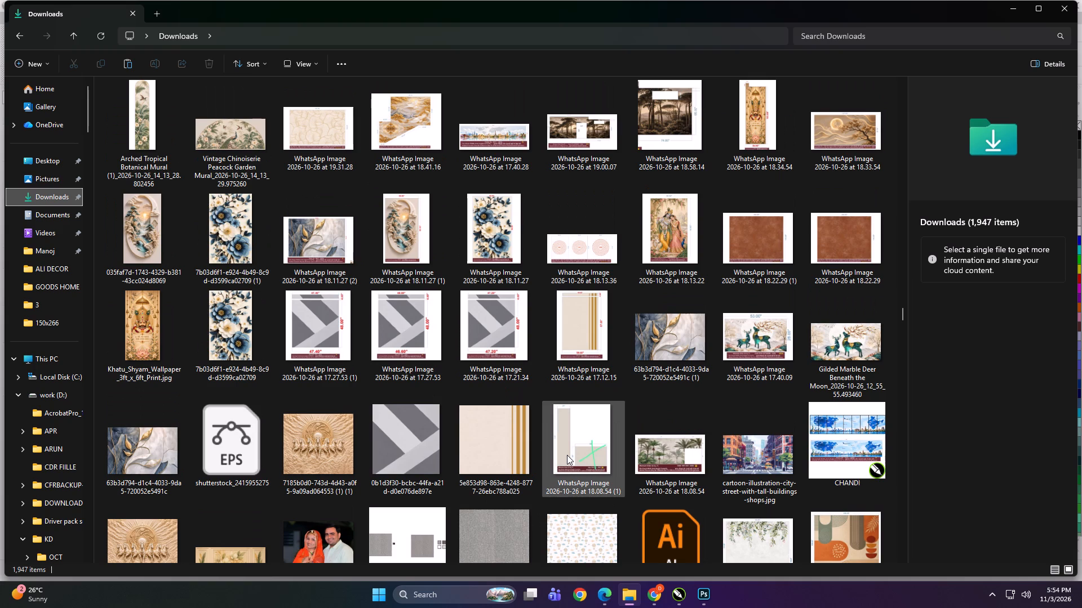
{"action": "scroll", "coordinate": [567, 455], "scroll_direction": "up", "scroll_amount": 1}
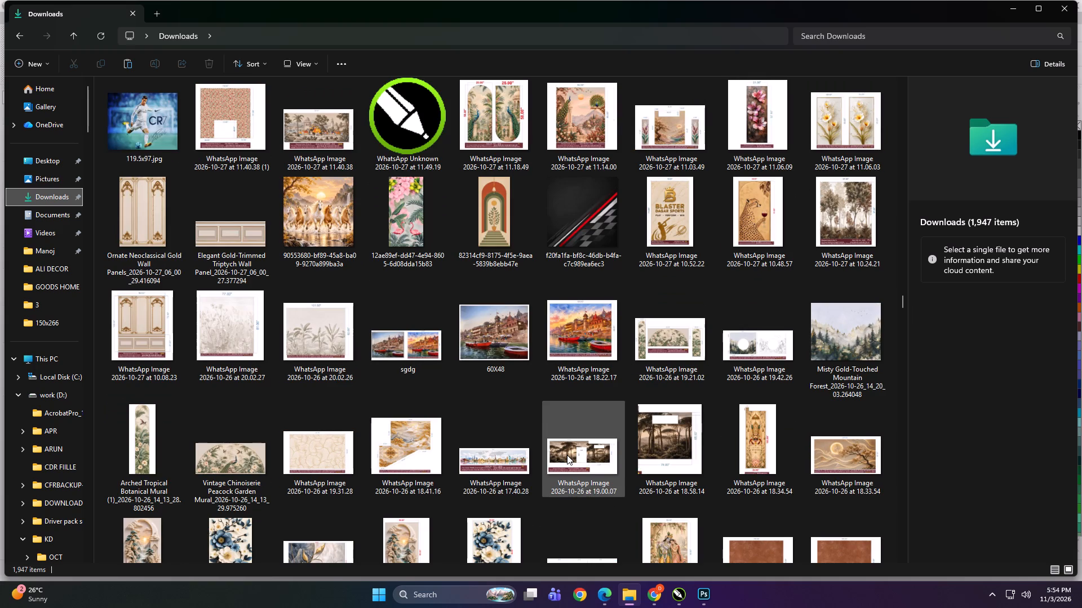
{"action": "scroll", "coordinate": [567, 455], "scroll_direction": "up", "scroll_amount": 1}
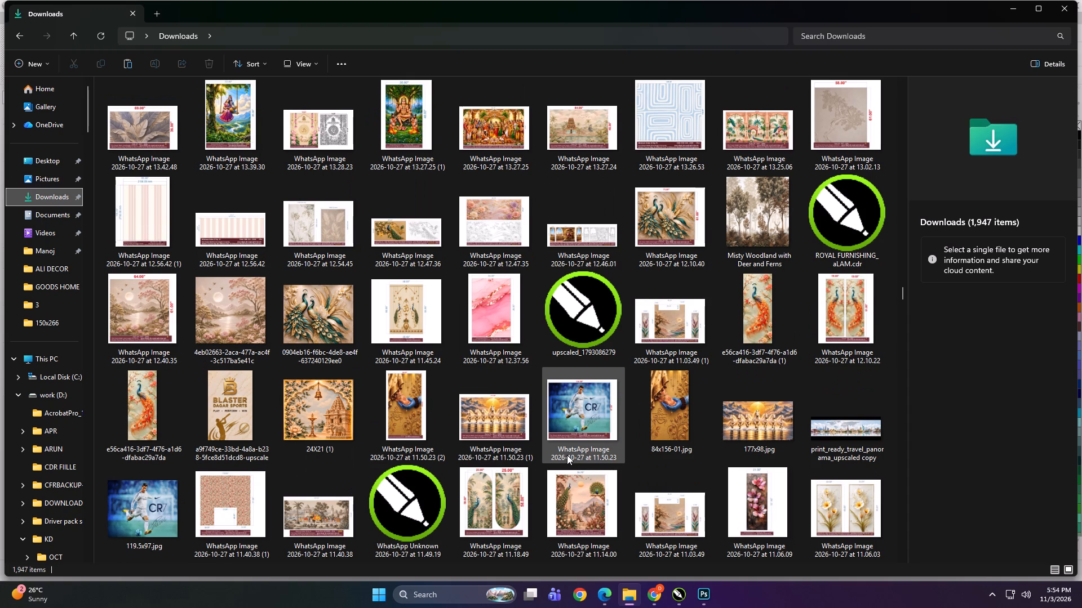
{"action": "scroll", "coordinate": [567, 455], "scroll_direction": "up", "scroll_amount": 1}
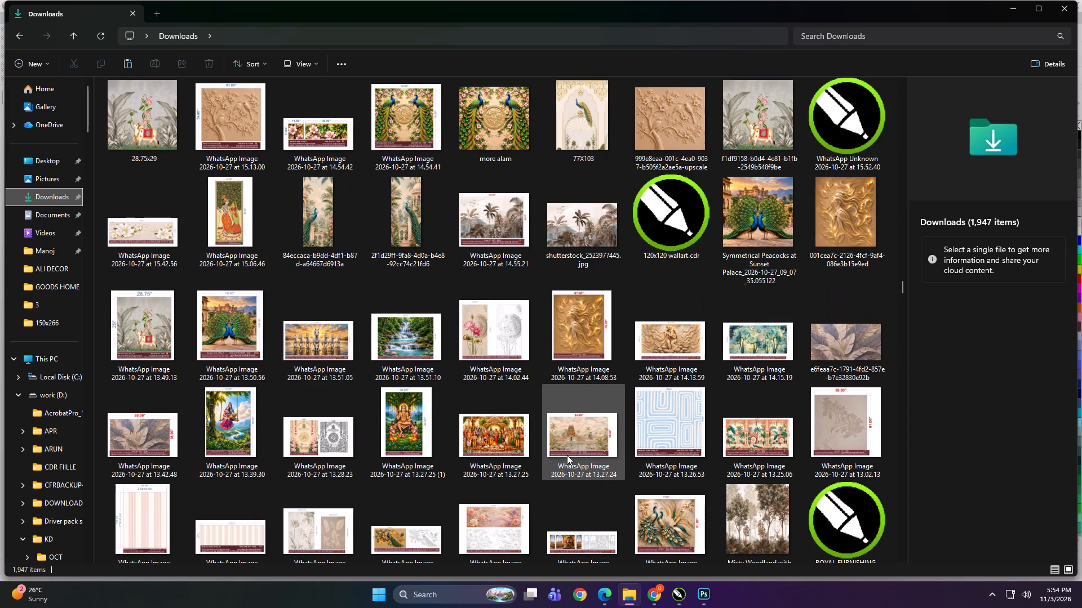
{"action": "scroll", "coordinate": [567, 455], "scroll_direction": "up", "scroll_amount": 1}
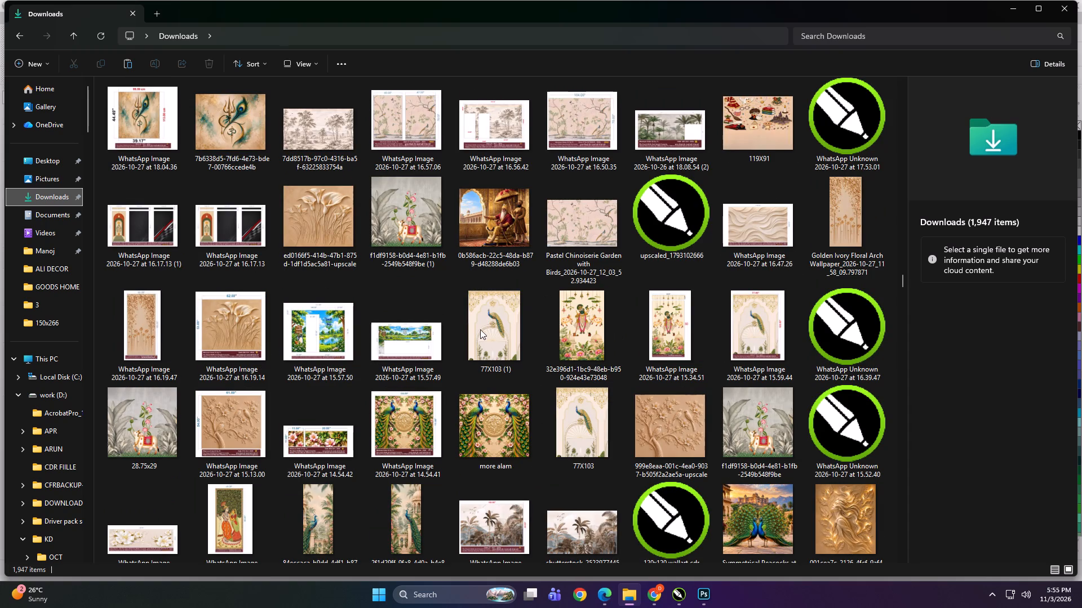
{"action": "scroll", "coordinate": [513, 332], "scroll_direction": "up", "scroll_amount": 1}
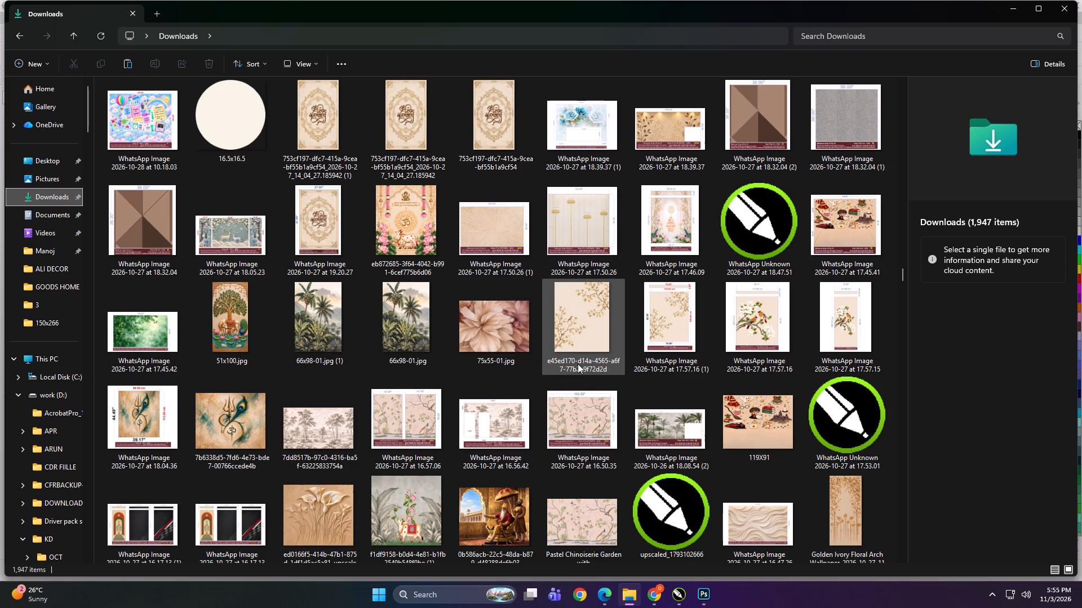
Examine the Downloads design thumbnails from 27 October back to 25 October for the source image matching the layout.
{"action": "scroll", "coordinate": [578, 364], "scroll_direction": "down", "scroll_amount": 1}
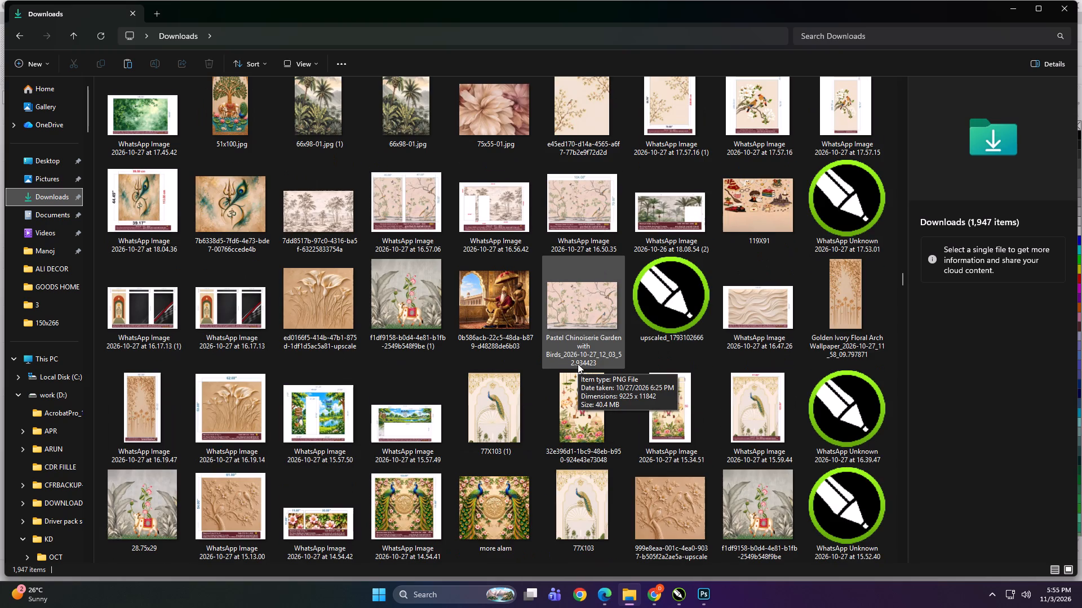
{"action": "scroll", "coordinate": [578, 364], "scroll_direction": "down", "scroll_amount": 1}
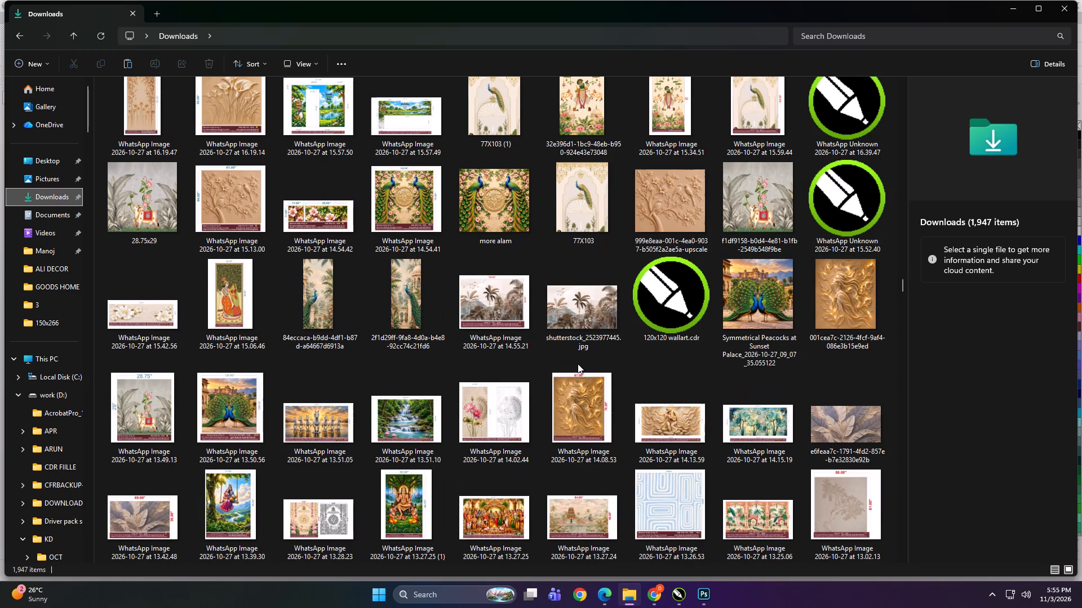
{"action": "scroll", "coordinate": [578, 364], "scroll_direction": "down", "scroll_amount": 1}
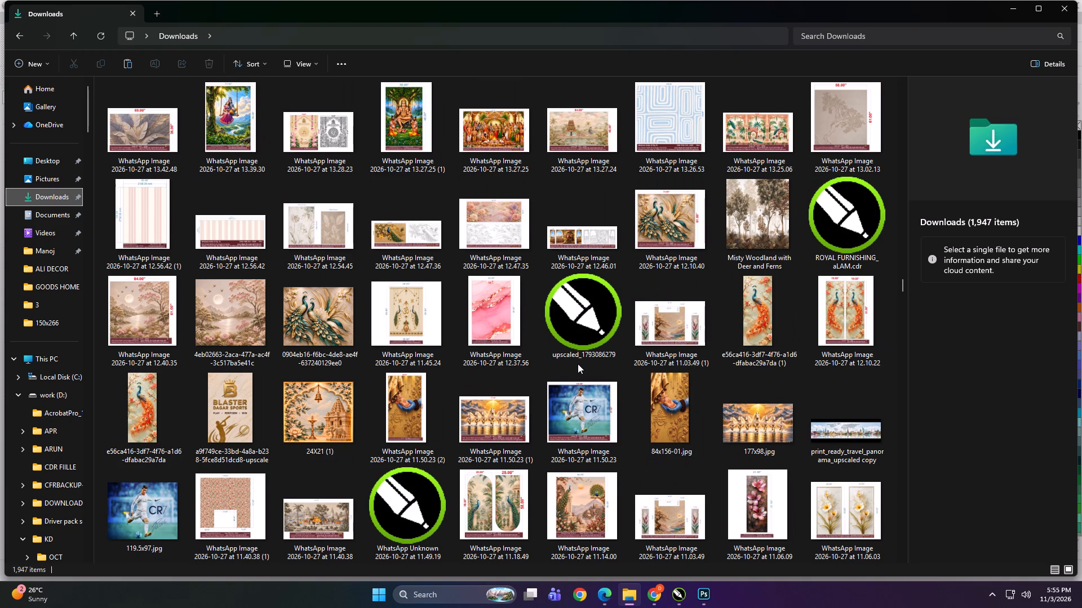
{"action": "scroll", "coordinate": [578, 364], "scroll_direction": "down", "scroll_amount": 1}
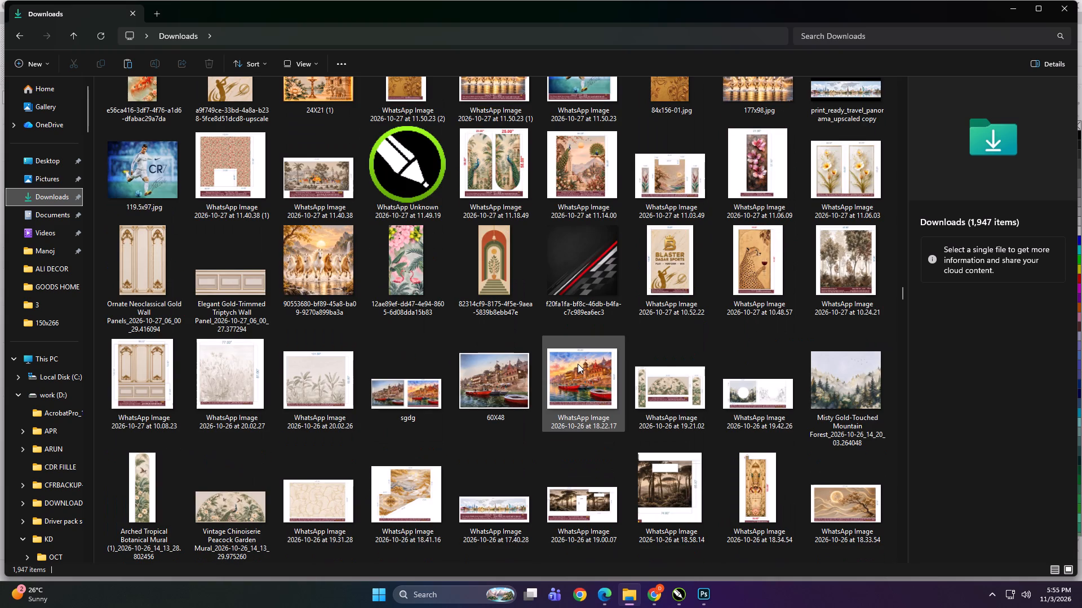
{"action": "scroll", "coordinate": [578, 364], "scroll_direction": "down", "scroll_amount": 2}
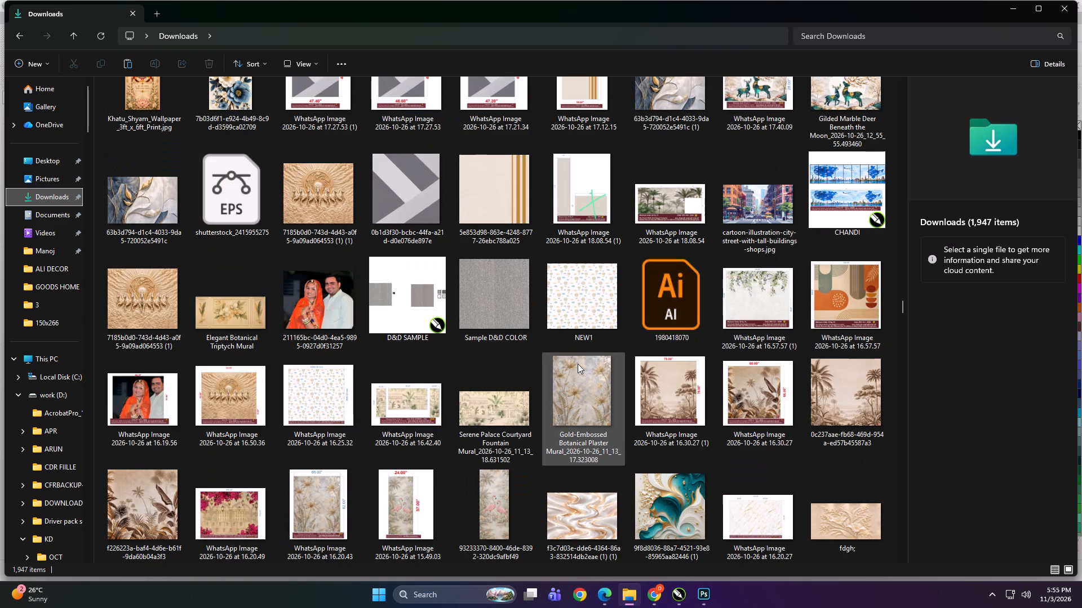
{"action": "scroll", "coordinate": [578, 364], "scroll_direction": "down", "scroll_amount": 2}
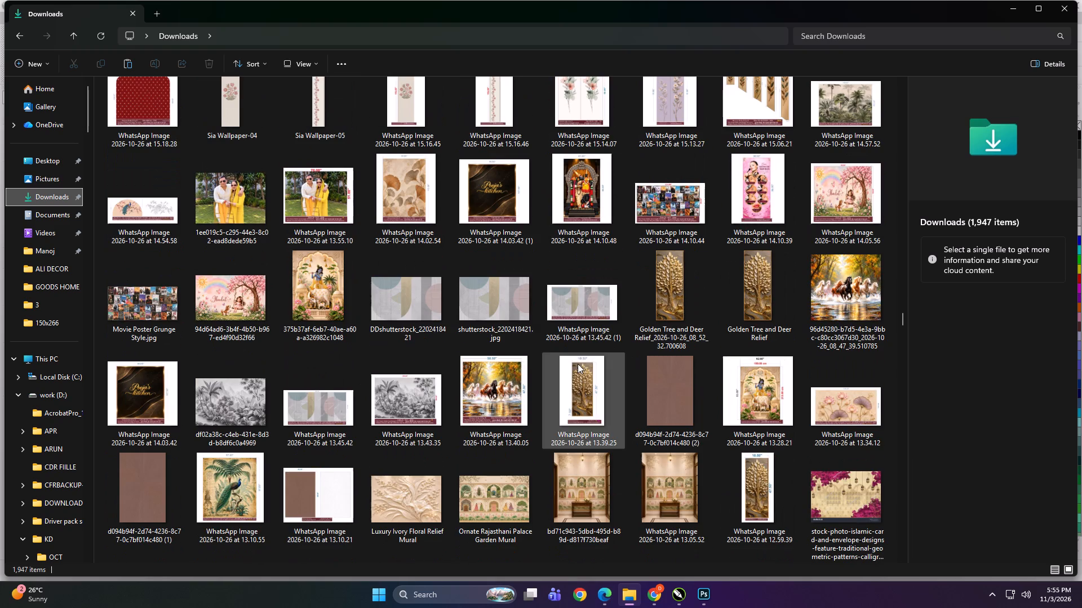
{"action": "scroll", "coordinate": [547, 333], "scroll_direction": "down", "scroll_amount": 2}
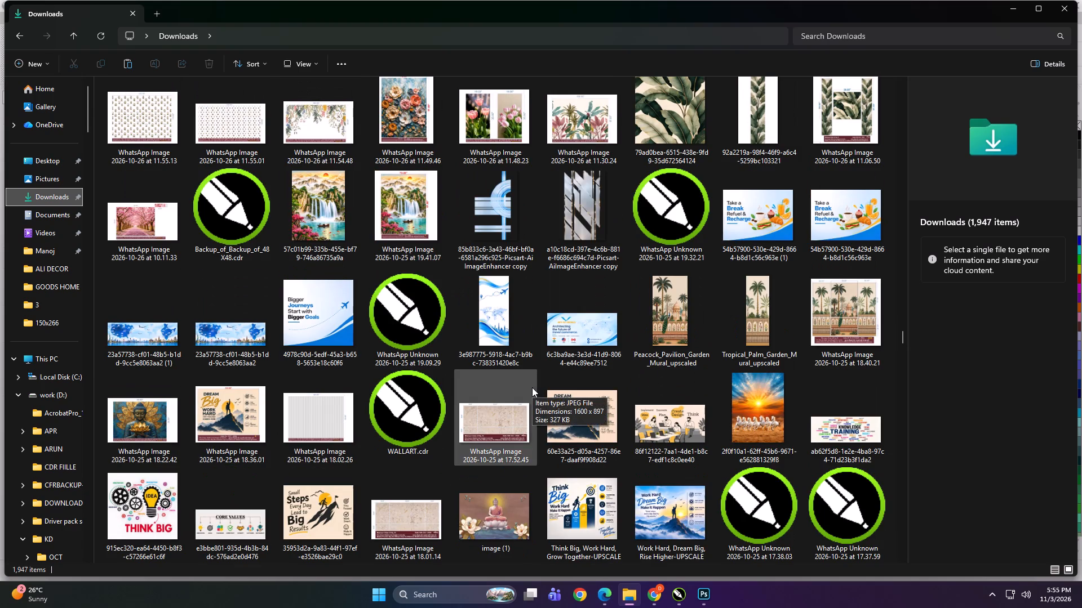
Recheck the Downloads design thumbnails from 25 October forward to 28 October for the matching source image.
{"action": "scroll", "coordinate": [532, 387], "scroll_direction": "up", "scroll_amount": 2}
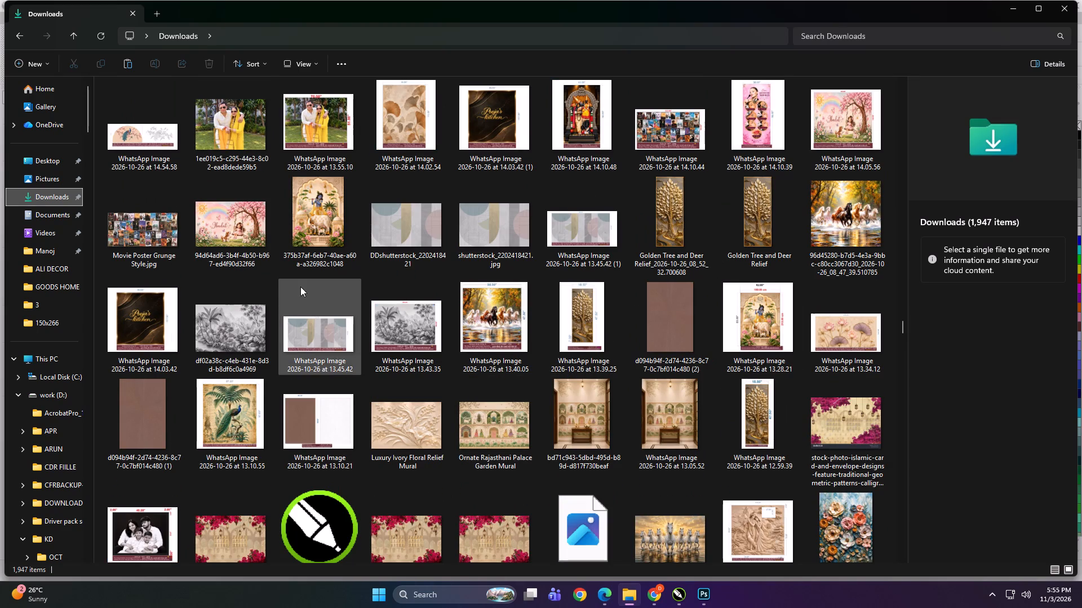
{"action": "scroll", "coordinate": [520, 354], "scroll_direction": "up", "scroll_amount": 1}
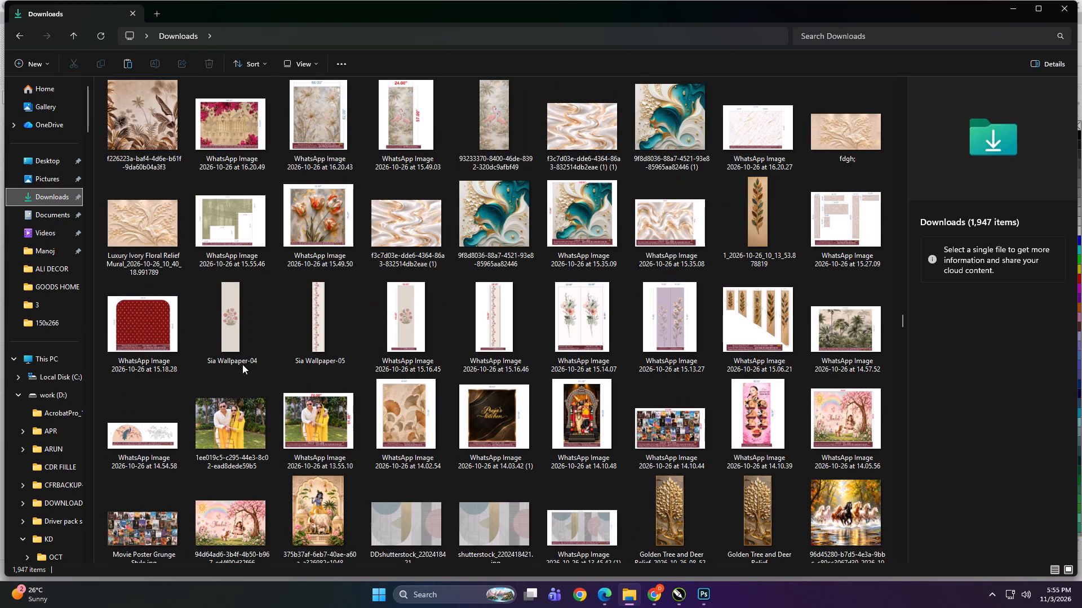
{"action": "scroll", "coordinate": [423, 416], "scroll_direction": "up", "scroll_amount": 1}
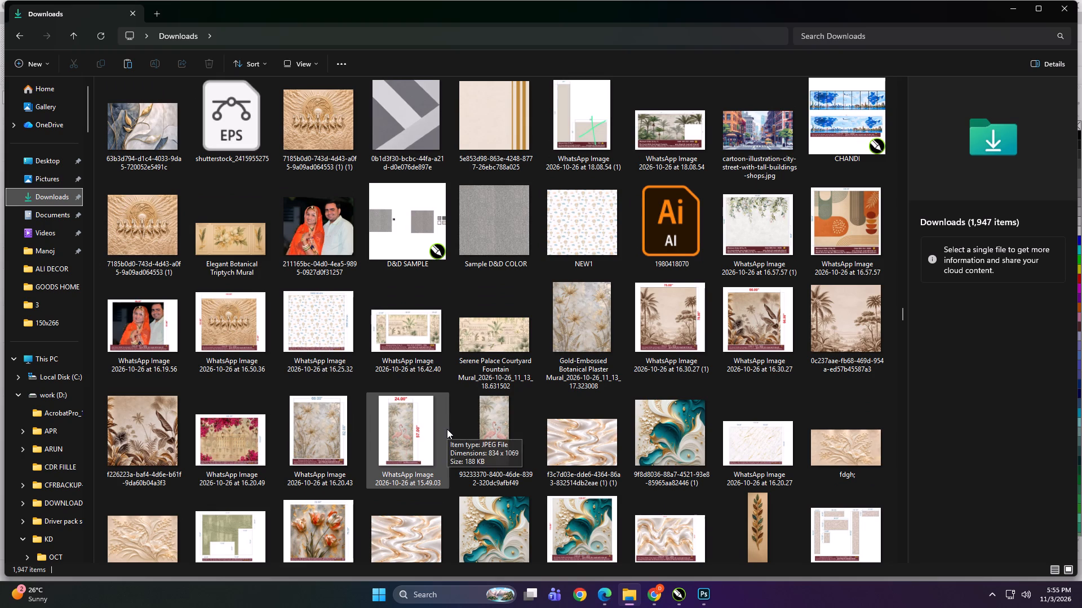
{"action": "scroll", "coordinate": [476, 431], "scroll_direction": "up", "scroll_amount": 1}
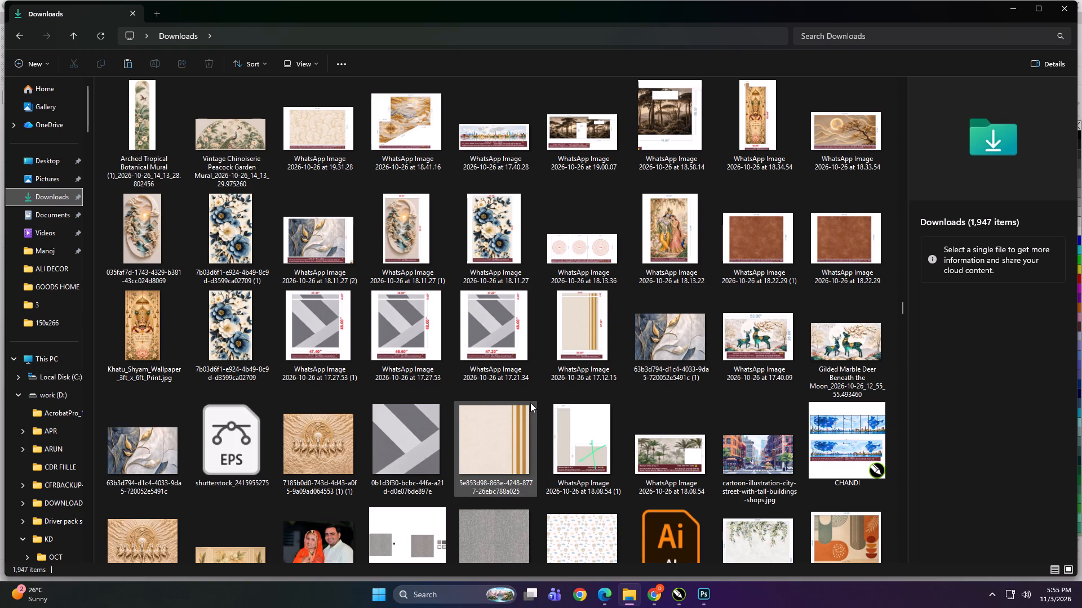
{"action": "scroll", "coordinate": [535, 405], "scroll_direction": "up", "scroll_amount": 1}
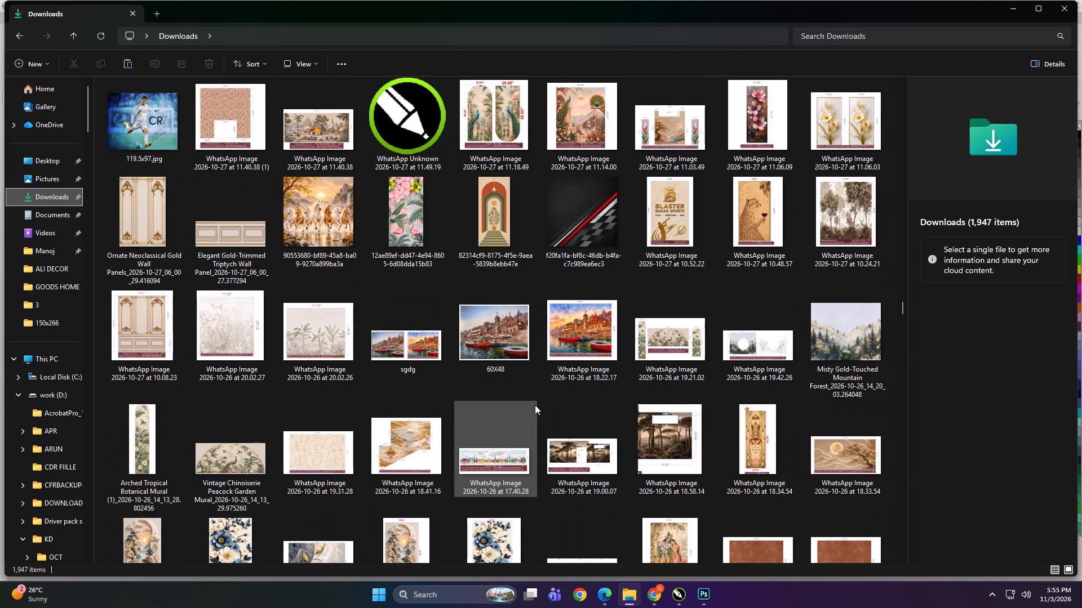
{"action": "scroll", "coordinate": [533, 391], "scroll_direction": "up", "scroll_amount": 1}
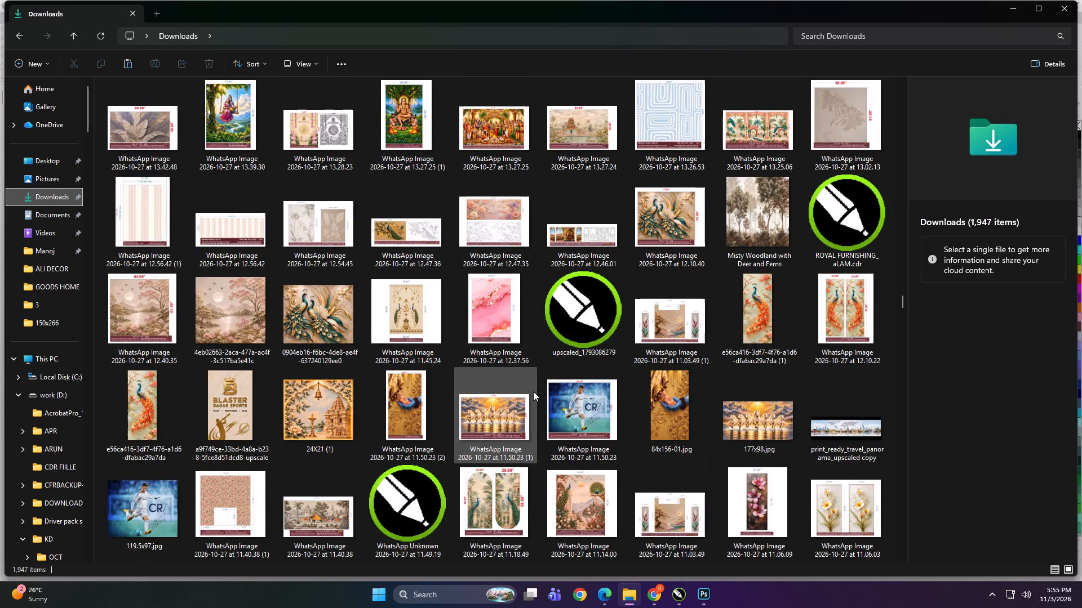
{"action": "scroll", "coordinate": [533, 391], "scroll_direction": "down", "scroll_amount": 1}
{"action": "scroll", "coordinate": [555, 415], "scroll_direction": "up", "scroll_amount": 1}
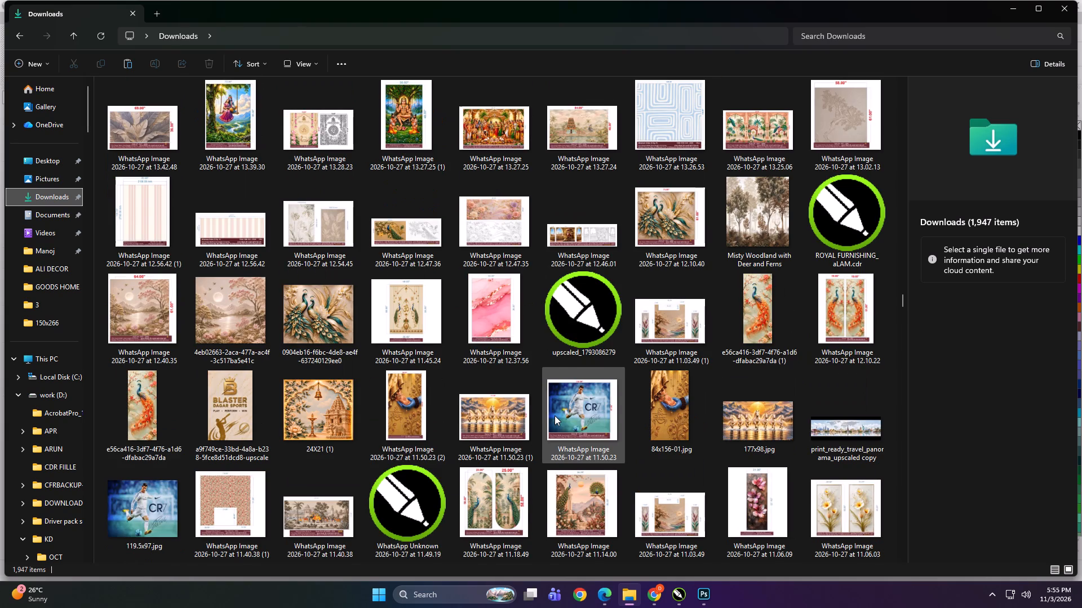
{"action": "scroll", "coordinate": [555, 415], "scroll_direction": "up", "scroll_amount": 2}
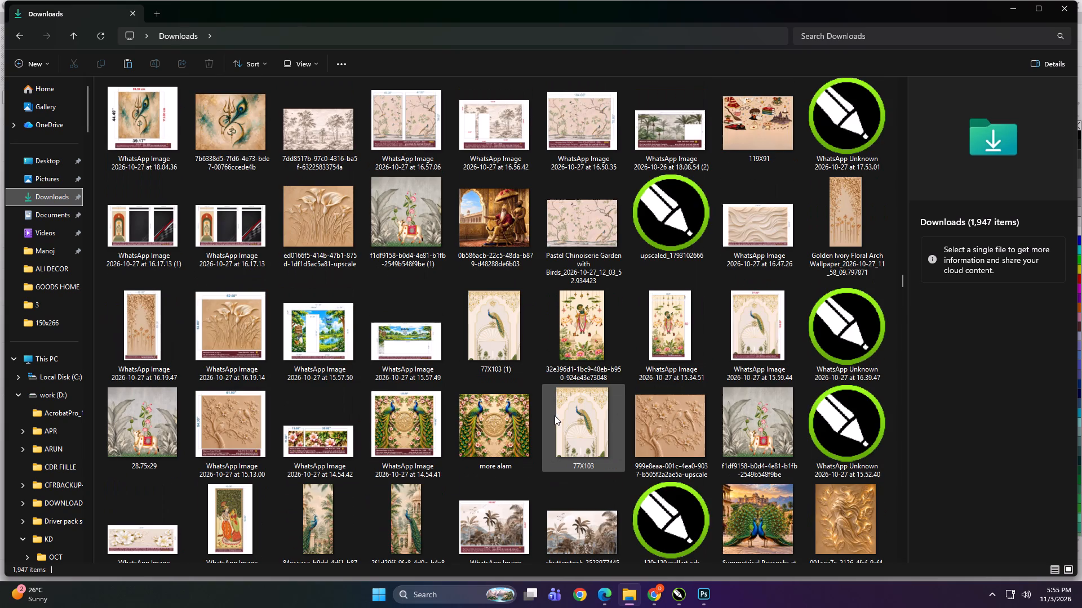
{"action": "scroll", "coordinate": [555, 415], "scroll_direction": "up", "scroll_amount": 1}
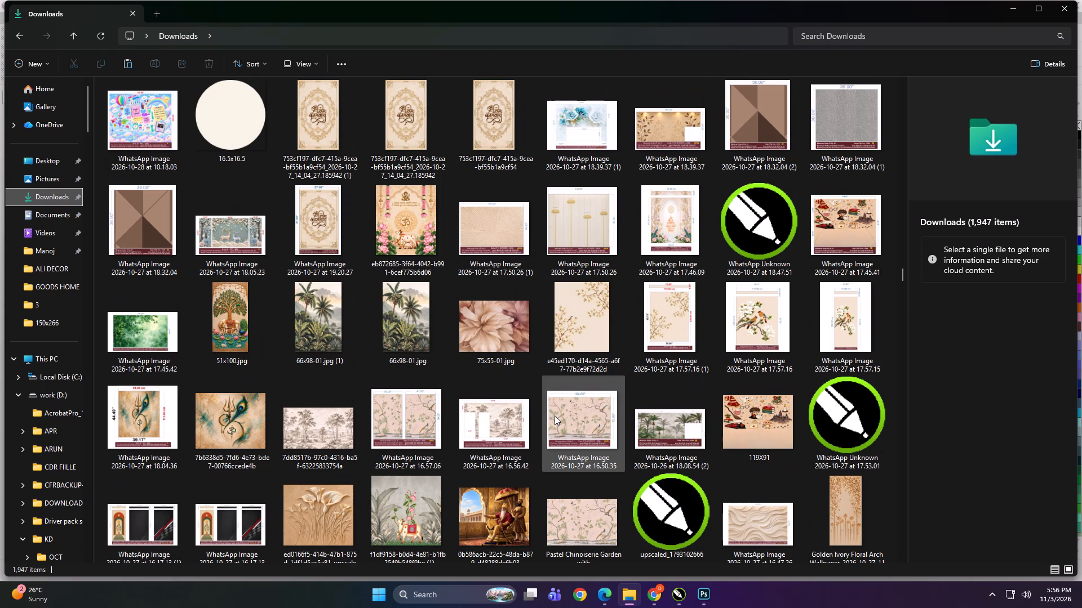
{"action": "scroll", "coordinate": [555, 415], "scroll_direction": "down", "scroll_amount": 2}
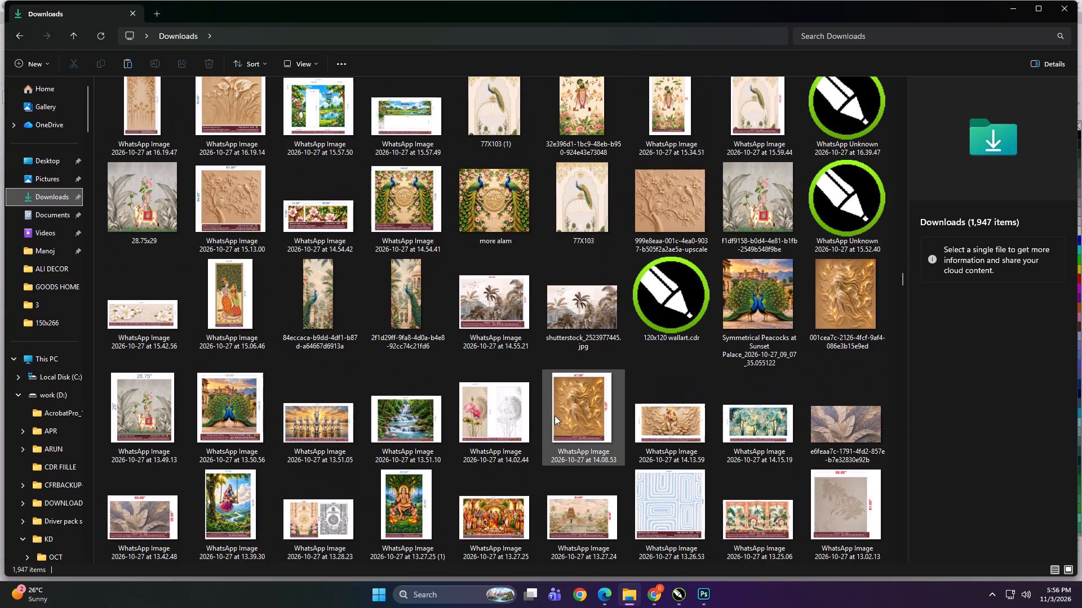
{"action": "scroll", "coordinate": [555, 415], "scroll_direction": "down", "scroll_amount": 1}
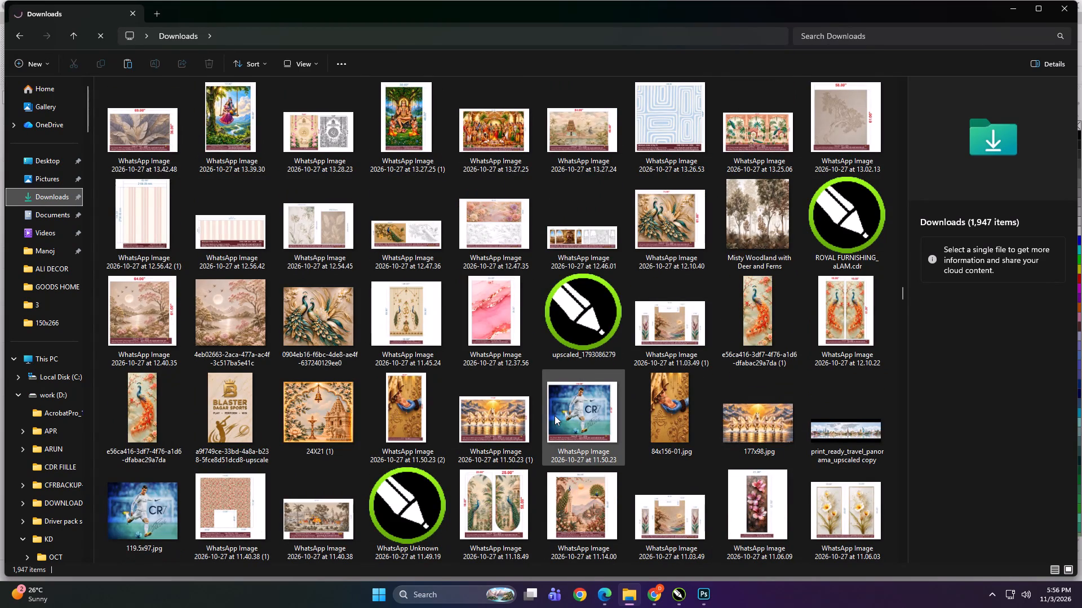
{"action": "scroll", "coordinate": [555, 415], "scroll_direction": "down", "scroll_amount": 2}
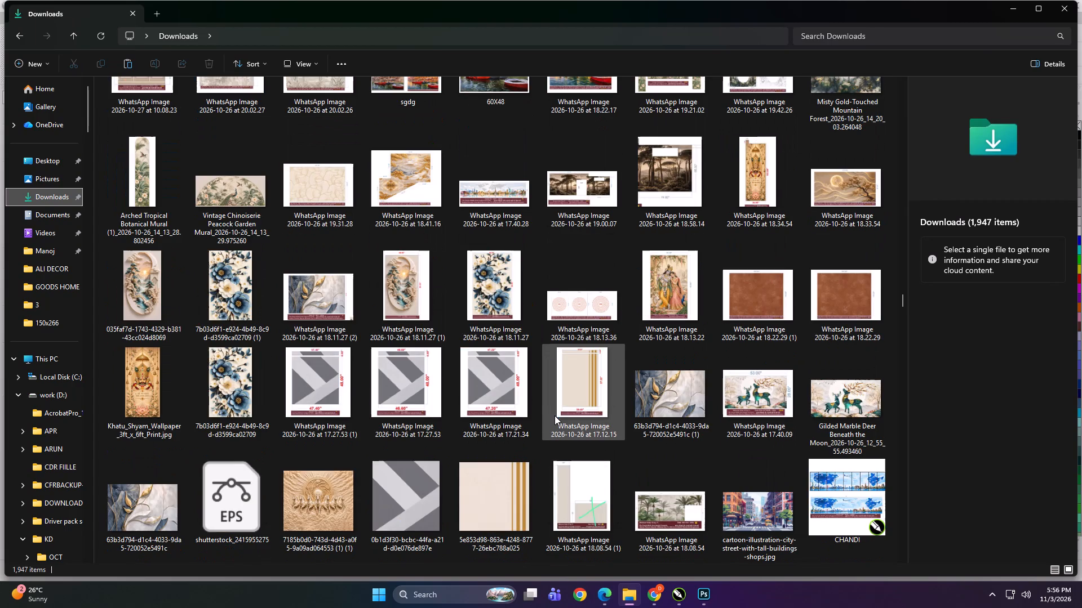
{"action": "scroll", "coordinate": [555, 415], "scroll_direction": "down", "scroll_amount": 1}
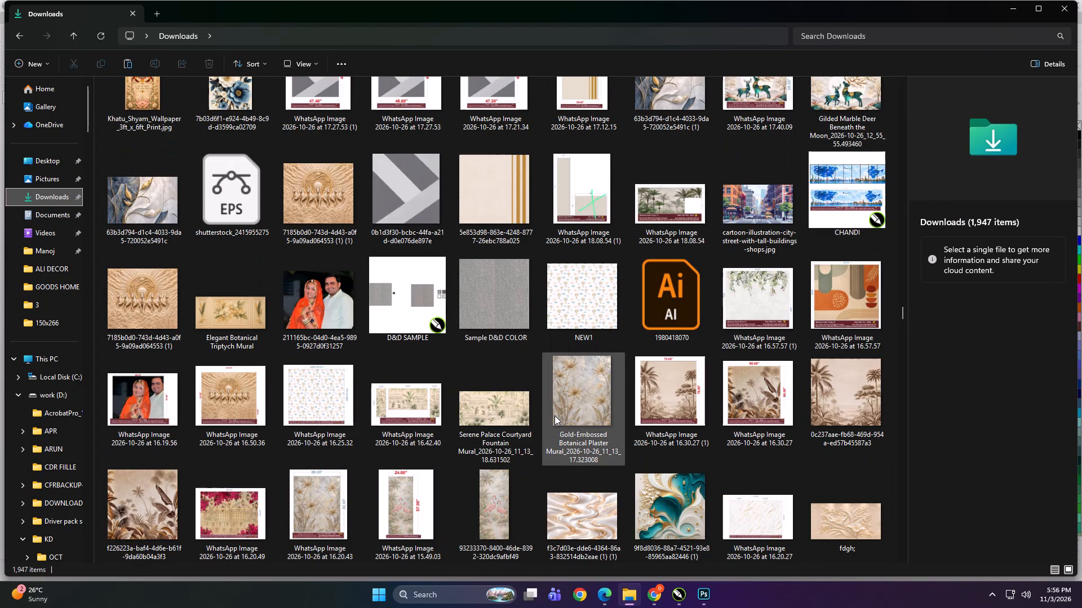
Check the images inside the Downloads folder WhatsApp Unknown 2026-10-25 at 19.32.21 for the source image matching the layout.
{"action": "scroll", "coordinate": [556, 415], "scroll_direction": "down", "scroll_amount": 1}
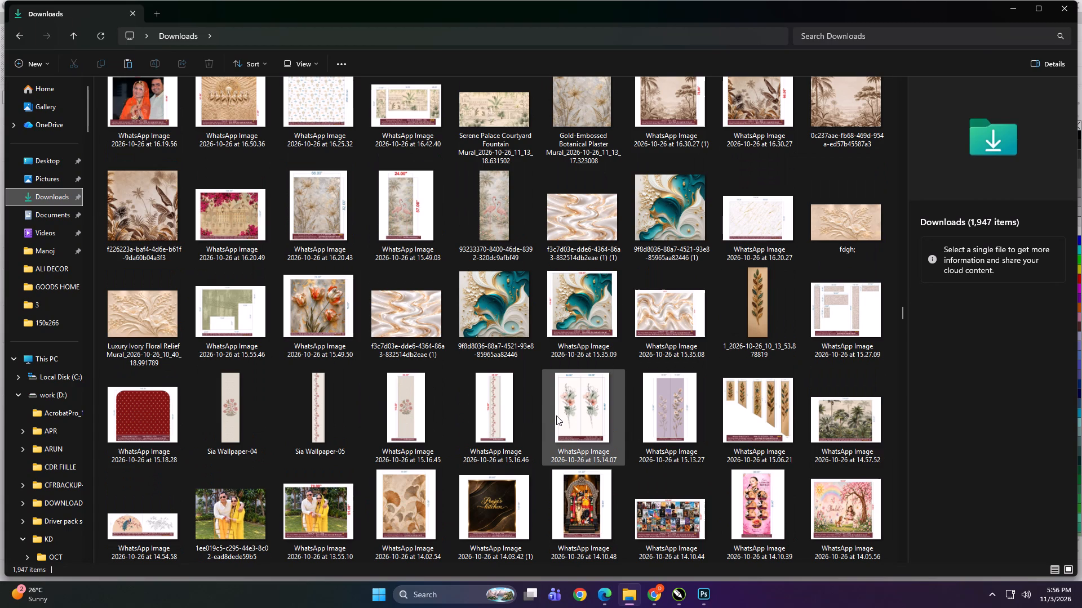
{"action": "scroll", "coordinate": [573, 436], "scroll_direction": "down", "scroll_amount": 1}
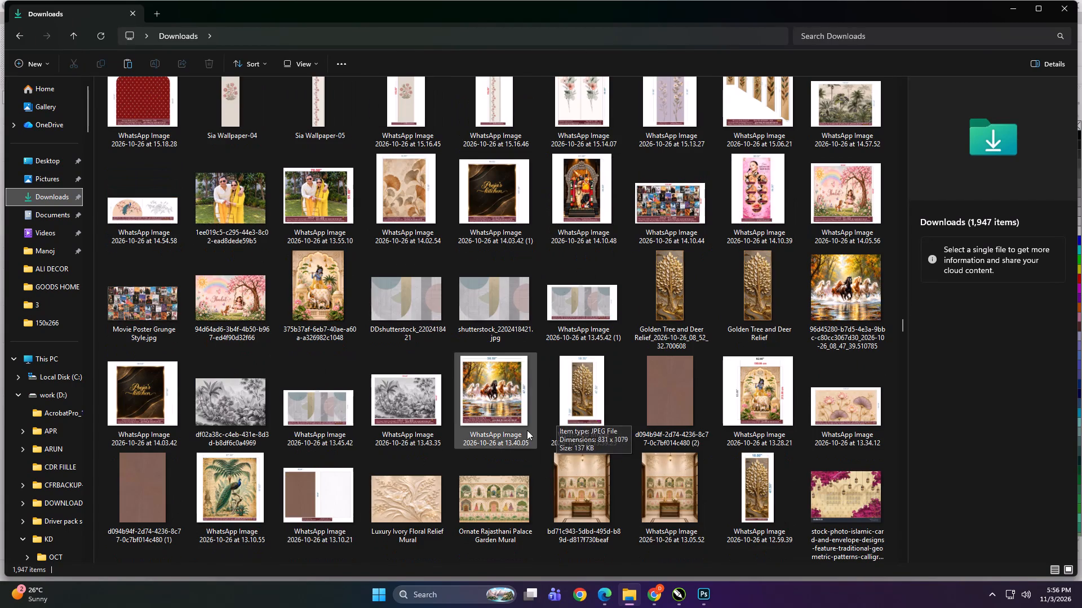
{"action": "scroll", "coordinate": [454, 433], "scroll_direction": "down", "scroll_amount": 1}
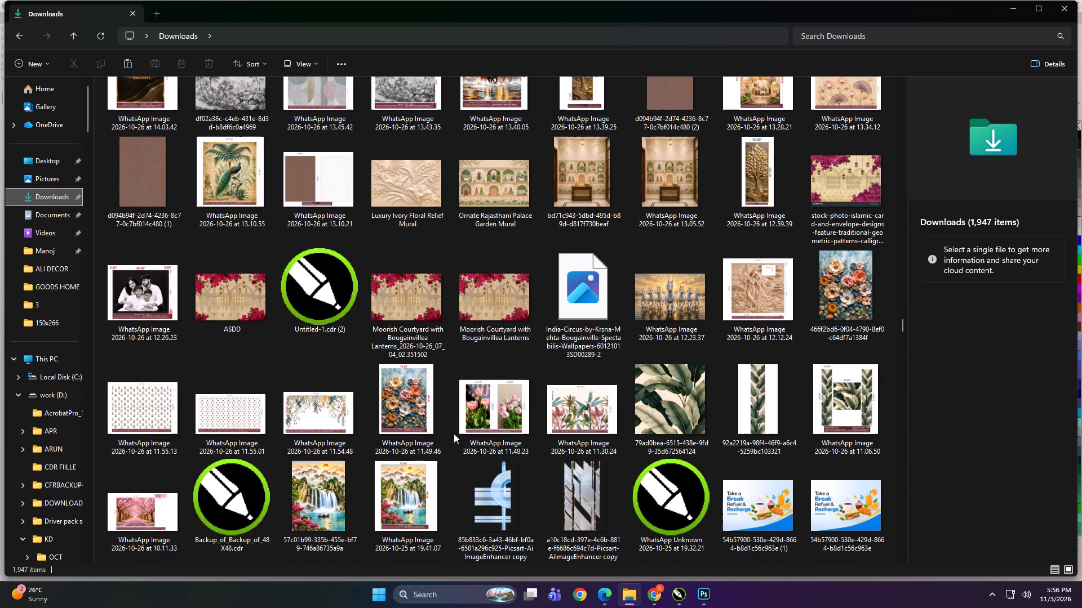
{"action": "scroll", "coordinate": [454, 433], "scroll_direction": "down", "scroll_amount": 1}
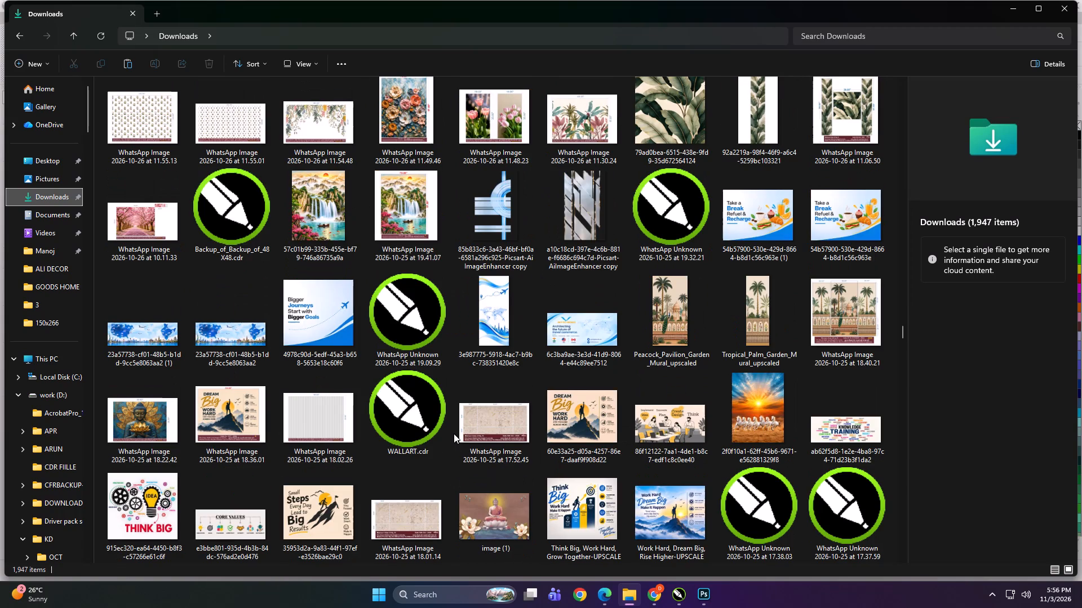
{"action": "scroll", "coordinate": [454, 433], "scroll_direction": "down", "scroll_amount": 2}
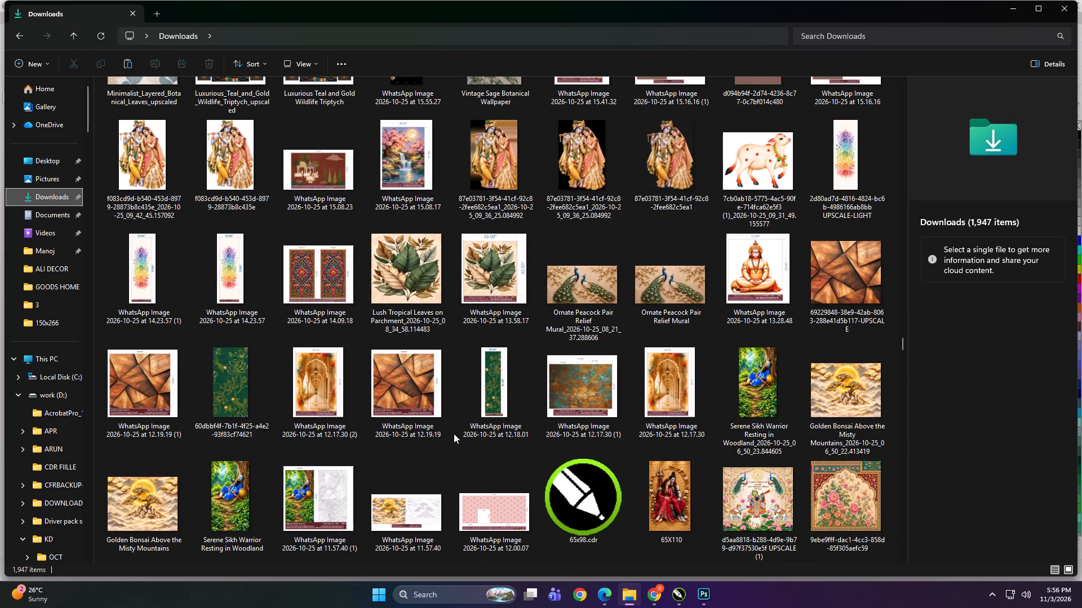
{"action": "scroll", "coordinate": [454, 433], "scroll_direction": "down", "scroll_amount": 1}
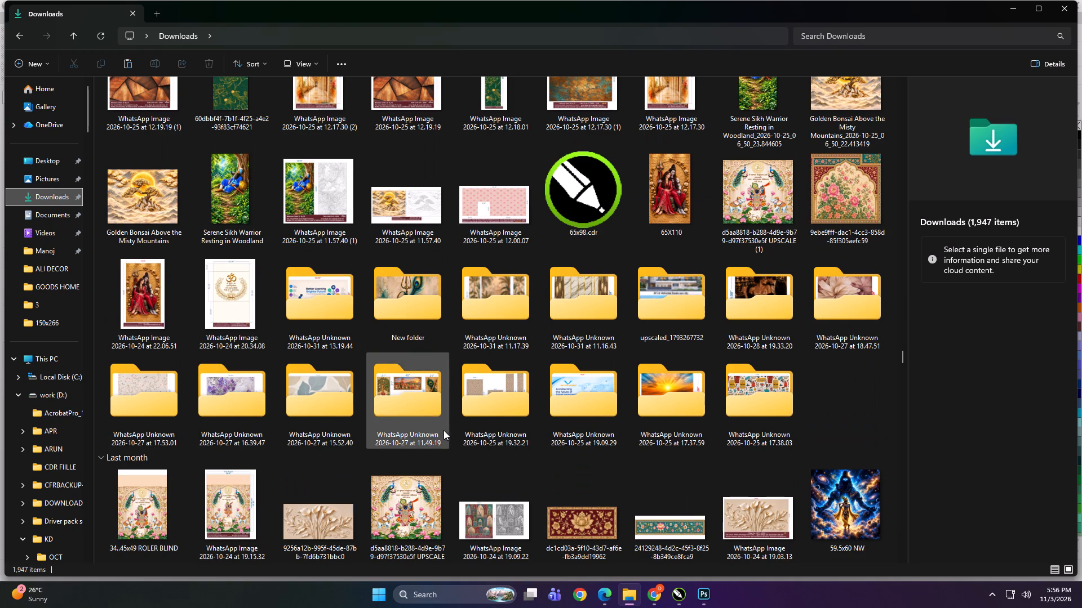
{"action": "triple_click", "coordinate": [494, 392]}
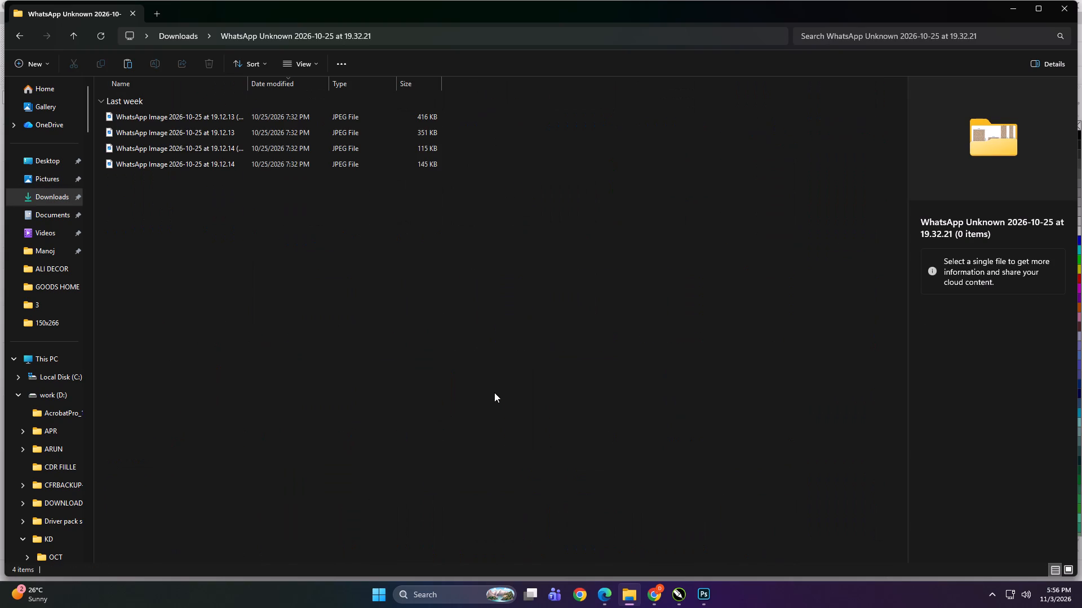
{"action": "scroll", "coordinate": [494, 392], "scroll_direction": "up", "scroll_amount": 20, "text": "ctrl"}
{"action": "scroll", "coordinate": [494, 392], "scroll_direction": "up", "scroll_amount": 10, "text": "ctrl"}
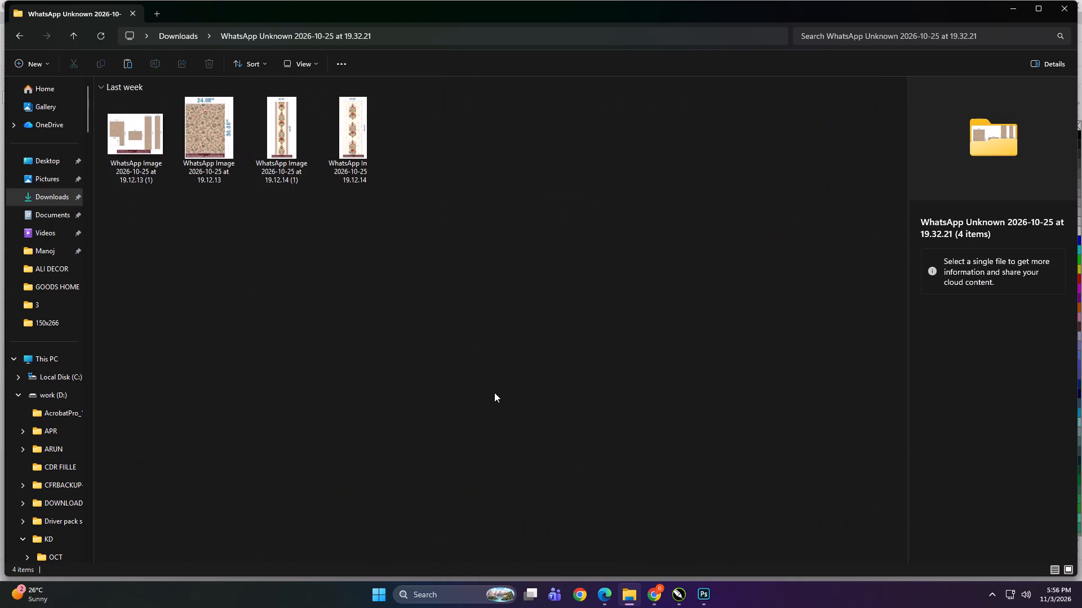
{"action": "scroll", "coordinate": [494, 392], "scroll_direction": "up", "scroll_amount": 15, "text": "ctrl"}
{"action": "left_click", "coordinate": [494, 392]}
{"action": "key", "text": "BackSpace"}
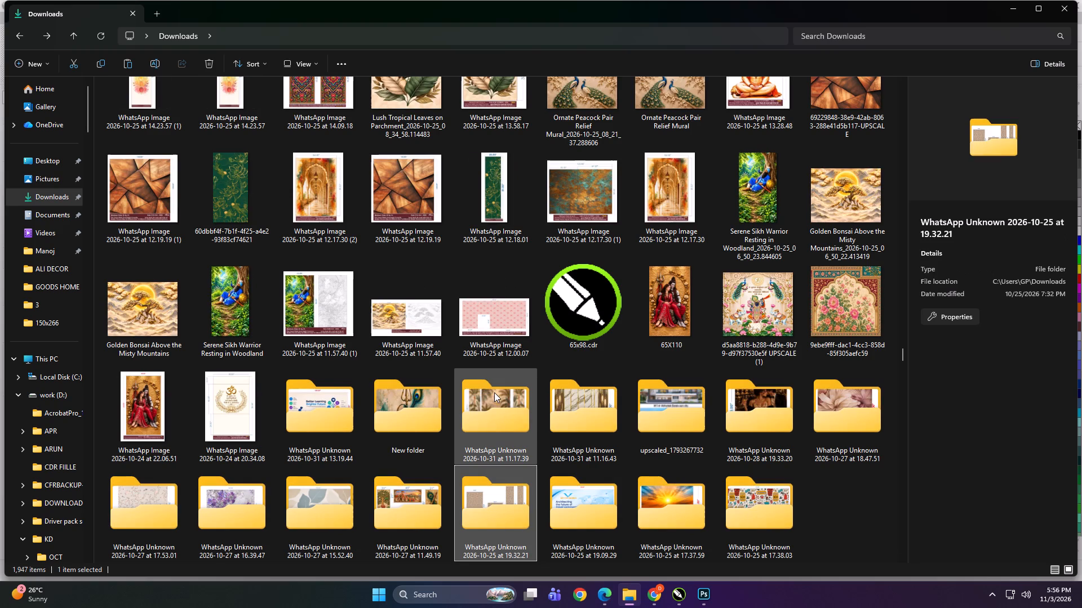
Examine last month's Downloads thumbnails from 24 October back to the folders at the end for the matching source image.
{"action": "scroll", "coordinate": [533, 408], "scroll_direction": "down", "scroll_amount": 5}
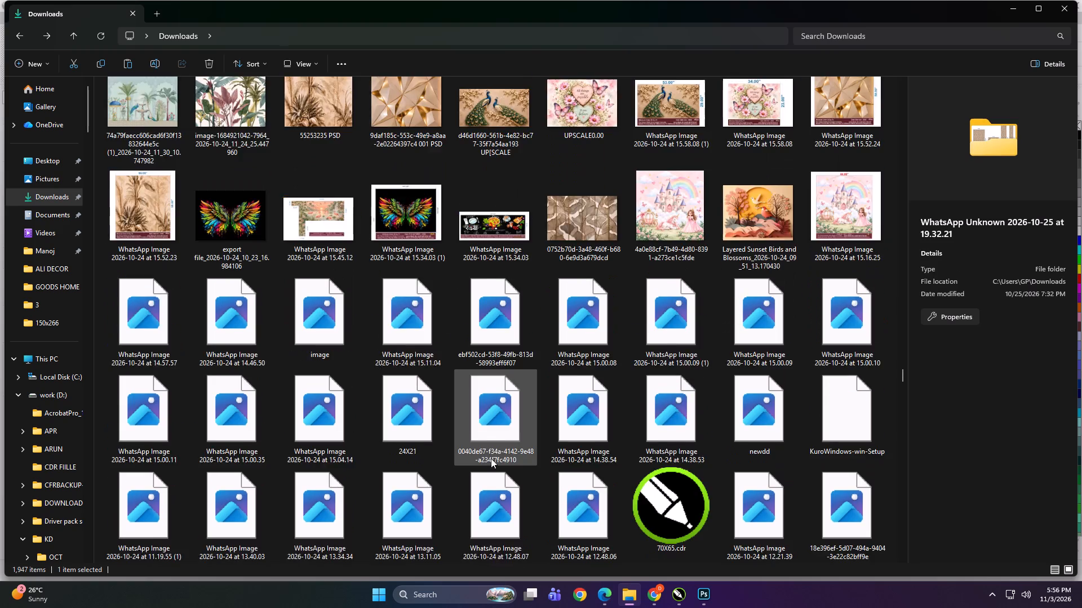
{"action": "scroll", "coordinate": [493, 447], "scroll_direction": "down", "scroll_amount": 4}
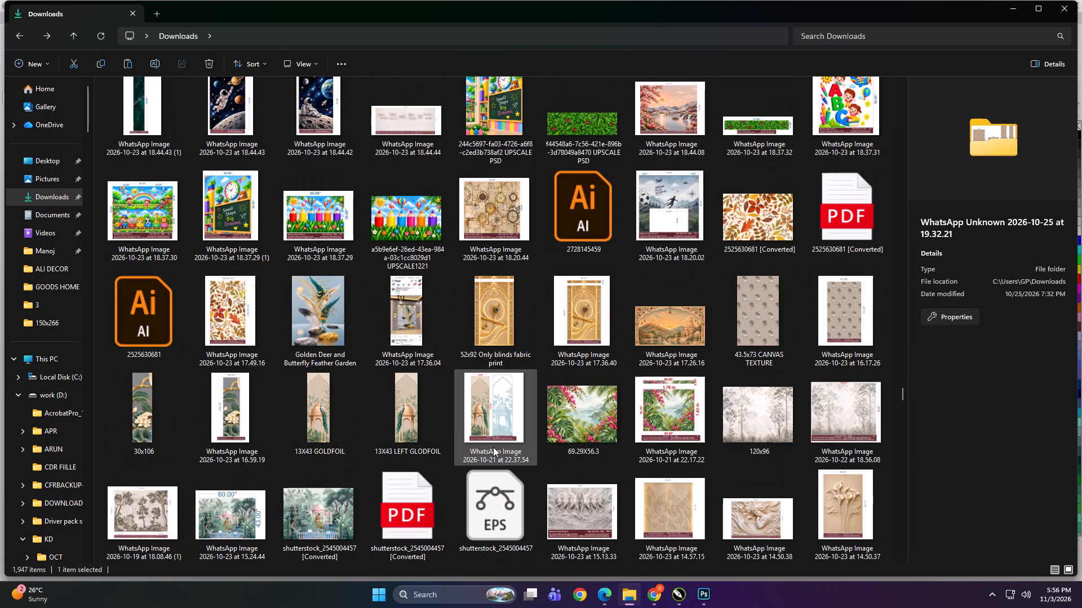
{"action": "scroll", "coordinate": [493, 447], "scroll_direction": "down", "scroll_amount": 20}
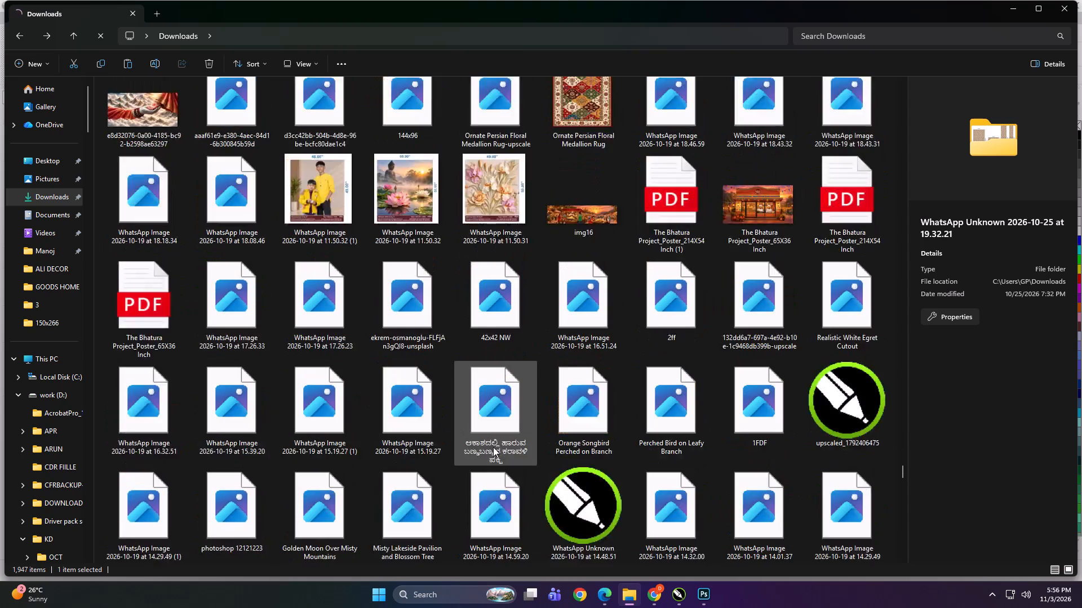
{"action": "scroll", "coordinate": [493, 447], "scroll_direction": "down", "scroll_amount": 20}
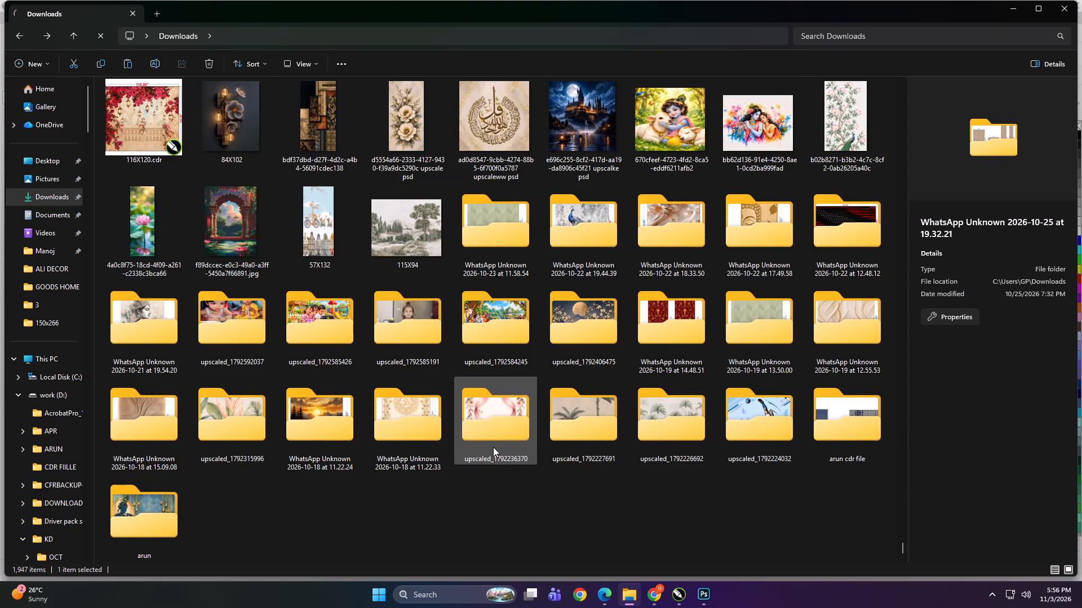
{"action": "left_click", "coordinate": [469, 508]}
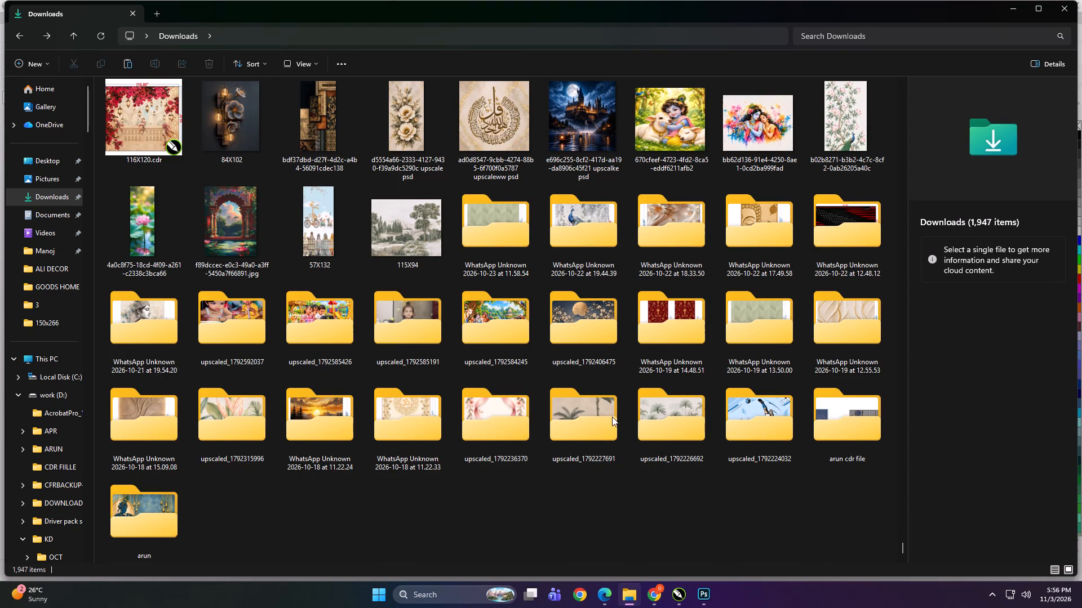
{"action": "double_click", "coordinate": [590, 421]}
{"action": "key", "text": "BackSpace"}
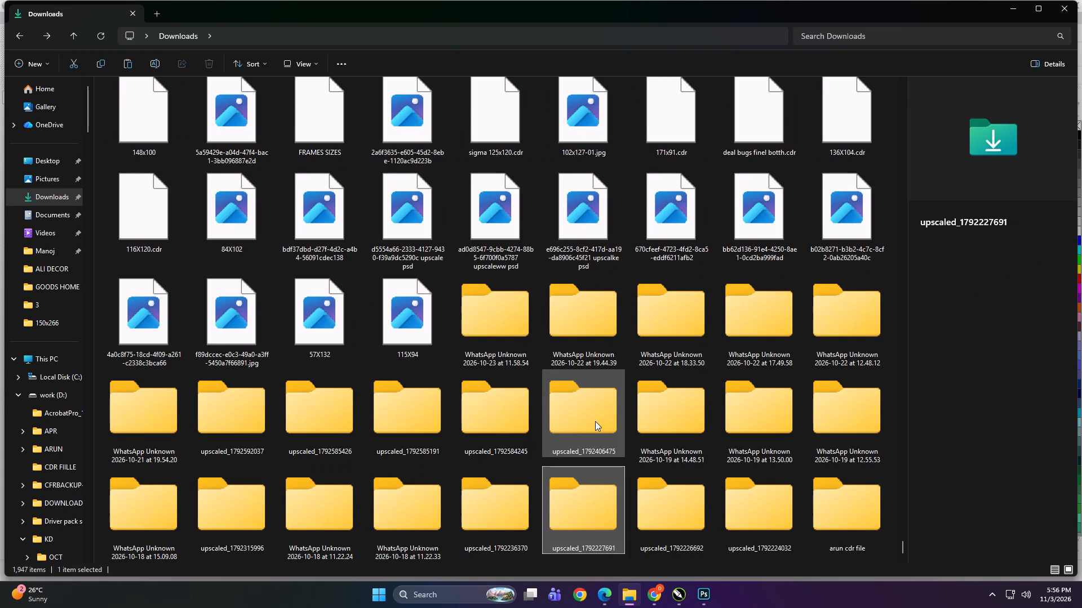
Examine the Downloads folder from its last items up to the 17 October design thumbnails for the matching source image.
{"action": "scroll", "coordinate": [587, 431], "scroll_direction": "up", "scroll_amount": 1}
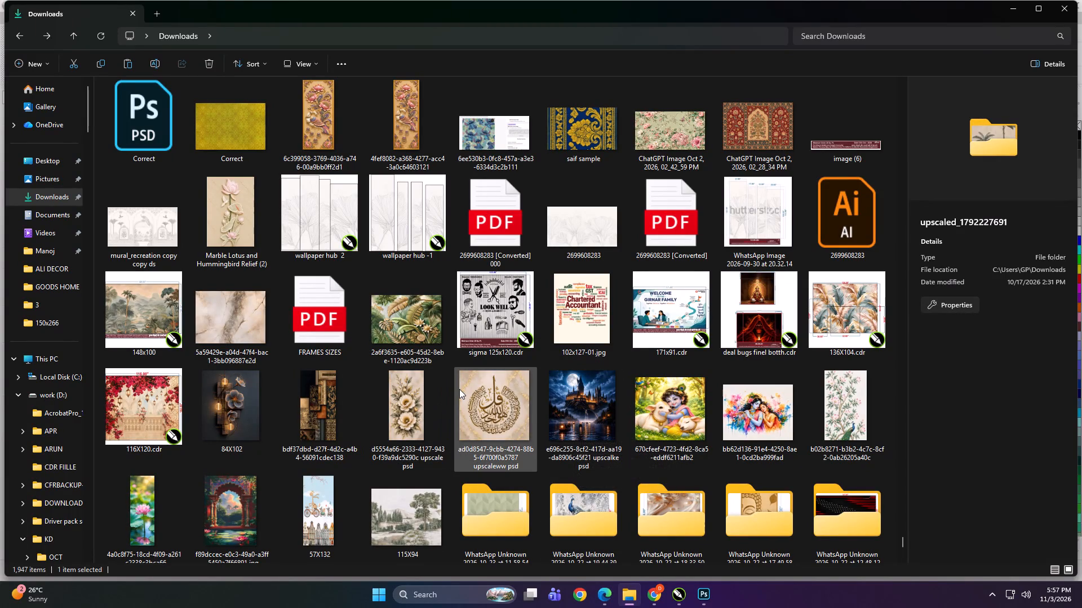
{"action": "scroll", "coordinate": [459, 389], "scroll_direction": "down", "scroll_amount": 2}
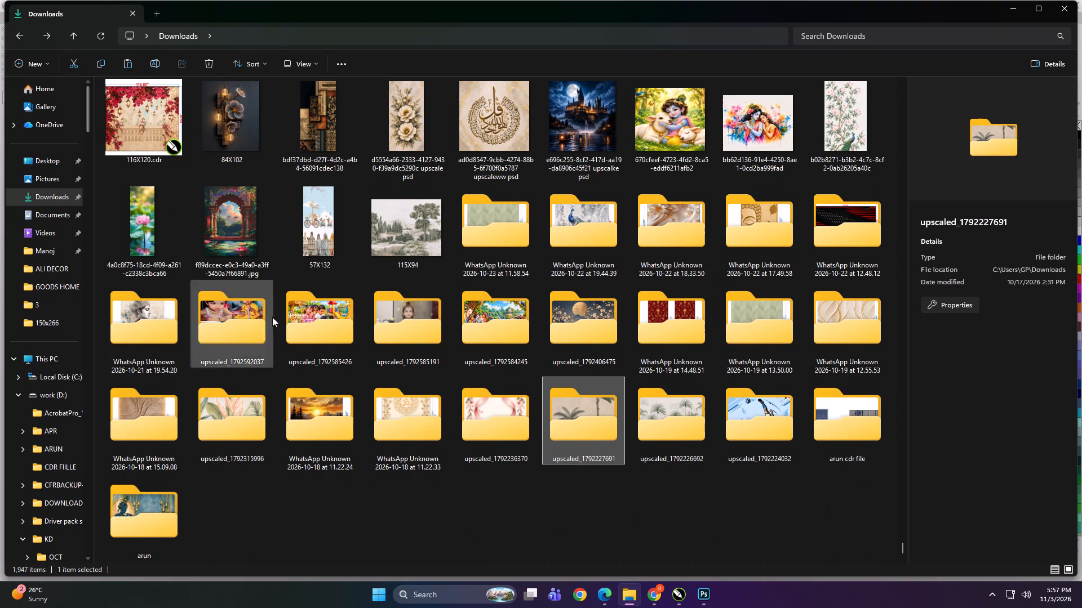
{"action": "scroll", "coordinate": [632, 334], "scroll_direction": "up", "scroll_amount": 1}
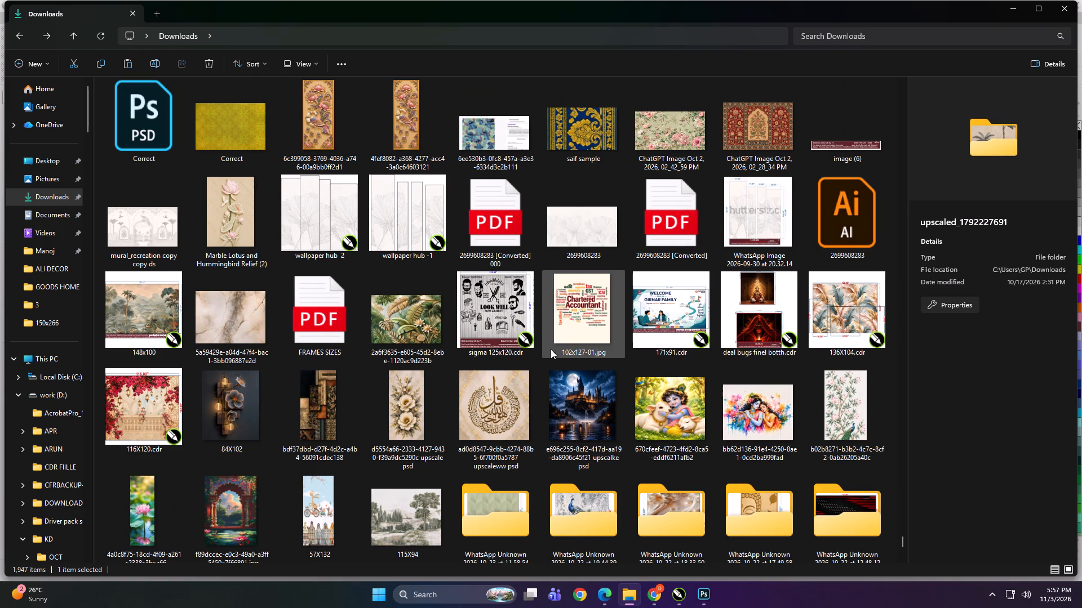
{"action": "scroll", "coordinate": [540, 439], "scroll_direction": "up", "scroll_amount": 1}
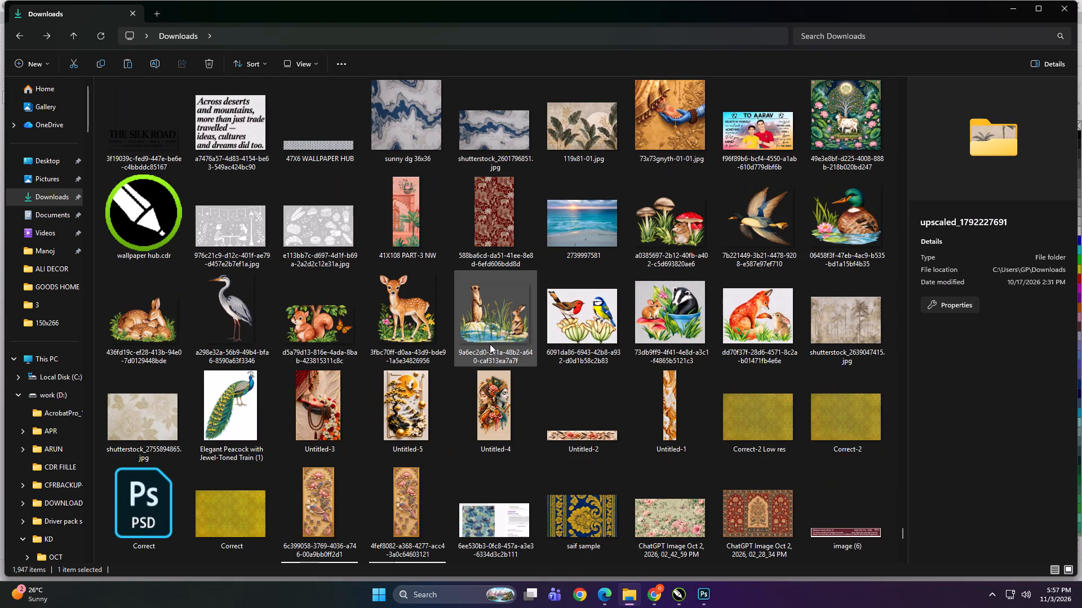
{"action": "scroll", "coordinate": [483, 392], "scroll_direction": "up", "scroll_amount": 1}
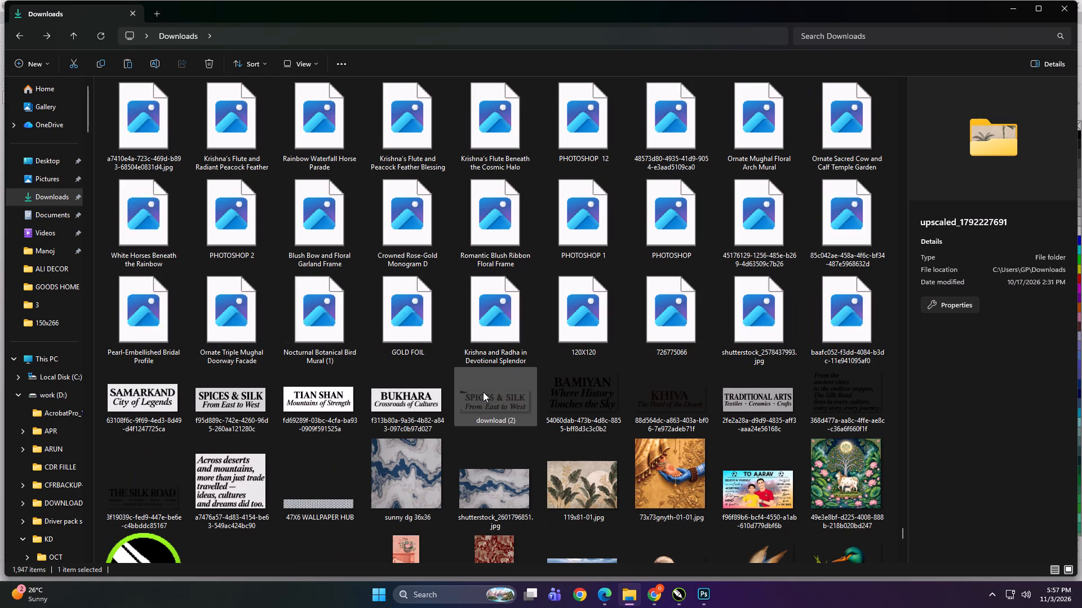
{"action": "scroll", "coordinate": [483, 392], "scroll_direction": "up", "scroll_amount": 1}
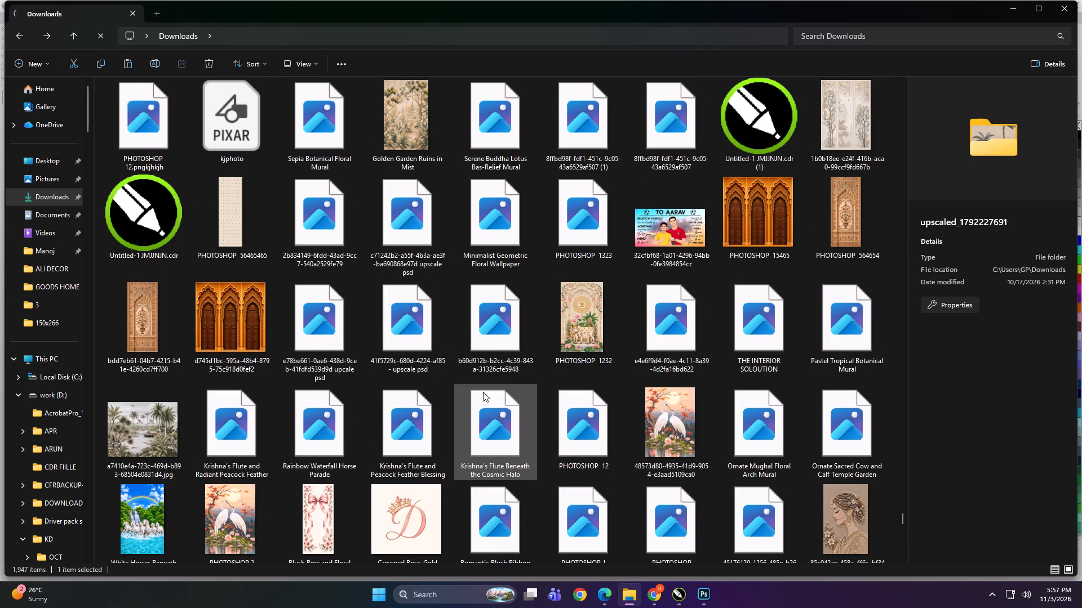
{"action": "scroll", "coordinate": [483, 392], "scroll_direction": "up", "scroll_amount": 1}
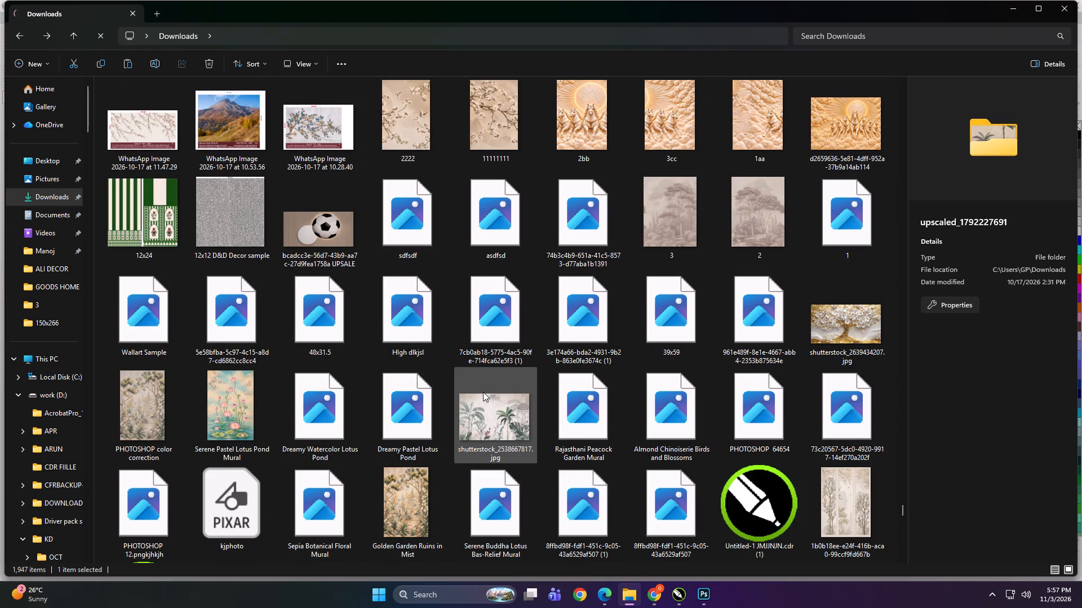
{"action": "scroll", "coordinate": [483, 392], "scroll_direction": "down", "scroll_amount": 2}
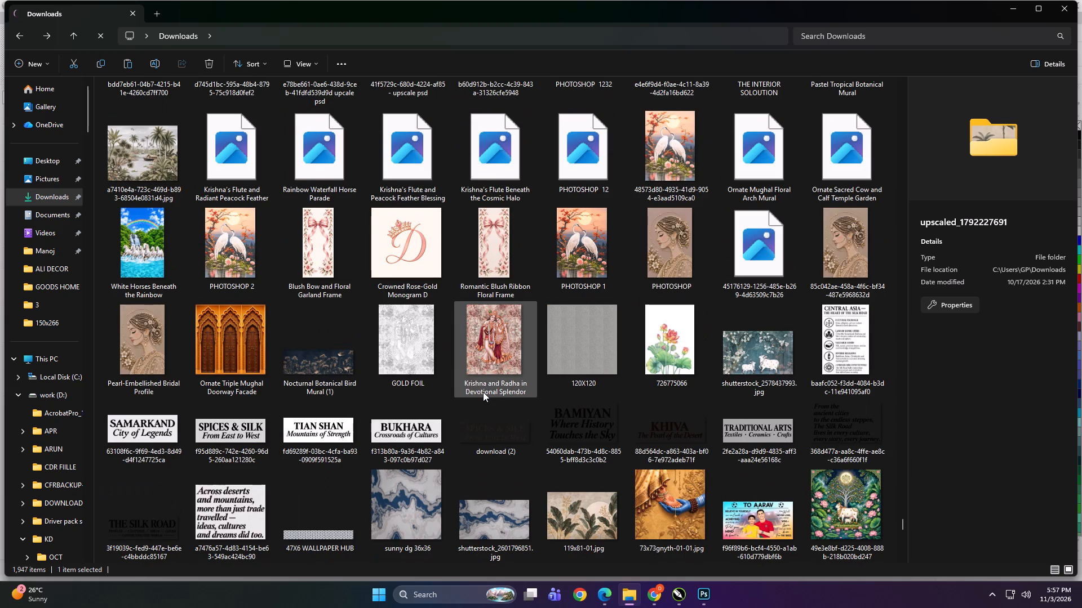
{"action": "scroll", "coordinate": [483, 392], "scroll_direction": "up", "scroll_amount": 2}
{"action": "scroll", "coordinate": [483, 392], "scroll_direction": "down", "scroll_amount": 1}
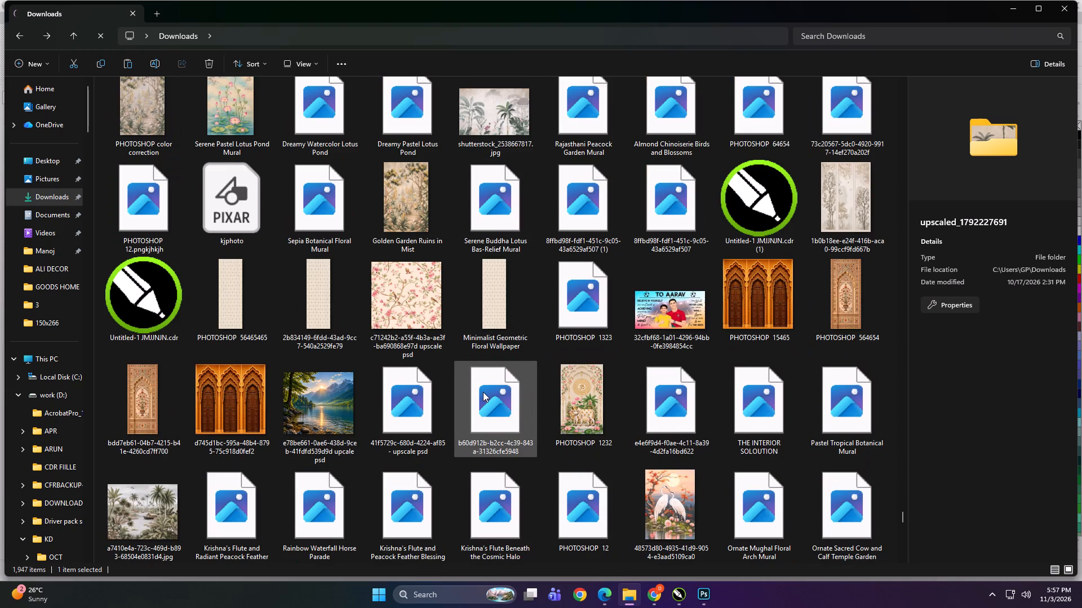
{"action": "scroll", "coordinate": [483, 392], "scroll_direction": "up", "scroll_amount": 3}
{"action": "scroll", "coordinate": [483, 392], "scroll_direction": "down", "scroll_amount": 1}
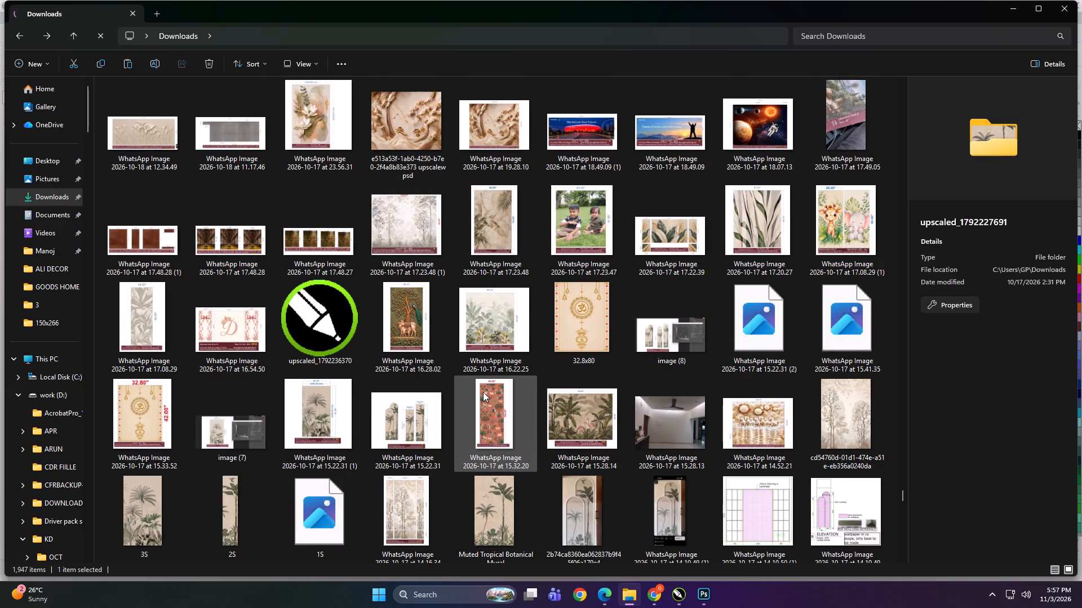
Examine the Downloads design thumbnails from 18 October forward to 23 October for the matching source image.
{"action": "scroll", "coordinate": [483, 392], "scroll_direction": "up", "scroll_amount": 2}
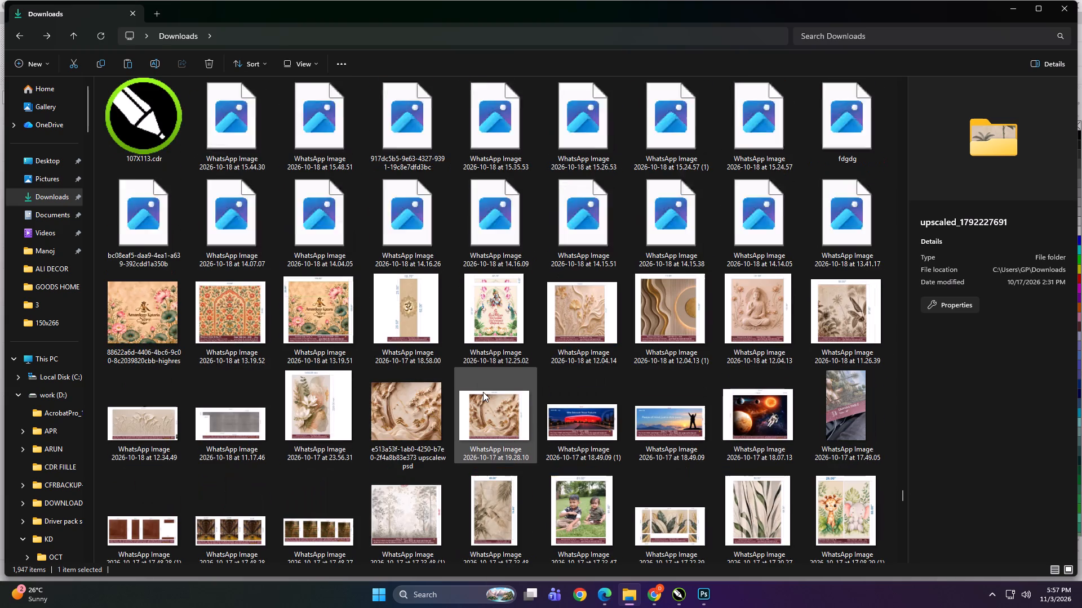
{"action": "scroll", "coordinate": [483, 392], "scroll_direction": "up", "scroll_amount": 1}
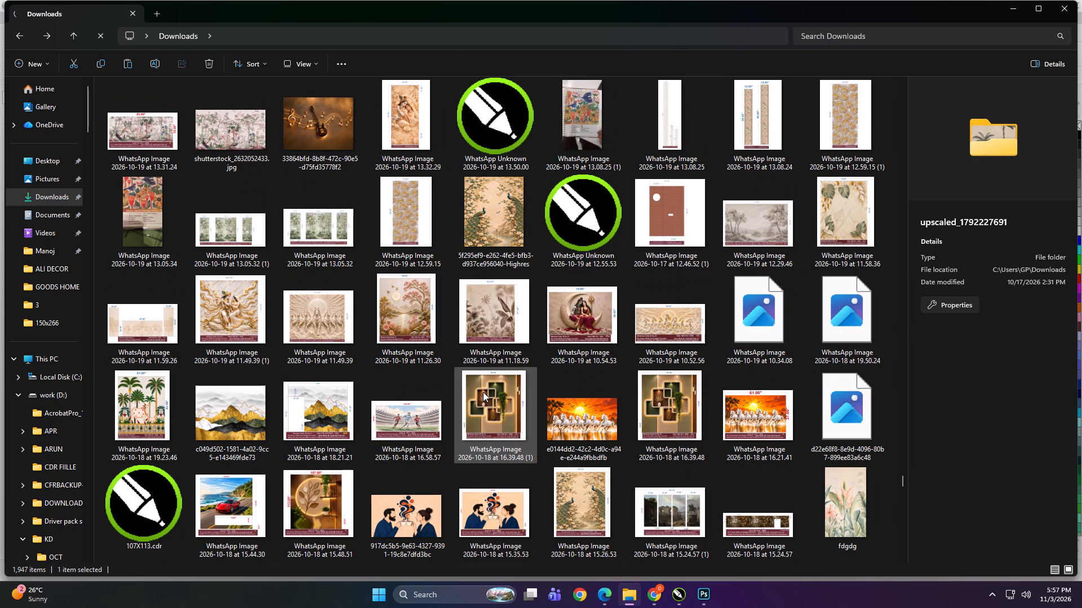
{"action": "scroll", "coordinate": [483, 392], "scroll_direction": "up", "scroll_amount": 1}
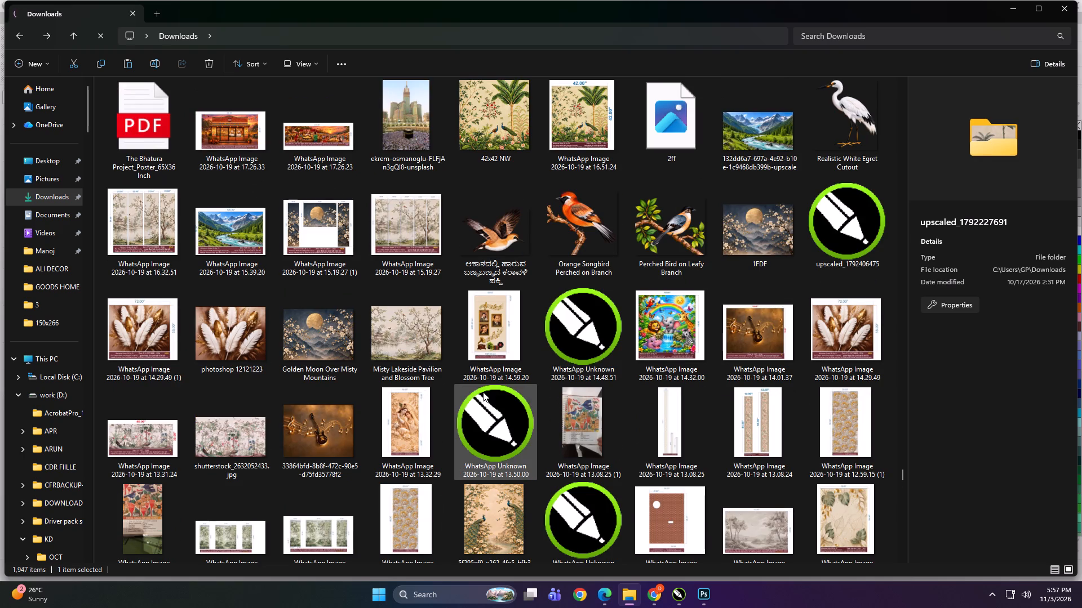
{"action": "scroll", "coordinate": [483, 392], "scroll_direction": "up", "scroll_amount": 1}
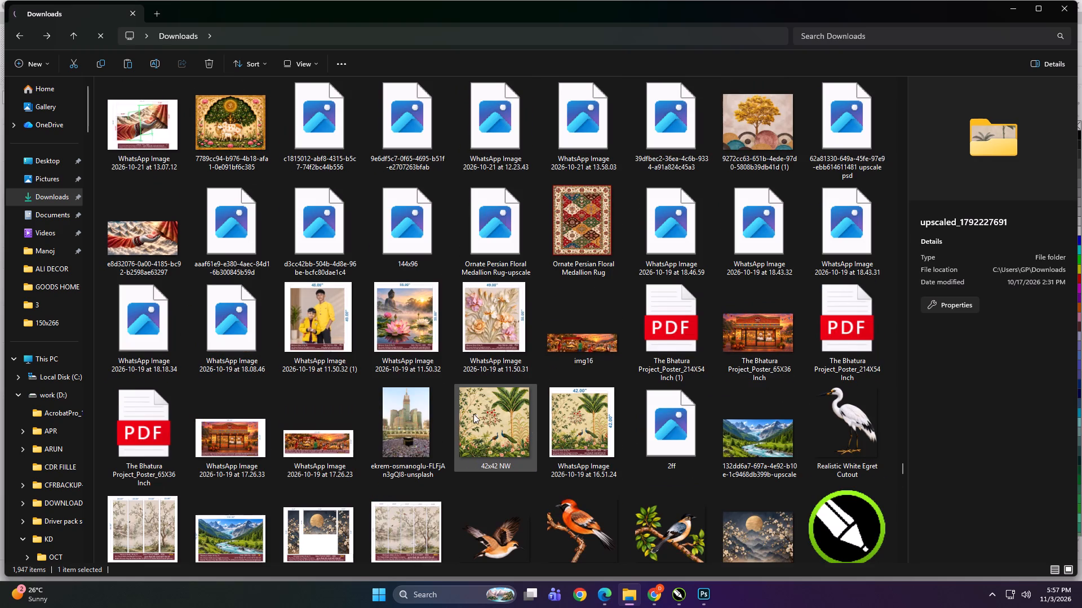
{"action": "scroll", "coordinate": [478, 424], "scroll_direction": "up", "scroll_amount": 1}
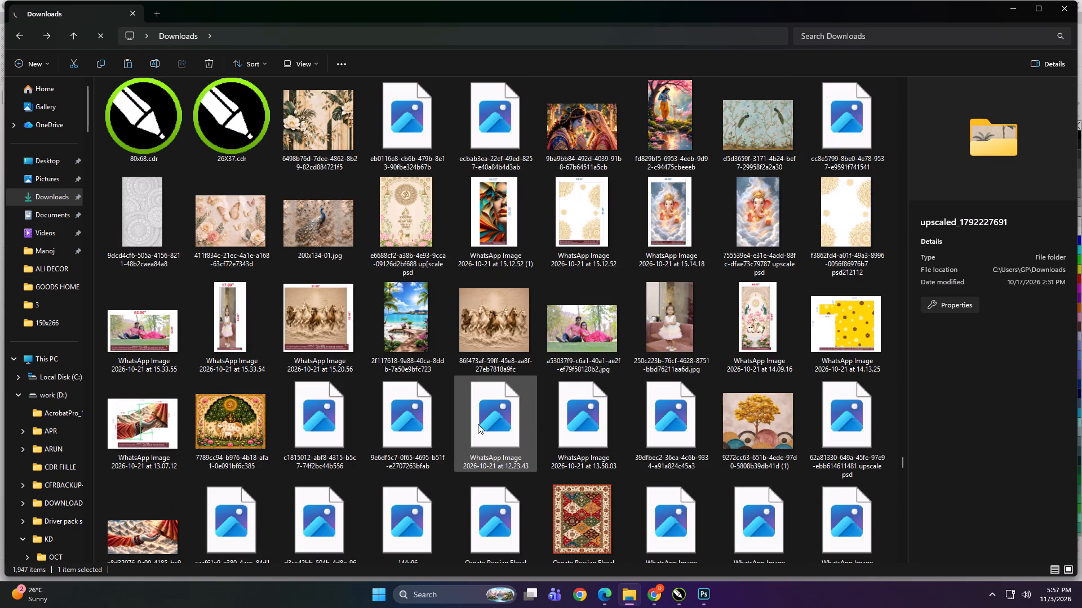
{"action": "scroll", "coordinate": [478, 424], "scroll_direction": "down", "scroll_amount": 1}
{"action": "scroll", "coordinate": [478, 424], "scroll_direction": "up", "scroll_amount": 1}
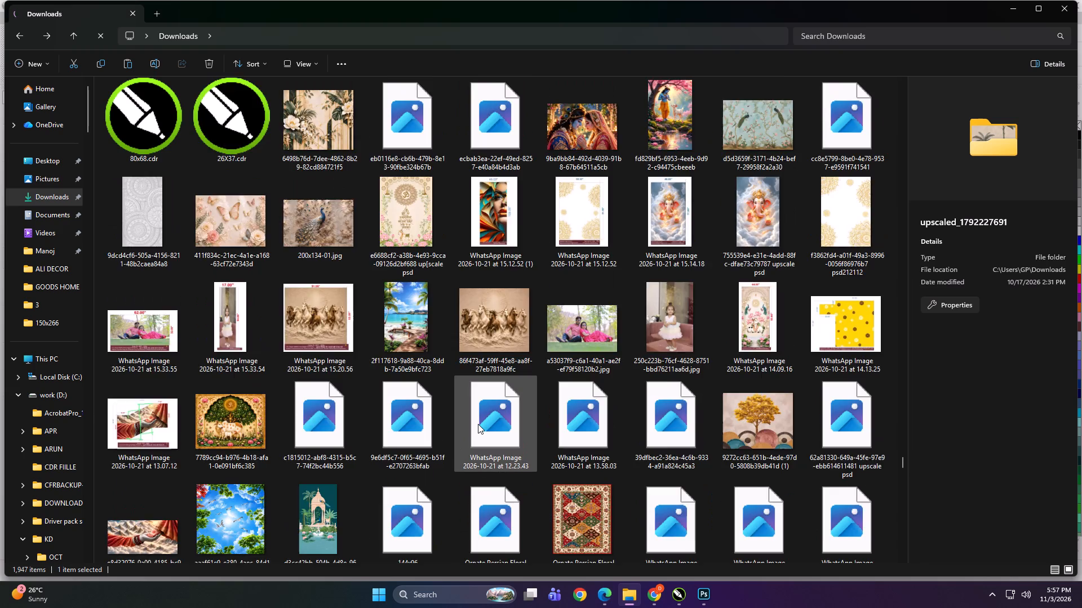
{"action": "scroll", "coordinate": [478, 424], "scroll_direction": "up", "scroll_amount": 3}
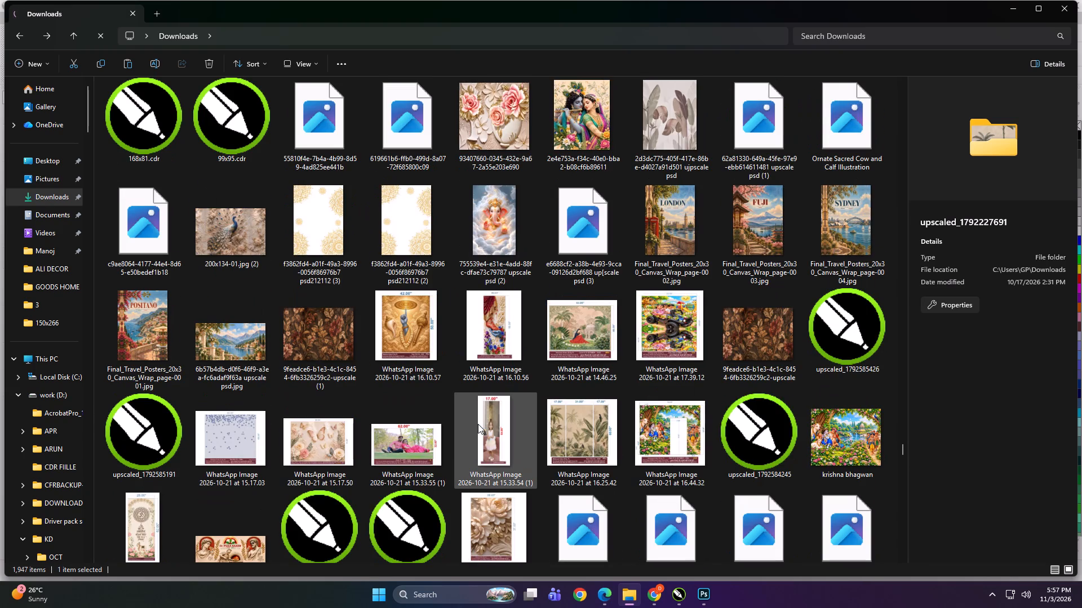
{"action": "scroll", "coordinate": [478, 424], "scroll_direction": "up", "scroll_amount": 2}
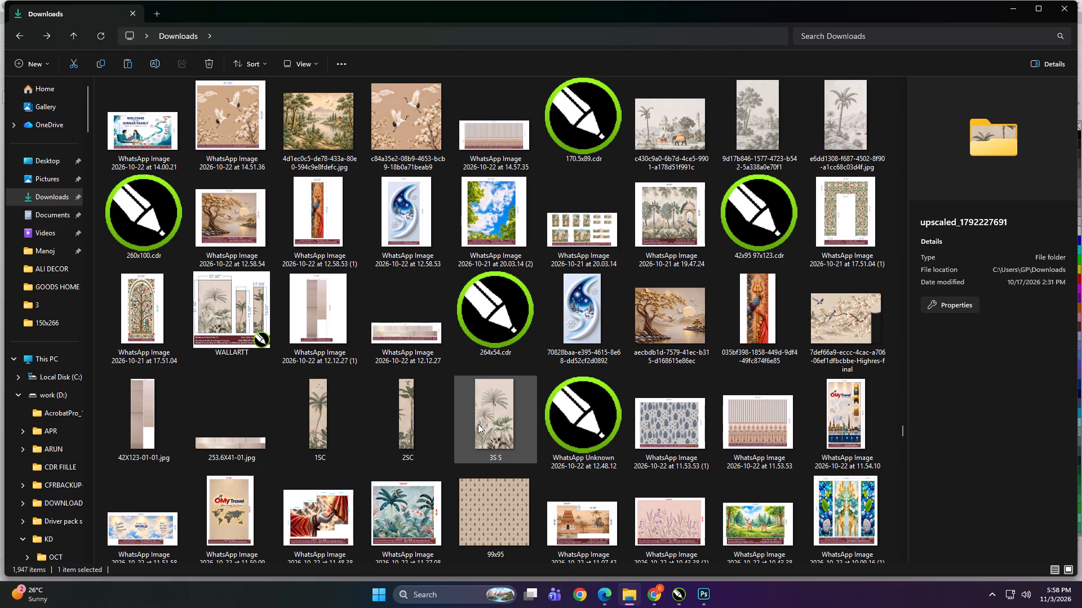
{"action": "scroll", "coordinate": [478, 424], "scroll_direction": "up", "scroll_amount": 2}
{"action": "scroll", "coordinate": [478, 424], "scroll_direction": "down", "scroll_amount": 1}
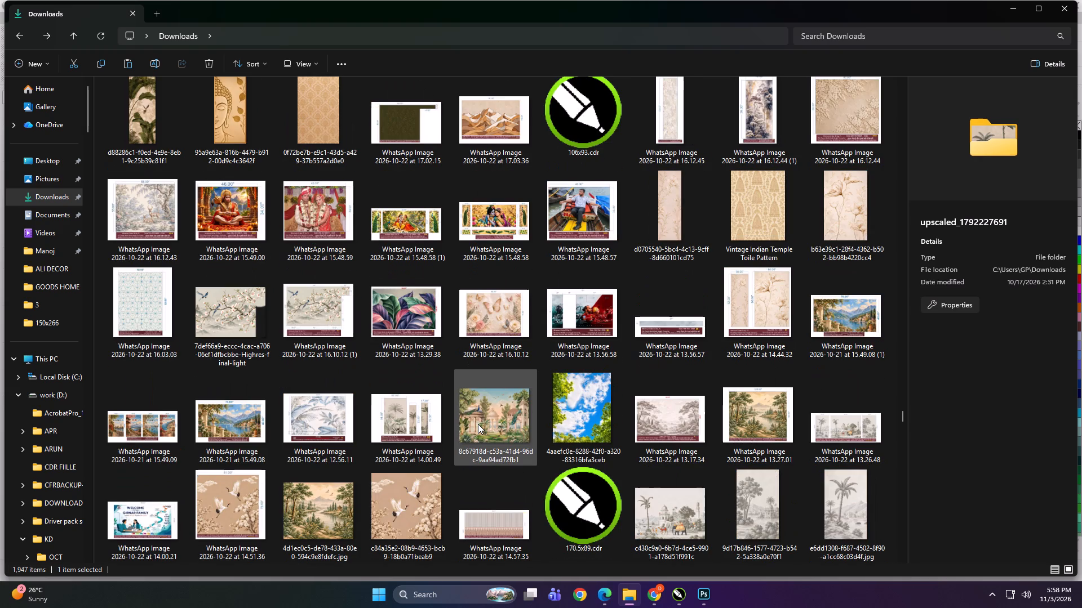
{"action": "scroll", "coordinate": [508, 424], "scroll_direction": "up", "scroll_amount": 1}
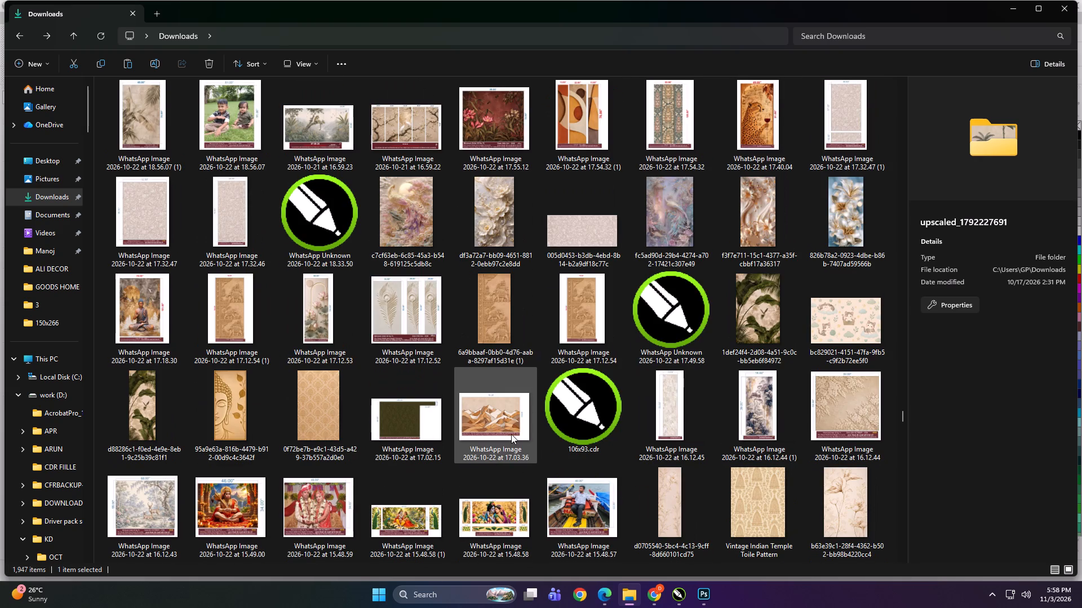
{"action": "scroll", "coordinate": [511, 434], "scroll_direction": "up", "scroll_amount": 2}
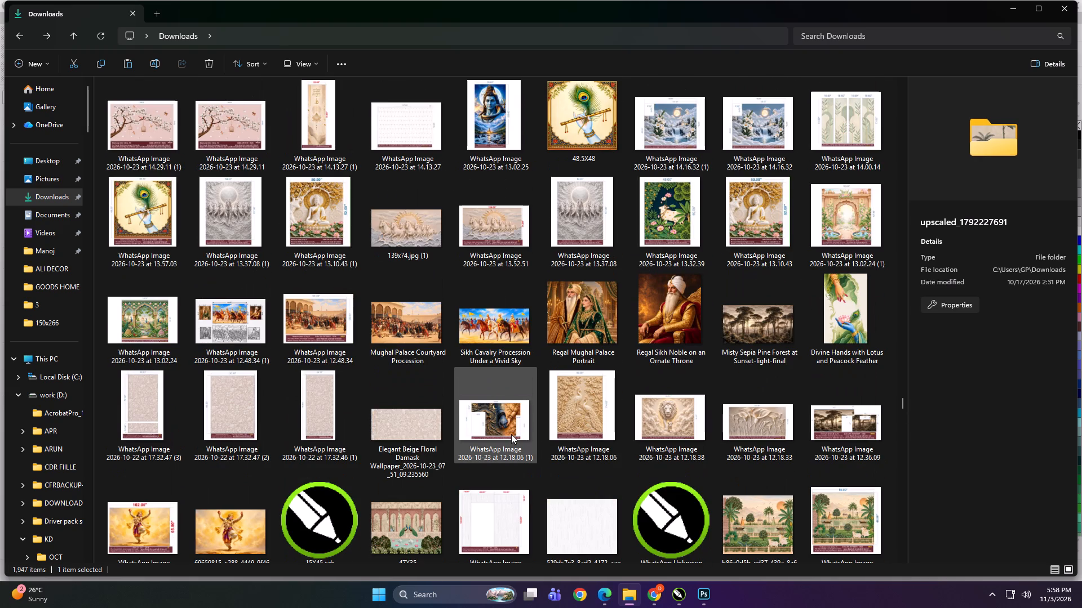
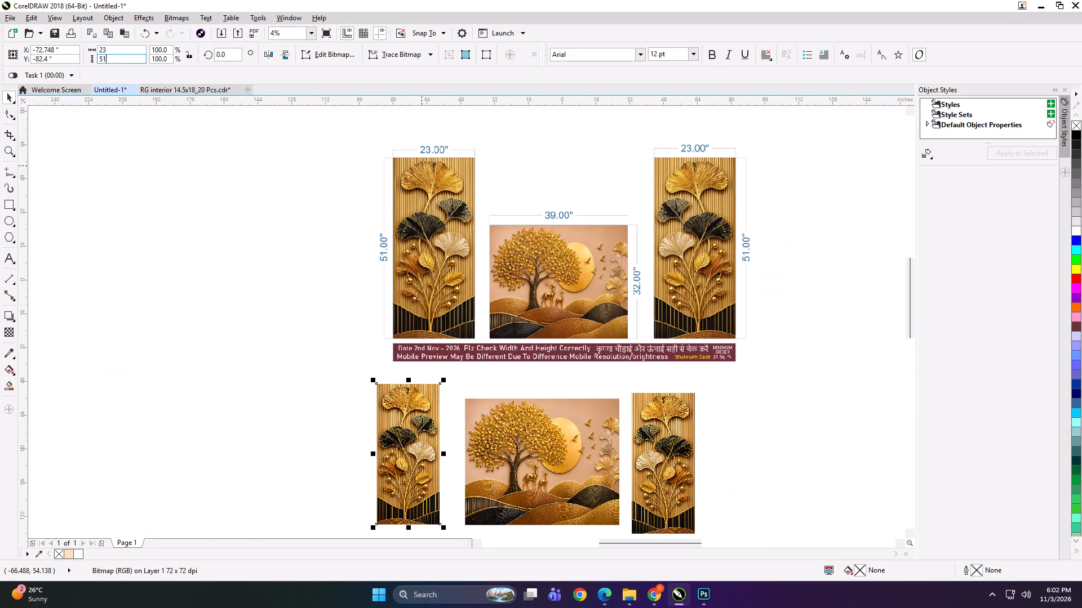
Size the lower-row ginkgo panel left of the tree picture to 23 by 51 inches and repeat the resize on its mirrored counterpart.
{"action": "key", "text": "Return"}
{"action": "left_click", "coordinate": [669, 454]}
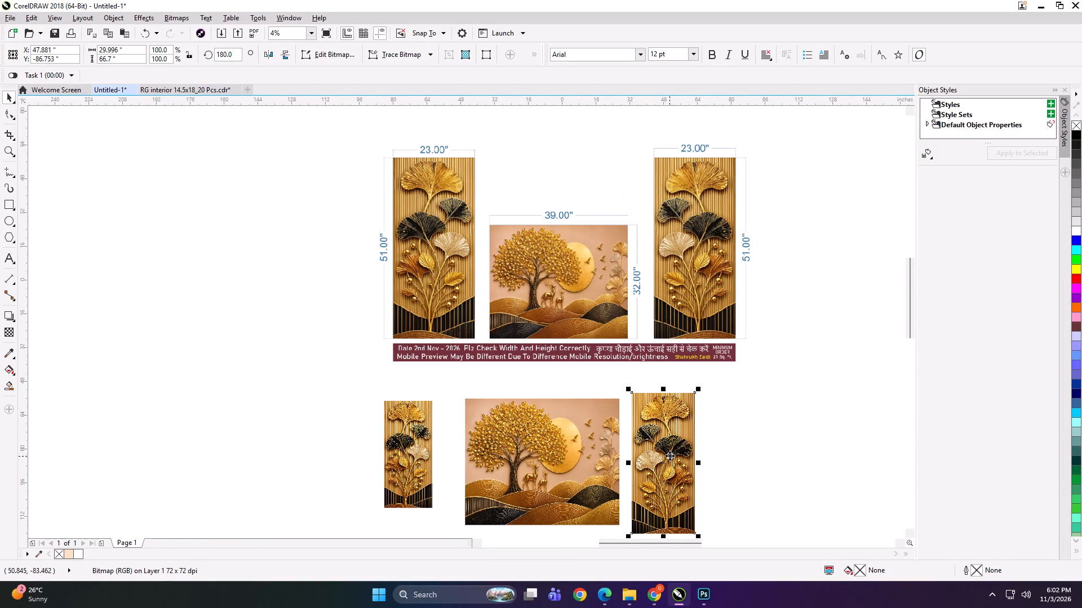
{"action": "key", "text": "ctrl+r"}
Resize the golden tree and deer picture in the lower row to 39 inches wide and 32 inches high.
{"action": "left_click", "coordinate": [593, 433]}
{"action": "left_click", "coordinate": [127, 48]}
{"action": "key", "text": "ctrl+a"}
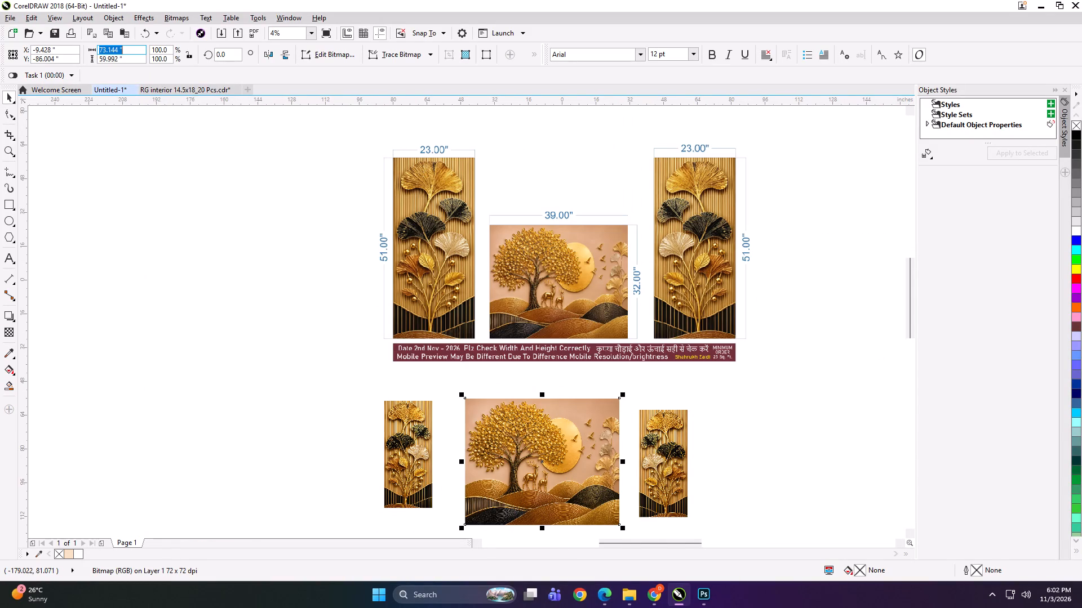
{"action": "type", "text": "39"}
{"action": "key", "text": "Tab"}
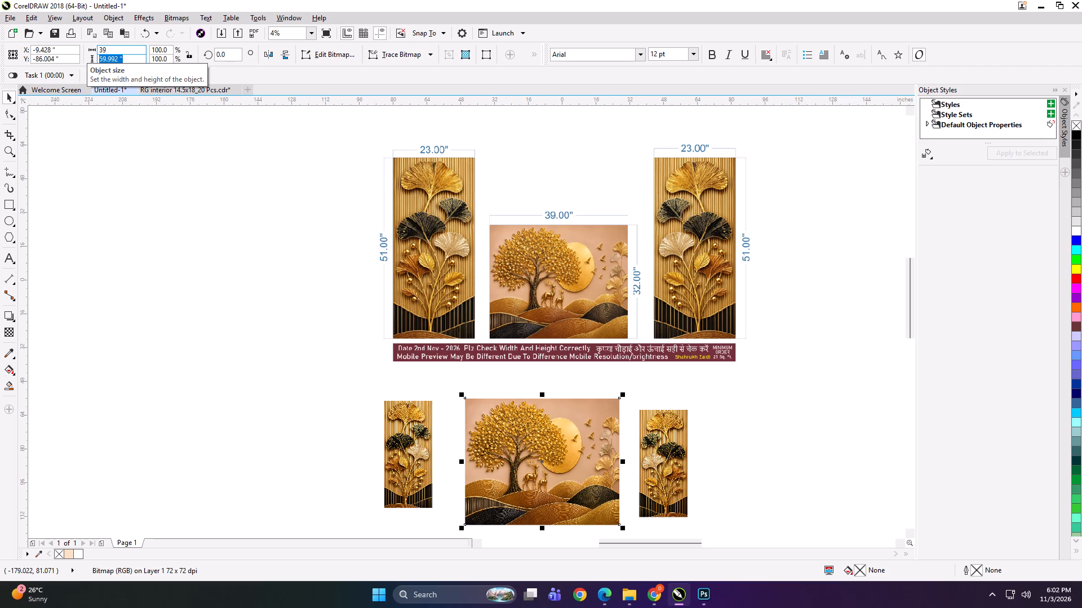
{"action": "type", "text": "32"}
{"action": "key", "text": "Return"}
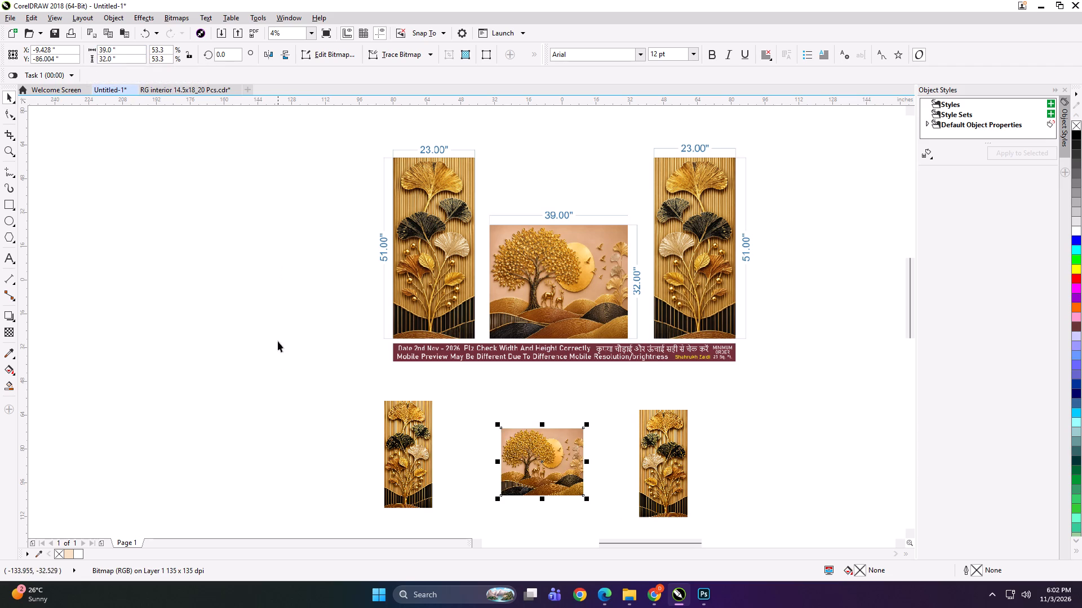
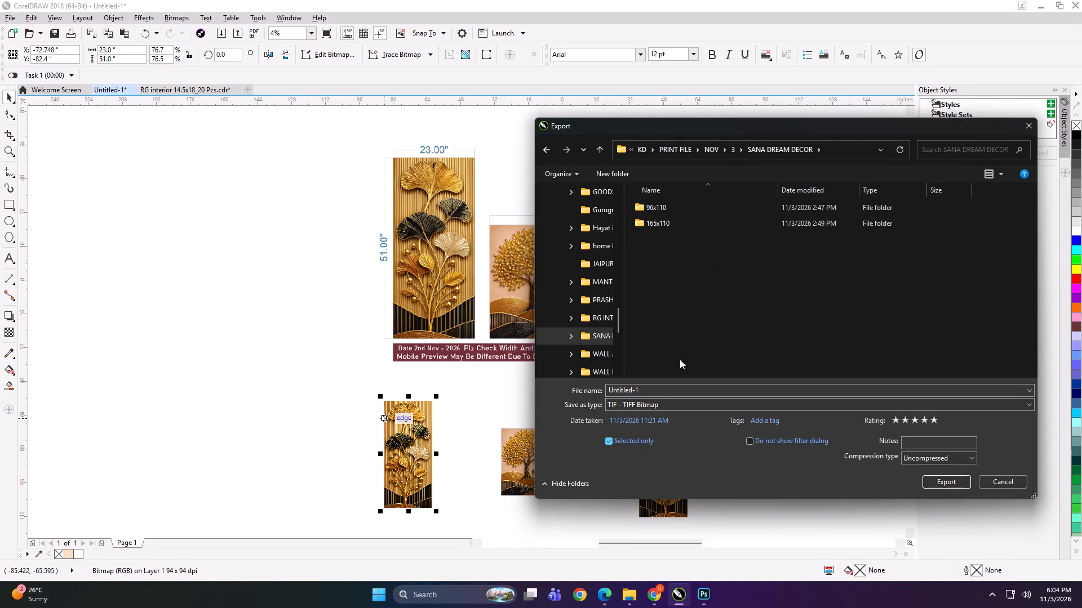
Export the selected ginkgo panel as a TIFF bitmap named 23x51 A in the SANA DREAM DECOR folder.
{"action": "left_click", "coordinate": [672, 386]}
{"action": "type", "text": "23x51 A"}
{"action": "key", "text": "Return"}
{"action": "key", "text": "Return"}
Export the small golden tree panel below the dimensioned preview as a TIFF bitmap named 39x32 B.
{"action": "left_click", "coordinate": [569, 467]}
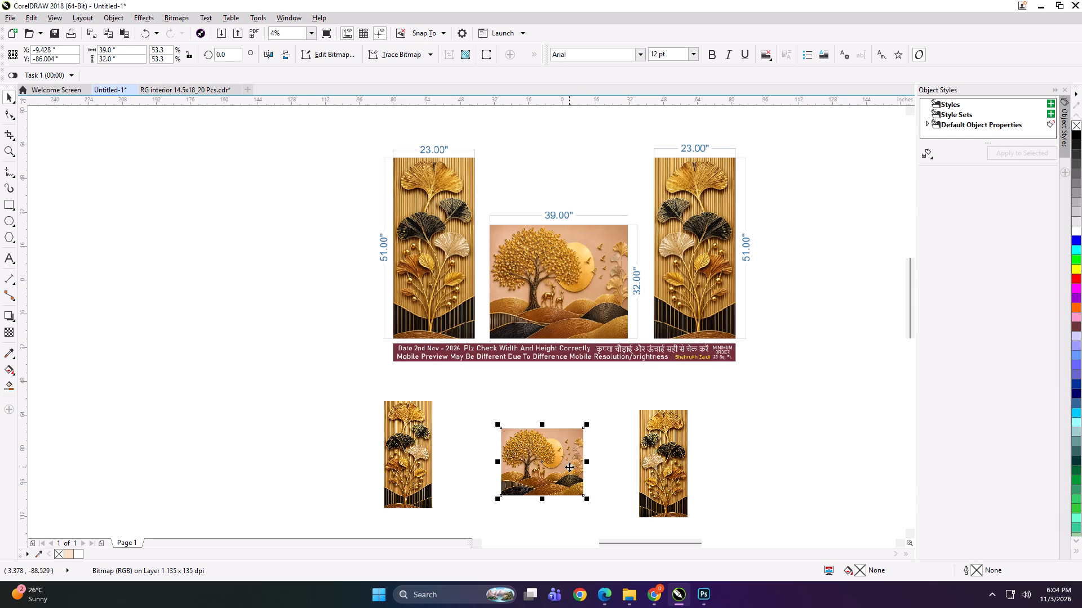
{"action": "key", "text": "ctrl+e"}
{"action": "type", "text": "39x5"}
{"action": "key", "text": "BackSpace"}
{"action": "type", "text": "32 B"}
{"action": "key", "text": "Return"}
{"action": "key", "text": "Return"}
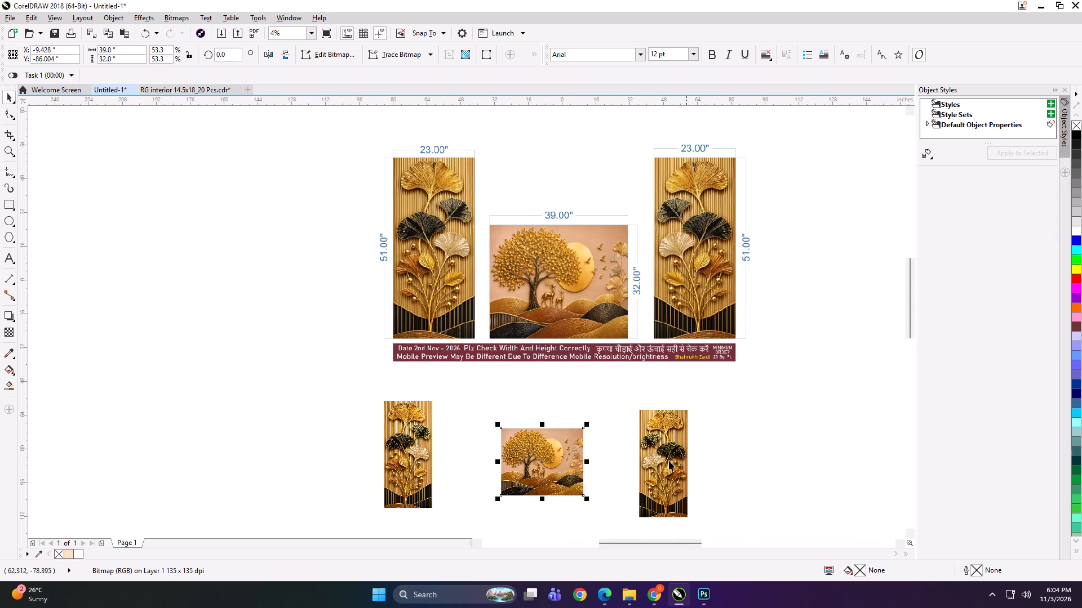
Export the second small ginkgo panel, on the far side of the tree panel, as a TIFF bitmap named 23x51 C.
{"action": "left_click", "coordinate": [666, 461]}
{"action": "key", "text": "ctrl+e"}
{"action": "left_click", "coordinate": [796, 225]}
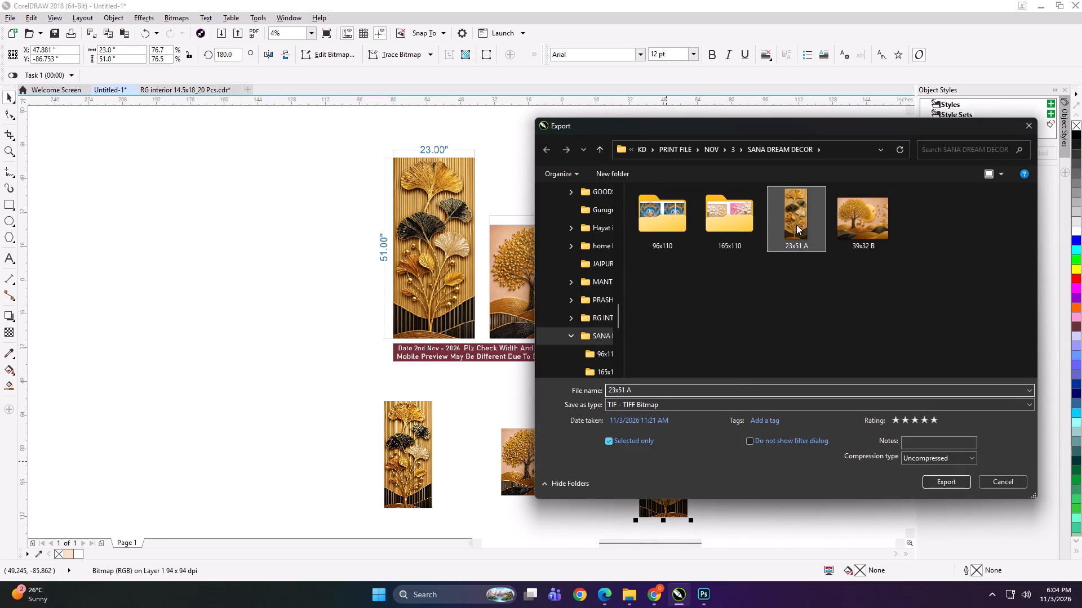
{"action": "double_click", "coordinate": [644, 388]}
{"action": "key", "text": "c"}
{"action": "key", "text": "Return"}
{"action": "key", "text": "Return"}
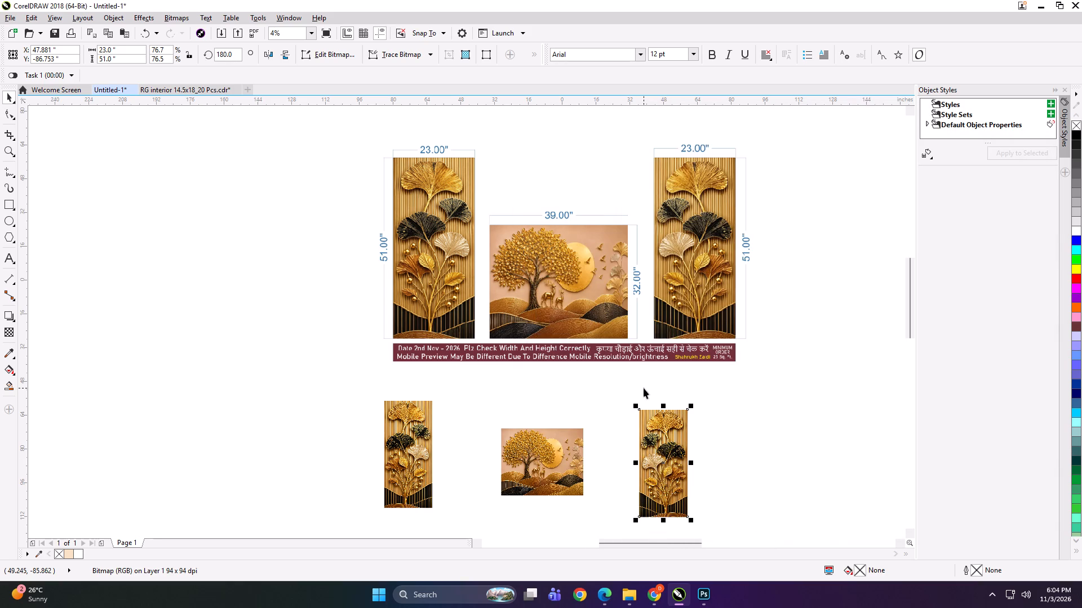
Move the two small ginkgo panels in close to the tree panel and align all three along their bottom edges.
{"action": "left_click", "coordinate": [542, 458]}
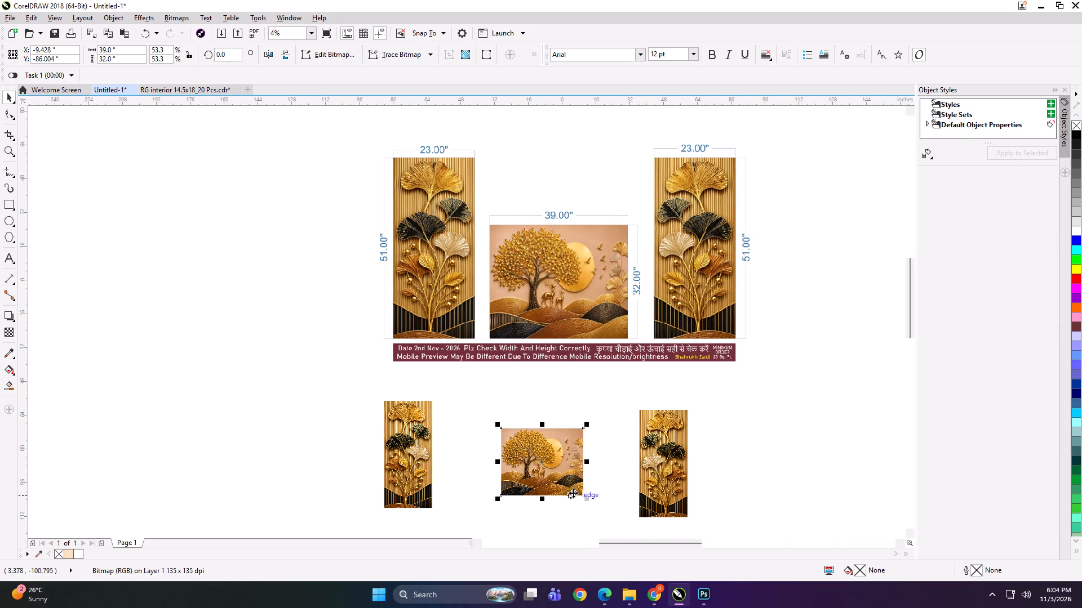
{"action": "left_click", "coordinate": [662, 481]}
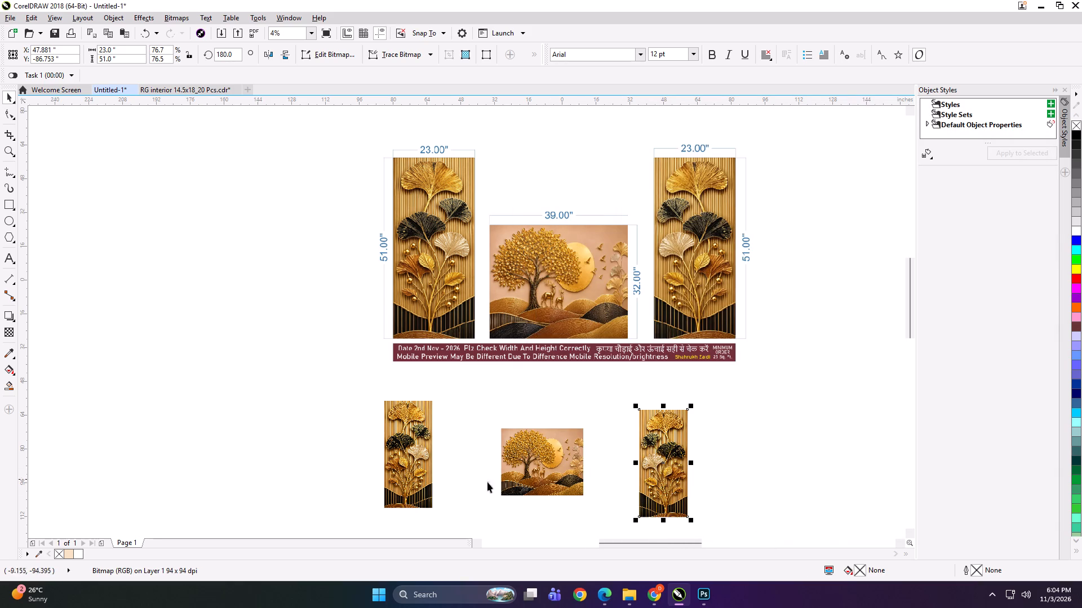
{"action": "left_click_drag", "start_coordinate": [416, 433], "coordinate": [470, 441]}
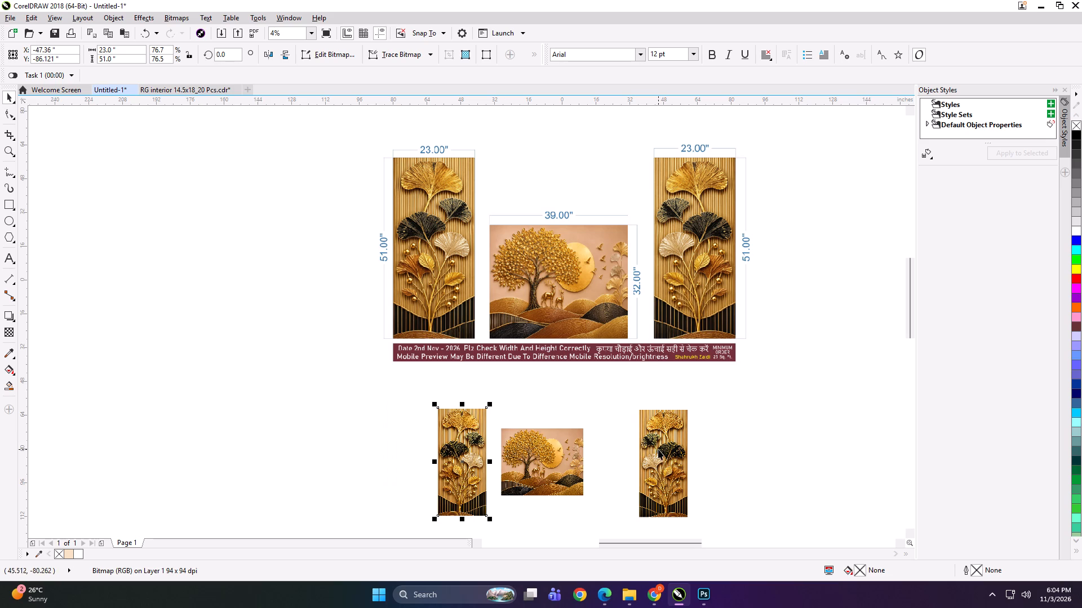
{"action": "left_click_drag", "start_coordinate": [658, 449], "coordinate": [617, 445]}
{"action": "left_click", "coordinate": [560, 442], "text": "shift"}
{"action": "left_click", "coordinate": [453, 435], "text": "shift"}
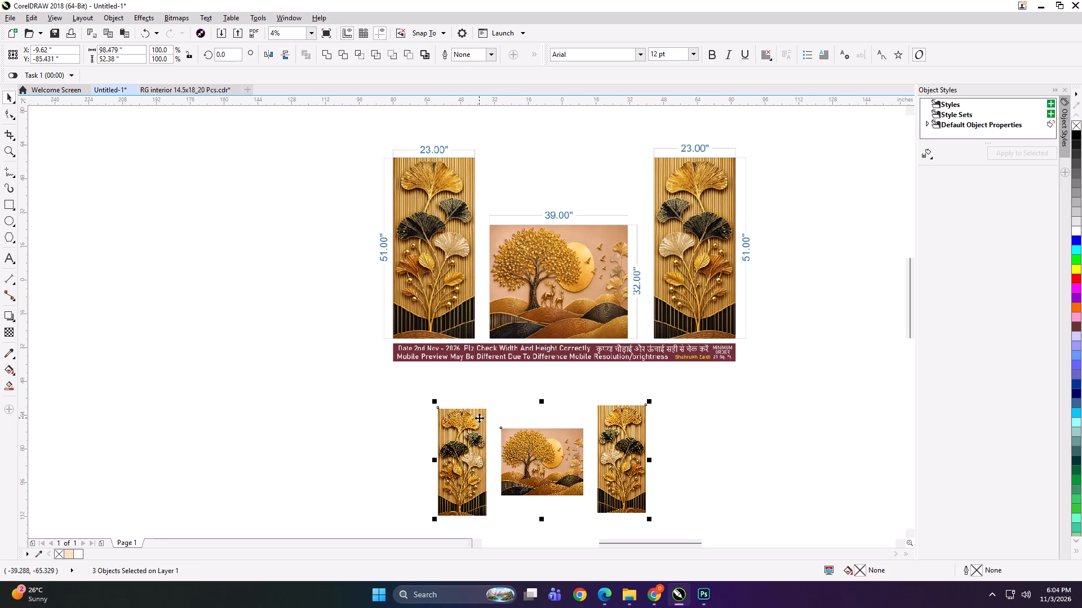
{"action": "key", "text": "b"}
Enlarge the three aligned panels to roughly the size of the dimensioned preview and place them beside it.
{"action": "scroll", "coordinate": [566, 387], "scroll_direction": "down", "scroll_amount": 1}
{"action": "left_click_drag", "start_coordinate": [608, 459], "coordinate": [657, 493], "text": "shift"}
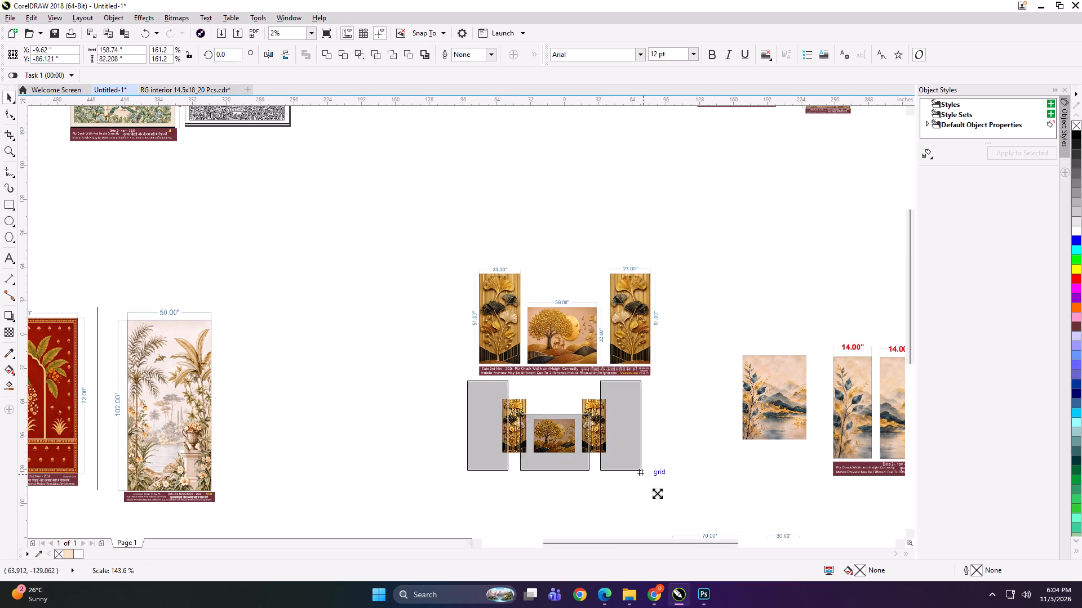
{"action": "left_click_drag", "start_coordinate": [657, 493], "coordinate": [684, 513], "text": "shift"}
{"action": "left_click_drag", "start_coordinate": [659, 447], "coordinate": [442, 345]}
{"action": "left_click_drag", "start_coordinate": [469, 395], "coordinate": [427, 375], "text": "shift"}
{"action": "left_click_drag", "start_coordinate": [407, 331], "coordinate": [441, 330]}
Group the three panels with the dimensioned preview and scale the group down to about 10.75 by 3.22 inches.
{"action": "left_click", "coordinate": [498, 330], "text": "shift"}
{"action": "key", "text": "ctrl+g"}
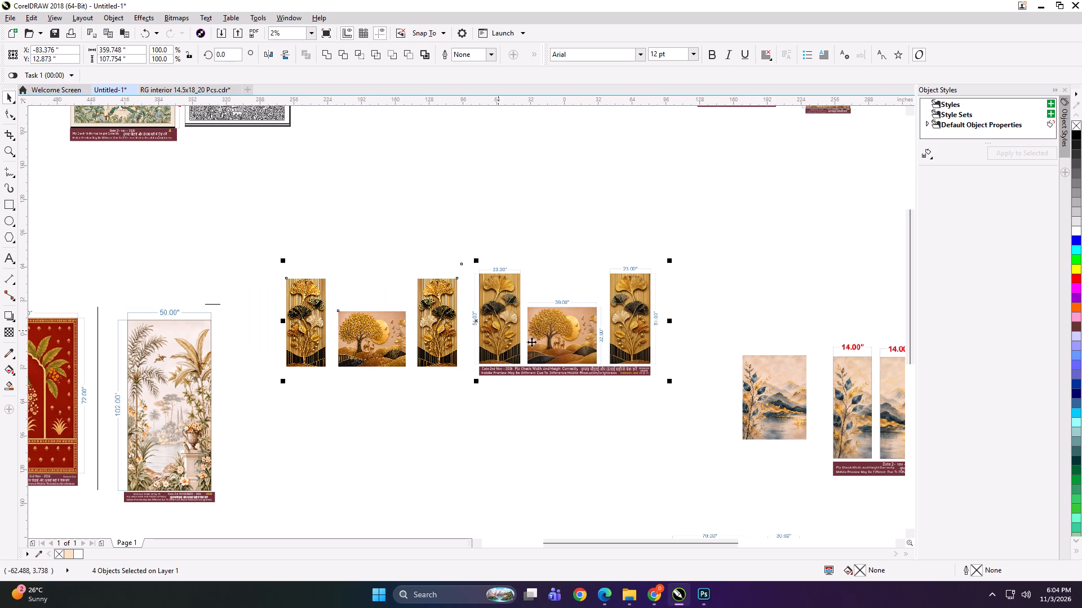
{"action": "left_click_drag", "start_coordinate": [671, 383], "coordinate": [487, 333], "text": "shift"}
Export the scaled-down group as a TIFF bitmap named FSDGDH.
{"action": "scroll", "coordinate": [478, 319], "scroll_direction": "up", "scroll_amount": 1}
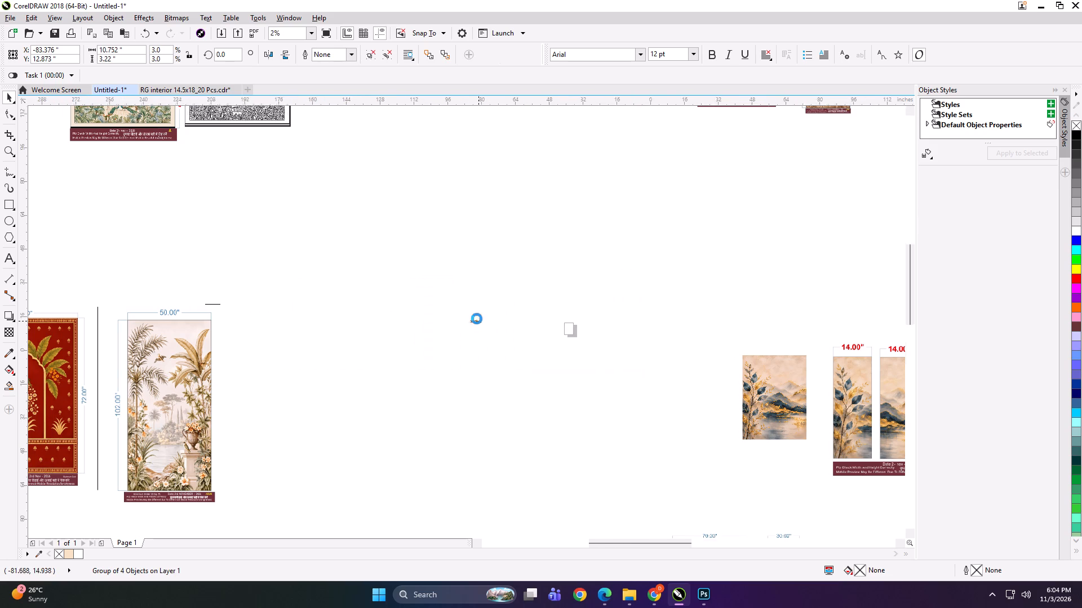
{"action": "scroll", "coordinate": [477, 319], "scroll_direction": "up", "scroll_amount": 4}
{"action": "key", "text": "ctrl+e"}
{"action": "type", "text": "FSDGDH"}
{"action": "key", "text": "Return"}
{"action": "key", "text": "Return"}
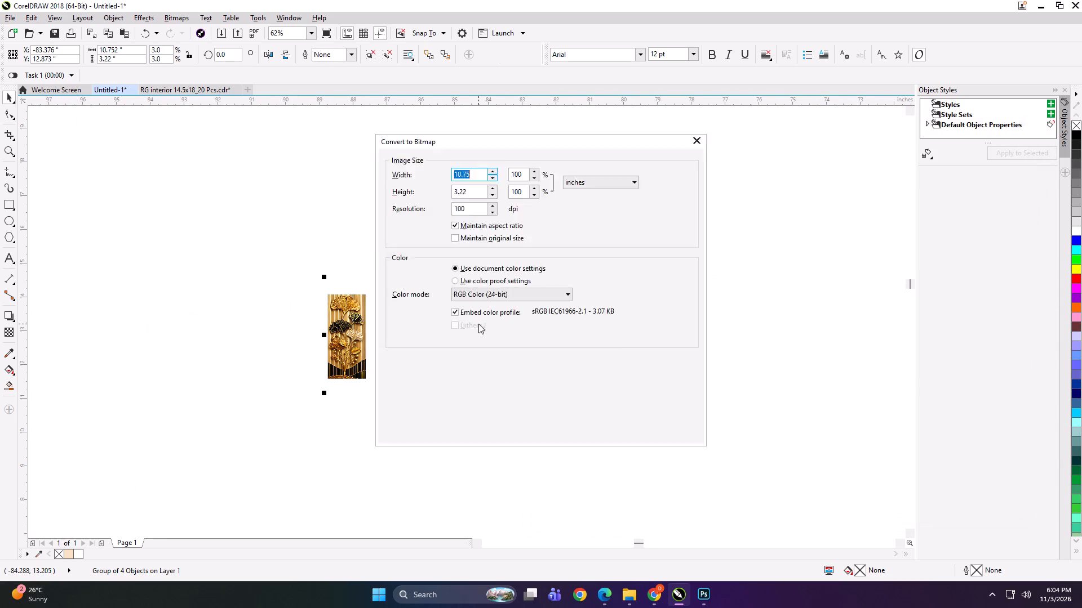
{"action": "key", "text": "Return"}
Delete the exported panel group from the page.
{"action": "key", "text": "Delete"}
{"action": "key", "text": "F4"}
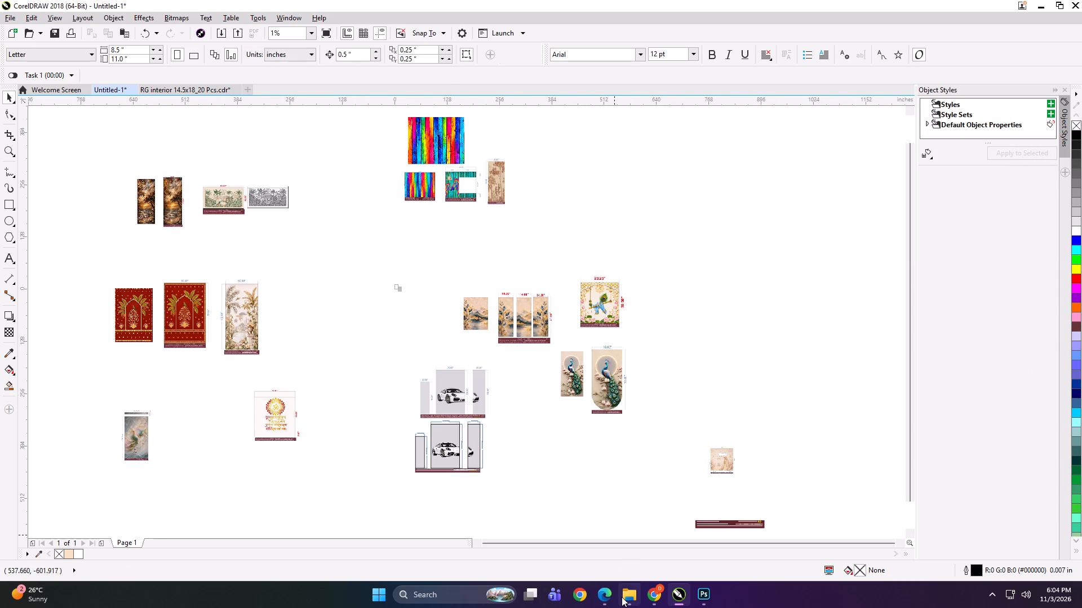
Switch to File Explorer and open the folder KD > PRINT FILE > NOV > 3 on the work (D:) drive.
{"action": "left_click", "coordinate": [622, 597]}
{"action": "scroll", "coordinate": [60, 397], "scroll_direction": "up", "scroll_amount": 8}
{"action": "left_click", "coordinate": [52, 360]}
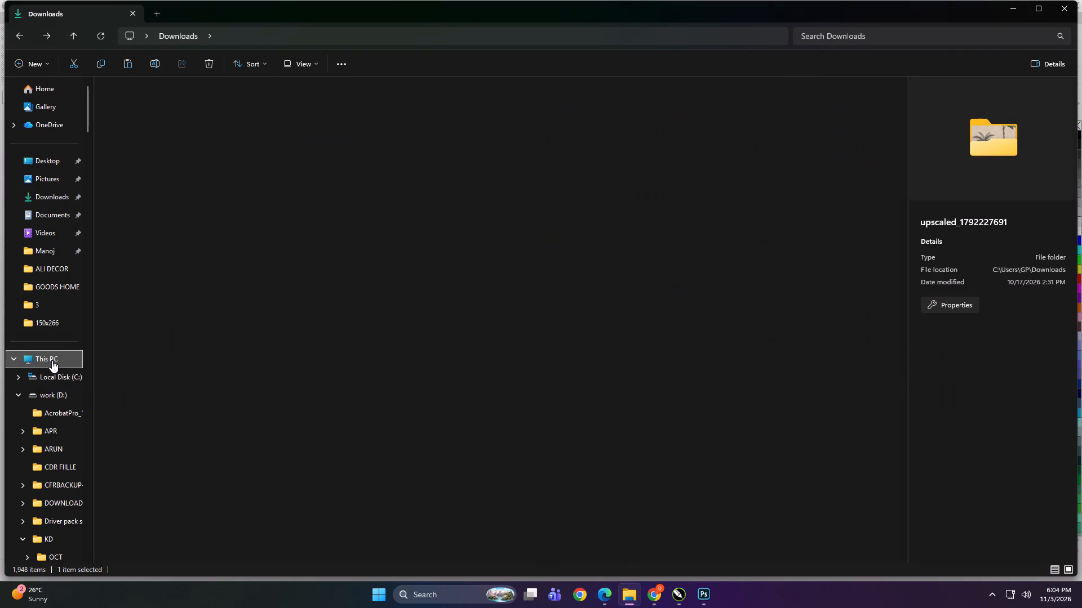
{"action": "left_click", "coordinate": [216, 118]}
{"action": "double_click", "coordinate": [227, 153]}
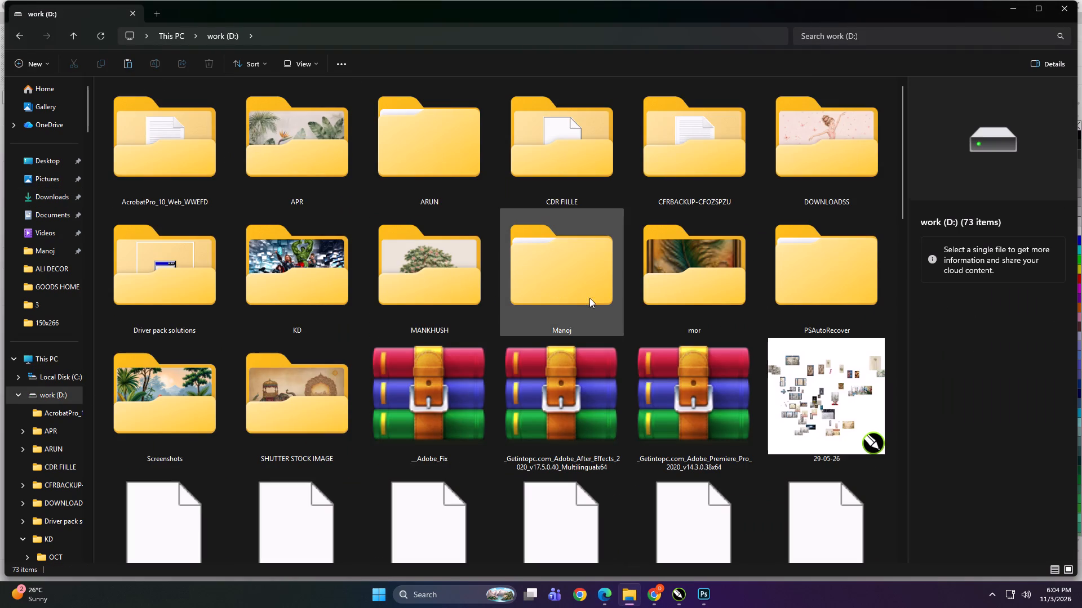
{"action": "triple_click", "coordinate": [332, 275]}
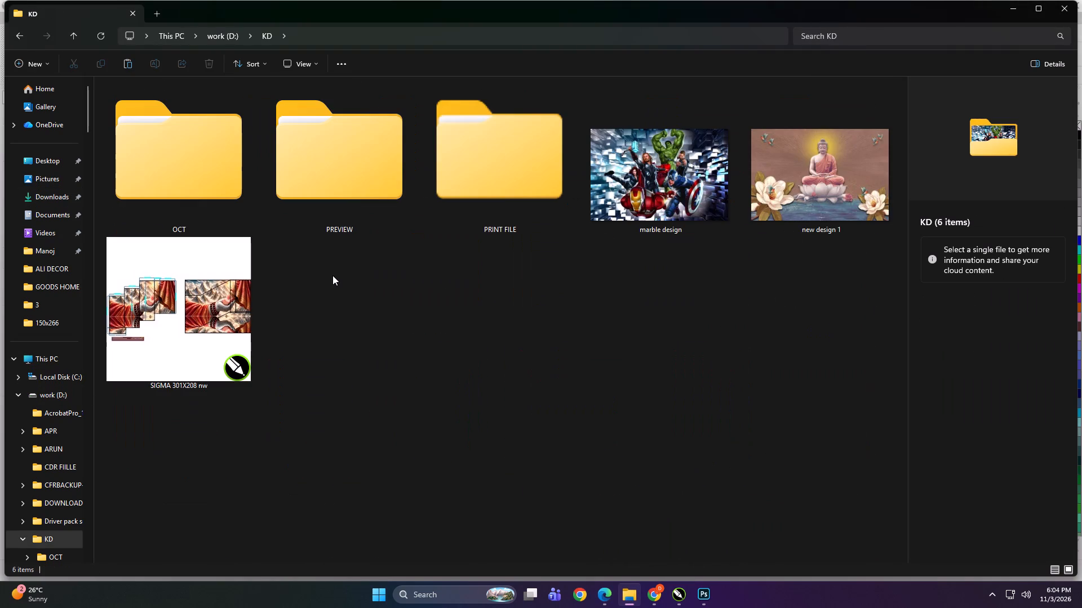
{"action": "triple_click", "coordinate": [512, 168]}
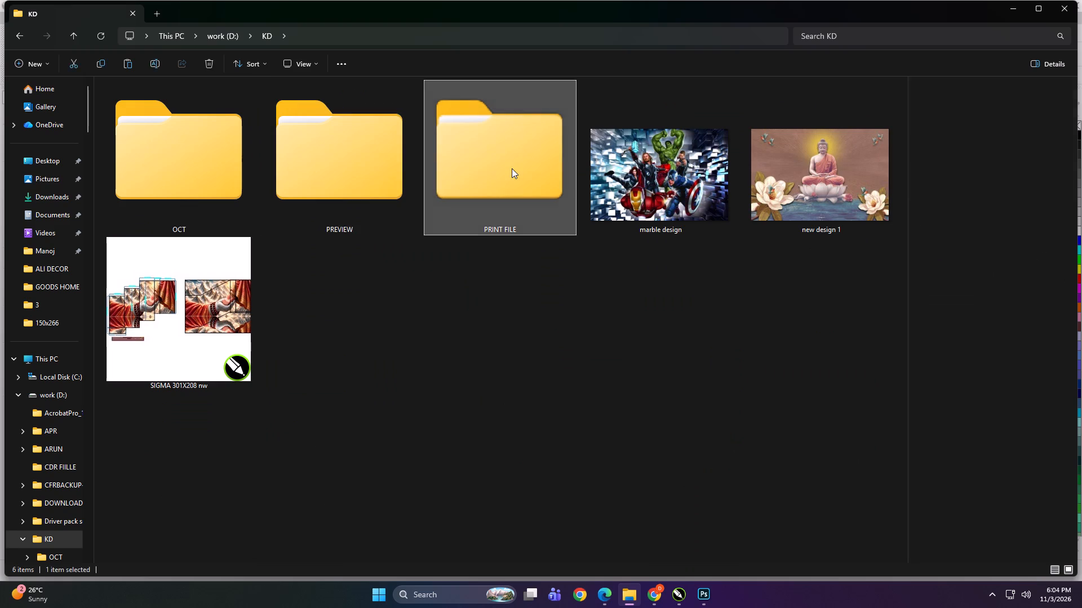
{"action": "double_click", "coordinate": [163, 146]}
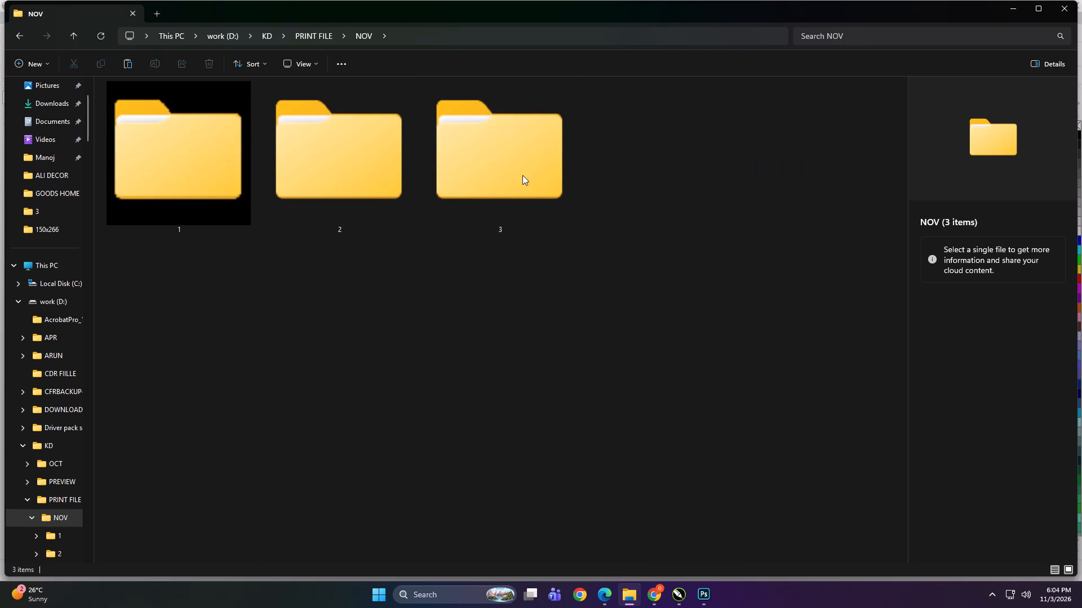
{"action": "double_click", "coordinate": [522, 175]}
{"action": "scroll", "coordinate": [413, 496], "scroll_direction": "up", "scroll_amount": 3, "text": "ctrl"}
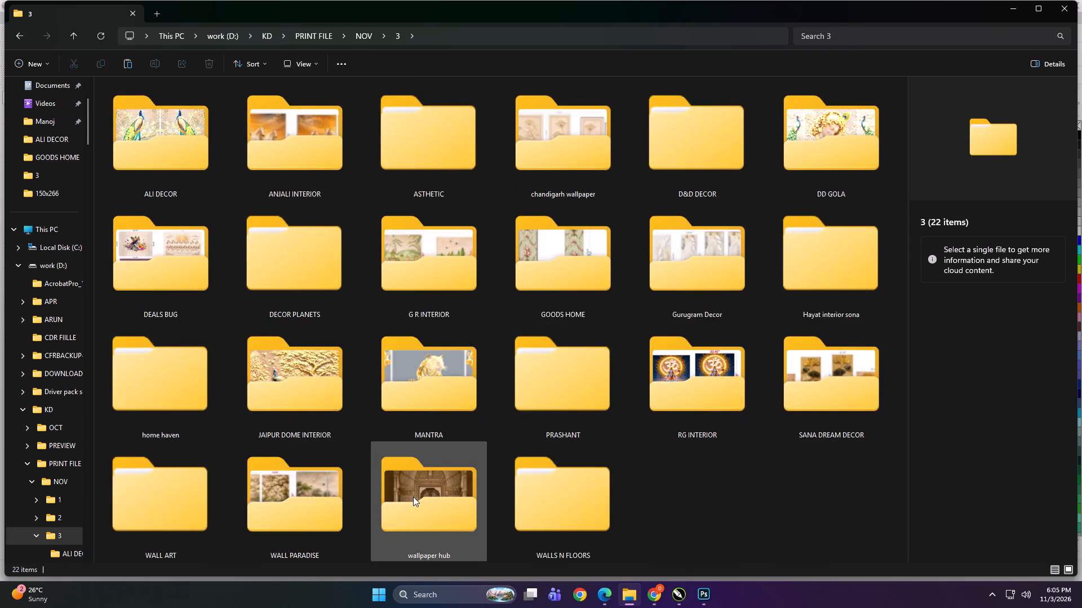
Copy the files 23x51 A, 23x51 C, 39x32 B and FSDGDH from the SANA DREAM DECOR folder.
{"action": "scroll", "coordinate": [437, 452], "scroll_direction": "down", "scroll_amount": 3, "text": "ctrl"}
{"action": "left_click", "coordinate": [443, 447]}
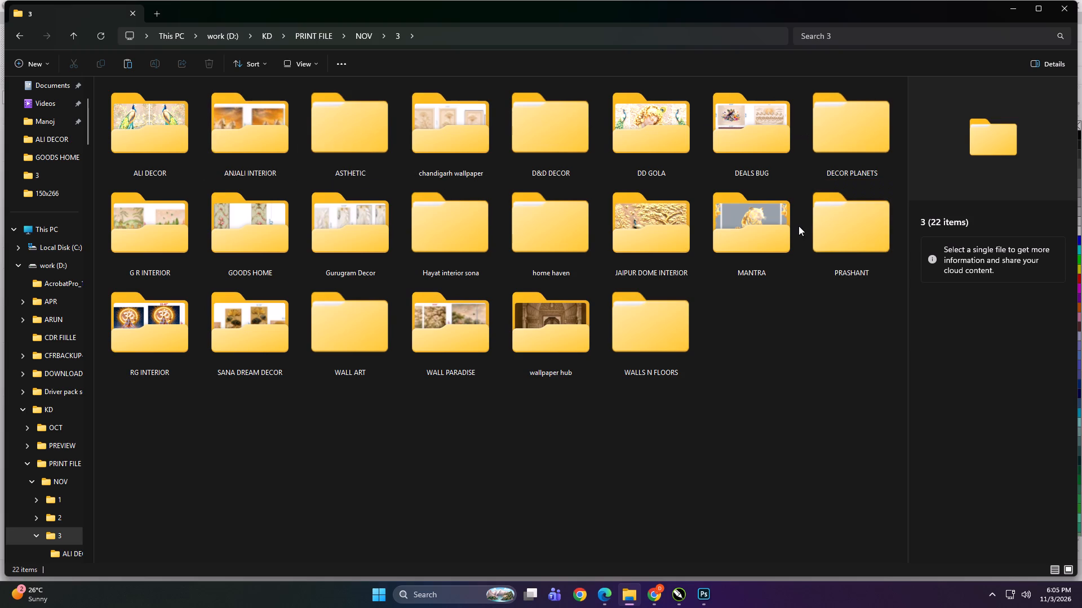
{"action": "left_click", "coordinate": [646, 348]}
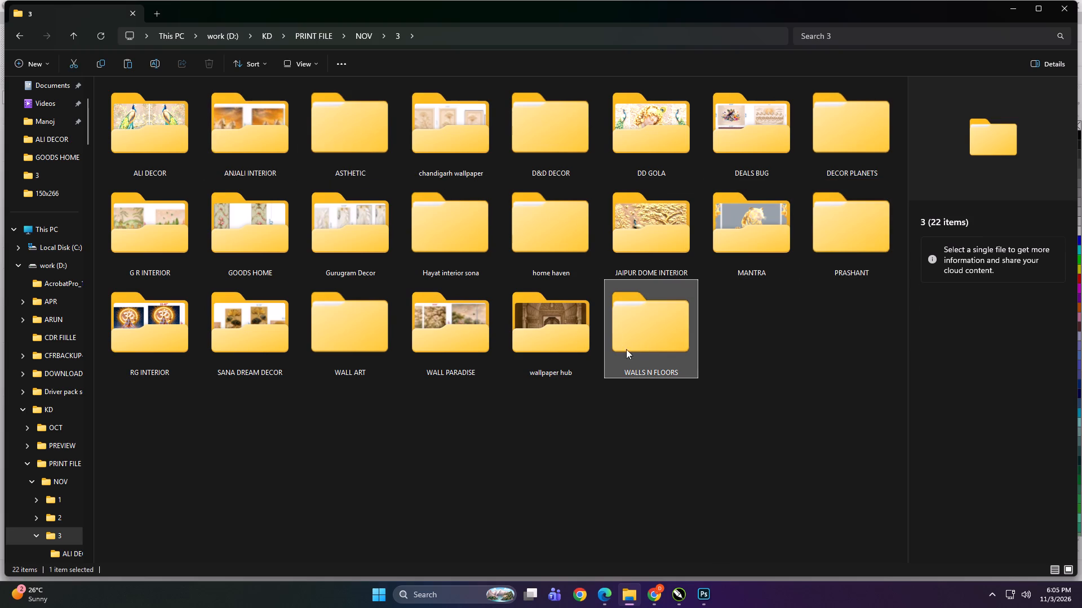
{"action": "left_click", "coordinate": [366, 350]}
{"action": "double_click", "coordinate": [257, 346]}
{"action": "left_click_drag", "start_coordinate": [251, 178], "coordinate": [446, 144]}
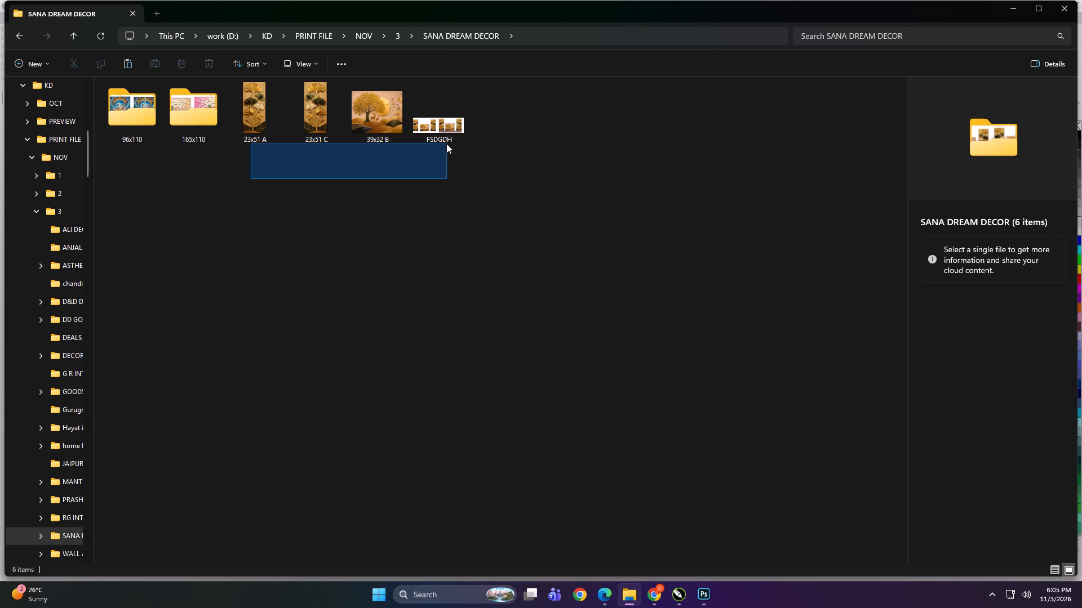
{"action": "left_click_drag", "start_coordinate": [446, 144], "coordinate": [458, 121]}
{"action": "key", "text": "ctrl+c"}
Paste the four copied files into Print > NOV > 3 > SANA DREAM DECOR on the DIGITECH_SHAREDRIVE (Z:) drive.
{"action": "scroll", "coordinate": [61, 397], "scroll_direction": "up", "scroll_amount": 4}
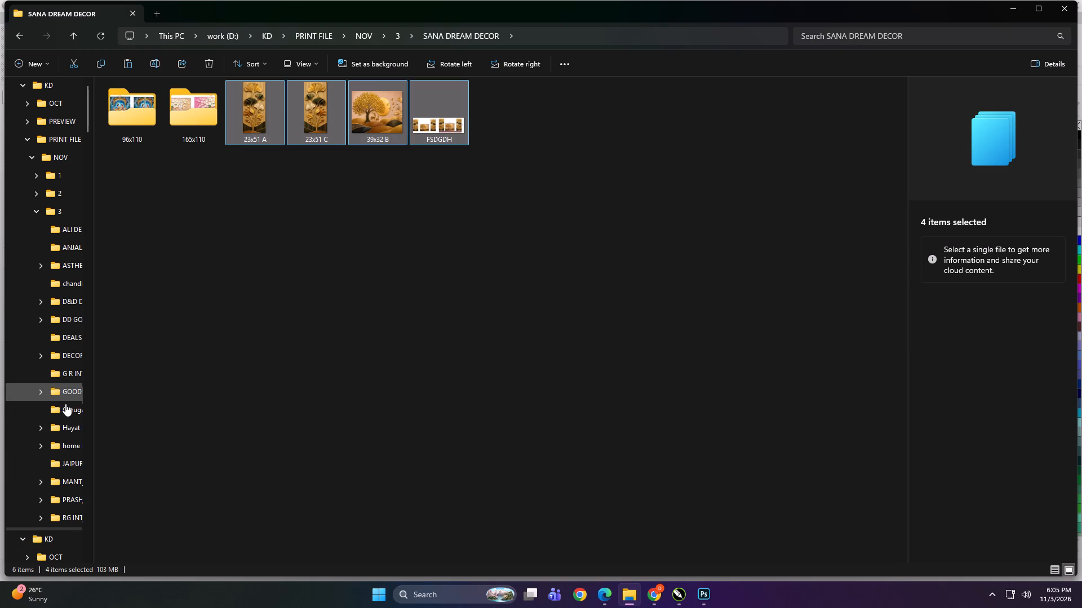
{"action": "scroll", "coordinate": [65, 404], "scroll_direction": "up", "scroll_amount": 2}
{"action": "left_click", "coordinate": [41, 358]}
{"action": "double_click", "coordinate": [138, 256]}
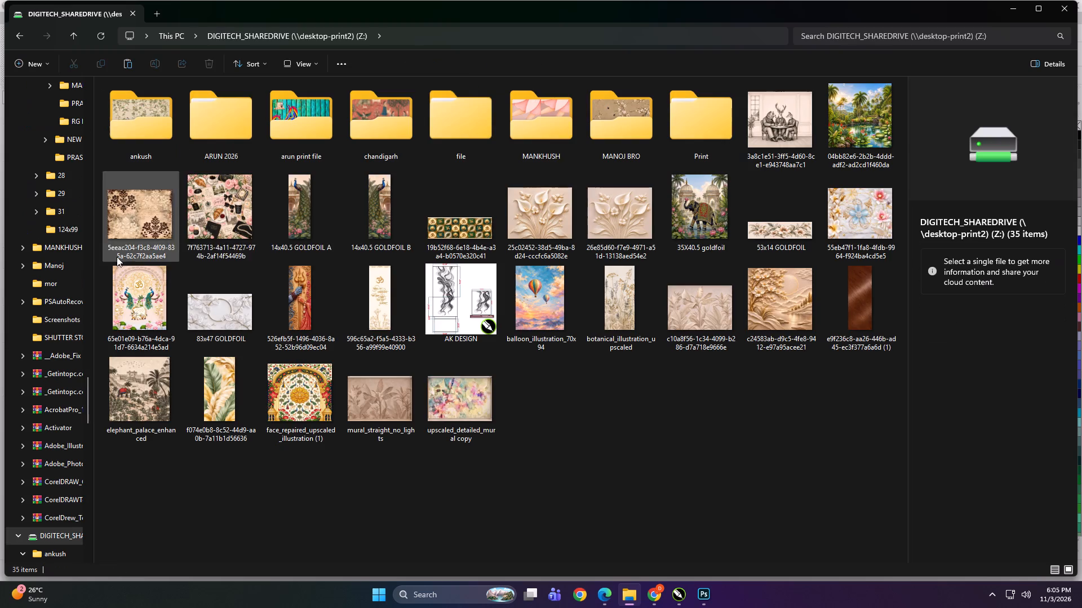
{"action": "double_click", "coordinate": [697, 130]}
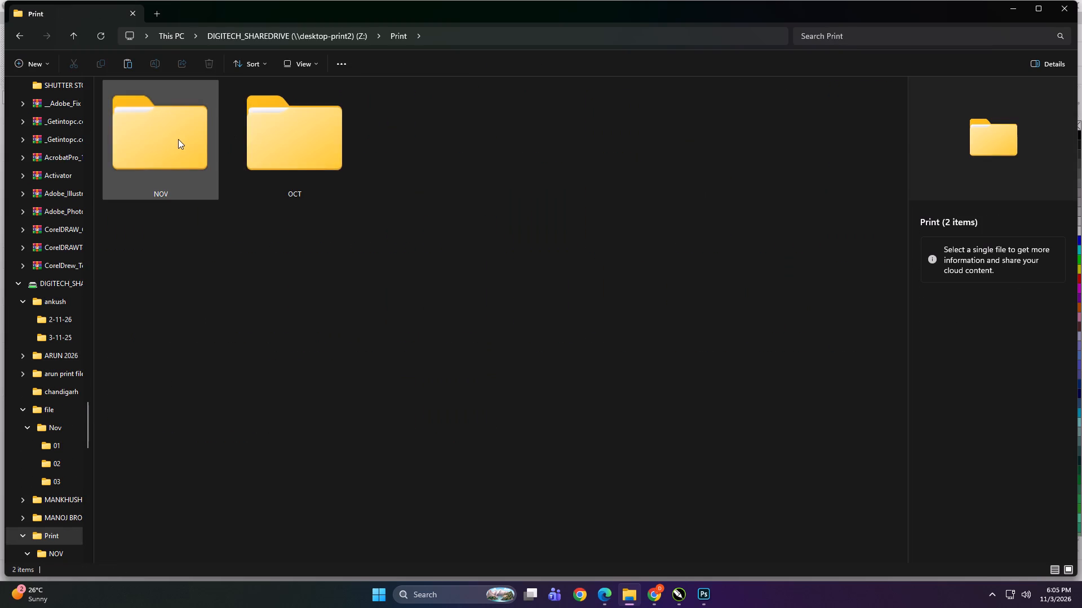
{"action": "double_click", "coordinate": [178, 139]}
{"action": "double_click", "coordinate": [520, 164]}
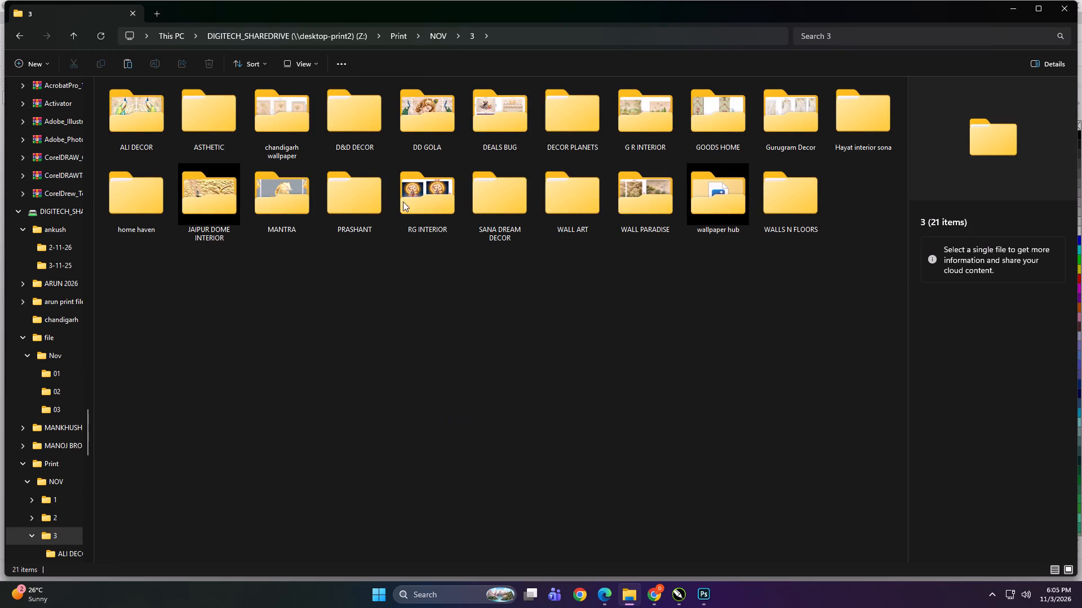
{"action": "double_click", "coordinate": [500, 207]}
{"action": "scroll", "coordinate": [442, 295], "scroll_direction": "up", "scroll_amount": 20, "text": "ctrl"}
{"action": "scroll", "coordinate": [442, 295], "scroll_direction": "up", "scroll_amount": 3, "text": "ctrl"}
{"action": "scroll", "coordinate": [428, 337], "scroll_direction": "down", "scroll_amount": 1, "text": "ctrl"}
{"action": "scroll", "coordinate": [428, 337], "scroll_direction": "up", "scroll_amount": 3, "text": "ctrl"}
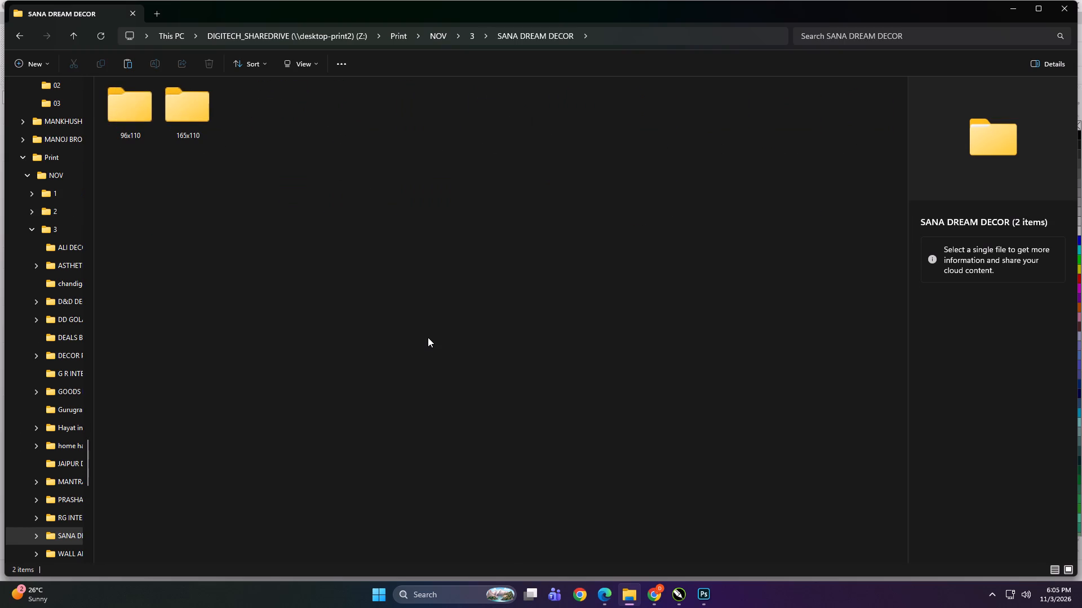
{"action": "right_click", "coordinate": [428, 337]}
{"action": "left_click", "coordinate": [441, 350]}
Switch back to the Untitled-1 document in CorelDRAW.
{"action": "left_click", "coordinate": [667, 596]}
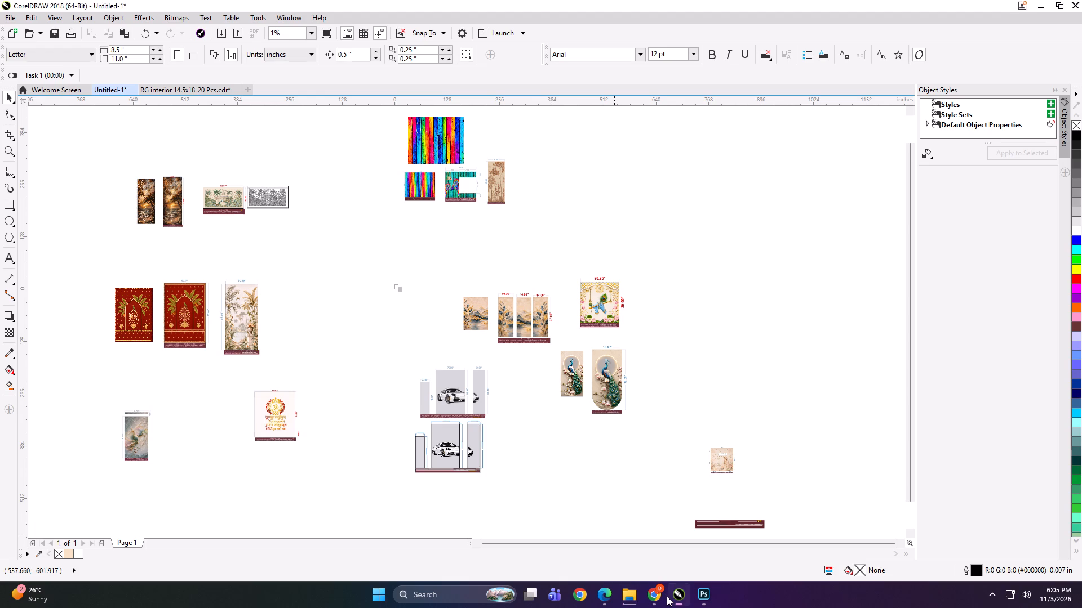
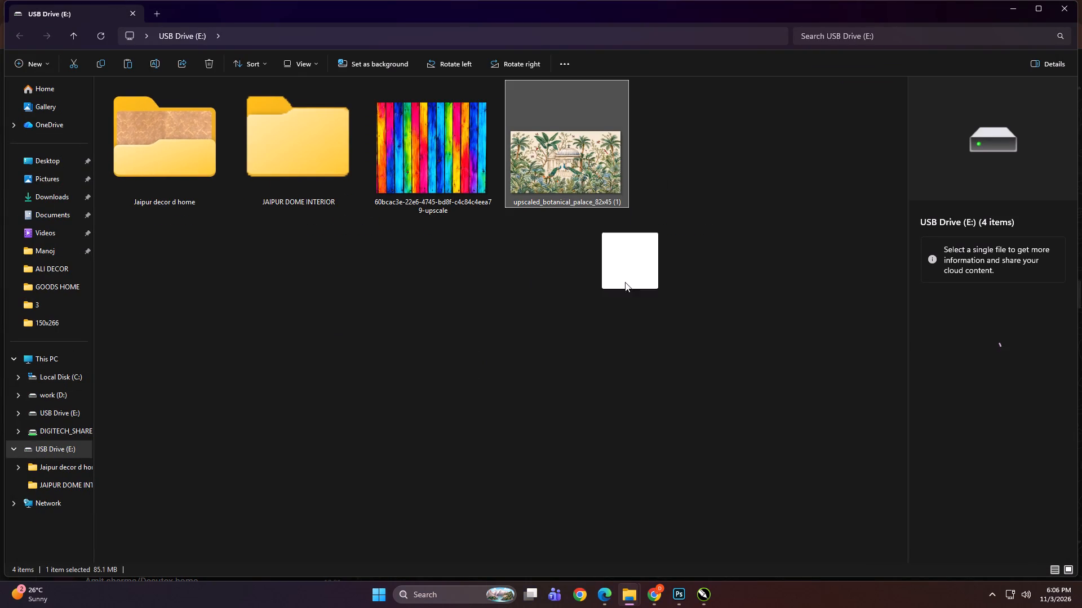
Bring upscaled_botanical_palace_82x45 (1) from the USB drive into the Untitled-1 CorelDRAW document and shift it left within the empty area between the layouts.
{"action": "left_click_drag", "start_coordinate": [625, 282], "coordinate": [355, 271]}
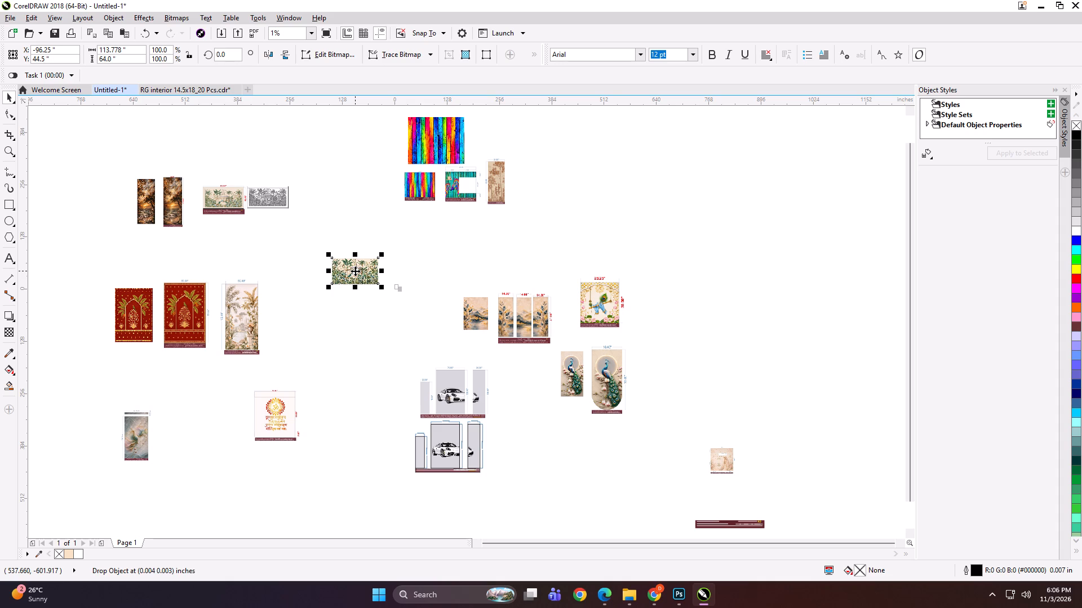
{"action": "left_click_drag", "start_coordinate": [378, 267], "coordinate": [342, 267]}
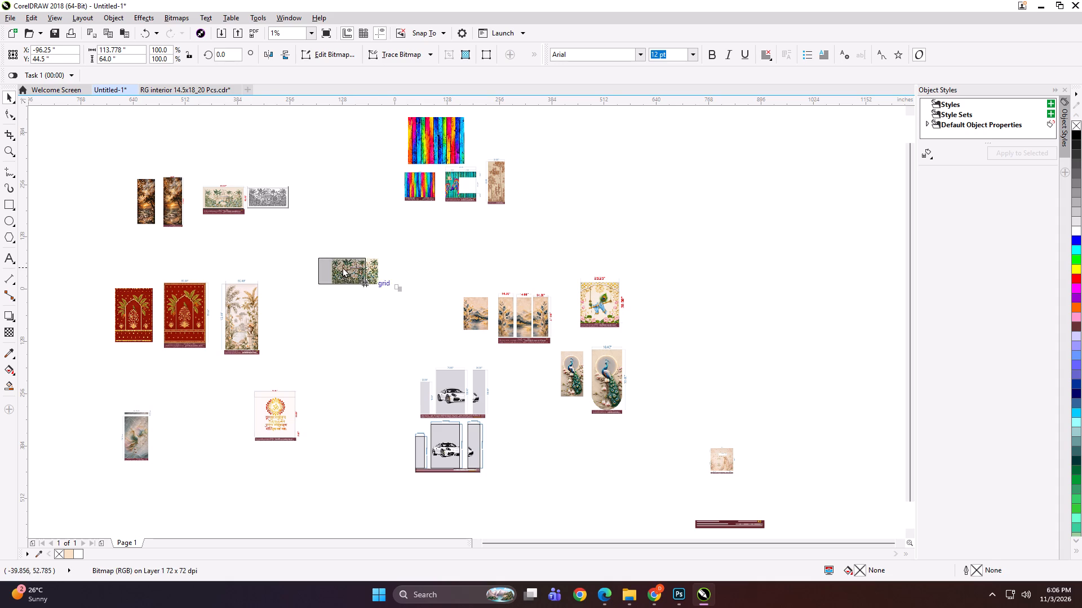
Move the imported botanical palace image to just beneath the 82 x 45 inch palm-and-peacock layout.
{"action": "left_click_drag", "start_coordinate": [342, 267], "coordinate": [254, 229]}
{"action": "scroll", "coordinate": [182, 163], "scroll_direction": "up", "scroll_amount": 1}
{"action": "scroll", "coordinate": [168, 235], "scroll_direction": "up", "scroll_amount": 1}
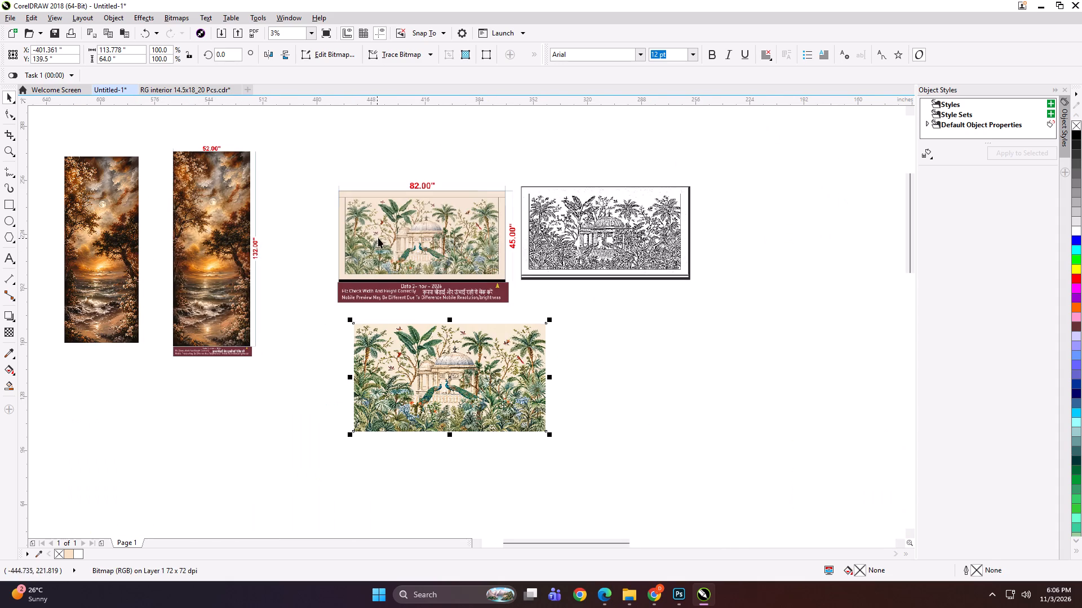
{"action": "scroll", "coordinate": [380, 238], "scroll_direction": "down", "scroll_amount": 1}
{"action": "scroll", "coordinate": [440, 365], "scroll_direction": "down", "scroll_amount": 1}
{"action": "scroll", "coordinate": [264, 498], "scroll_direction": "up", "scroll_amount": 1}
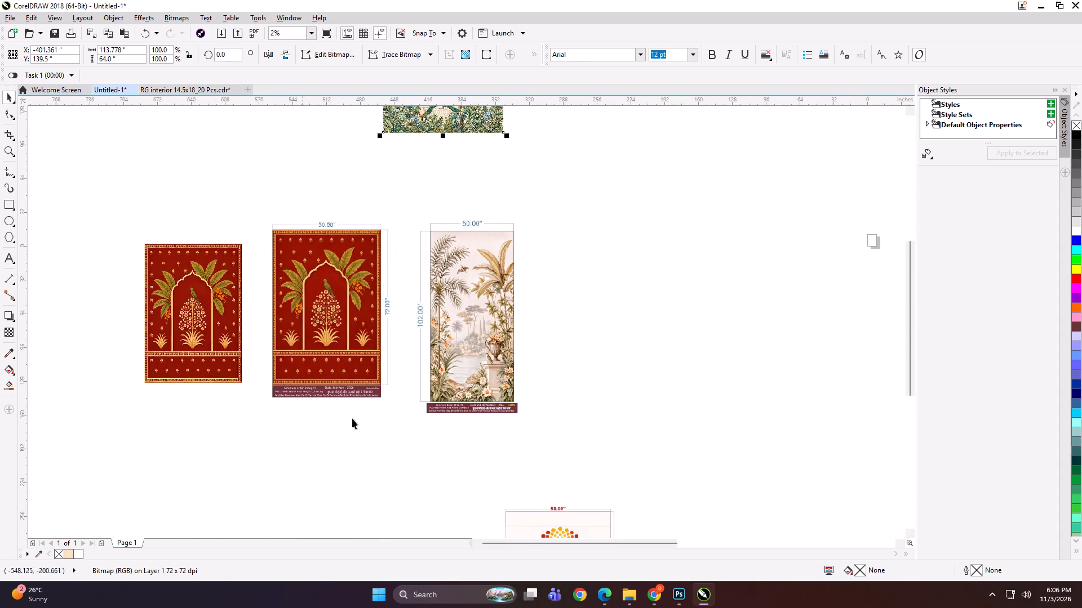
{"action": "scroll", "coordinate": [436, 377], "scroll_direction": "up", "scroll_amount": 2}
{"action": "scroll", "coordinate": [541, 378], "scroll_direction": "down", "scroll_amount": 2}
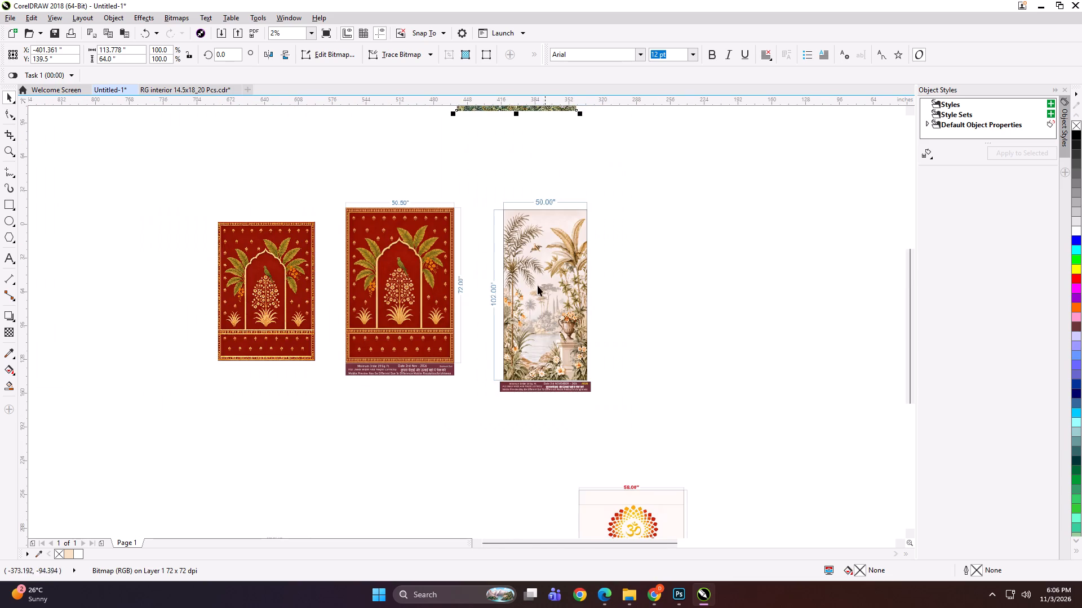
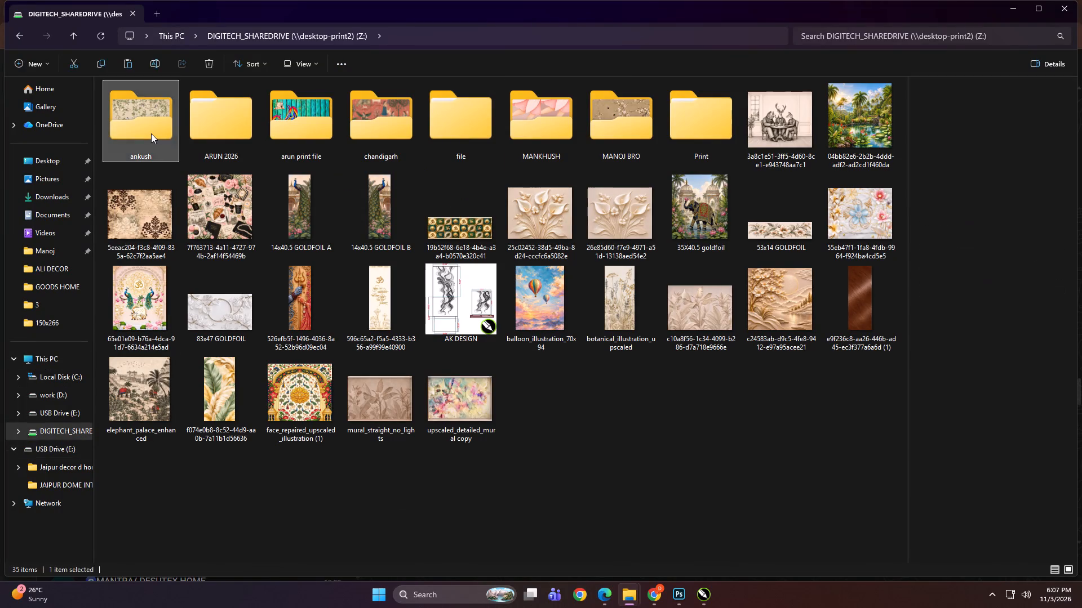
Check the images in ankush > 3-11-25 on the DIGITECH_SHAREDRIVE (Z:) drive and return to the Untitled-1 document in CorelDRAW.
{"action": "double_click", "coordinate": [312, 138]}
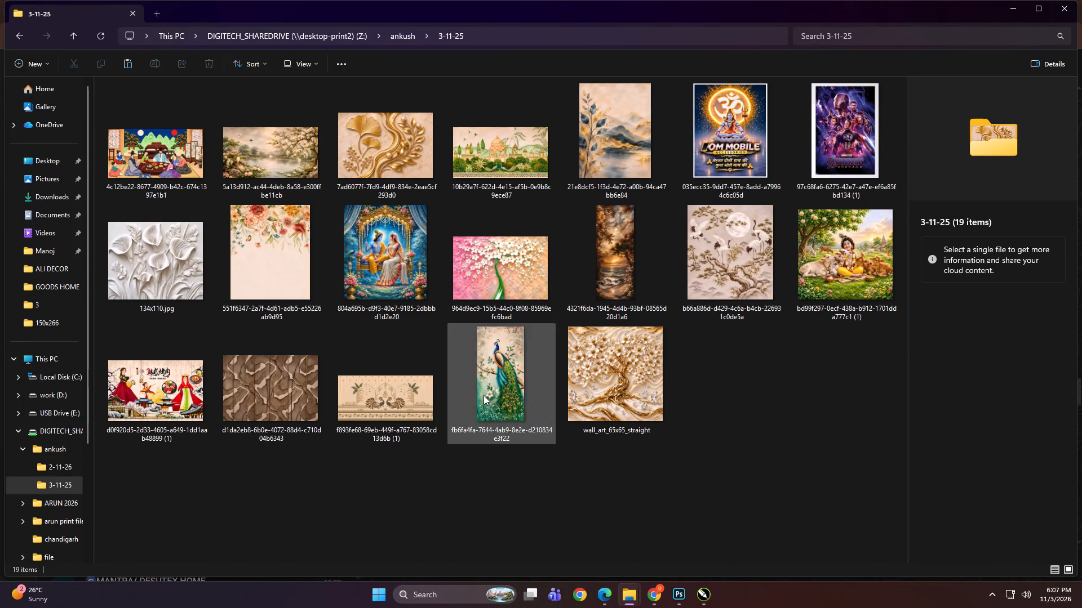
{"action": "left_click", "coordinate": [760, 417]}
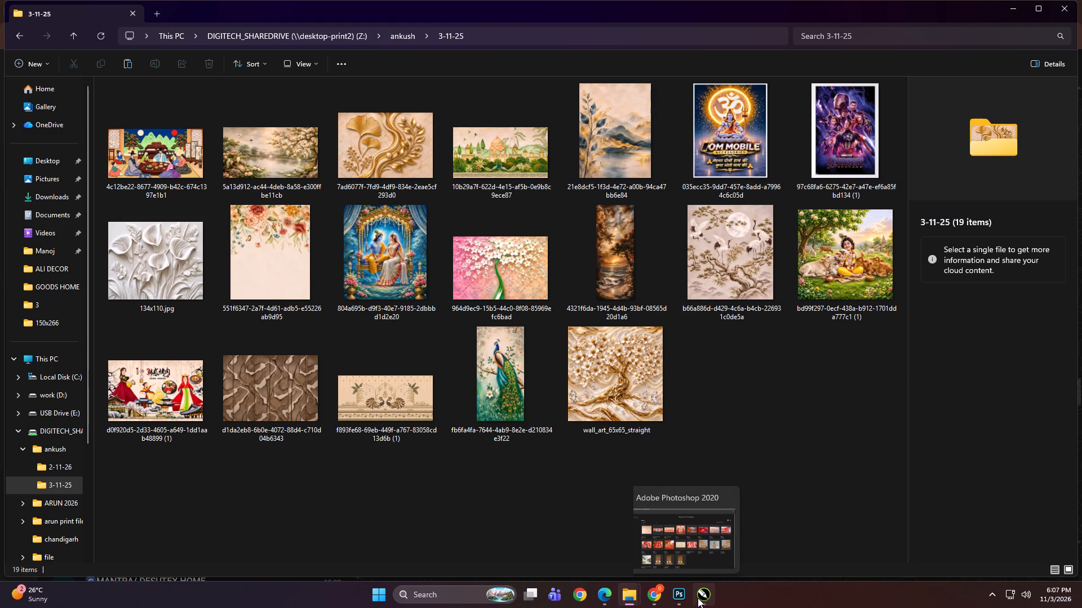
{"action": "left_click", "coordinate": [672, 547]}
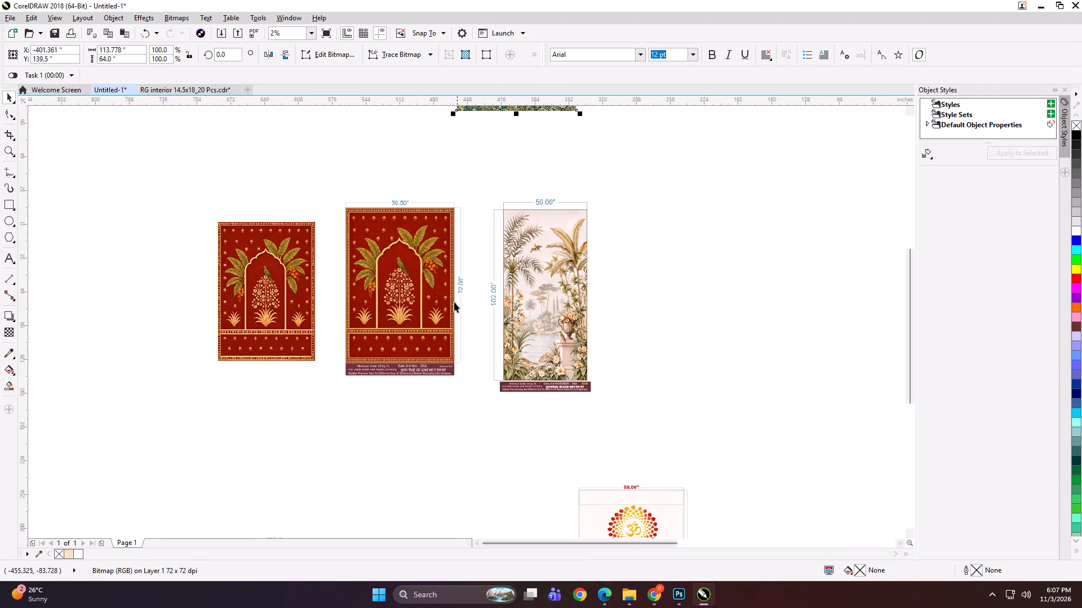
Move the Om mantra layout sideways so it sits beneath the 50-inch-wide palm garden panel.
{"action": "scroll", "coordinate": [441, 314], "scroll_direction": "down", "scroll_amount": 1}
{"action": "scroll", "coordinate": [249, 326], "scroll_direction": "up", "scroll_amount": 1}
{"action": "scroll", "coordinate": [363, 188], "scroll_direction": "down", "scroll_amount": 1}
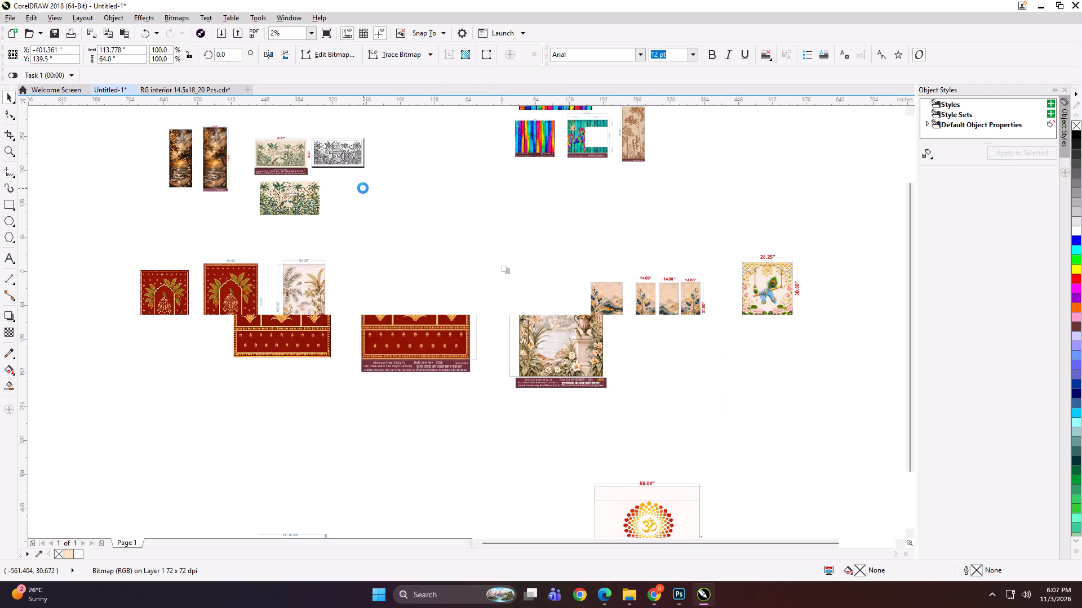
{"action": "left_click_drag", "start_coordinate": [357, 417], "coordinate": [314, 424]}
{"action": "left_click_drag", "start_coordinate": [411, 450], "coordinate": [418, 453]}
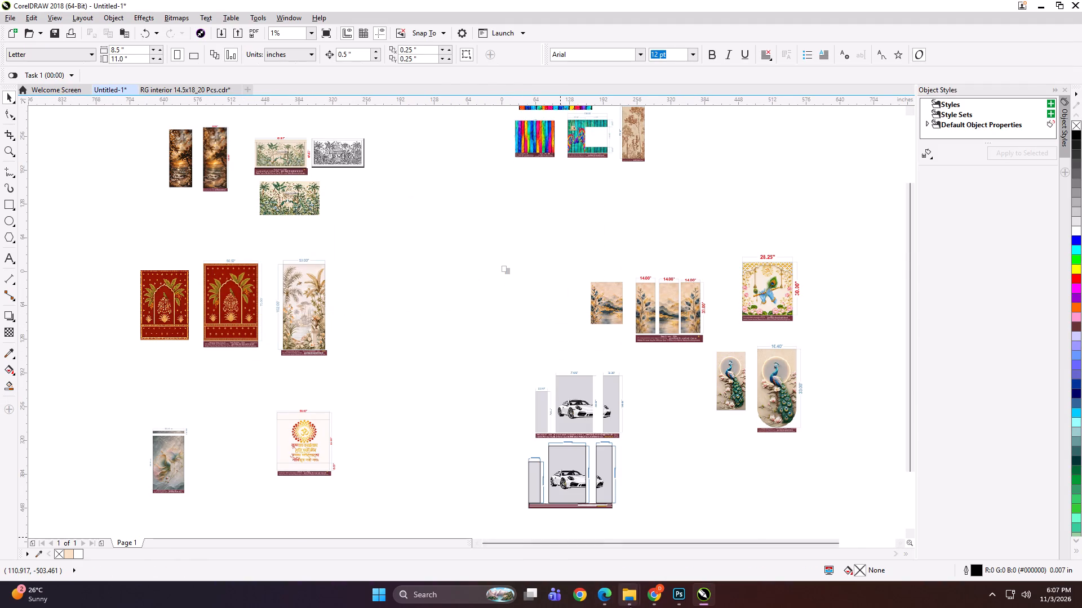
Bring the blue peacock palace image f3970d3f-901d-4bc9-84c0-f2258571c83a from the shared drive's file > Nov > 03 folder into the Untitled-1 CorelDRAW document.
{"action": "left_click", "coordinate": [630, 606]}
{"action": "left_click", "coordinate": [667, 547]}
{"action": "scroll", "coordinate": [76, 407], "scroll_direction": "up", "scroll_amount": 5}
{"action": "left_click", "coordinate": [423, 507]}
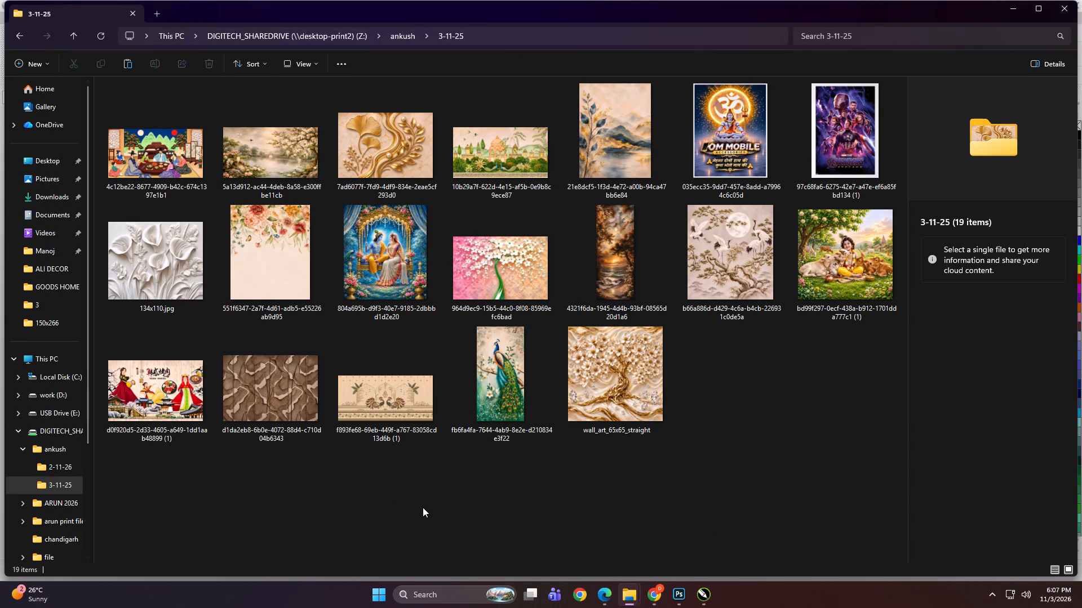
{"action": "key", "text": "BackSpace"}
{"action": "key", "text": "BackSpace"}
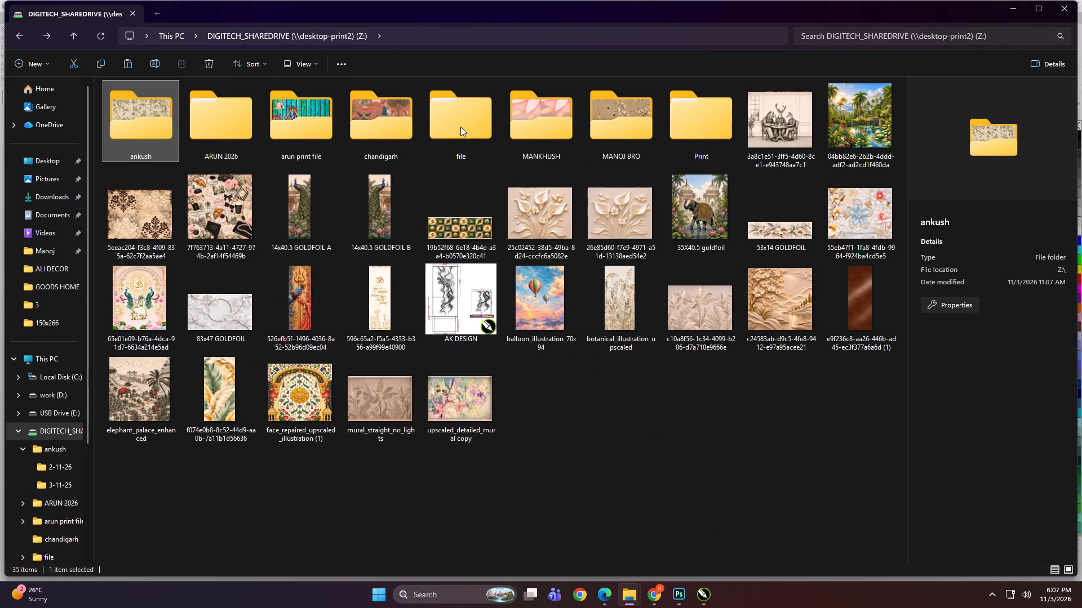
{"action": "double_click", "coordinate": [460, 127]}
{"action": "triple_click", "coordinate": [169, 135]}
{"action": "double_click", "coordinate": [507, 141]}
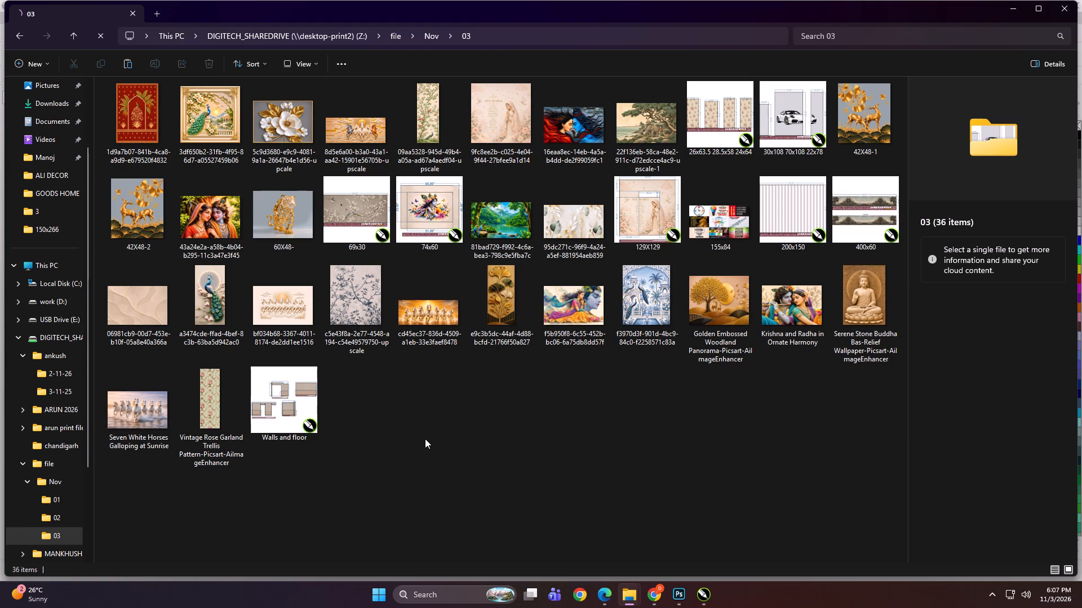
{"action": "left_click", "coordinate": [645, 305]}
{"action": "left_click_drag", "start_coordinate": [636, 280], "coordinate": [694, 571]}
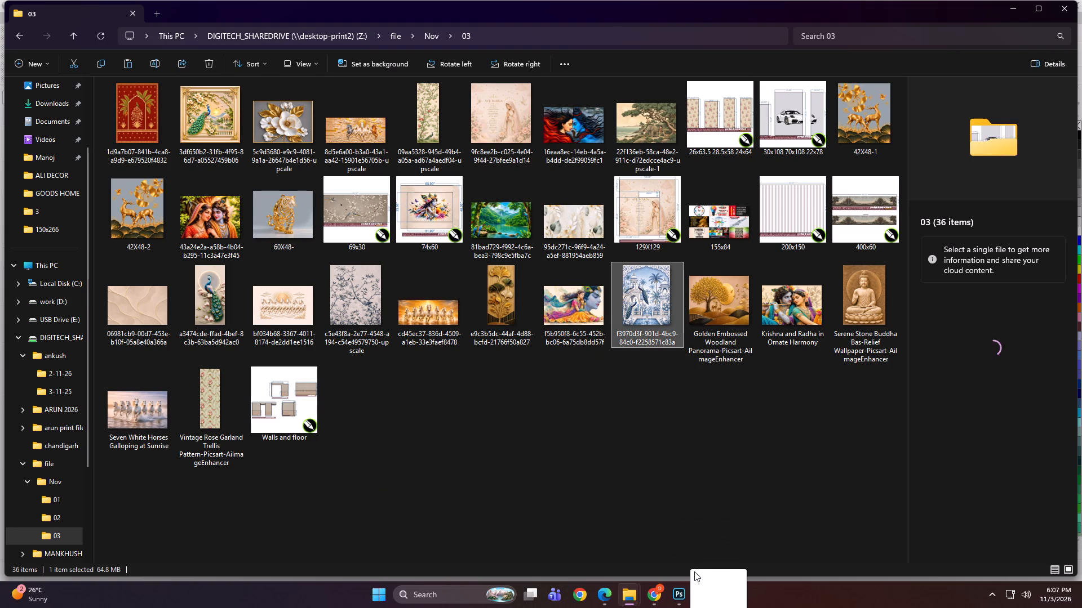
{"action": "left_click_drag", "start_coordinate": [694, 571], "coordinate": [459, 417]}
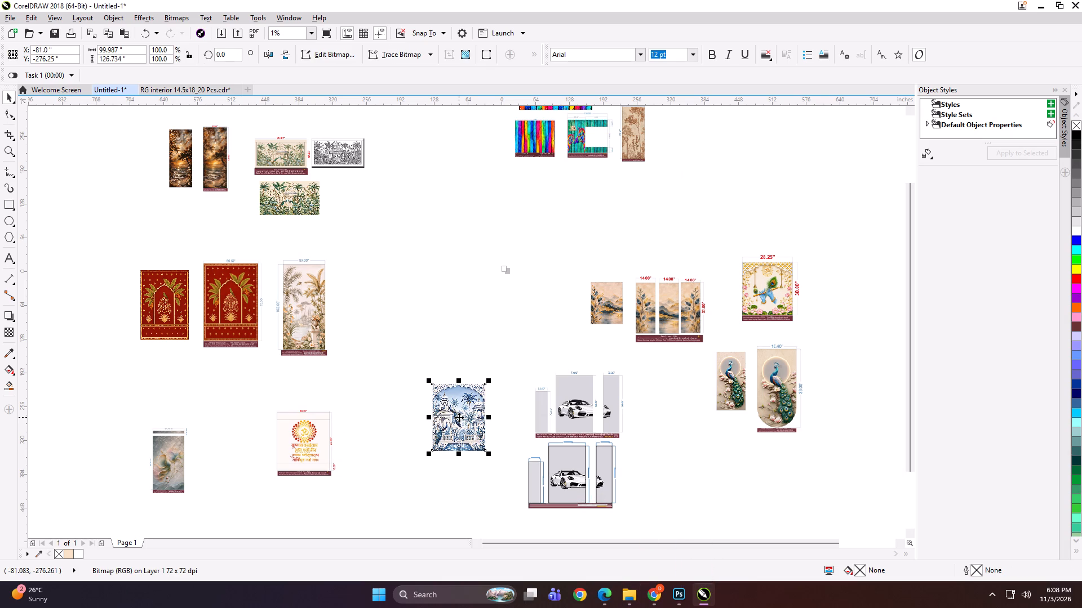
Move the blue peacock palace image up into the empty area between the palm garden panel and the three-part landscape layout.
{"action": "key", "text": "F4"}
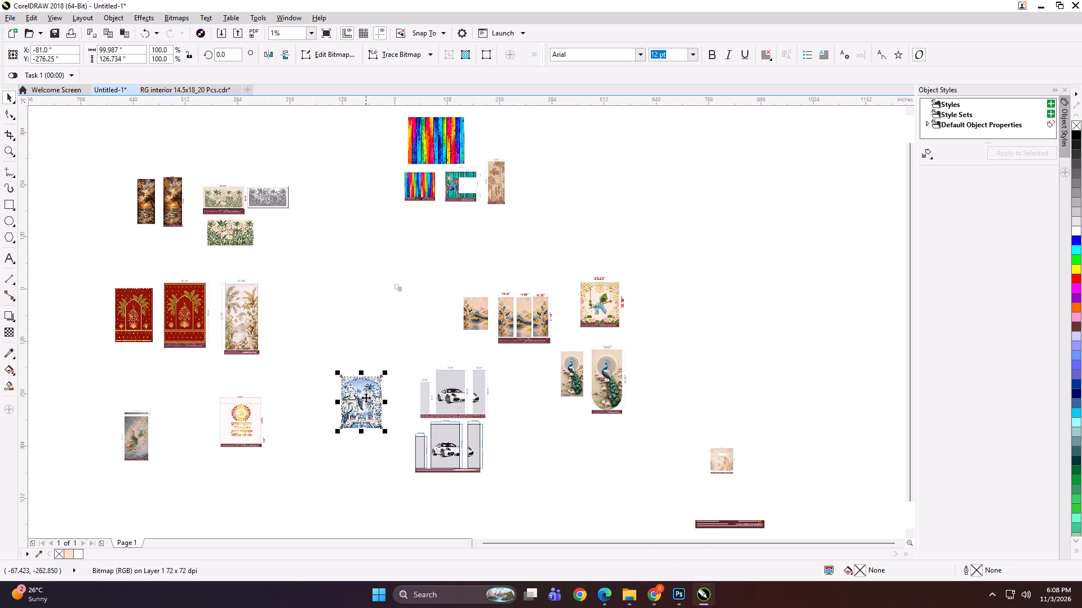
{"action": "left_click_drag", "start_coordinate": [366, 399], "coordinate": [333, 289]}
{"action": "scroll", "coordinate": [304, 273], "scroll_direction": "up", "scroll_amount": 1}
{"action": "left_click", "coordinate": [309, 275]}
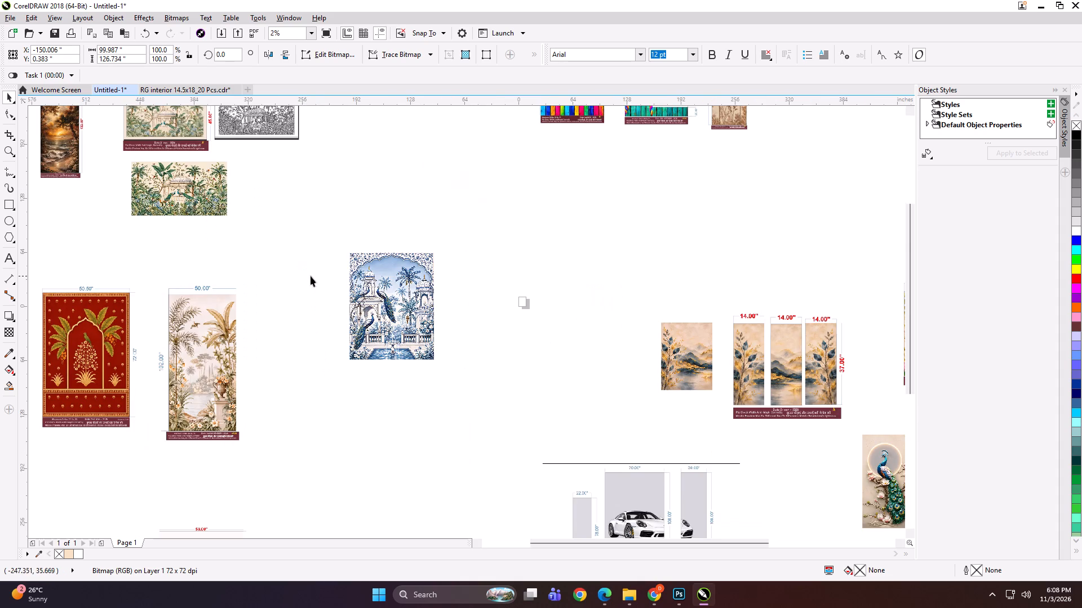
{"action": "scroll", "coordinate": [367, 304], "scroll_direction": "up", "scroll_amount": 2}
{"action": "scroll", "coordinate": [481, 298], "scroll_direction": "down", "scroll_amount": 1}
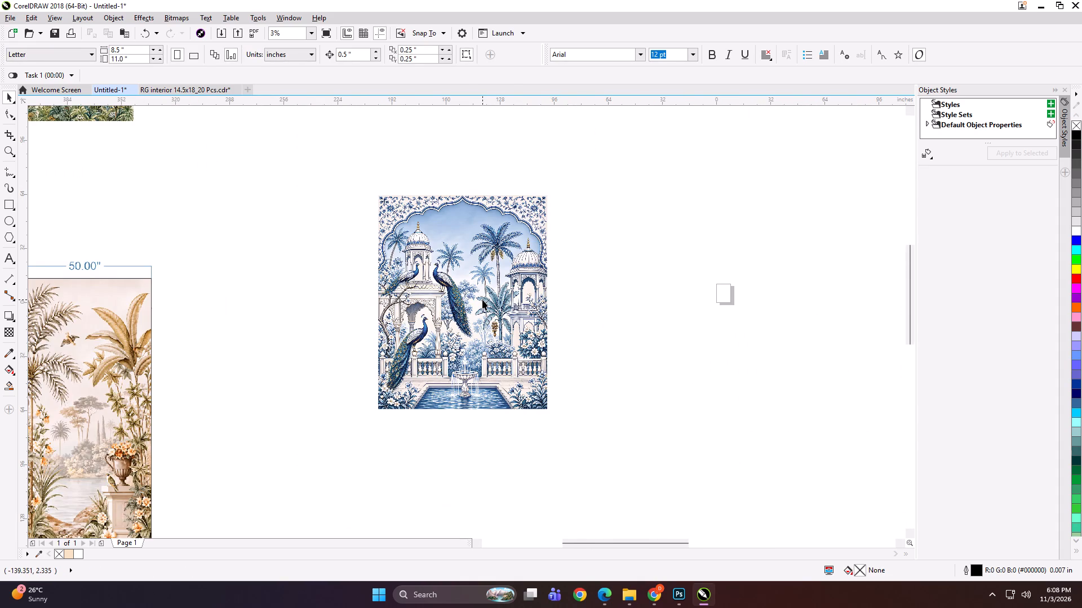
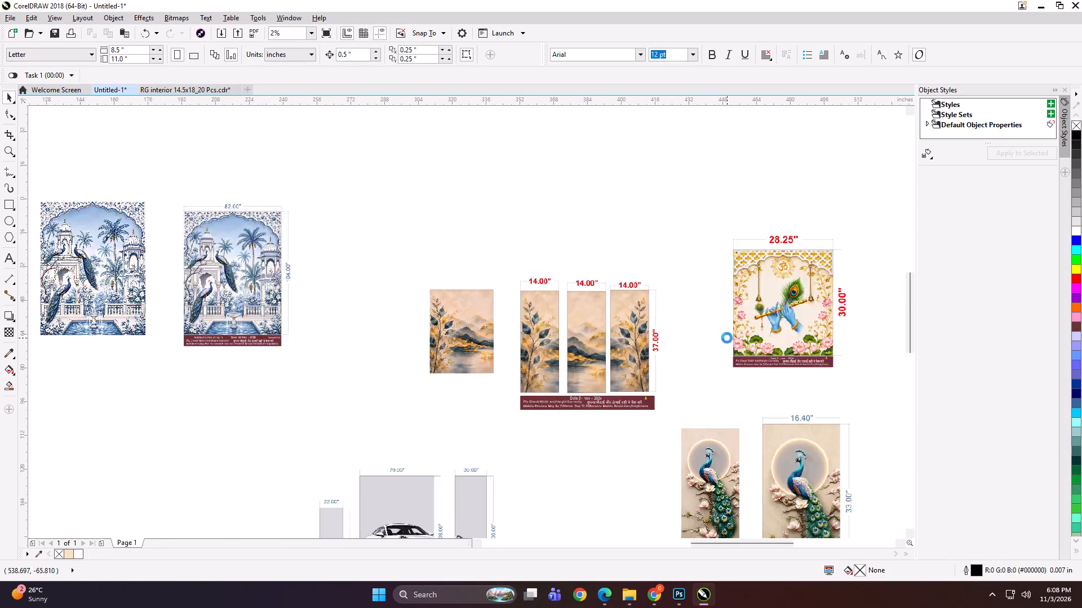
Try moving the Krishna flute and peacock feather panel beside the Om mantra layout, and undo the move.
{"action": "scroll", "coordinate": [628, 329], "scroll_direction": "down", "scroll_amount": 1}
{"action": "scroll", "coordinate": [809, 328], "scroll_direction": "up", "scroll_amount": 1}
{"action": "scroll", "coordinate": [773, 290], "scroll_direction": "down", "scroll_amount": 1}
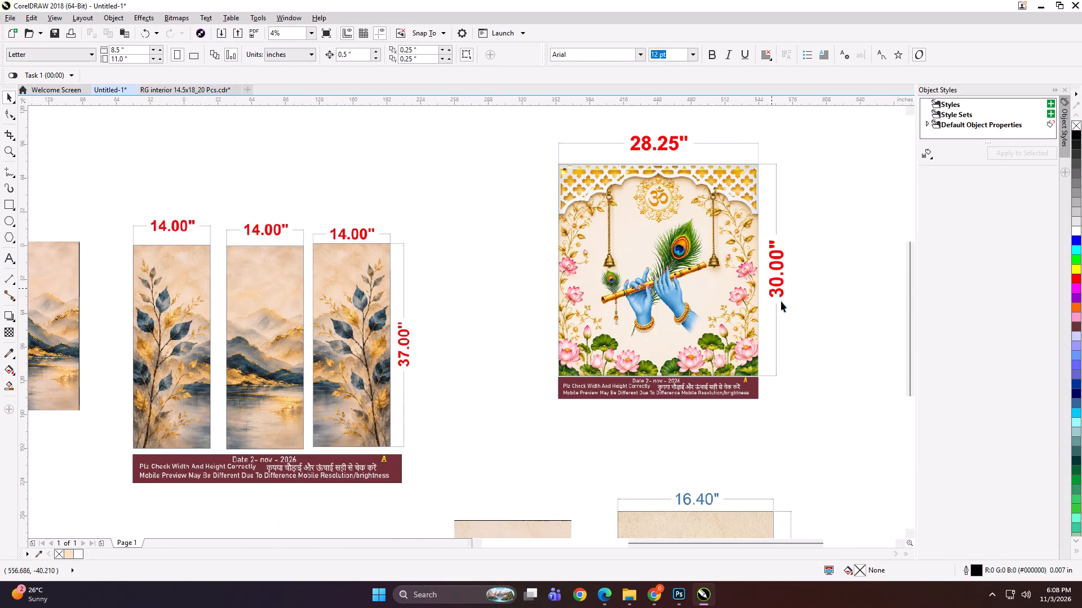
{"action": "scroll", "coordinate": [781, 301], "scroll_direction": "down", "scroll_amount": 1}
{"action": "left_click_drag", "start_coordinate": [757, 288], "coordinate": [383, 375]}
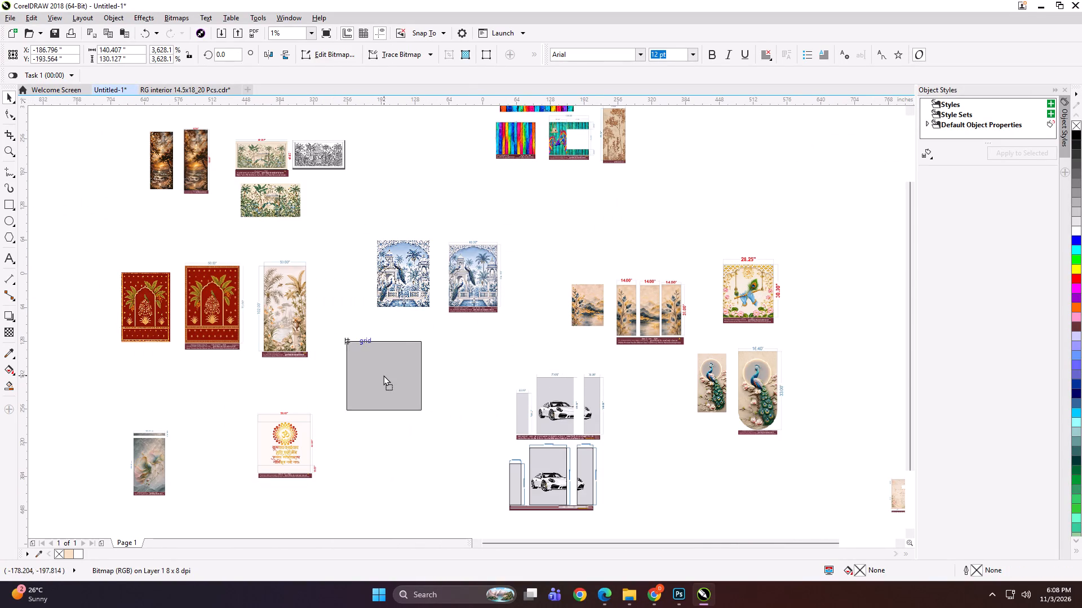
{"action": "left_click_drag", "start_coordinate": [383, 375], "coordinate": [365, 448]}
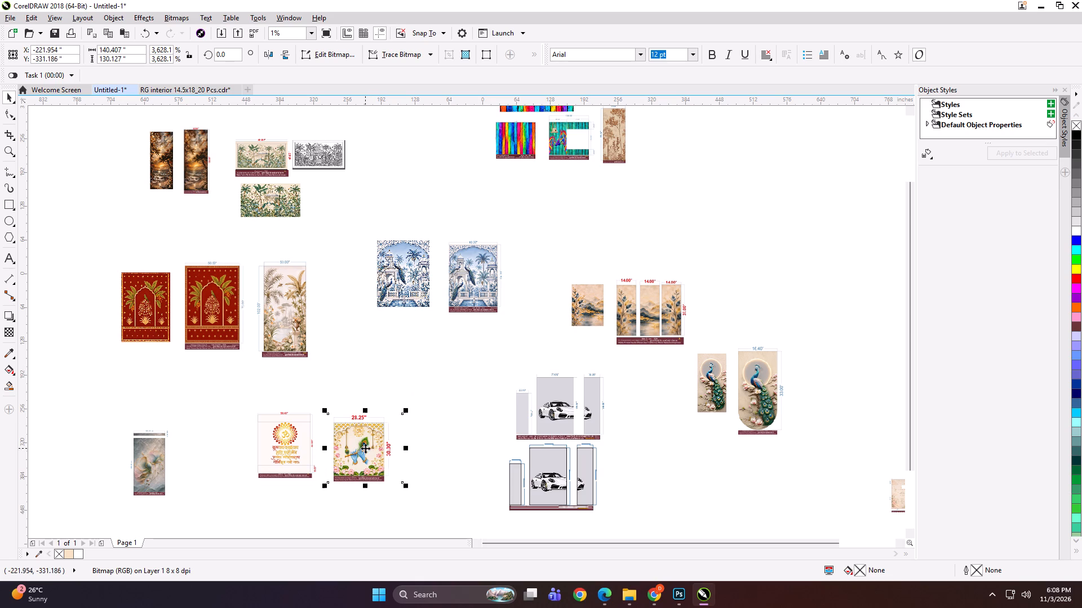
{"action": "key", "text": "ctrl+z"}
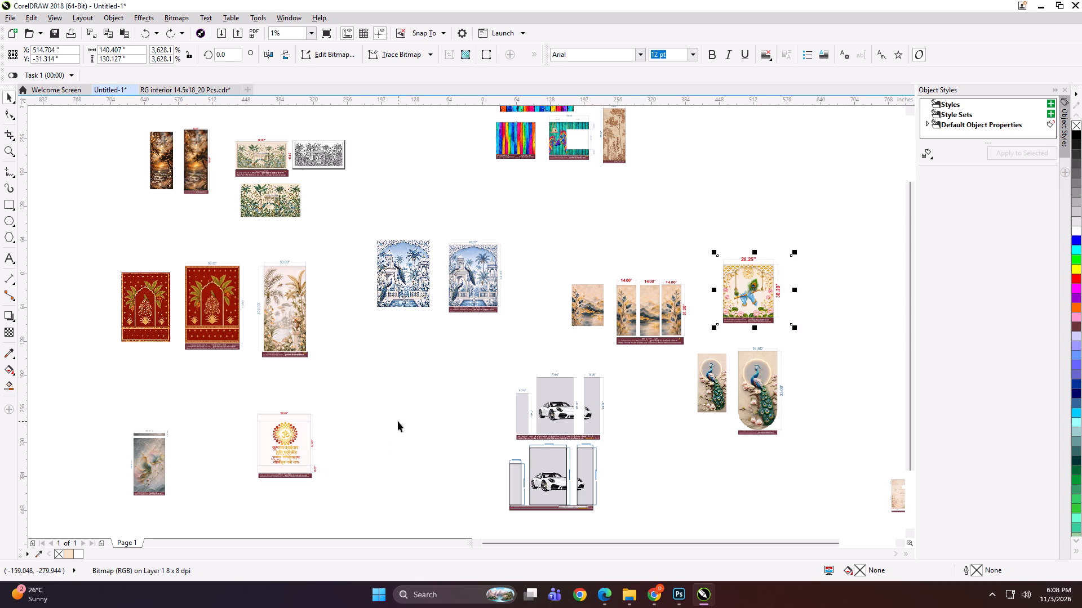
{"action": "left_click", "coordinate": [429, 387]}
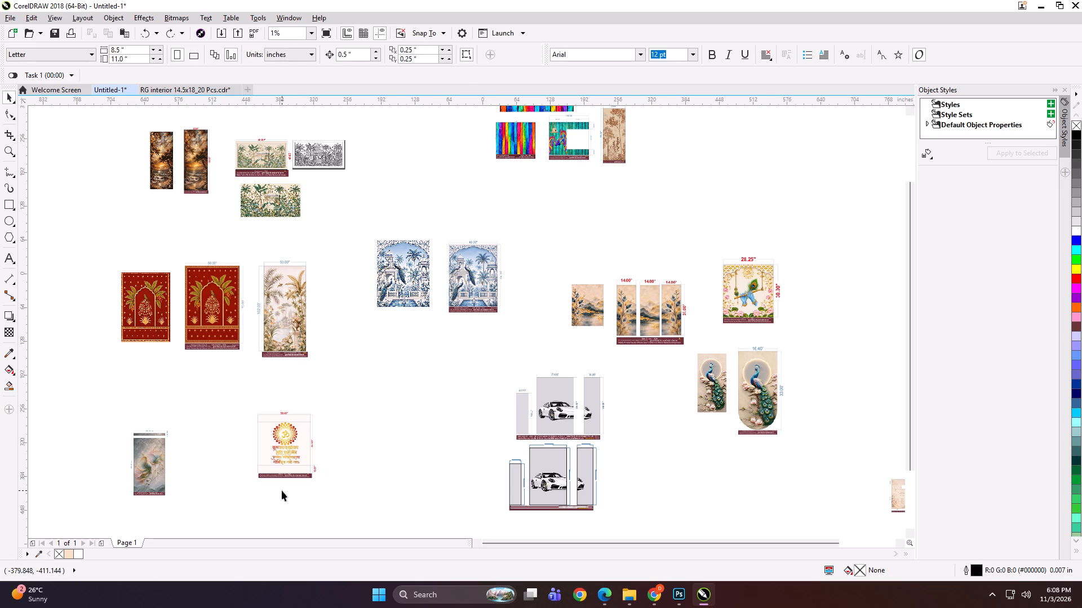
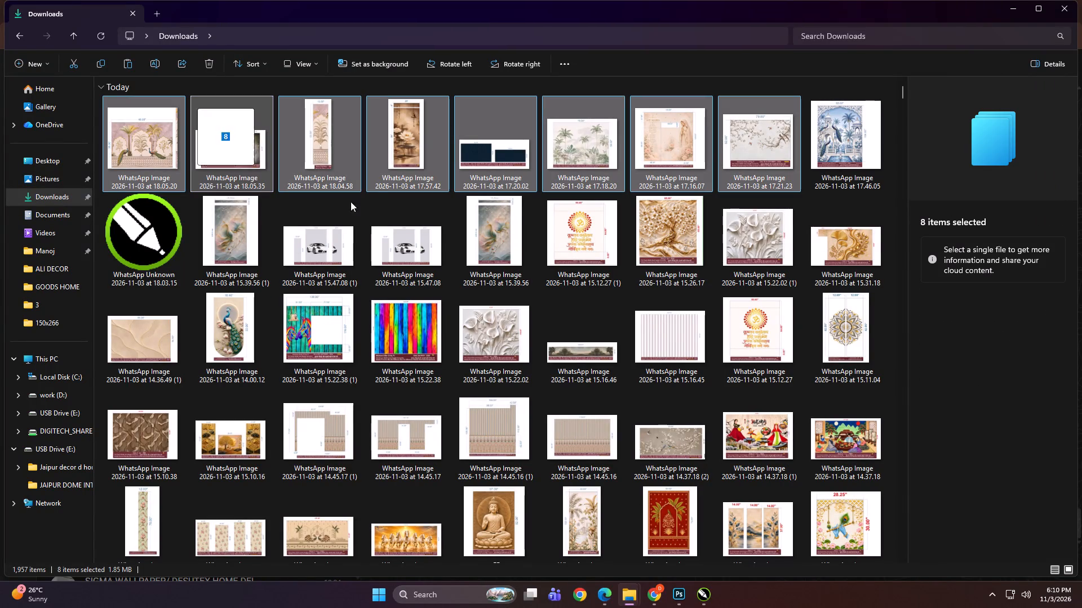
Bring the eight selected Downloads images into the Untitled-1 drawing, in the empty space beside the lower car panel layout.
{"action": "left_click_drag", "start_coordinate": [351, 202], "coordinate": [690, 235]}
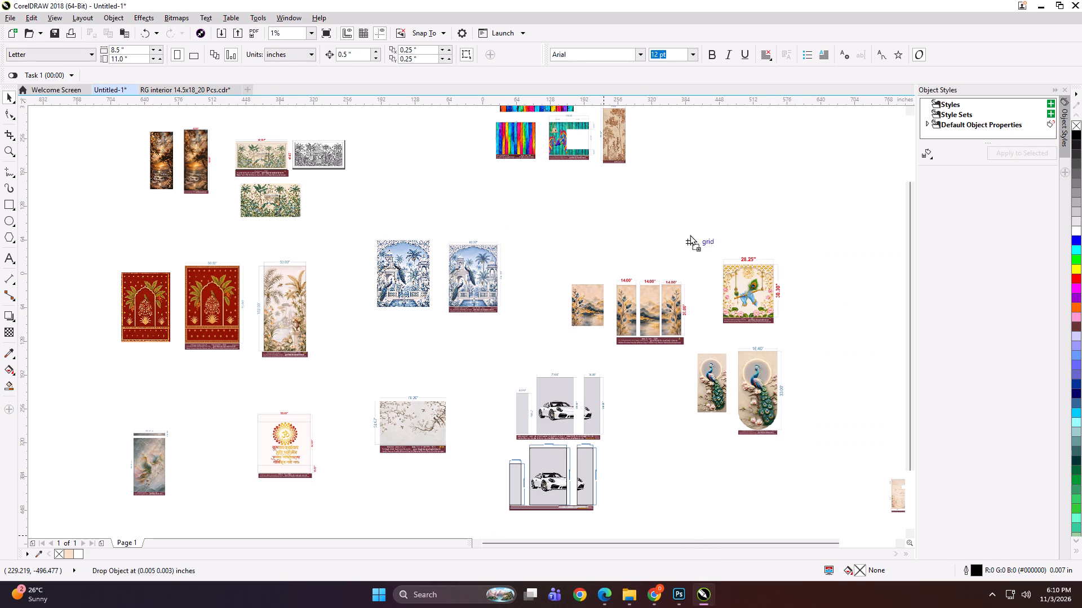
{"action": "left_click_drag", "start_coordinate": [690, 235], "coordinate": [666, 484]}
Select the eight stacked imported images, enlarge them together to about 98.2 by 85.5 inches, and move them farther from the car layouts.
{"action": "left_click_drag", "start_coordinate": [646, 461], "coordinate": [681, 499]}
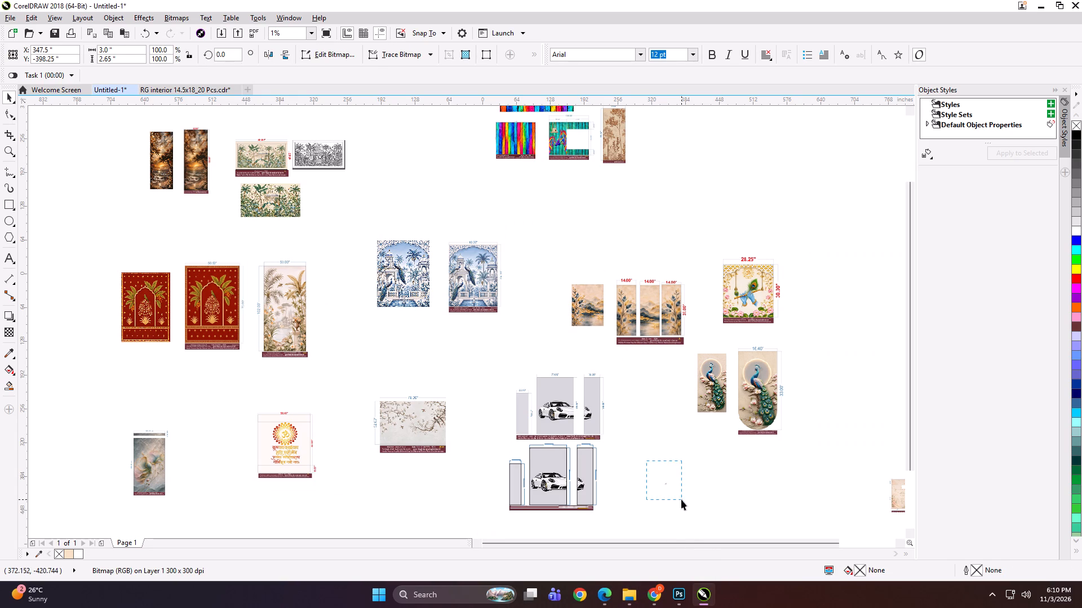
{"action": "left_click_drag", "start_coordinate": [681, 499], "coordinate": [683, 500]}
{"action": "left_click_drag", "start_coordinate": [673, 488], "coordinate": [703, 509], "text": "shift"}
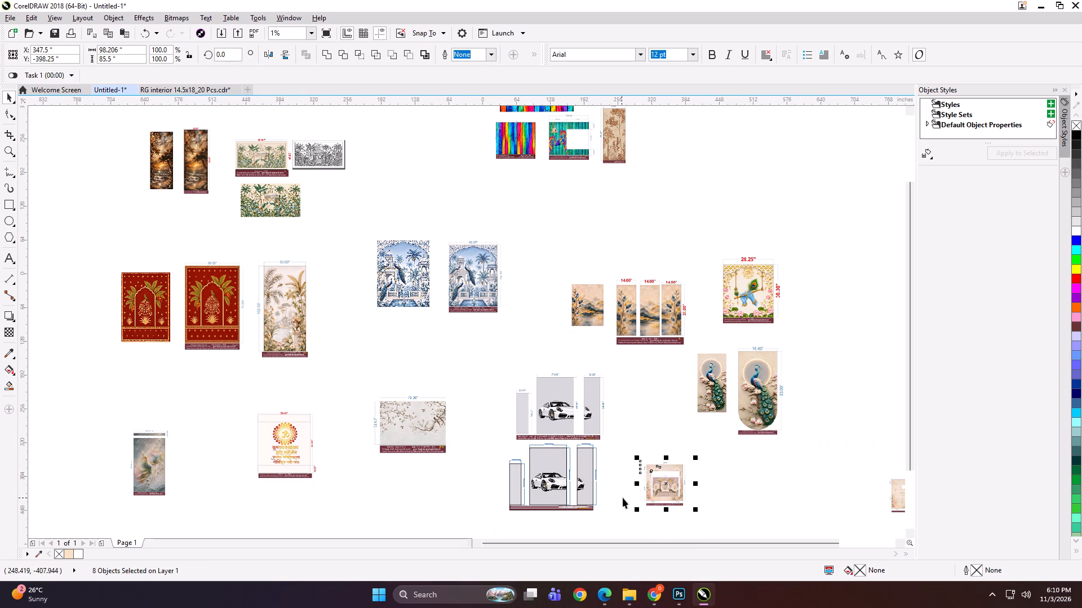
{"action": "left_click_drag", "start_coordinate": [659, 486], "coordinate": [692, 485]}
Select the upper car reference image and compare its panel layout with the car panels drawn beneath it.
{"action": "left_click", "coordinate": [604, 440]}
{"action": "scroll", "coordinate": [566, 469], "scroll_direction": "up", "scroll_amount": 2}
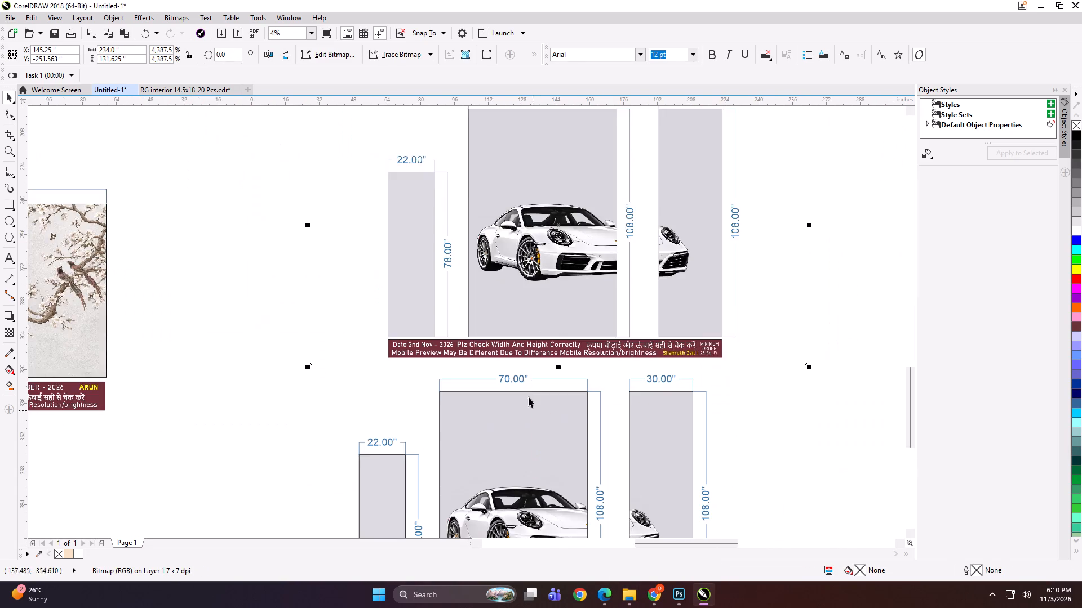
{"action": "scroll", "coordinate": [403, 294], "scroll_direction": "down", "scroll_amount": 1}
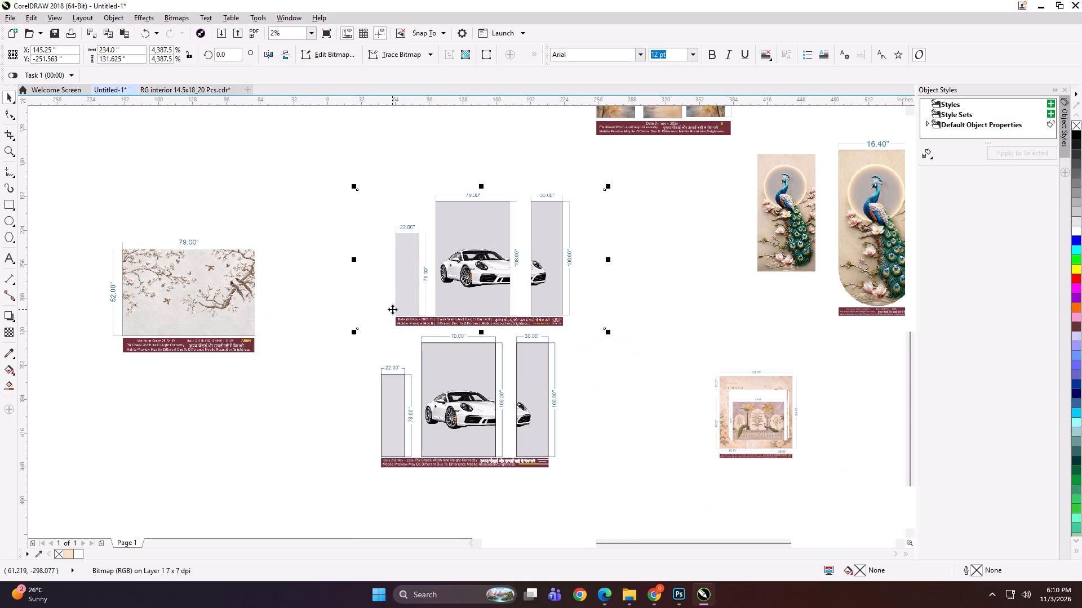
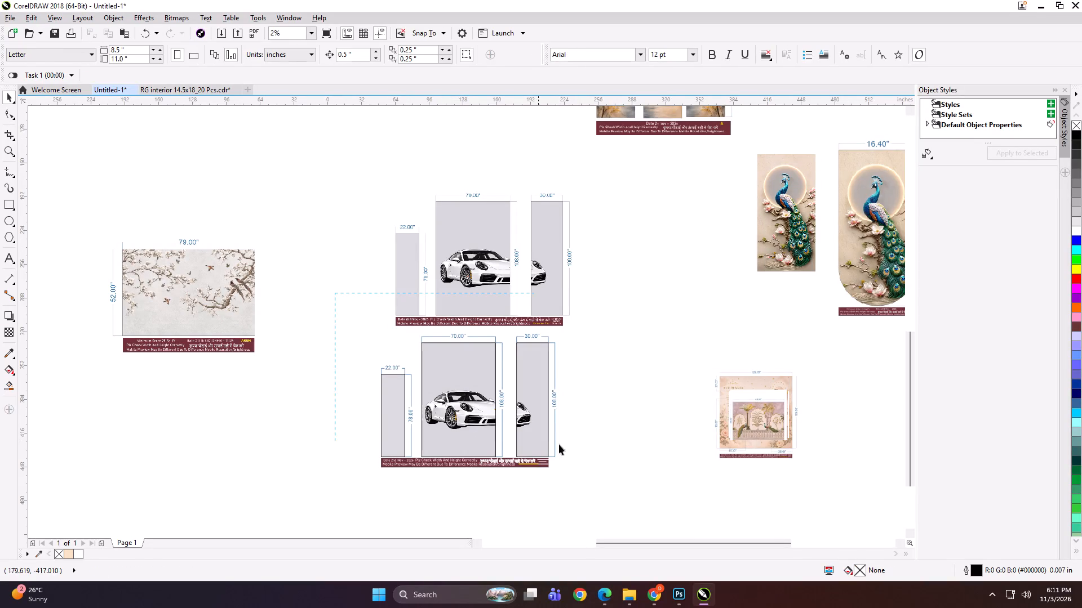
Delete the dimension lines and the maroon information banner from the car panel layout beneath the reference image.
{"action": "left_click_drag", "start_coordinate": [559, 444], "coordinate": [587, 440]}
{"action": "key", "text": "Delete"}
{"action": "left_click_drag", "start_coordinate": [624, 418], "coordinate": [335, 512]}
{"action": "key", "text": "Delete"}
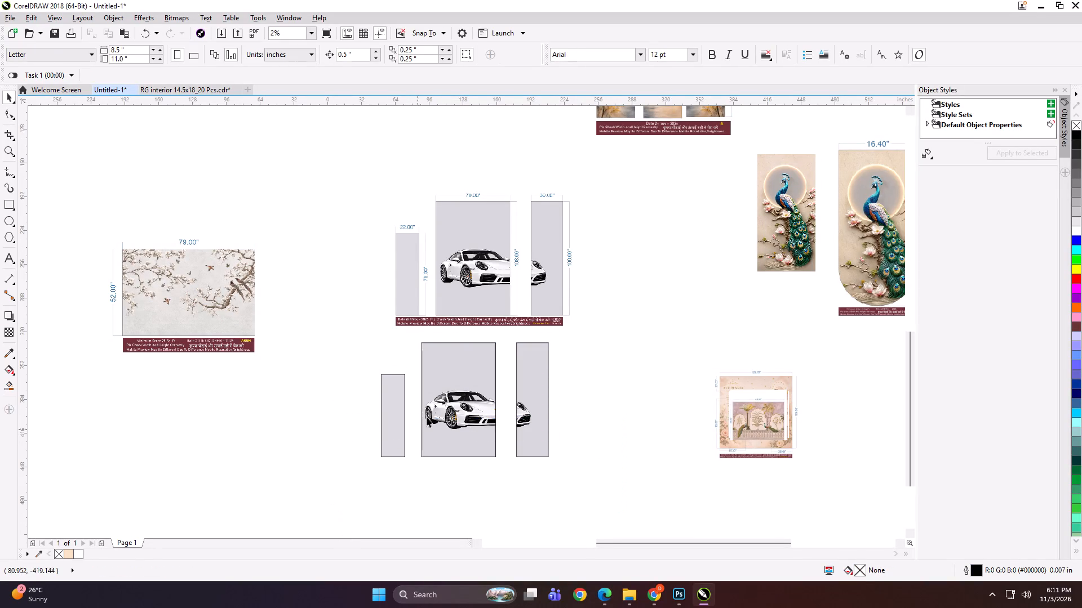
Move the car reference image beside the stripped car panels, roughly level with them, and shift the blossom artwork image out of the way.
{"action": "left_click_drag", "start_coordinate": [476, 242], "coordinate": [259, 401]}
{"action": "left_click_drag", "start_coordinate": [208, 321], "coordinate": [349, 204]}
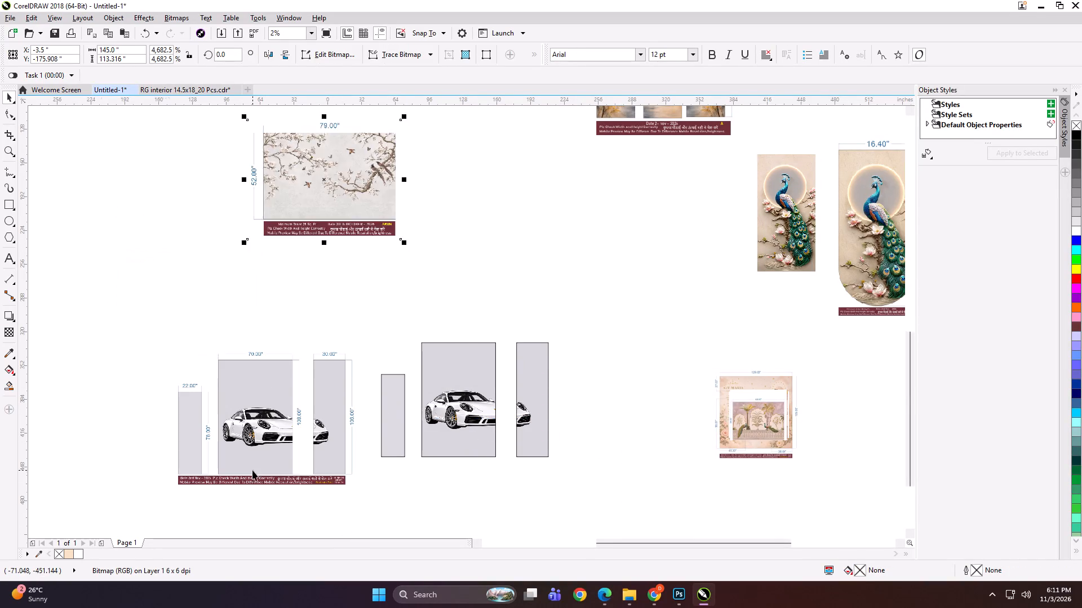
{"action": "scroll", "coordinate": [252, 470], "scroll_direction": "up", "scroll_amount": 1}
{"action": "left_click_drag", "start_coordinate": [334, 412], "coordinate": [299, 370]}
{"action": "left_click_drag", "start_coordinate": [384, 356], "coordinate": [369, 354]}
Create a rectangle over the 70-inch car panel, set its width to 41 inches, and align it to the panel's left edge.
{"action": "left_click", "coordinate": [577, 288]}
{"action": "left_click", "coordinate": [682, 254]}
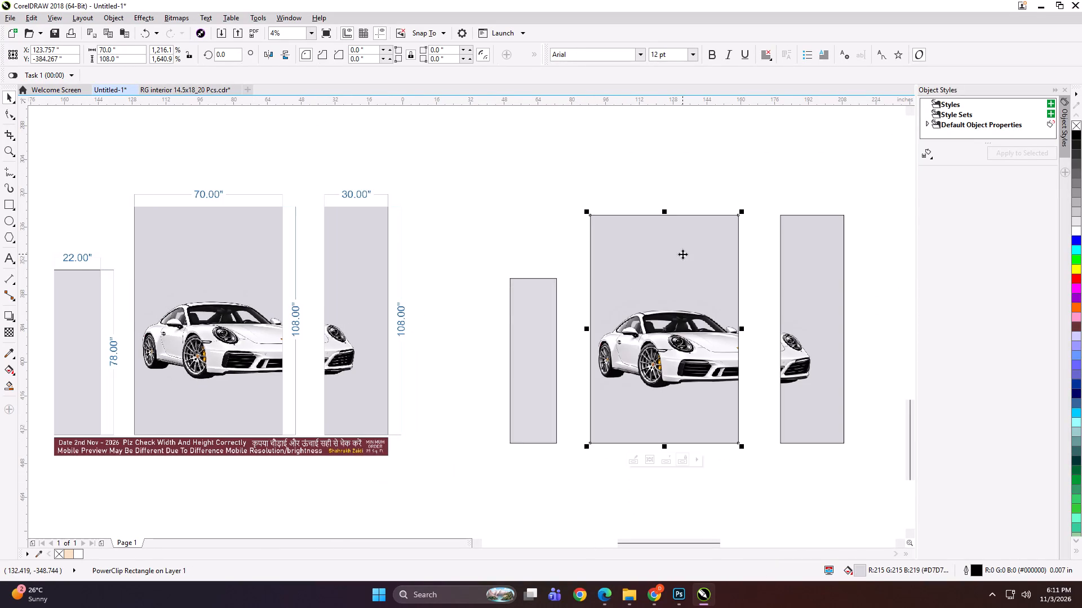
{"action": "double_click", "coordinate": [10, 204], "text": "shift"}
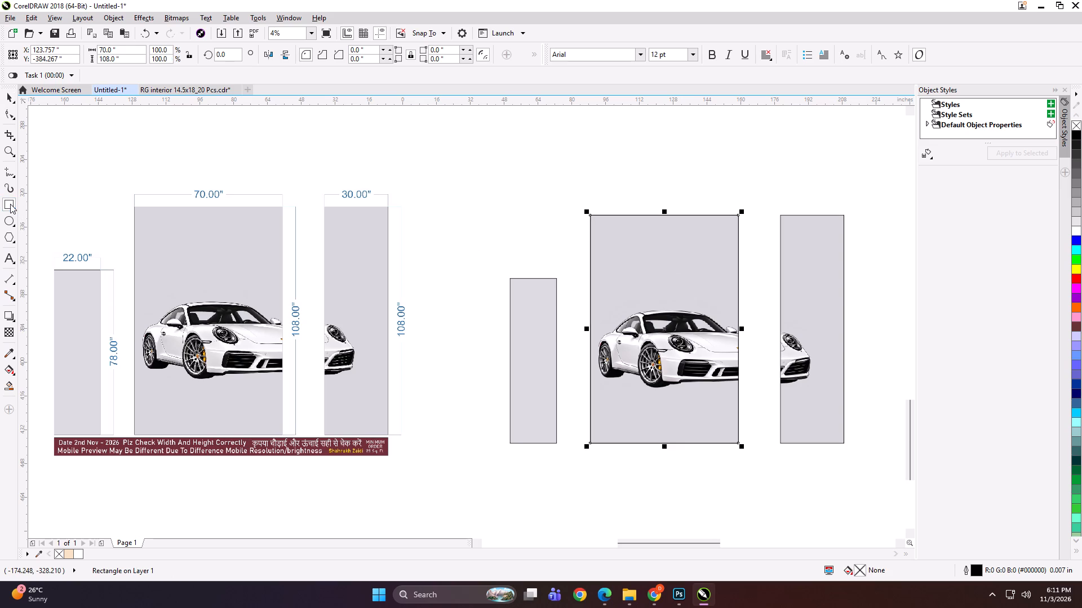
{"action": "key", "text": "shift+space"}
{"action": "left_click", "coordinate": [126, 51]}
{"action": "key", "text": "ctrl+a"}
{"action": "type", "text": "410"}
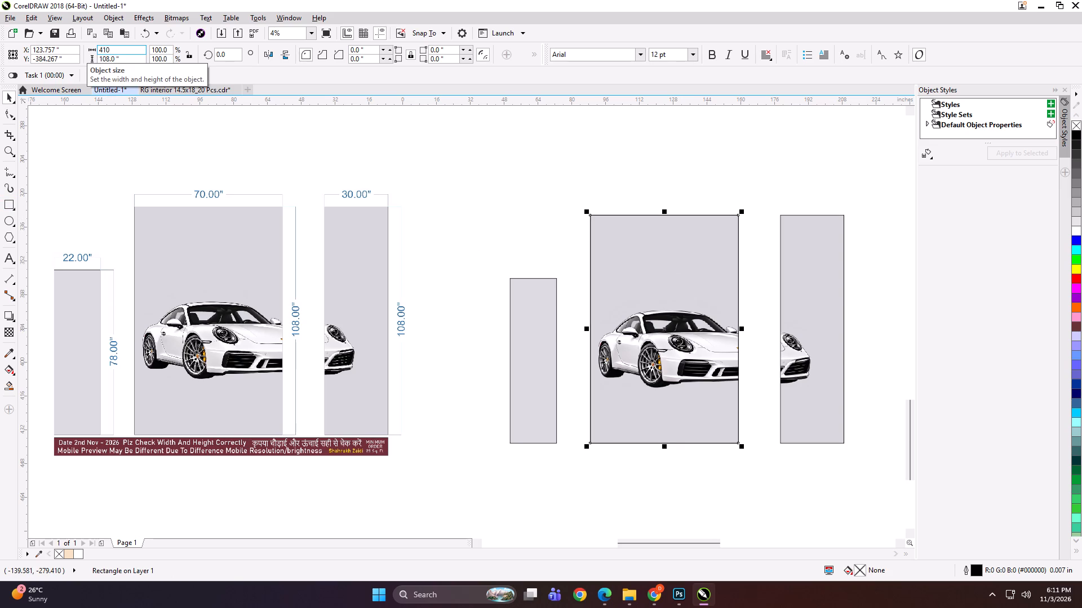
{"action": "key", "text": "BackSpace"}
{"action": "key", "text": "Return"}
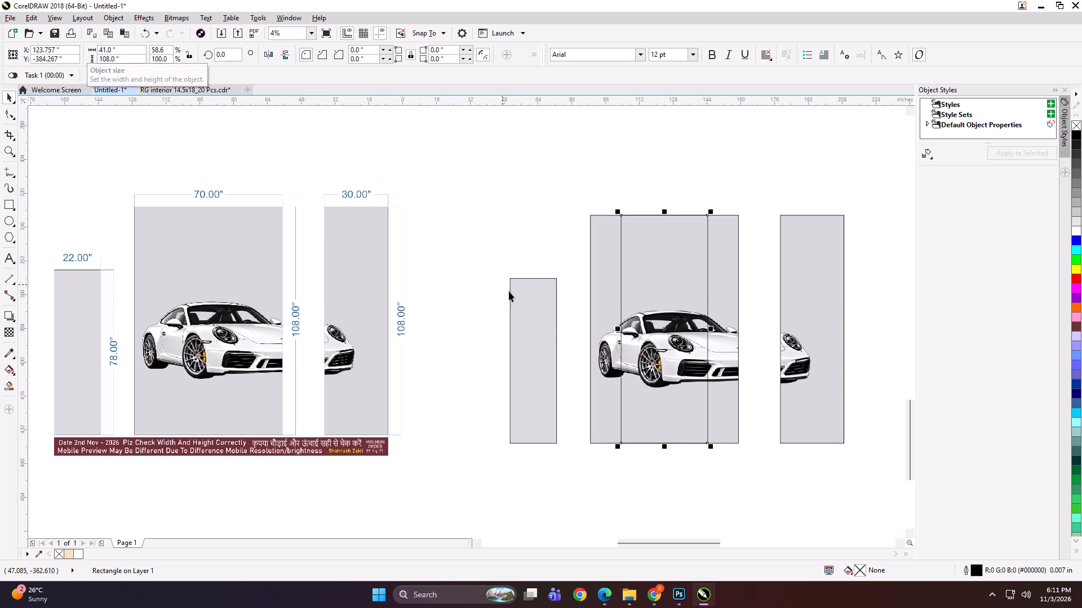
{"action": "left_click", "coordinate": [603, 294], "text": "shift"}
{"action": "key", "text": "l"}
{"action": "left_click", "coordinate": [663, 176]}
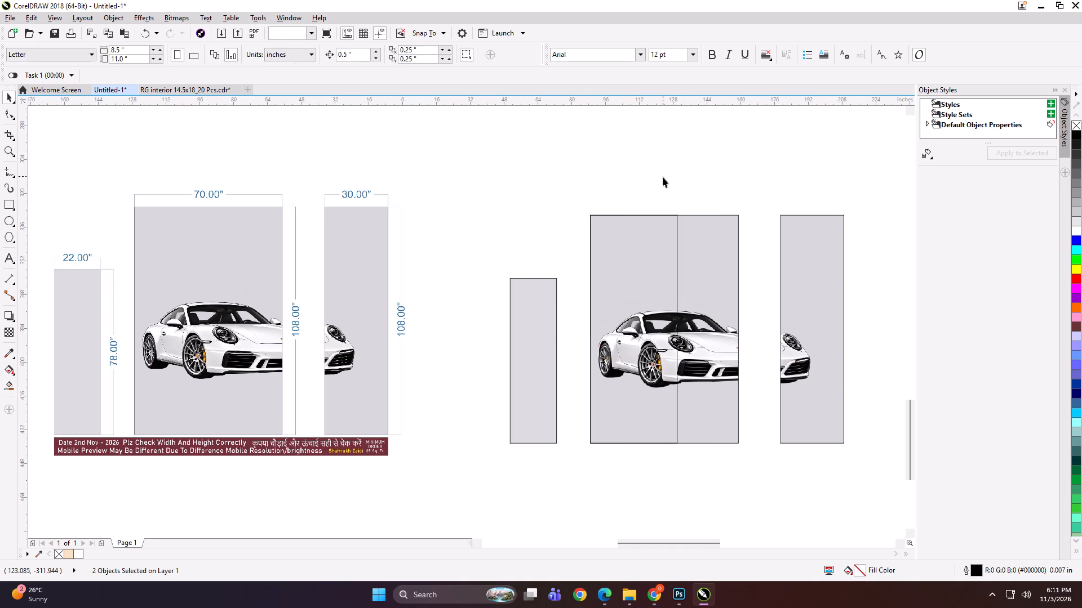
Mirror-copy the 41-inch rectangle to its right, nudge it left for a slight overlap, and narrow it to the car panel's right edge.
{"action": "left_click", "coordinate": [650, 271]}
{"action": "left_click_drag", "start_coordinate": [588, 329], "coordinate": [760, 312]}
{"action": "right_click", "coordinate": [760, 312], "text": "ctrl"}
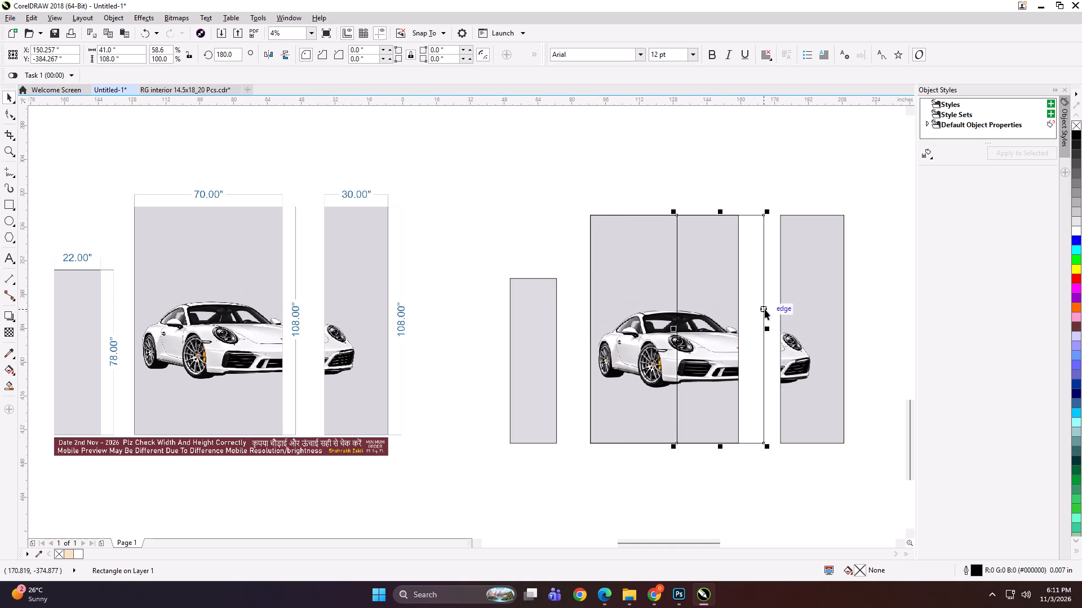
{"action": "key", "text": "Left"}
{"action": "left_click_drag", "start_coordinate": [769, 329], "coordinate": [755, 328]}
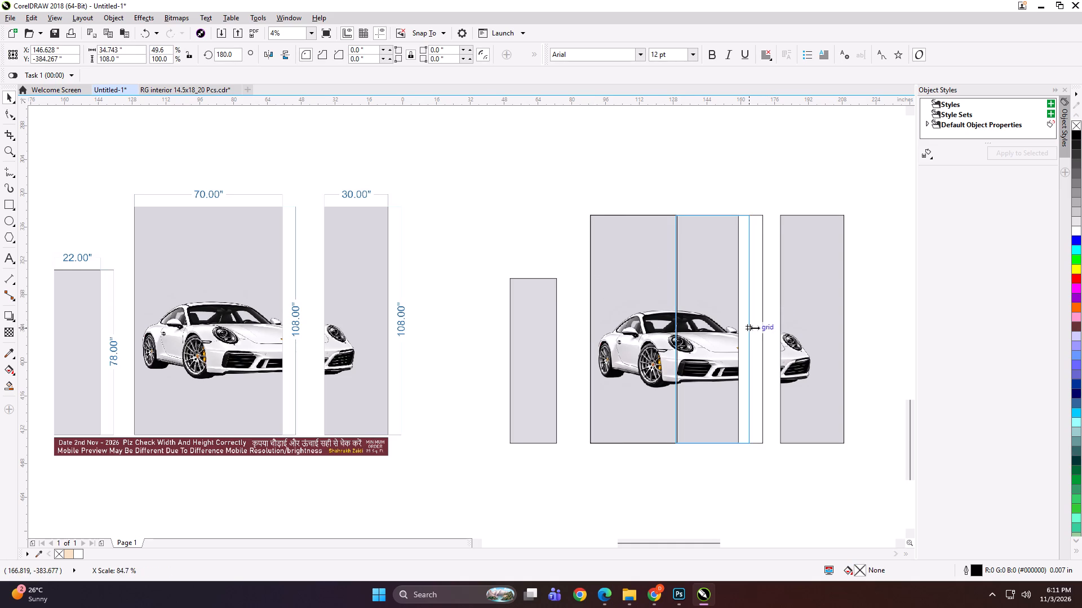
{"action": "left_click_drag", "start_coordinate": [755, 328], "coordinate": [747, 327]}
Group the two rectangles, PowerClip the 70-inch car panel into the group, and ungroup it into two separate panels.
{"action": "left_click", "coordinate": [641, 254], "text": "shift"}
{"action": "key", "text": "ctrl+g"}
{"action": "left_click", "coordinate": [611, 159]}
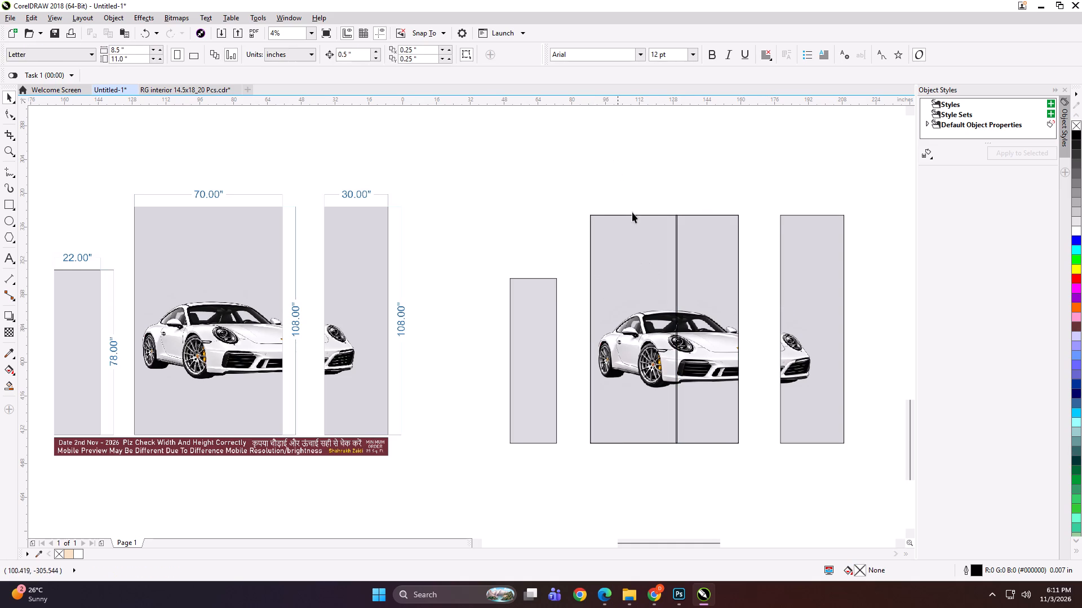
{"action": "left_click", "coordinate": [638, 243], "text": "alt"}
{"action": "key", "text": "shift+Return"}
{"action": "left_click", "coordinate": [661, 248]}
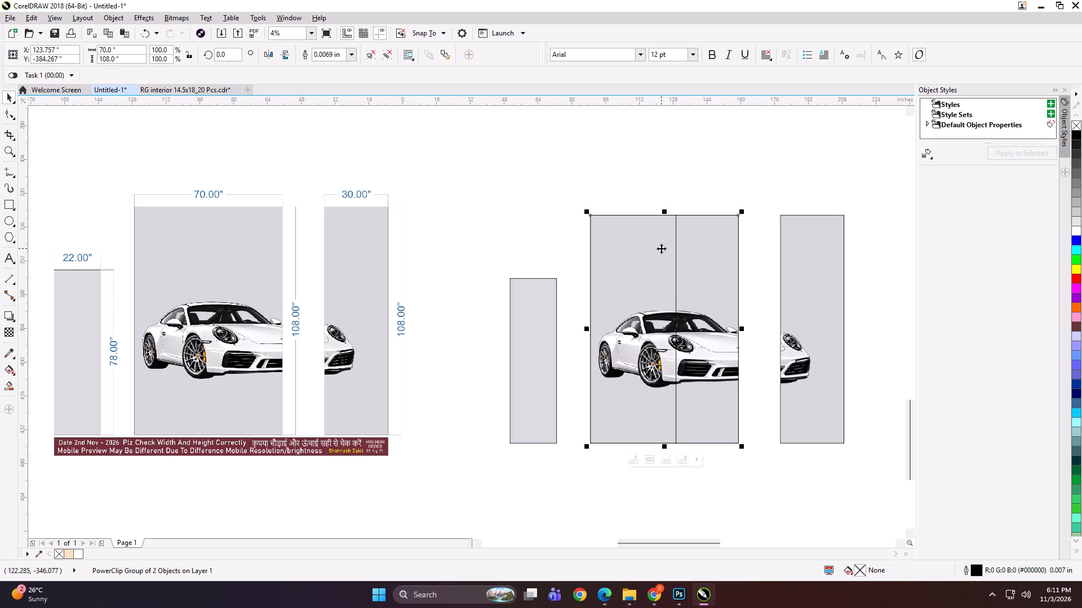
{"action": "key", "text": "ctrl+u"}
{"action": "left_click", "coordinate": [636, 177]}
Add the text label 22*78 at the top edge of the 22-inch-wide panel.
{"action": "left_click", "coordinate": [3, 258]}
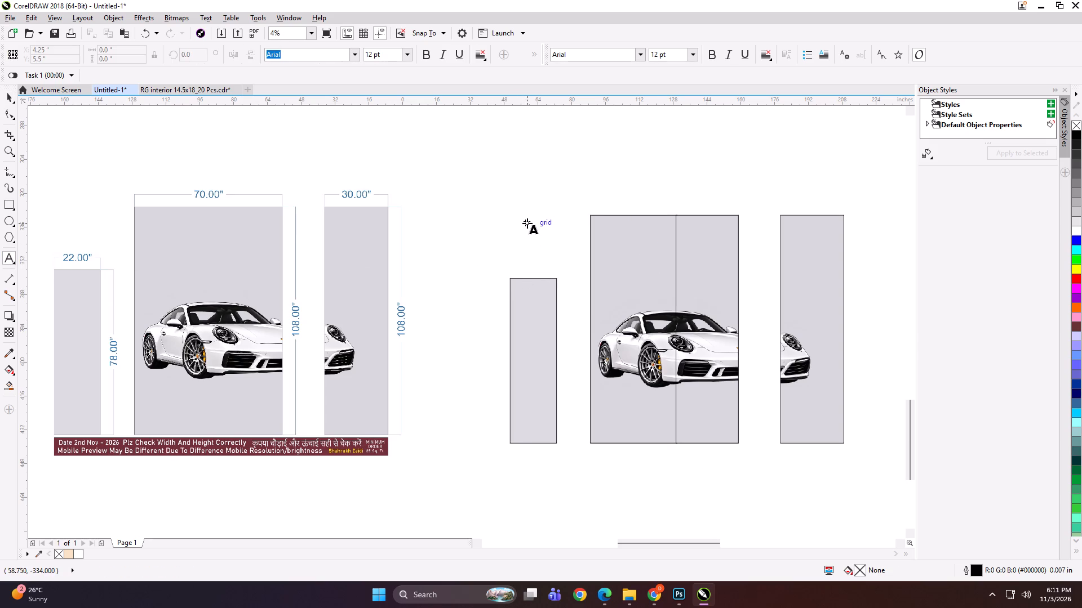
{"action": "left_click", "coordinate": [534, 276]}
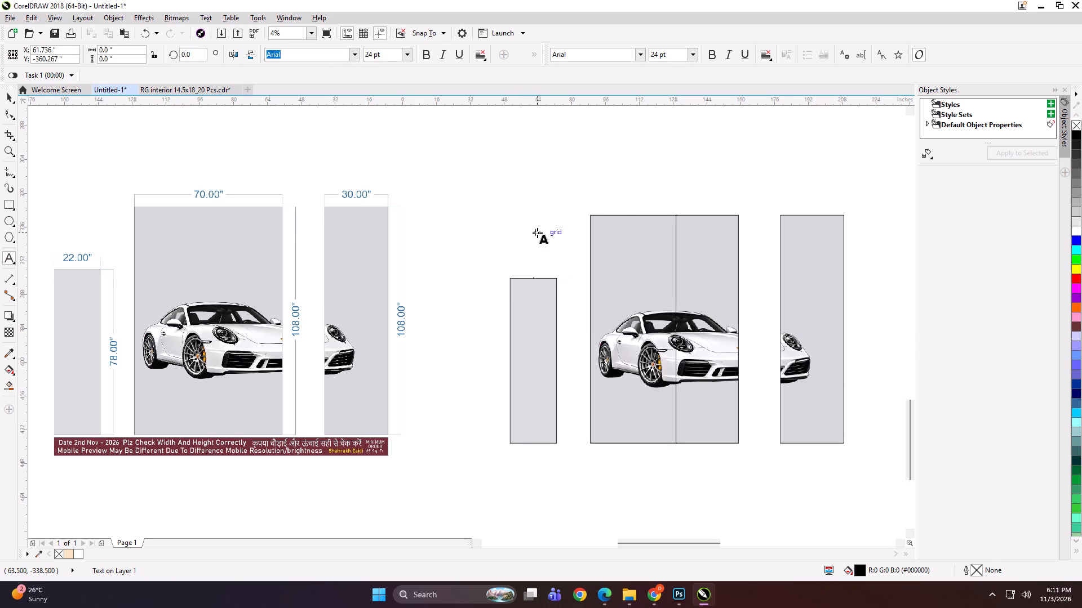
{"action": "type", "text": "22*"}
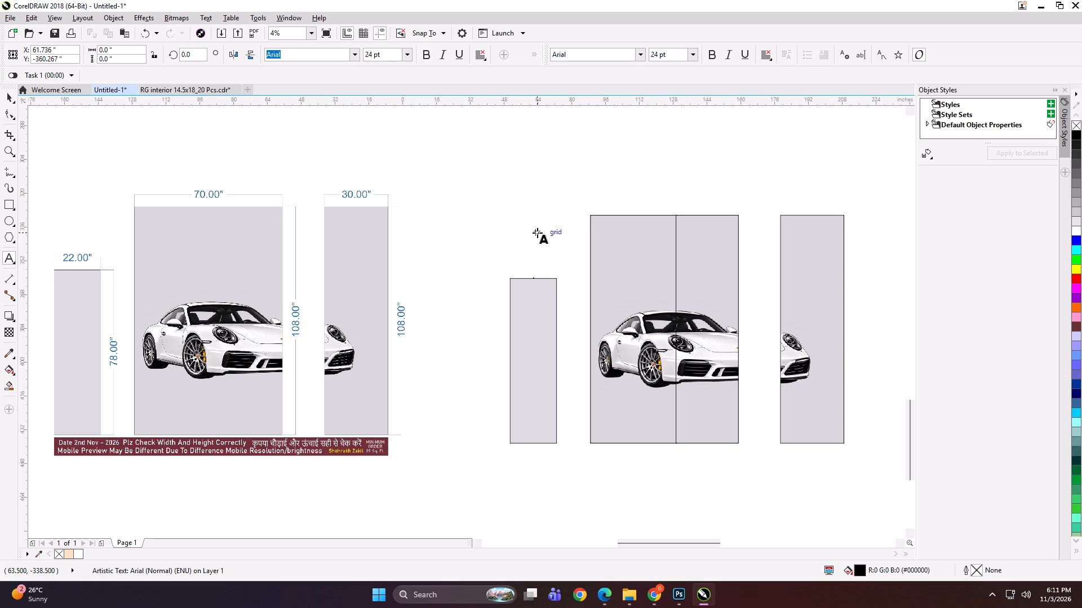
{"action": "type", "text": "78"}
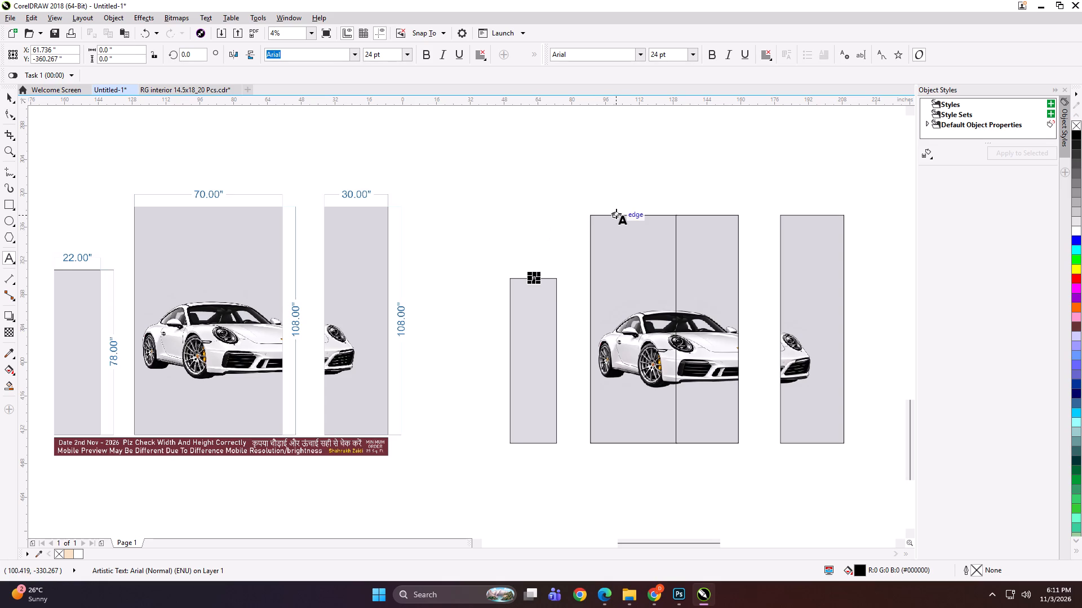
Label the two parts of the split car panel 70*108 PANEL 1 and 70*108 PANEL 2 along their top edges.
{"action": "left_click", "coordinate": [616, 213]}
{"action": "type", "text": "70"}
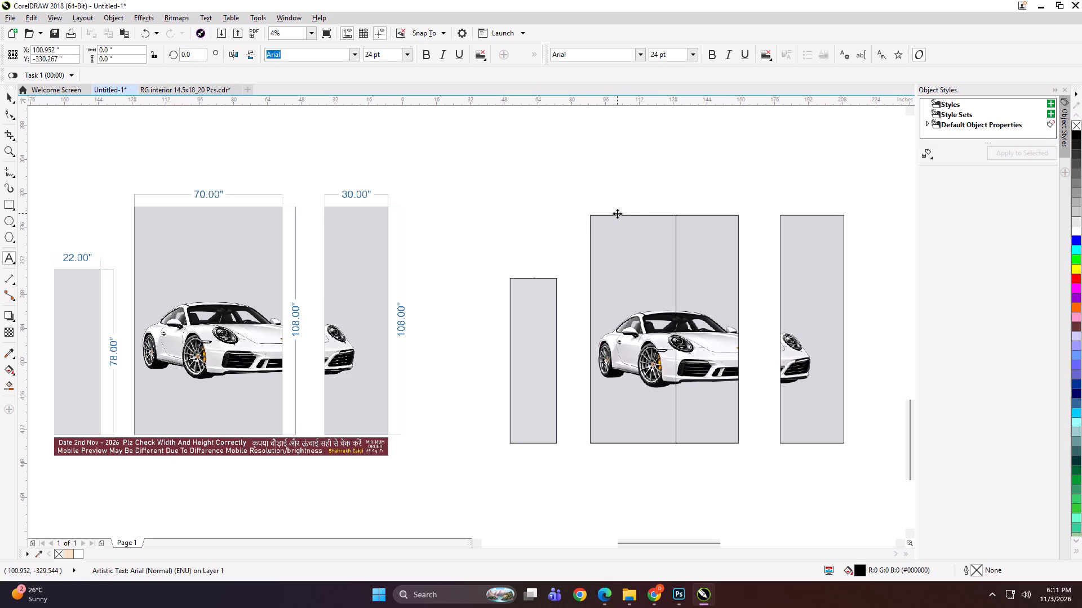
{"action": "type", "text": "*108 PANEL 1"}
{"action": "key", "text": "ctrl+a"}
{"action": "key", "text": "ctrl+c"}
{"action": "left_click", "coordinate": [690, 213]}
{"action": "key", "text": "ctrl+v"}
{"action": "key", "text": "BackSpace"}
{"action": "key", "text": "2"}
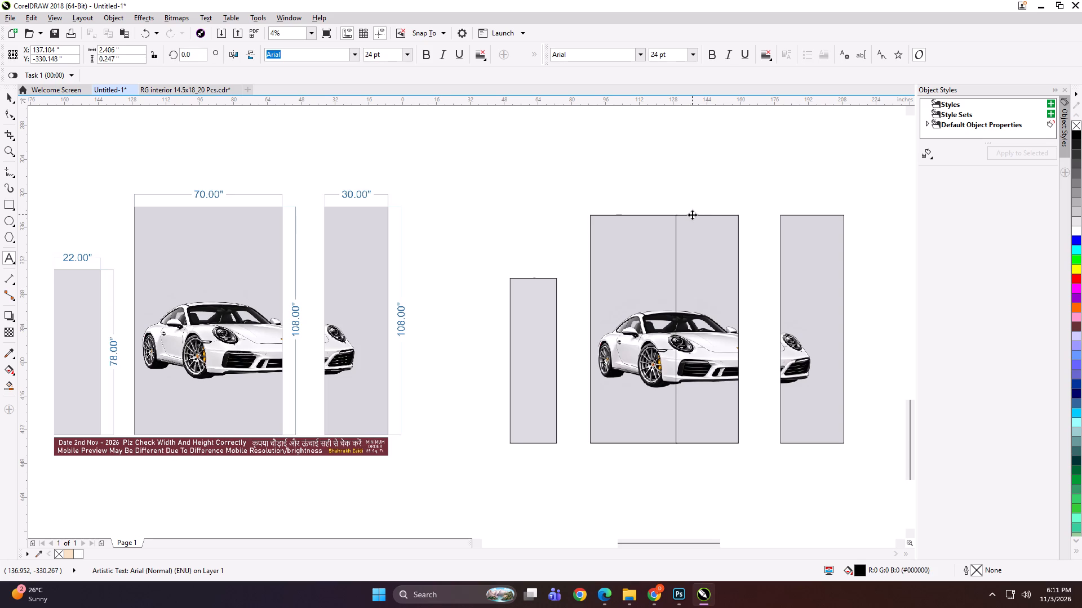
Add the text label 30*108 at the top edge of the 30-inch-wide panel.
{"action": "left_click", "coordinate": [794, 213]}
{"action": "key", "text": "ctrl+v"}
{"action": "key", "text": "BackSpace"}
{"action": "key", "text": "3"}
{"action": "key", "text": "ctrl+a"}
{"action": "key", "text": "ctrl+a"}
{"action": "type", "text": "30*108"}
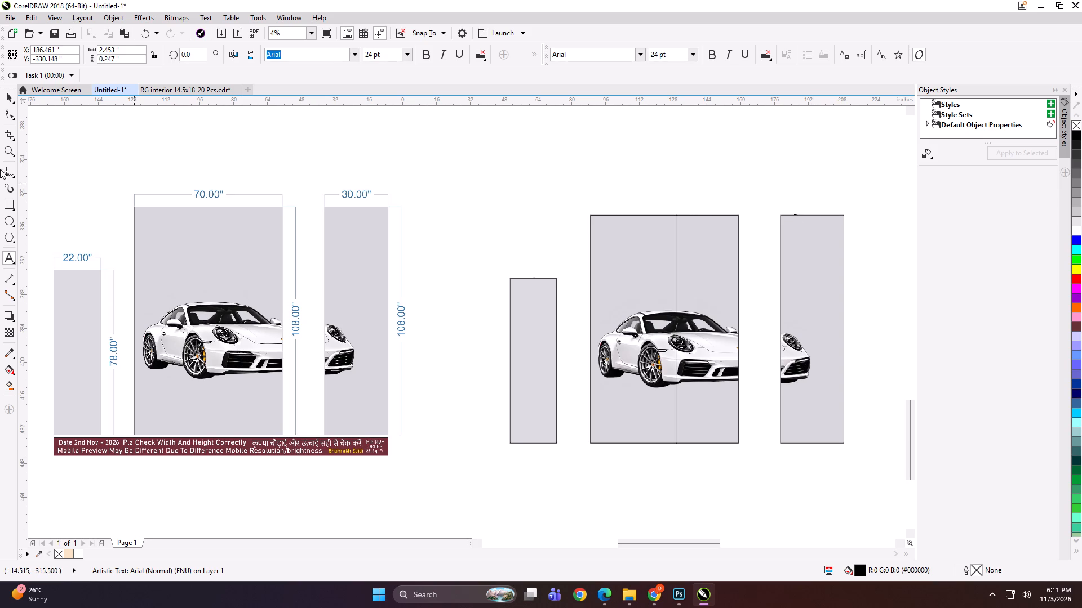
Group each size label with its own panel: the 30-inch panel, both parts of the split car panel, and the 22-inch panel.
{"action": "left_click", "coordinate": [10, 98]}
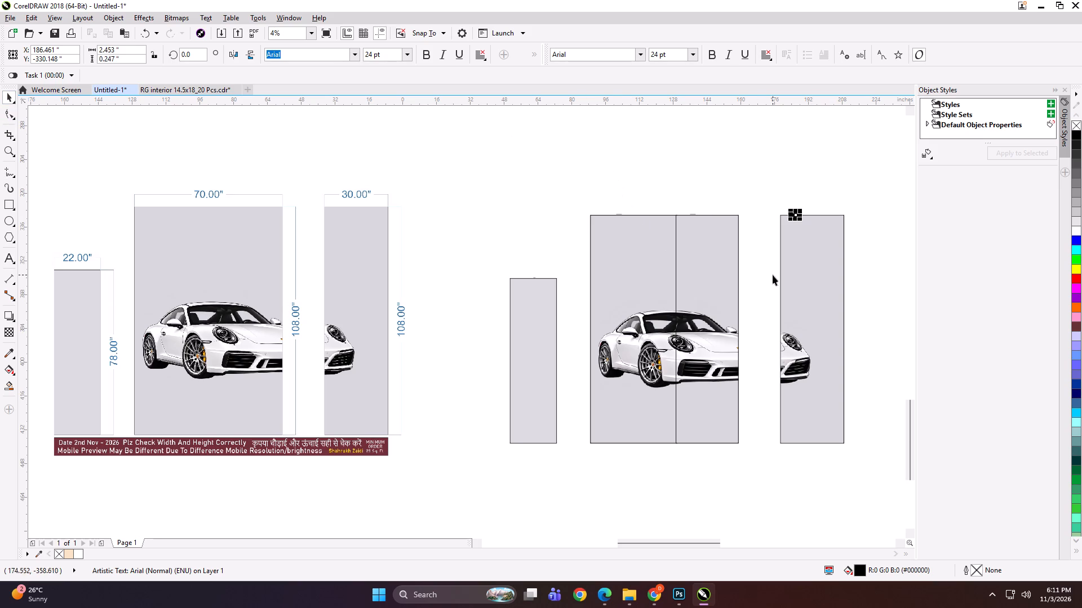
{"action": "double_click", "coordinate": [791, 260], "text": "shift"}
{"action": "left_click", "coordinate": [796, 246], "text": "shift"}
{"action": "key", "text": "ctrl+g"}
{"action": "left_click_drag", "start_coordinate": [660, 171], "coordinate": [668, 212]}
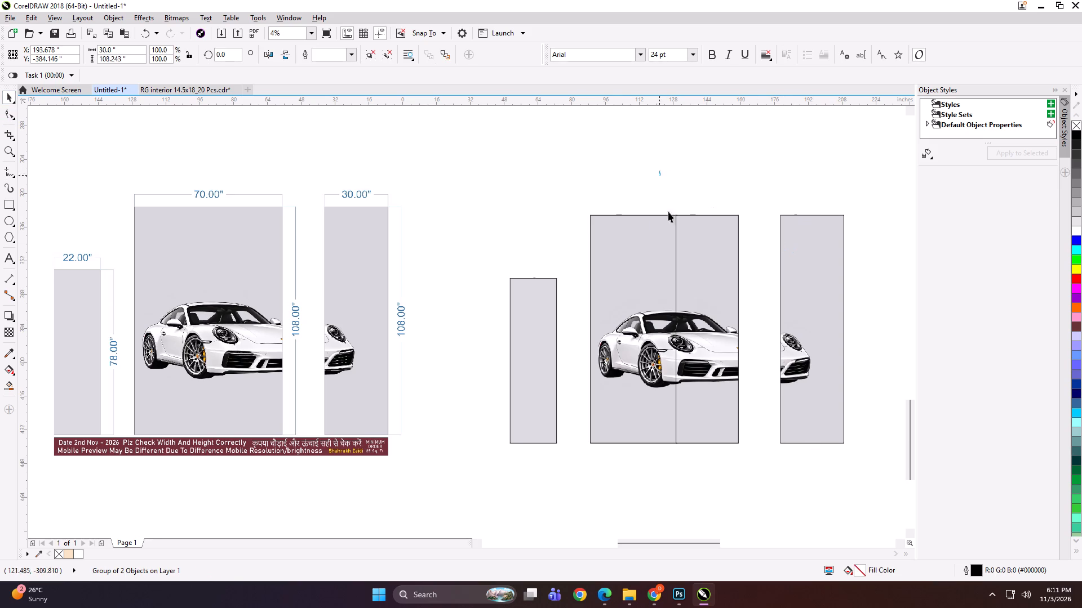
{"action": "left_click_drag", "start_coordinate": [668, 212], "coordinate": [743, 464]}
{"action": "key", "text": "ctrl+g"}
{"action": "left_click_drag", "start_coordinate": [689, 177], "coordinate": [570, 294]}
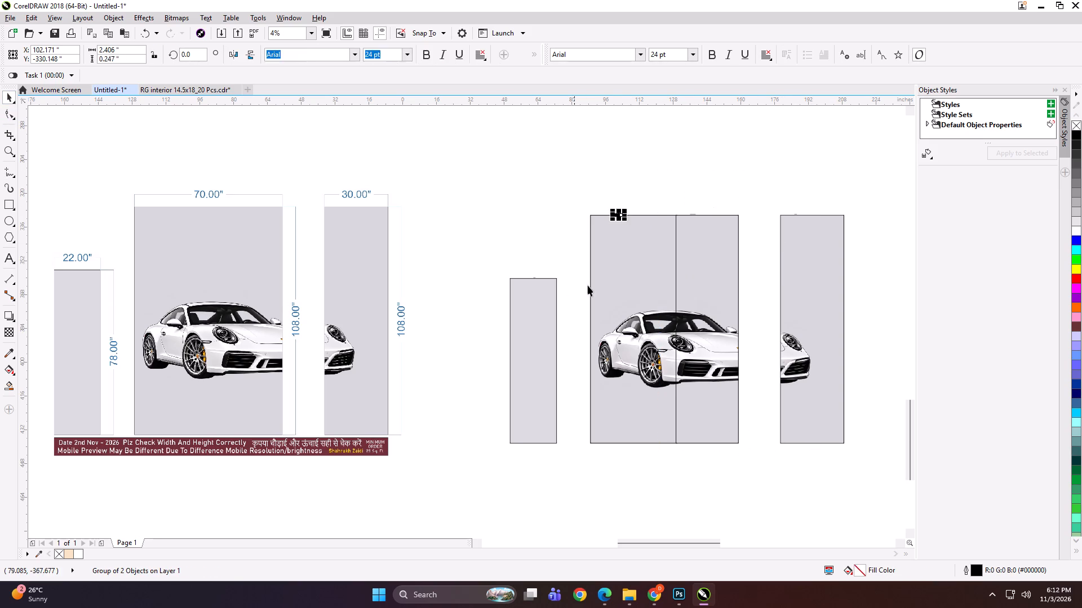
{"action": "left_click", "coordinate": [632, 274], "text": "shift"}
{"action": "key", "text": "ctrl+g"}
{"action": "left_click_drag", "start_coordinate": [567, 249], "coordinate": [476, 477]}
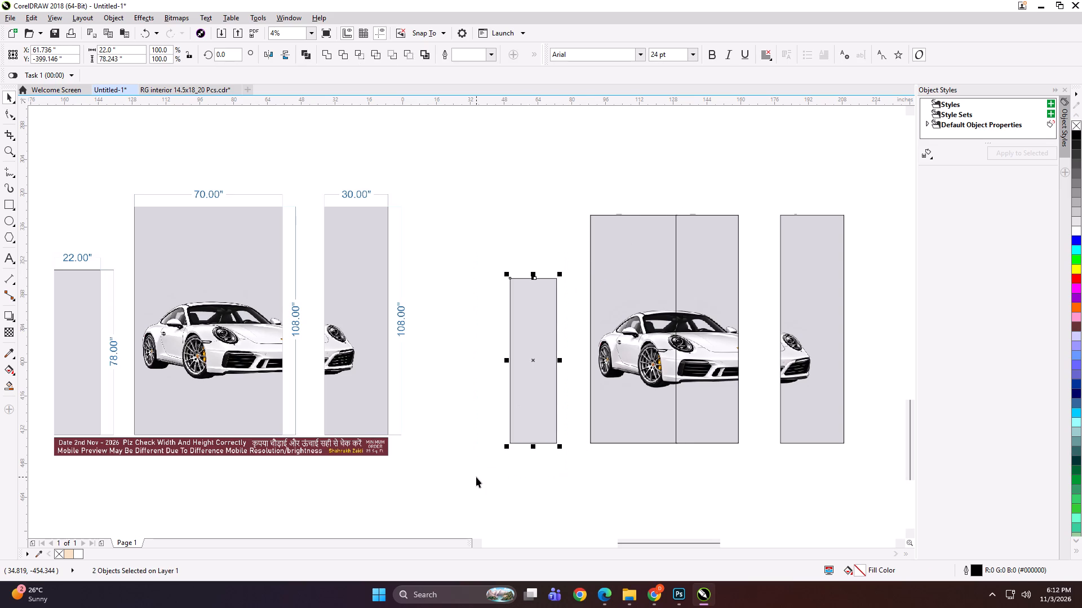
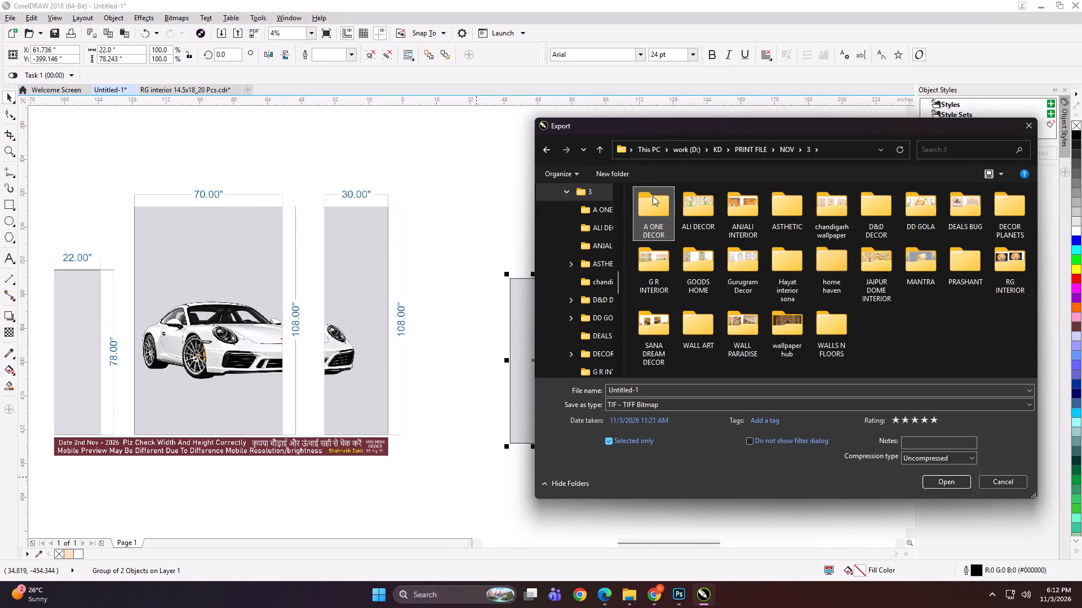
Export the labelled 22-inch panel as a TIFF named 22x78 A in the A ONE DECOR folder.
{"action": "left_click", "coordinate": [652, 386]}
{"action": "type", "text": "22x78 A"}
{"action": "key", "text": "space"}
{"action": "key", "text": "Return"}
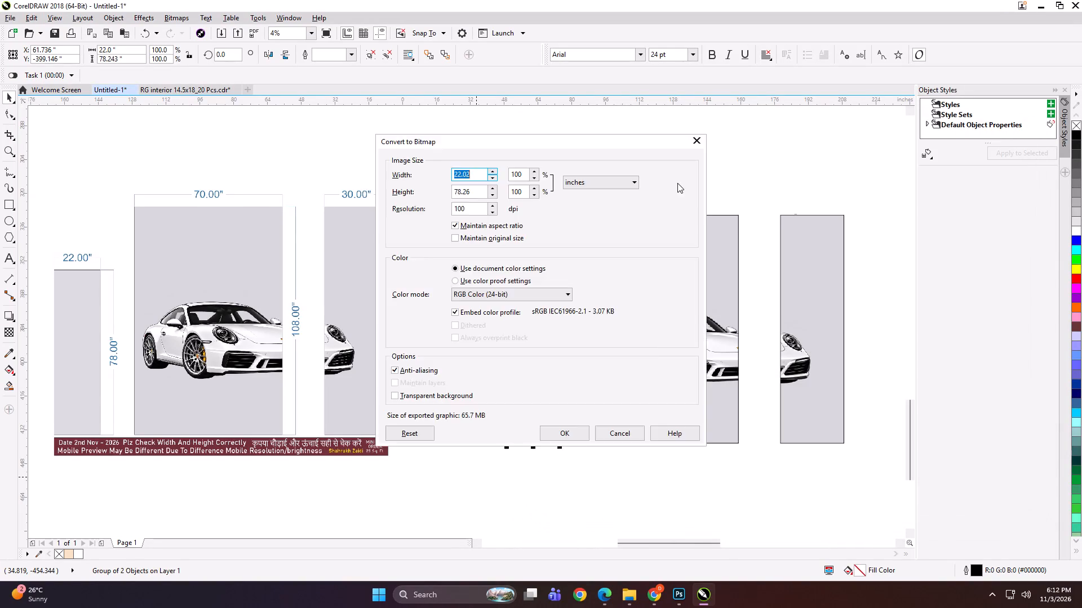
{"action": "key", "text": "Return"}
Export the 41-inch-wide first part of the split car panel as a TIFF named 41x108 A.
{"action": "double_click", "coordinate": [654, 249]}
{"action": "key", "text": "ctrl+e"}
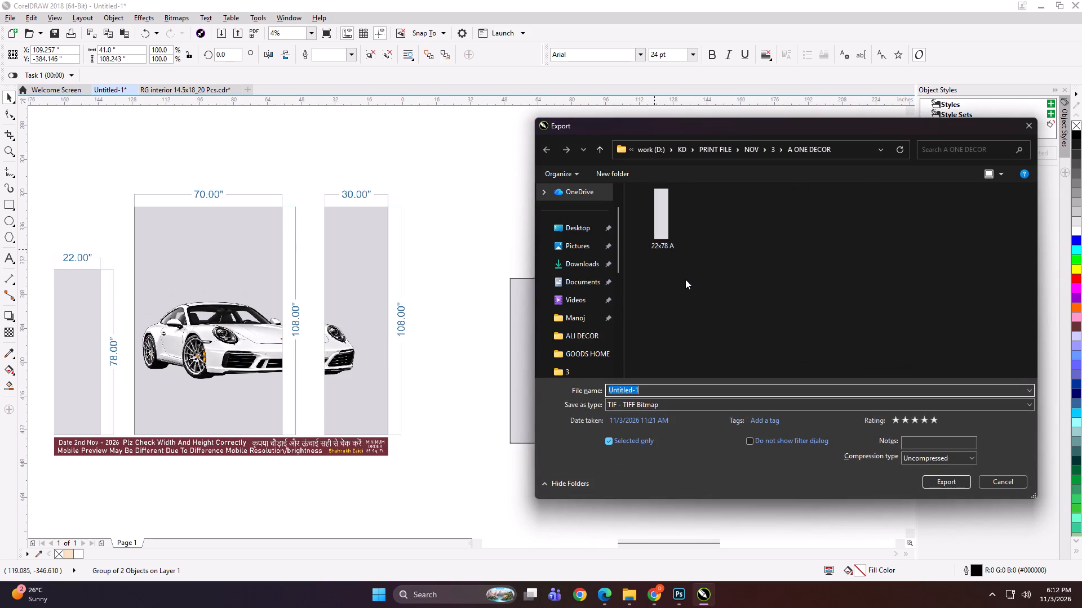
{"action": "type", "text": "41x08 A"}
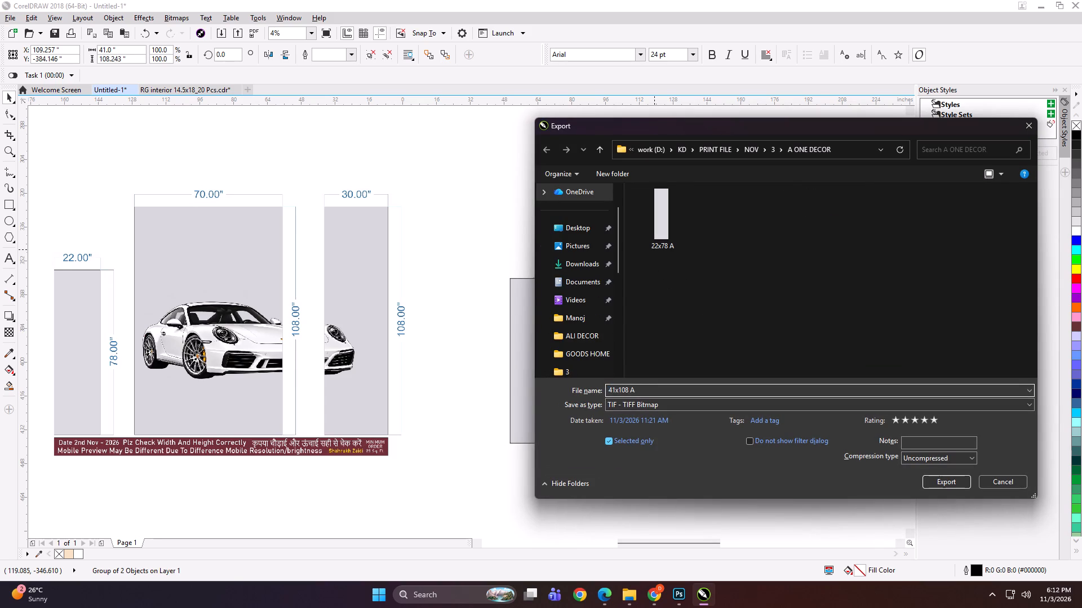
{"action": "key", "text": "Return"}
{"action": "key", "text": "Return"}
Export the 29.5-inch-wide second part of the split car panel as a TIFF named 29.5x108 B.
{"action": "left_click", "coordinate": [686, 279]}
{"action": "key", "text": "ctrl+e"}
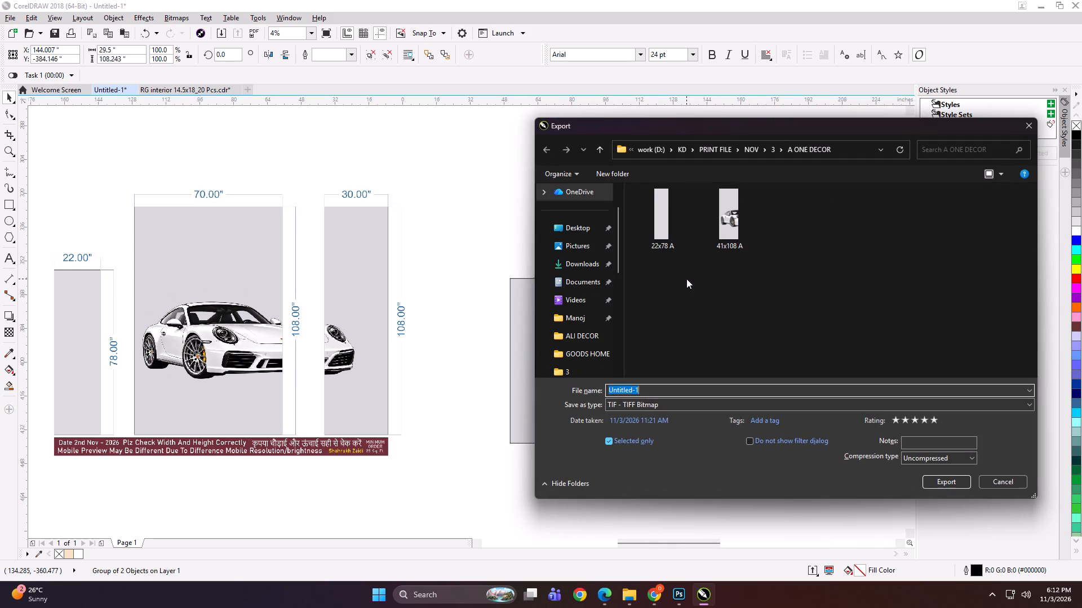
{"action": "type", "text": "29.5x108 B"}
{"action": "key", "text": "Return"}
{"action": "key", "text": "Return"}
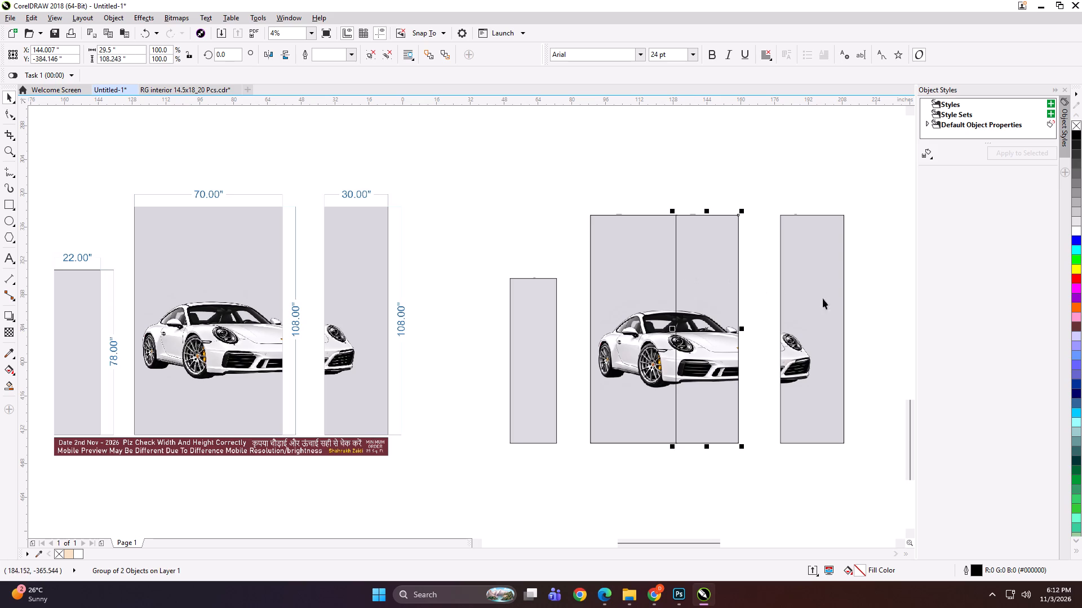
Export the labelled 30-inch panel as a TIFF named 30x108.
{"action": "left_click", "coordinate": [843, 301]}
{"action": "key", "text": "ctrl+e"}
{"action": "type", "text": "30x108"}
{"action": "key", "text": "space"}
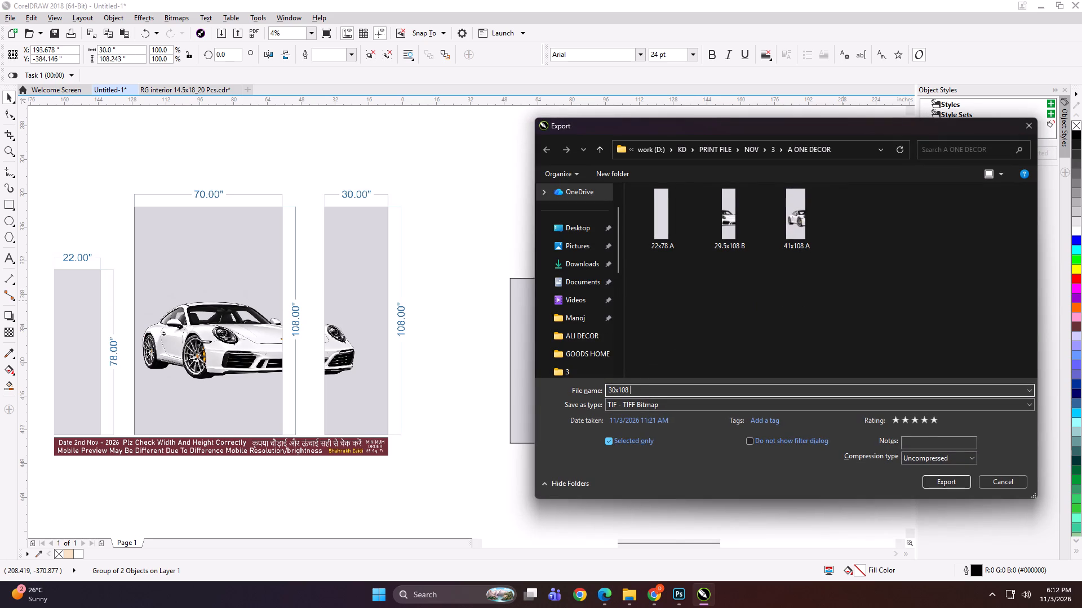
{"action": "key", "text": "Return"}
{"action": "key", "text": "Return"}
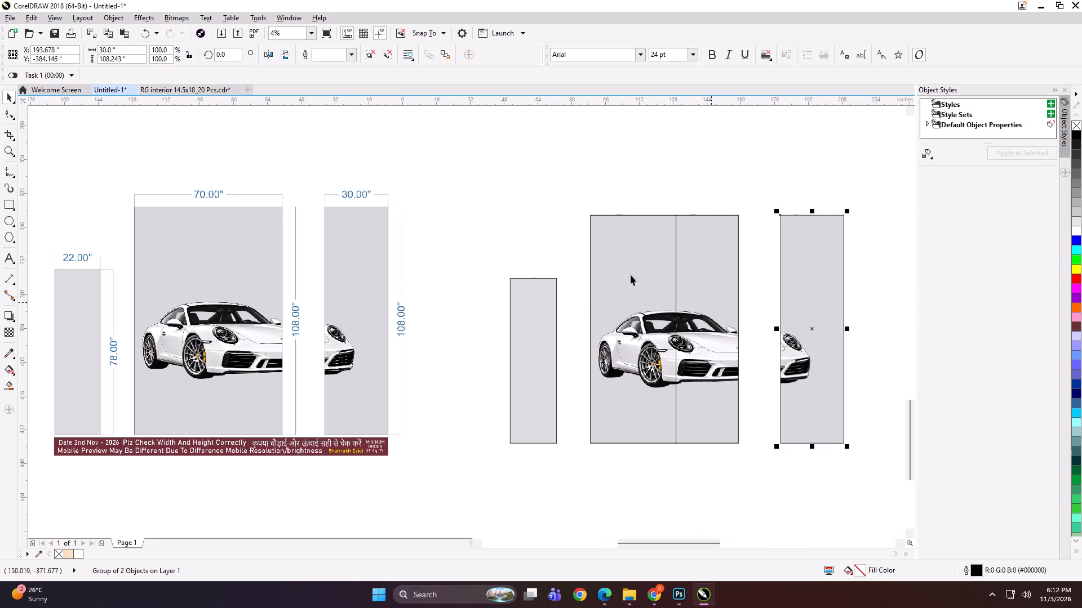
Nudge the second part of the car panel and the 30-inch panel rightward, opening a gap between the two car parts.
{"action": "scroll", "coordinate": [583, 239], "scroll_direction": "down", "scroll_amount": 1}
{"action": "left_click_drag", "start_coordinate": [613, 205], "coordinate": [775, 389]}
{"action": "key", "text": "Right"}
{"action": "key", "text": "Right"}
{"action": "key", "text": "Right"}
{"action": "key", "text": "Right"}
{"action": "key", "text": "Right"}
{"action": "key", "text": "Right"}
{"action": "key", "text": "Right"}
{"action": "key", "text": "Right"}
{"action": "key", "text": "Right"}
{"action": "key", "text": "Right"}
{"action": "key", "text": "Right"}
{"action": "key", "text": "Right"}
{"action": "key", "text": "Right"}
{"action": "key", "text": "Right"}
{"action": "key", "text": "Right"}
{"action": "key", "text": "Right"}
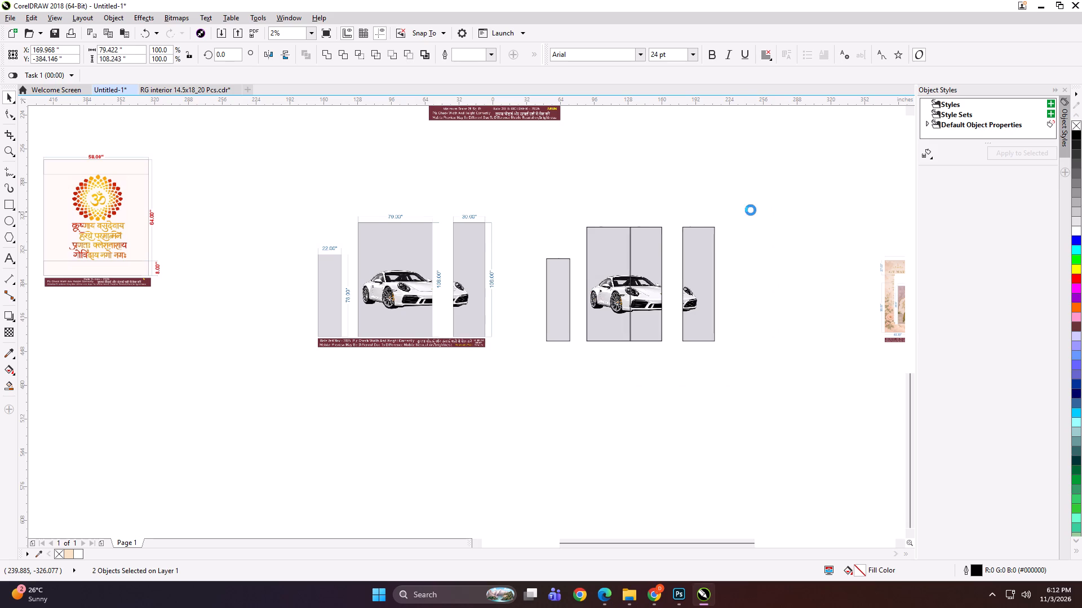
Move all four print panels closer to the dimensioned layout and group them with it.
{"action": "left_click_drag", "start_coordinate": [768, 184], "coordinate": [480, 428]}
{"action": "left_click_drag", "start_coordinate": [608, 293], "coordinate": [577, 293]}
{"action": "left_click", "coordinate": [438, 292], "text": "shift"}
{"action": "key", "text": "ctrl+g"}
Scale the grouped layout down around its centre to about 8.34 by 2.83 inches.
{"action": "left_click_drag", "start_coordinate": [693, 355], "coordinate": [520, 315], "text": "shift"}
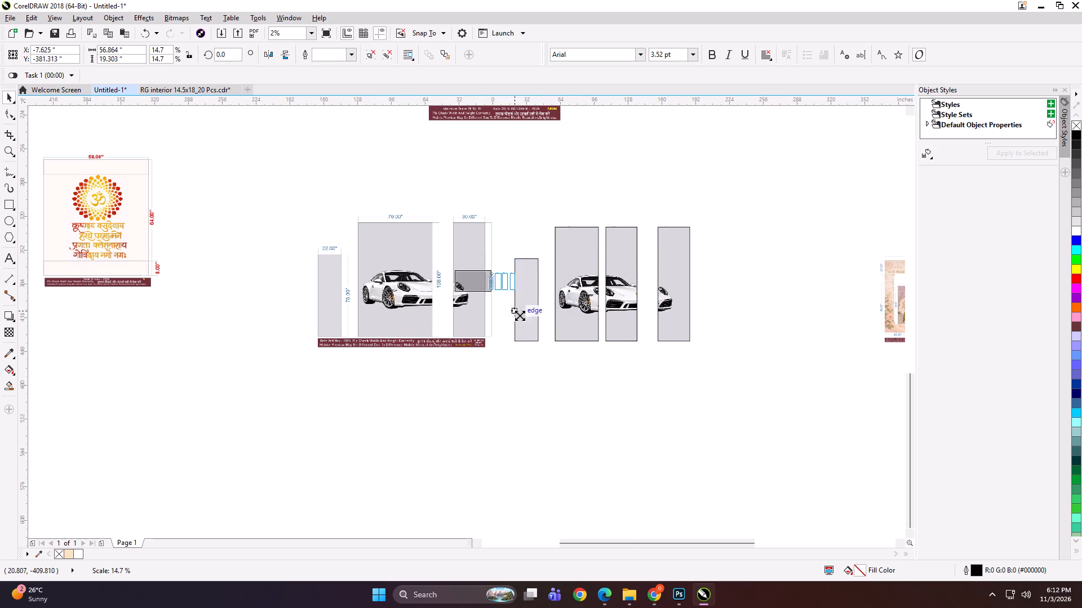
{"action": "left_click_drag", "start_coordinate": [520, 315], "coordinate": [519, 314], "text": "shift"}
{"action": "scroll", "coordinate": [487, 284], "scroll_direction": "up", "scroll_amount": 4}
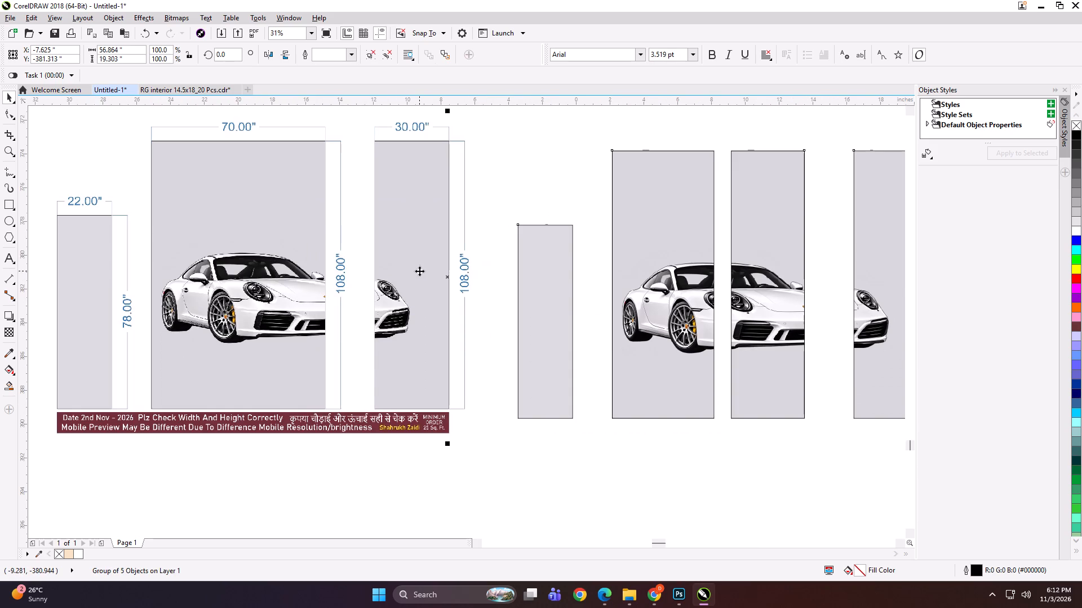
{"action": "scroll", "coordinate": [419, 271], "scroll_direction": "up", "scroll_amount": 1}
{"action": "scroll", "coordinate": [478, 271], "scroll_direction": "down", "scroll_amount": 1}
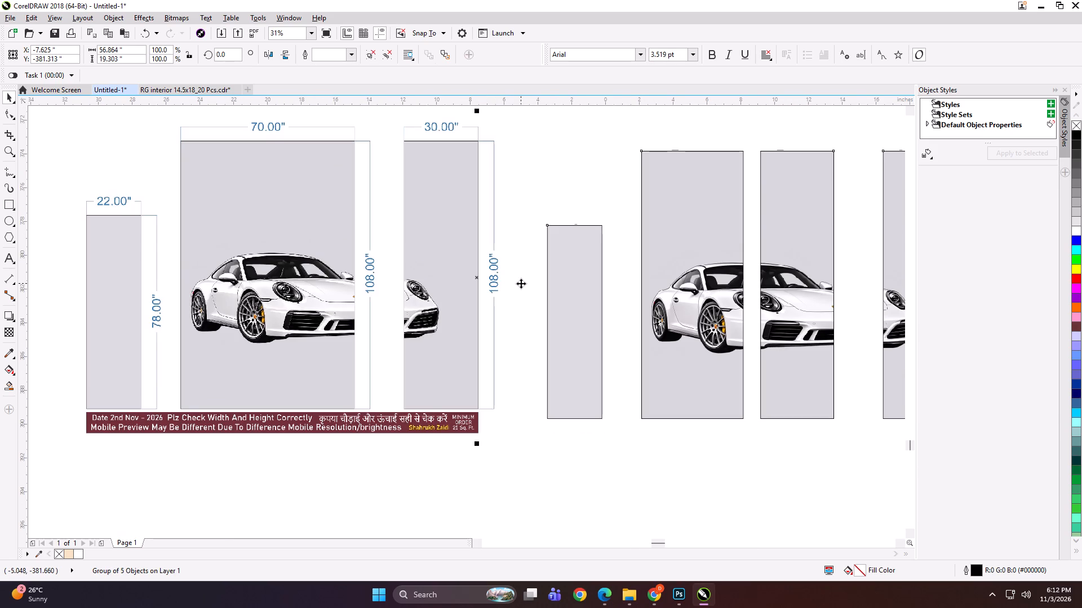
{"action": "scroll", "coordinate": [441, 260], "scroll_direction": "down", "scroll_amount": 1}
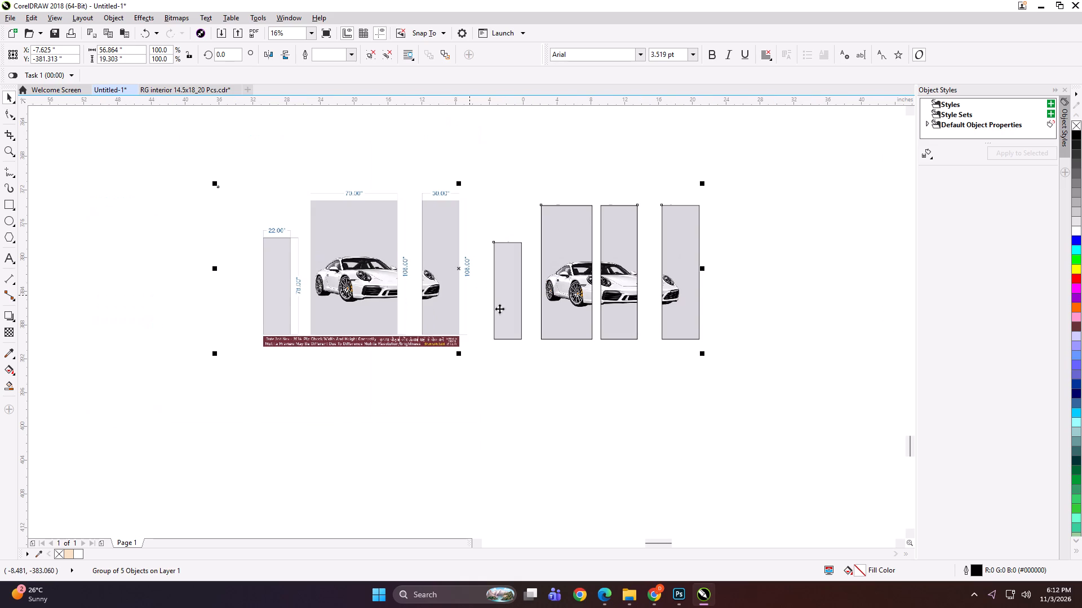
{"action": "left_click_drag", "start_coordinate": [705, 353], "coordinate": [511, 290], "text": "shift"}
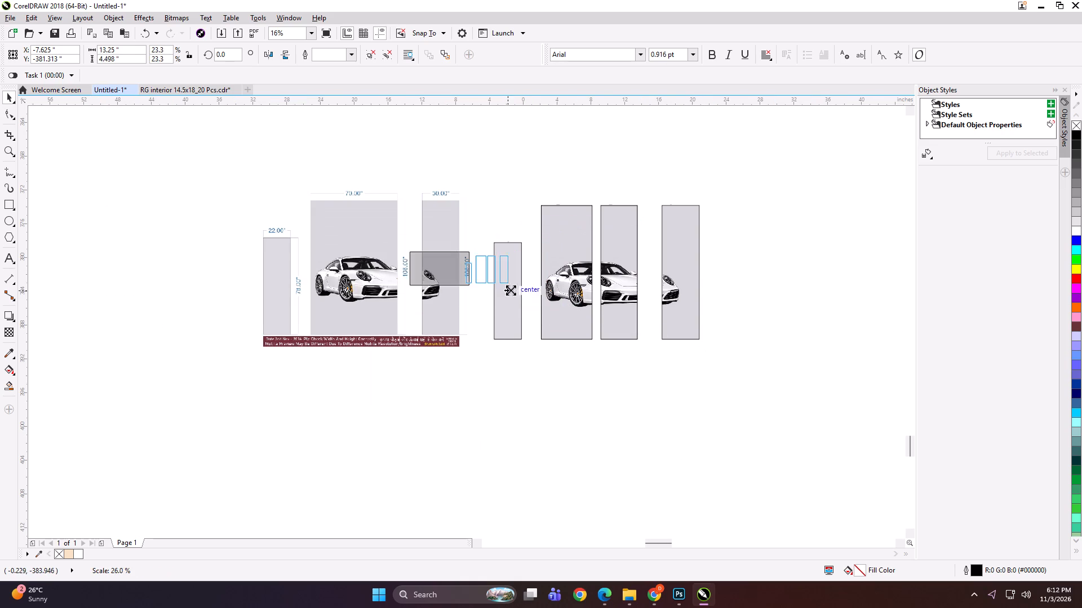
{"action": "left_click_drag", "start_coordinate": [511, 290], "coordinate": [502, 288], "text": "shift"}
{"action": "scroll", "coordinate": [435, 263], "scroll_direction": "up", "scroll_amount": 4}
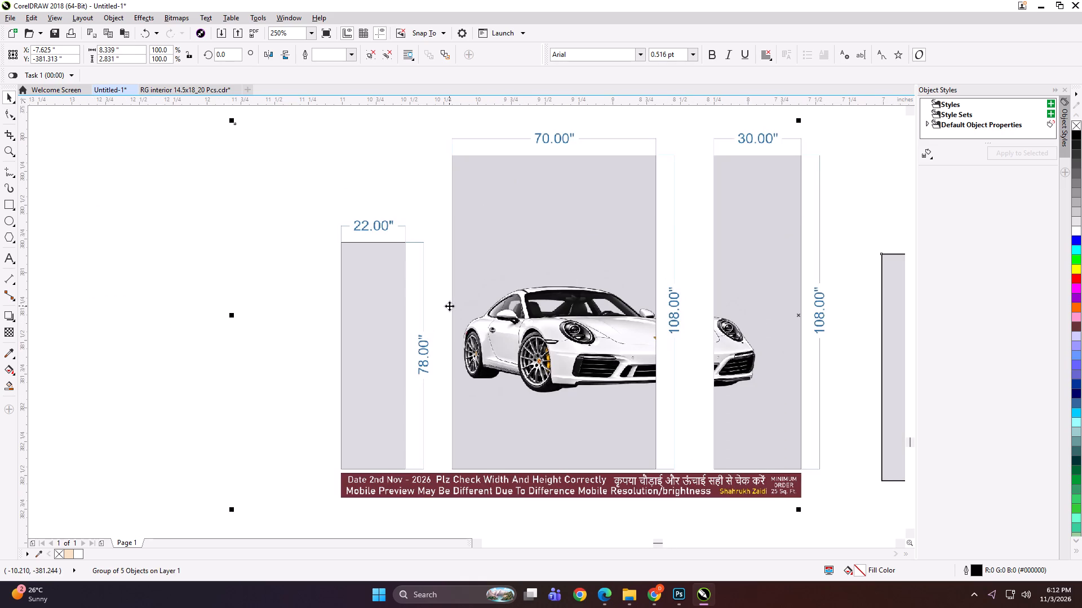
{"action": "scroll", "coordinate": [420, 289], "scroll_direction": "down", "scroll_amount": 1}
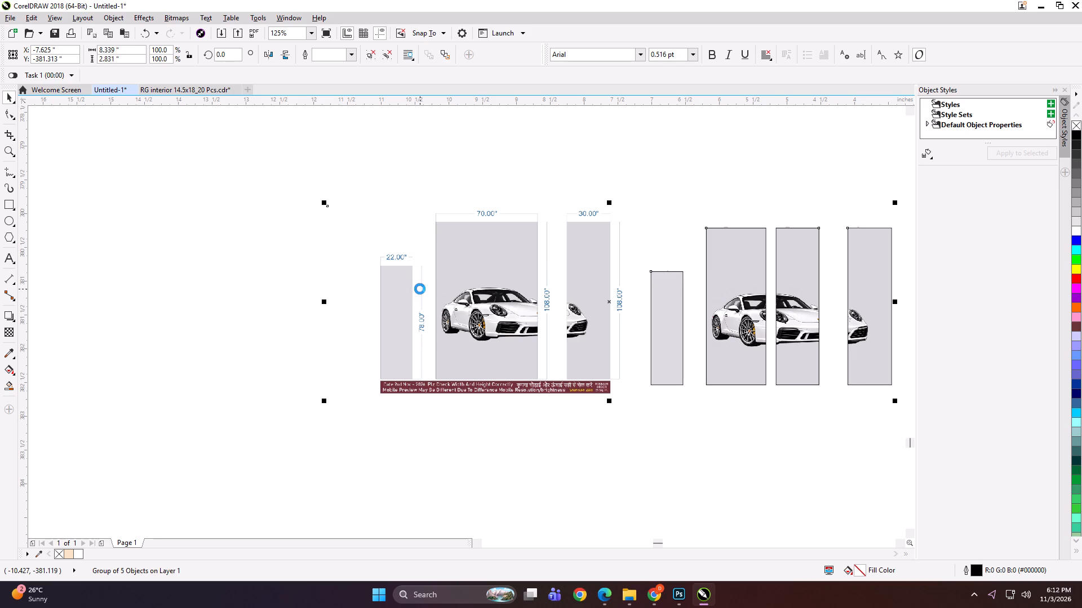
Export the reduced grouped layout as a preview file named DSGFH.
{"action": "key", "text": "ctrl+e"}
{"action": "type", "text": "DSGFH"}
{"action": "key", "text": "Return"}
{"action": "key", "text": "Return"}
{"action": "key", "text": "Return"}
Undo the two reductions of the grouped layout.
{"action": "key", "text": "ctrl+z"}
{"action": "key", "text": "ctrl+z"}
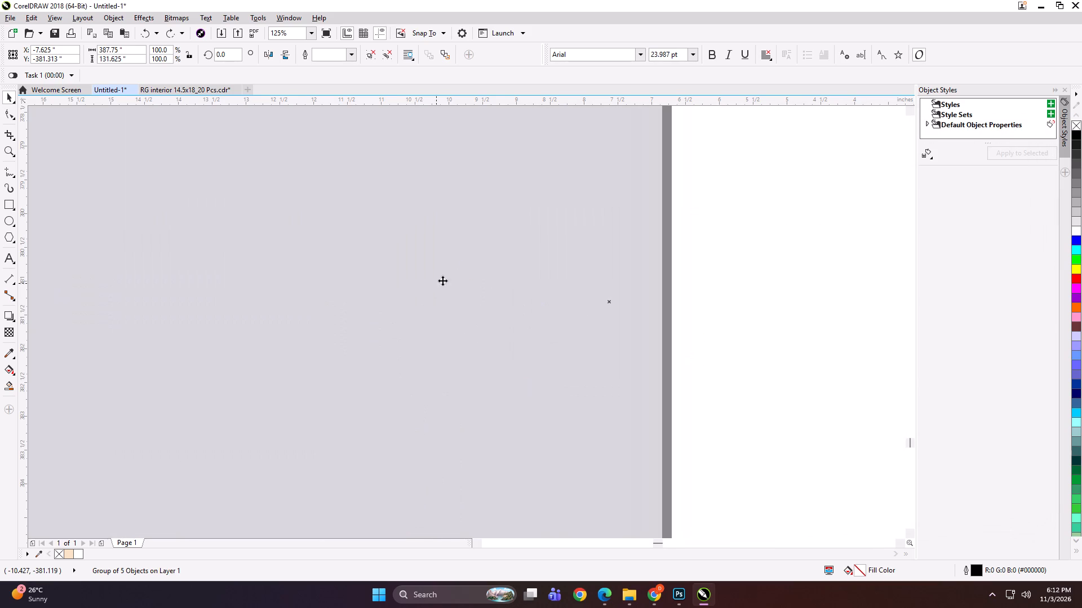
Undo the grouping, panel moves, size labels and panel split until the 70-inch car panel is whole beneath its splitting rectangles.
{"action": "scroll", "coordinate": [465, 272], "scroll_direction": "down", "scroll_amount": 5}
{"action": "scroll", "coordinate": [799, 180], "scroll_direction": "up", "scroll_amount": 2}
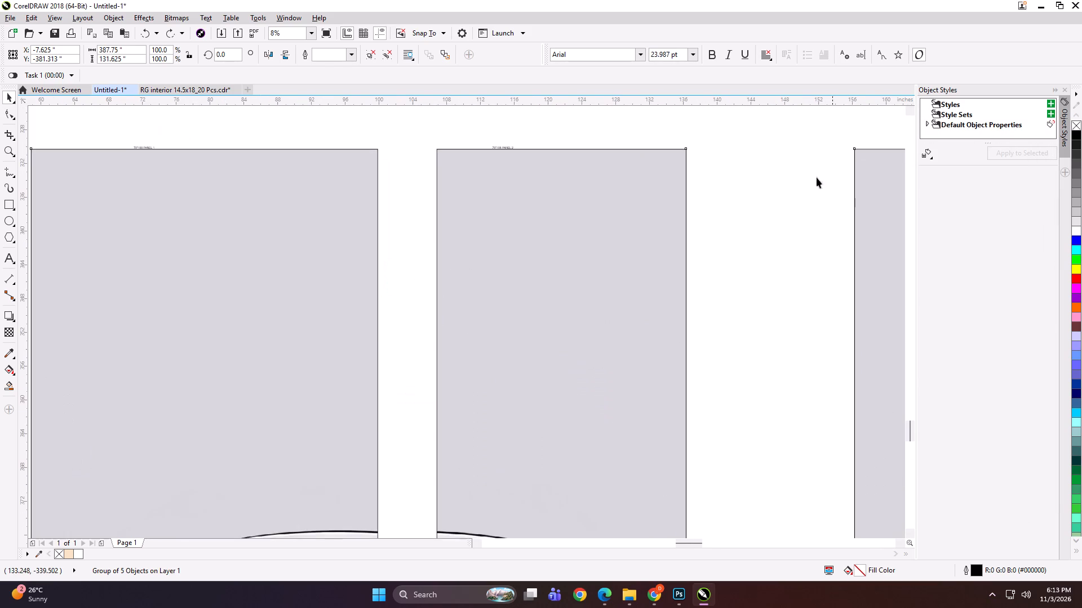
{"action": "scroll", "coordinate": [569, 303], "scroll_direction": "up", "scroll_amount": 1}
{"action": "scroll", "coordinate": [668, 203], "scroll_direction": "down", "scroll_amount": 3}
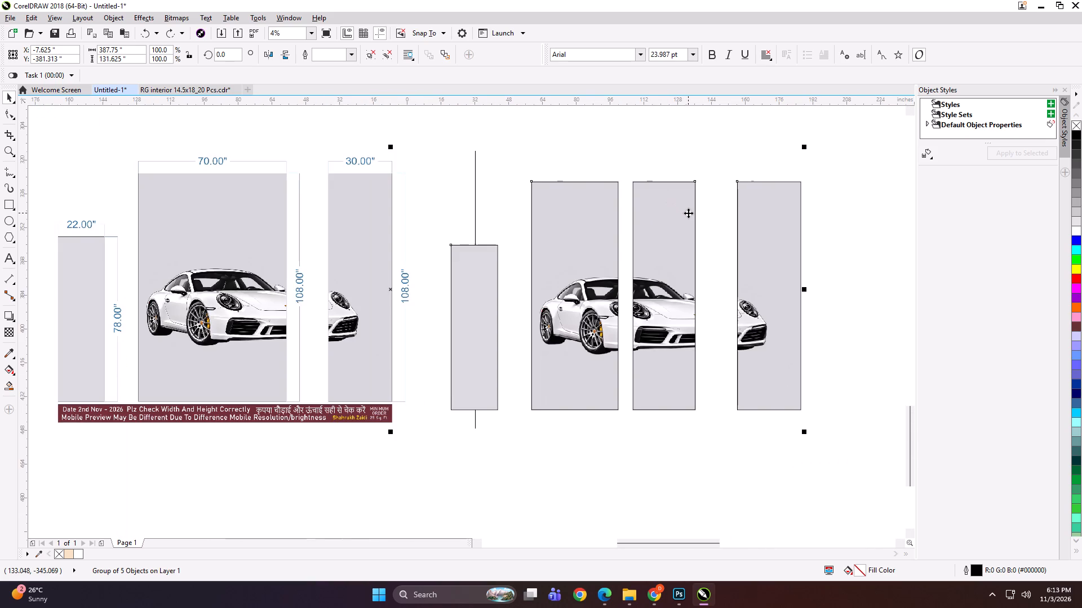
{"action": "key", "text": "ctrl+z"}
{"action": "key", "text": "ctrl+z"}
{"action": "key", "text": "ctrl+z"}
{"action": "key", "text": "ctrl+z"}
{"action": "key", "text": "ctrl+z"}
{"action": "key", "text": "ctrl+z"}
{"action": "key", "text": "ctrl+z"}
{"action": "key", "text": "ctrl+z"}
{"action": "key", "text": "ctrl+z"}
{"action": "key", "text": "ctrl+z"}
{"action": "key", "text": "ctrl+z"}
{"action": "key", "text": "ctrl+z"}
{"action": "key", "text": "ctrl+z"}
{"action": "key", "text": "ctrl+z"}
{"action": "key", "text": "ctrl+z"}
{"action": "key", "text": "ctrl+z"}
{"action": "key", "text": "ctrl+z"}
{"action": "key", "text": "ctrl+z"}
{"action": "key", "text": "ctrl+z"}
{"action": "key", "text": "ctrl+z"}
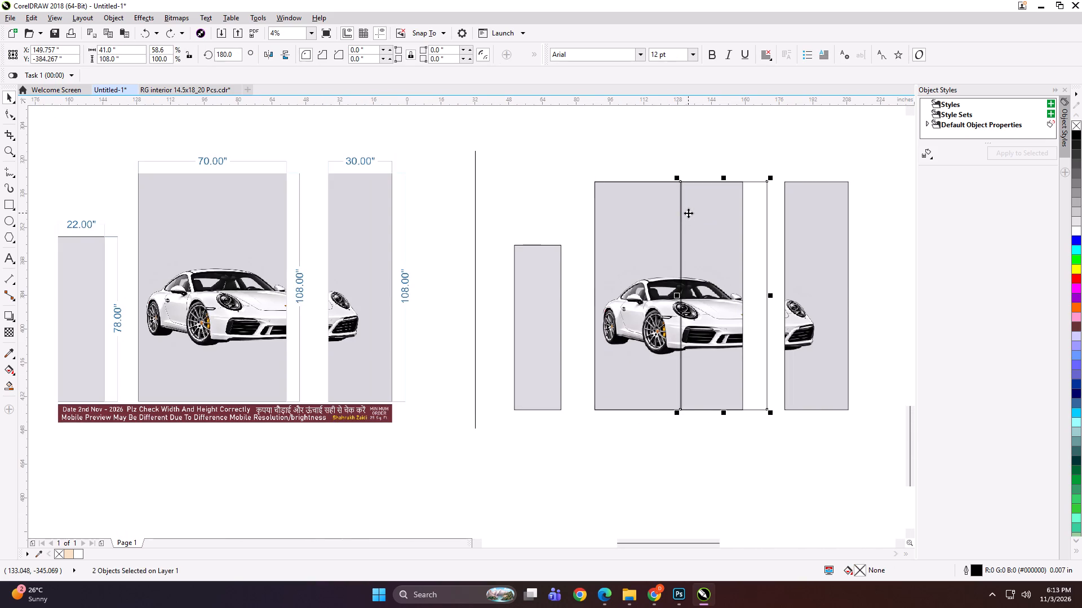
{"action": "key", "text": "ctrl+z"}
Delete the leftover splitting rectangles over the 70-inch car panel.
{"action": "key", "text": "Delete"}
{"action": "left_click", "coordinate": [635, 243]}
{"action": "key", "text": "Delete"}
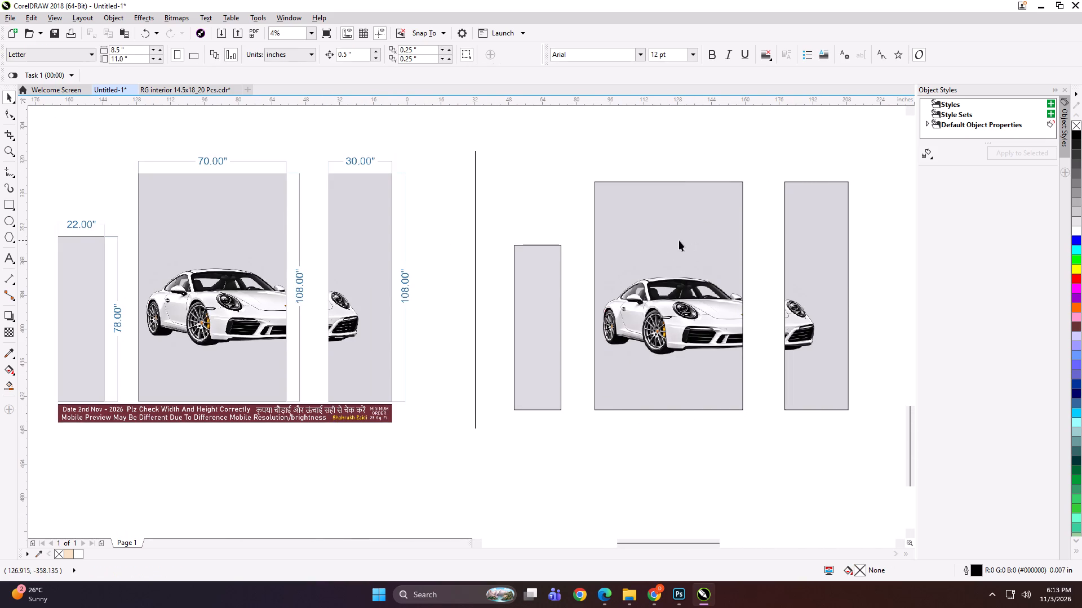
Move the whole 70-inch car panel to the left side of the dimensioned layout.
{"action": "scroll", "coordinate": [682, 240], "scroll_direction": "down", "scroll_amount": 1}
{"action": "left_click_drag", "start_coordinate": [682, 242], "coordinate": [458, 272]}
{"action": "scroll", "coordinate": [450, 242], "scroll_direction": "up", "scroll_amount": 2}
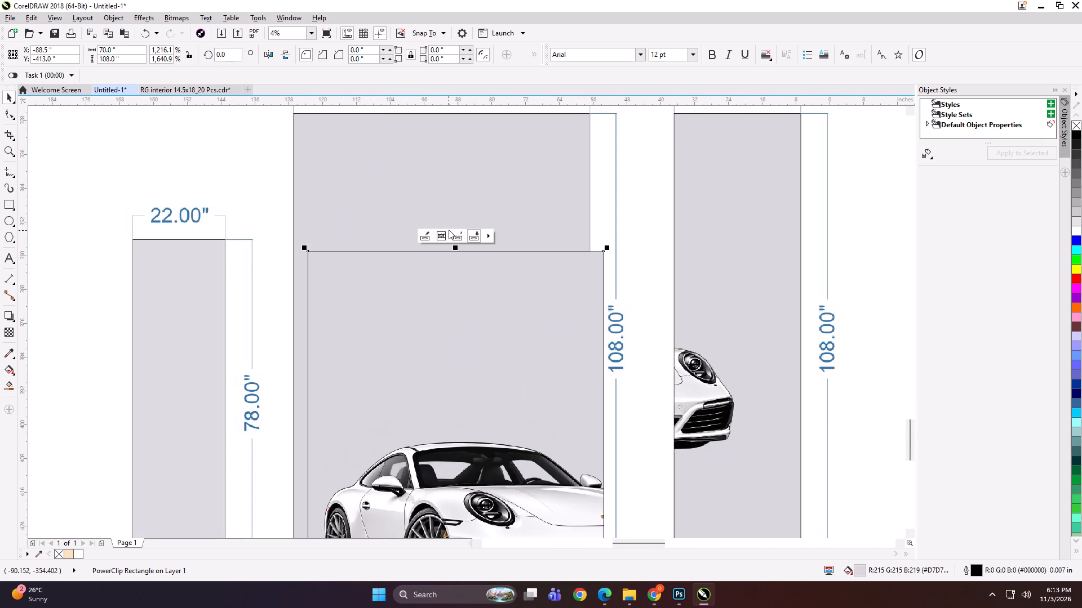
{"action": "scroll", "coordinate": [559, 206], "scroll_direction": "down", "scroll_amount": 1}
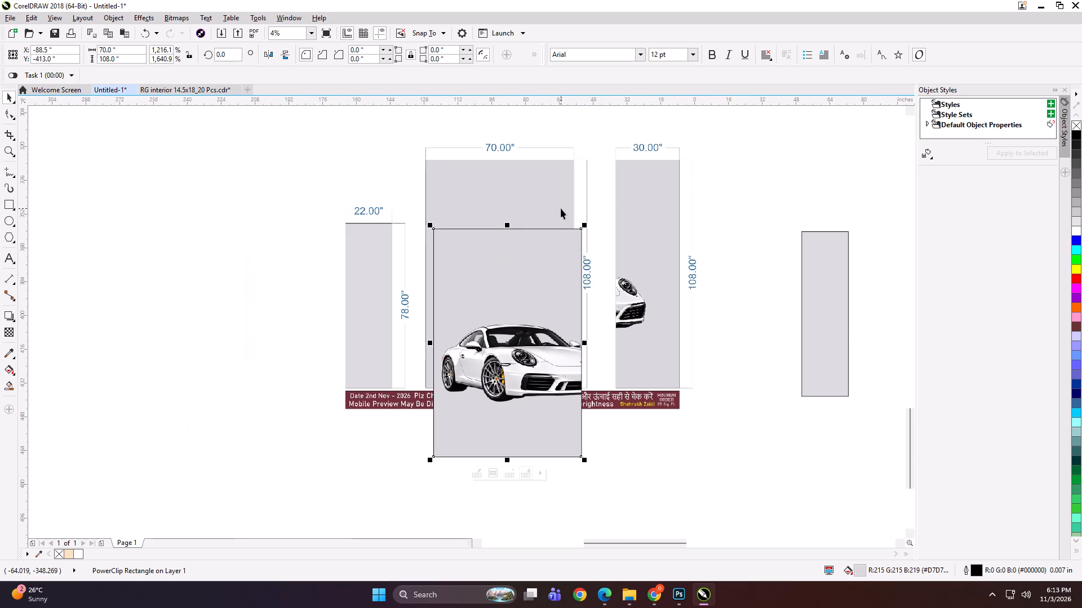
{"action": "left_click_drag", "start_coordinate": [557, 284], "coordinate": [391, 219]}
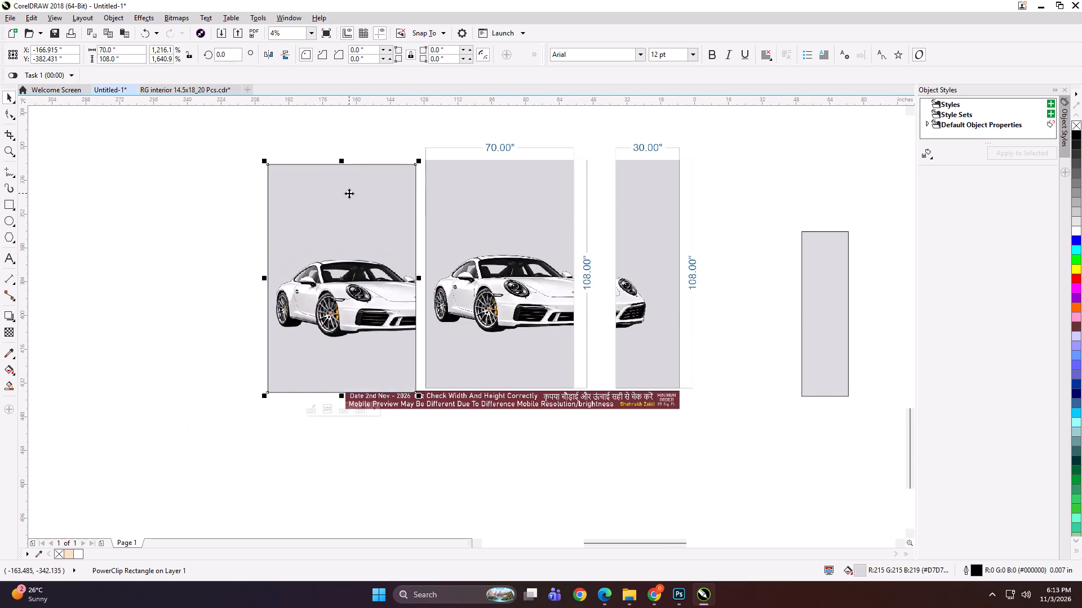
{"action": "scroll", "coordinate": [349, 193], "scroll_direction": "up", "scroll_amount": 1}
{"action": "scroll", "coordinate": [412, 194], "scroll_direction": "down", "scroll_amount": 3}
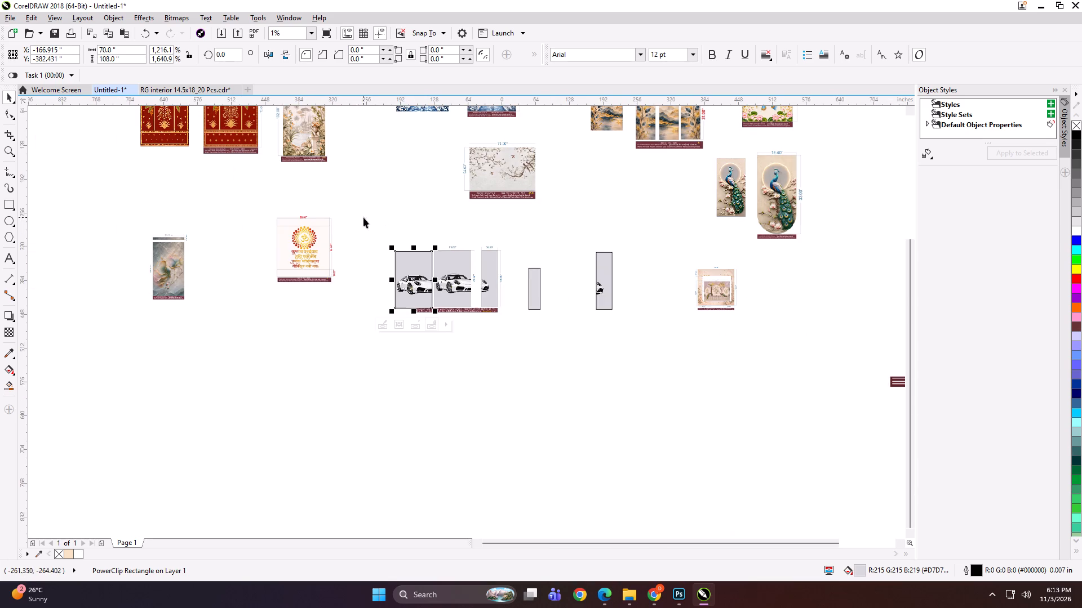
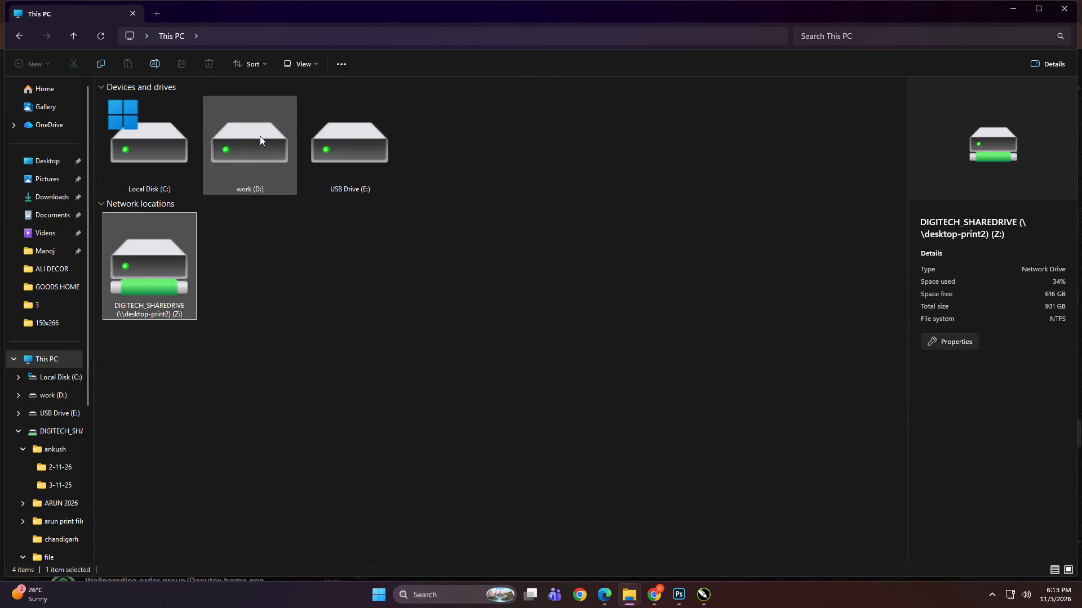
Copy the A ONE DECOR folder from D:\KD\PRINT FILE\NOV\3.
{"action": "double_click", "coordinate": [280, 275]}
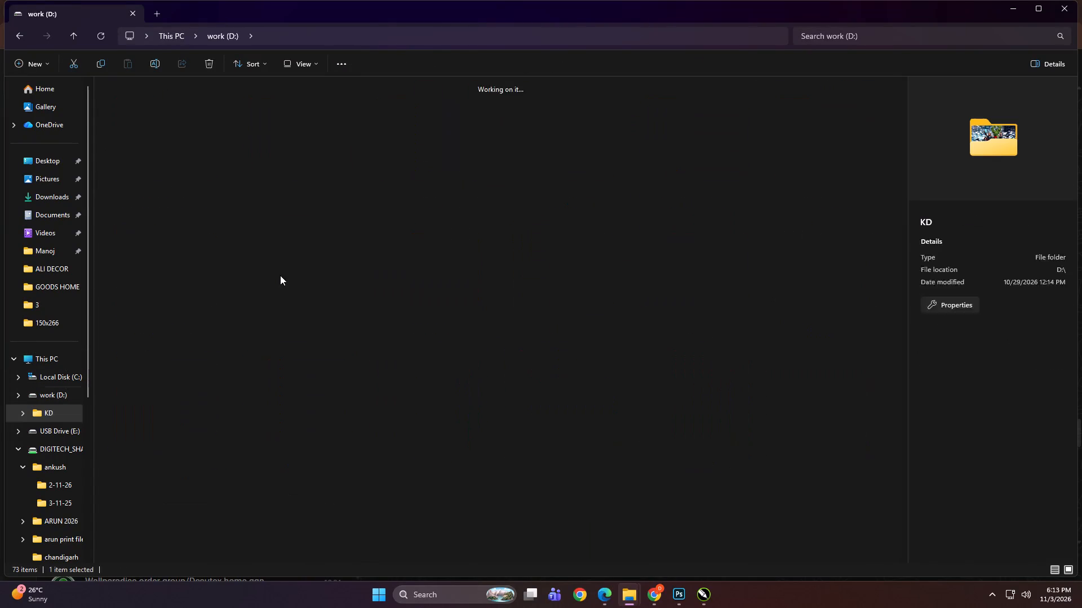
{"action": "double_click", "coordinate": [484, 168]}
{"action": "triple_click", "coordinate": [194, 158]}
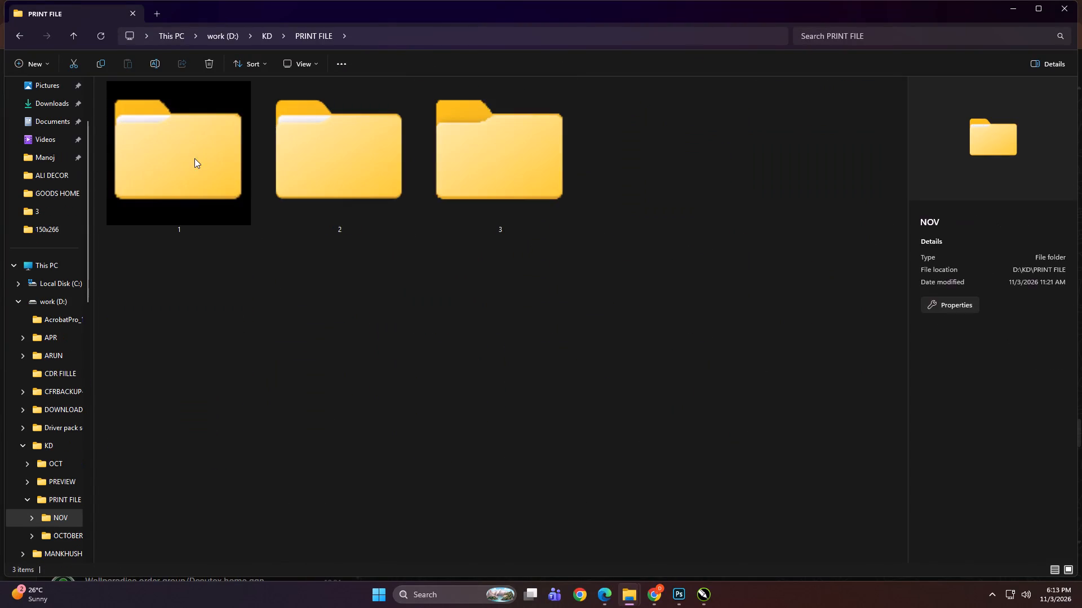
{"action": "double_click", "coordinate": [353, 175]}
{"action": "key", "text": "BackSpace"}
{"action": "double_click", "coordinate": [496, 137]}
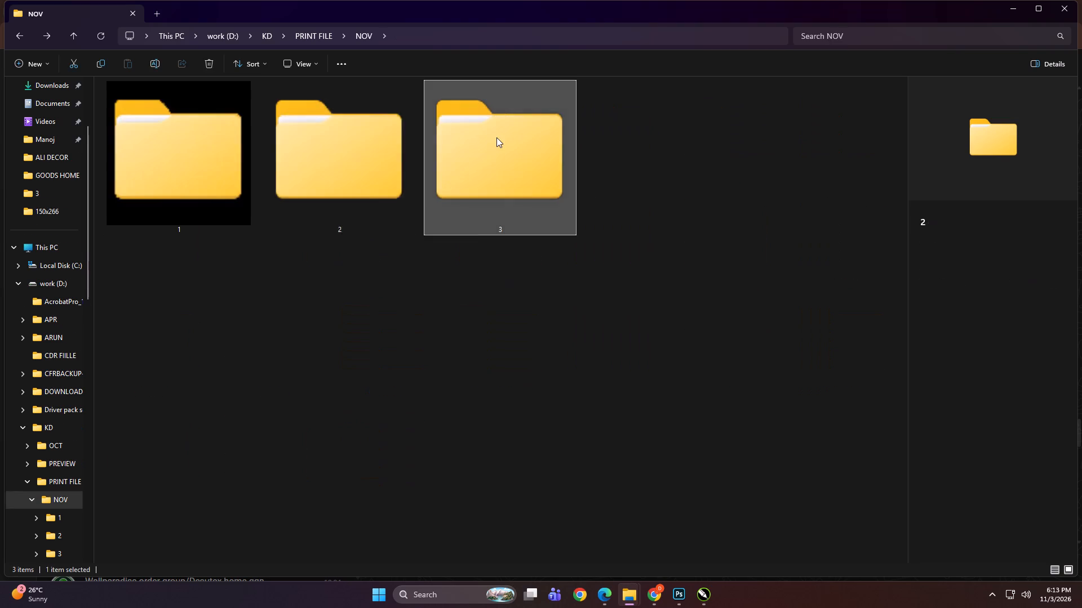
{"action": "left_click", "coordinate": [176, 133]}
{"action": "key", "text": "ctrl+c"}
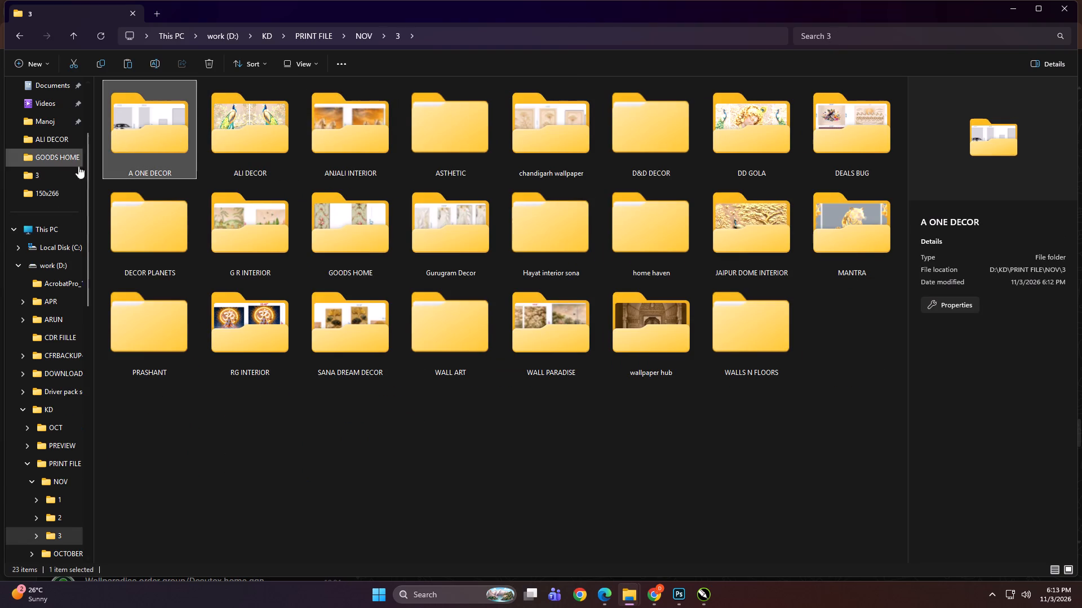
Paste the A ONE DECOR folder into Print\NOV\3 on the DIGITECH_SHAREDRIVE network drive.
{"action": "scroll", "coordinate": [42, 303], "scroll_direction": "up", "scroll_amount": 4}
{"action": "left_click", "coordinate": [50, 360]}
{"action": "triple_click", "coordinate": [137, 249]}
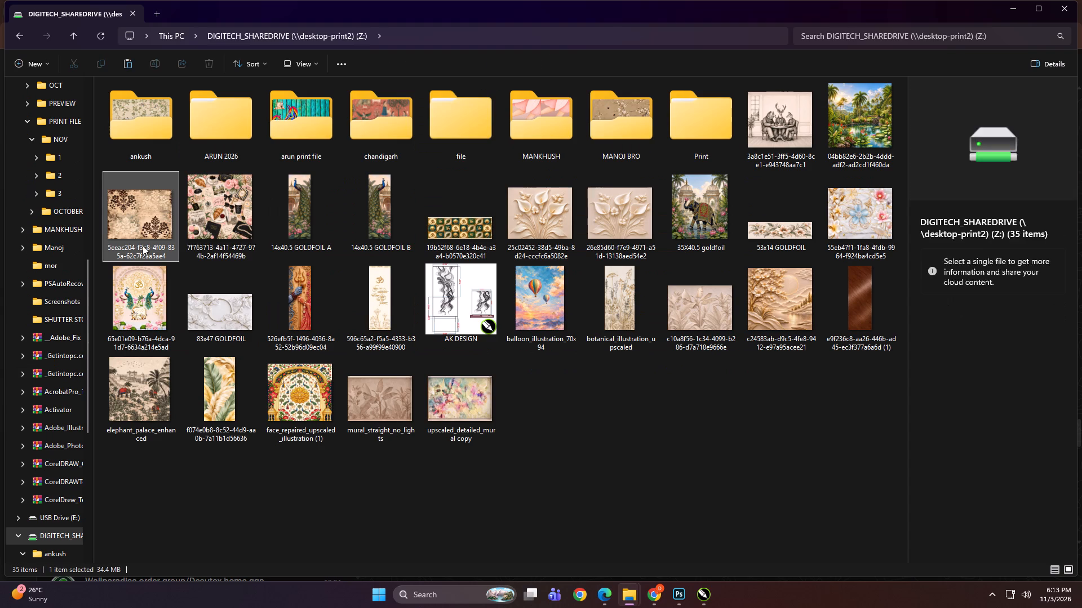
{"action": "triple_click", "coordinate": [691, 130]}
{"action": "double_click", "coordinate": [183, 138]}
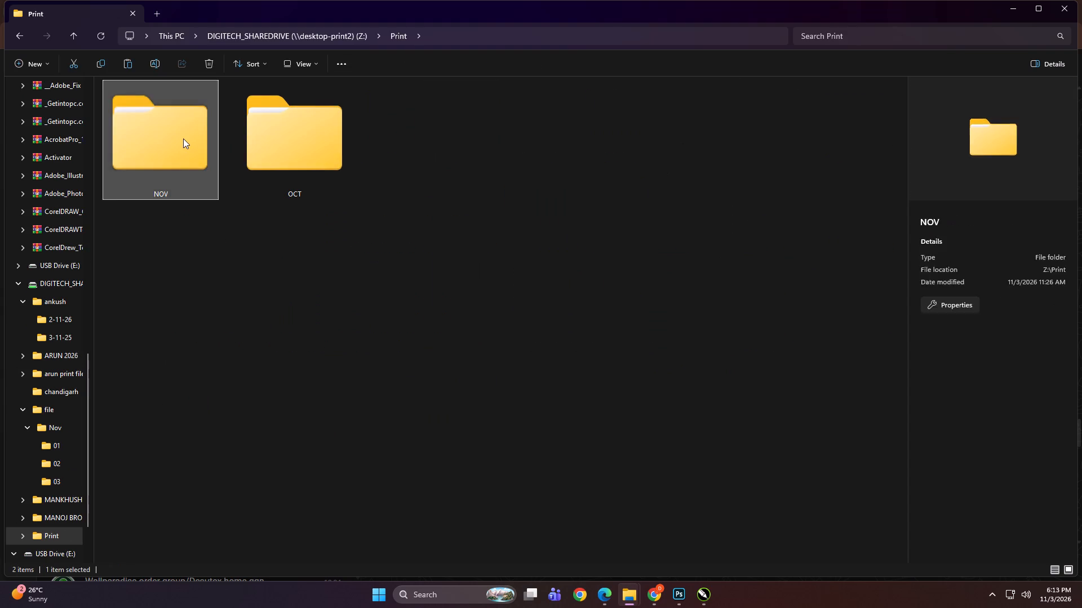
{"action": "double_click", "coordinate": [508, 163]}
{"action": "right_click", "coordinate": [507, 301]}
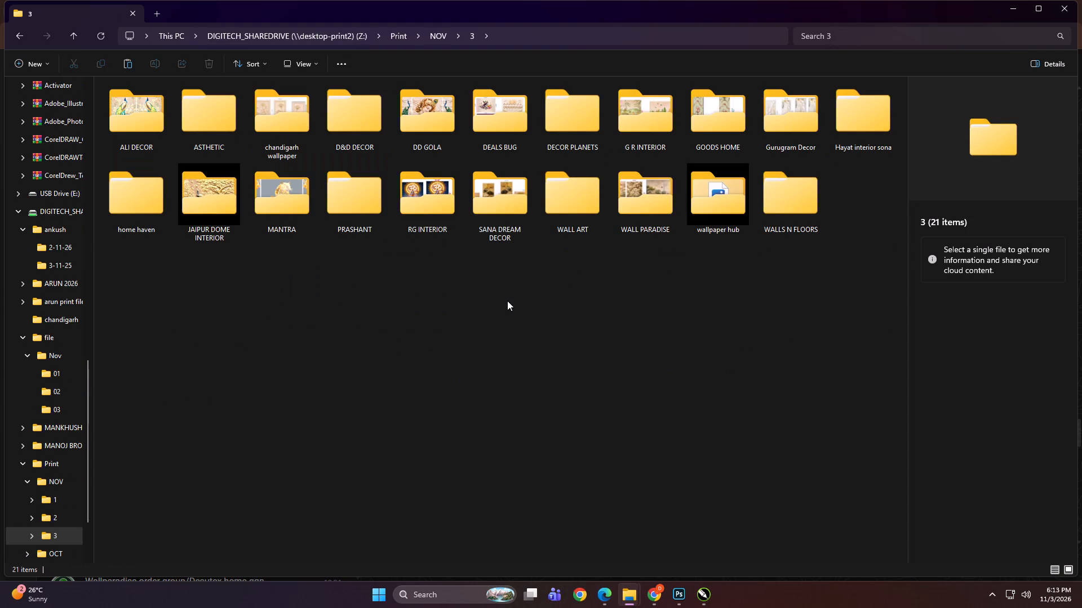
{"action": "left_click", "coordinate": [518, 318]}
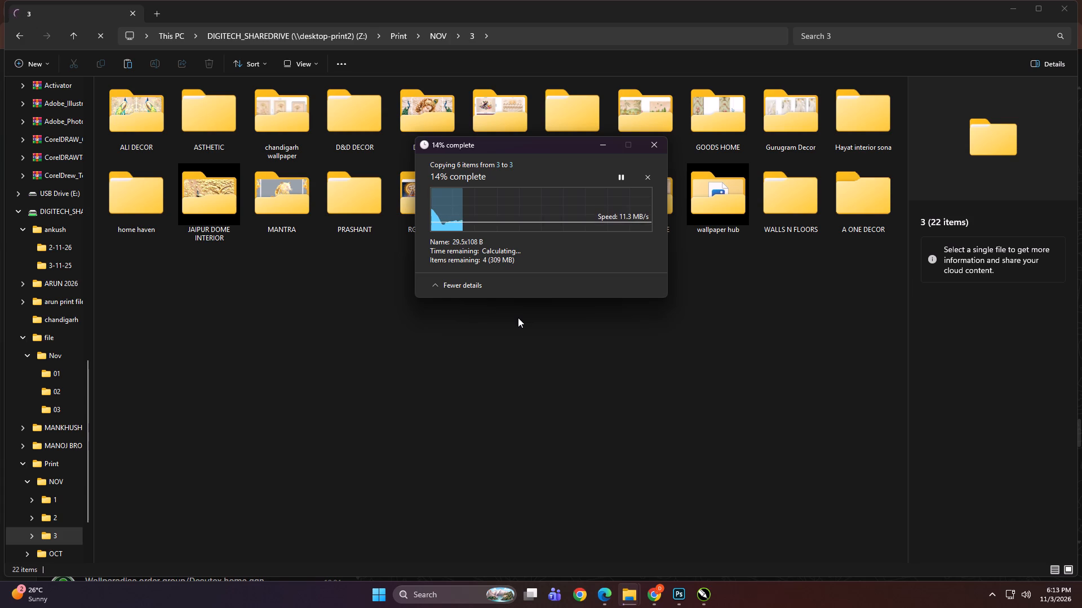
{"action": "left_click", "coordinate": [518, 318]}
Switch to CorelDRAW and resize the undimensioned blue peacock palace artwork to 82 inches wide by 104 inches high.
{"action": "left_click", "coordinate": [698, 600]}
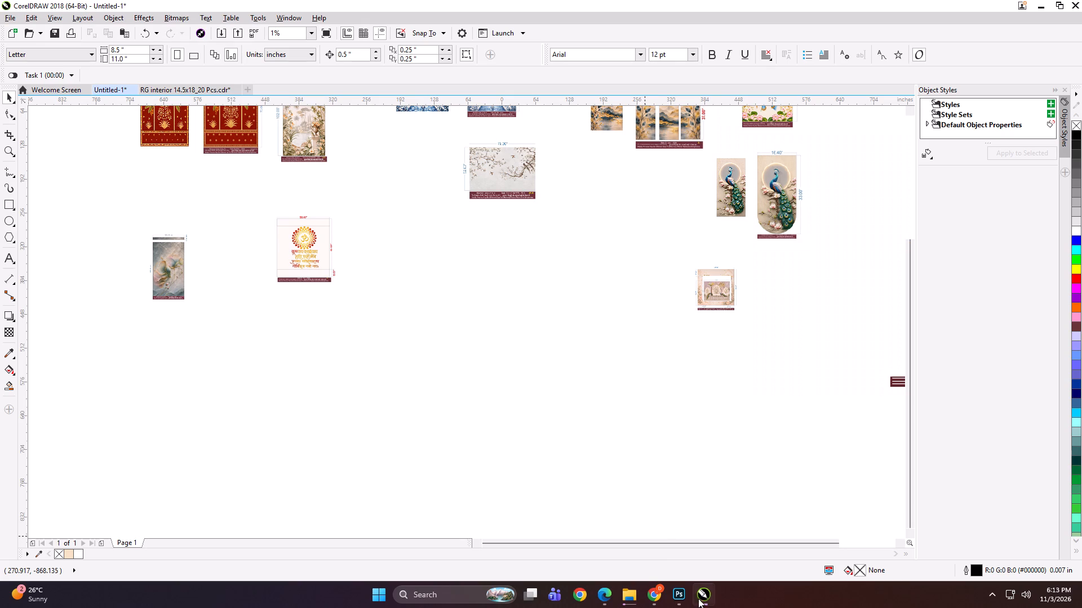
{"action": "left_click", "coordinate": [591, 406]}
{"action": "key", "text": "F4"}
{"action": "left_click", "coordinate": [590, 406]}
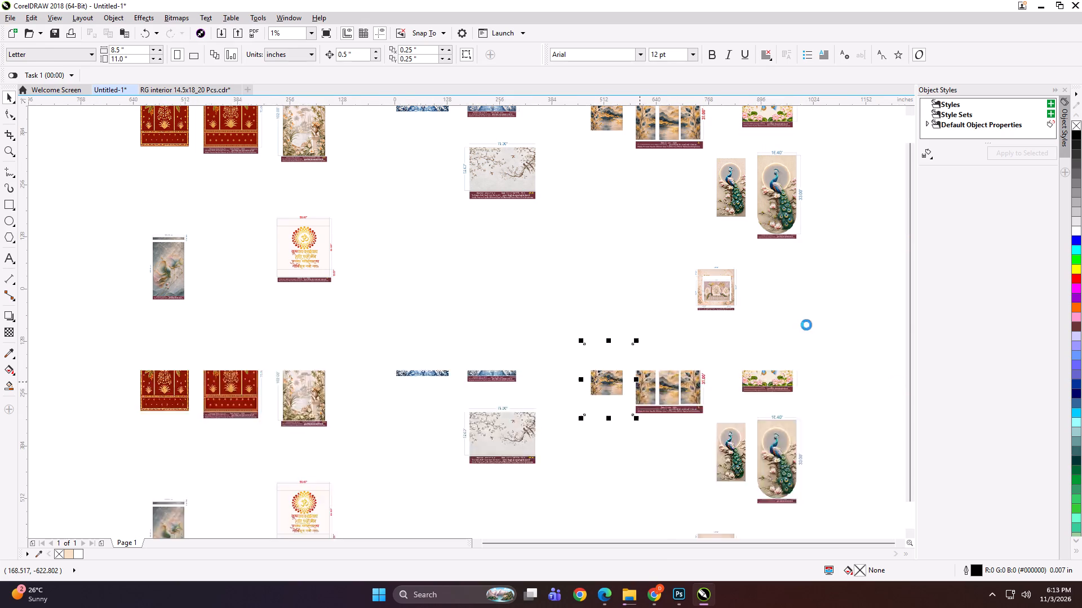
{"action": "left_click", "coordinate": [434, 439]}
{"action": "scroll", "coordinate": [317, 281], "scroll_direction": "up", "scroll_amount": 1}
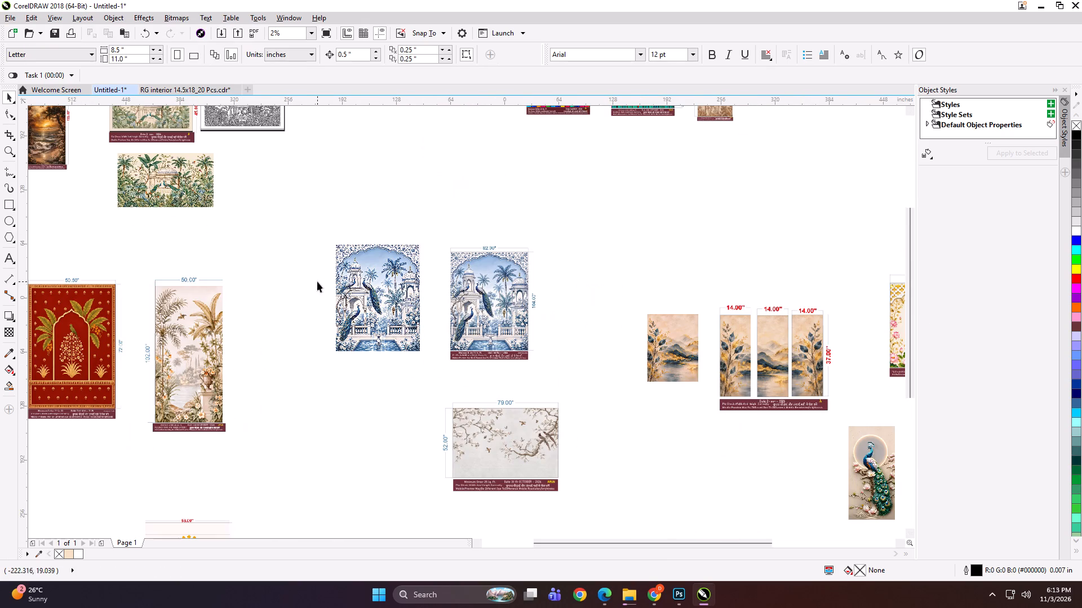
{"action": "scroll", "coordinate": [536, 318], "scroll_direction": "down", "scroll_amount": 1}
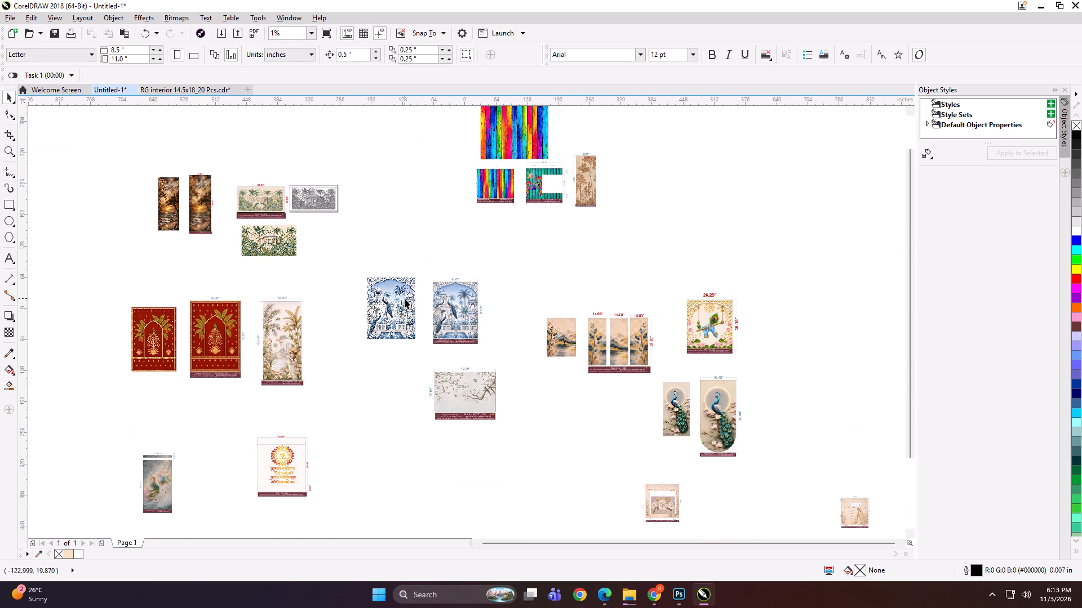
{"action": "scroll", "coordinate": [405, 298], "scroll_direction": "up", "scroll_amount": 2}
{"action": "left_click", "coordinate": [434, 303]}
{"action": "left_click", "coordinate": [289, 202]}
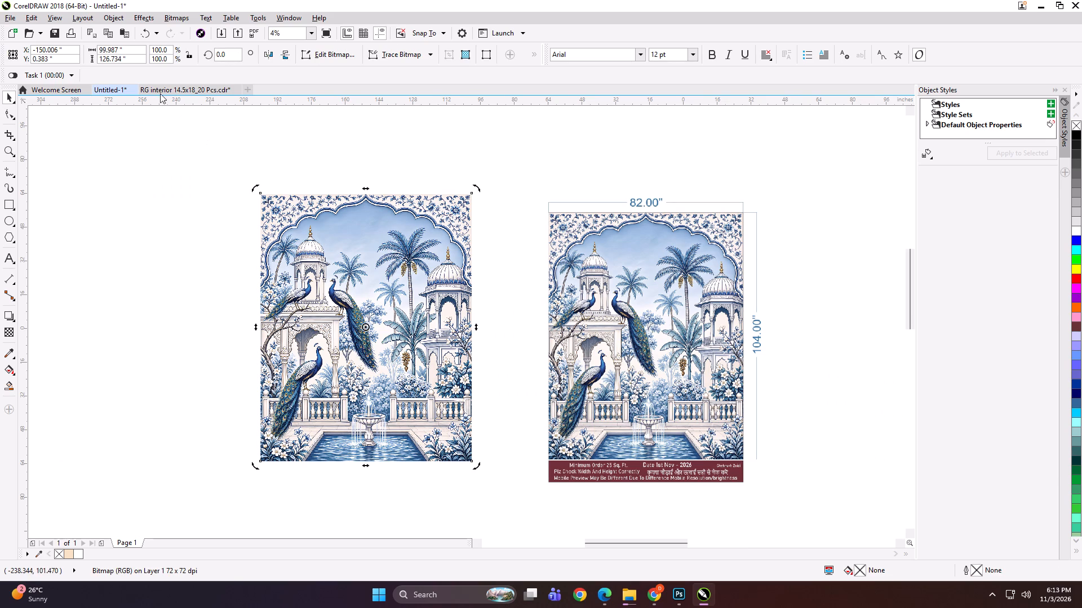
{"action": "left_click", "coordinate": [130, 51]}
{"action": "key", "text": "ctrl+a"}
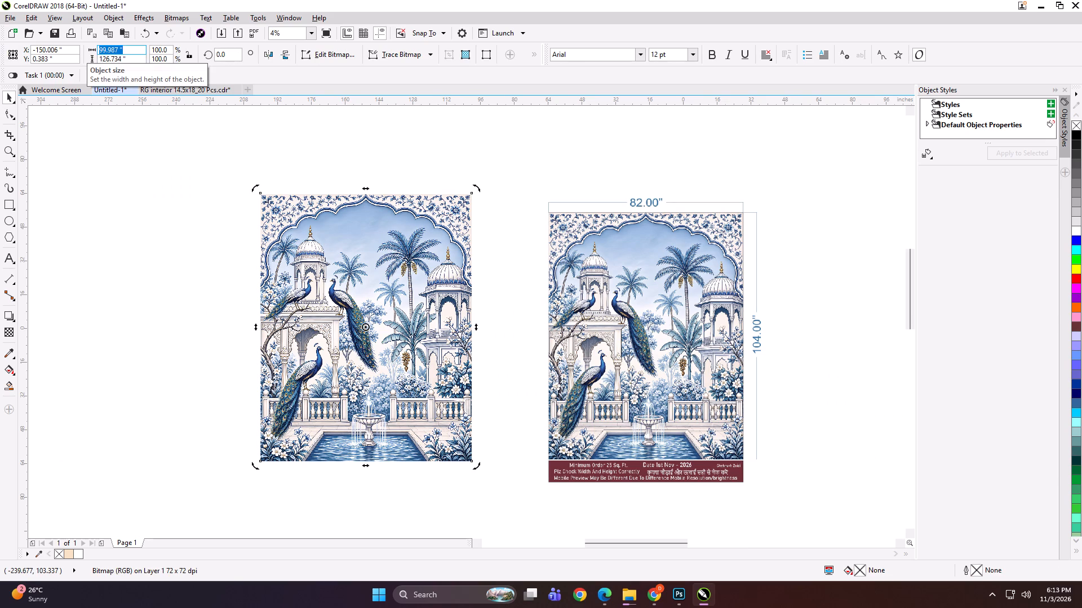
{"action": "type", "text": "82"}
{"action": "key", "text": "Tab"}
{"action": "type", "text": "104"}
{"action": "key", "text": "Return"}
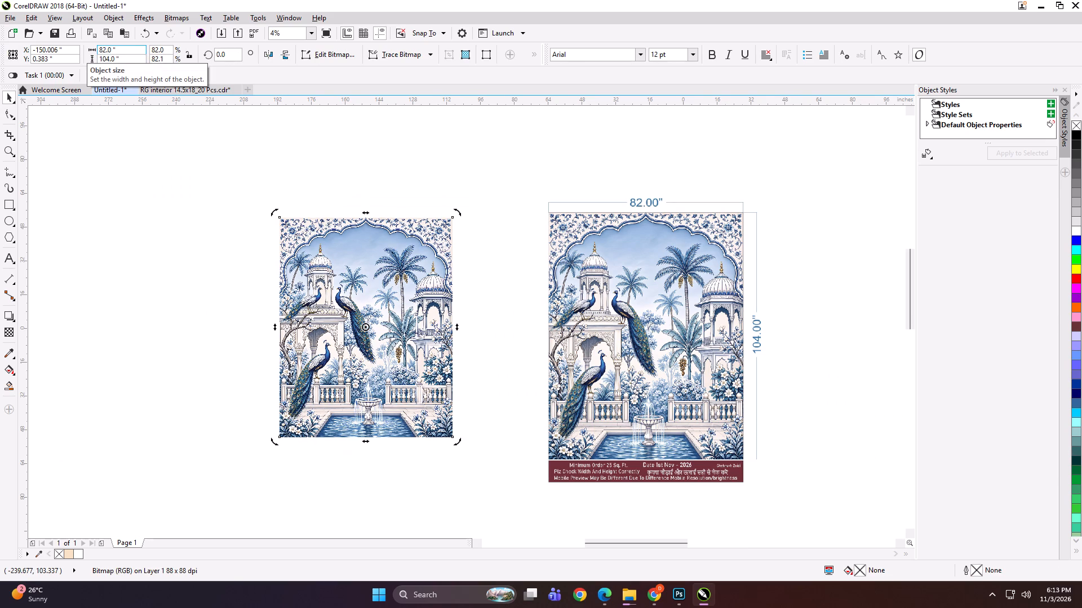
Add an 82 by 104 inch rectangle exactly framing the resized blue peacock palace artwork and select it.
{"action": "left_click", "coordinate": [154, 239]}
{"action": "left_click", "coordinate": [328, 272]}
{"action": "left_click", "coordinate": [221, 263]}
{"action": "left_click", "coordinate": [342, 265]}
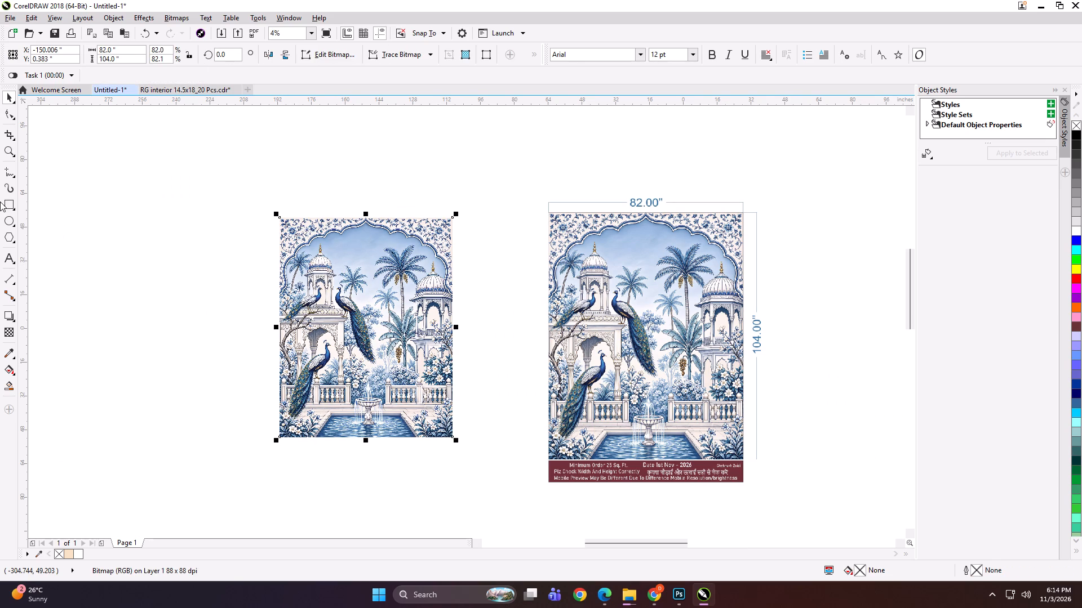
{"action": "left_click", "coordinate": [10, 202], "text": "shift"}
{"action": "key", "text": "shift+space"}
{"action": "left_click", "coordinate": [206, 262]}
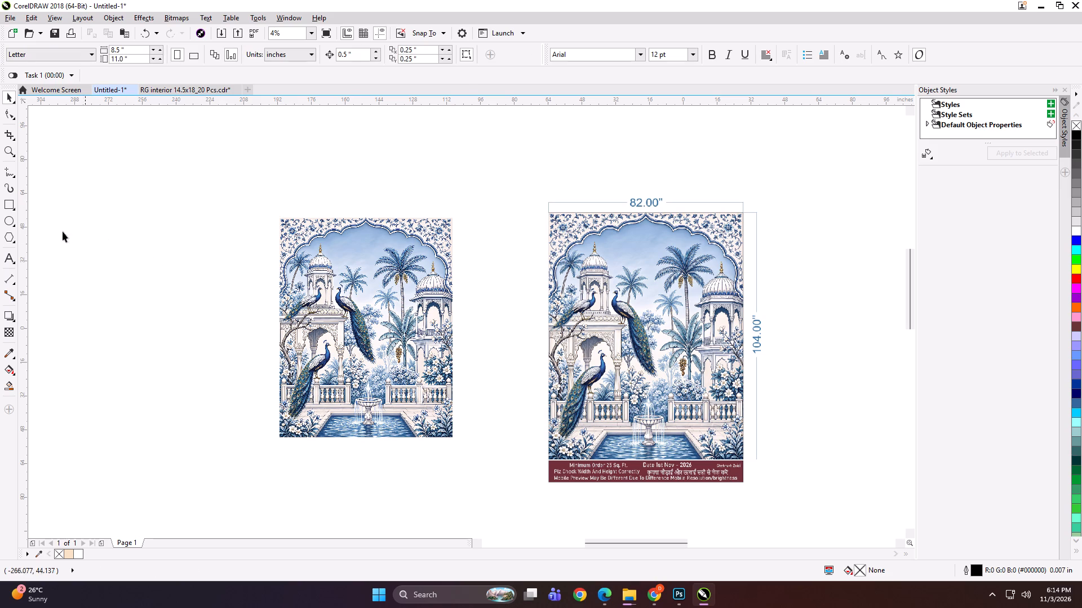
{"action": "left_click", "coordinate": [288, 260], "text": "shift"}
{"action": "left_click", "coordinate": [334, 243]}
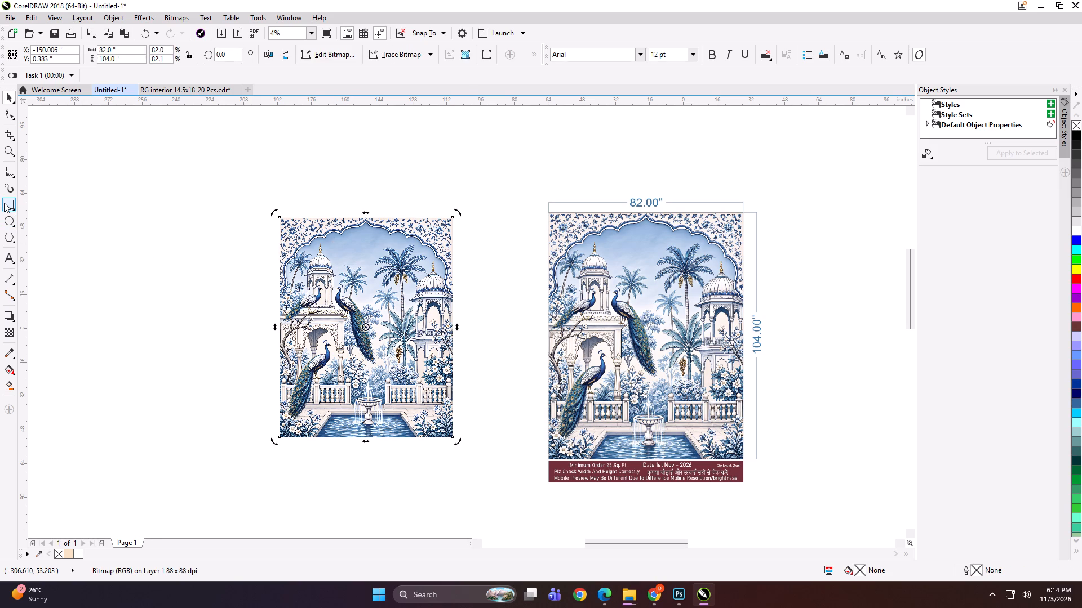
{"action": "double_click", "coordinate": [4, 203], "text": "shift"}
{"action": "key", "text": "shift+space"}
{"action": "left_click", "coordinate": [143, 260]}
{"action": "scroll", "coordinate": [309, 234], "scroll_direction": "up", "scroll_amount": 1}
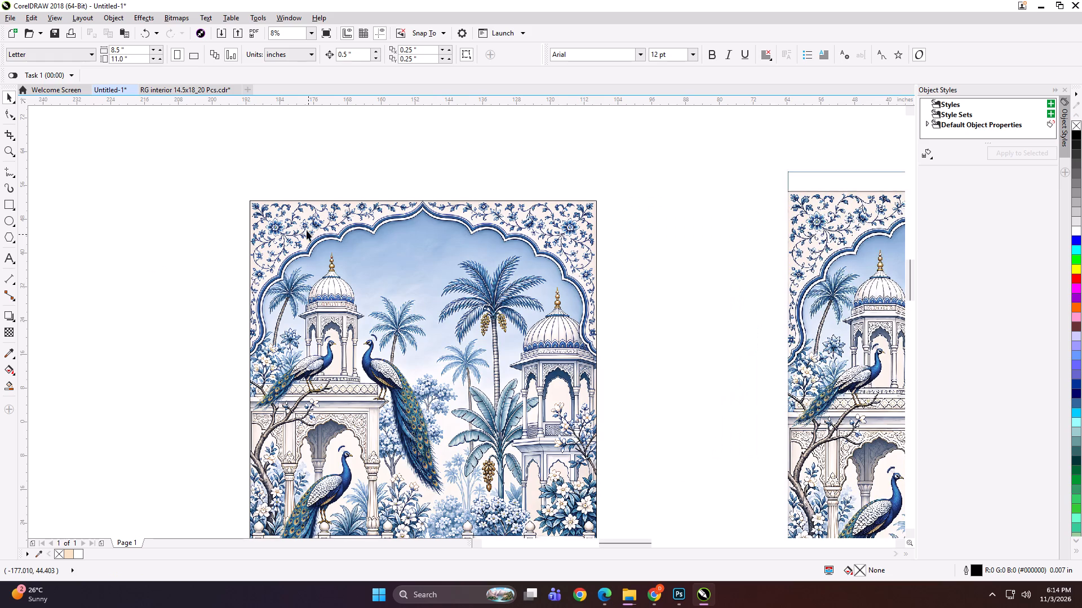
{"action": "scroll", "coordinate": [310, 211], "scroll_direction": "up", "scroll_amount": 1}
{"action": "scroll", "coordinate": [311, 209], "scroll_direction": "down", "scroll_amount": 2}
{"action": "left_click", "coordinate": [366, 299]}
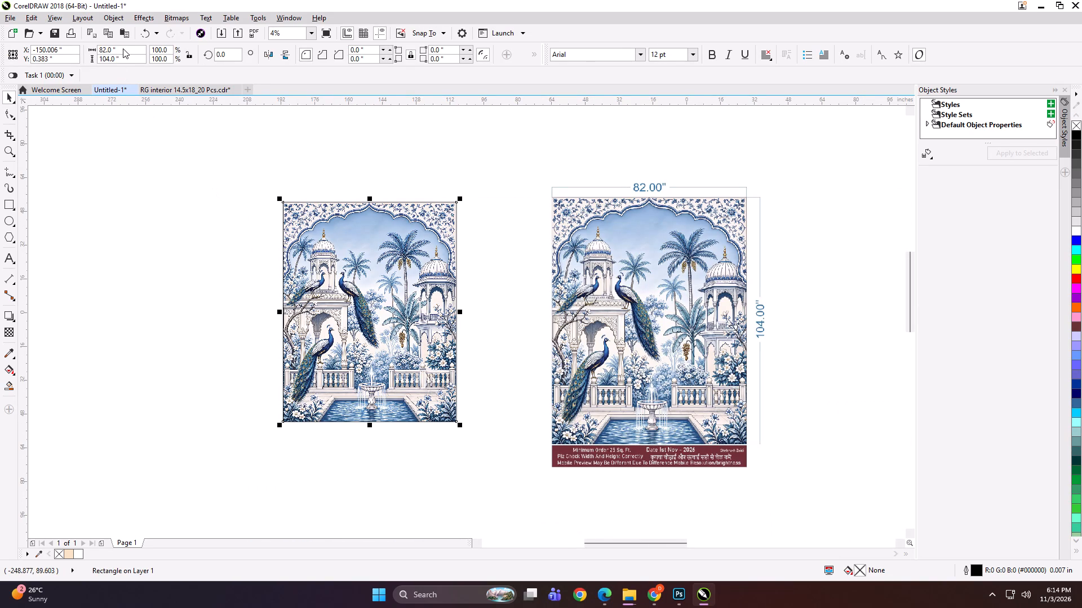
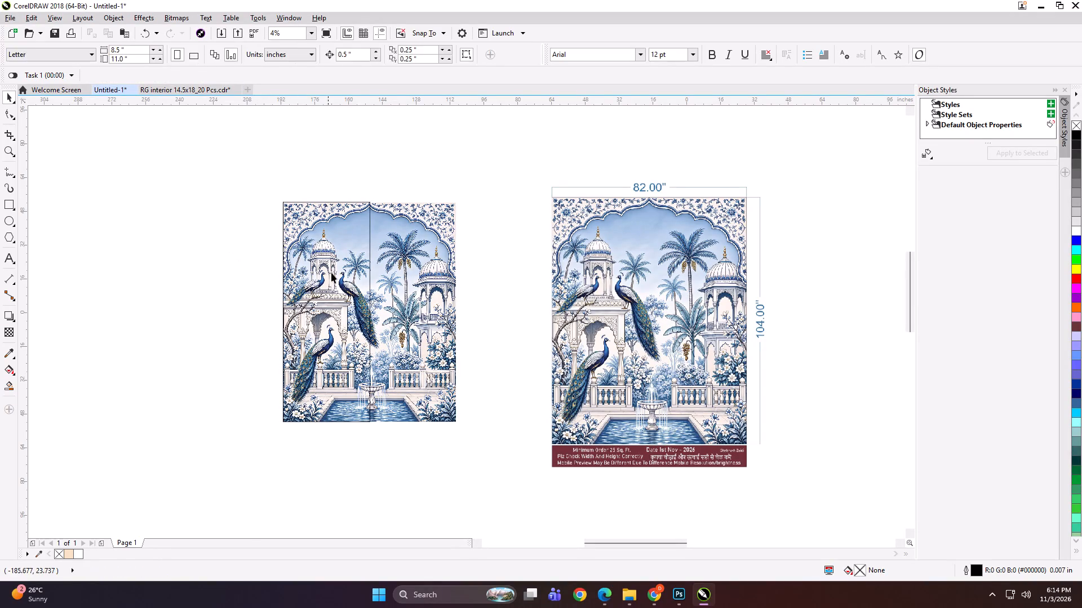
Split the framing rectangle into two 41-inch-wide halves overlapping by 0.5 inch, and stretch the pair to 82 inches overall width.
{"action": "left_click", "coordinate": [331, 272]}
{"action": "left_click_drag", "start_coordinate": [277, 313], "coordinate": [390, 312]}
{"action": "right_click", "coordinate": [390, 312], "text": "ctrl"}
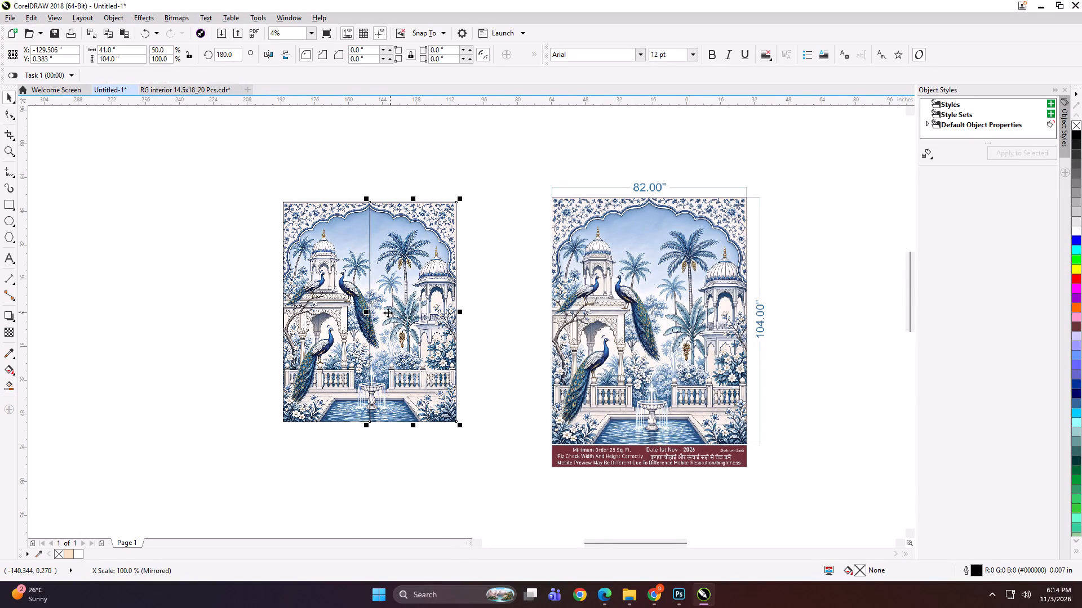
{"action": "scroll", "coordinate": [387, 312], "scroll_direction": "up", "scroll_amount": 1}
{"action": "key", "text": "Left"}
{"action": "left_click", "coordinate": [313, 290], "text": "shift"}
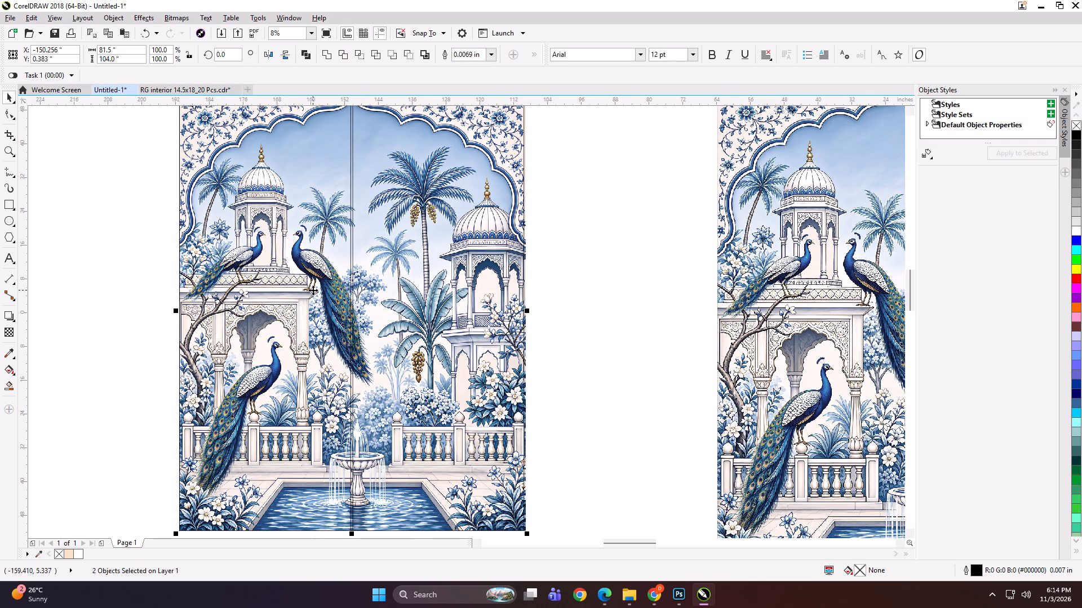
{"action": "scroll", "coordinate": [515, 313], "scroll_direction": "up", "scroll_amount": 2}
{"action": "left_click_drag", "start_coordinate": [537, 301], "coordinate": [539, 301]}
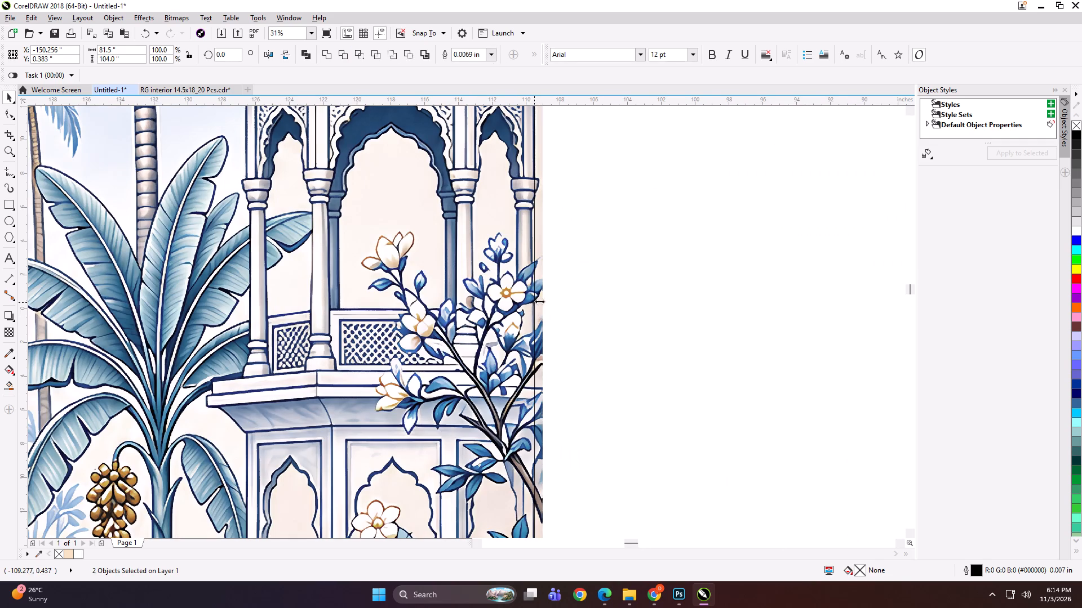
{"action": "left_click_drag", "start_coordinate": [539, 301], "coordinate": [544, 301]}
{"action": "scroll", "coordinate": [552, 301], "scroll_direction": "down", "scroll_amount": 3}
Group the two rectangles, PowerClip the blue peacock palace artwork into them, and ungroup the result into separate panels.
{"action": "key", "text": "ctrl+g"}
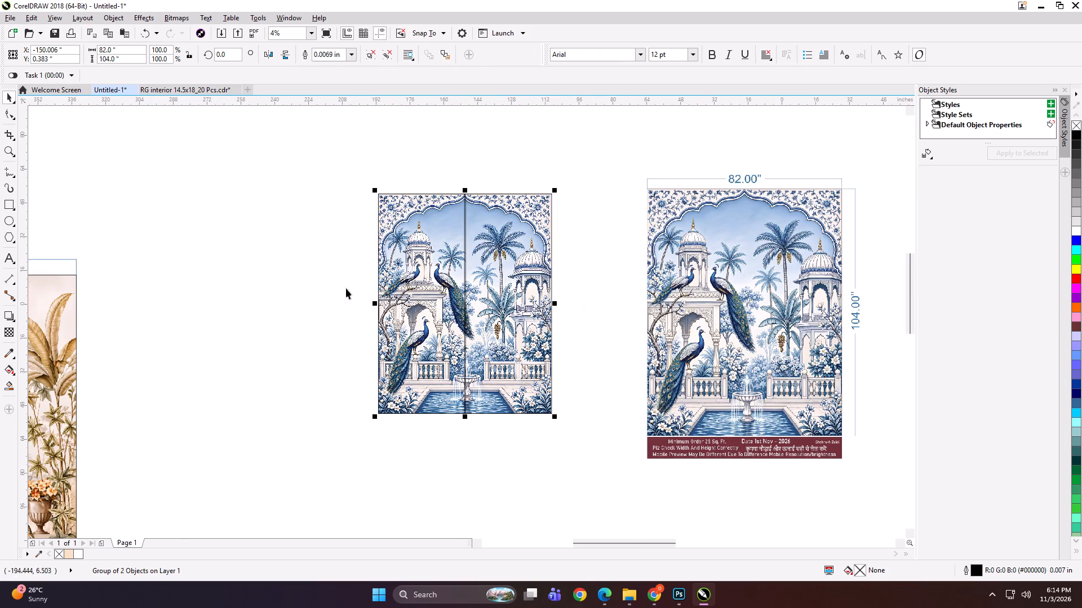
{"action": "double_click", "coordinate": [324, 288]}
{"action": "left_click", "coordinate": [444, 291], "text": "alt"}
{"action": "key", "text": "shift+Return"}
{"action": "left_click", "coordinate": [455, 242]}
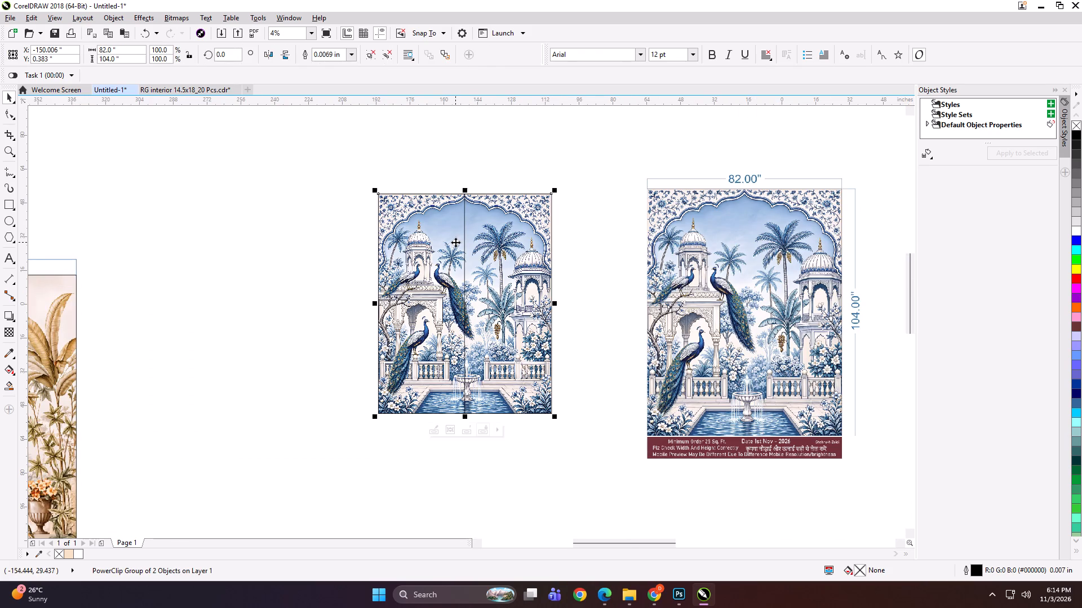
{"action": "key", "text": "ctrl+u"}
{"action": "left_click", "coordinate": [347, 242]}
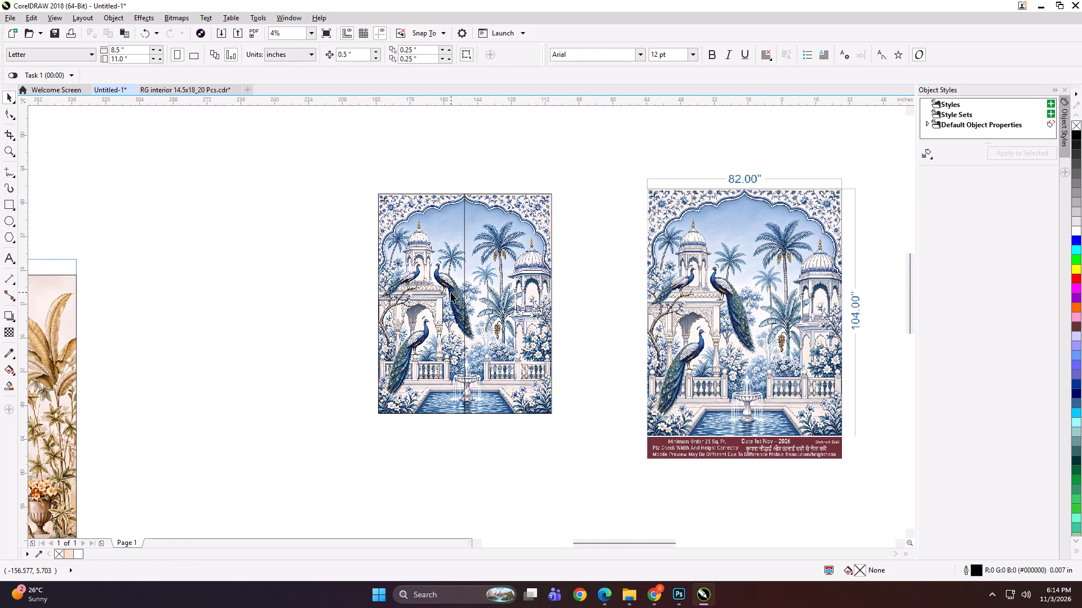
Check the seam between the two clipped peacock palace panels and the extent of the pair.
{"action": "left_click", "coordinate": [451, 292]}
{"action": "scroll", "coordinate": [456, 296], "scroll_direction": "up", "scroll_amount": 3}
{"action": "key", "text": "Left"}
{"action": "key", "text": "Right"}
{"action": "scroll", "coordinate": [462, 297], "scroll_direction": "down", "scroll_amount": 3}
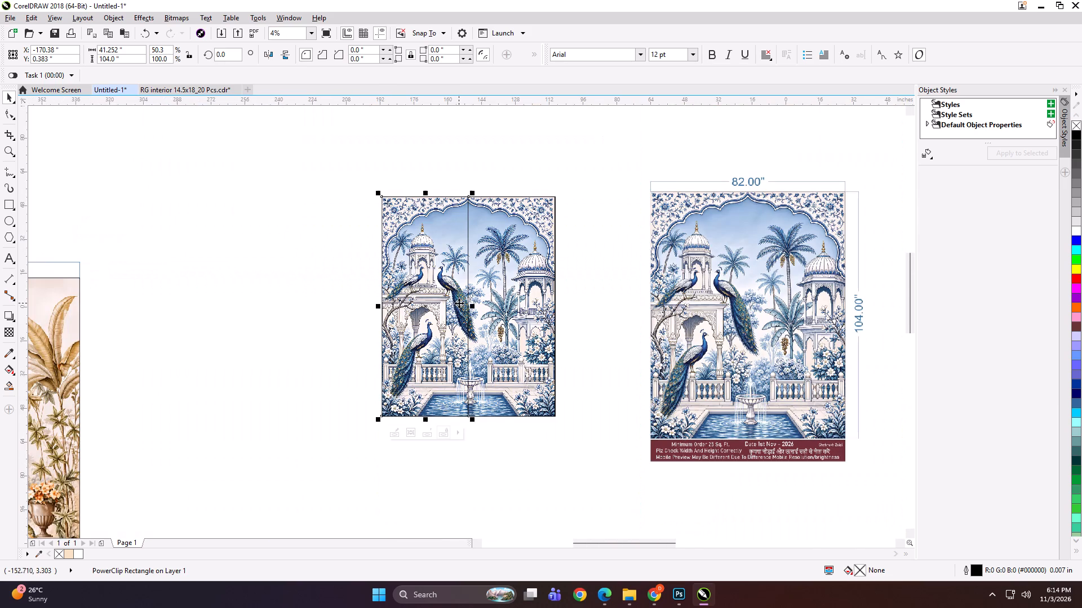
{"action": "left_click_drag", "start_coordinate": [324, 178], "coordinate": [587, 483]}
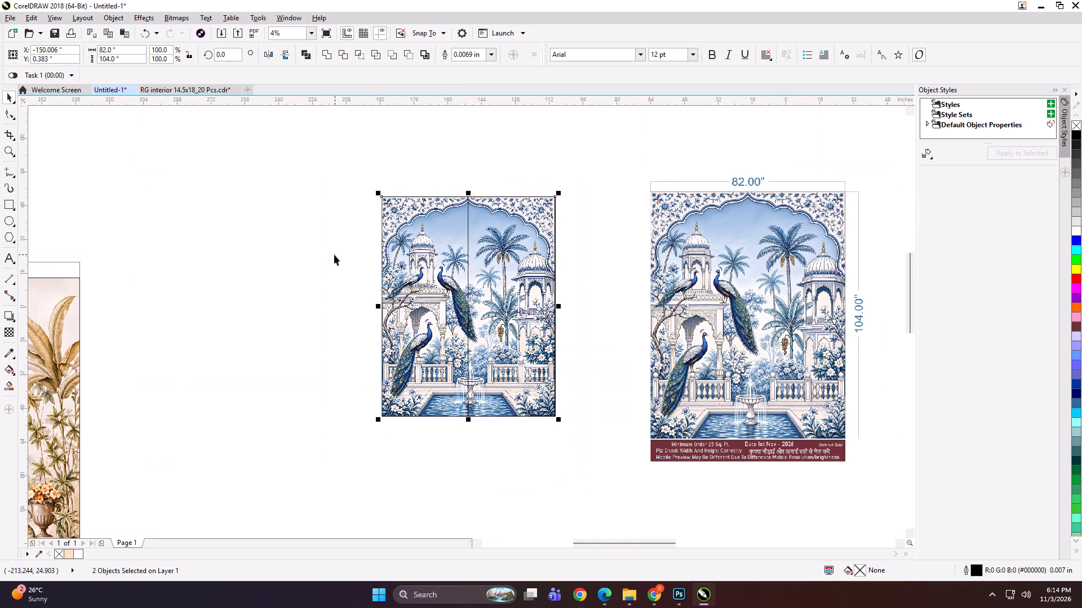
{"action": "left_click", "coordinate": [331, 254]}
Add the text label "82*104 PANEL 1" on the top edge of the first peacock palace panel.
{"action": "left_click", "coordinate": [8, 256]}
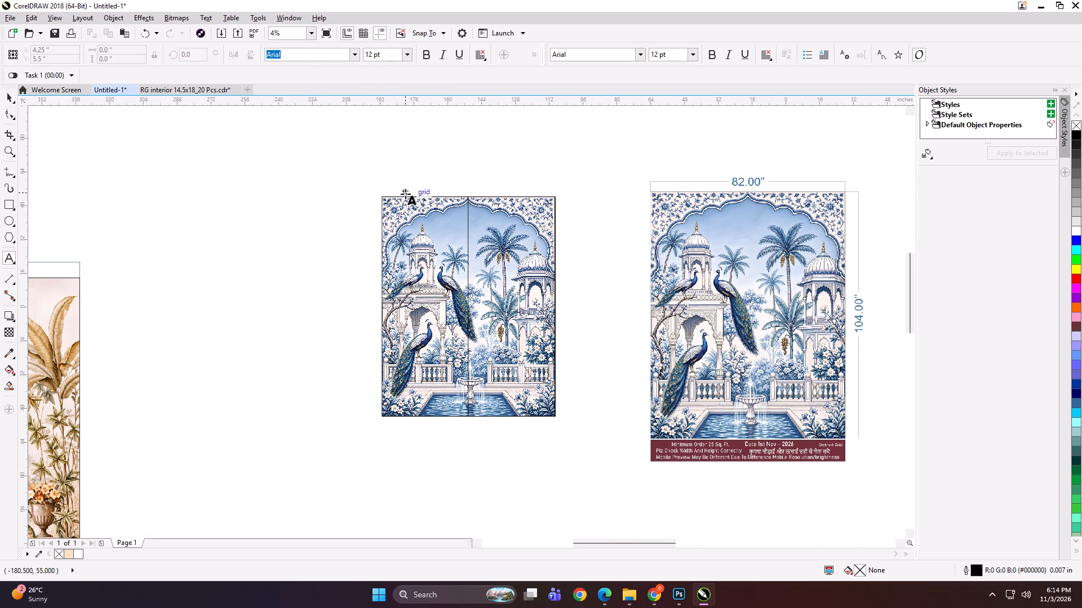
{"action": "left_click", "coordinate": [408, 195]}
{"action": "type", "text": "82*104 PANEL 1"}
{"action": "key", "text": "ctrl+a"}
Copy the label onto the top edge of the second panel and change it to "82*104 PANEL 2".
{"action": "key", "text": "ctrl+c"}
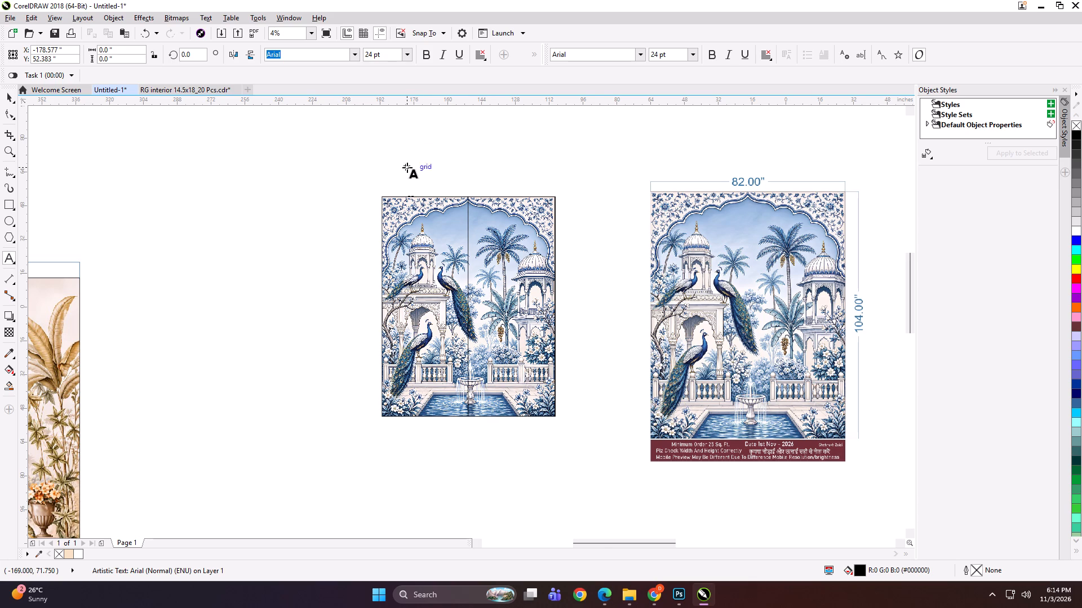
{"action": "scroll", "coordinate": [410, 194], "scroll_direction": "up", "scroll_amount": 4}
{"action": "scroll", "coordinate": [303, 162], "scroll_direction": "down", "scroll_amount": 3}
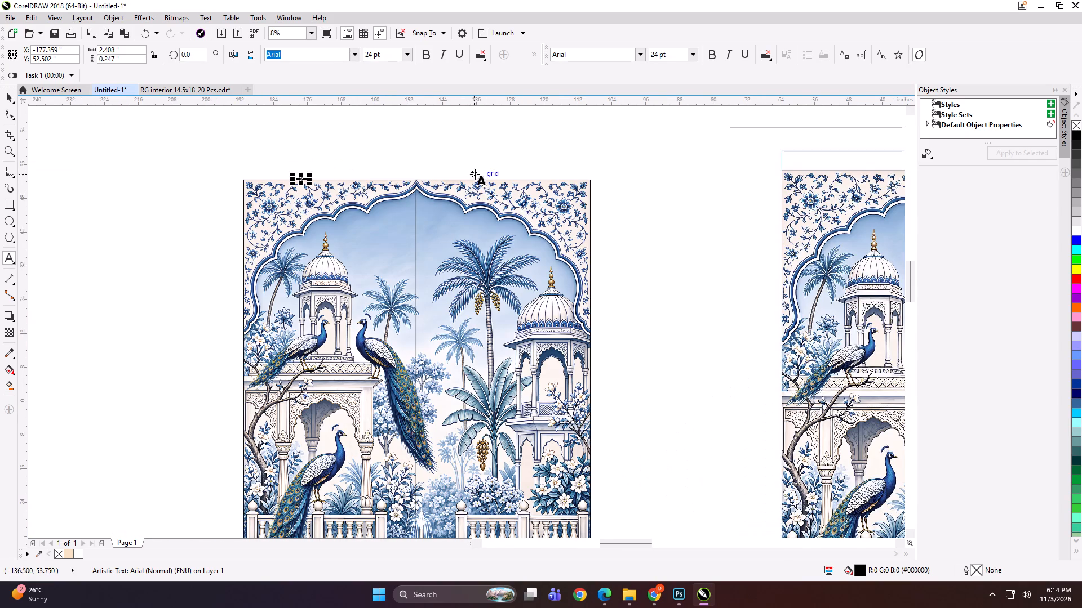
{"action": "left_click", "coordinate": [482, 178]}
{"action": "scroll", "coordinate": [482, 178], "scroll_direction": "up", "scroll_amount": 3}
{"action": "key", "text": "ctrl+v"}
{"action": "key", "text": "BackSpace"}
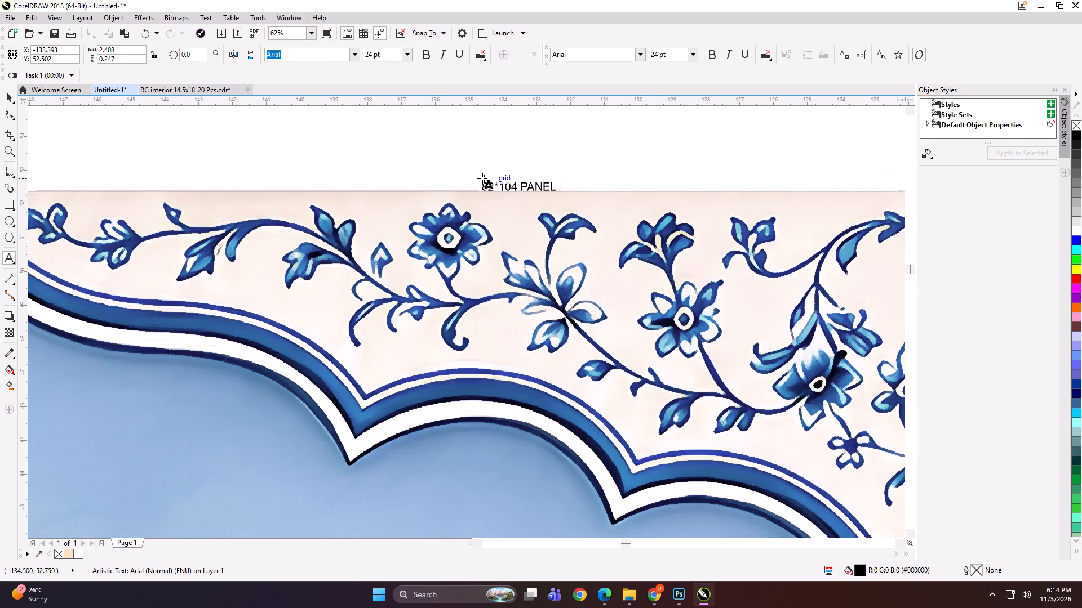
{"action": "key", "text": "2"}
{"action": "scroll", "coordinate": [482, 178], "scroll_direction": "down", "scroll_amount": 4}
{"action": "left_click", "coordinate": [9, 97]}
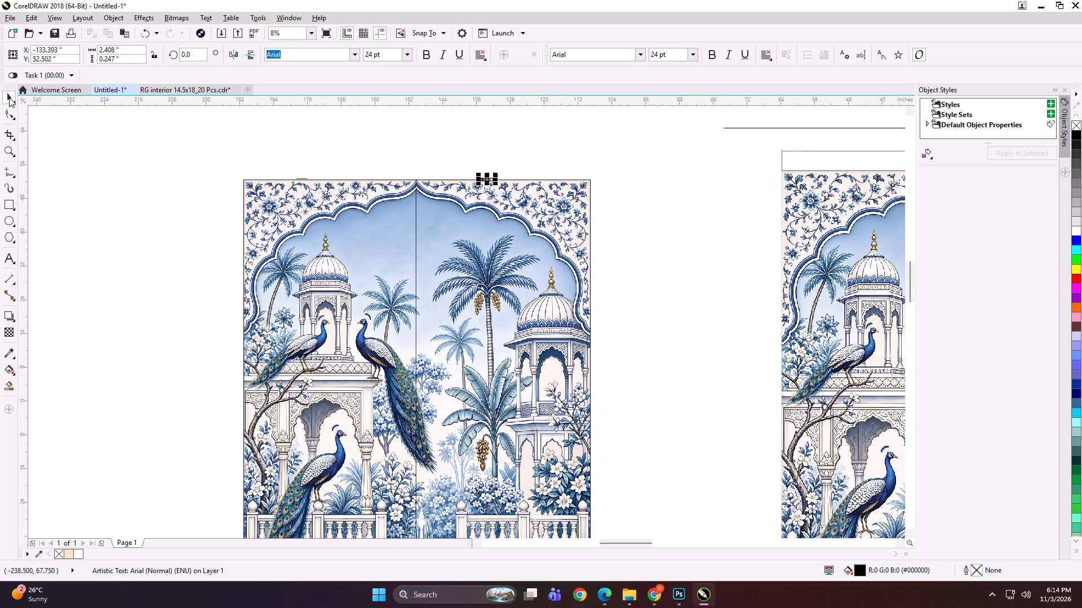
Group each of the two peacock palace panels with its own text label.
{"action": "scroll", "coordinate": [433, 191], "scroll_direction": "down", "scroll_amount": 1}
{"action": "left_click", "coordinate": [462, 252], "text": "shift"}
{"action": "key", "text": "ctrl+g"}
{"action": "left_click_drag", "start_coordinate": [294, 146], "coordinate": [450, 466]}
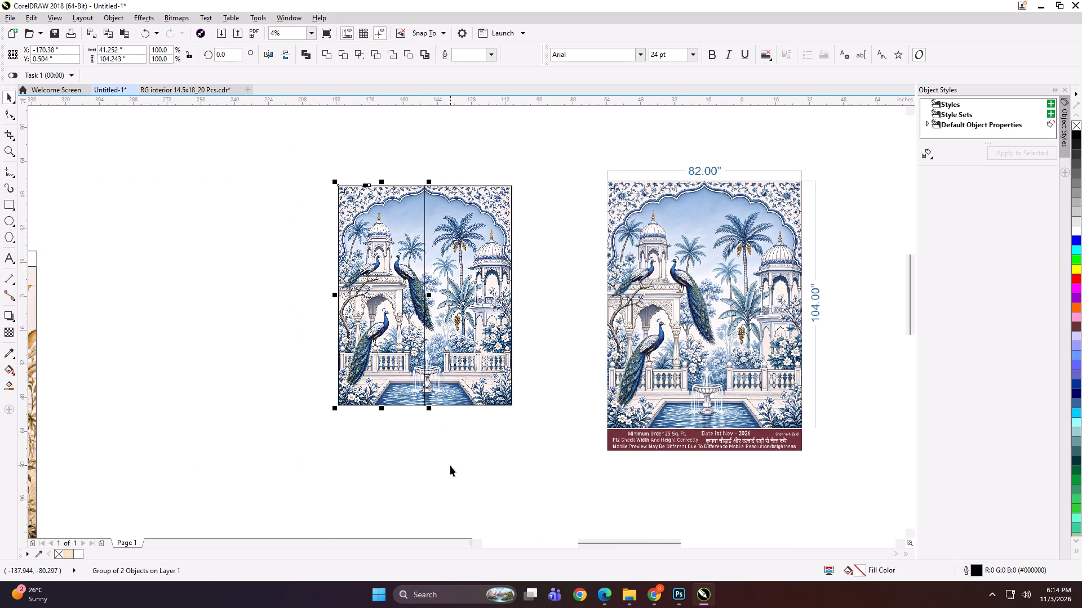
{"action": "key", "text": "ctrl+g"}
Start exporting the PANEL 1 group and create and open a folder named HAYAT INTERIOR in D:\KD\PRINT FILE\NOV\3.
{"action": "key", "text": "ctrl+e"}
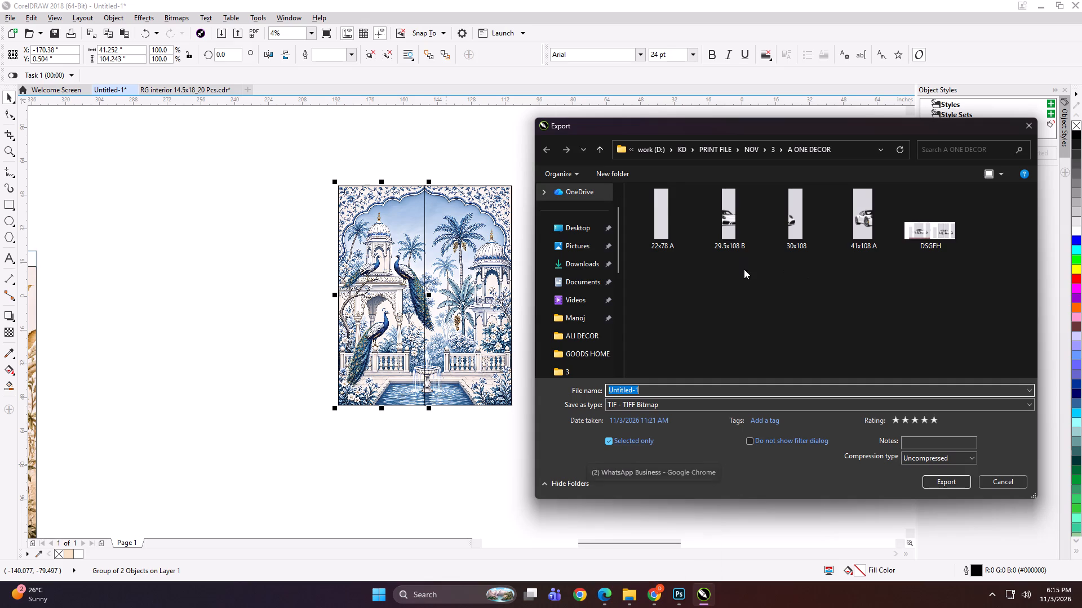
{"action": "left_click", "coordinate": [601, 143]}
{"action": "left_click", "coordinate": [628, 177]}
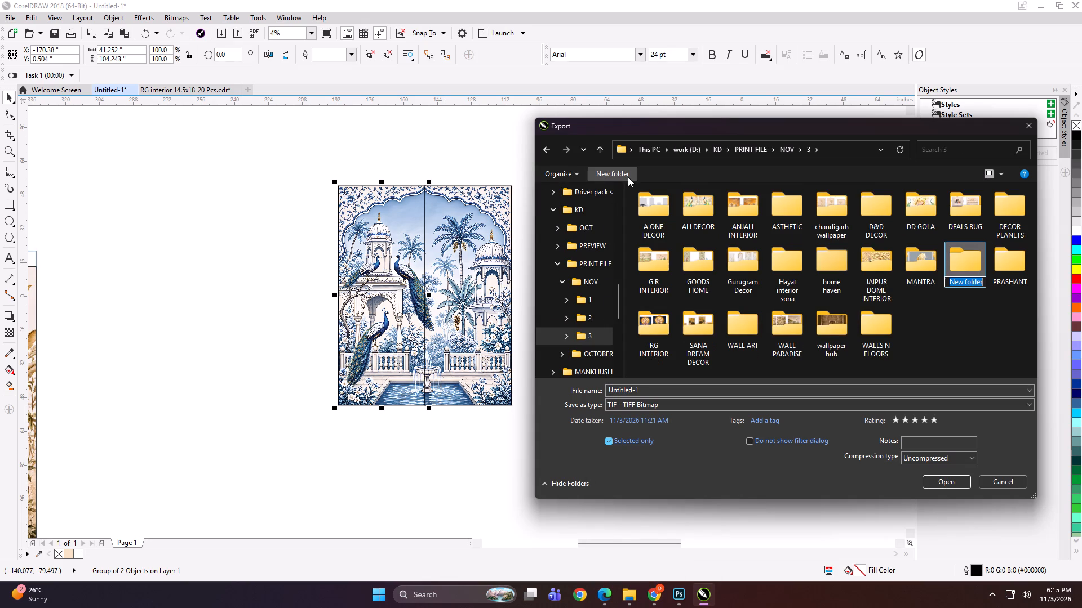
{"action": "type", "text": "HAYAT"}
{"action": "key", "text": "space"}
{"action": "type", "text": "INTERIRO"}
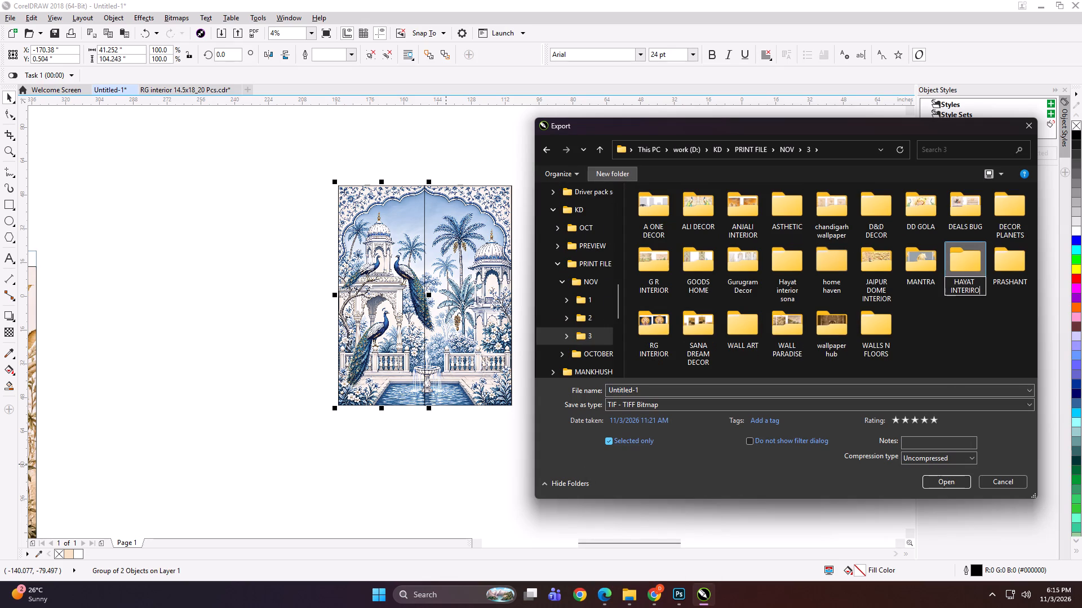
{"action": "key", "text": "BackSpace"}
{"action": "key", "text": "BackSpace"}
{"action": "type", "text": "OR"}
{"action": "key", "text": "Return"}
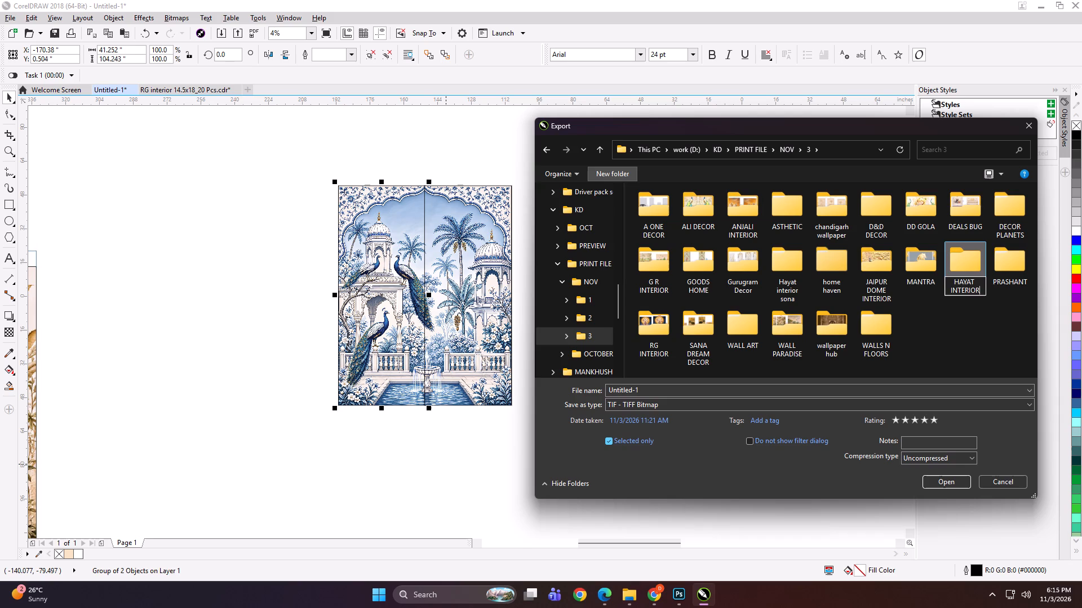
{"action": "double_click", "coordinate": [805, 268]}
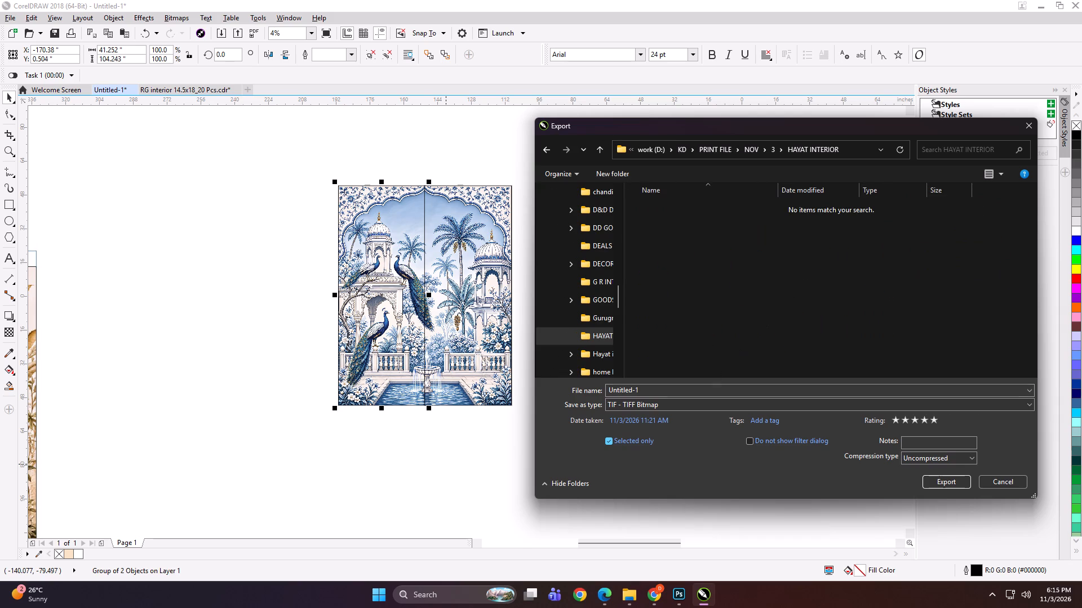
Export the PANEL 1 group as the TIFF file "41x104 A" in the HAYAT INTERIOR folder.
{"action": "left_click", "coordinate": [664, 393]}
{"action": "type", "text": "41x104 A"}
{"action": "key", "text": "space"}
{"action": "key", "text": "Return"}
{"action": "key", "text": "Return"}
Export the PANEL 2 group as the TIFF file "41x104 B" in the HAYAT INTERIOR folder.
{"action": "left_click", "coordinate": [484, 290]}
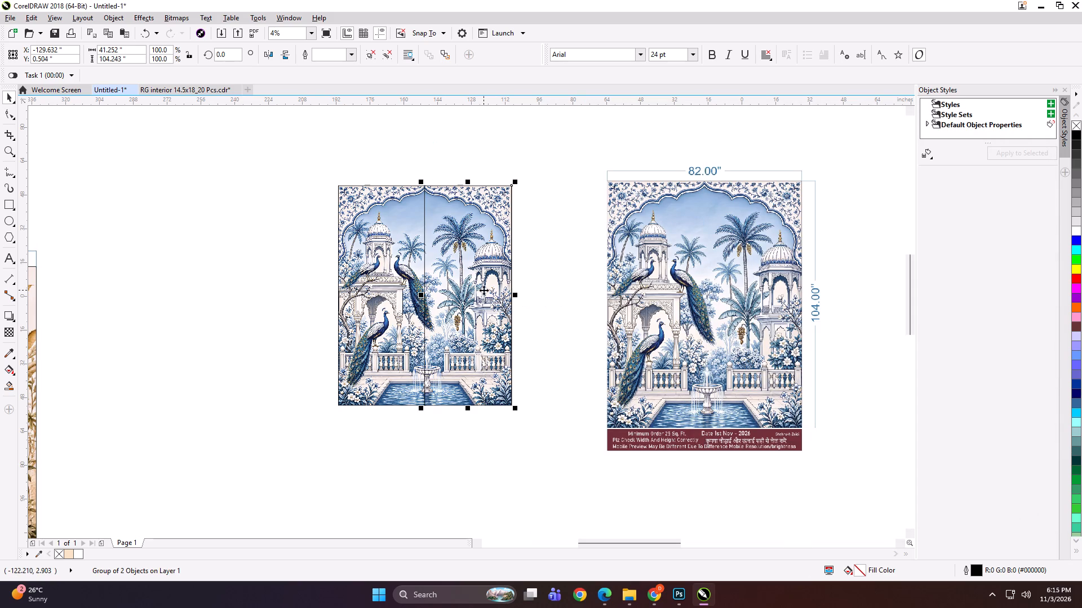
{"action": "key", "text": "ctrl+e"}
{"action": "left_click", "coordinate": [673, 244]}
{"action": "double_click", "coordinate": [660, 388]}
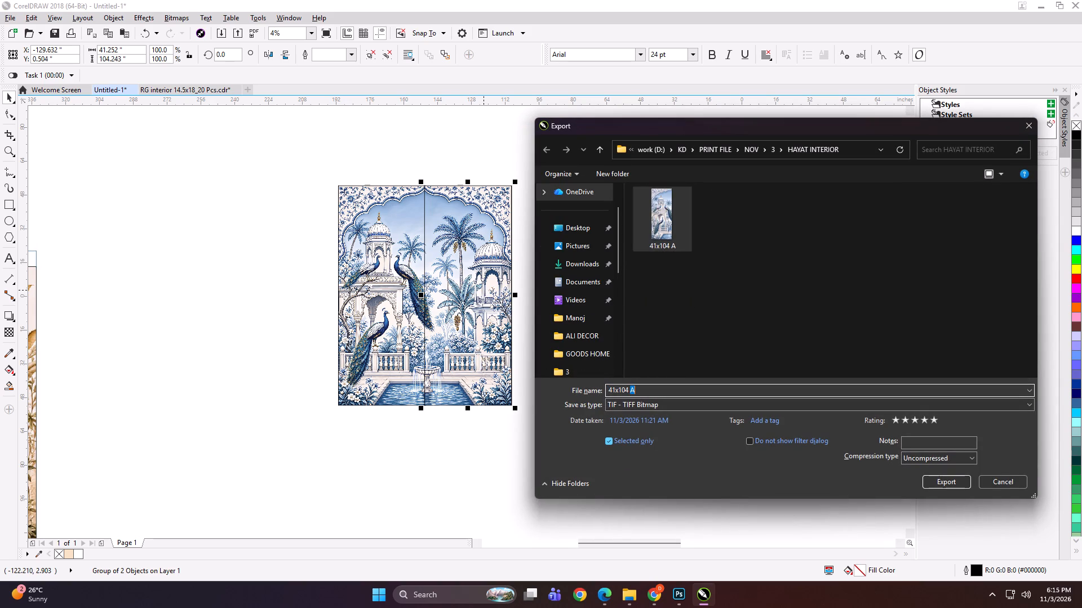
{"action": "key", "text": "b"}
{"action": "key", "text": "Return"}
{"action": "key", "text": "Return"}
Space the two panels 4 inches apart, enlarge them to about 100.2 by 121.5 inches overall, place them beside the dimensioned preview and group them.
{"action": "key", "text": "Right"}
{"action": "key", "text": "Right"}
{"action": "key", "text": "Right"}
{"action": "key", "text": "Right"}
{"action": "key", "text": "Right"}
{"action": "key", "text": "Right"}
{"action": "key", "text": "Right"}
{"action": "key", "text": "Right"}
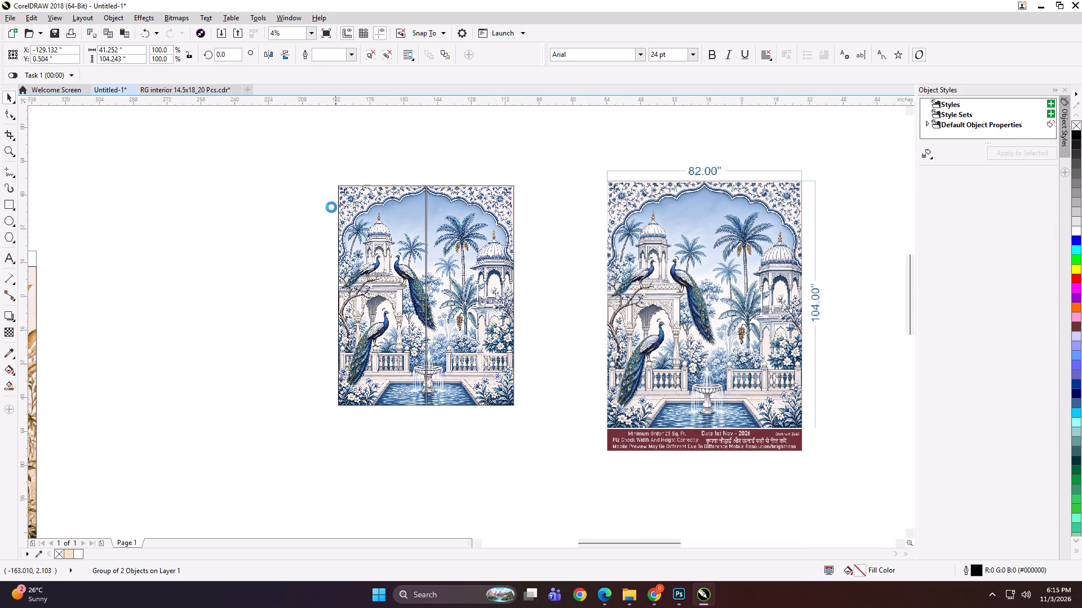
{"action": "left_click_drag", "start_coordinate": [298, 145], "coordinate": [600, 515]}
{"action": "left_click_drag", "start_coordinate": [525, 406], "coordinate": [544, 425], "text": "shift"}
{"action": "left_click_drag", "start_coordinate": [504, 257], "coordinate": [553, 272]}
{"action": "key", "text": "ctrl+g"}
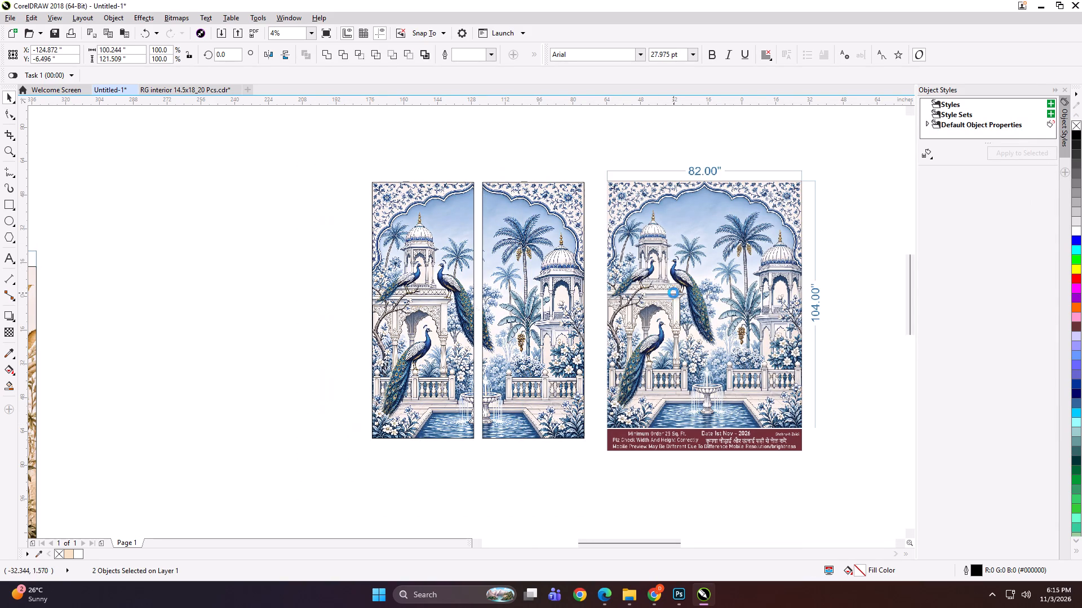
Group the panel pair with the dimensioned customer preview and scale the group down to about 3.36 by 1.96 inches.
{"action": "left_click", "coordinate": [695, 333], "text": "shift"}
{"action": "key", "text": "ctrl+g"}
{"action": "left_click_drag", "start_coordinate": [699, 330], "coordinate": [570, 316]}
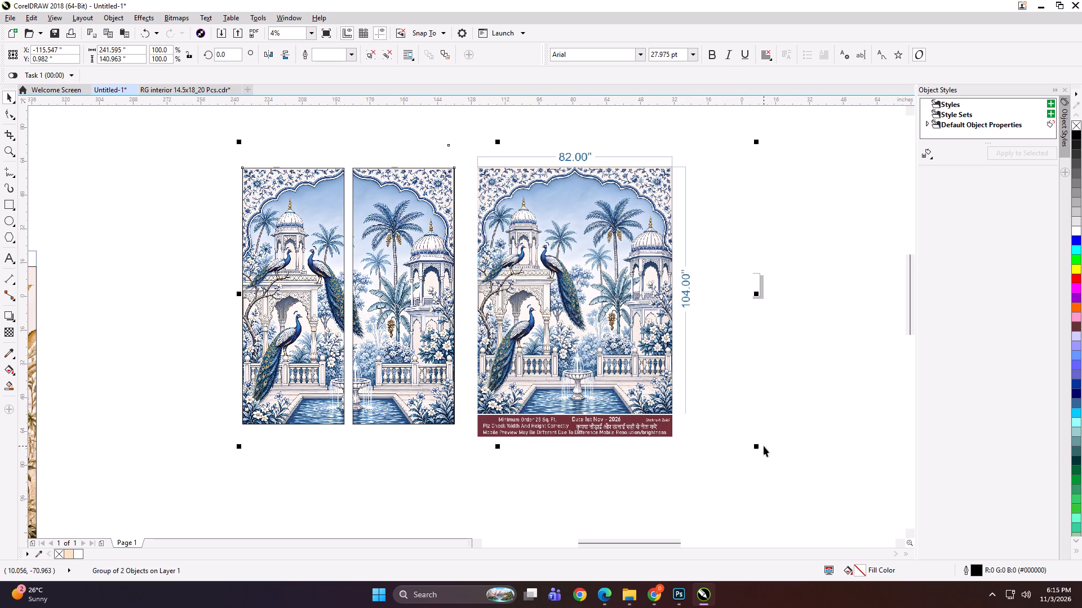
{"action": "left_click_drag", "start_coordinate": [760, 448], "coordinate": [511, 307], "text": "shift"}
{"action": "scroll", "coordinate": [495, 291], "scroll_direction": "up", "scroll_amount": 2}
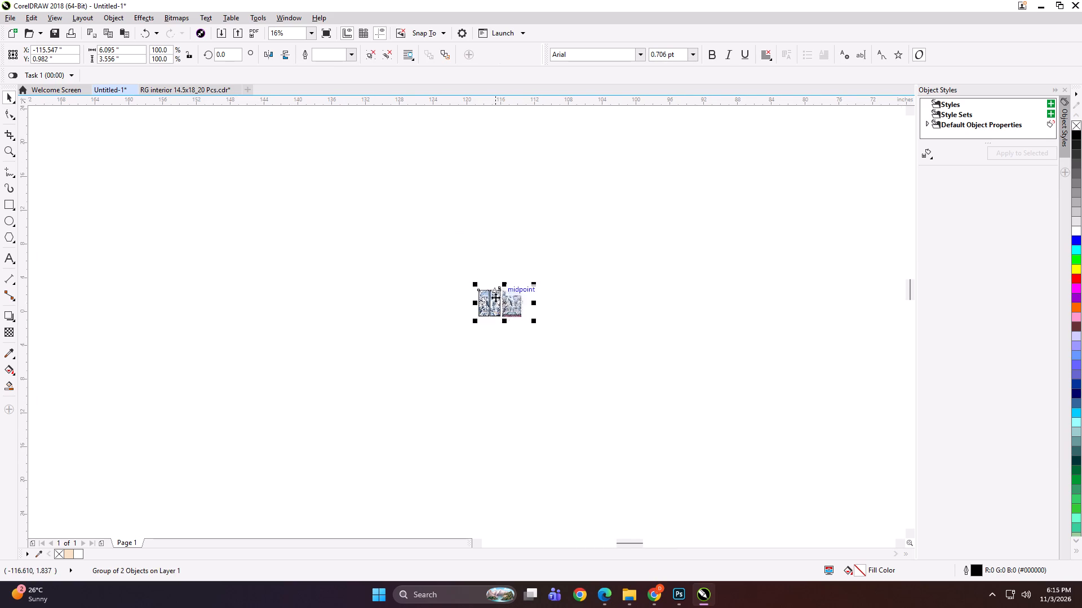
{"action": "scroll", "coordinate": [495, 297], "scroll_direction": "up", "scroll_amount": 3}
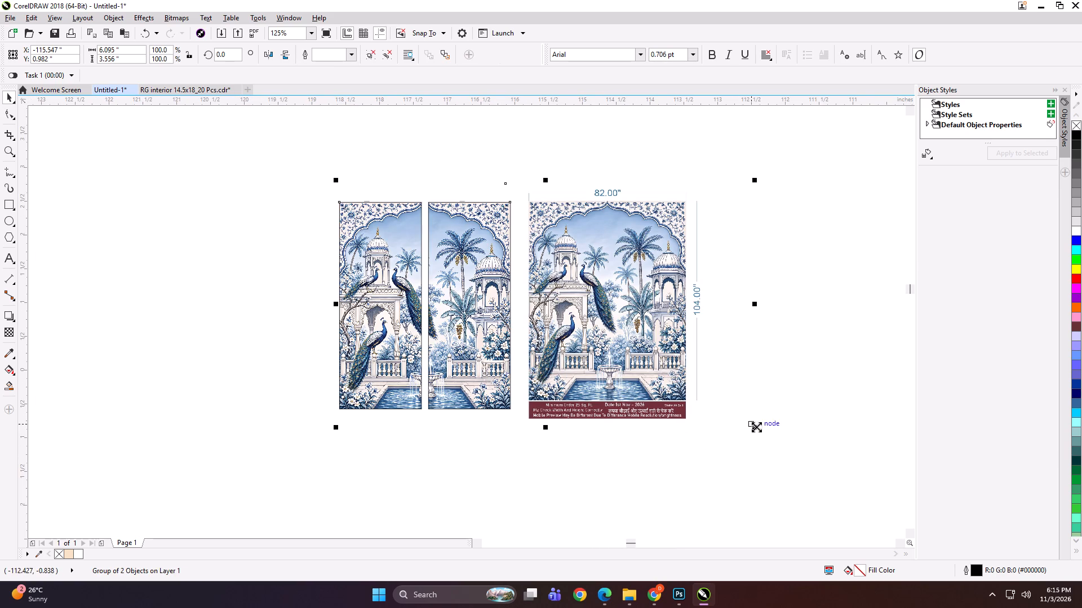
{"action": "left_click_drag", "start_coordinate": [756, 427], "coordinate": [660, 379], "text": "shift"}
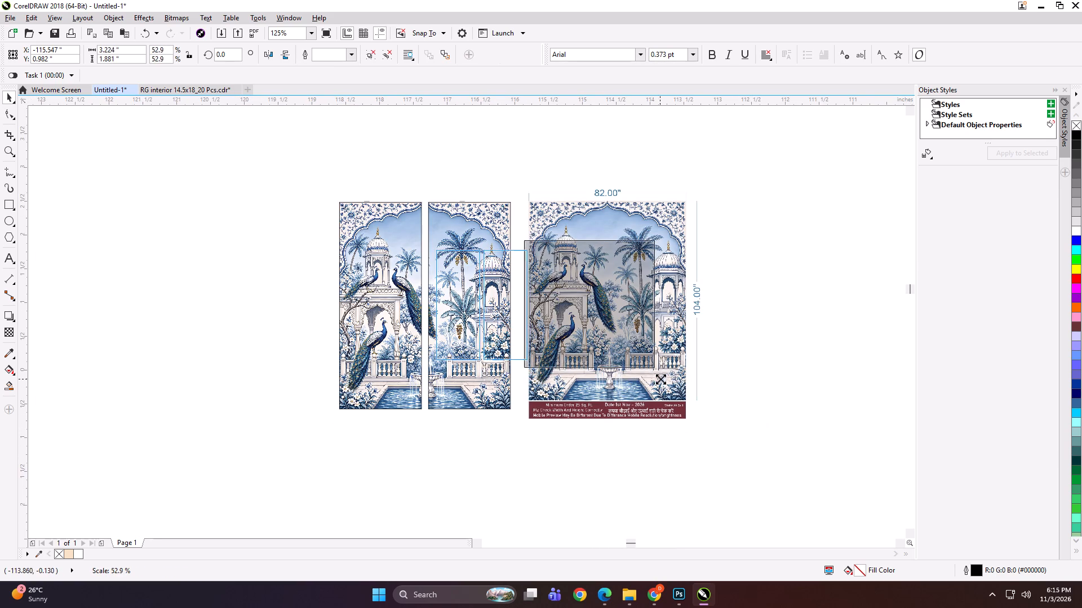
{"action": "left_click_drag", "start_coordinate": [660, 379], "coordinate": [664, 379], "text": "shift"}
Export the reduced preview group as the TIFF file "DGH" in the HAYAT INTERIOR folder.
{"action": "scroll", "coordinate": [554, 296], "scroll_direction": "up", "scroll_amount": 1}
{"action": "key", "text": "ctrl+e"}
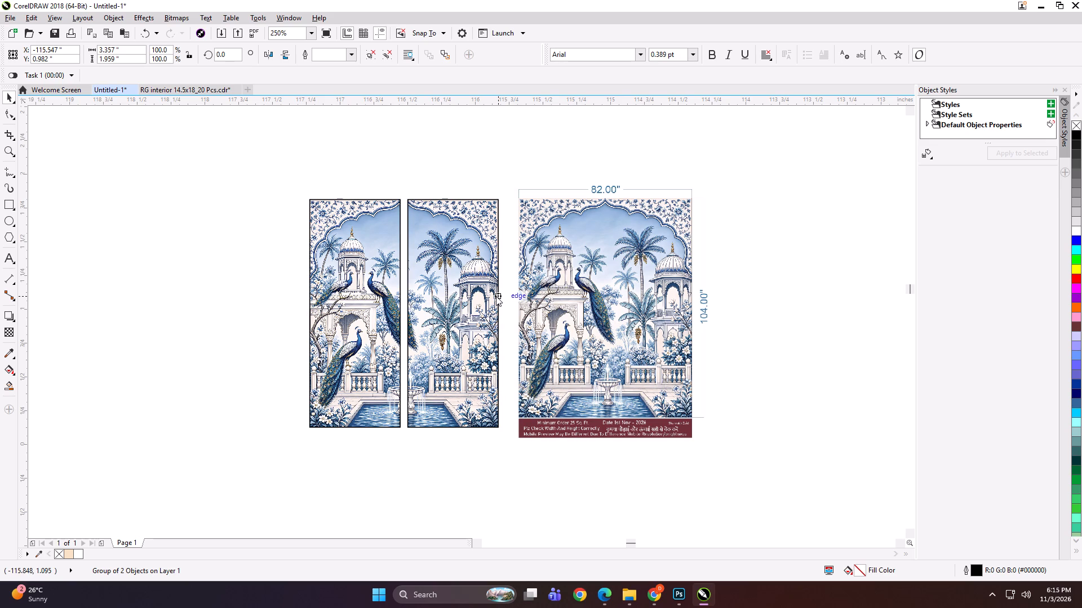
{"action": "type", "text": "DGH"}
{"action": "key", "text": "Return"}
{"action": "key", "text": "Return"}
{"action": "key", "text": "Return"}
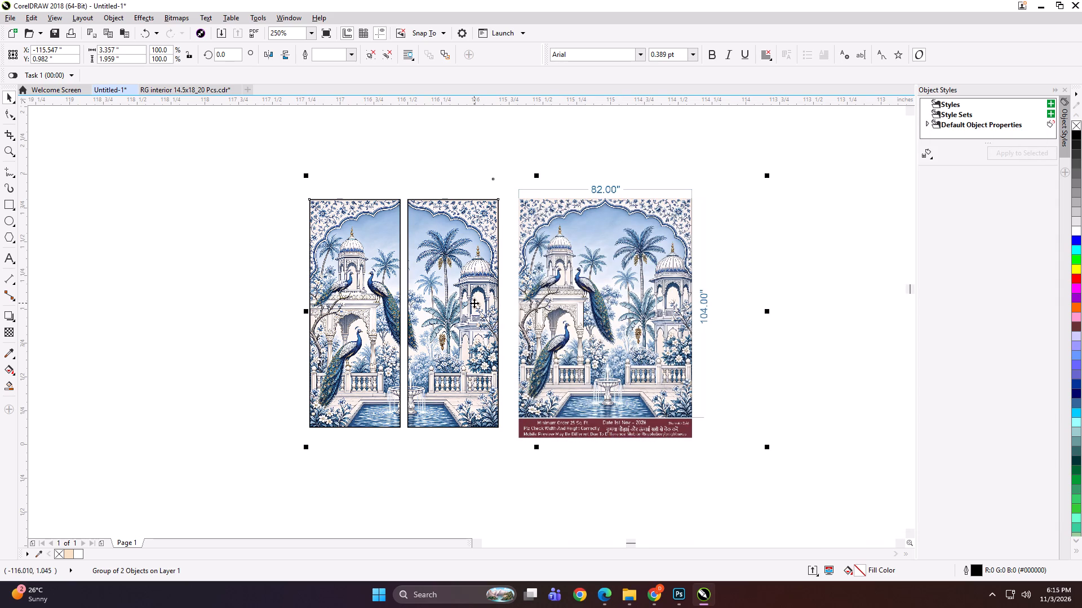
Delete the reduced peacock palace preview group from the drawing and show all remaining artworks.
{"action": "key", "text": "Delete"}
{"action": "key", "text": "F4"}
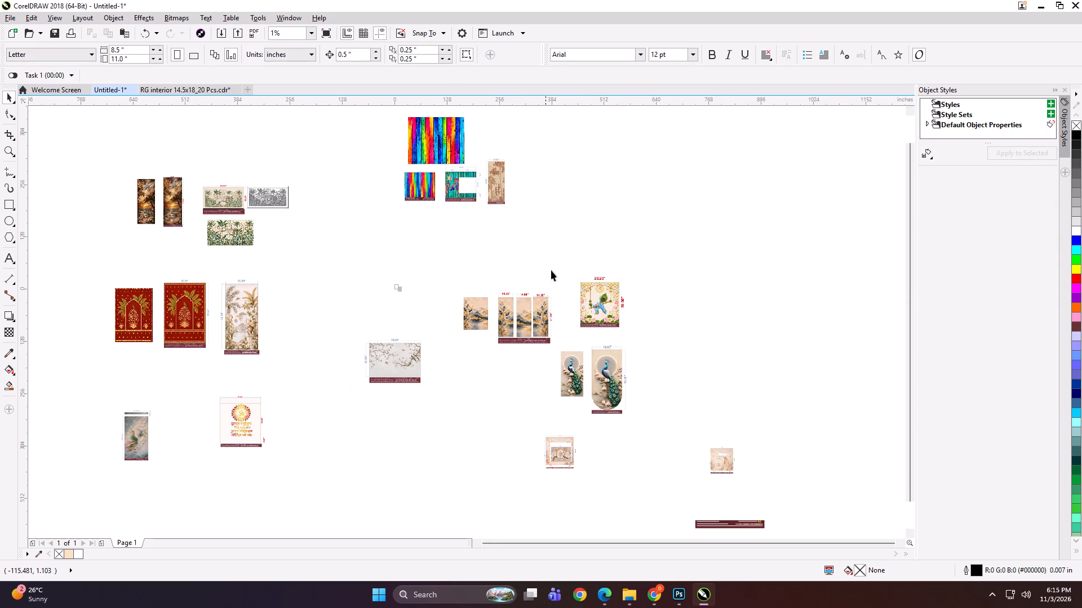
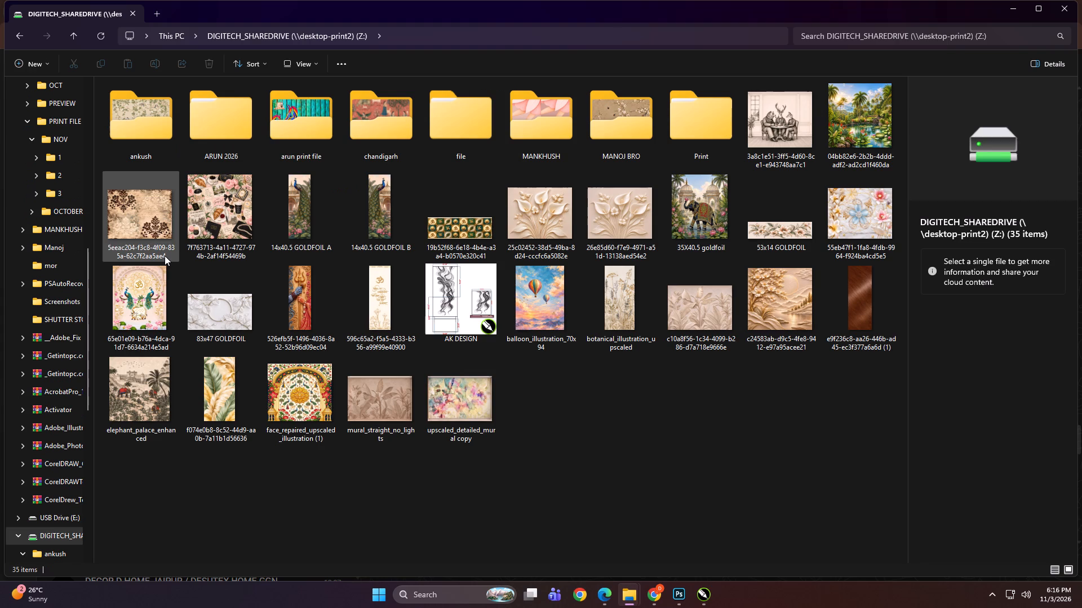
Open the "arun print file" folder on the DIGITECH_SHAREDRIVE network drive.
{"action": "left_click", "coordinate": [262, 120]}
{"action": "double_click", "coordinate": [299, 126]}
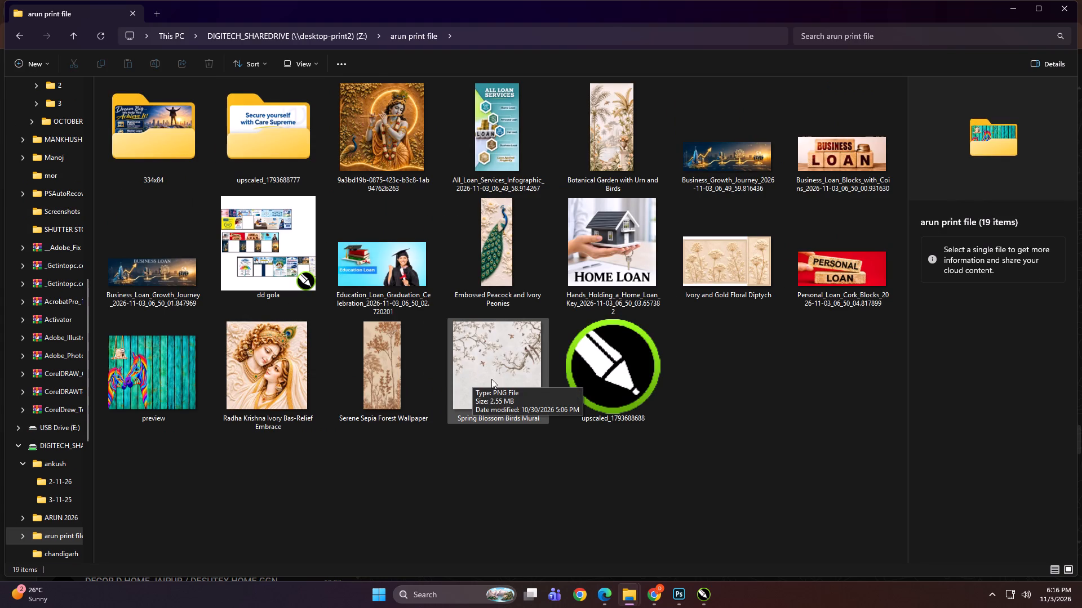
{"action": "left_click", "coordinate": [506, 462]}
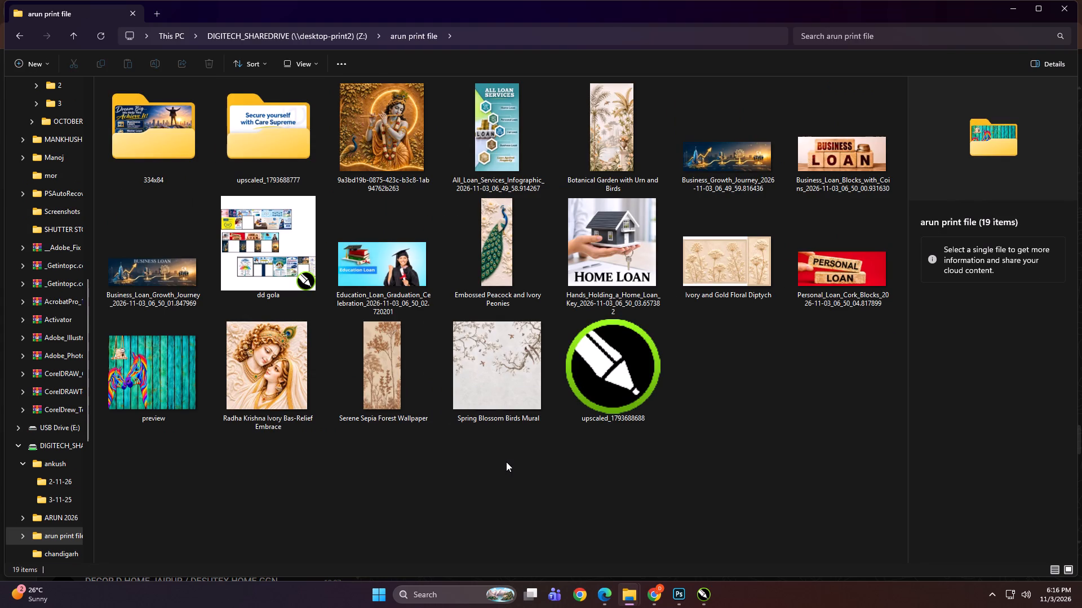
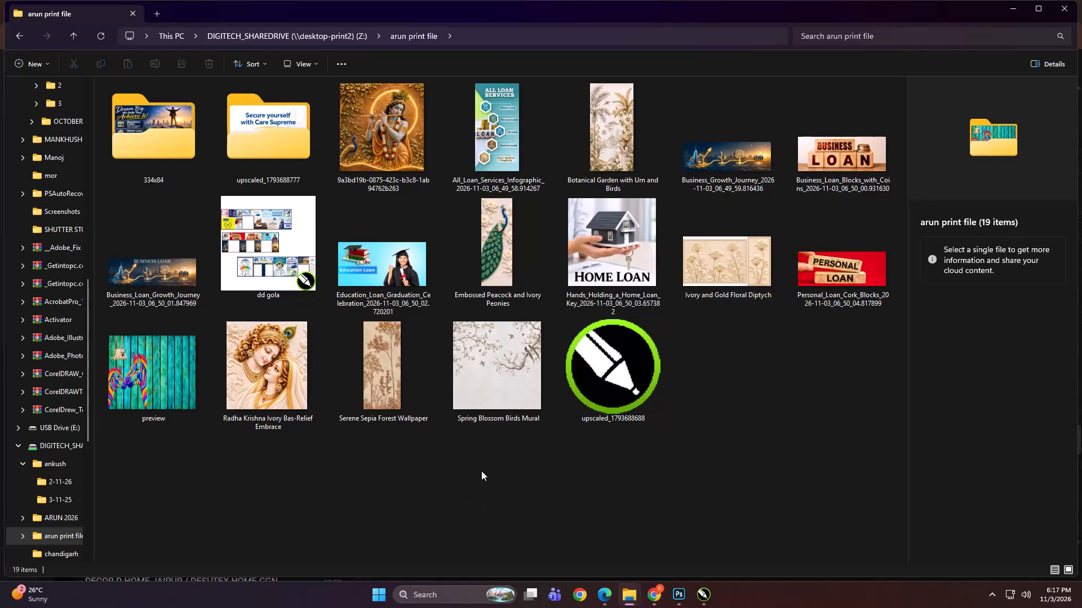
Search the PRINT FILE folder inside KD on the work (D:) drive for 32.
{"action": "key", "text": "BackSpace"}
{"action": "key", "text": "BackSpace"}
{"action": "key", "text": "BackSpace"}
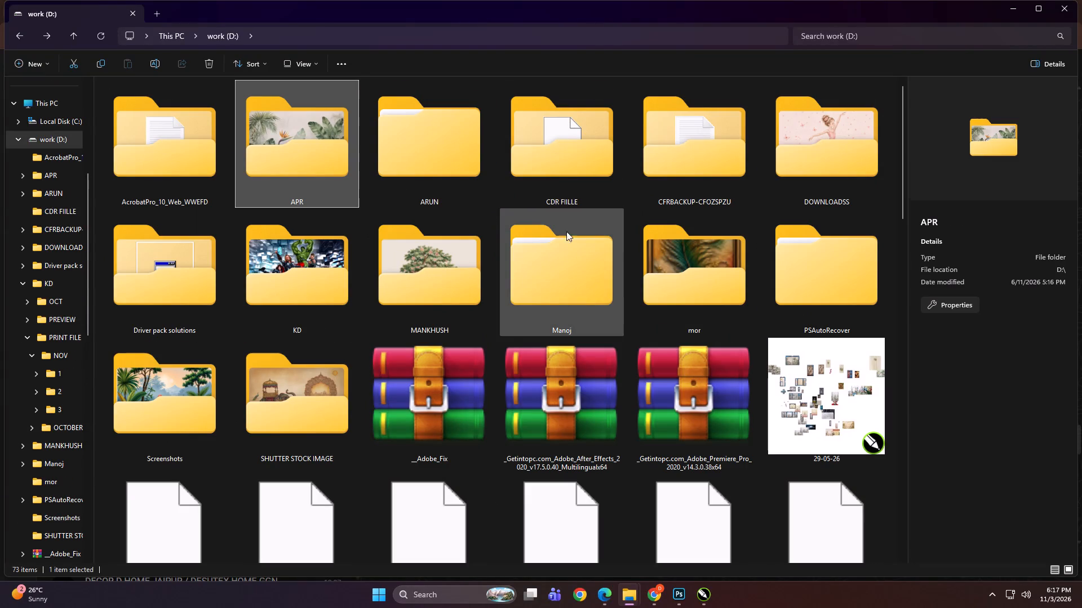
{"action": "left_click", "coordinate": [365, 291]}
{"action": "double_click", "coordinate": [322, 282]}
{"action": "double_click", "coordinate": [475, 203]}
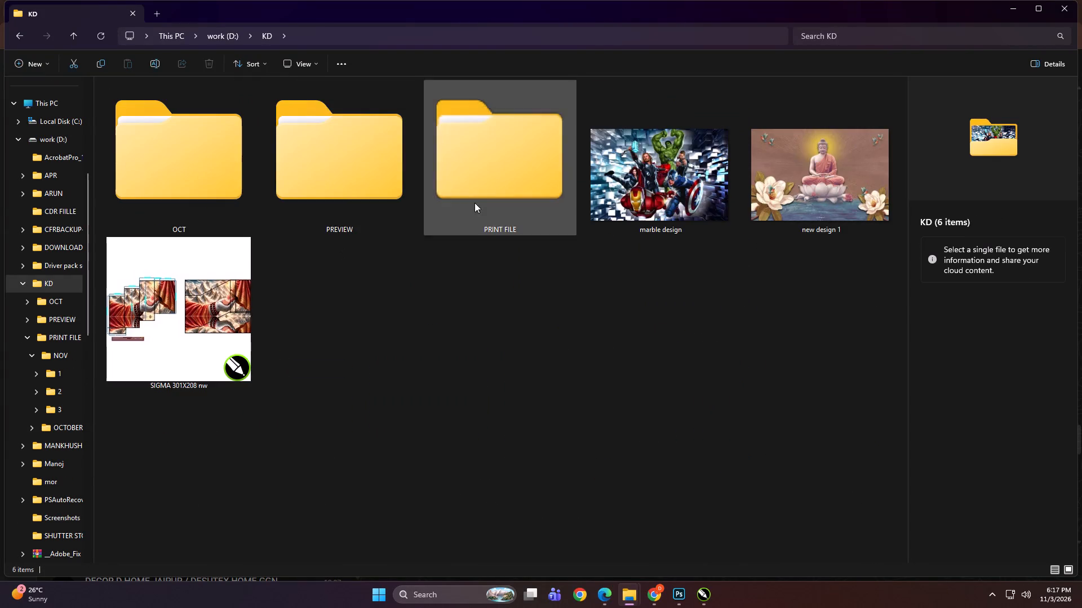
{"action": "left_click", "coordinate": [209, 162]}
{"action": "double_click", "coordinate": [209, 162]}
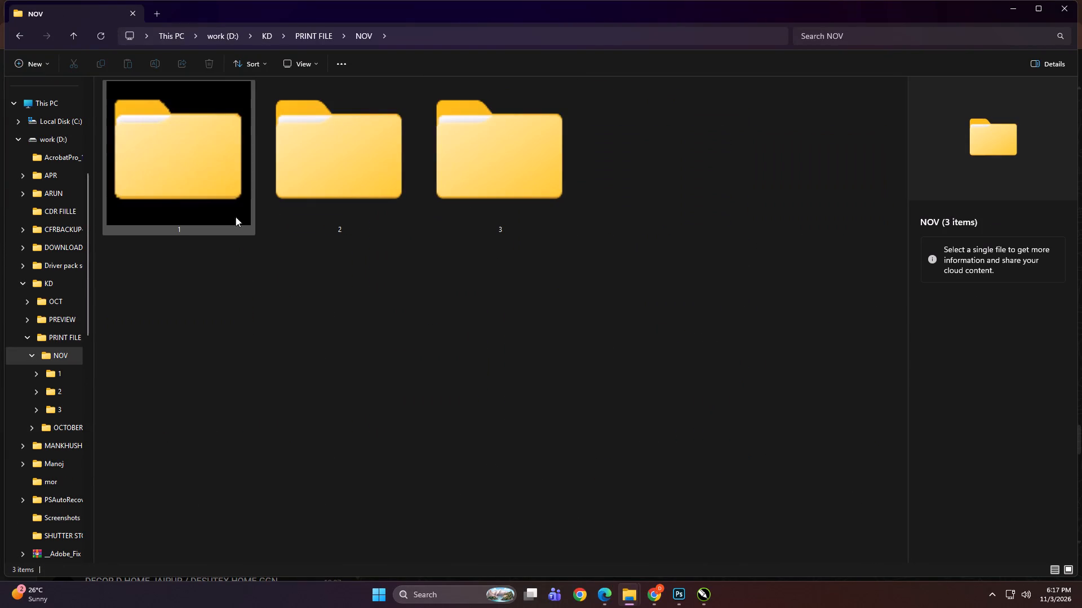
{"action": "left_click", "coordinate": [445, 320]}
{"action": "key", "text": "BackSpace"}
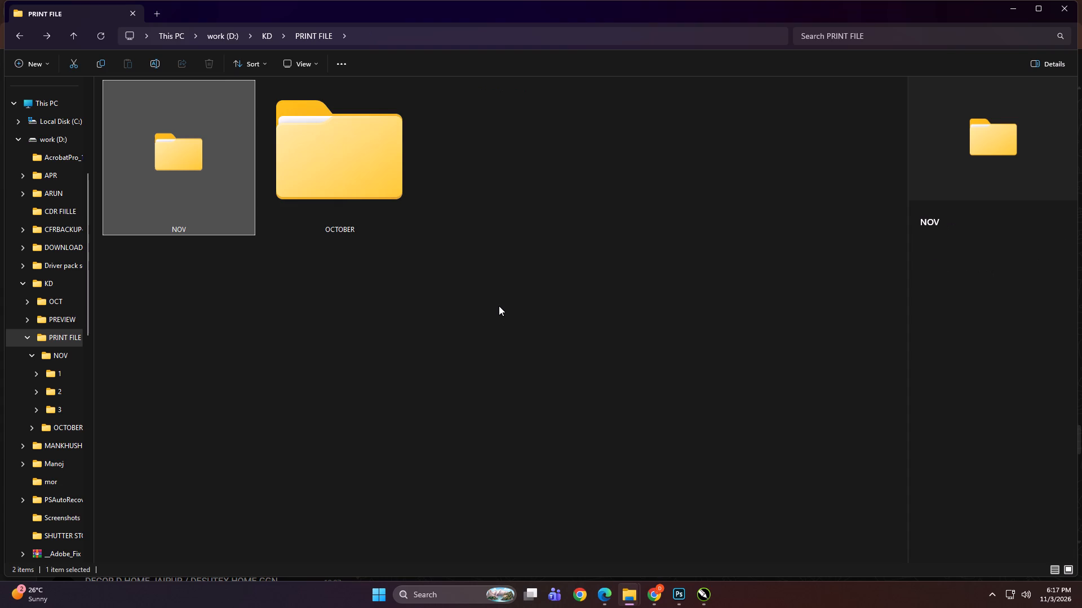
{"action": "left_click", "coordinate": [499, 306]}
{"action": "left_click", "coordinate": [802, 39]}
{"action": "type", "text": "32"}
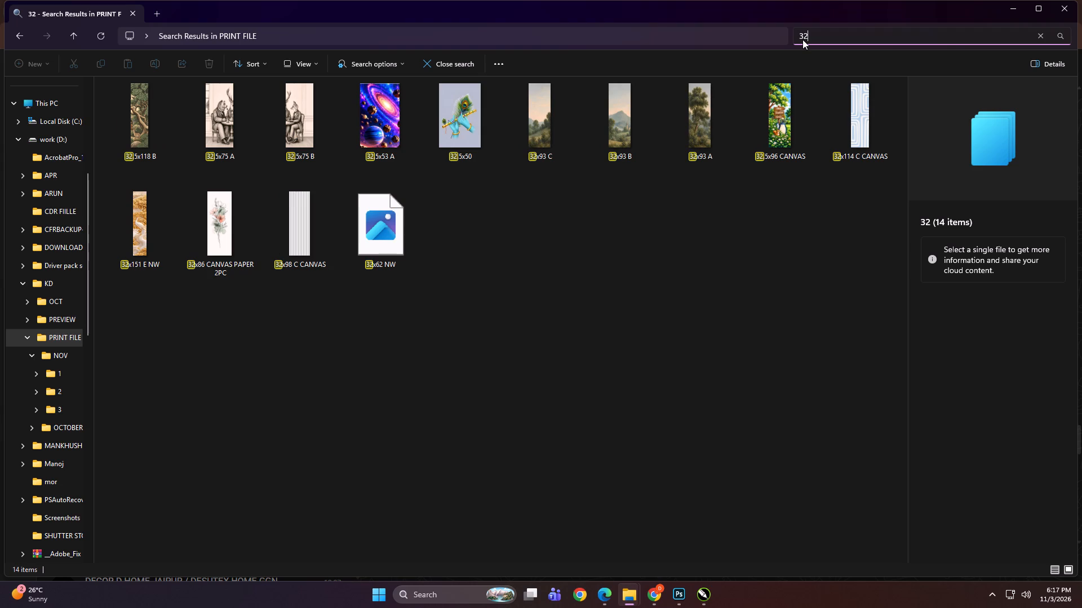
Broaden the search to 3 and look through the matching print files for the wanted panel.
{"action": "key", "text": "BackSpace"}
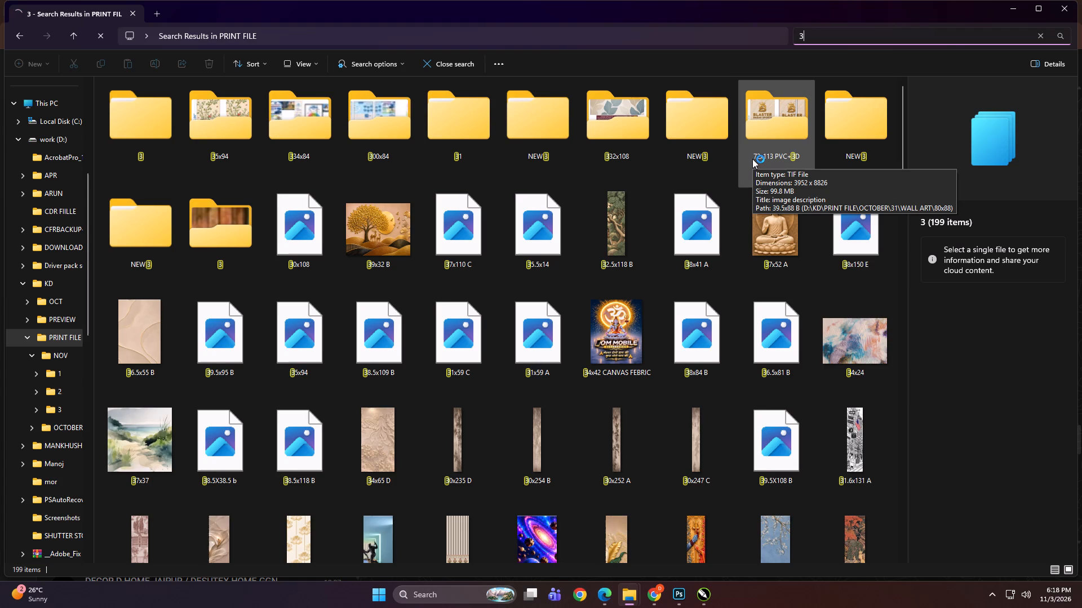
{"action": "scroll", "coordinate": [503, 346], "scroll_direction": "down", "scroll_amount": 1}
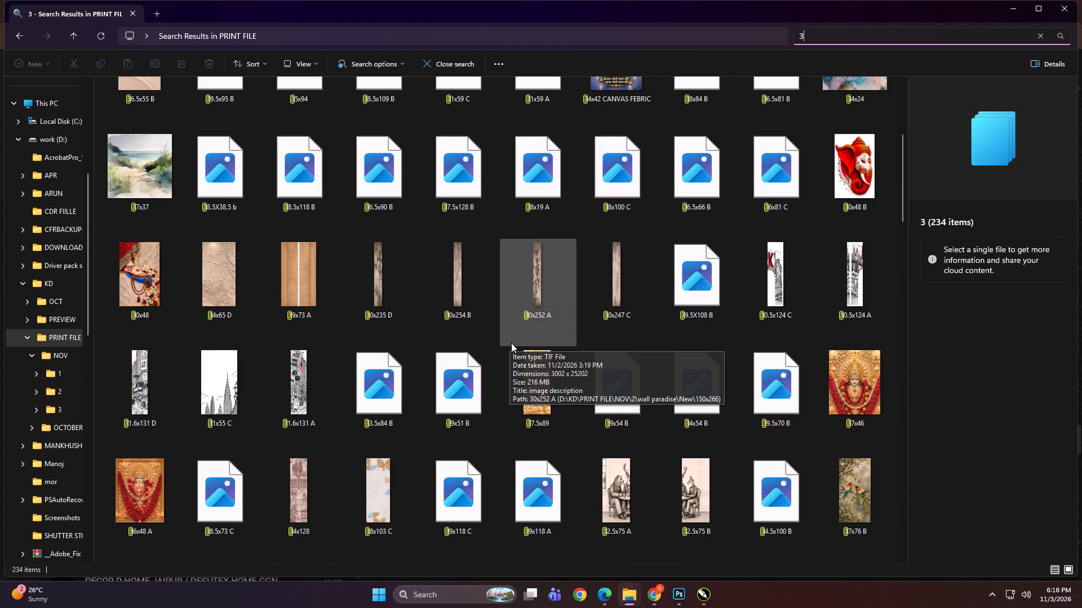
{"action": "scroll", "coordinate": [618, 307], "scroll_direction": "down", "scroll_amount": 1}
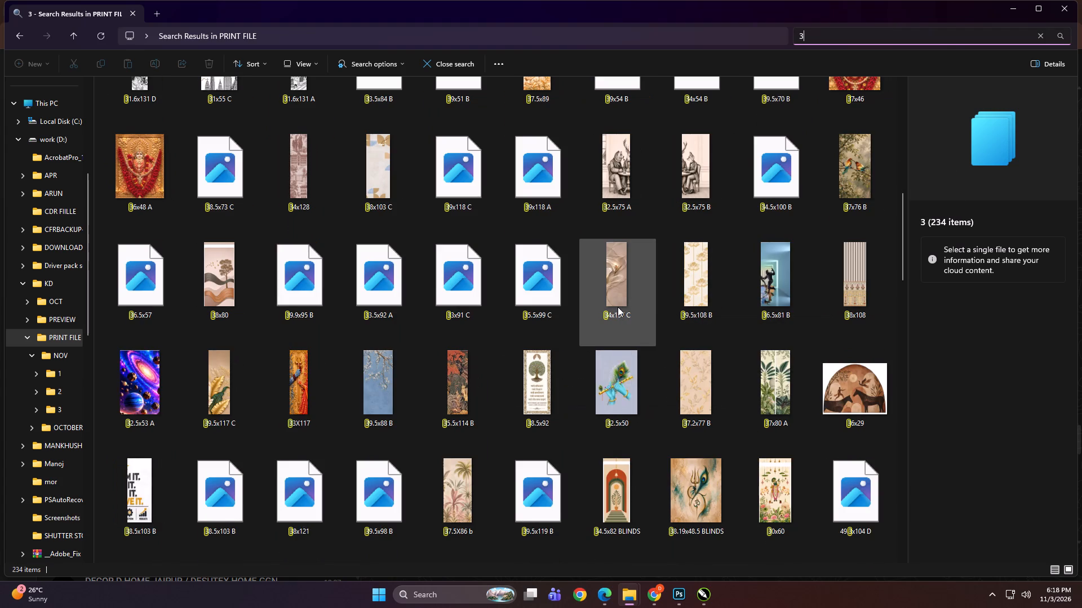
{"action": "scroll", "coordinate": [618, 307], "scroll_direction": "down", "scroll_amount": 2}
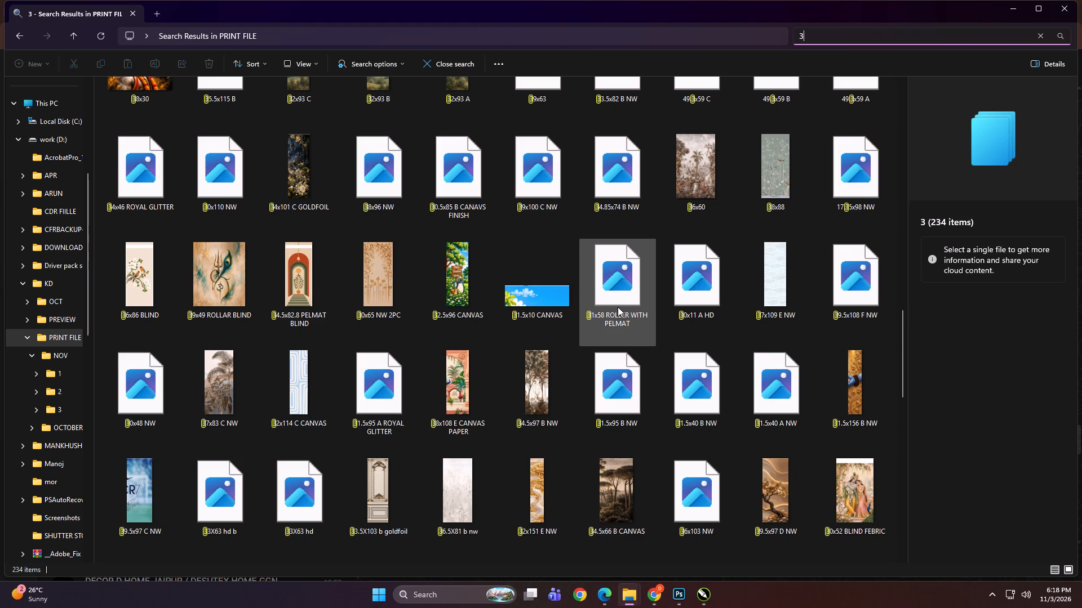
{"action": "scroll", "coordinate": [618, 307], "scroll_direction": "down", "scroll_amount": 2}
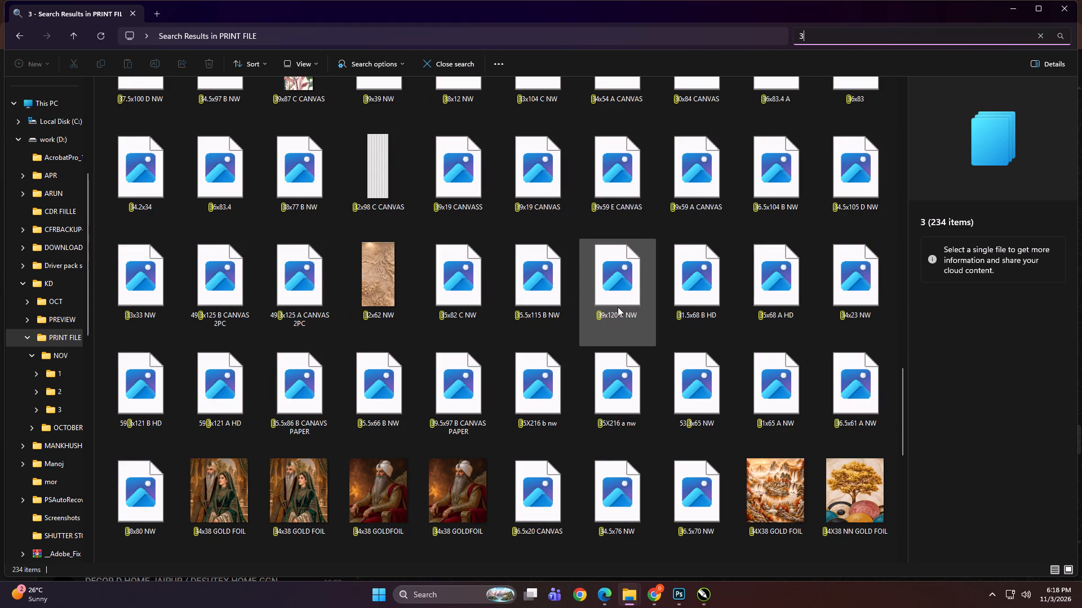
{"action": "scroll", "coordinate": [618, 307], "scroll_direction": "up", "scroll_amount": 1}
{"action": "scroll", "coordinate": [618, 307], "scroll_direction": "down", "scroll_amount": 2}
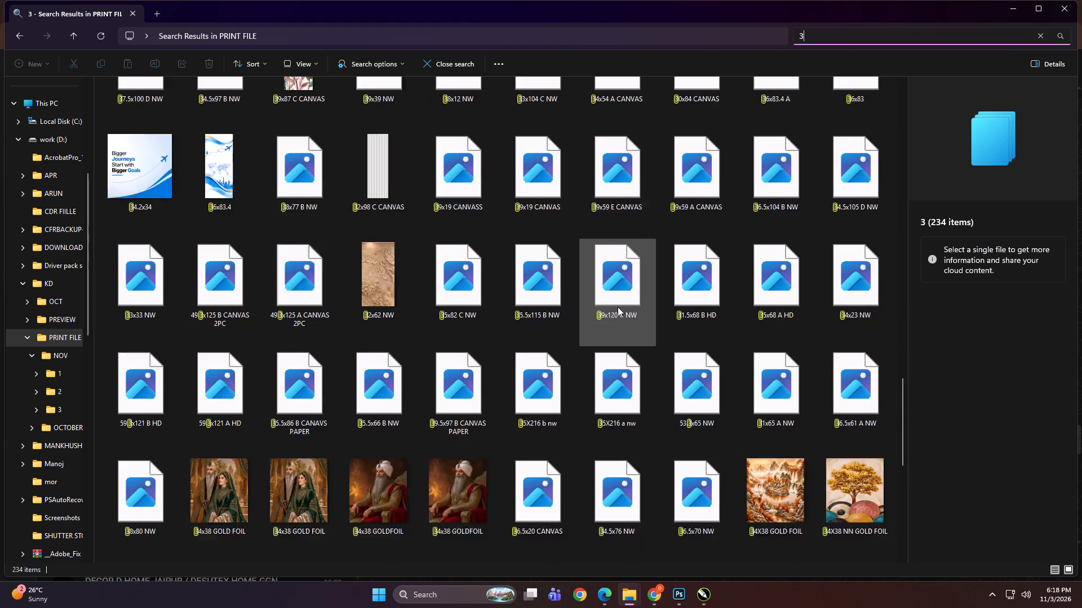
{"action": "scroll", "coordinate": [618, 307], "scroll_direction": "down", "scroll_amount": 2}
Search the PRINT FILE folder for 32x110.
{"action": "left_click_drag", "start_coordinate": [834, 34], "coordinate": [760, 35]}
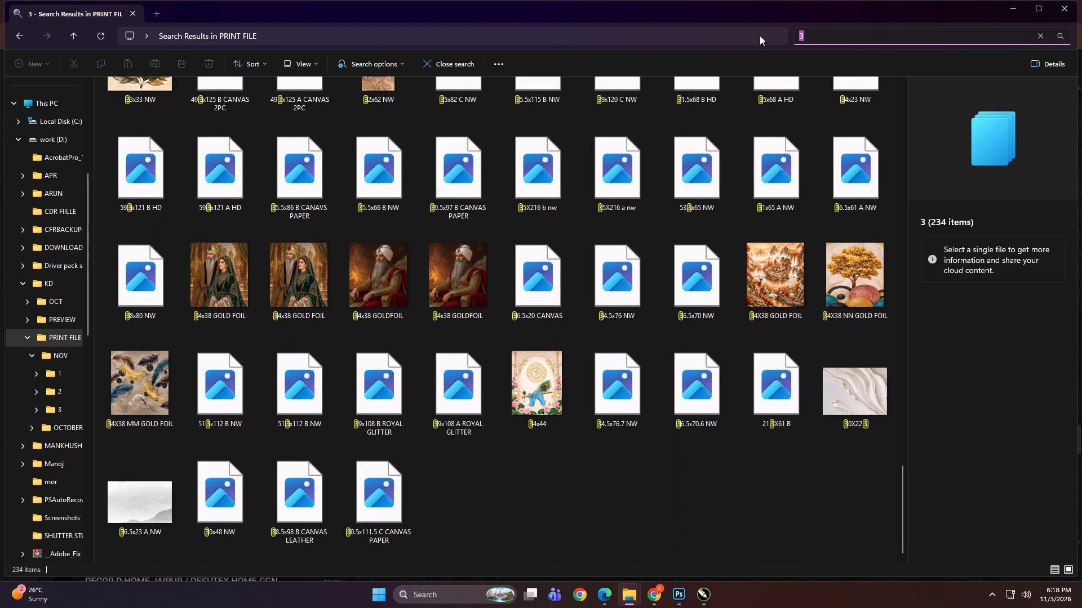
{"action": "type", "text": "32"}
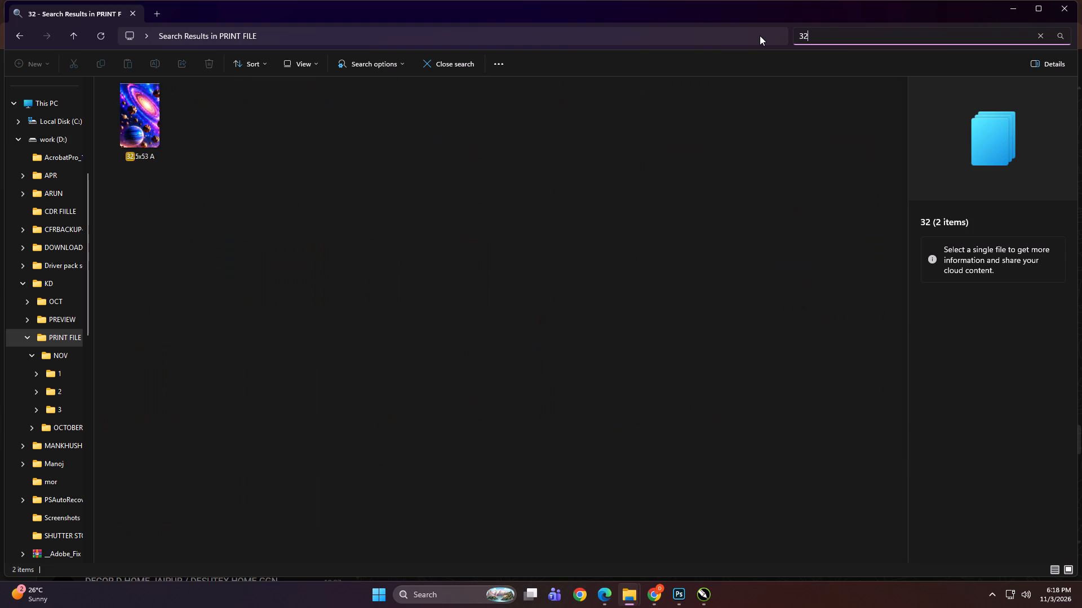
{"action": "key", "text": "shift+x"}
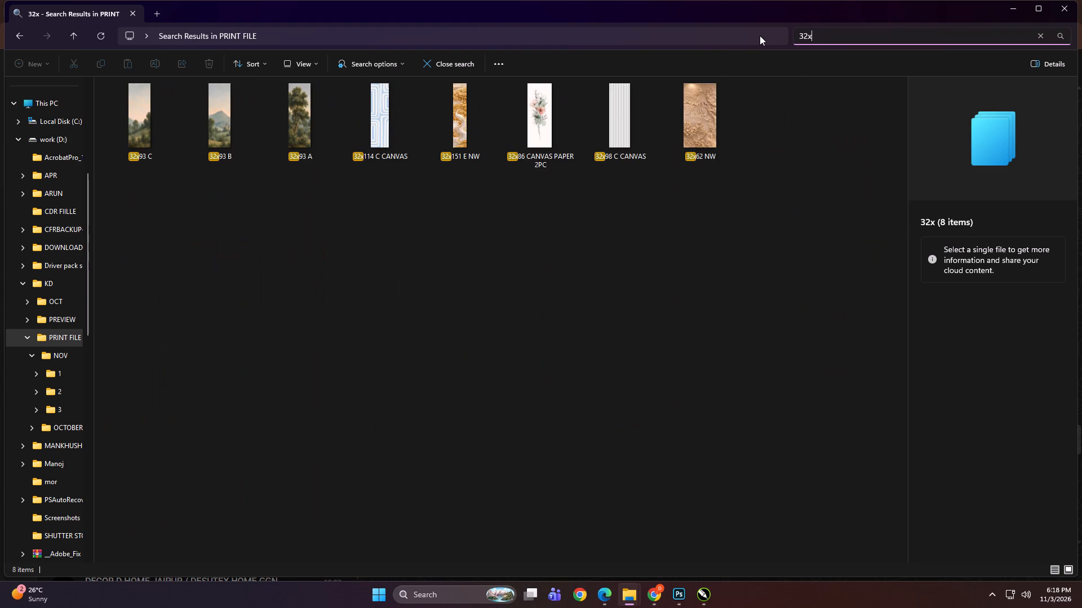
{"action": "type", "text": "110"}
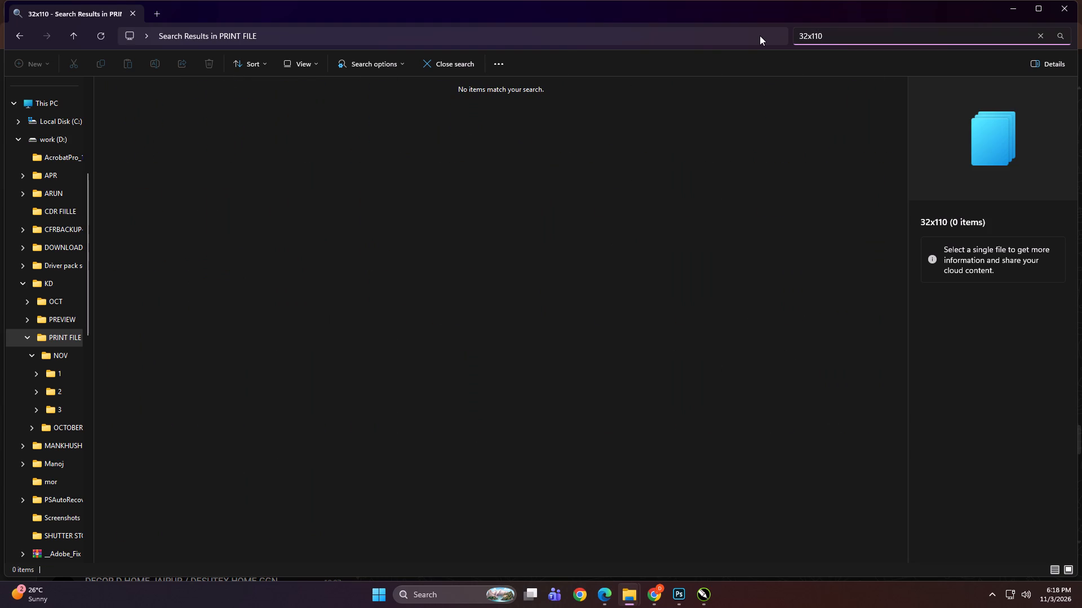
Search the PRINT FILE folder for 110, then clear the search.
{"action": "key", "text": "ctrl+a"}
{"action": "type", "text": "110"}
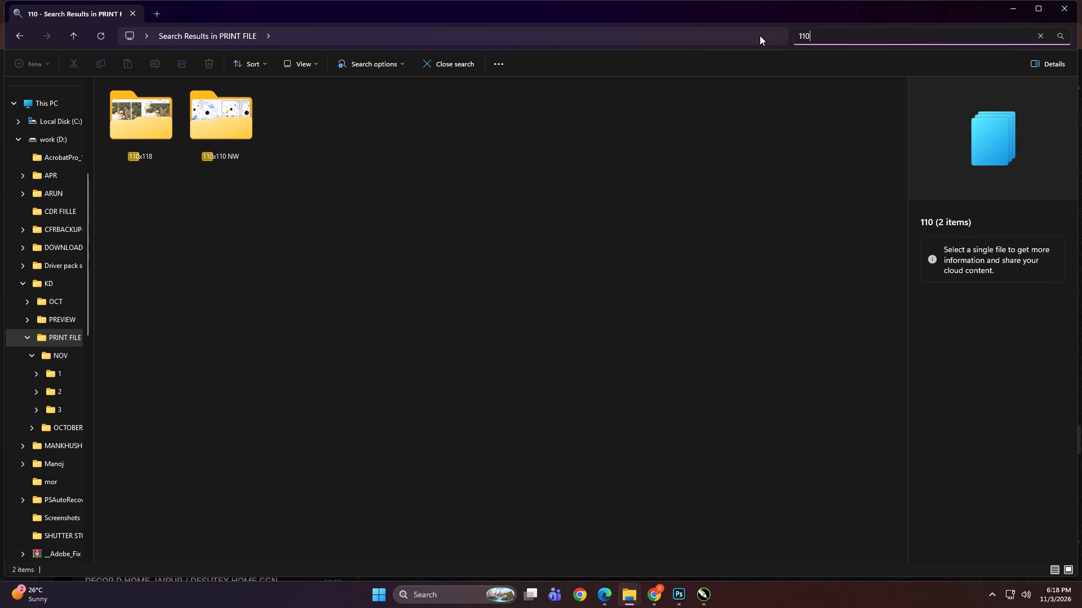
{"action": "key", "text": "BackSpace"}
{"action": "key", "text": "BackSpace"}
{"action": "key", "text": "BackSpace"}
{"action": "left_click", "coordinate": [647, 248]}
{"action": "key", "text": "BackSpace"}
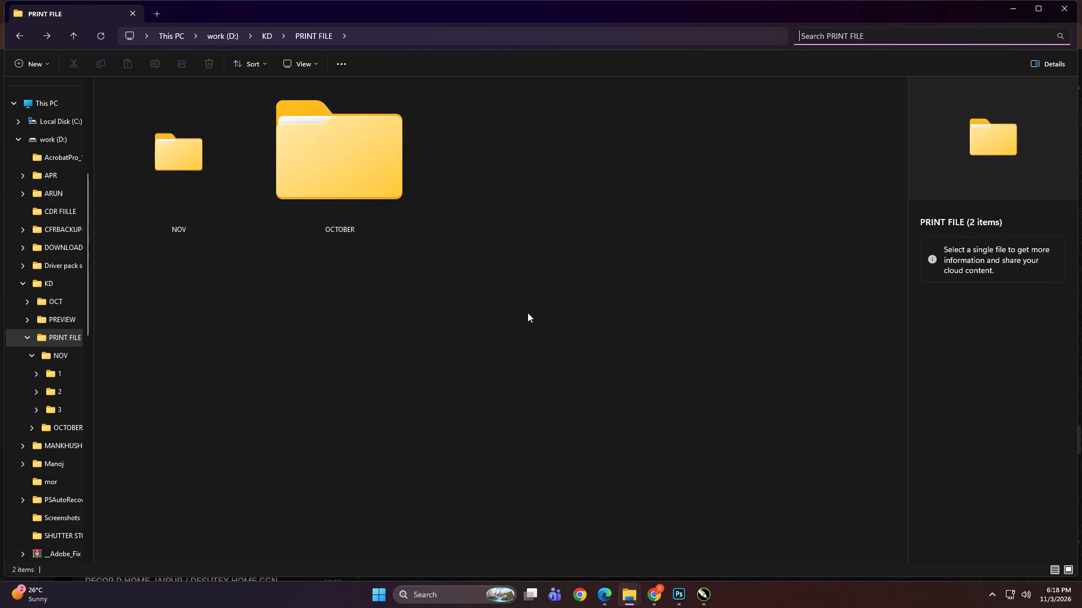
Search the OCTOBER folder inside PRINT FILE for 110.
{"action": "double_click", "coordinate": [377, 151]}
{"action": "left_click", "coordinate": [619, 311]}
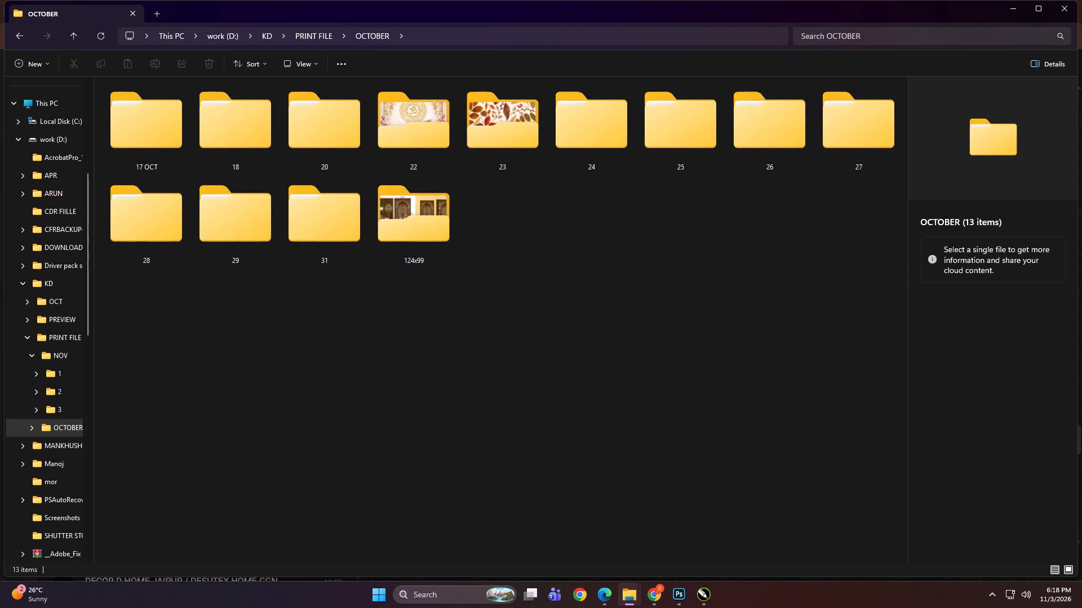
{"action": "left_click", "coordinate": [806, 38]}
{"action": "type", "text": "110"}
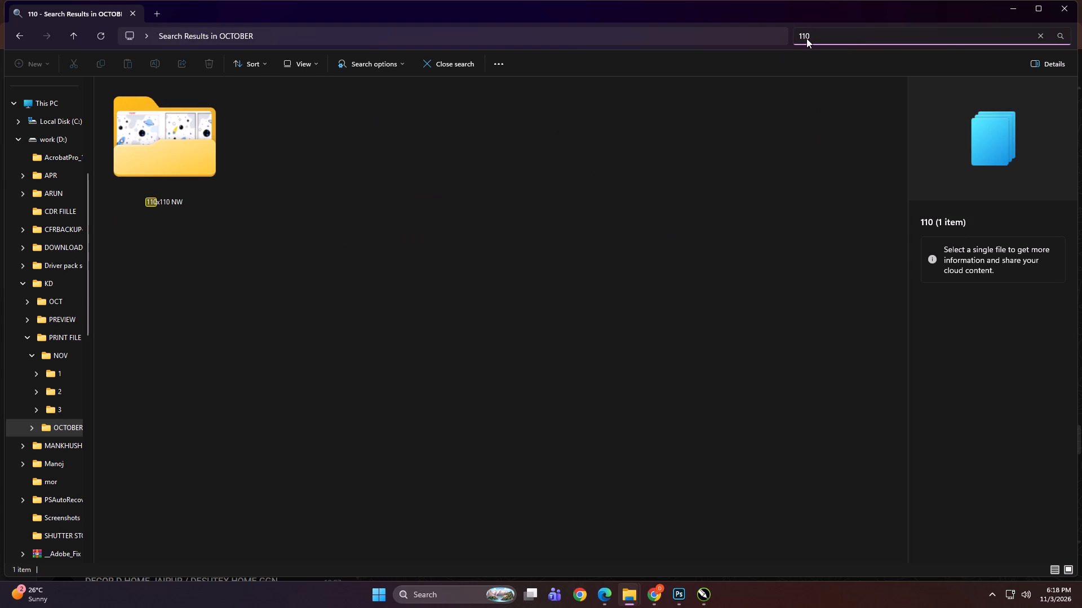
Search the DIGITECH_SHAREDRIVE network drive for 110.
{"action": "scroll", "coordinate": [84, 166], "scroll_direction": "up", "scroll_amount": 10}
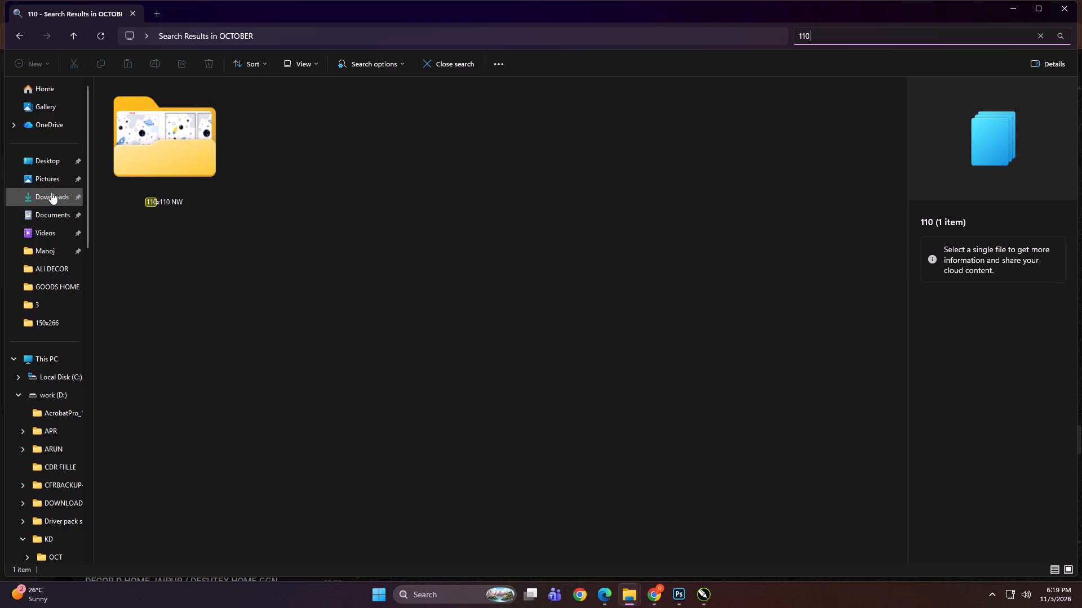
{"action": "left_click", "coordinate": [34, 368]}
{"action": "left_click", "coordinate": [35, 363]}
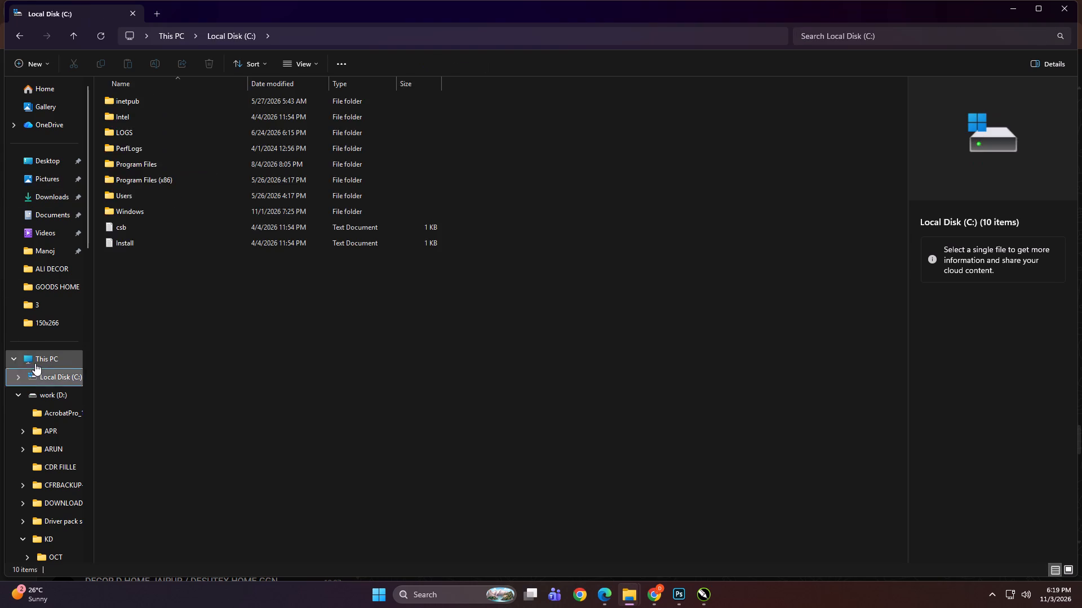
{"action": "left_click", "coordinate": [130, 257]}
{"action": "double_click", "coordinate": [130, 257]}
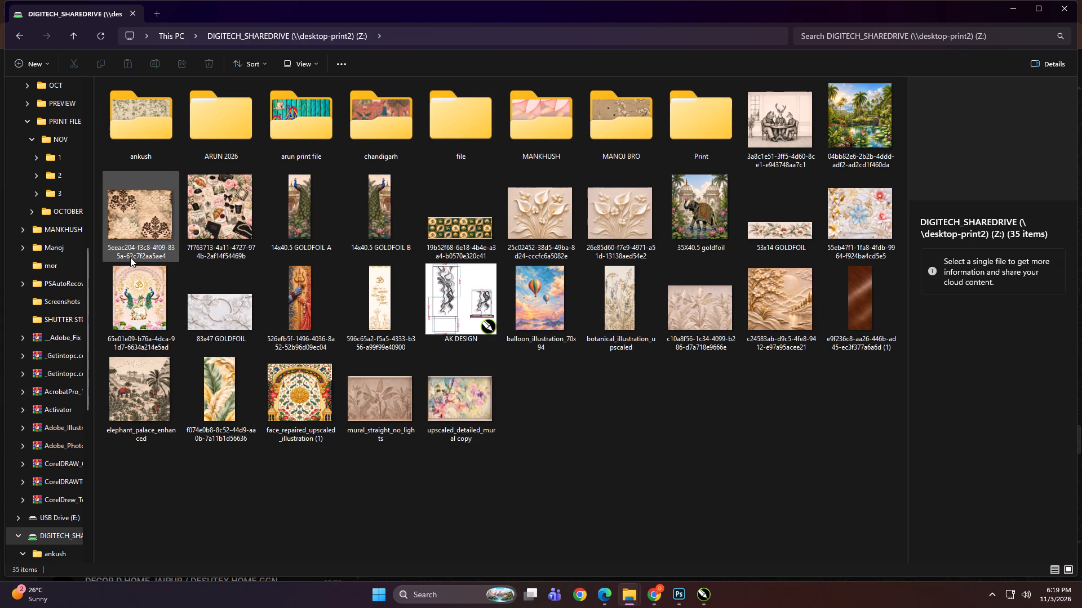
{"action": "left_click", "coordinate": [617, 403]}
{"action": "double_click", "coordinate": [875, 31]}
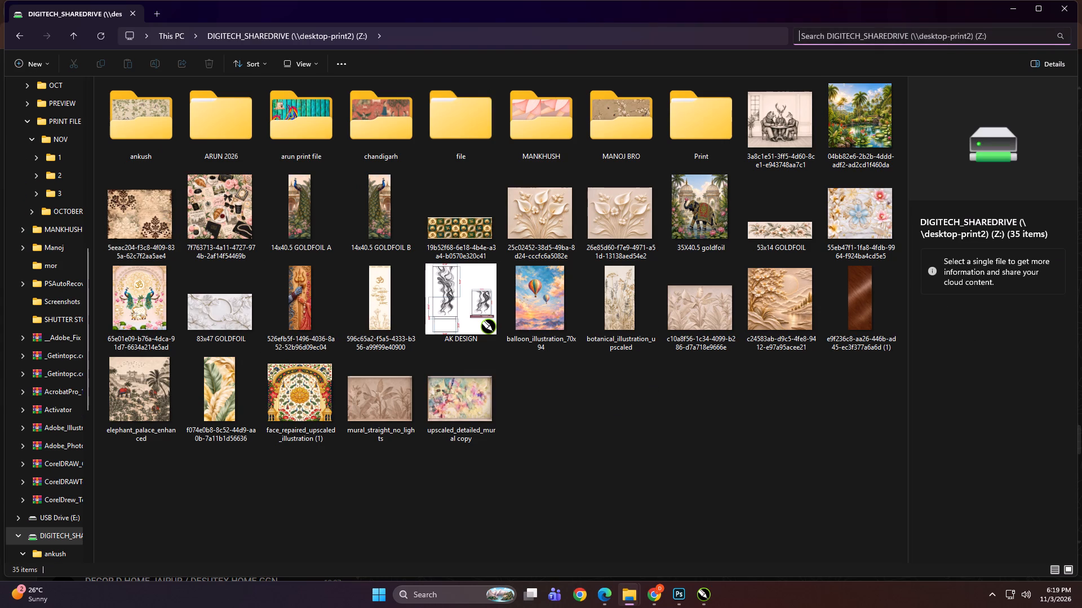
{"action": "type", "text": "110"}
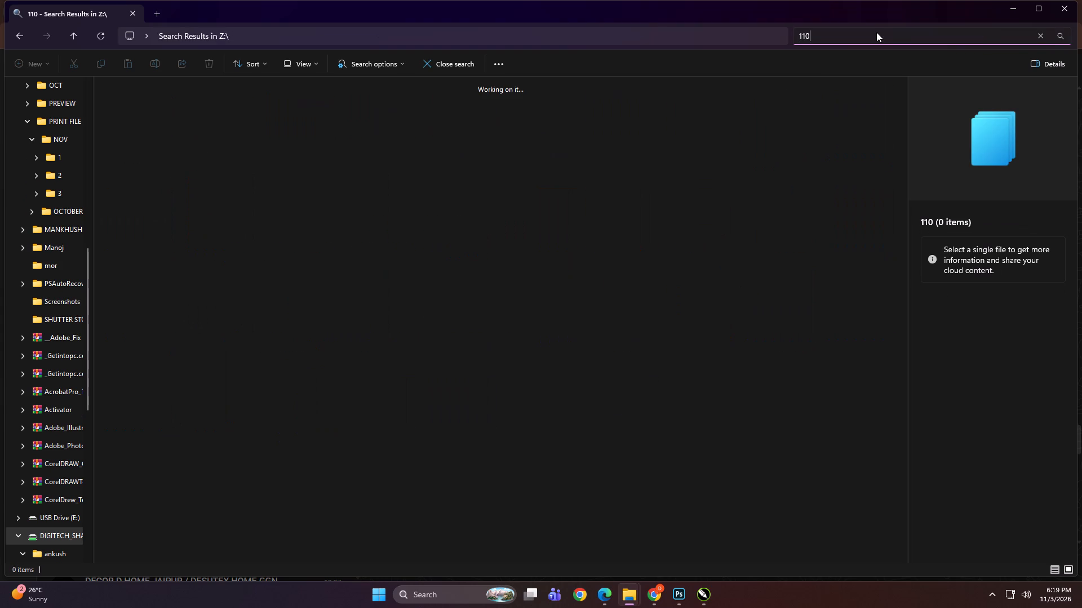
{"action": "scroll", "coordinate": [458, 312], "scroll_direction": "up", "scroll_amount": 15, "text": "ctrl"}
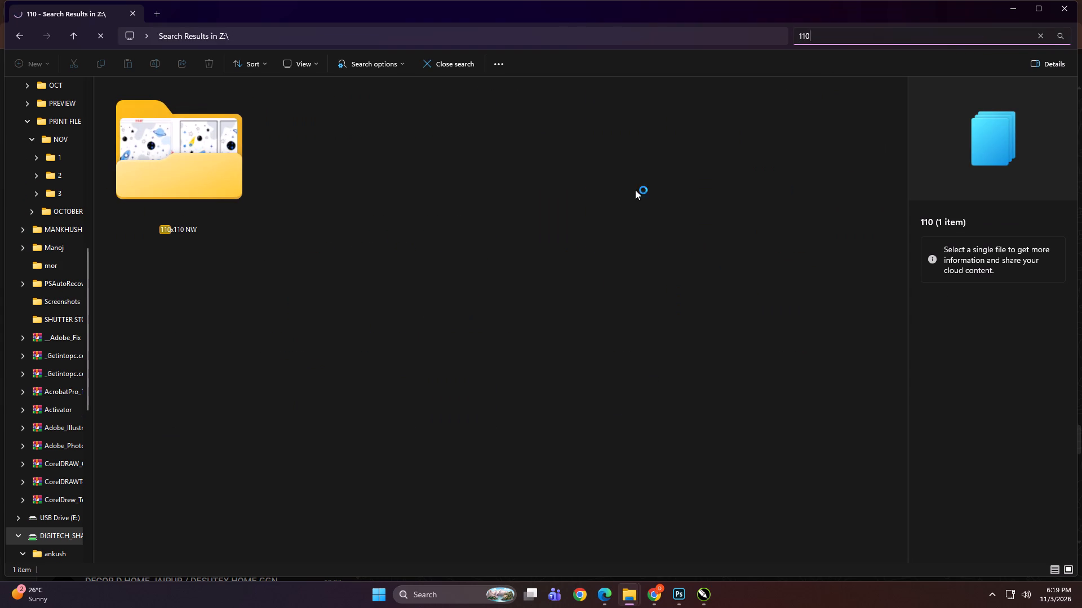
{"action": "key", "text": "ctrl+a"}
{"action": "left_click", "coordinate": [664, 233]}
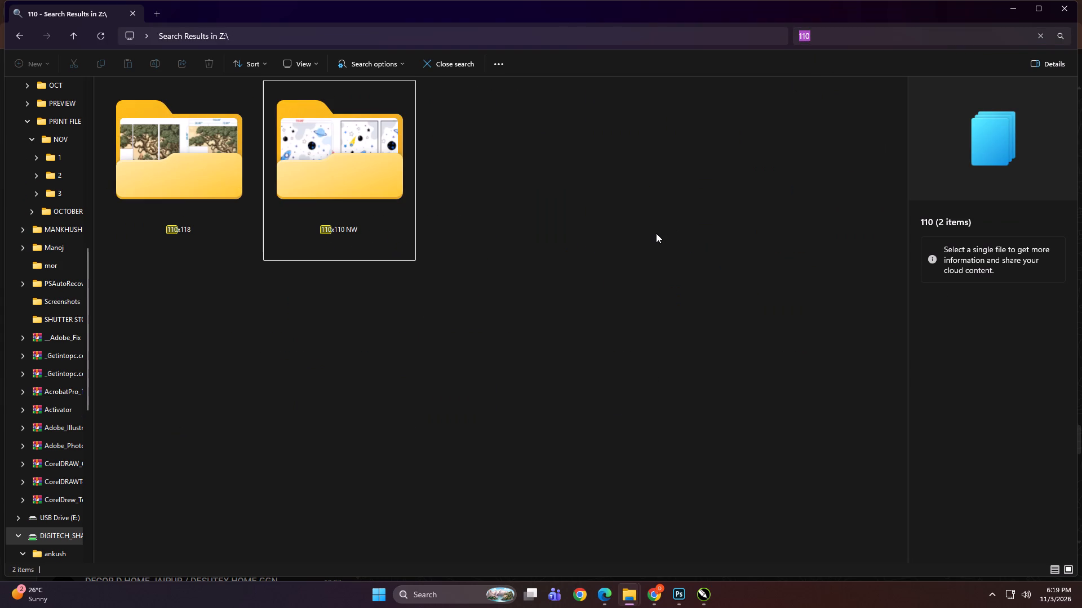
Search the whole of This PC for 32x110 and copy the search text.
{"action": "scroll", "coordinate": [76, 263], "scroll_direction": "up", "scroll_amount": 13}
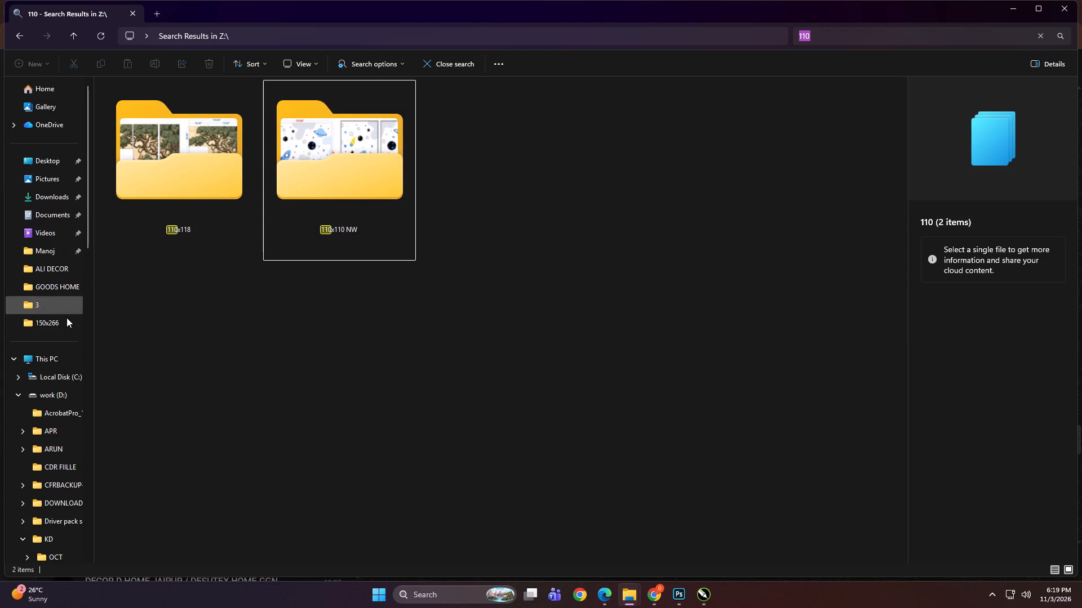
{"action": "left_click", "coordinate": [60, 352]}
{"action": "left_click", "coordinate": [819, 39]}
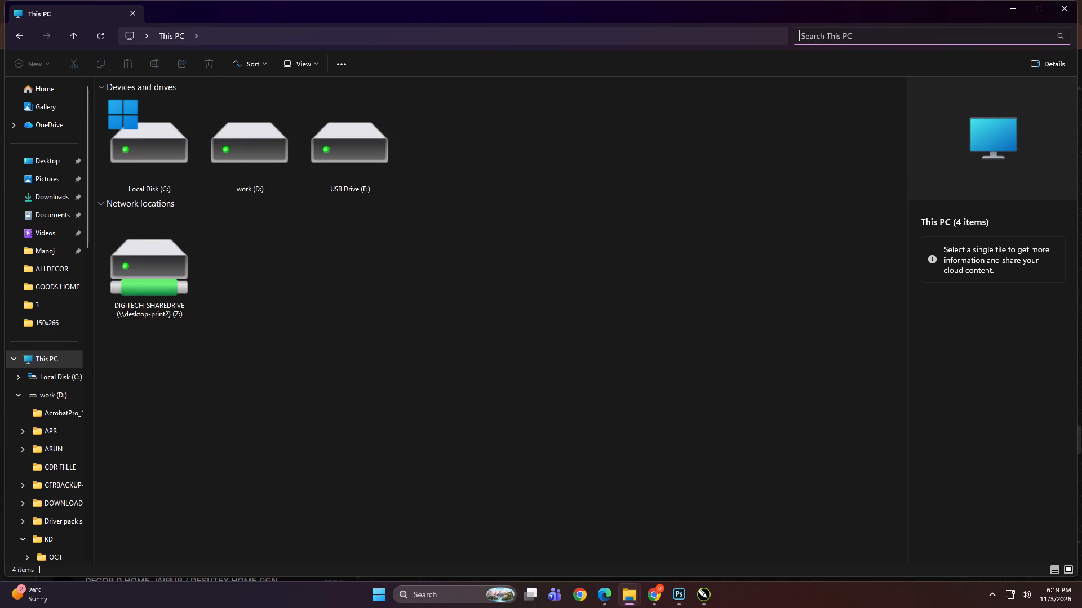
{"action": "type", "text": "32"}
{"action": "type", "text": "x110"}
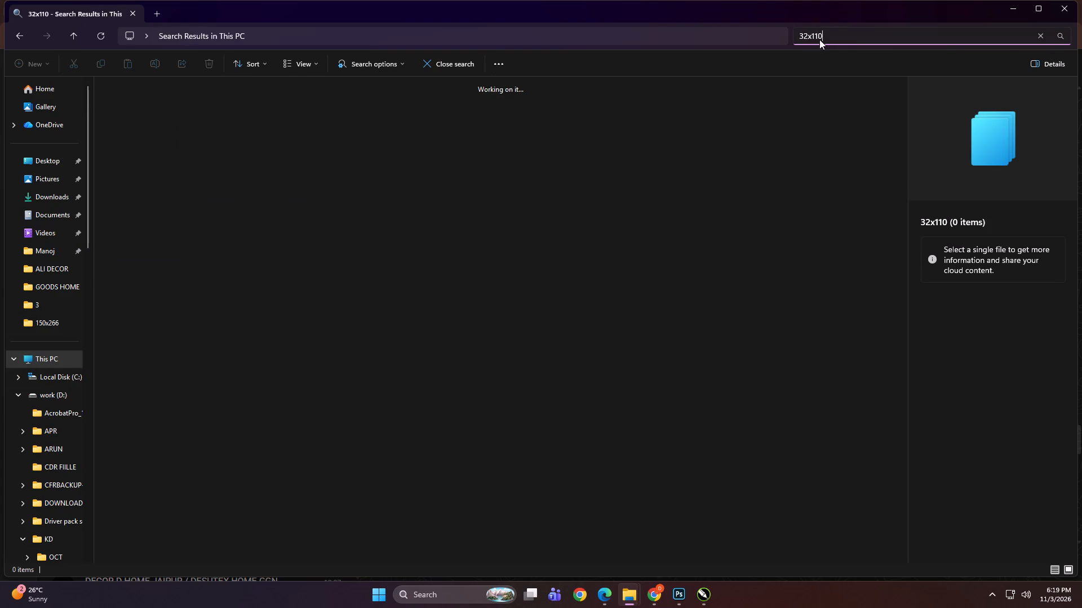
{"action": "key", "text": "ctrl+a"}
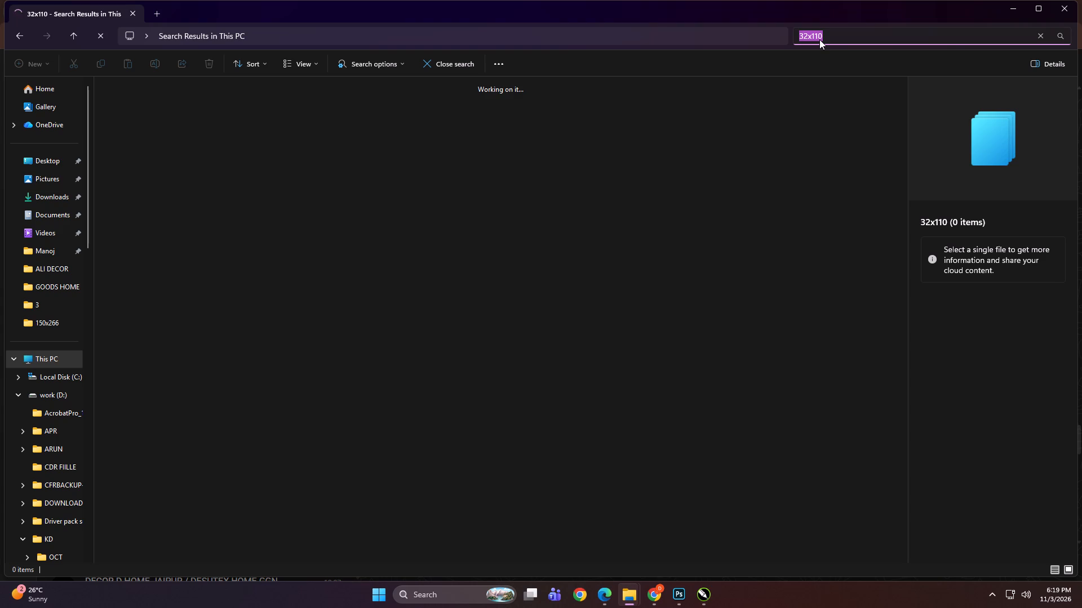
{"action": "key", "text": "ctrl+c"}
Switch to CorelDRAW and spread the pile of small wall-panel previews below the peacock artworks into separate spots.
{"action": "left_click", "coordinate": [697, 596]}
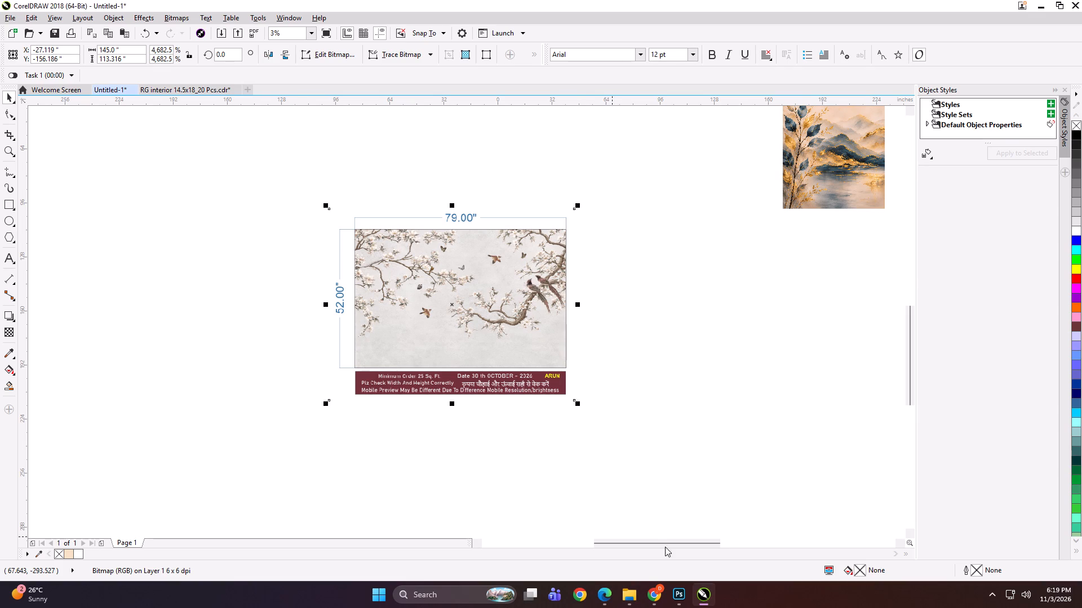
{"action": "left_click", "coordinate": [642, 395]}
{"action": "scroll", "coordinate": [434, 350], "scroll_direction": "down", "scroll_amount": 2}
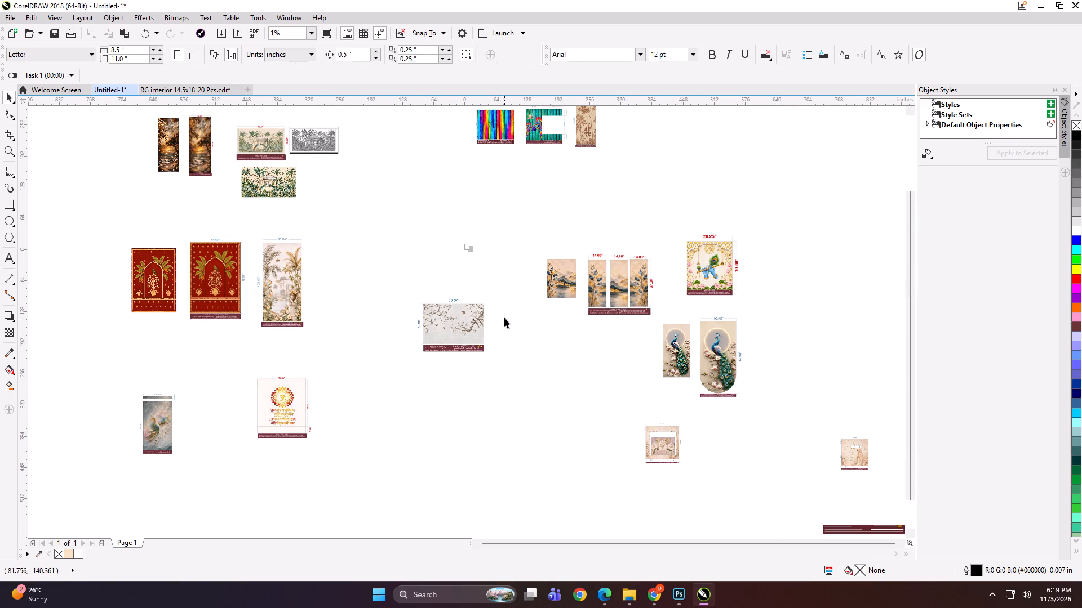
{"action": "left_click_drag", "start_coordinate": [503, 318], "coordinate": [485, 363]}
{"action": "left_click_drag", "start_coordinate": [657, 443], "coordinate": [513, 430]}
{"action": "left_click_drag", "start_coordinate": [665, 442], "coordinate": [504, 474]}
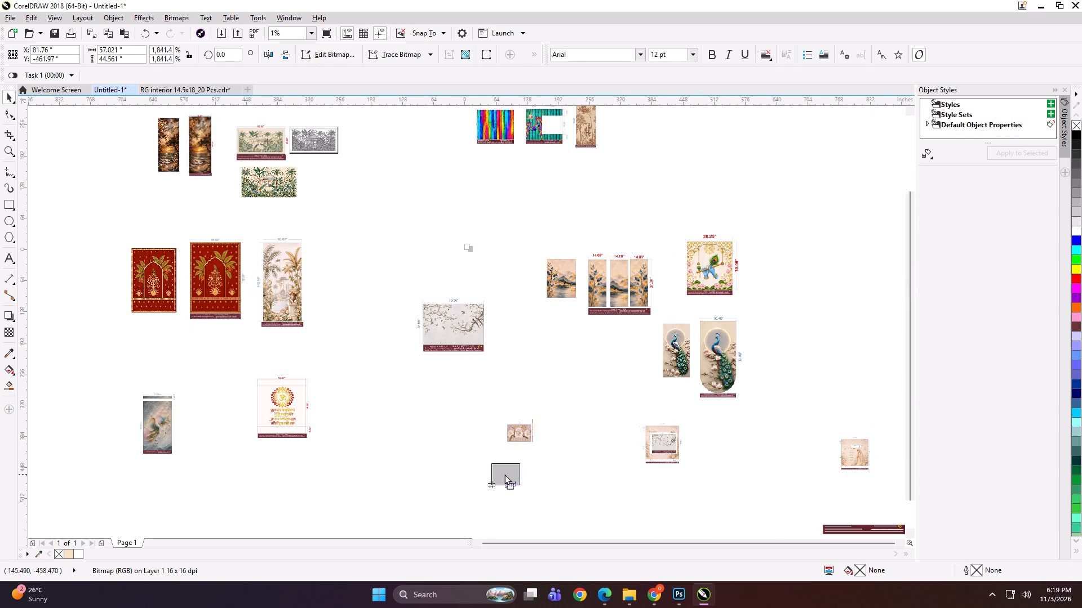
{"action": "left_click_drag", "start_coordinate": [504, 474], "coordinate": [504, 475]}
{"action": "left_click_drag", "start_coordinate": [660, 448], "coordinate": [568, 496]}
{"action": "left_click_drag", "start_coordinate": [658, 446], "coordinate": [589, 423]}
{"action": "left_click_drag", "start_coordinate": [659, 448], "coordinate": [628, 476]}
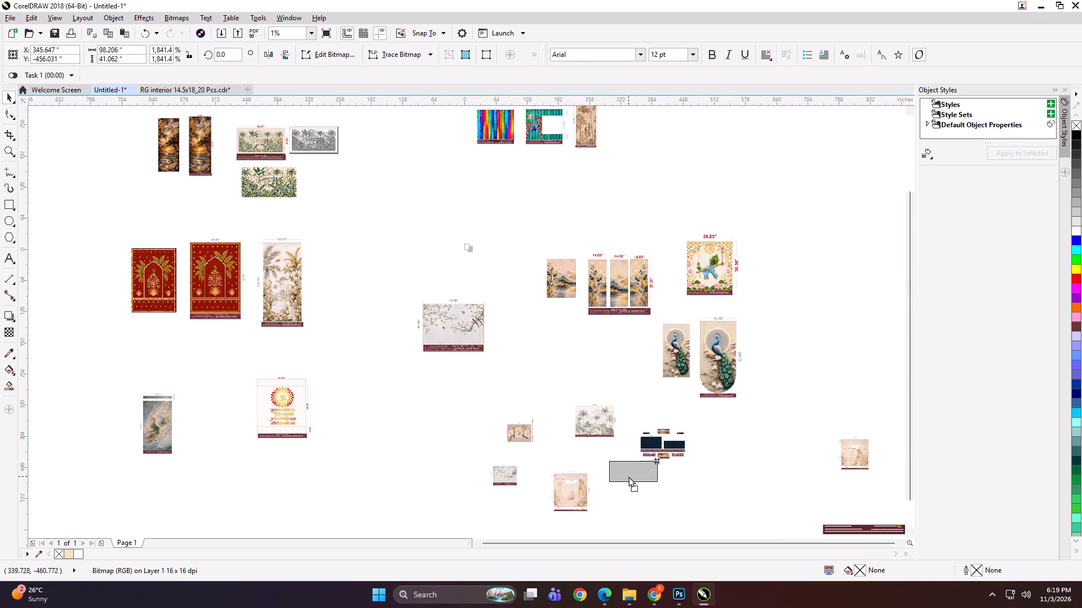
{"action": "left_click_drag", "start_coordinate": [628, 476], "coordinate": [628, 477]}
{"action": "left_click_drag", "start_coordinate": [658, 442], "coordinate": [716, 462]}
{"action": "left_click_drag", "start_coordinate": [673, 444], "coordinate": [691, 486]}
Move the narrow beige, dark two-panel and grey three-panel previews so they sit clear of one another.
{"action": "left_click_drag", "start_coordinate": [671, 449], "coordinate": [671, 445]}
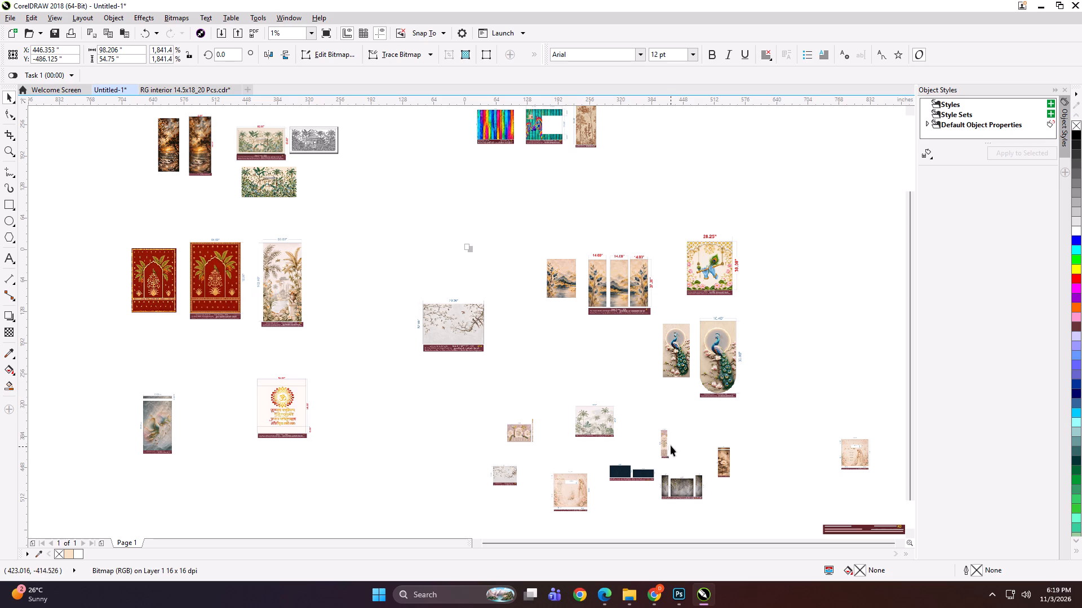
{"action": "left_click_drag", "start_coordinate": [671, 445], "coordinate": [664, 433]}
{"action": "left_click_drag", "start_coordinate": [663, 435], "coordinate": [658, 421]}
{"action": "left_click_drag", "start_coordinate": [640, 470], "coordinate": [634, 490]}
{"action": "left_click_drag", "start_coordinate": [679, 490], "coordinate": [680, 490]}
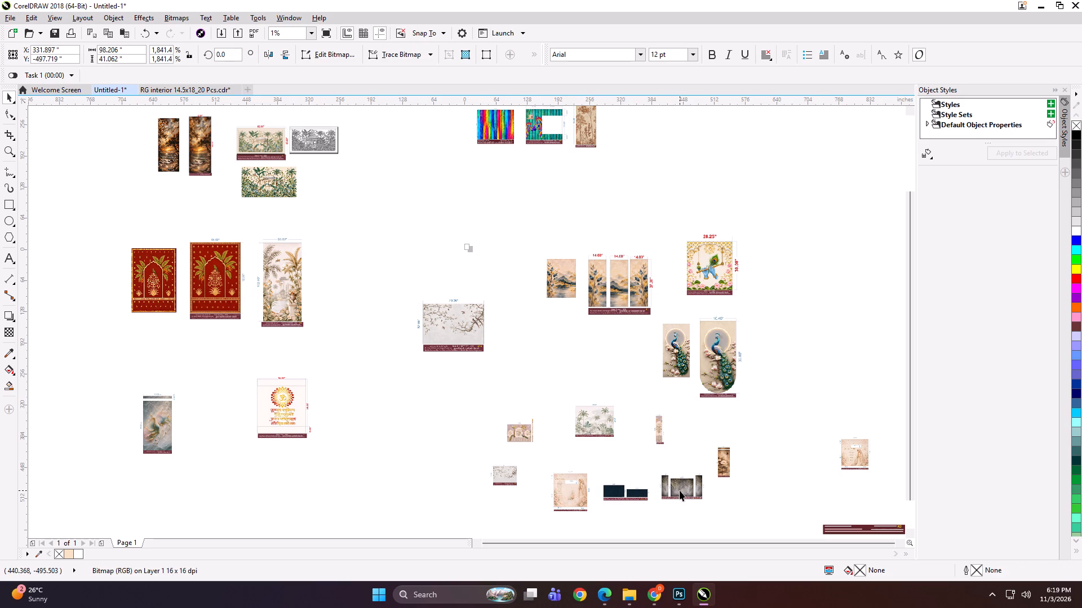
{"action": "left_click_drag", "start_coordinate": [680, 490], "coordinate": [680, 479]}
{"action": "left_click", "coordinate": [693, 419]}
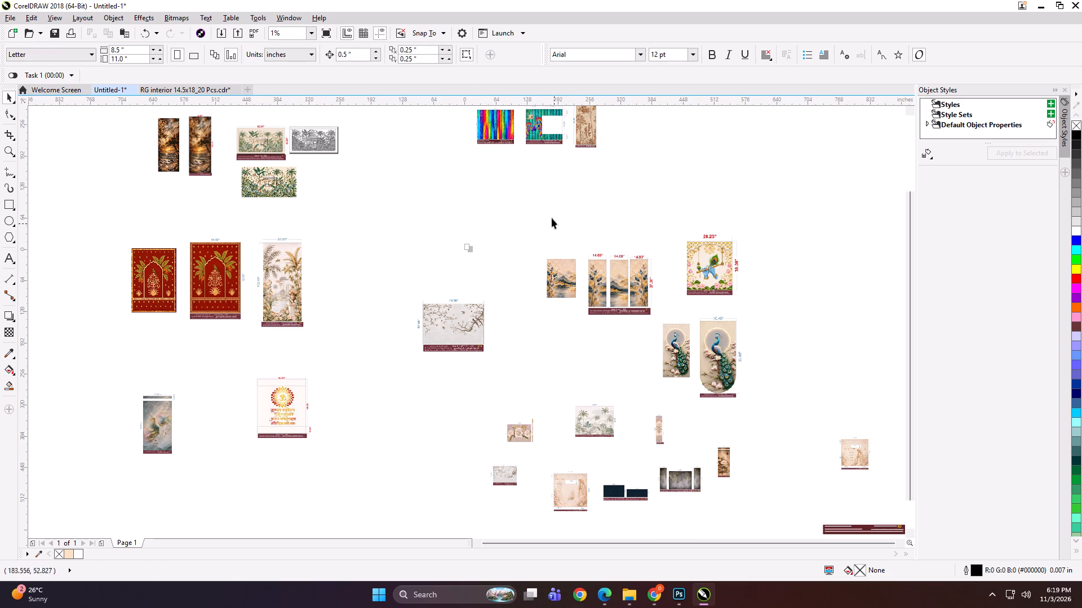
{"action": "scroll", "coordinate": [531, 257], "scroll_direction": "down", "scroll_amount": 2}
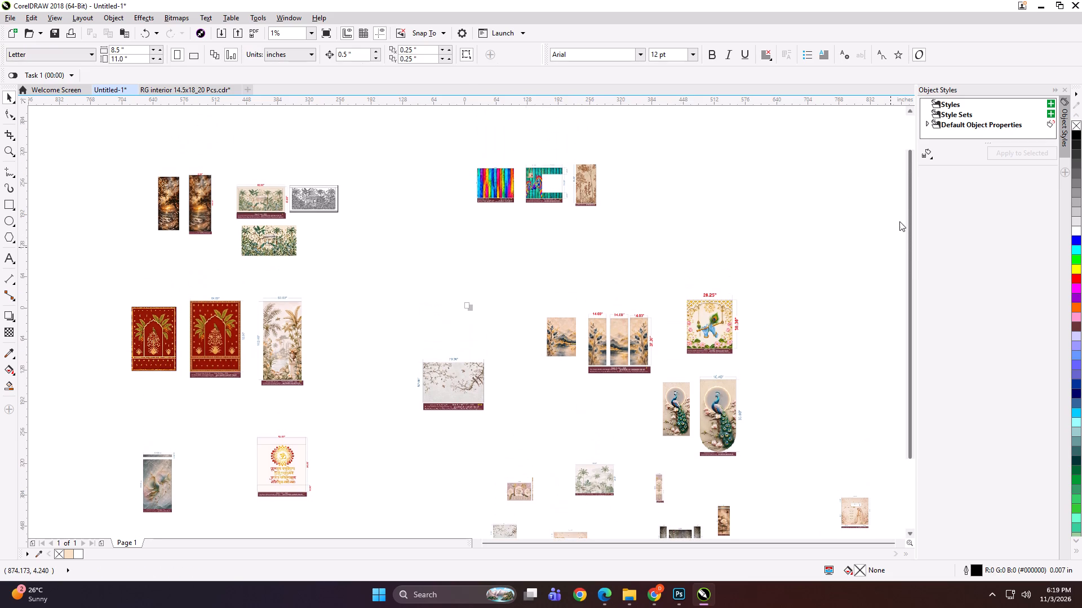
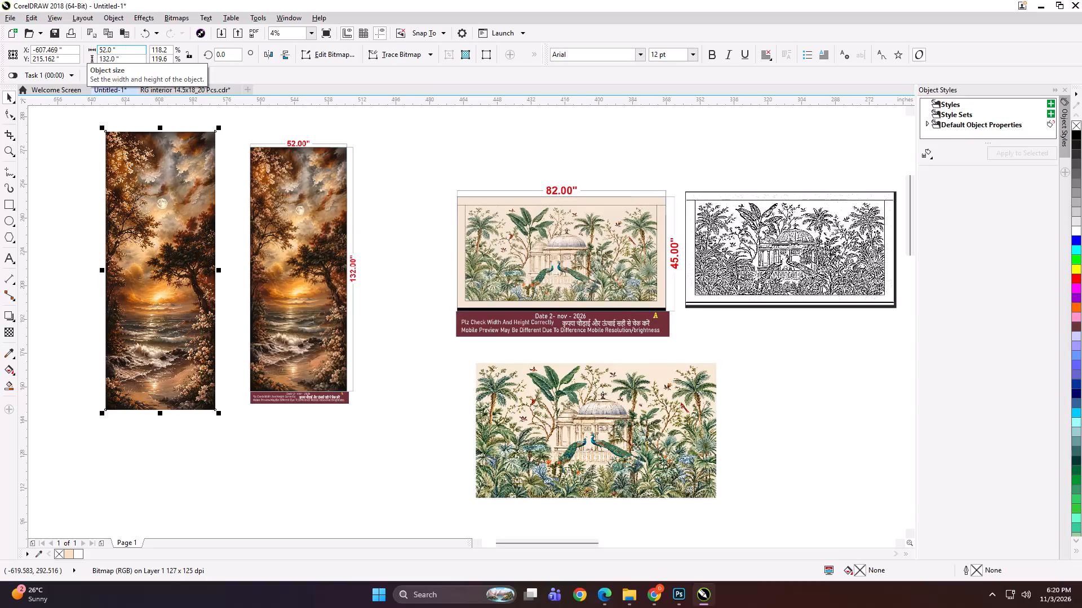
PowerClip the unlabelled sunset seascape bitmap into a black-outlined rectangle of 52 x 132 inches.
{"action": "scroll", "coordinate": [109, 125], "scroll_direction": "up", "scroll_amount": 1}
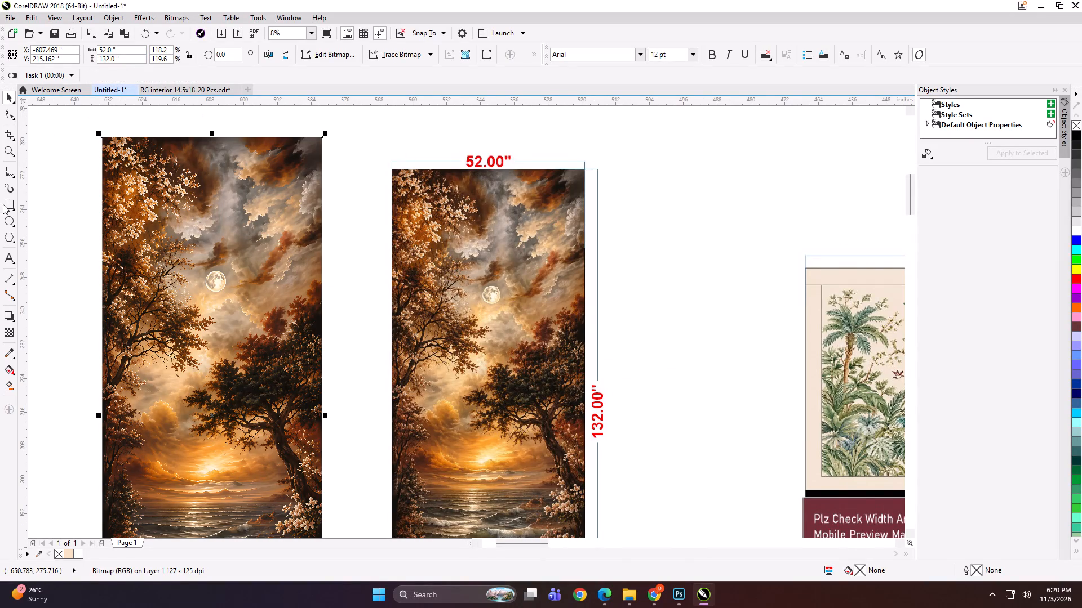
{"action": "triple_click", "coordinate": [5, 204], "text": "shift"}
{"action": "key", "text": "shift+space"}
{"action": "left_click", "coordinate": [72, 225]}
{"action": "left_click", "coordinate": [147, 243], "text": "alt"}
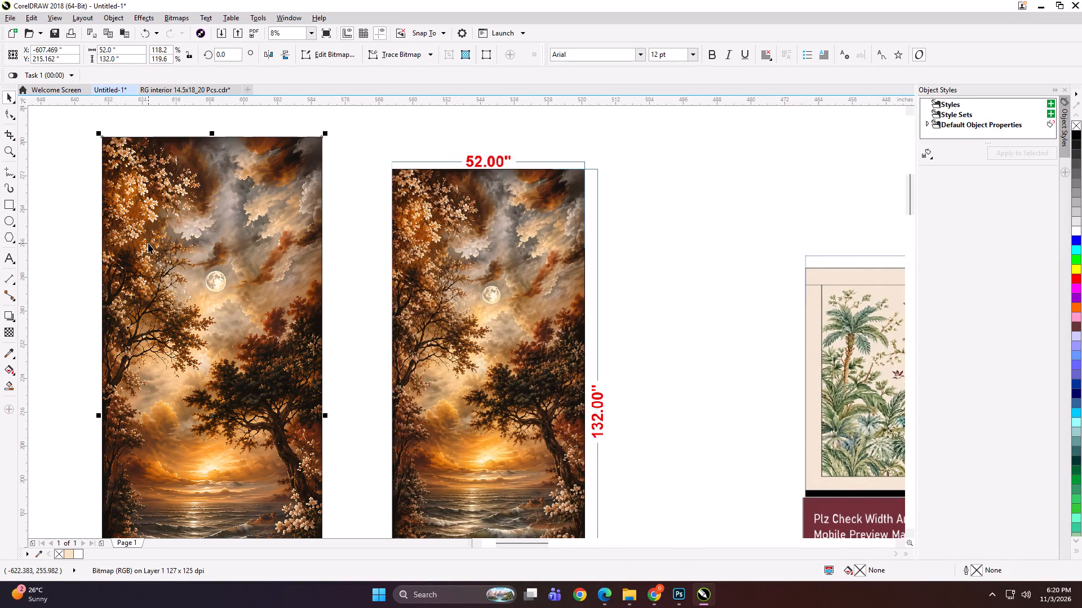
{"action": "key", "text": "shift+Return"}
{"action": "left_click", "coordinate": [218, 249]}
{"action": "scroll", "coordinate": [308, 258], "scroll_direction": "down", "scroll_amount": 1}
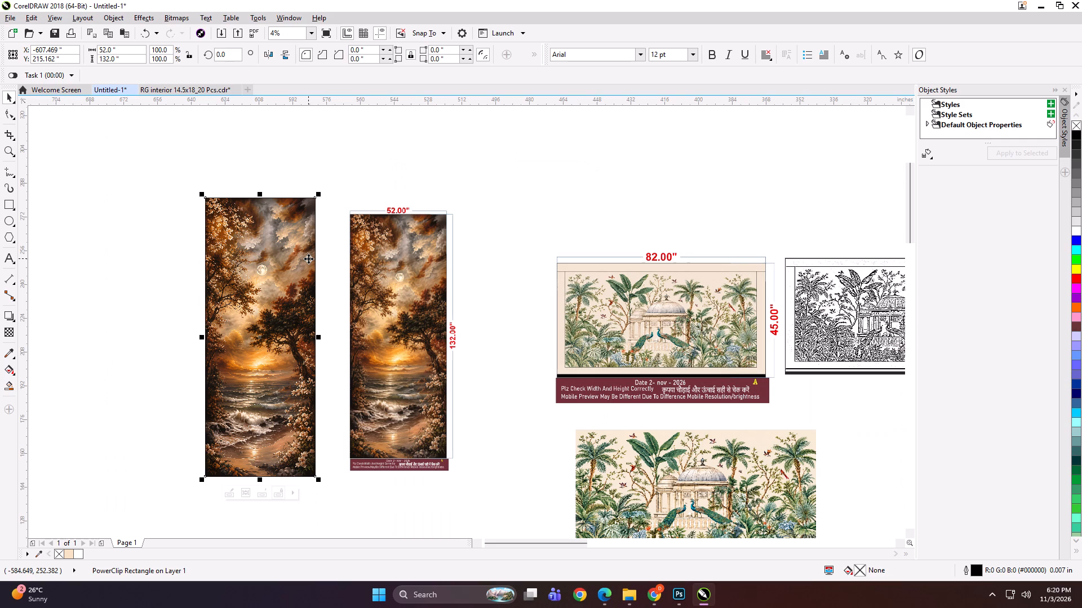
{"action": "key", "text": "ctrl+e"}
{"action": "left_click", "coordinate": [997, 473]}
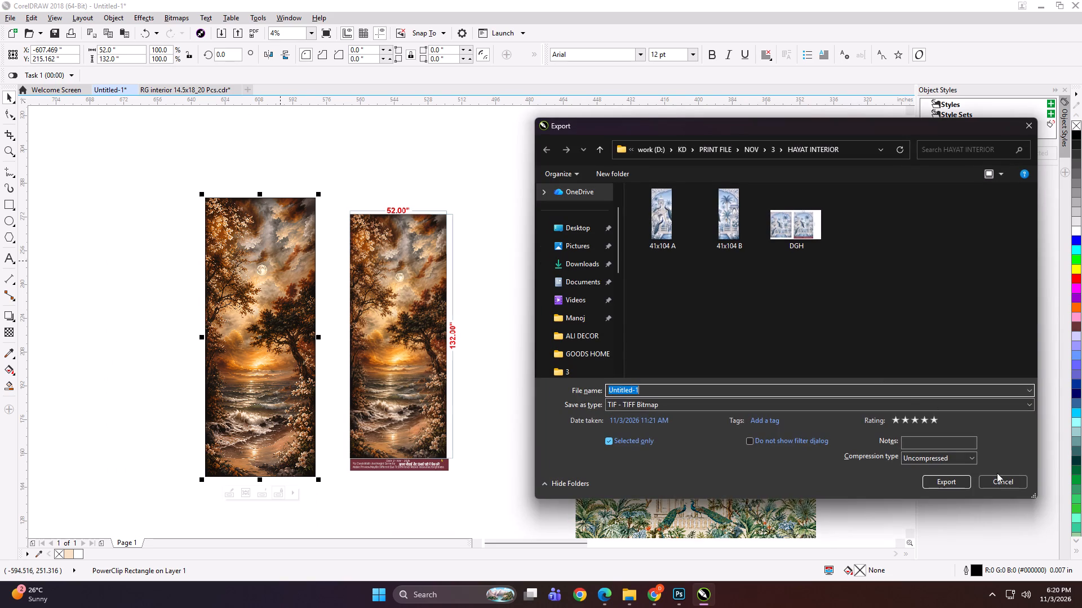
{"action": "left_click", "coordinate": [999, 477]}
Add the small text label 52*132 at the top edge of the framed sunset artwork.
{"action": "left_click", "coordinate": [11, 259]}
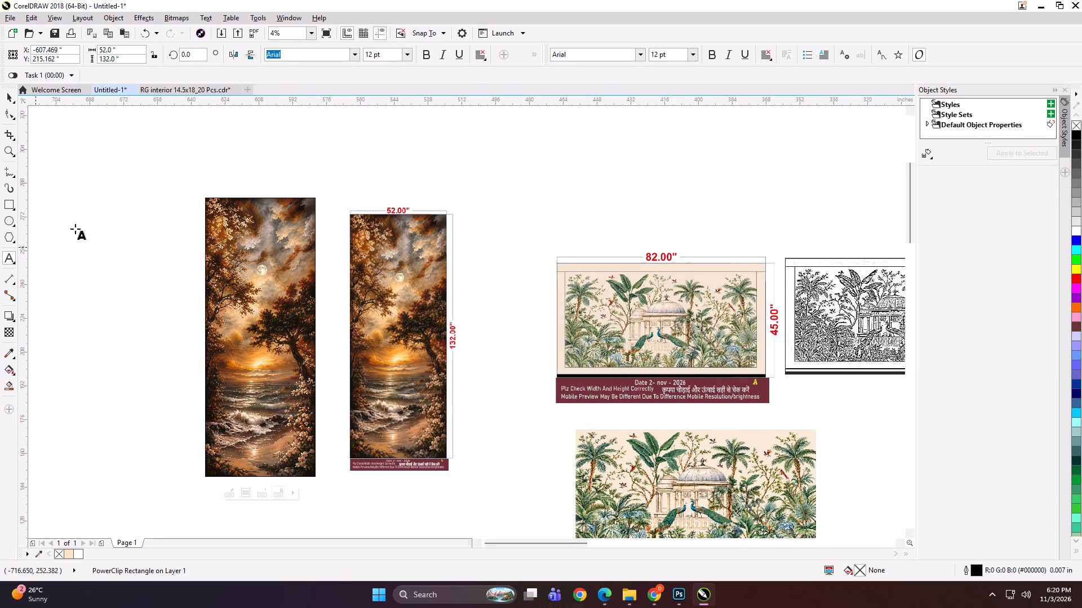
{"action": "left_click", "coordinate": [235, 196]}
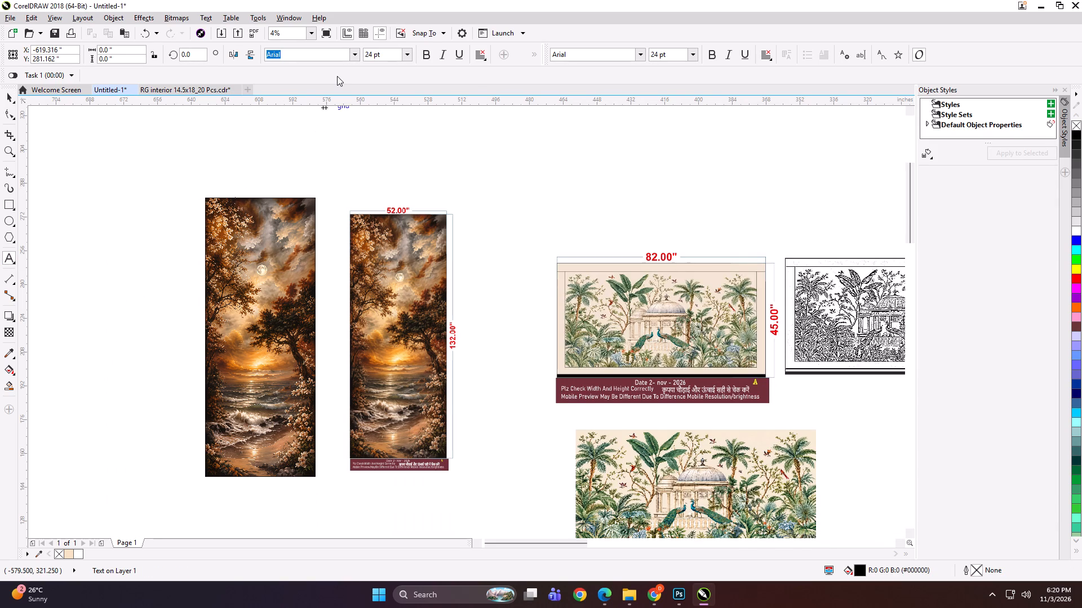
{"action": "type", "text": "52*132"}
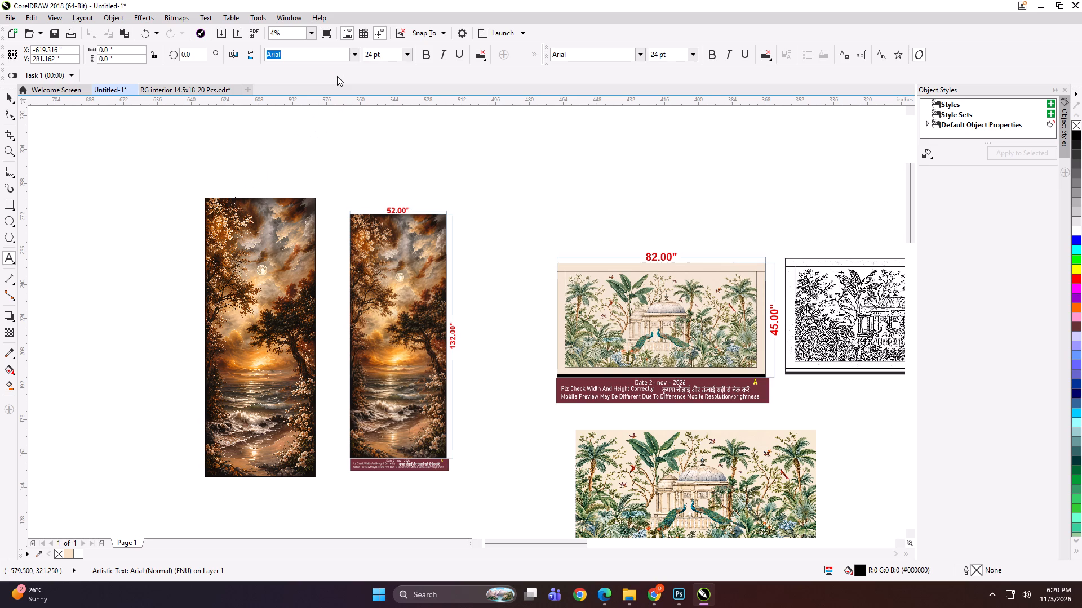
{"action": "left_click", "coordinate": [12, 97]}
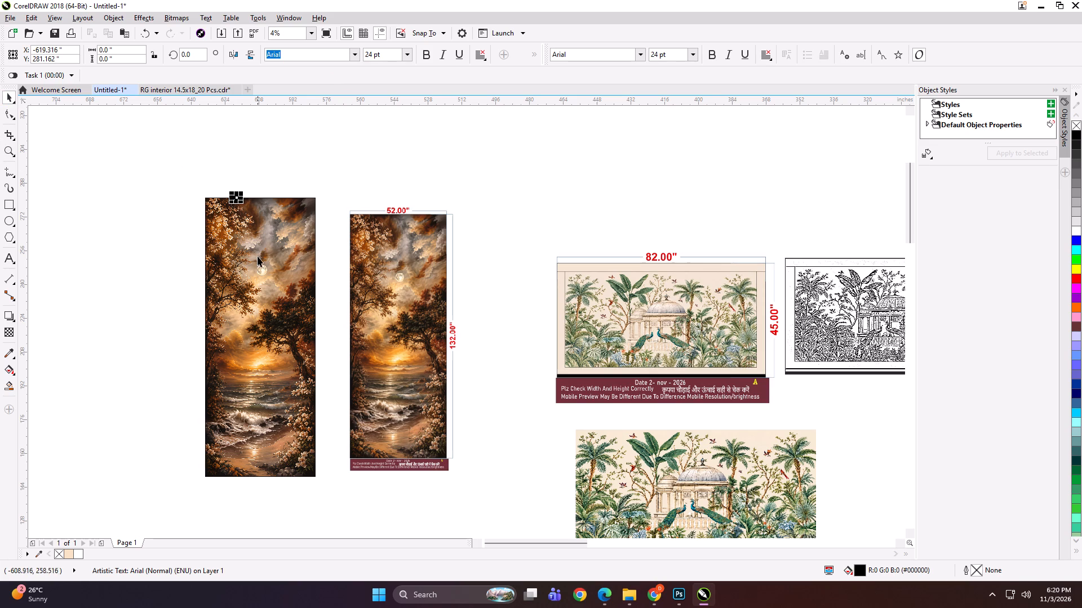
Group the framed sunset artwork with its size label.
{"action": "left_click", "coordinate": [258, 256], "text": "shift"}
{"action": "key", "text": "ctrl+g"}
{"action": "left_click_drag", "start_coordinate": [147, 171], "coordinate": [335, 509]}
{"action": "key", "text": "ctrl+g"}
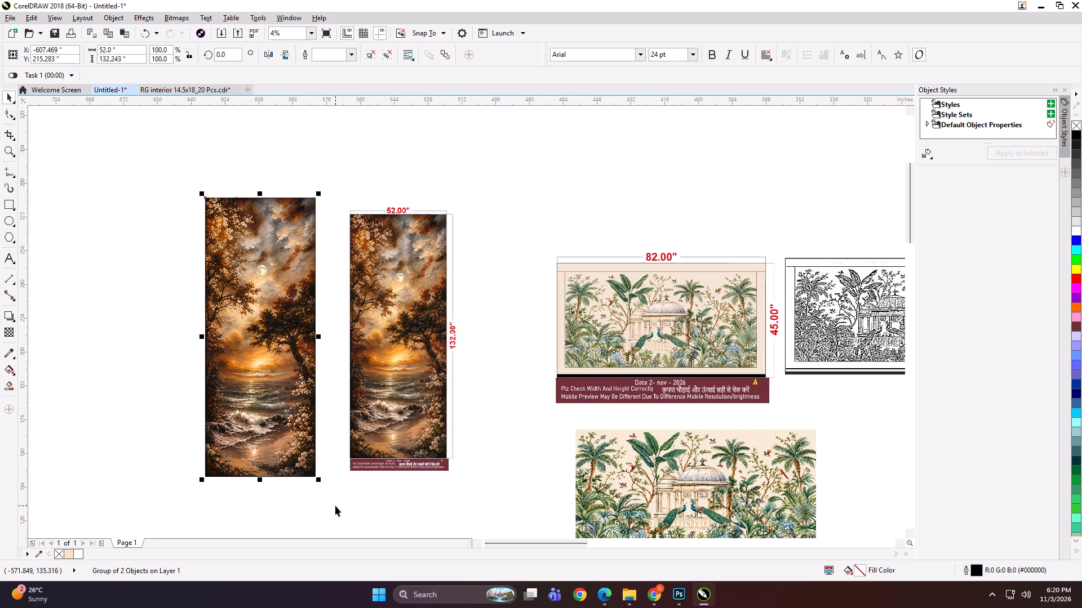
Start exporting the grouped sunset artwork as a TIFF and go up to the PRINT FILE > NOV > 3 folder.
{"action": "key", "text": "ctrl+e"}
{"action": "left_click", "coordinate": [604, 151]}
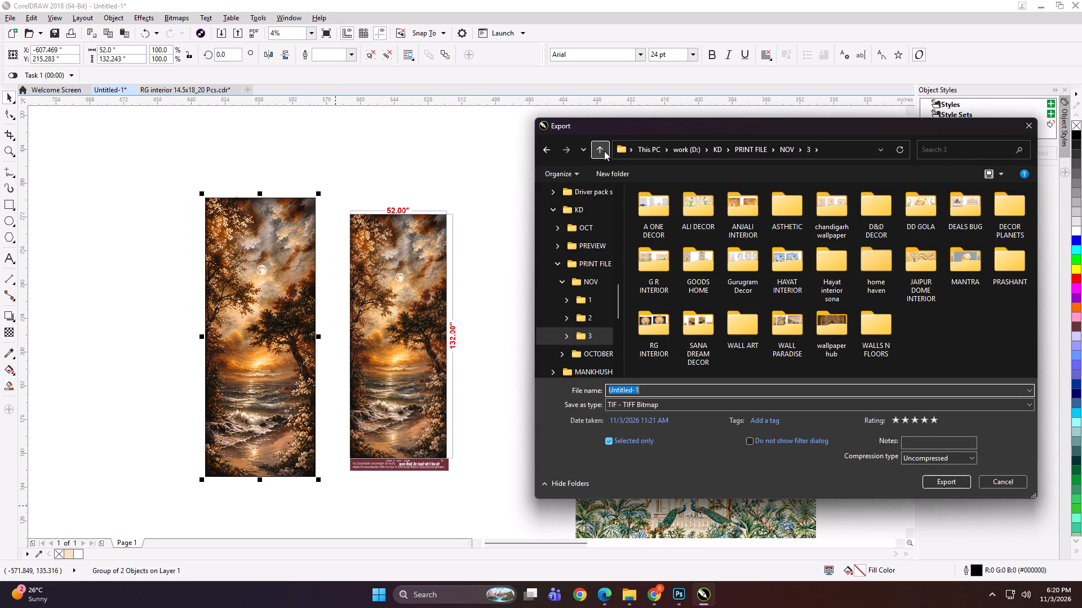
Switch to File Explorer and examine the Print > OCT and Print > NOV > 3 folders on DIGITECH_SHAREDRIVE.
{"action": "left_click", "coordinate": [628, 603]}
{"action": "left_click", "coordinate": [609, 529]}
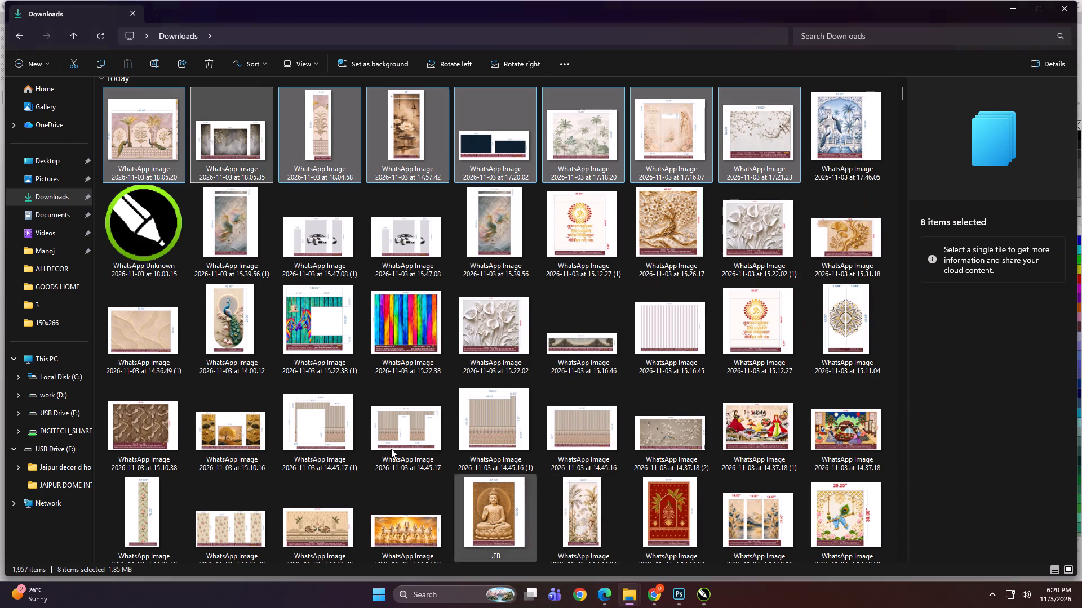
{"action": "scroll", "coordinate": [102, 404], "scroll_direction": "up", "scroll_amount": 4}
{"action": "left_click", "coordinate": [57, 363]}
{"action": "triple_click", "coordinate": [129, 287]}
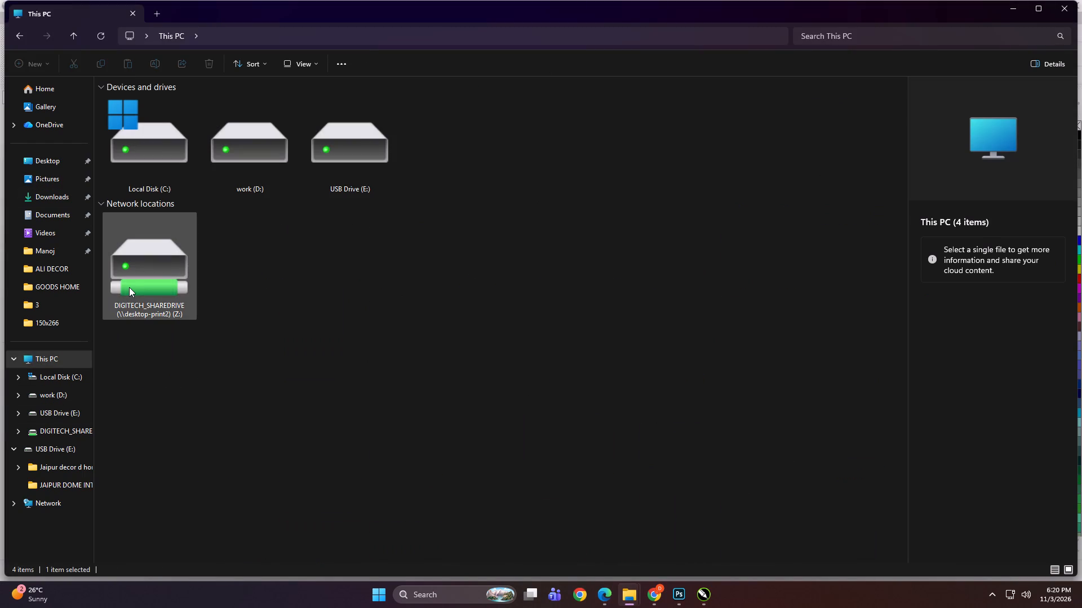
{"action": "left_click", "coordinate": [129, 287]}
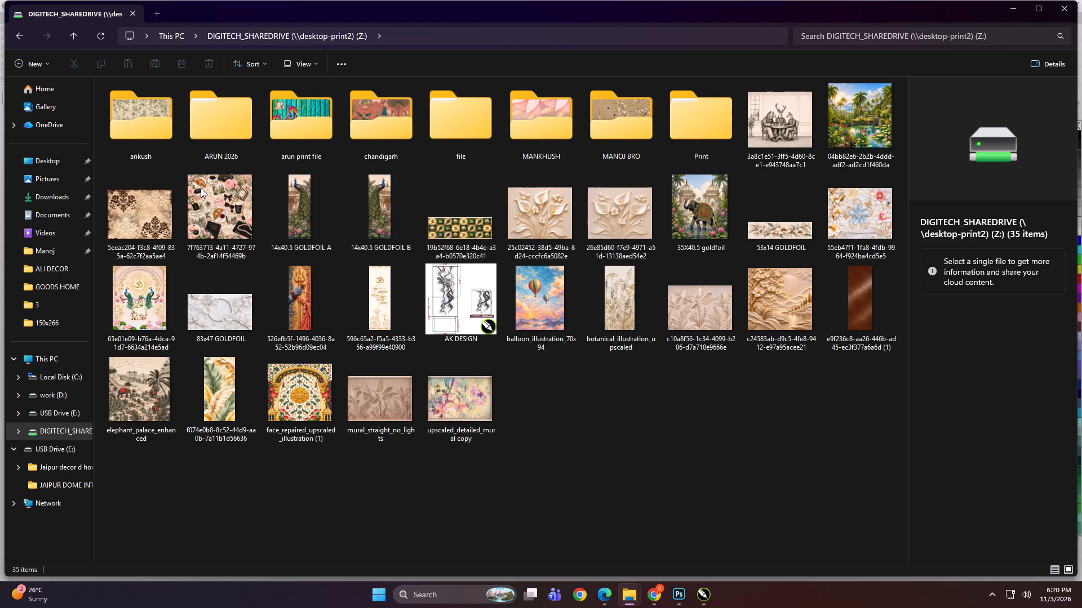
{"action": "triple_click", "coordinate": [698, 128]}
{"action": "left_click", "coordinate": [698, 128]}
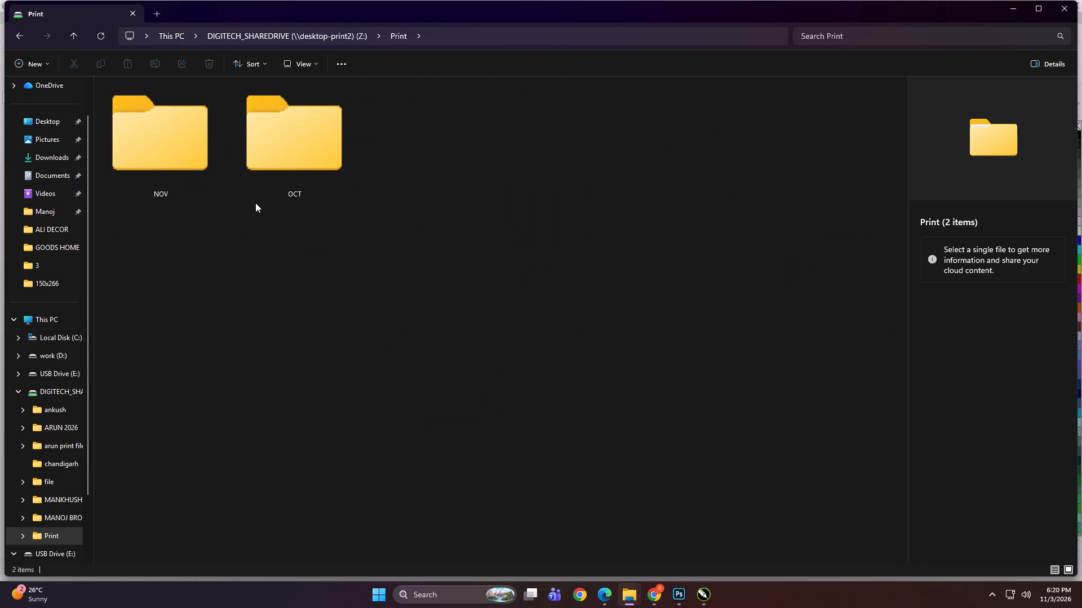
{"action": "double_click", "coordinate": [274, 156]}
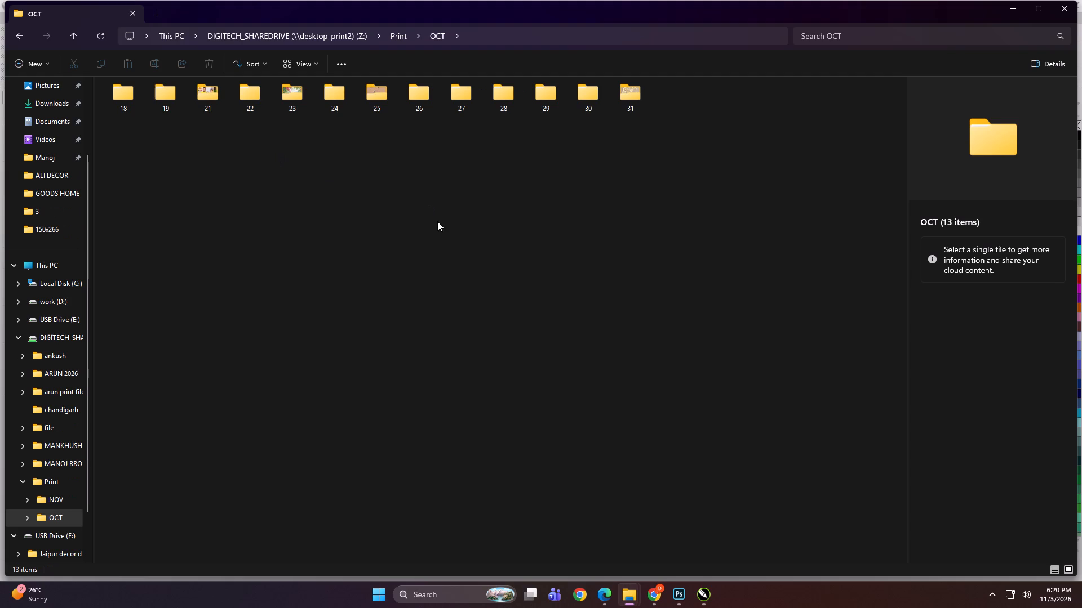
{"action": "scroll", "coordinate": [453, 301], "scroll_direction": "up", "scroll_amount": 20, "text": "ctrl"}
{"action": "scroll", "coordinate": [453, 301], "scroll_direction": "up", "scroll_amount": 5, "text": "ctrl"}
{"action": "key", "text": "BackSpace"}
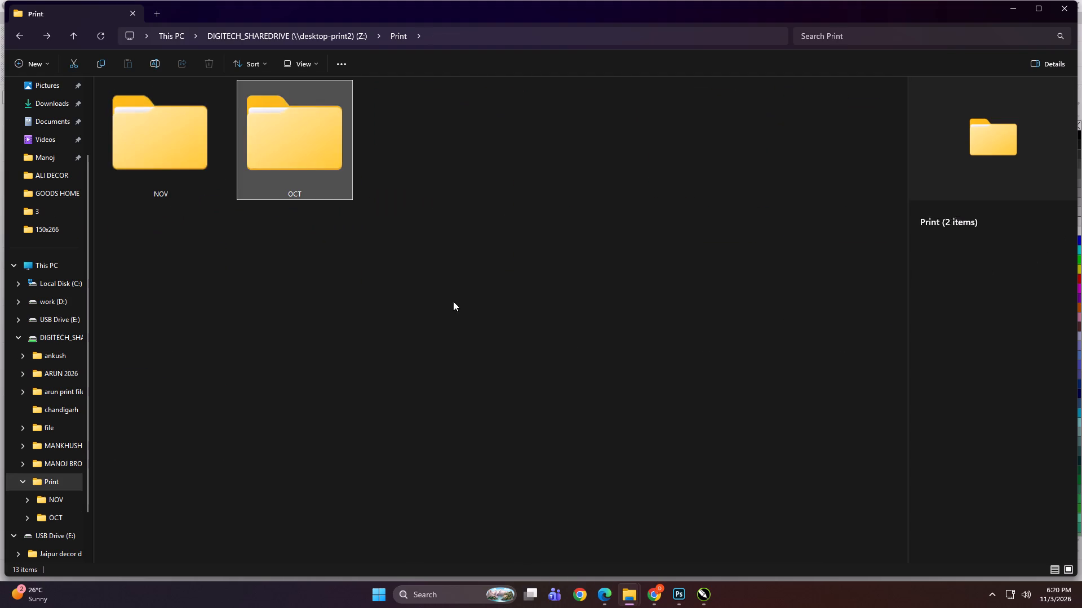
{"action": "key", "text": "BackSpace"}
{"action": "left_click", "coordinate": [728, 114]}
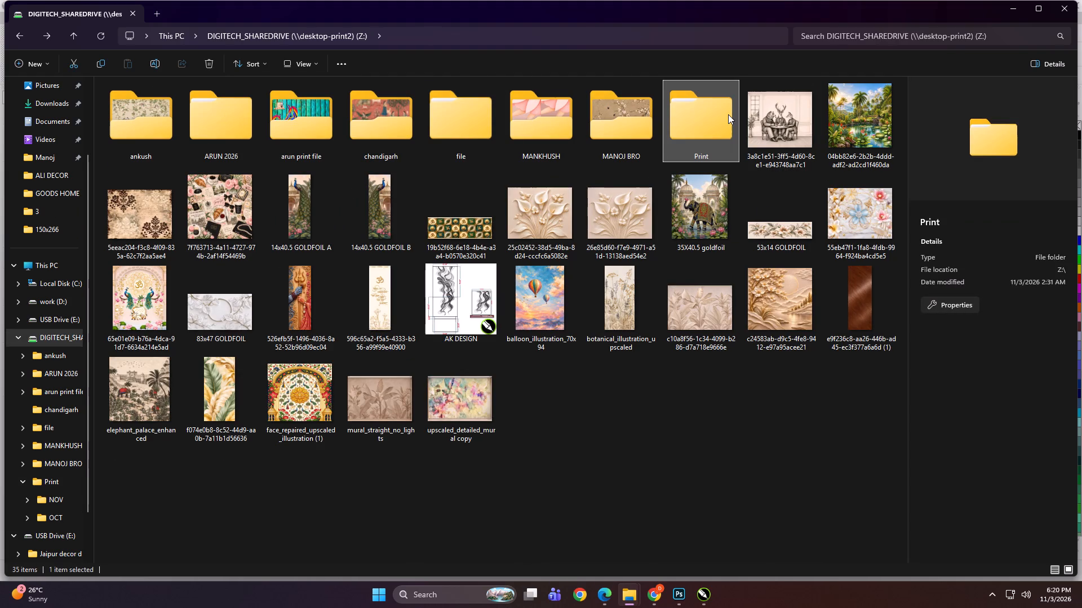
{"action": "left_click", "coordinate": [728, 114]}
{"action": "double_click", "coordinate": [152, 171]}
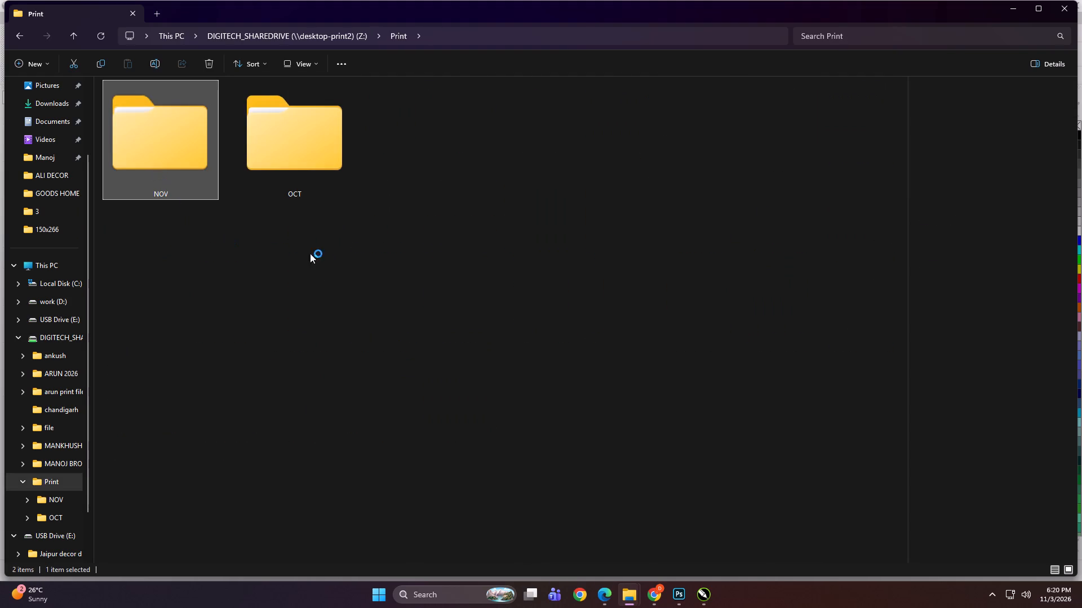
{"action": "double_click", "coordinate": [529, 158]}
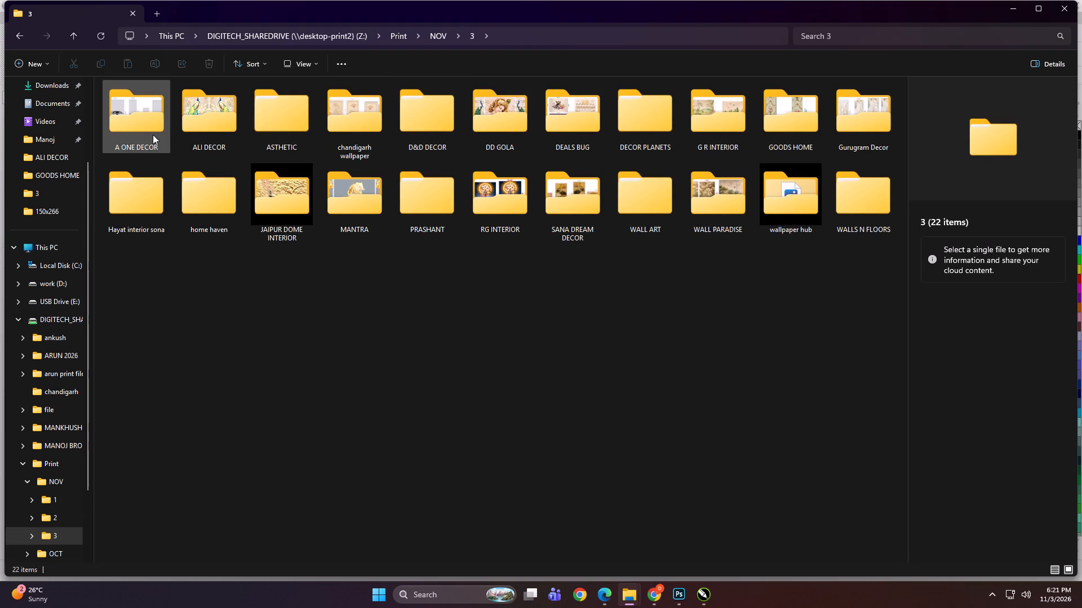
{"action": "left_click", "coordinate": [496, 348]}
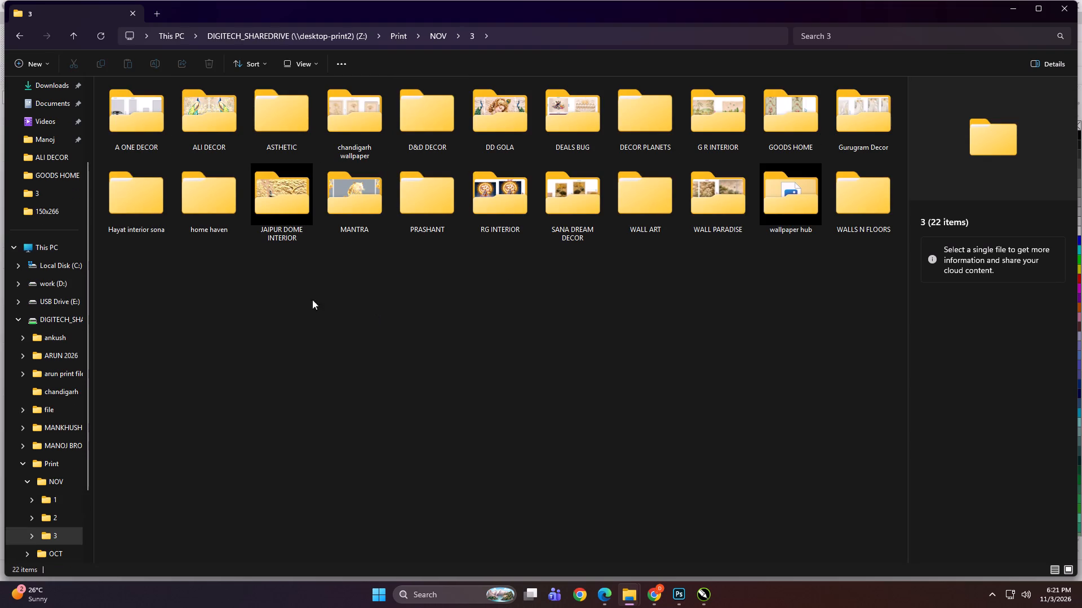
{"action": "scroll", "coordinate": [45, 394], "scroll_direction": "up", "scroll_amount": 6}
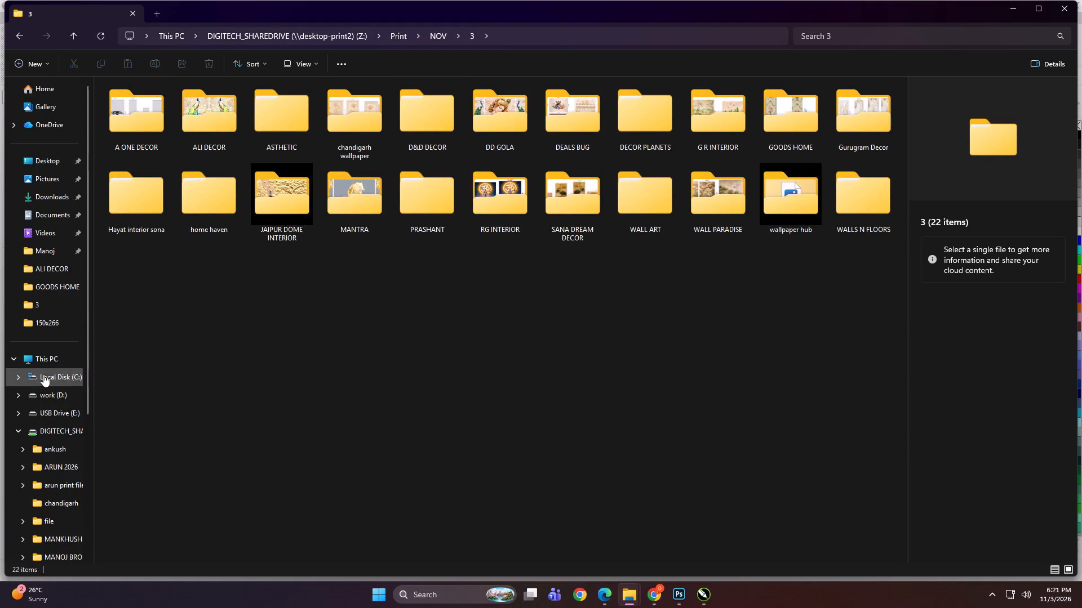
Copy the HAYAT INTERIOR folder from KD > PRINT FILE > NOV > 3 on the work (D:) drive.
{"action": "left_click", "coordinate": [37, 357]}
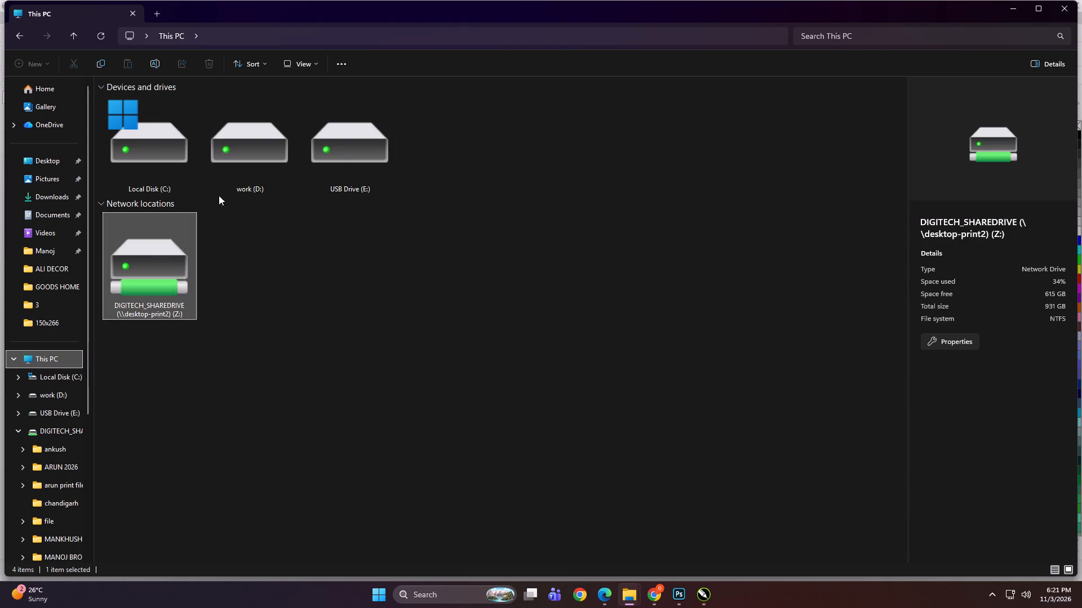
{"action": "left_click", "coordinate": [354, 159]}
{"action": "double_click", "coordinate": [233, 151]}
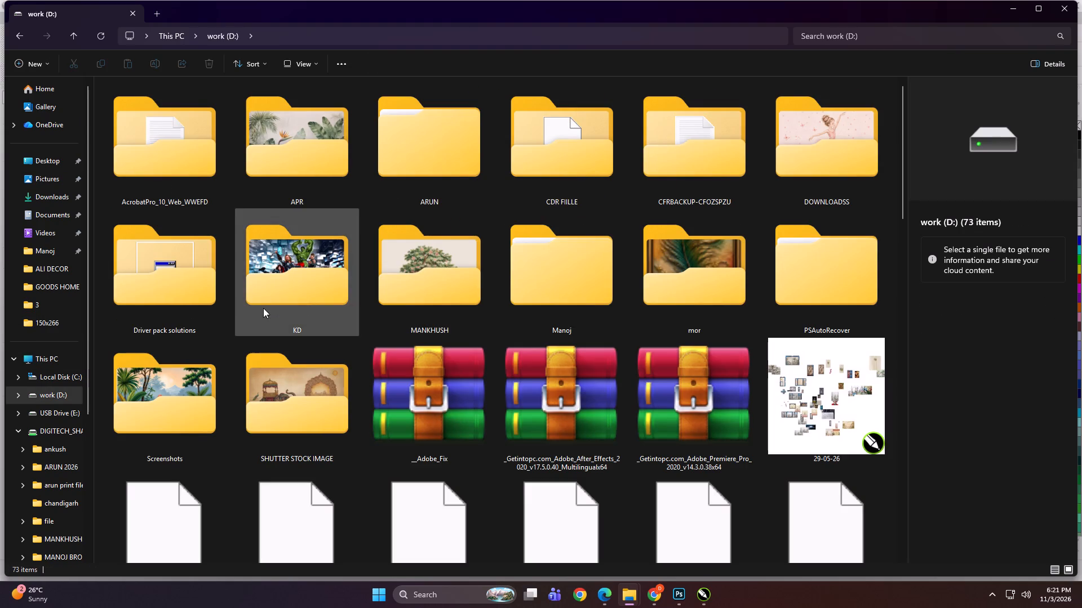
{"action": "double_click", "coordinate": [261, 308]}
{"action": "double_click", "coordinate": [472, 166]}
{"action": "left_click", "coordinate": [378, 179]}
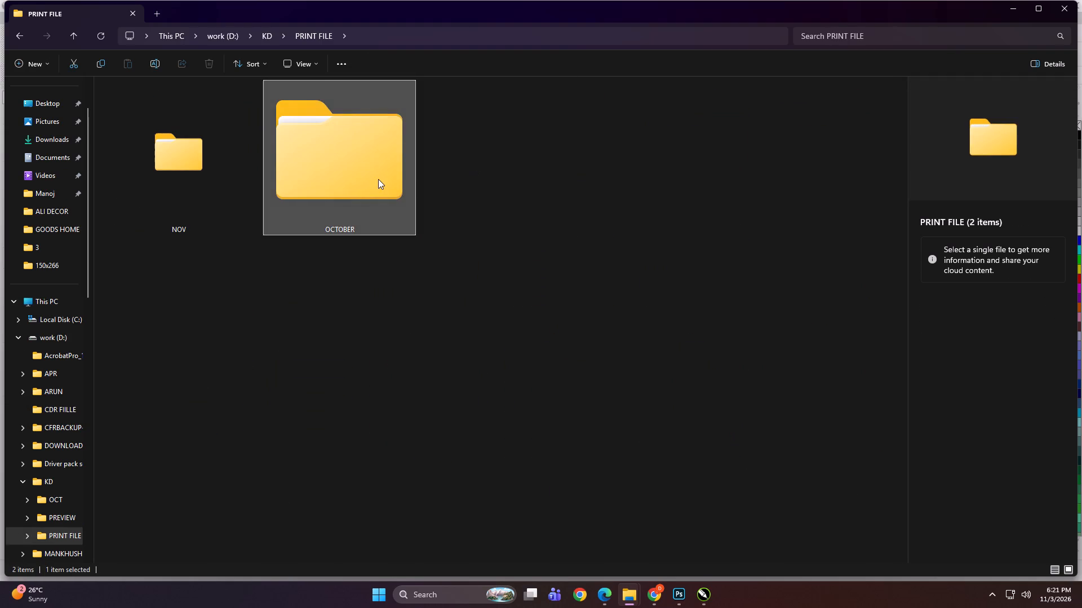
{"action": "left_click", "coordinate": [185, 162]}
{"action": "double_click", "coordinate": [185, 162]}
{"action": "left_click", "coordinate": [391, 163]}
{"action": "double_click", "coordinate": [491, 176]}
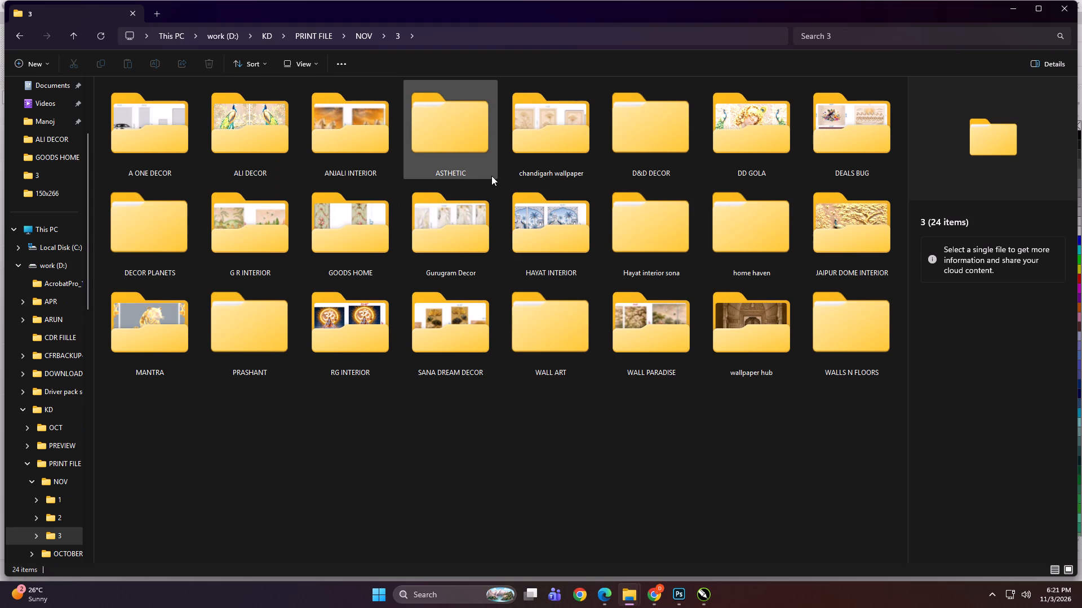
{"action": "left_click", "coordinate": [571, 224]}
{"action": "key", "text": "ctrl+c"}
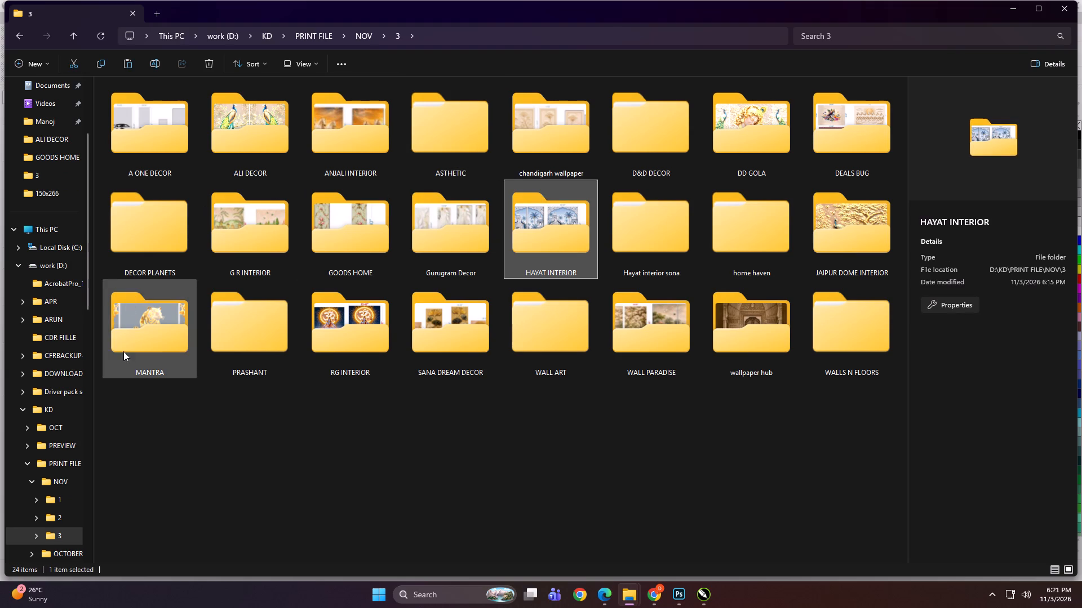
Return to the root of the DIGITECH_SHAREDRIVE network drive.
{"action": "scroll", "coordinate": [85, 395], "scroll_direction": "up", "scroll_amount": 5}
{"action": "left_click", "coordinate": [45, 360]}
{"action": "double_click", "coordinate": [143, 263]}
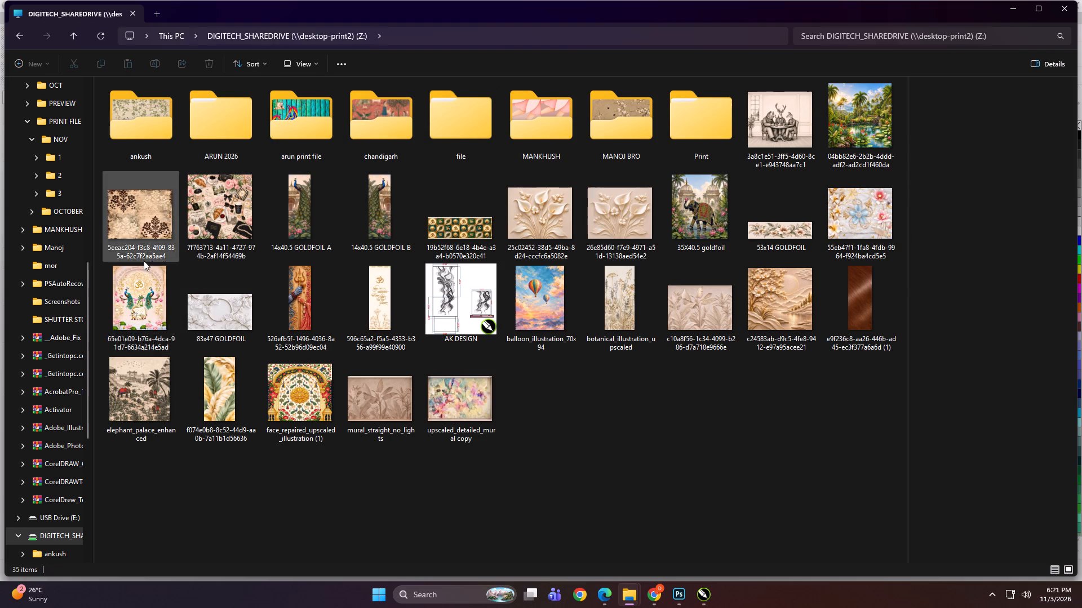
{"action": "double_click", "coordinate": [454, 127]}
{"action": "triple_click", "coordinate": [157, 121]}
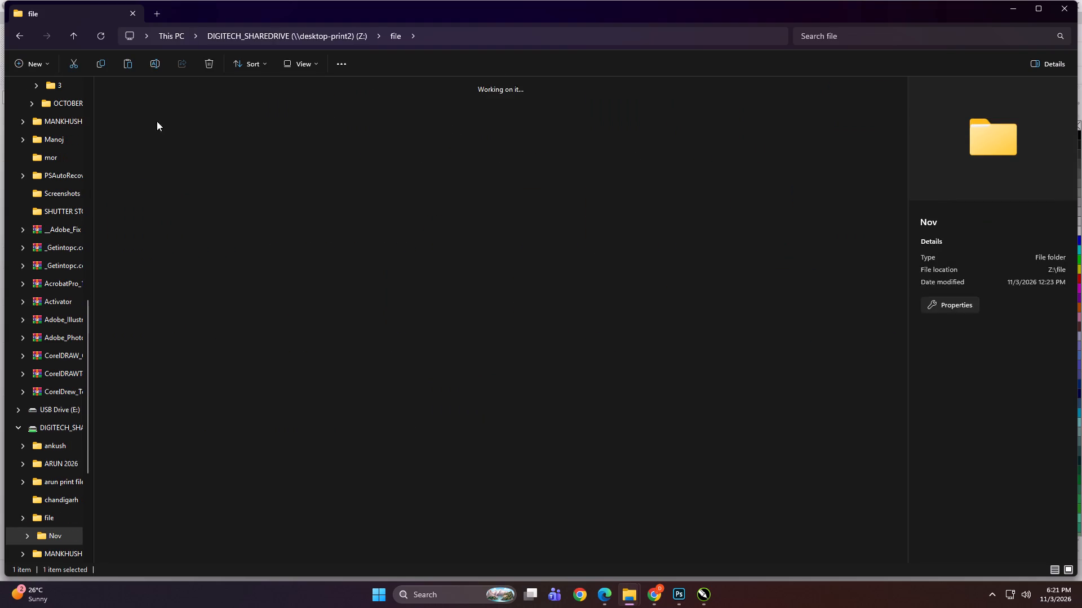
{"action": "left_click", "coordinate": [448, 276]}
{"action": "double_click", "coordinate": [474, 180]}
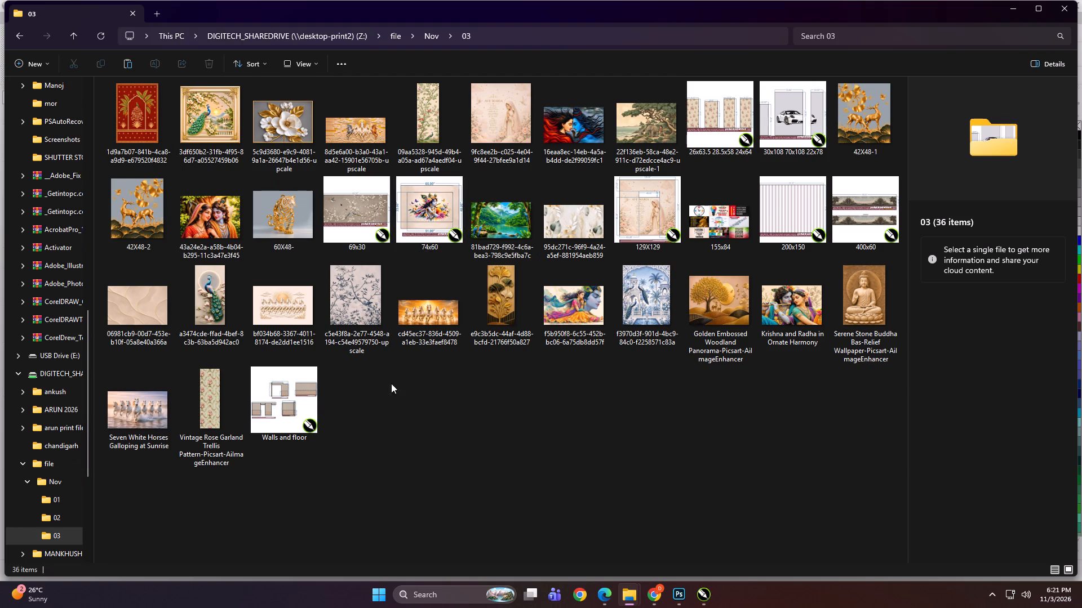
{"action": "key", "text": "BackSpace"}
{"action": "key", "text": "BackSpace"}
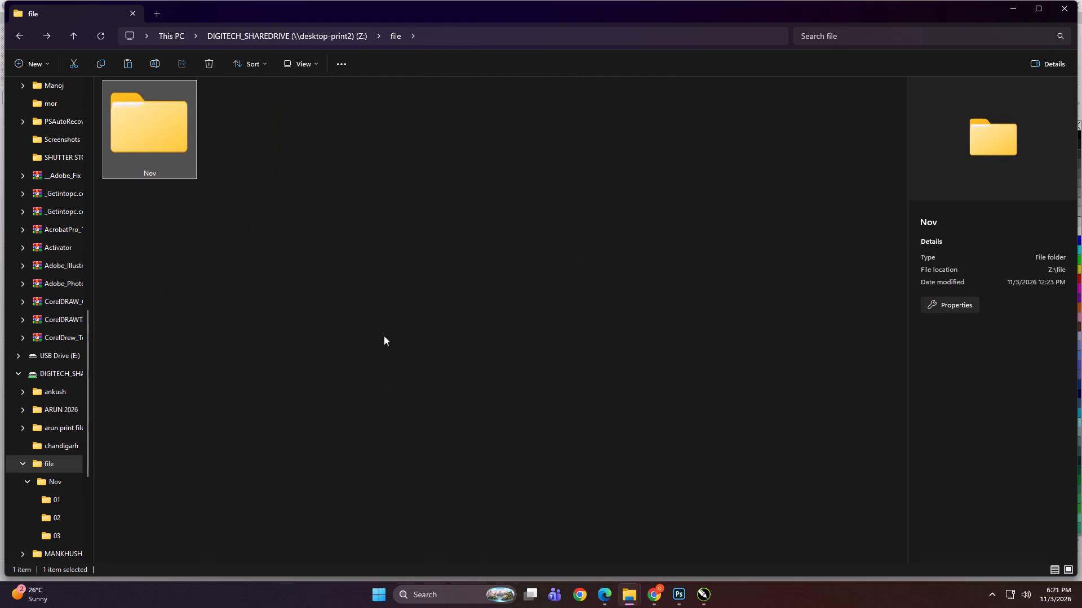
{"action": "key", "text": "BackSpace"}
Paste the HAYAT INTERIOR folder into Print > NOV > 3 on DIGITECH_SHAREDRIVE.
{"action": "double_click", "coordinate": [722, 136]}
{"action": "left_click", "coordinate": [284, 164]}
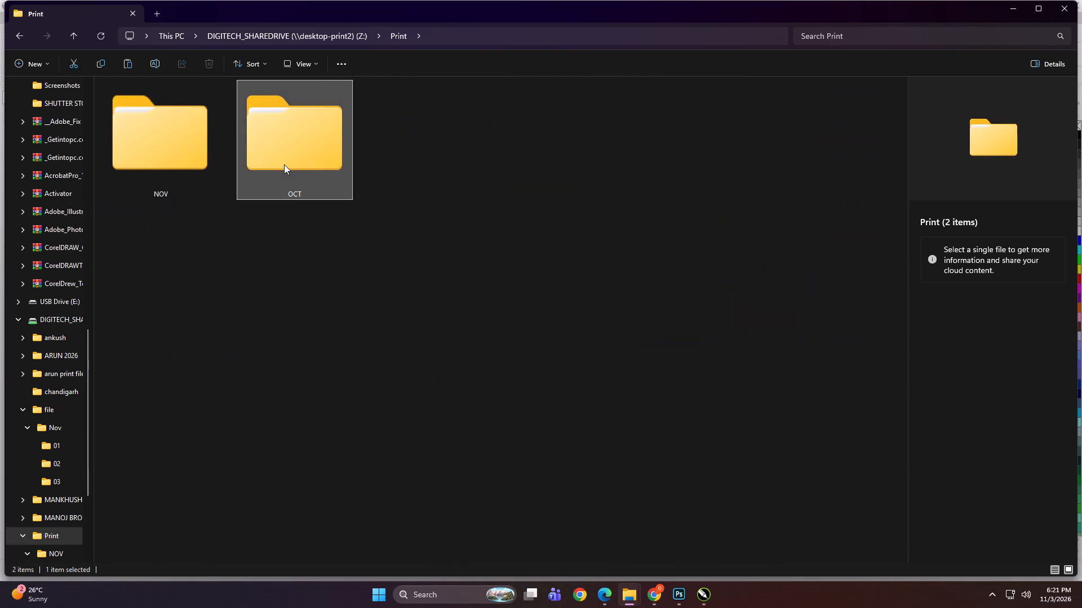
{"action": "double_click", "coordinate": [216, 164]}
{"action": "double_click", "coordinate": [481, 178]}
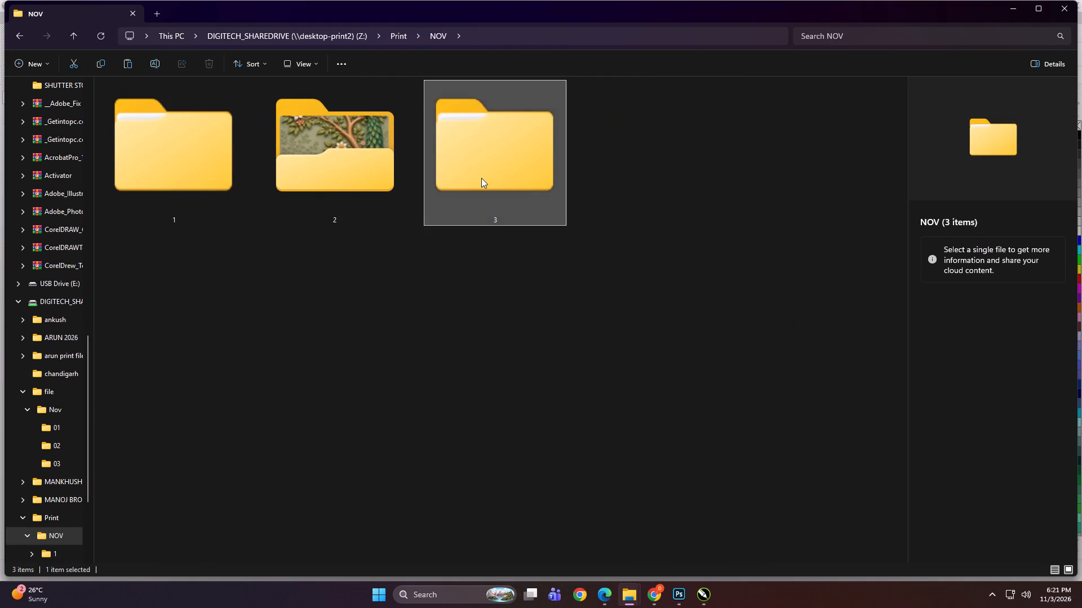
{"action": "right_click", "coordinate": [464, 363]}
{"action": "left_click", "coordinate": [478, 375]}
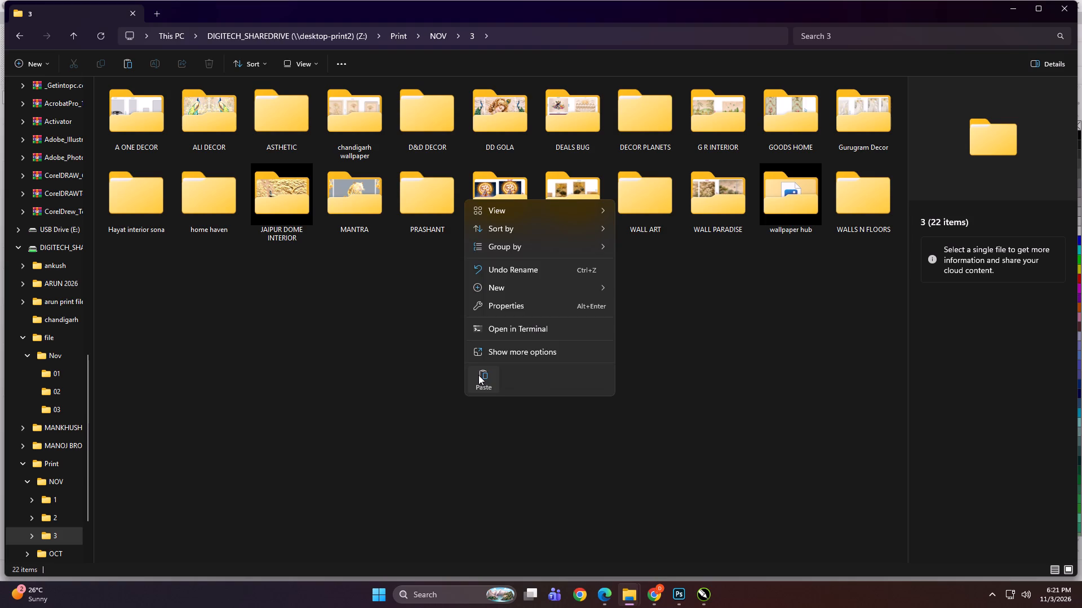
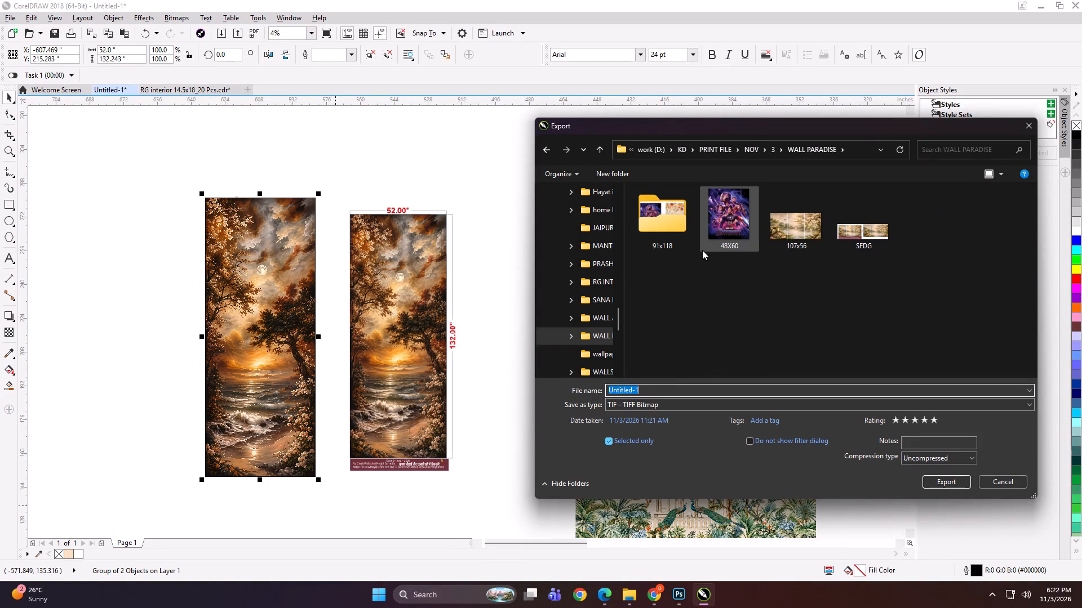
Export the selected sunset panel artwork as an uncompressed TIFF named 52x132 in the WALL PARADISE folder.
{"action": "type", "text": "52x13 A"}
{"action": "key", "text": "BackSpace"}
{"action": "key", "text": "Return"}
{"action": "key", "text": "Return"}
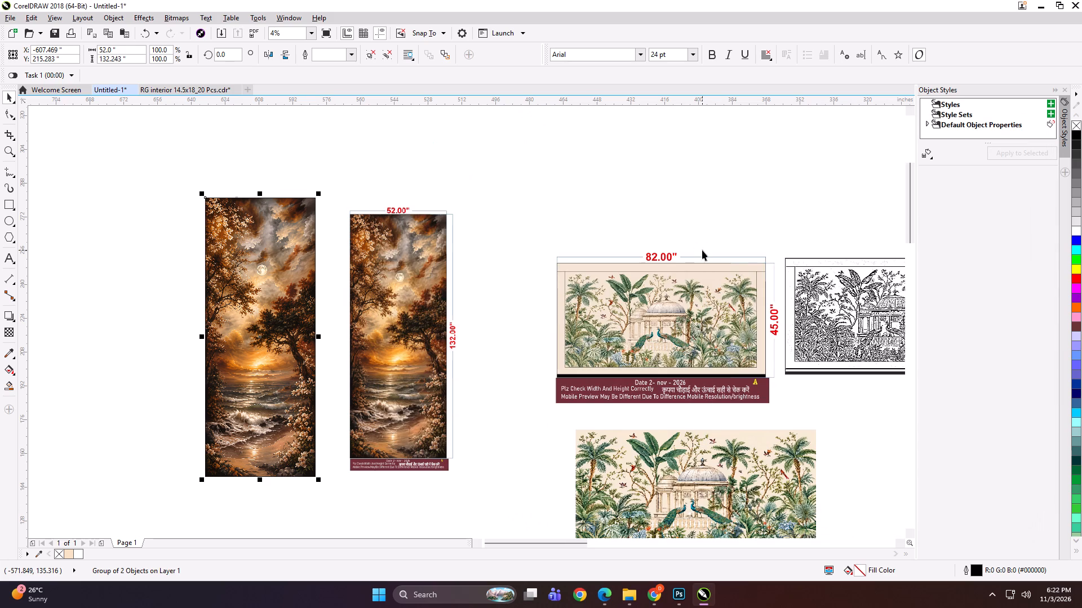
Move the sunset artwork beside its dimensioned 52 × 132 preview and scale it proportionally to about the preview's height.
{"action": "left_click_drag", "start_coordinate": [201, 195], "coordinate": [215, 218], "text": "shift"}
{"action": "left_click_drag", "start_coordinate": [263, 297], "coordinate": [294, 278]}
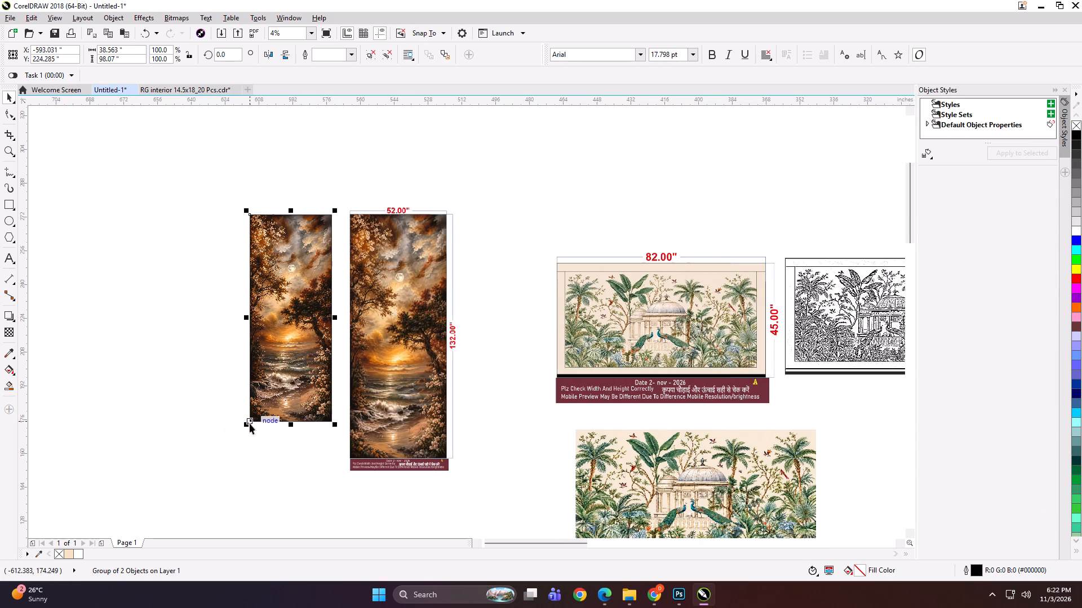
{"action": "left_click", "coordinate": [249, 424]}
{"action": "left_click", "coordinate": [263, 404]}
{"action": "left_click_drag", "start_coordinate": [246, 426], "coordinate": [229, 472]}
Group the sunset artwork with its dimensioned preview and shrink the group to about 2.24 × 2.29 inches.
{"action": "left_click", "coordinate": [420, 387], "text": "shift"}
{"action": "key", "text": "ctrl+g"}
{"action": "left_click_drag", "start_coordinate": [506, 482], "coordinate": [384, 360], "text": "shift"}
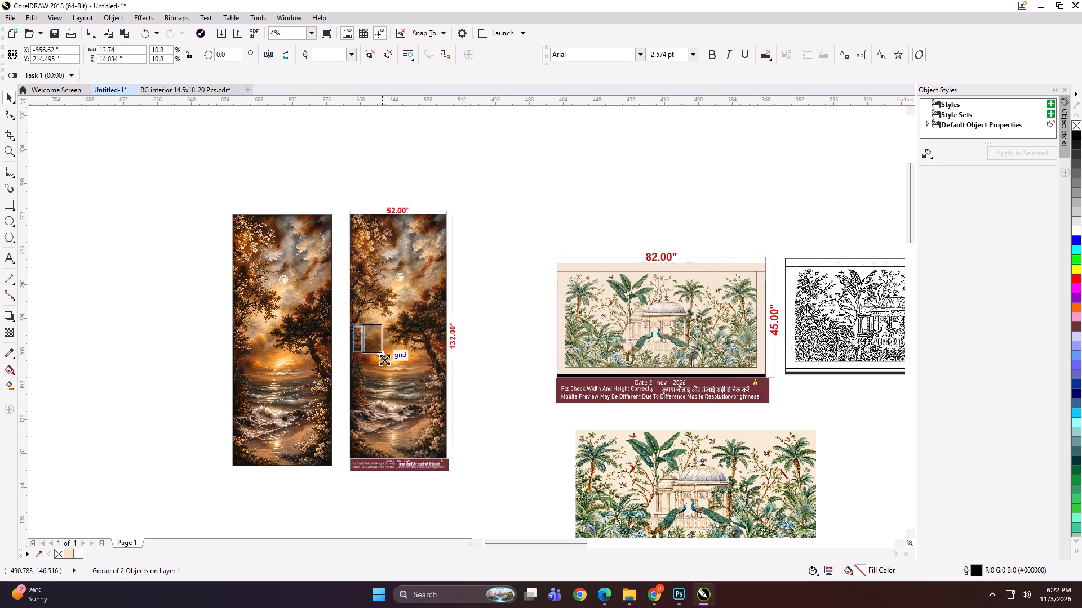
{"action": "left_click_drag", "start_coordinate": [384, 360], "coordinate": [378, 354], "text": "shift"}
{"action": "scroll", "coordinate": [370, 341], "scroll_direction": "up", "scroll_amount": 4}
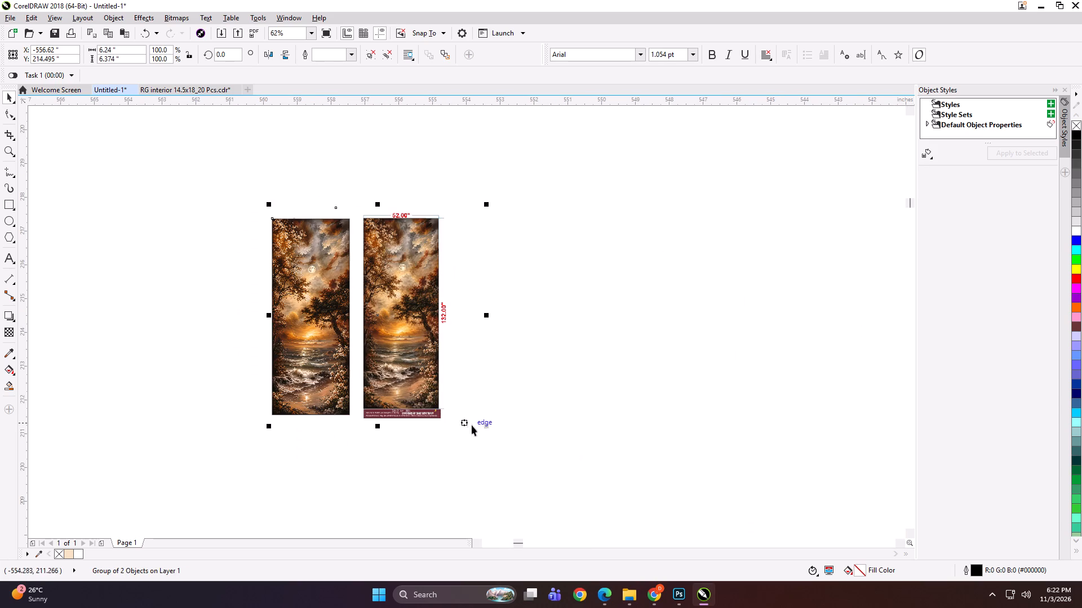
{"action": "left_click_drag", "start_coordinate": [486, 428], "coordinate": [418, 372], "text": "shift"}
Export the shrunken preview group as GDHH to the WALL PARADISE folder, and delete the group from the drawing.
{"action": "key", "text": "ctrl+e"}
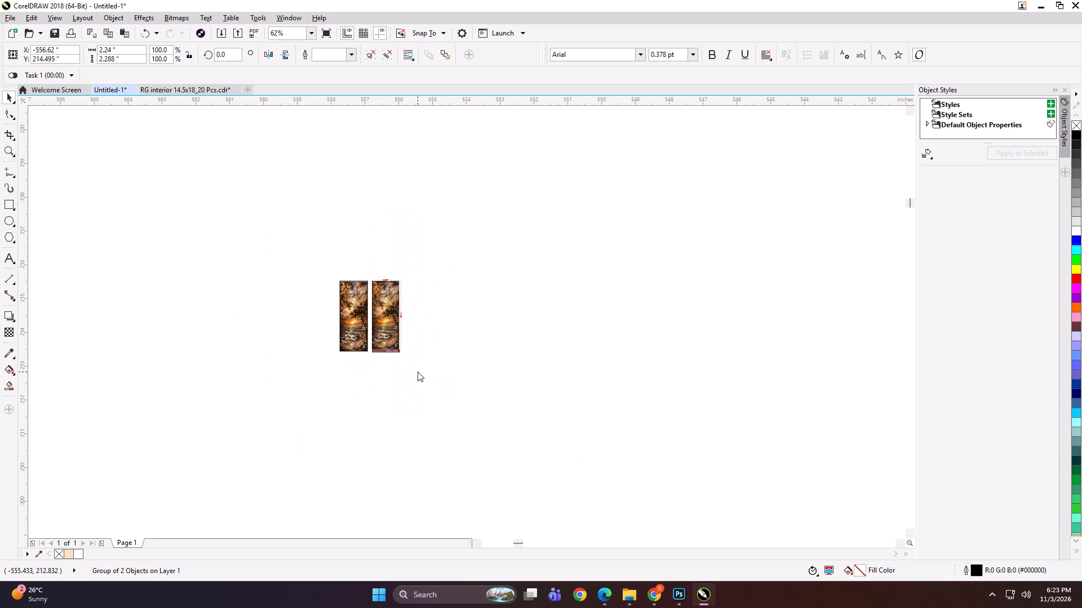
{"action": "type", "text": "GDHH"}
{"action": "key", "text": "Return"}
{"action": "key", "text": "Return"}
{"action": "key", "text": "Return"}
{"action": "key", "text": "Return"}
{"action": "key", "text": "Delete"}
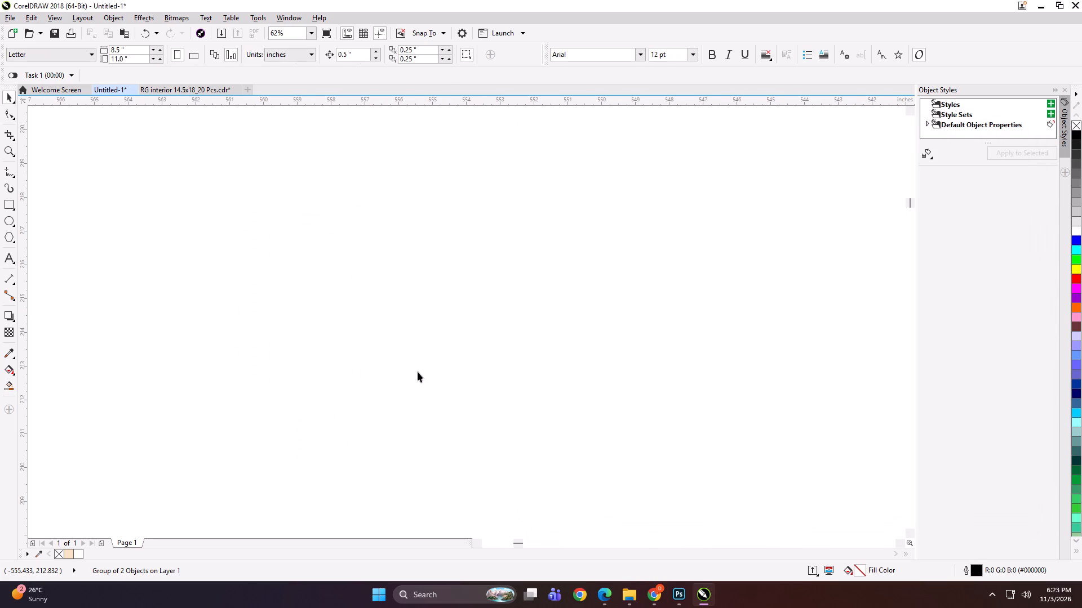
Switch to File Explorer and open KD > PRINT FILE > NOV > 3 > WALL PARADISE on the work (D:) drive.
{"action": "left_click", "coordinate": [649, 598]}
{"action": "left_click", "coordinate": [631, 596]}
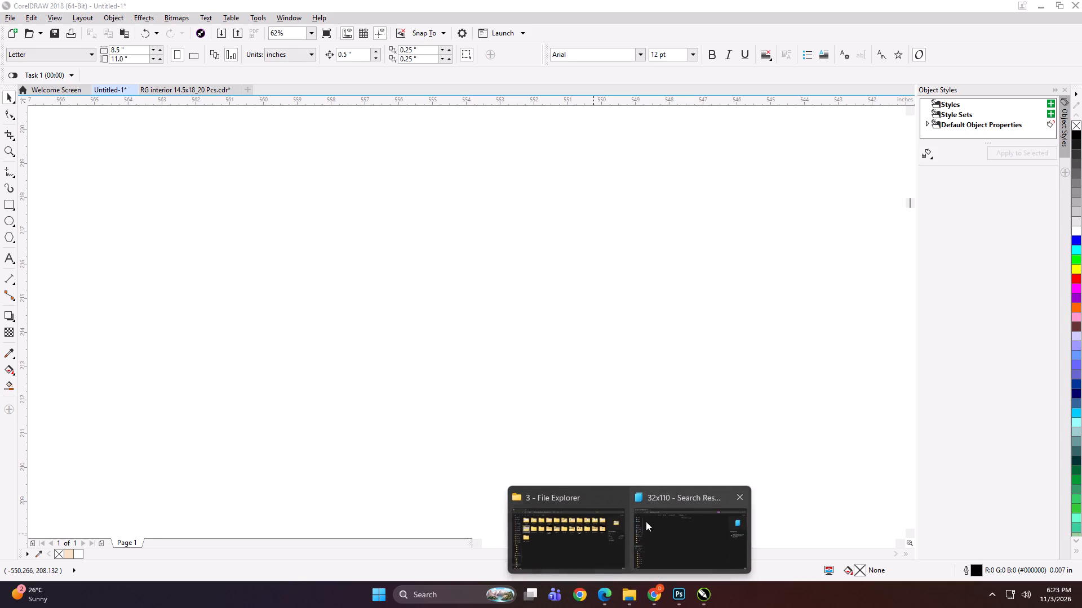
{"action": "left_click", "coordinate": [570, 546]}
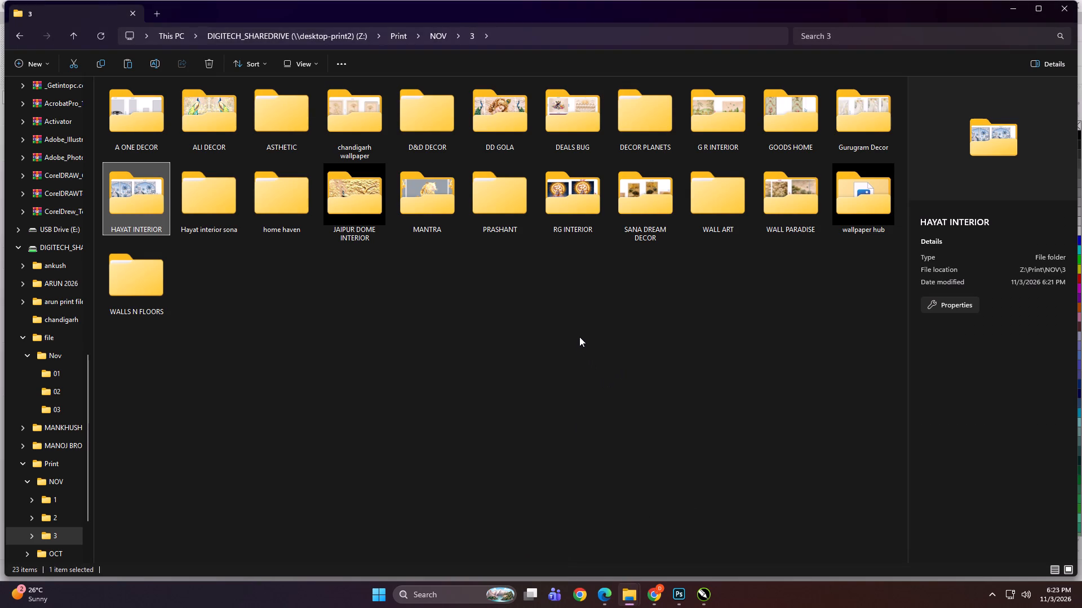
{"action": "scroll", "coordinate": [69, 388], "scroll_direction": "up", "scroll_amount": 8}
{"action": "left_click", "coordinate": [56, 365]}
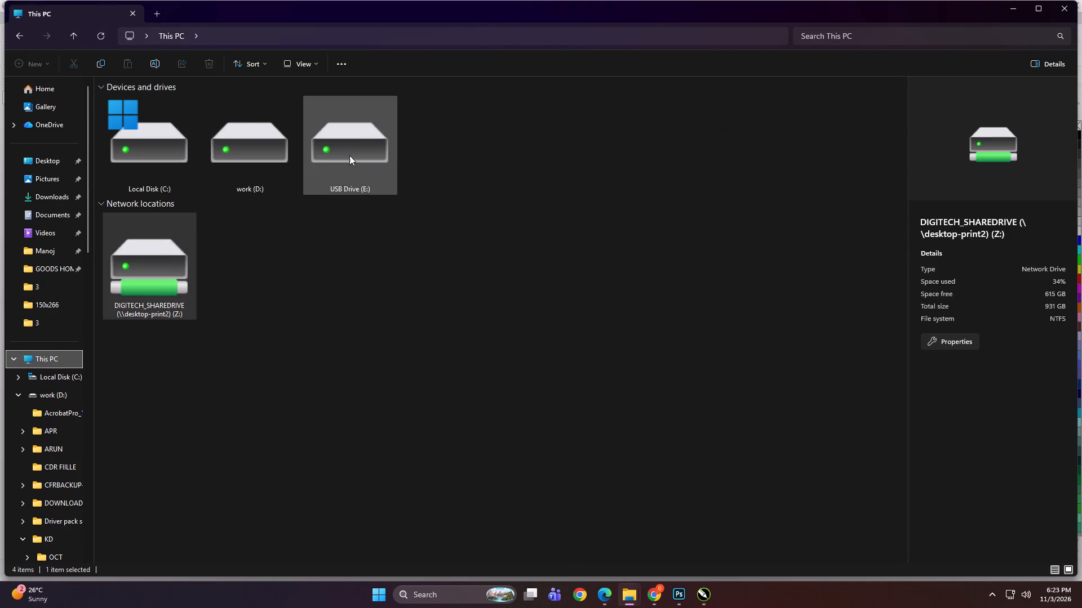
{"action": "double_click", "coordinate": [256, 155]}
{"action": "triple_click", "coordinate": [299, 298]}
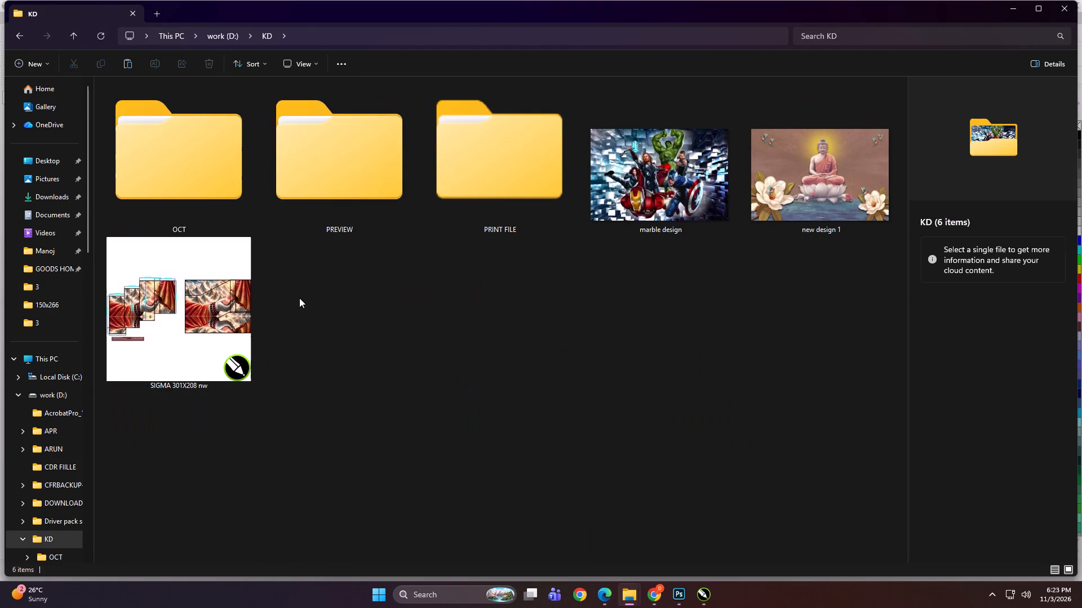
{"action": "left_click", "coordinate": [534, 166]}
{"action": "left_click", "coordinate": [534, 166]}
{"action": "double_click", "coordinate": [534, 166]}
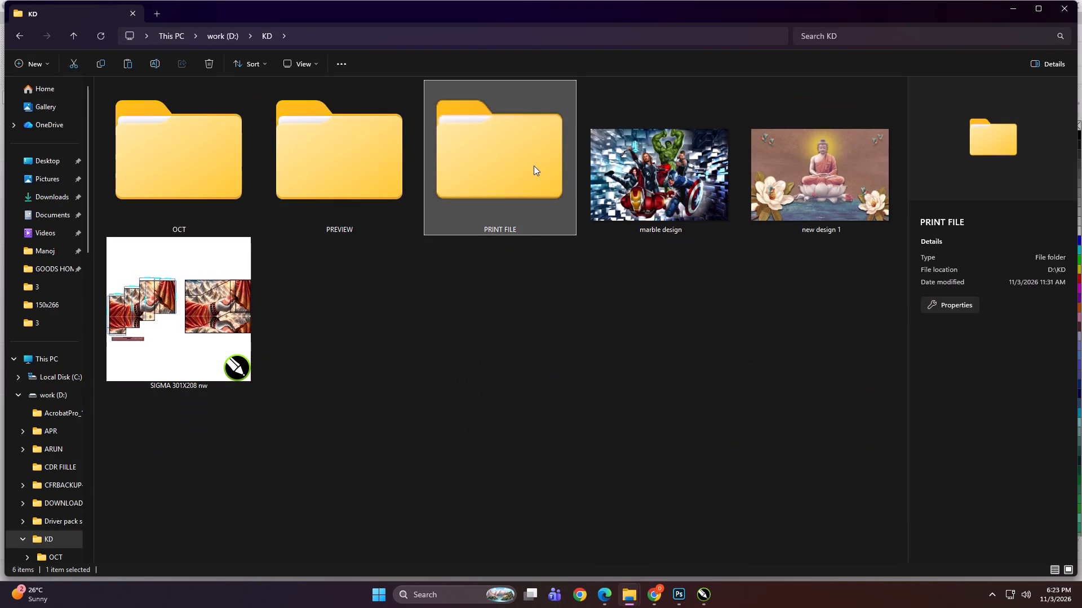
{"action": "double_click", "coordinate": [337, 158]}
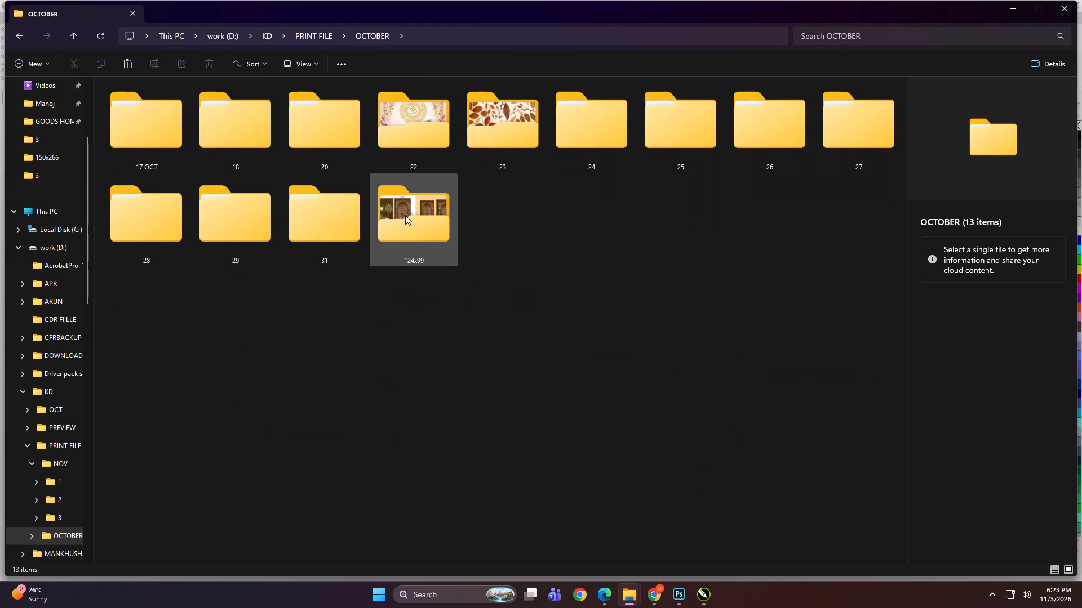
{"action": "key", "text": "BackSpace"}
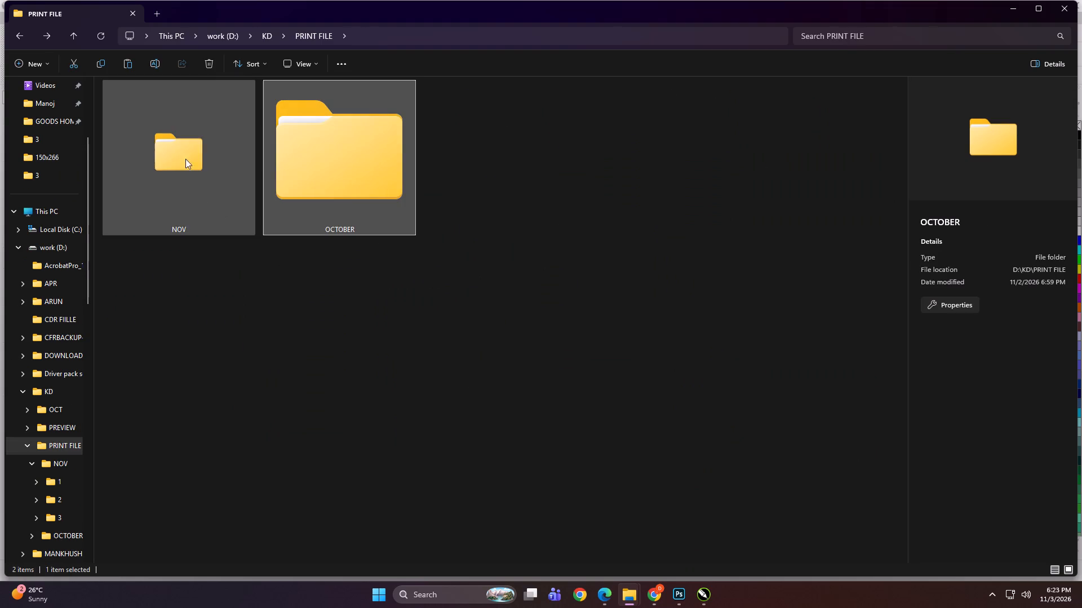
{"action": "double_click", "coordinate": [180, 145]}
{"action": "left_click", "coordinate": [425, 159]}
{"action": "left_click", "coordinate": [425, 159]}
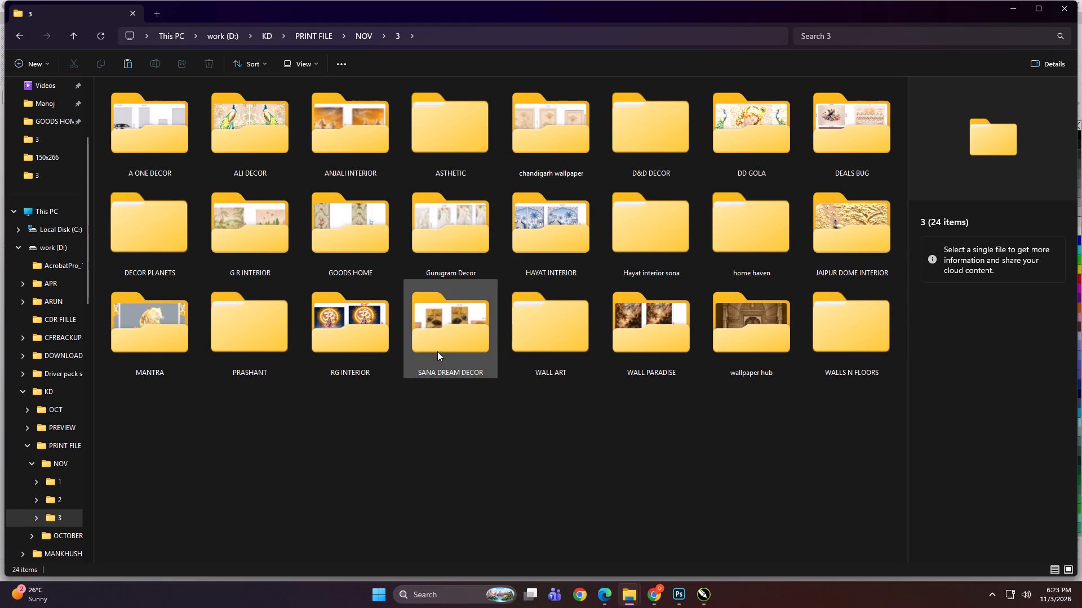
{"action": "left_click", "coordinate": [437, 428]}
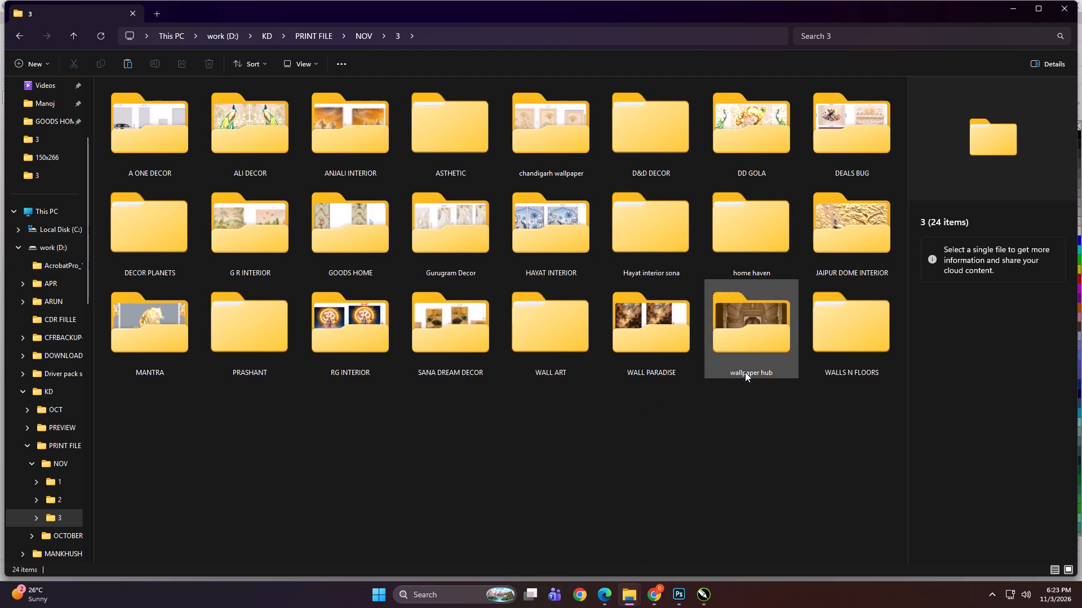
{"action": "double_click", "coordinate": [636, 336]}
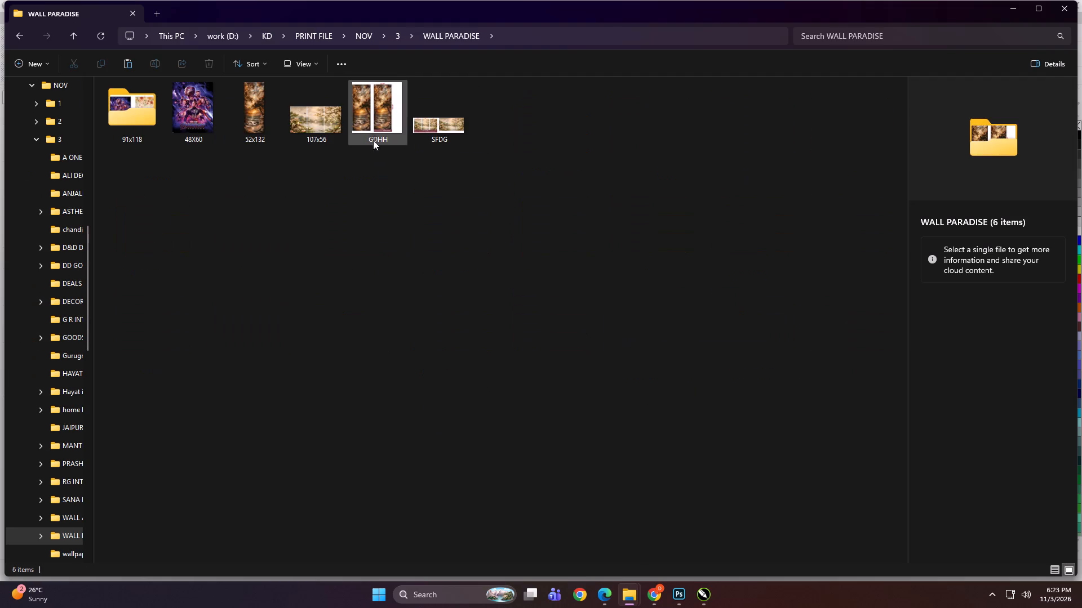
Copy the 52x132 and GDHH files from the WALL PARADISE folder.
{"action": "left_click", "coordinate": [372, 132]}
{"action": "double_click", "coordinate": [252, 130], "text": "ctrl"}
{"action": "key", "text": "ctrl+c"}
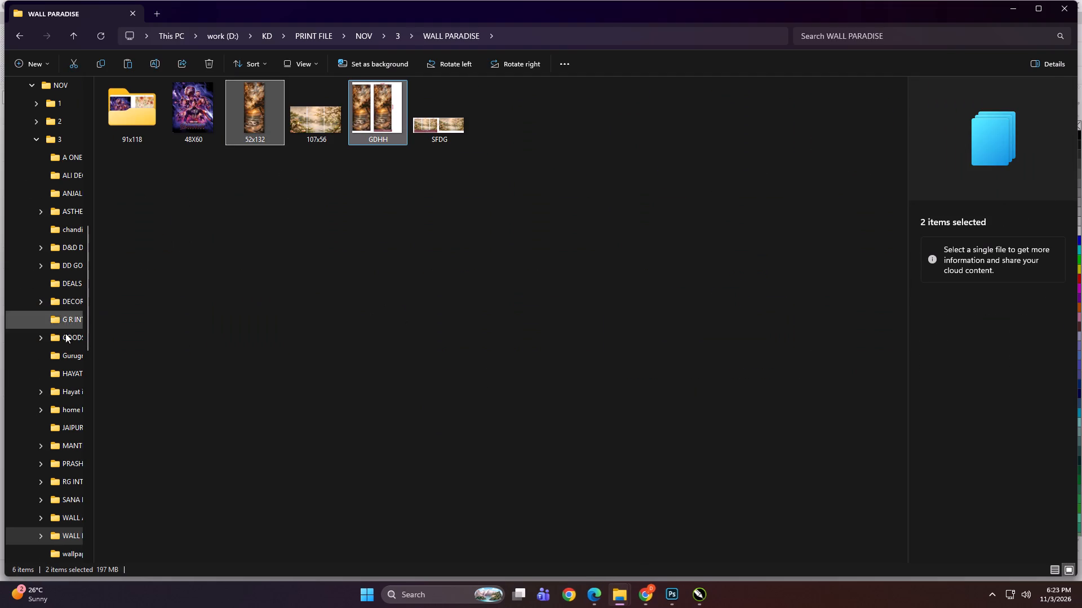
Paste the copied 52x132 and GDHH files into Print > NOV > 3 > WALL PARADISE on DIGITECH_SHAREDRIVE.
{"action": "scroll", "coordinate": [59, 378], "scroll_direction": "up", "scroll_amount": 6}
{"action": "left_click", "coordinate": [59, 363]}
{"action": "left_click", "coordinate": [155, 244]}
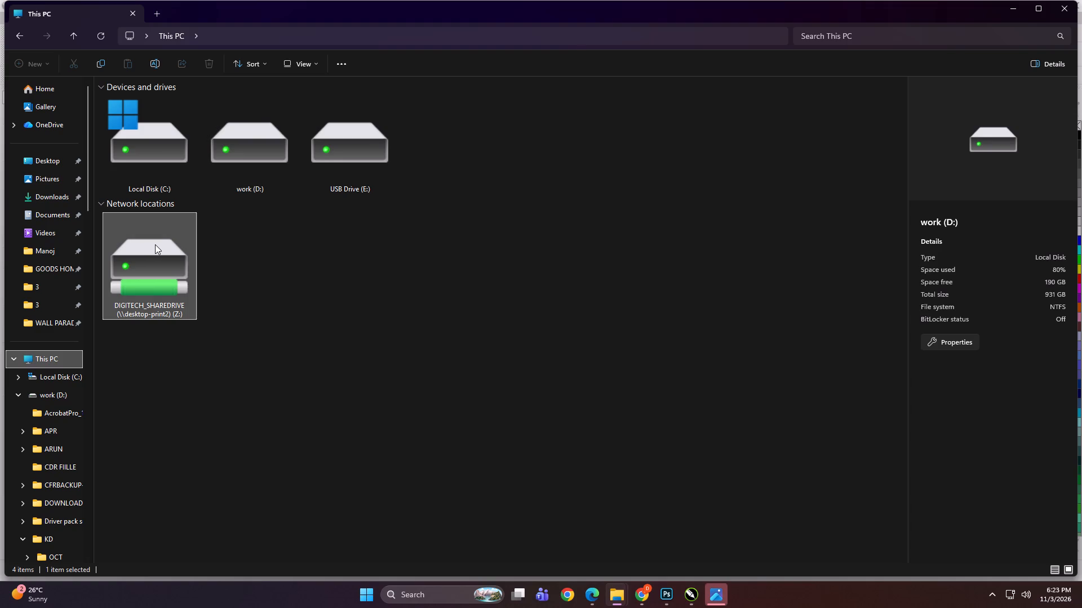
{"action": "left_click", "coordinate": [142, 256]}
{"action": "double_click", "coordinate": [146, 256]}
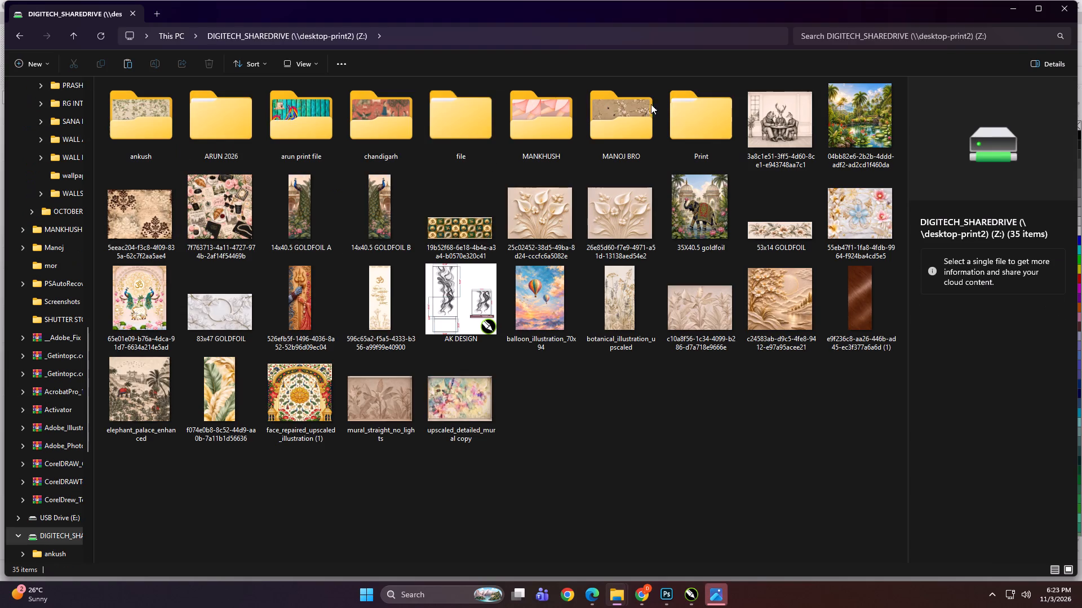
{"action": "double_click", "coordinate": [688, 124]}
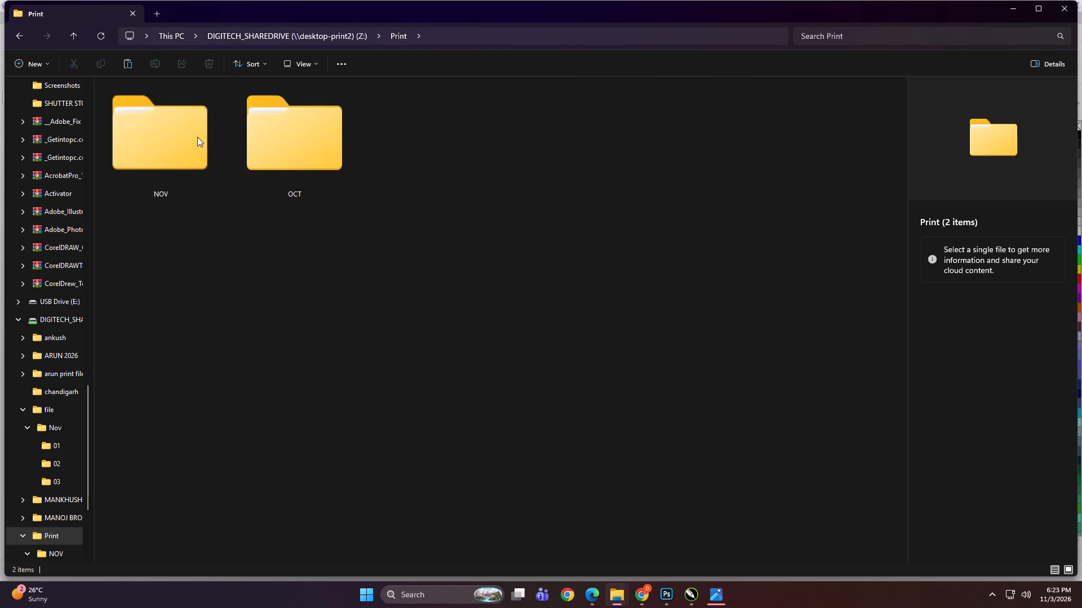
{"action": "triple_click", "coordinate": [197, 137]}
{"action": "double_click", "coordinate": [517, 163]}
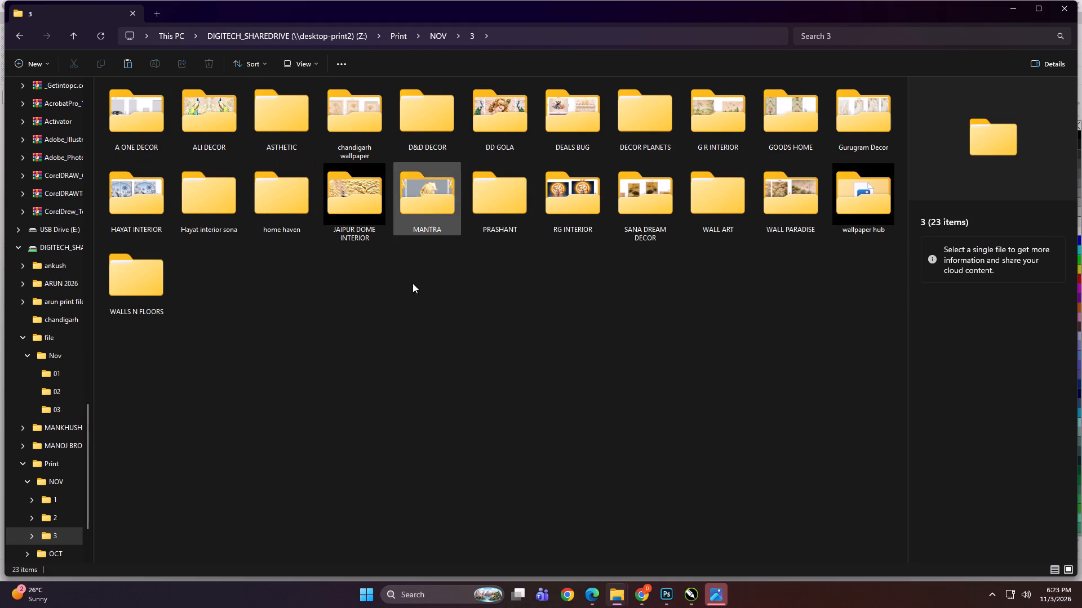
{"action": "right_click", "coordinate": [423, 309]}
{"action": "double_click", "coordinate": [783, 216]}
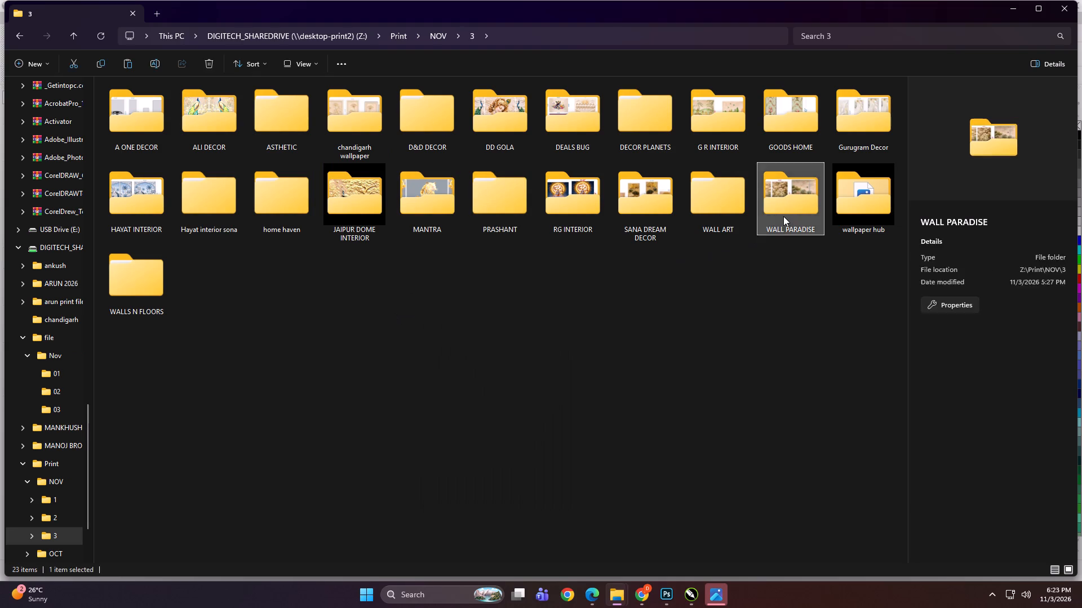
{"action": "right_click", "coordinate": [585, 290]}
{"action": "left_click", "coordinate": [598, 305]}
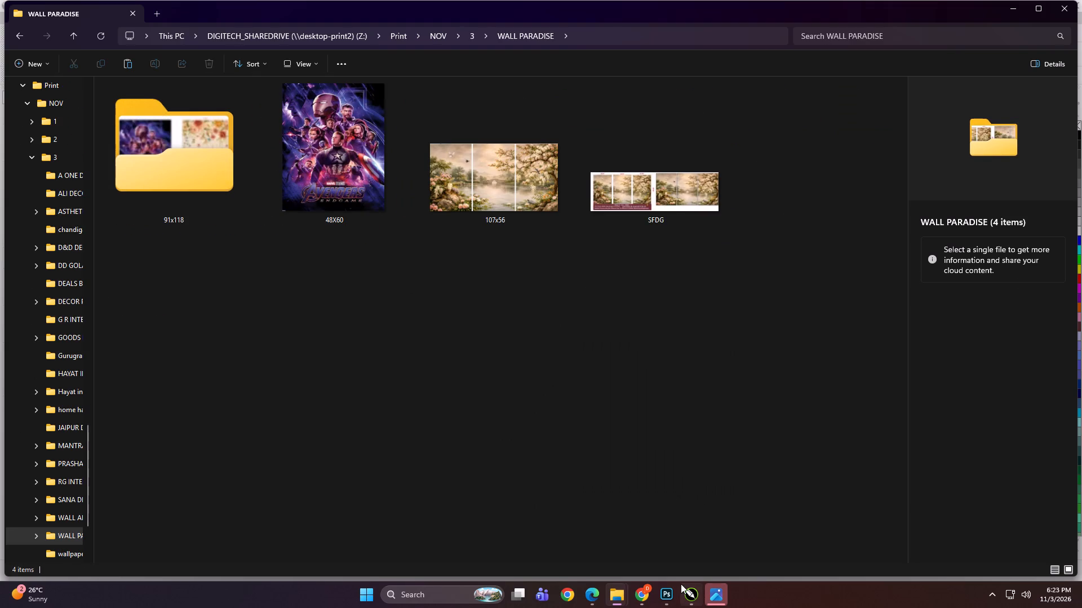
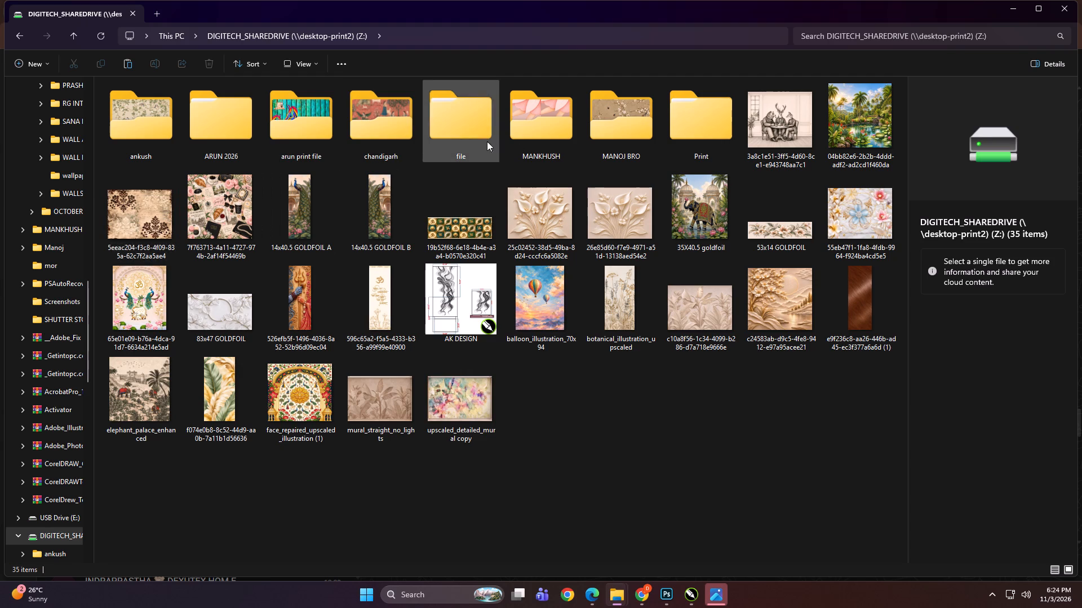
Open the file > Nov > 03 folder on DIGITECH_SHAREDRIVE.
{"action": "double_click", "coordinate": [456, 138]}
{"action": "double_click", "coordinate": [167, 136]}
{"action": "left_click", "coordinate": [467, 156]}
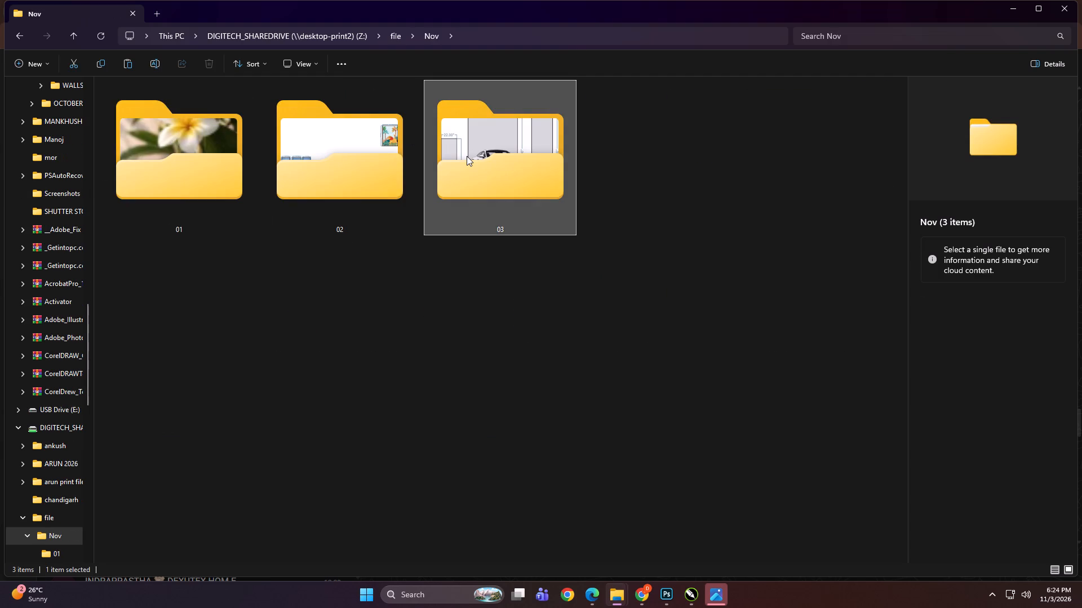
{"action": "left_click", "coordinate": [467, 156]}
{"action": "left_click", "coordinate": [467, 156]}
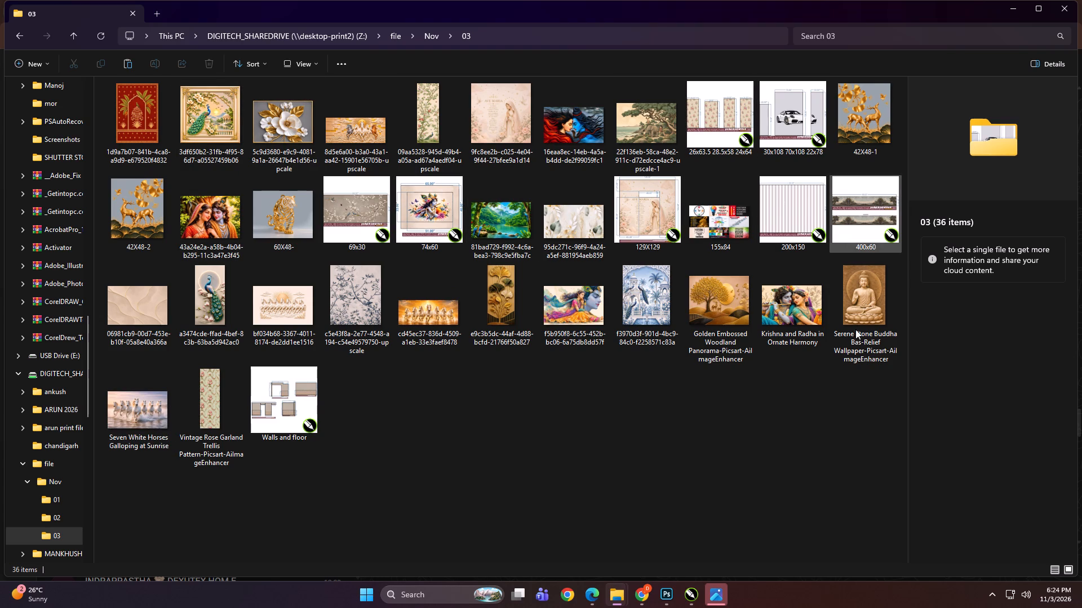
Bring the square AVE MARIA PNG, whose name starts with 9fc8ee2b, from folder 03 into the Untitled-1 drawing in CorelDRAW.
{"action": "left_click", "coordinate": [638, 233]}
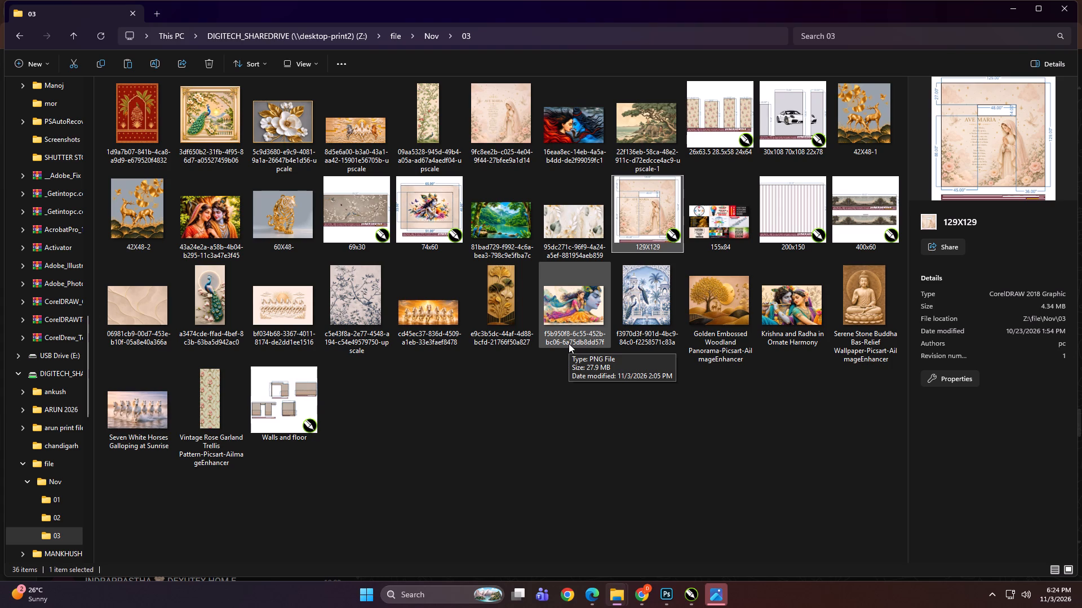
{"action": "left_click", "coordinate": [483, 432]}
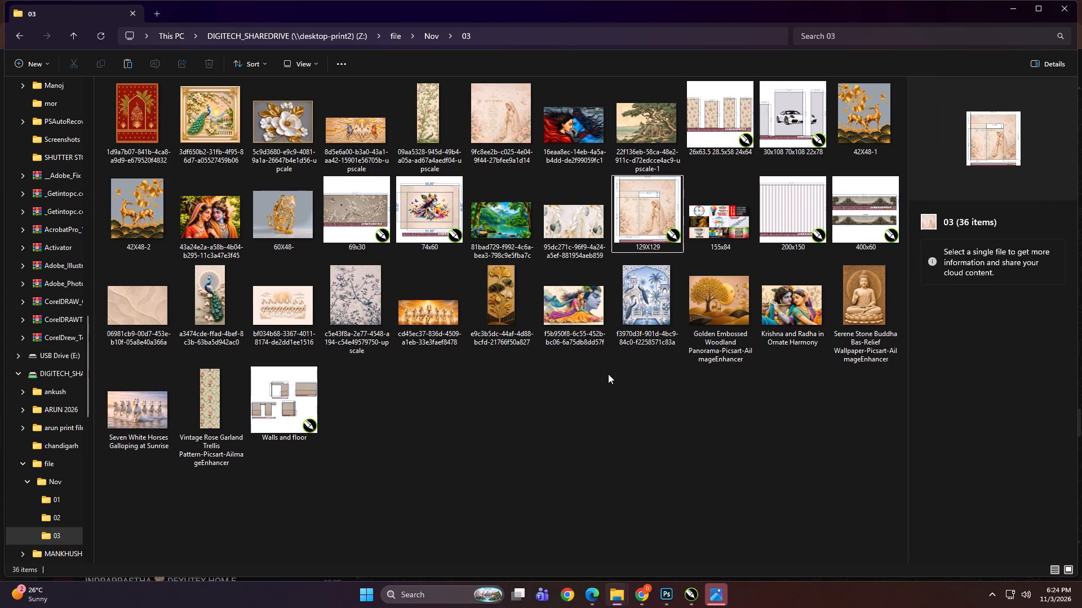
{"action": "left_click", "coordinate": [500, 132]}
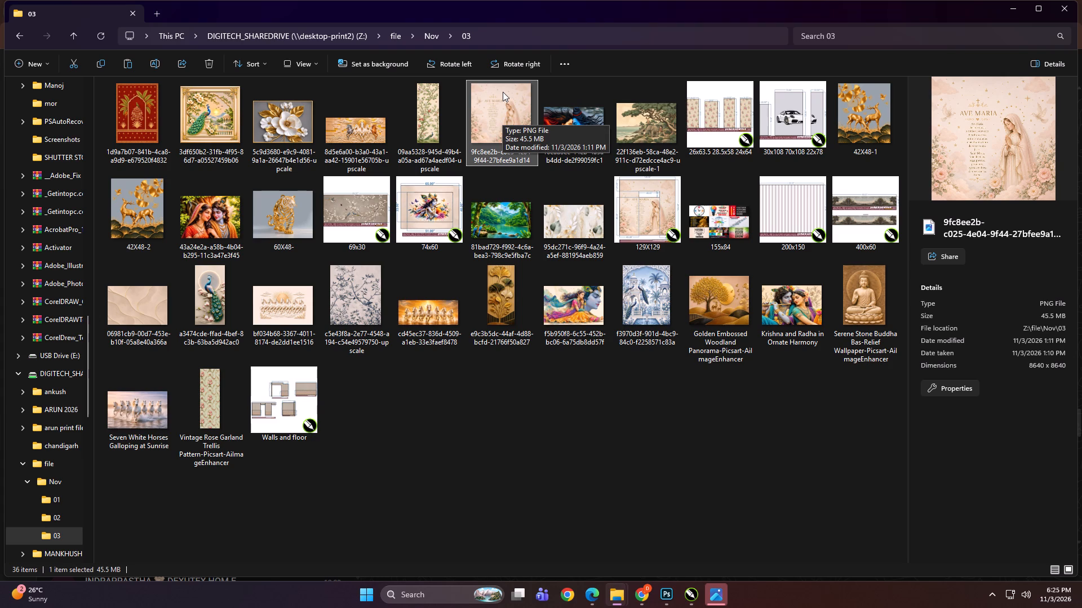
{"action": "left_click_drag", "start_coordinate": [481, 105], "coordinate": [688, 605]}
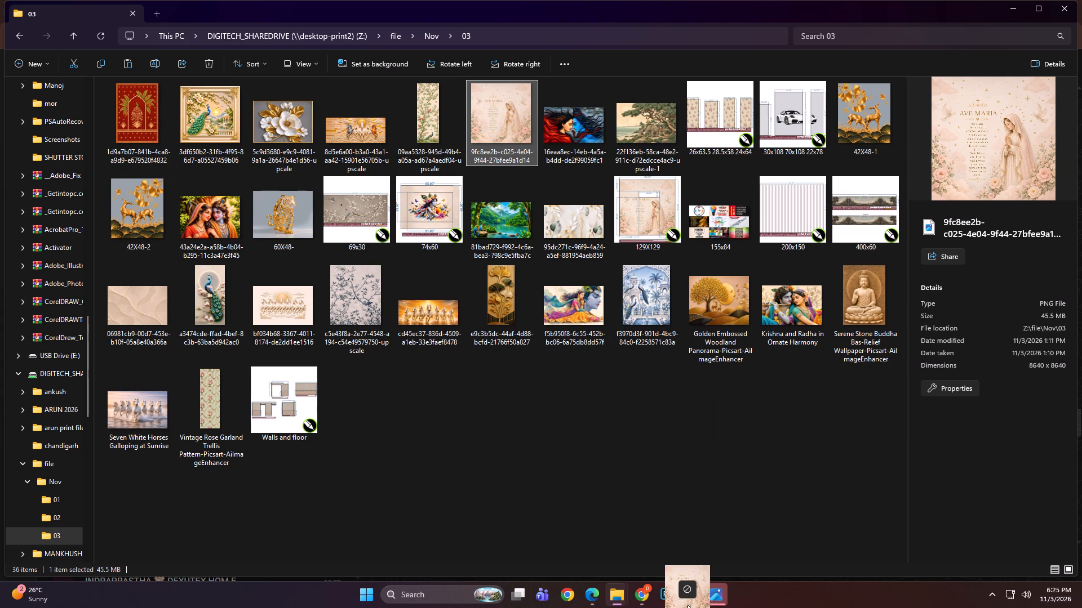
{"action": "left_click_drag", "start_coordinate": [688, 605], "coordinate": [558, 392]}
{"action": "left_click", "coordinate": [558, 392]}
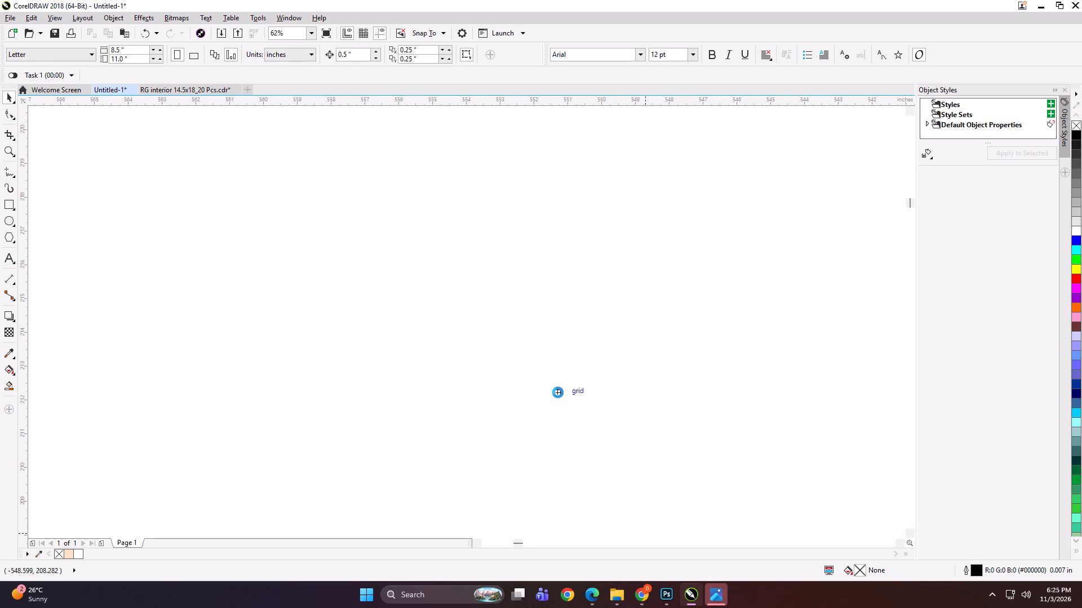
Move the imported AVE MARIA artwork into the empty area beside the green palm-tree artworks.
{"action": "scroll", "coordinate": [558, 392], "scroll_direction": "down", "scroll_amount": 12}
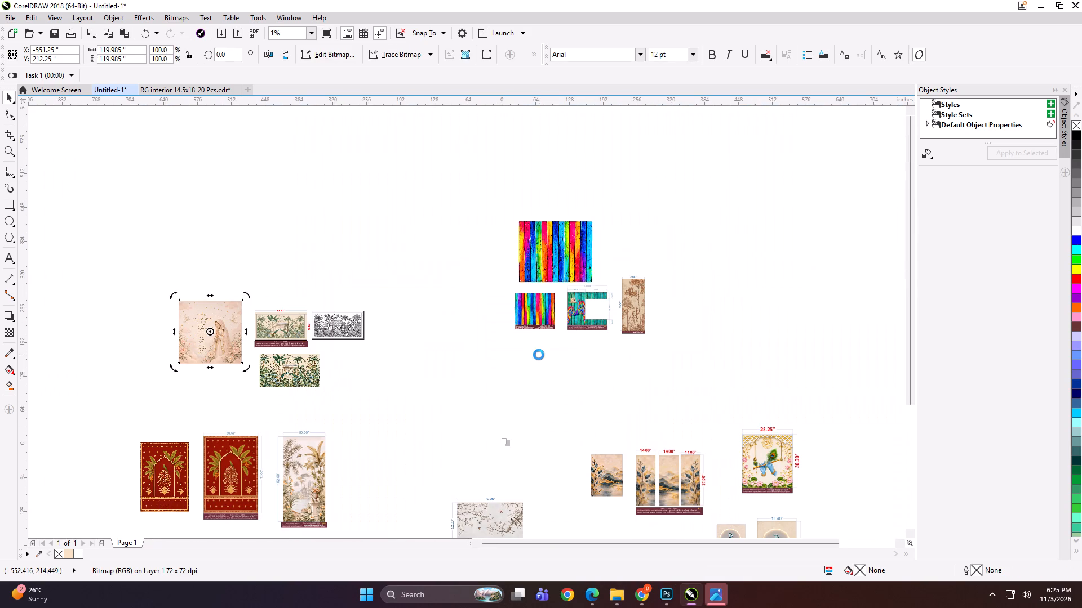
{"action": "left_click_drag", "start_coordinate": [207, 327], "coordinate": [214, 301]}
{"action": "left_click", "coordinate": [224, 261]}
{"action": "left_click_drag", "start_coordinate": [218, 331], "coordinate": [254, 222]}
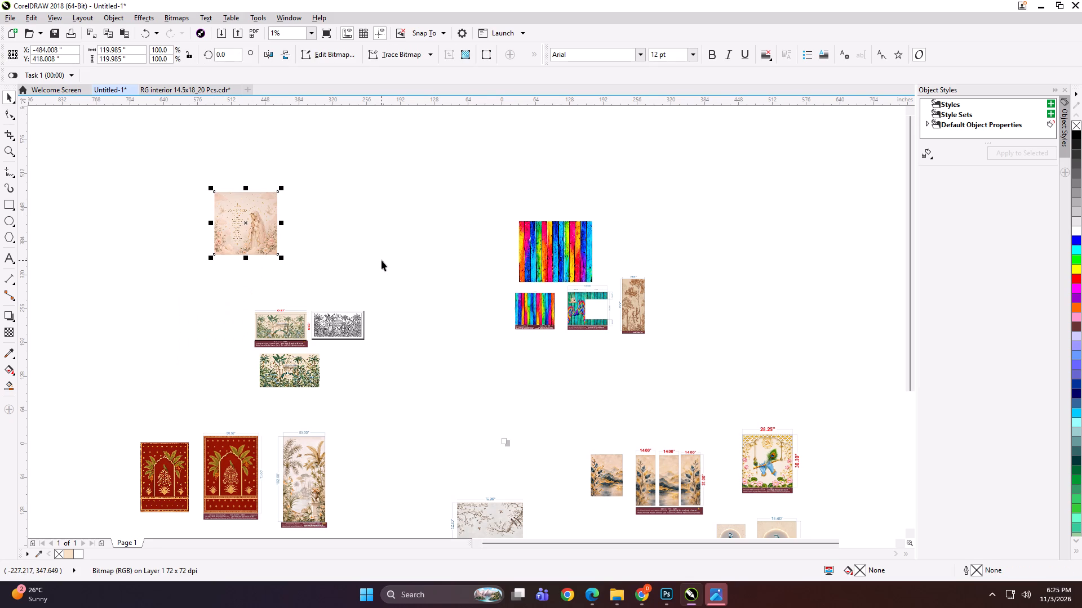
{"action": "left_click_drag", "start_coordinate": [267, 212], "coordinate": [199, 306]}
{"action": "left_click", "coordinate": [310, 239]}
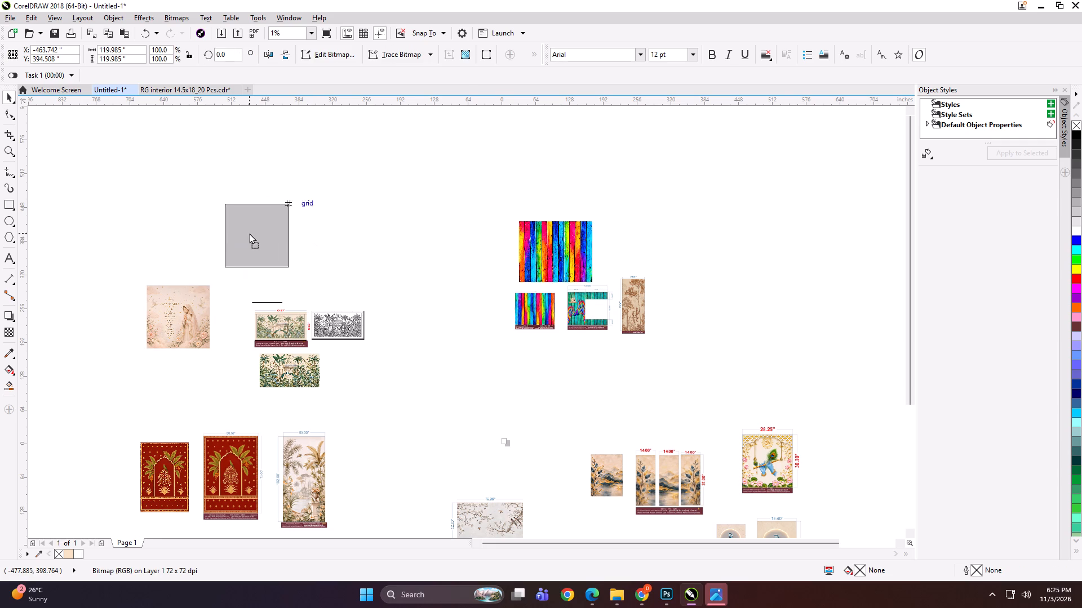
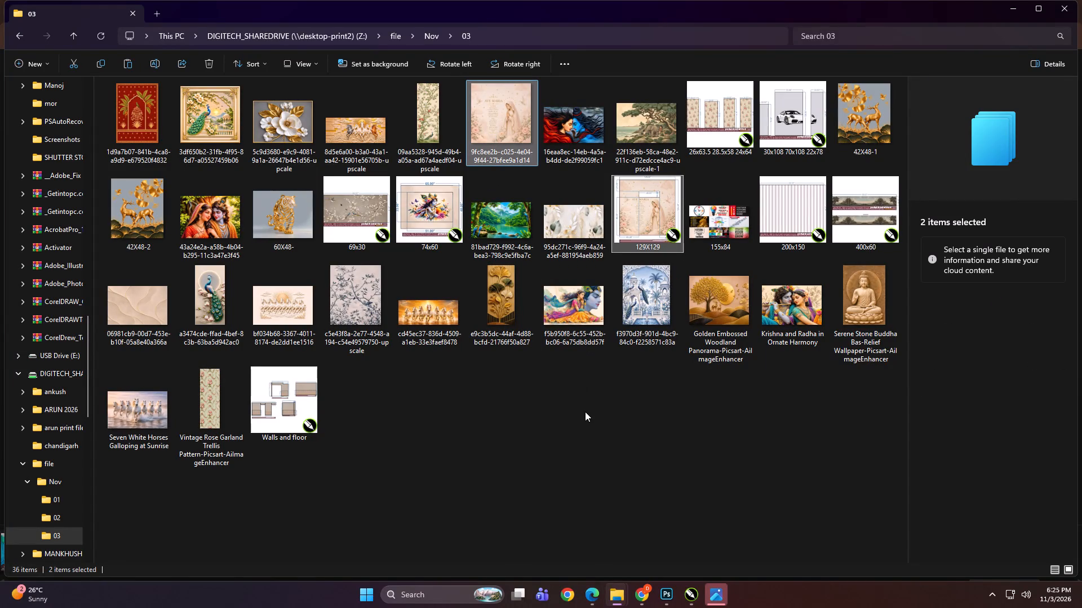
Delete the AVE MARIA PNG starting with 9fc8ee2b and the 129X129 CorelDRAW file from folder 03.
{"action": "key", "text": "Delete"}
{"action": "key", "text": "Return"}
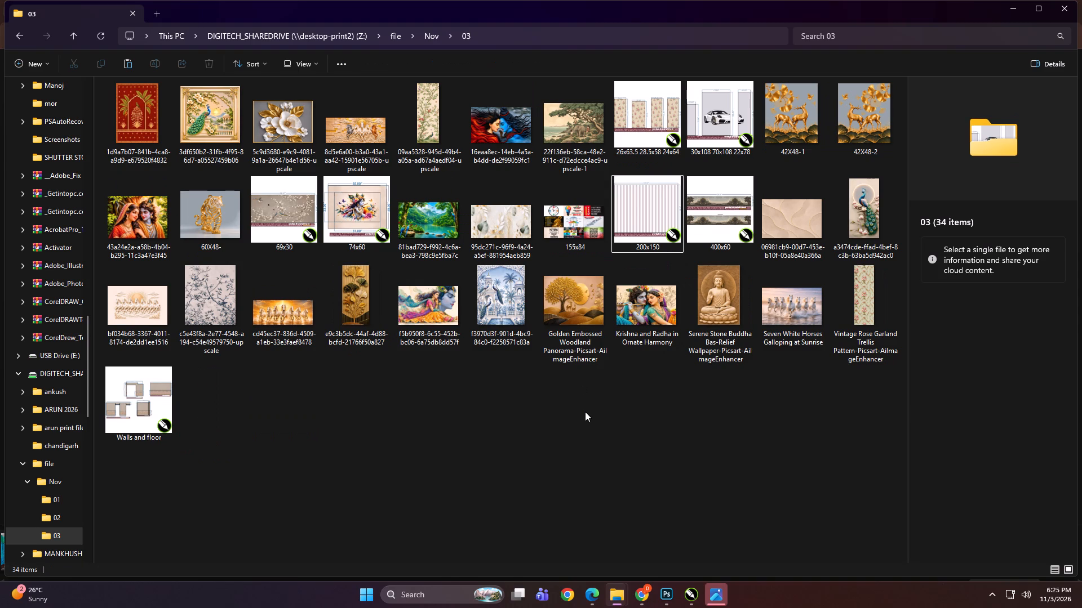
Close the open preview of 52x132.tif and return to folder 03.
{"action": "left_click", "coordinate": [716, 600]}
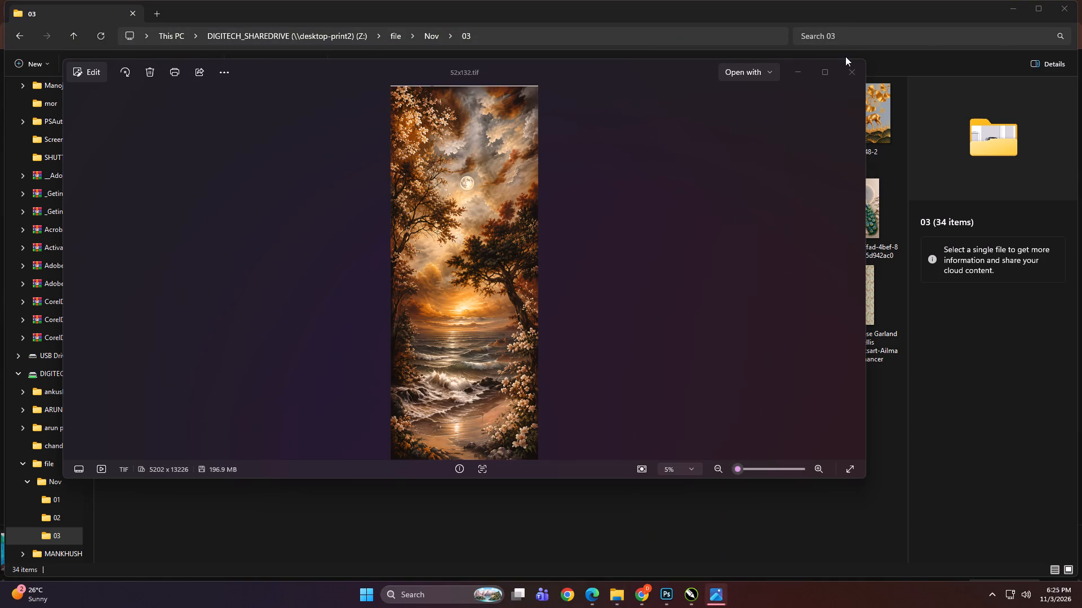
{"action": "left_click", "coordinate": [850, 71]}
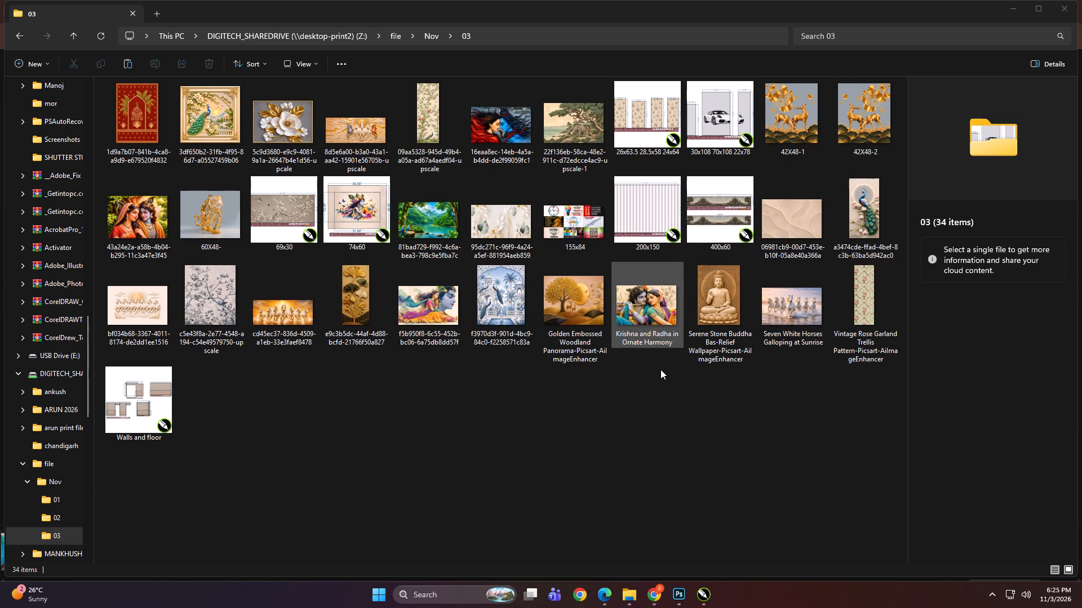
{"action": "left_click", "coordinate": [595, 429]}
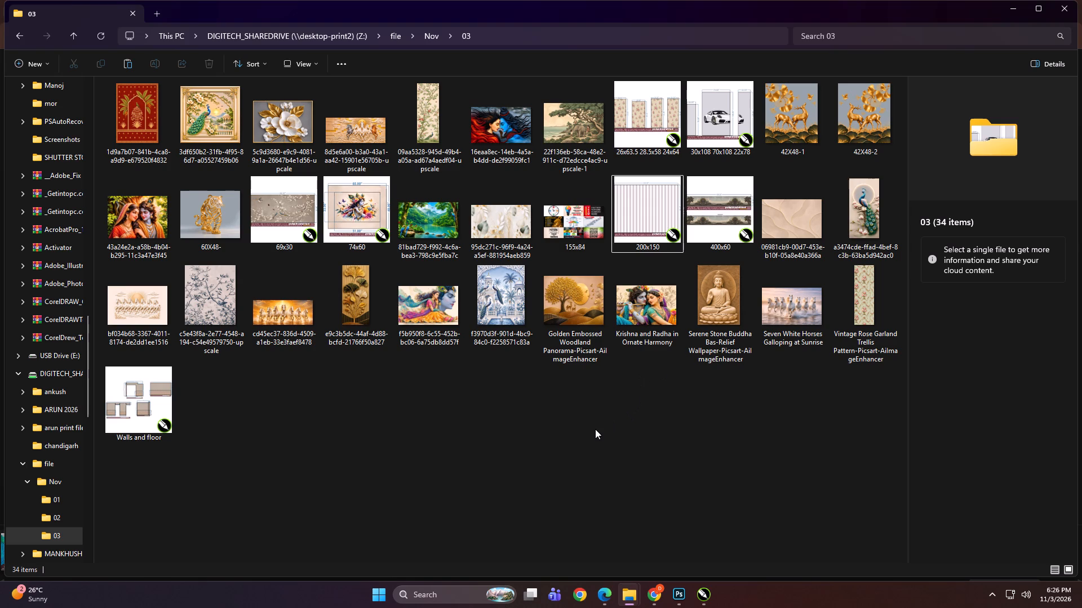
Switch to the Untitled-1 drawing in CorelDRAW and look over the full layout of wall-panel artworks.
{"action": "left_click_drag", "start_coordinate": [703, 593], "coordinate": [704, 603]}
{"action": "left_click", "coordinate": [704, 603]}
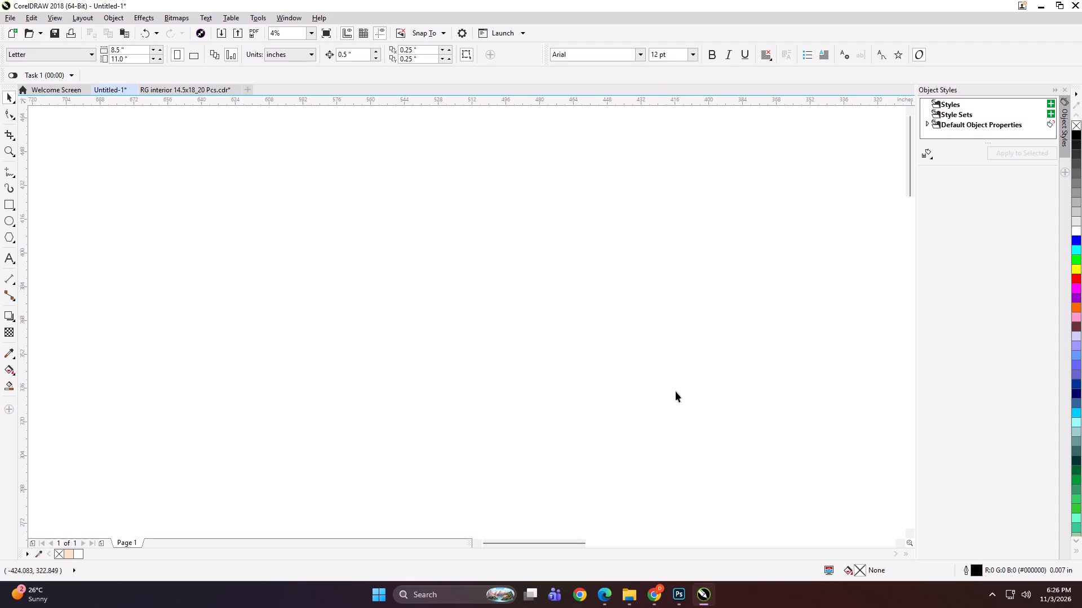
{"action": "scroll", "coordinate": [677, 390], "scroll_direction": "down", "scroll_amount": 12}
{"action": "key", "text": "F4"}
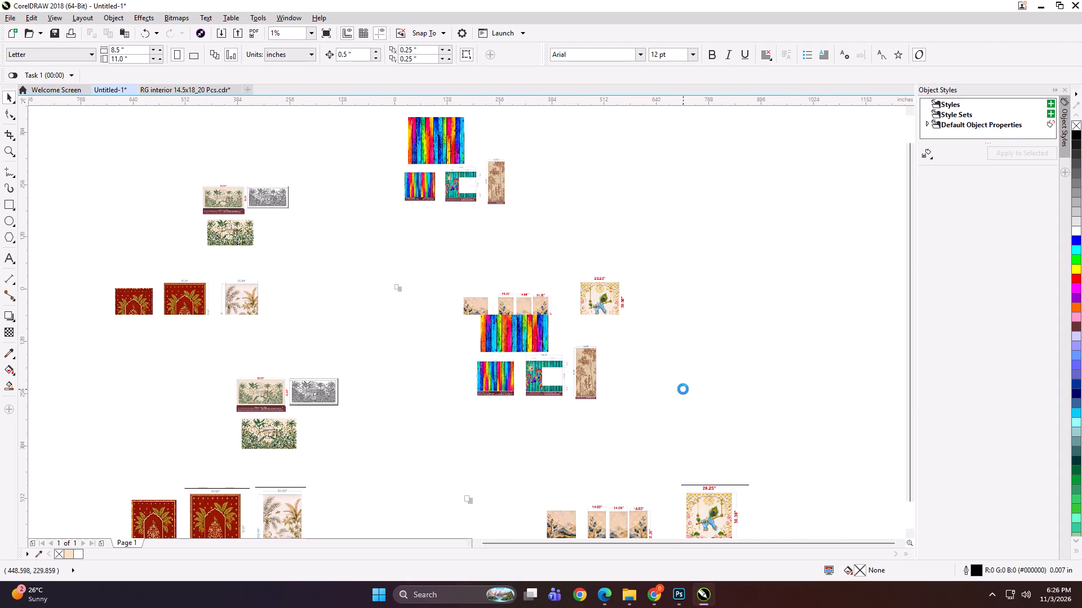
{"action": "left_click", "coordinate": [747, 288]}
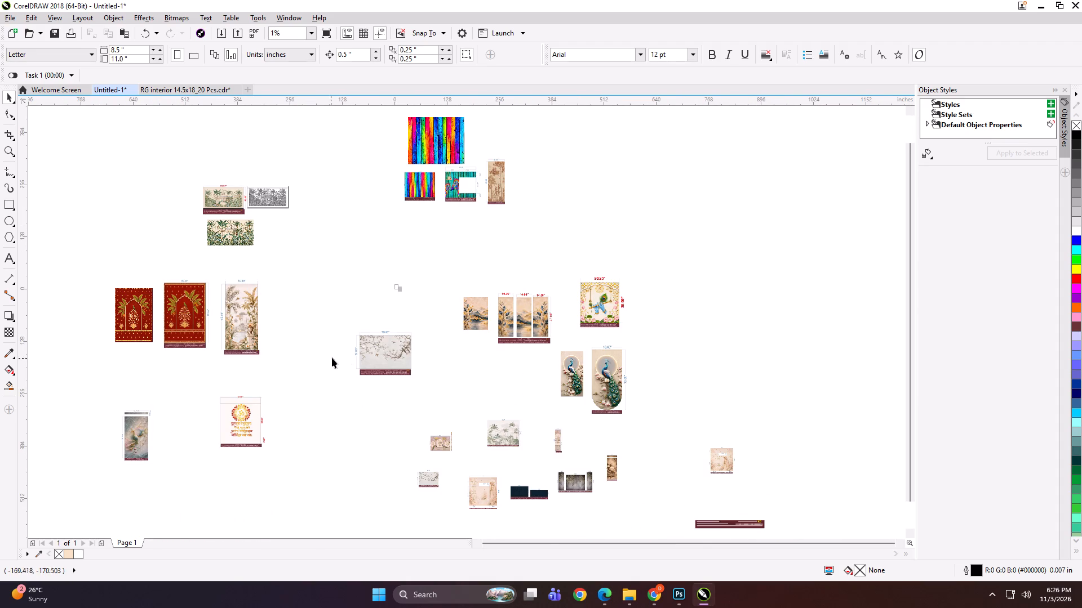
{"action": "scroll", "coordinate": [379, 359], "scroll_direction": "up", "scroll_amount": 1}
{"action": "scroll", "coordinate": [538, 415], "scroll_direction": "down", "scroll_amount": 1}
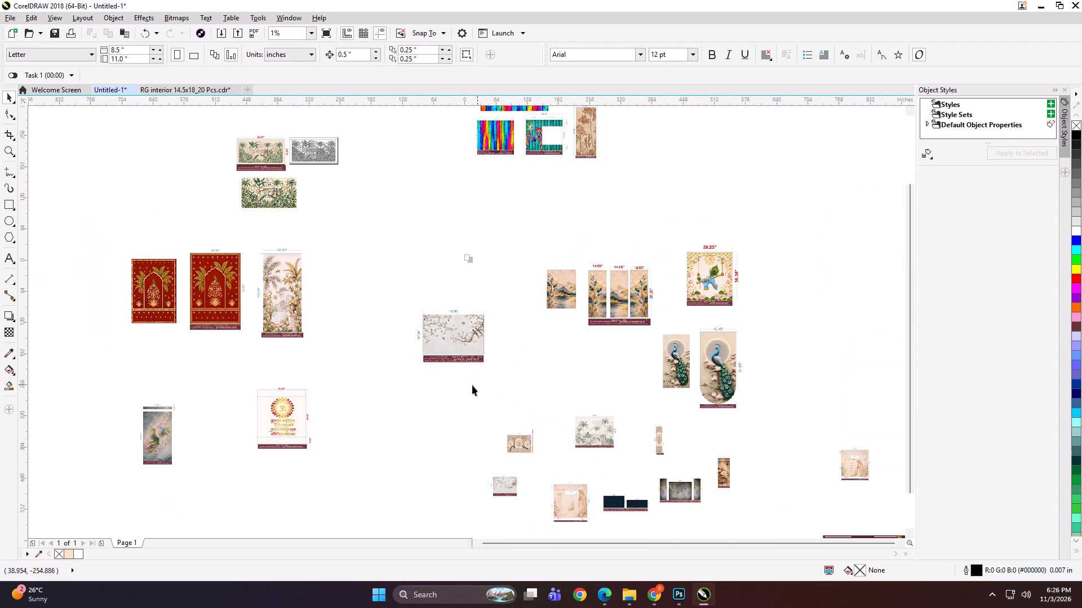
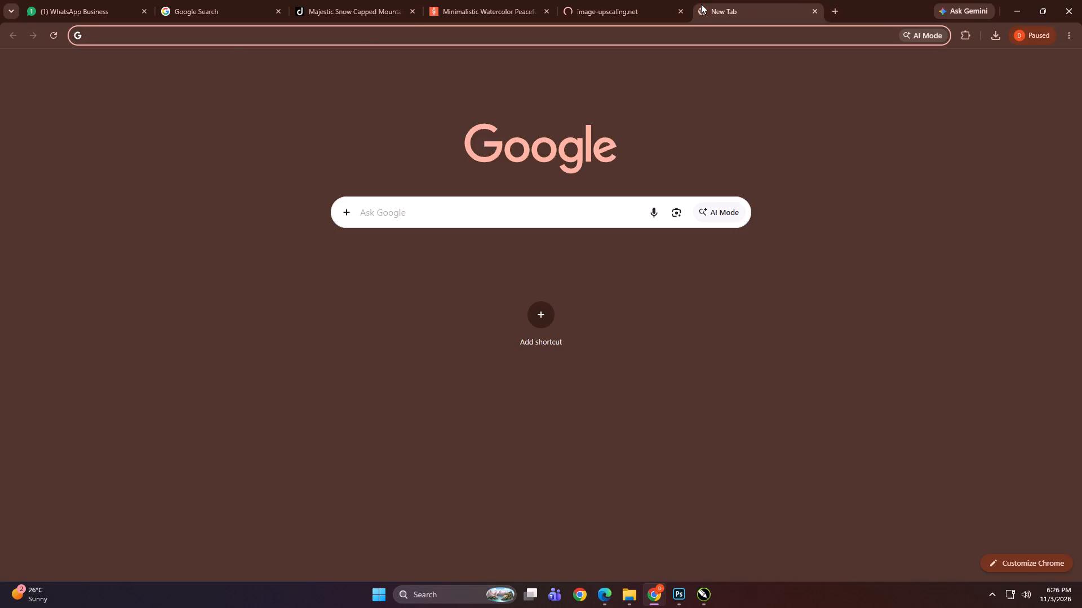
Search Google for "image upscaler" in the new browser tab.
{"action": "type", "text": "I M"}
{"action": "key", "text": "ctrl+a"}
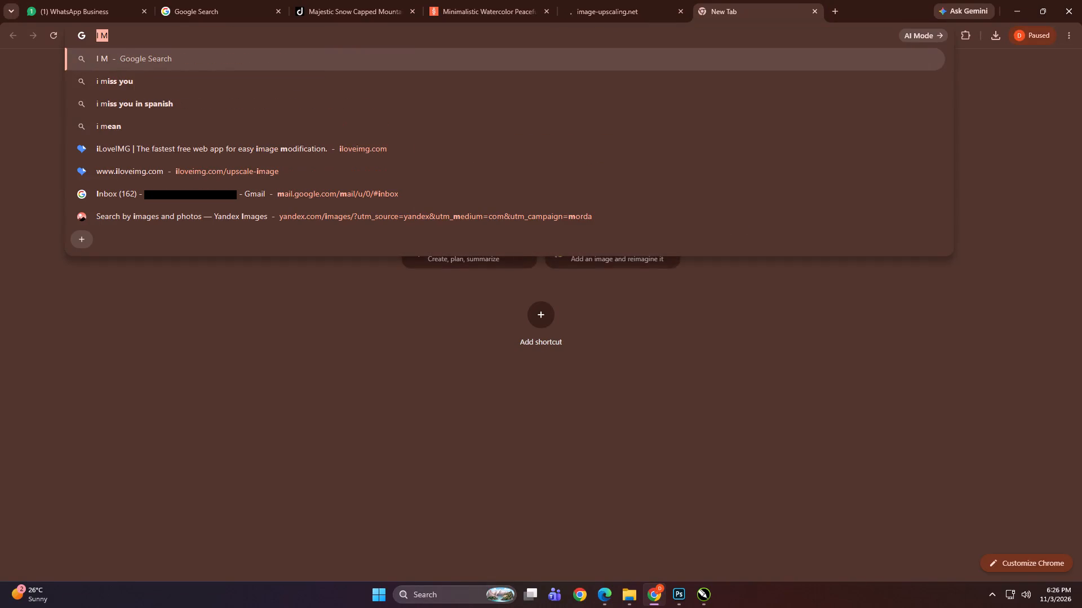
{"action": "type", "text": "IM"}
{"action": "key", "text": "Down"}
{"action": "key", "text": "Down"}
{"action": "key", "text": "Return"}
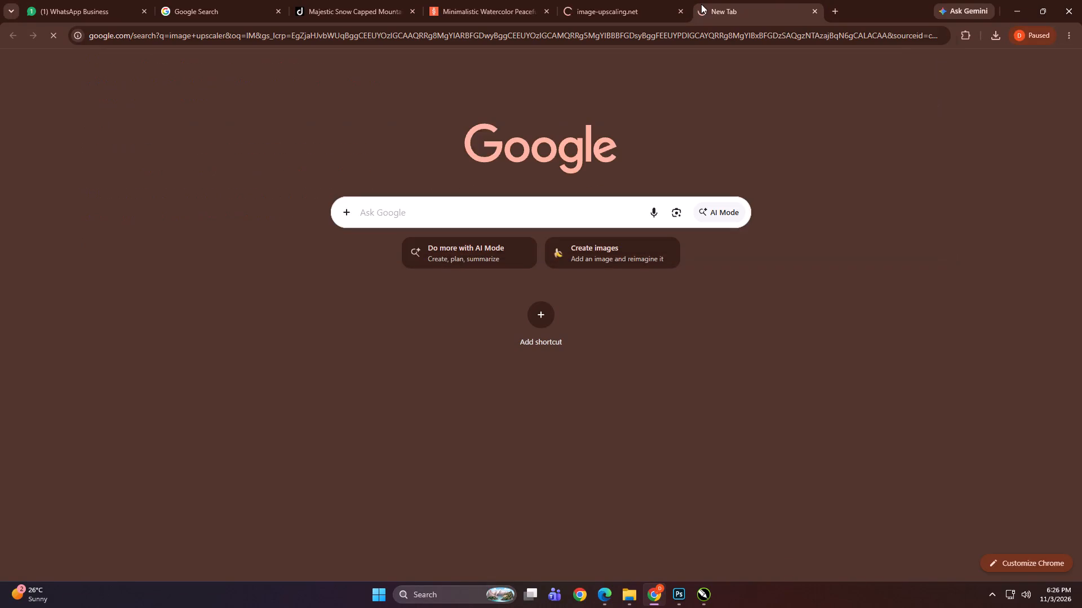
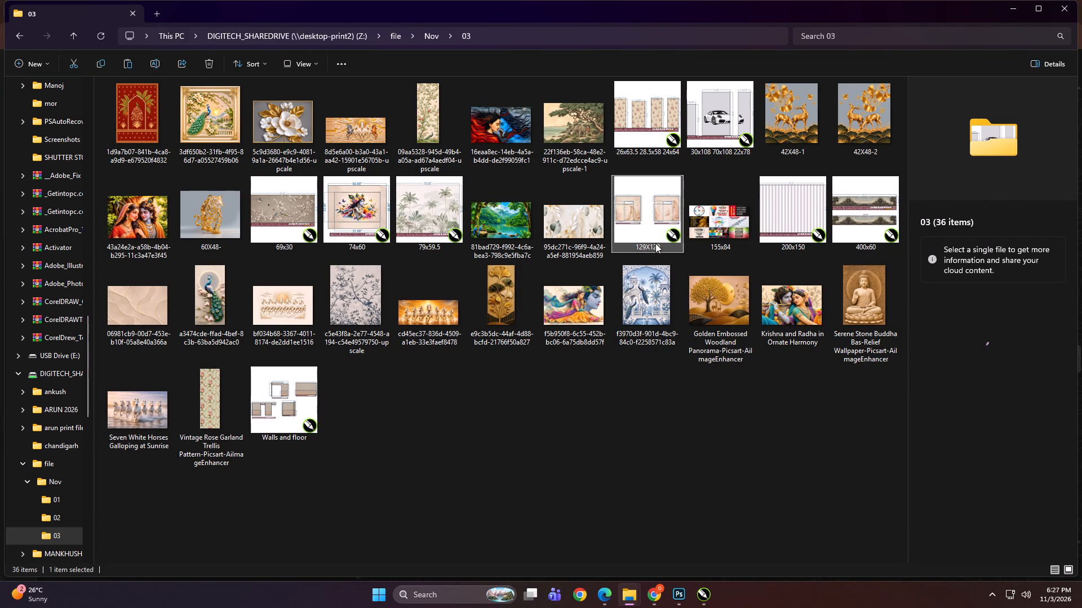
Import the 129X129 CorelDRAW file from share folder 03 into the Untitled-1 drawing, among the existing artworks.
{"action": "left_click_drag", "start_coordinate": [624, 202], "coordinate": [677, 559]}
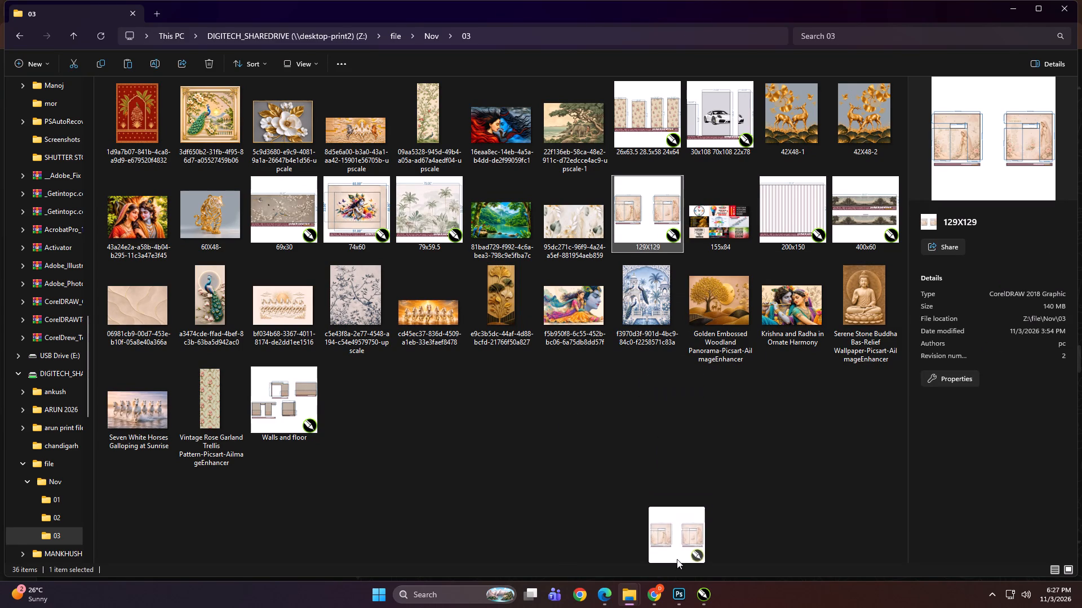
{"action": "left_click_drag", "start_coordinate": [677, 559], "coordinate": [496, 483]}
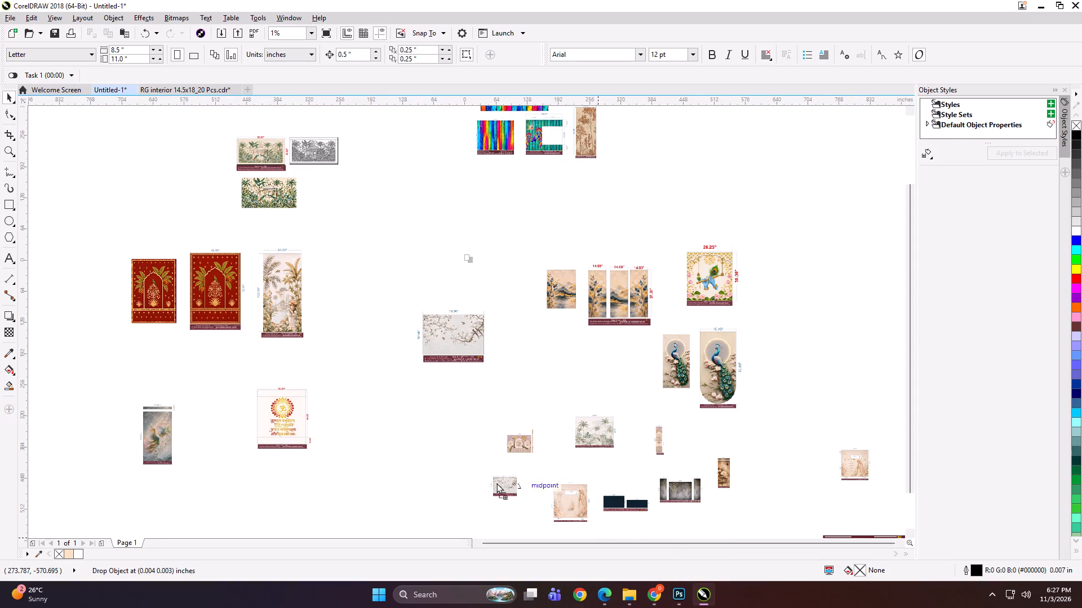
{"action": "left_click_drag", "start_coordinate": [496, 483], "coordinate": [428, 467]}
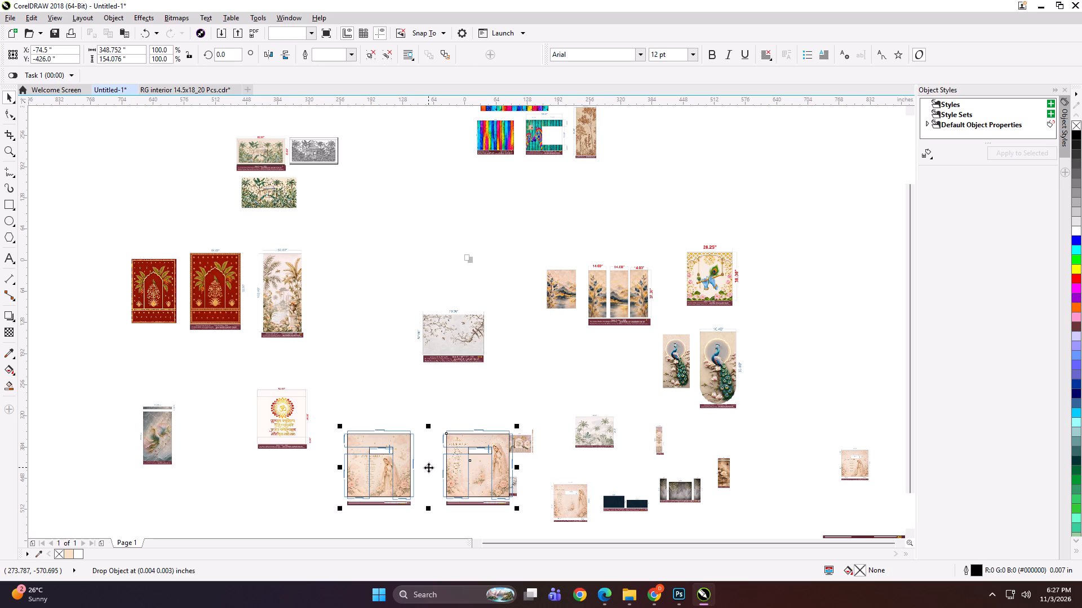
Move the gold mantra artwork and the tall grey panel aside, and place the imported 129X129 layouts beneath the red arch panels.
{"action": "scroll", "coordinate": [380, 391], "scroll_direction": "down", "scroll_amount": 1}
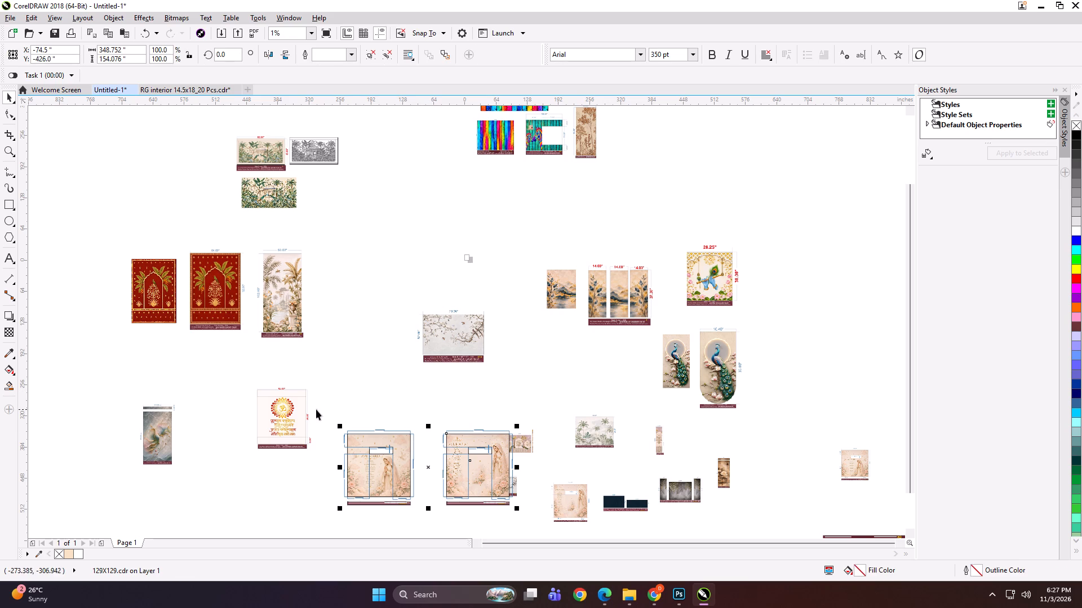
{"action": "left_click_drag", "start_coordinate": [293, 422], "coordinate": [236, 468]}
{"action": "left_click_drag", "start_coordinate": [173, 437], "coordinate": [107, 373]}
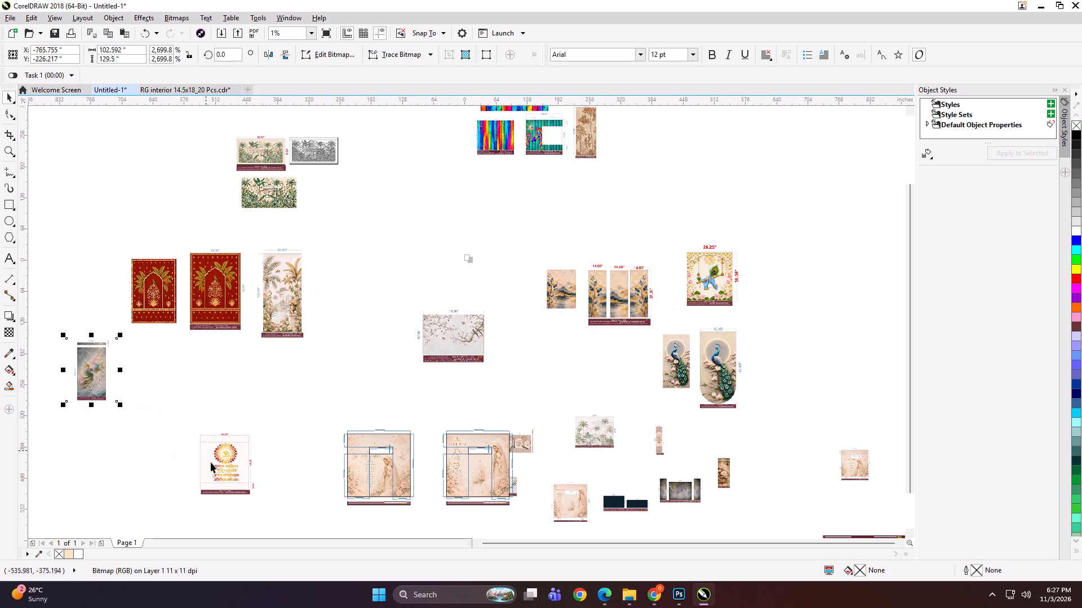
{"action": "left_click_drag", "start_coordinate": [224, 470], "coordinate": [94, 453]}
{"action": "left_click", "coordinate": [358, 475]}
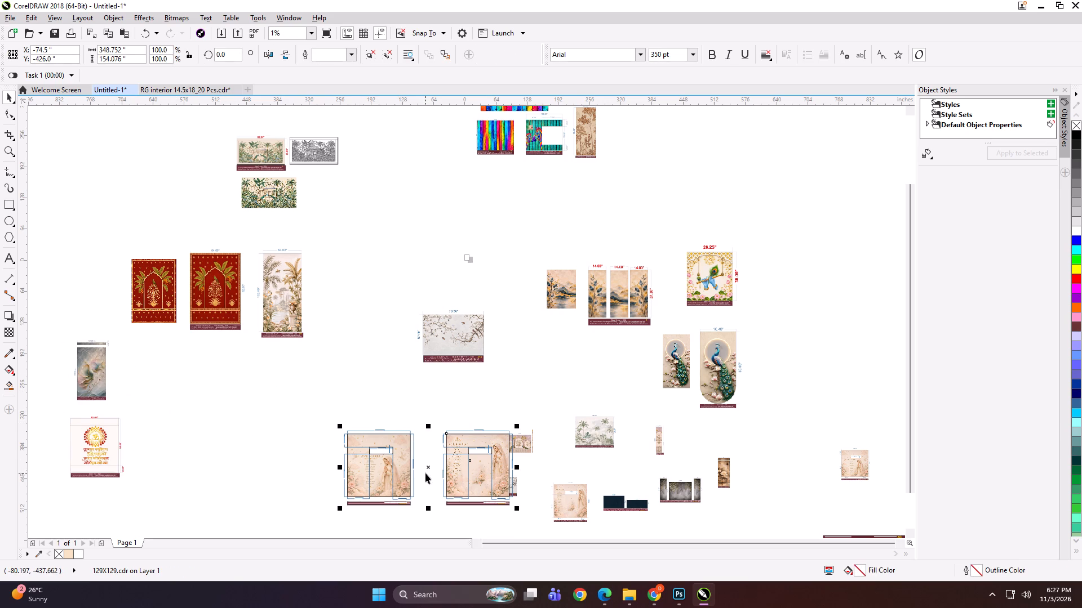
{"action": "left_click_drag", "start_coordinate": [427, 470], "coordinate": [287, 414]}
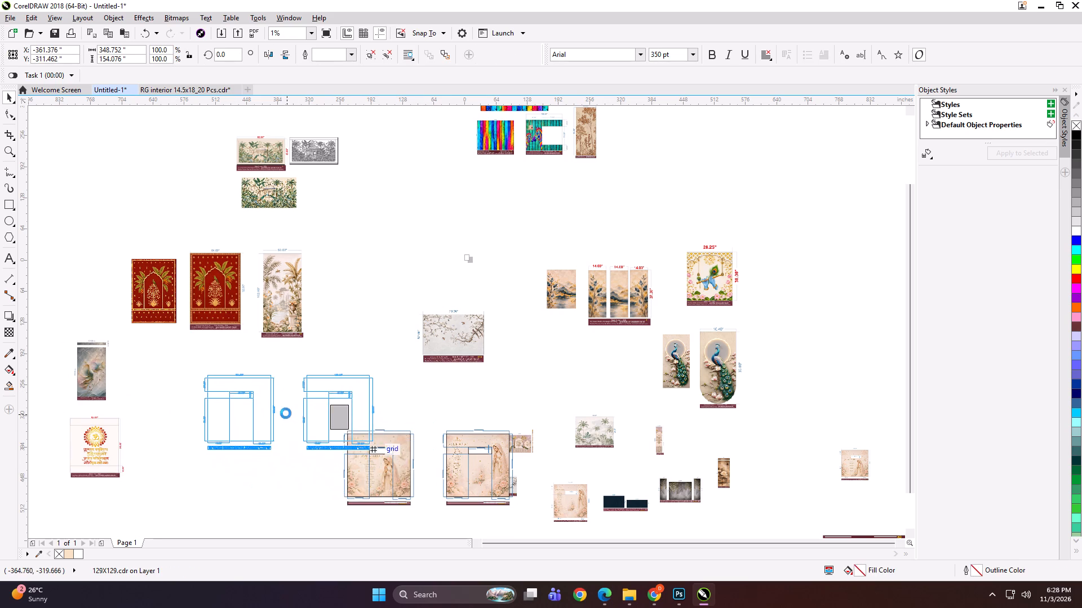
Move the small Ave Maria preview from beside the dark panels to just below the imported 129X129 layouts.
{"action": "left_click", "coordinate": [451, 451]}
{"action": "left_click_drag", "start_coordinate": [587, 502], "coordinate": [475, 484]}
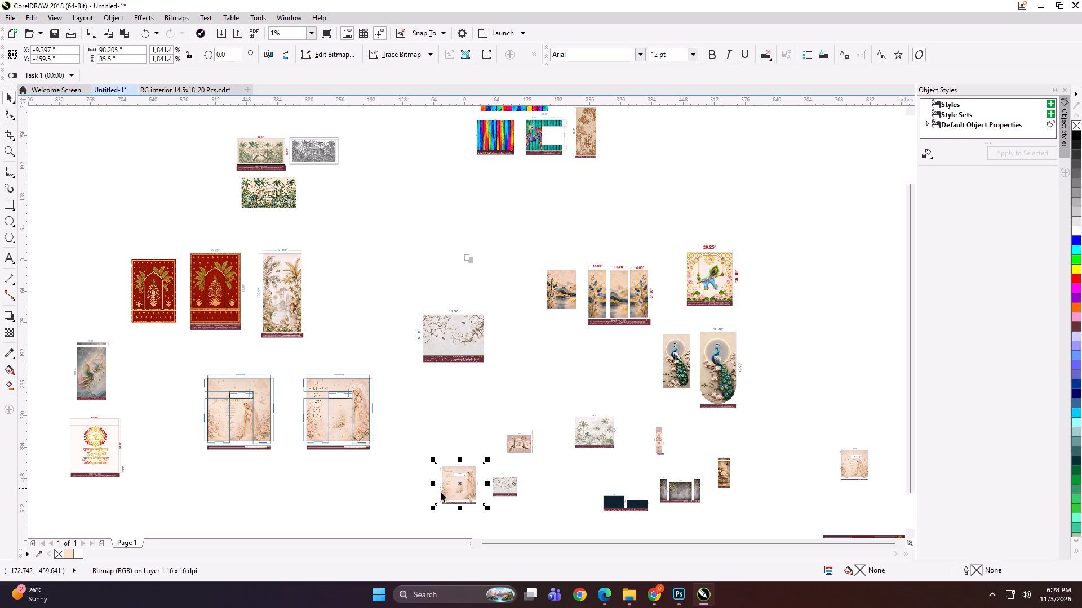
{"action": "left_click_drag", "start_coordinate": [456, 482], "coordinate": [334, 487]}
Delete the separate Ave Maria wall preview lying at the far outer edge, beyond the lotus panel.
{"action": "scroll", "coordinate": [877, 477], "scroll_direction": "up", "scroll_amount": 2}
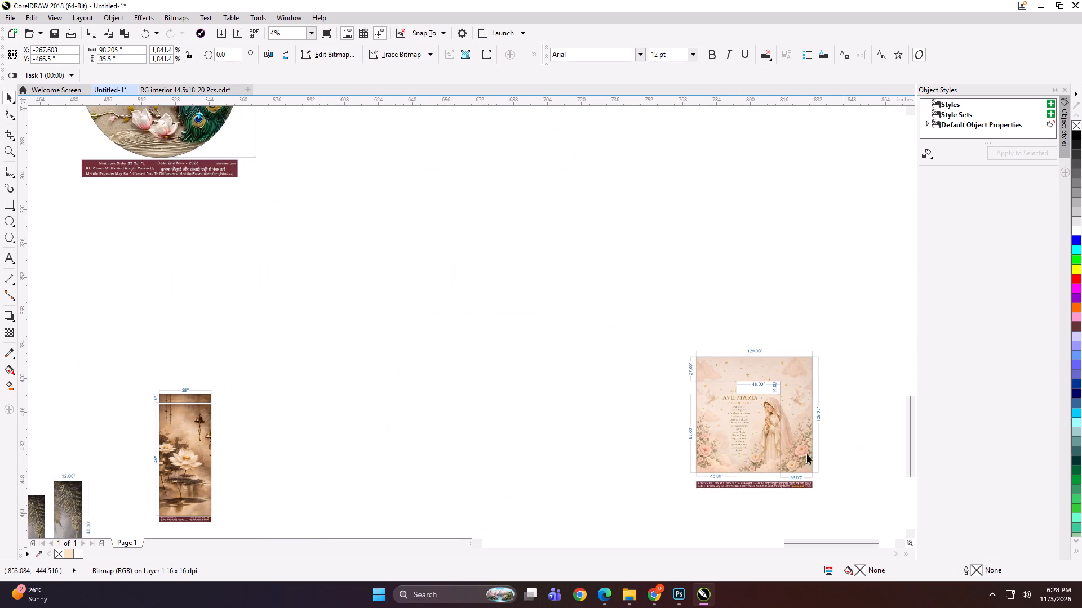
{"action": "scroll", "coordinate": [783, 436], "scroll_direction": "up", "scroll_amount": 1}
{"action": "left_click", "coordinate": [722, 375]}
{"action": "key", "text": "Delete"}
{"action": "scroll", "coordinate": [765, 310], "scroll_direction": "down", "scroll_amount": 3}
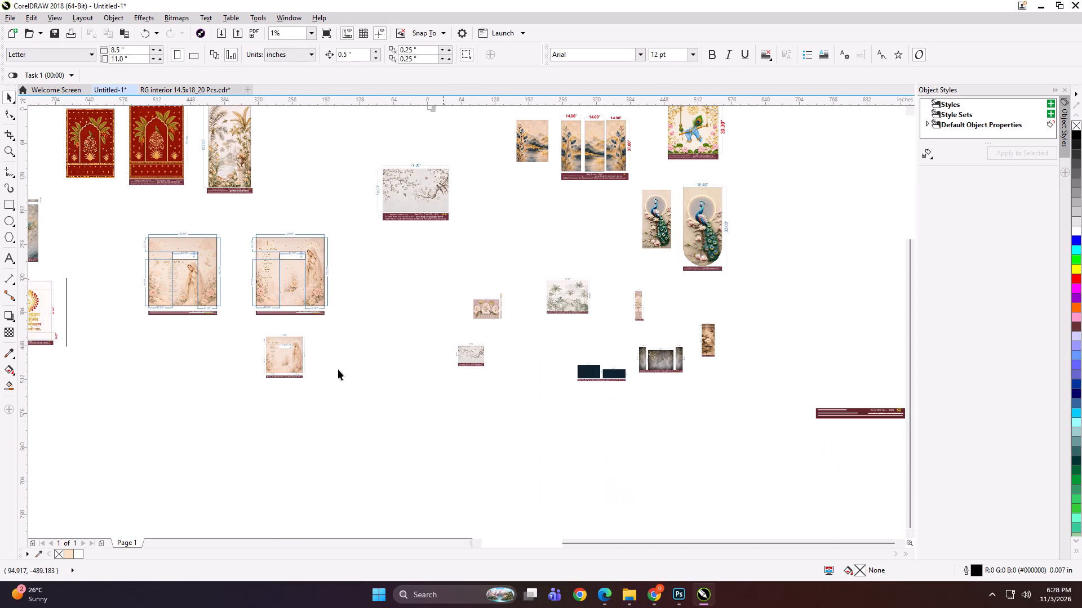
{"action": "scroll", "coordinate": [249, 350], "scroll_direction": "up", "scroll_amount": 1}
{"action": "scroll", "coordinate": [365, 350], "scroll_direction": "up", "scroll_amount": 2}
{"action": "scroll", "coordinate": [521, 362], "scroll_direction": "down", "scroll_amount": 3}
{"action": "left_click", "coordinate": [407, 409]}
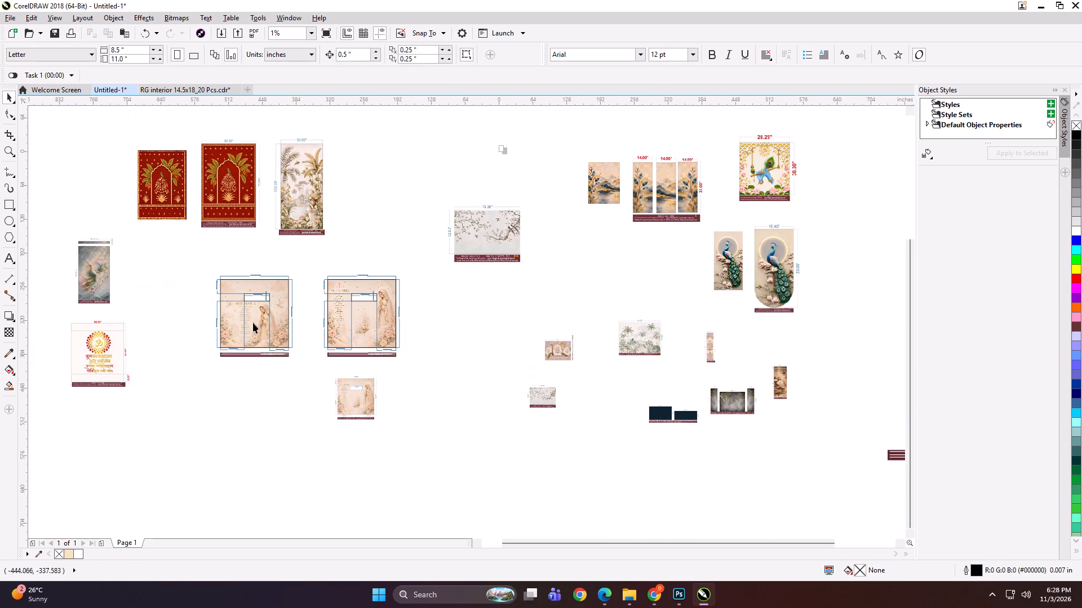
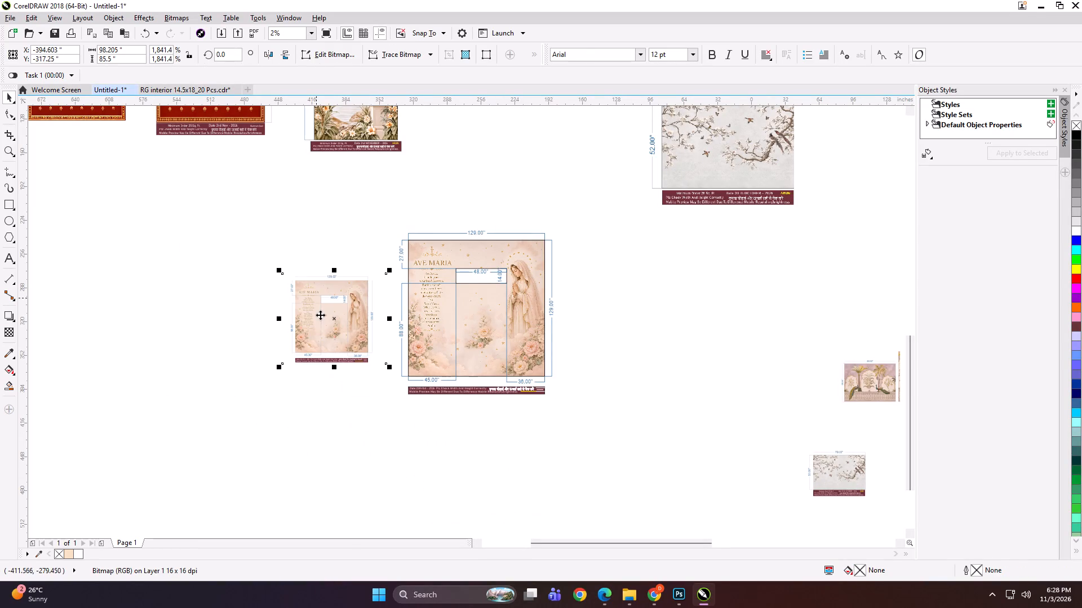
Enlarge the small Ave Maria preview and shift it farther away from the full-size 129X129 layout.
{"action": "left_click_drag", "start_coordinate": [388, 366], "coordinate": [418, 395], "text": "shift"}
{"action": "left_click_drag", "start_coordinate": [372, 336], "coordinate": [341, 332]}
Delete the left-side and bottom dimensions and the maroon footer strip from the full-size Ave Maria layout.
{"action": "left_click_drag", "start_coordinate": [372, 209], "coordinate": [588, 414], "text": "shift"}
{"action": "key", "text": "shift+F2"}
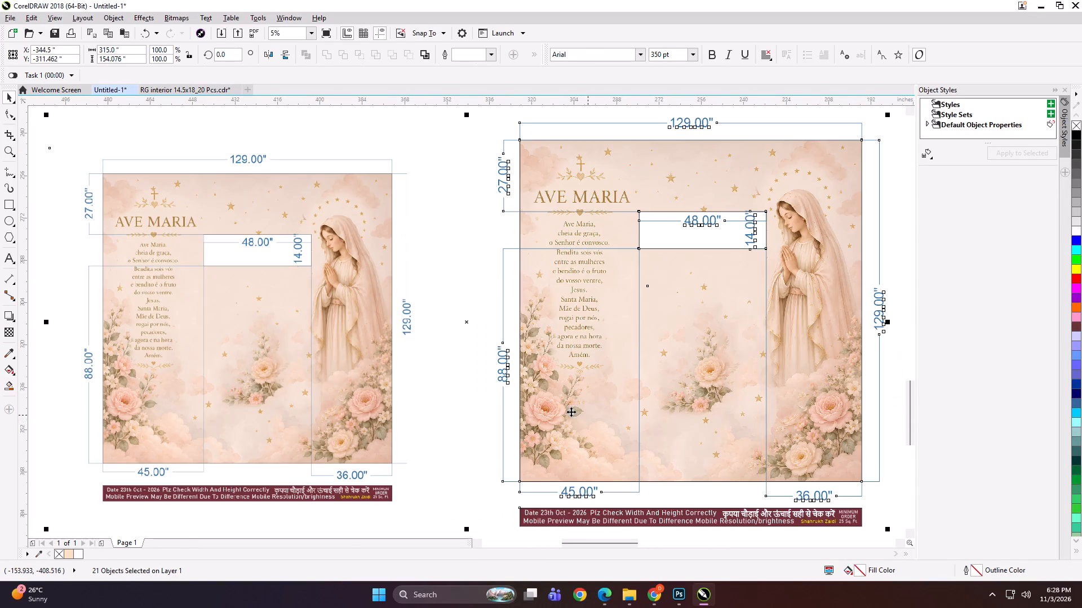
{"action": "left_click", "coordinate": [401, 122]}
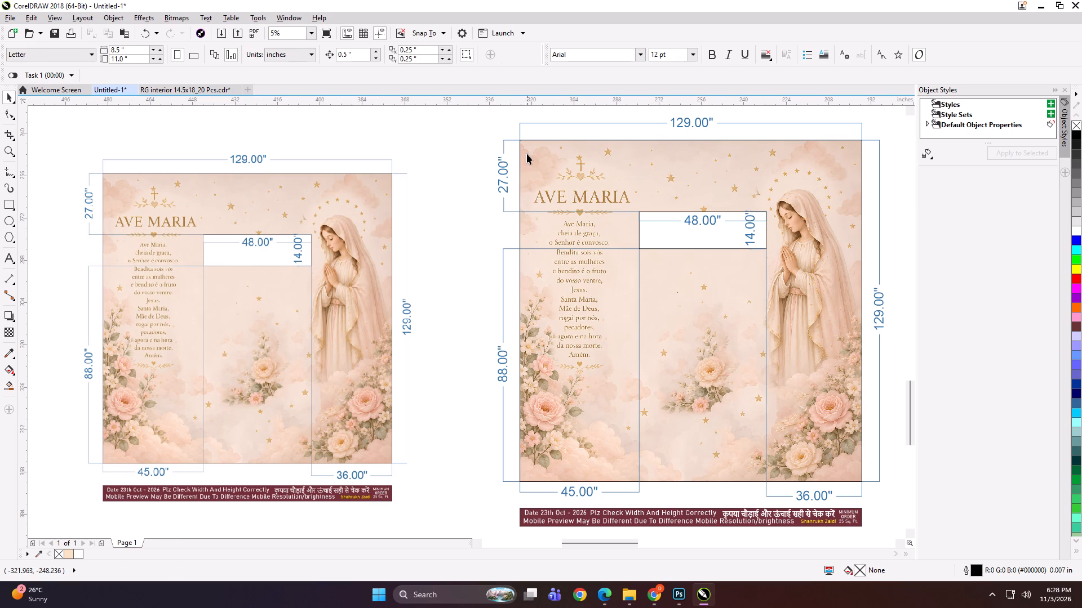
{"action": "left_click_drag", "start_coordinate": [533, 150], "coordinate": [527, 178]}
{"action": "key", "text": "ctrl+z"}
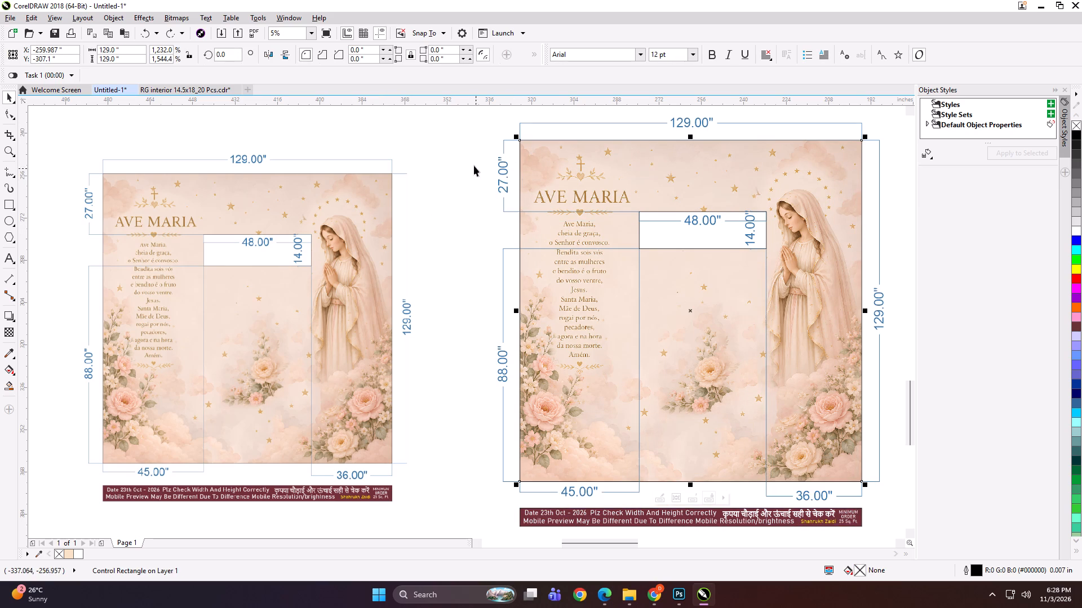
{"action": "left_click", "coordinate": [486, 114]}
{"action": "left_click_drag", "start_coordinate": [485, 111], "coordinate": [529, 437]}
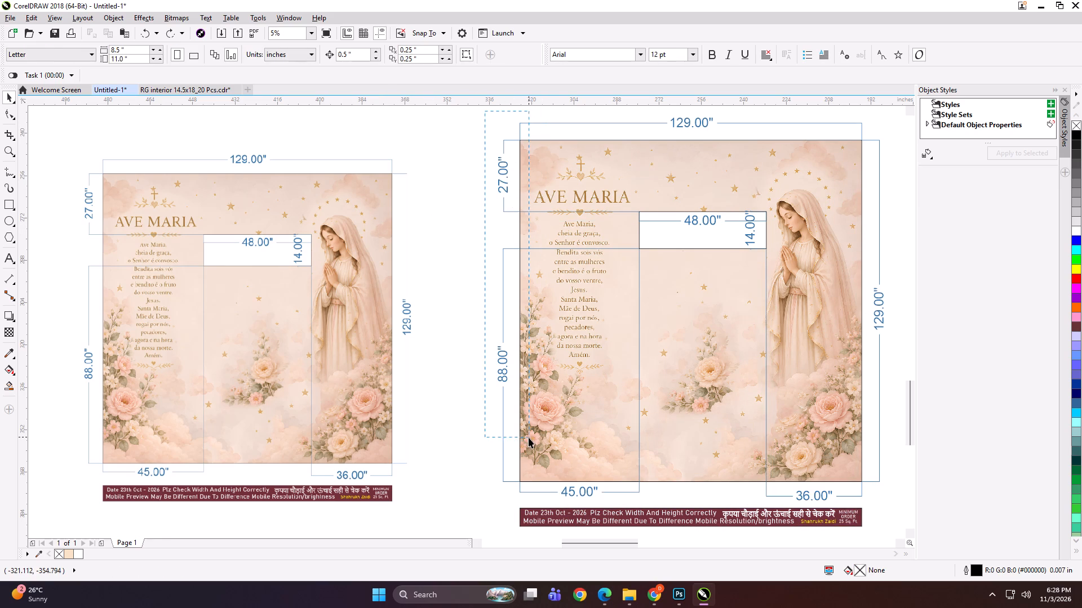
{"action": "key", "text": "Delete"}
{"action": "scroll", "coordinate": [465, 342], "scroll_direction": "down", "scroll_amount": 2}
{"action": "left_click_drag", "start_coordinate": [511, 347], "coordinate": [366, 400]}
{"action": "scroll", "coordinate": [428, 366], "scroll_direction": "up", "scroll_amount": 1}
{"action": "key", "text": "Delete"}
Delete the overall top and right-side dimensions and the white 48 x 14 in rectangle from the full-size layout.
{"action": "left_click_drag", "start_coordinate": [495, 175], "coordinate": [553, 214]}
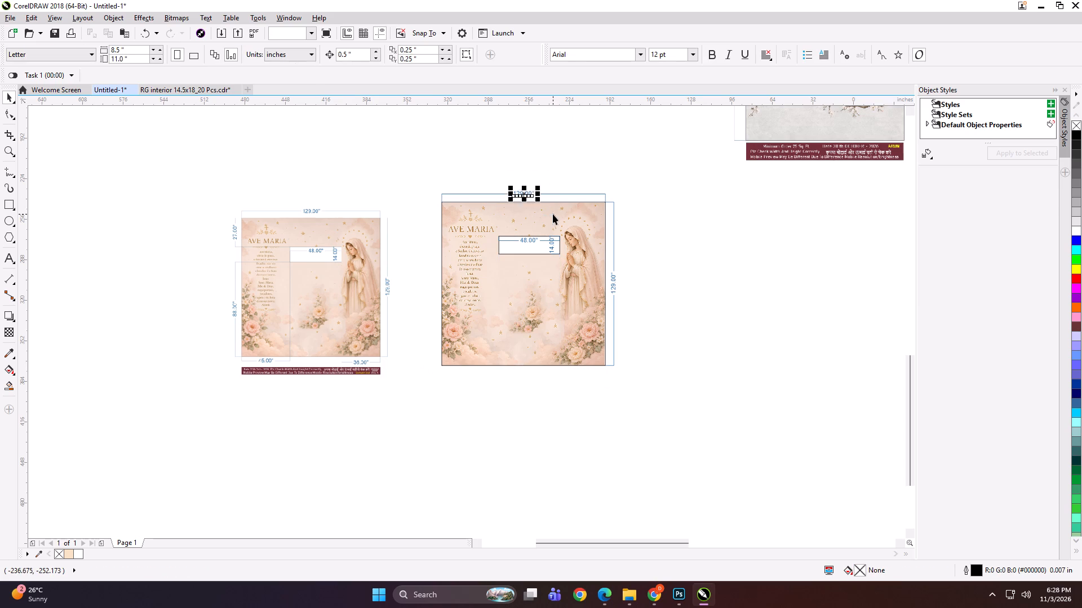
{"action": "key", "text": "Delete"}
{"action": "left_click_drag", "start_coordinate": [583, 166], "coordinate": [636, 318]}
{"action": "key", "text": "Delete"}
{"action": "left_click", "coordinate": [527, 248]}
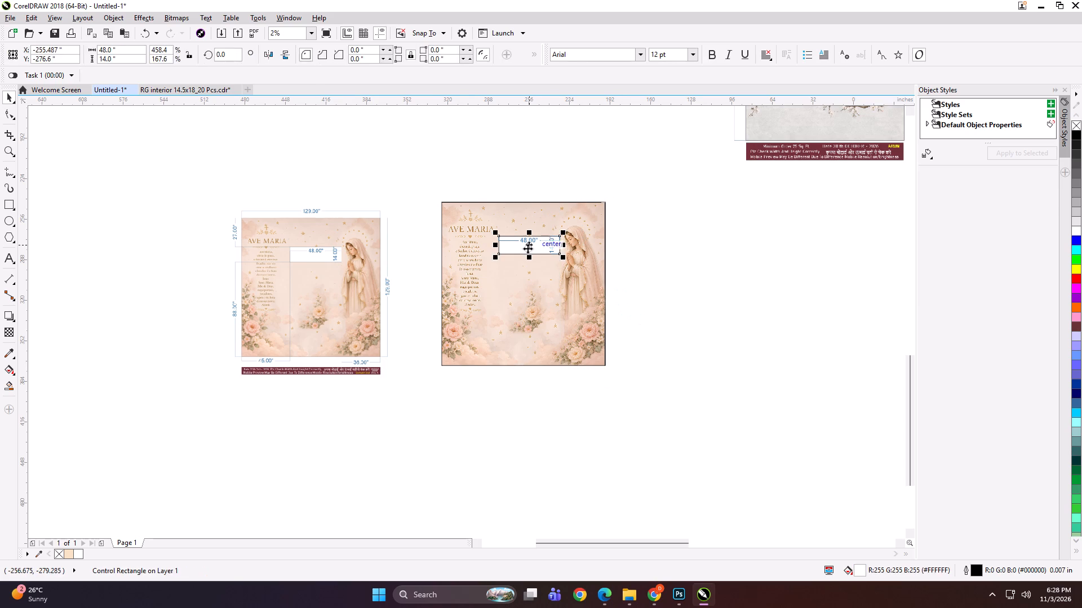
{"action": "key", "text": "Delete"}
Reposition the full-size Ave Maria artwork and its dimensioned preview side by side with a clear gap between them.
{"action": "scroll", "coordinate": [476, 268], "scroll_direction": "up", "scroll_amount": 1}
{"action": "left_click", "coordinate": [540, 254]}
{"action": "left_click_drag", "start_coordinate": [544, 236], "coordinate": [565, 252]}
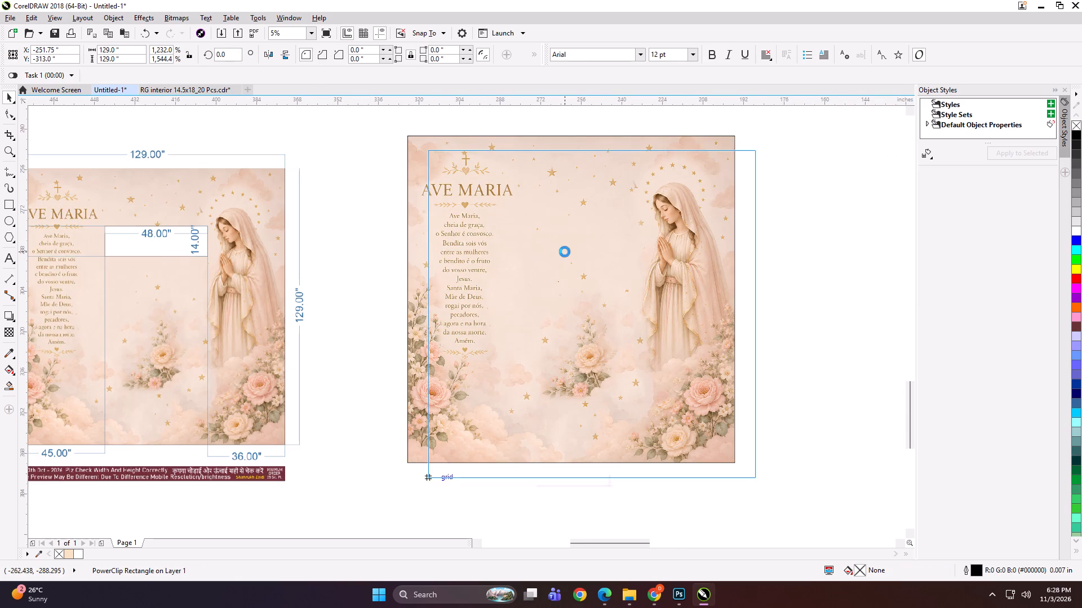
{"action": "left_click_drag", "start_coordinate": [279, 257], "coordinate": [352, 253]}
{"action": "left_click_drag", "start_coordinate": [528, 257], "coordinate": [563, 258]}
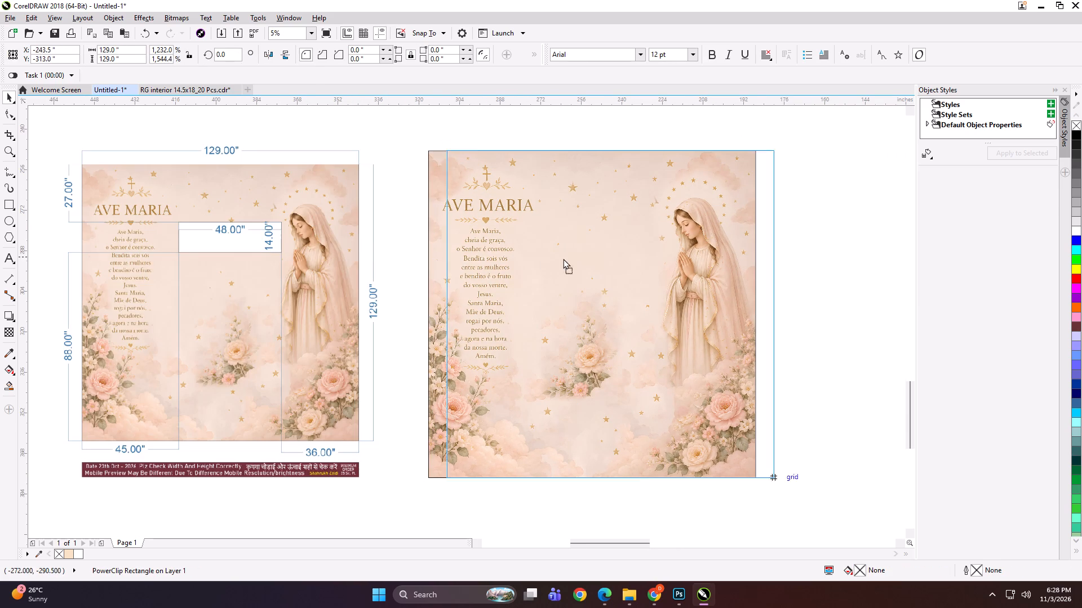
{"action": "left_click_drag", "start_coordinate": [563, 258], "coordinate": [574, 260]}
{"action": "left_click_drag", "start_coordinate": [352, 266], "coordinate": [362, 267]}
Create a 129 x 129 in rectangle exactly around the full-size Ave Maria artwork.
{"action": "left_click", "coordinate": [586, 249]}
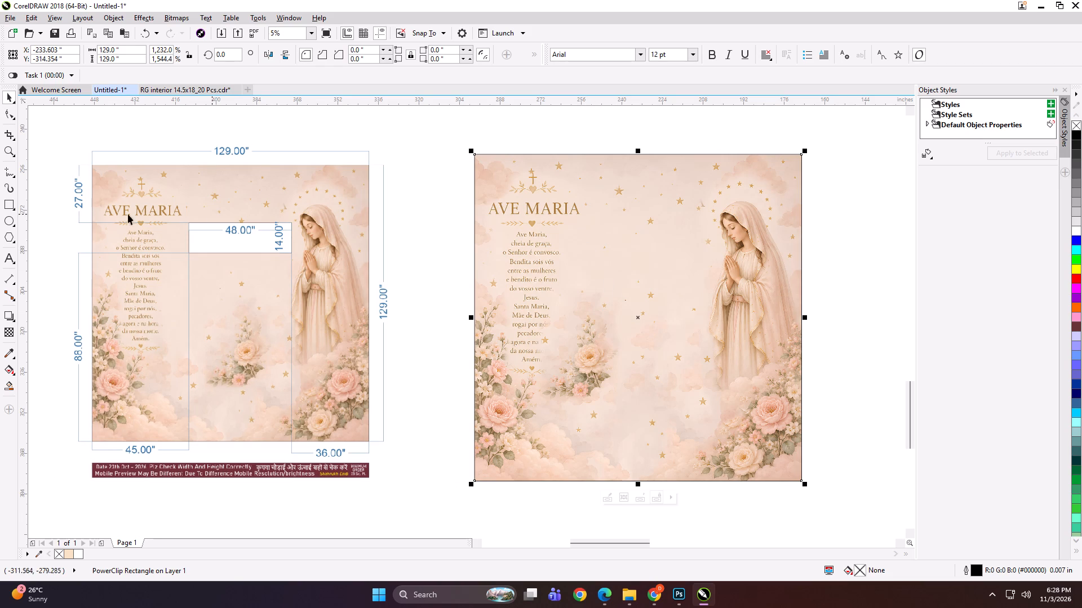
{"action": "double_click", "coordinate": [7, 203], "text": "shift"}
{"action": "key", "text": "shift+space"}
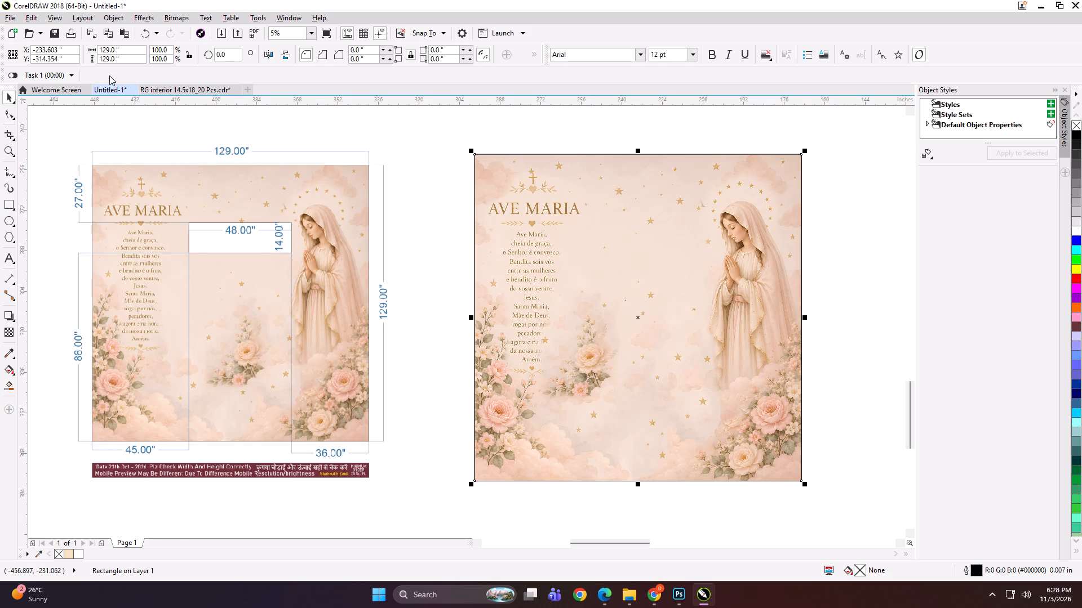
{"action": "key", "text": "ctrl+a"}
{"action": "left_click", "coordinate": [477, 127]}
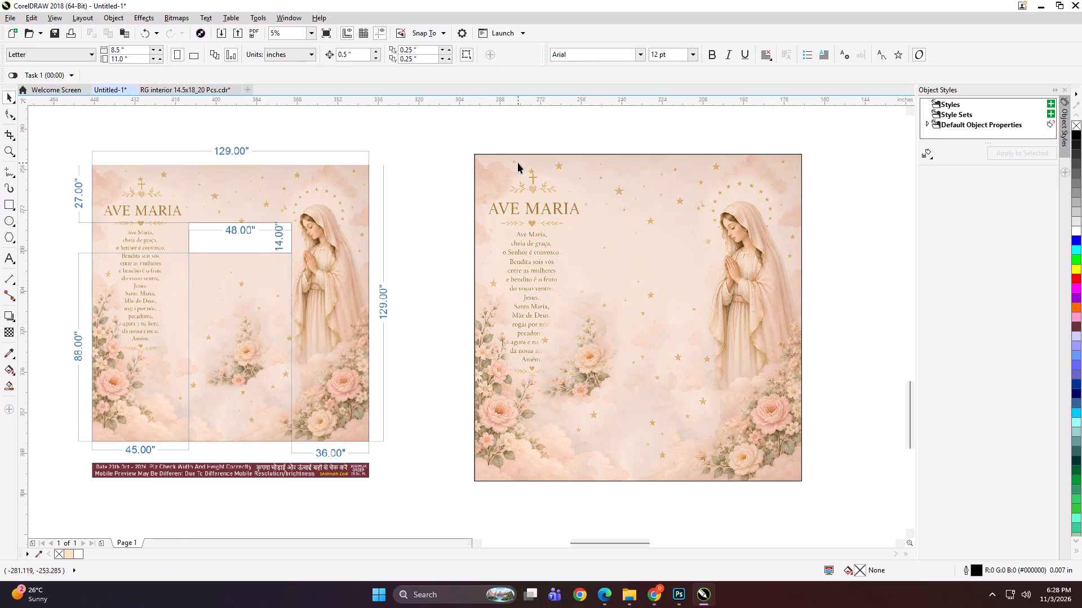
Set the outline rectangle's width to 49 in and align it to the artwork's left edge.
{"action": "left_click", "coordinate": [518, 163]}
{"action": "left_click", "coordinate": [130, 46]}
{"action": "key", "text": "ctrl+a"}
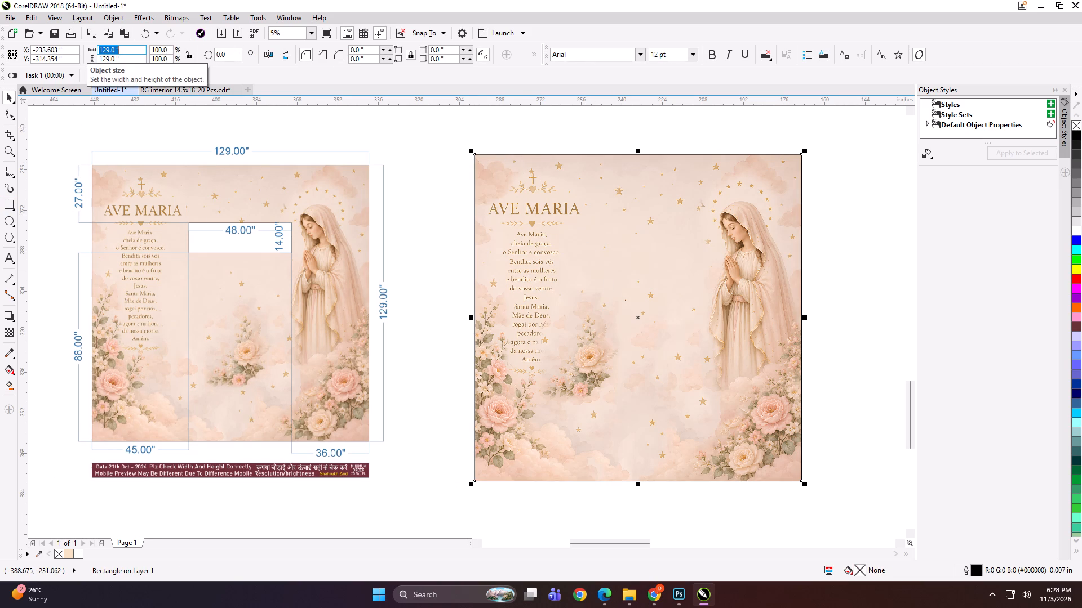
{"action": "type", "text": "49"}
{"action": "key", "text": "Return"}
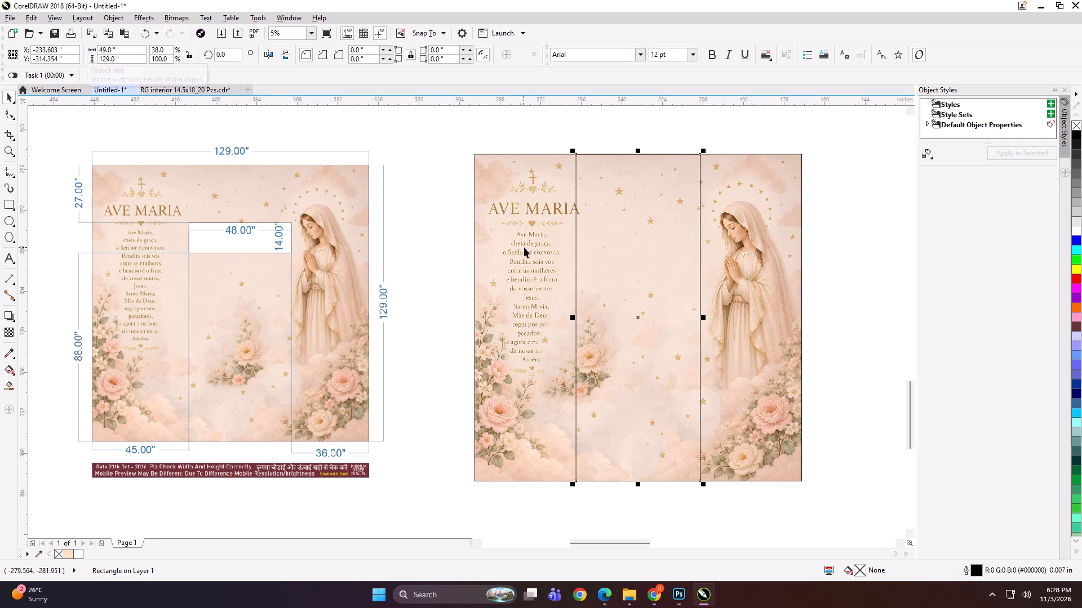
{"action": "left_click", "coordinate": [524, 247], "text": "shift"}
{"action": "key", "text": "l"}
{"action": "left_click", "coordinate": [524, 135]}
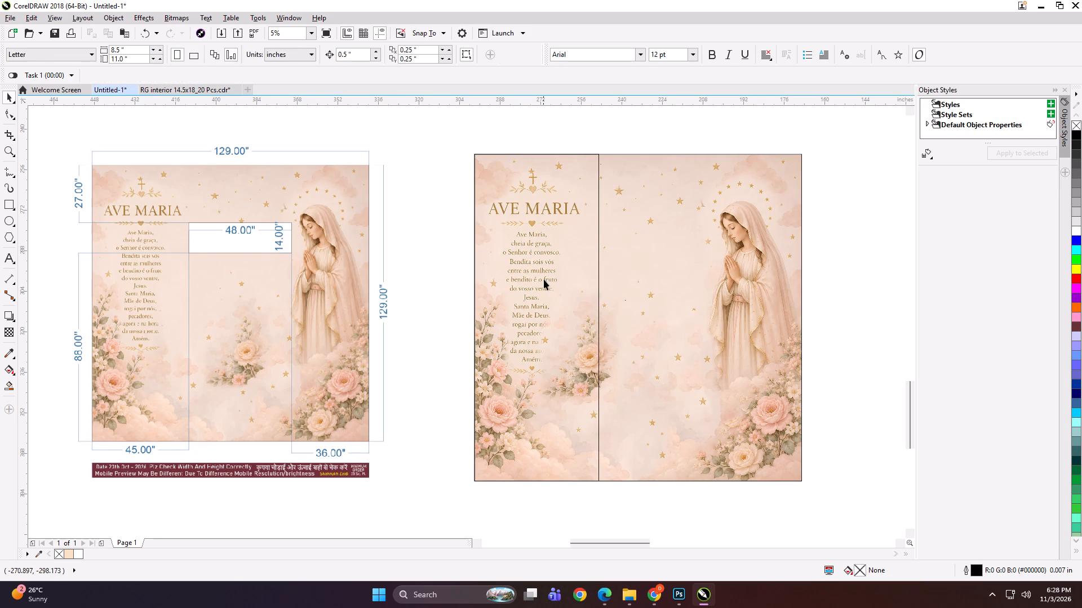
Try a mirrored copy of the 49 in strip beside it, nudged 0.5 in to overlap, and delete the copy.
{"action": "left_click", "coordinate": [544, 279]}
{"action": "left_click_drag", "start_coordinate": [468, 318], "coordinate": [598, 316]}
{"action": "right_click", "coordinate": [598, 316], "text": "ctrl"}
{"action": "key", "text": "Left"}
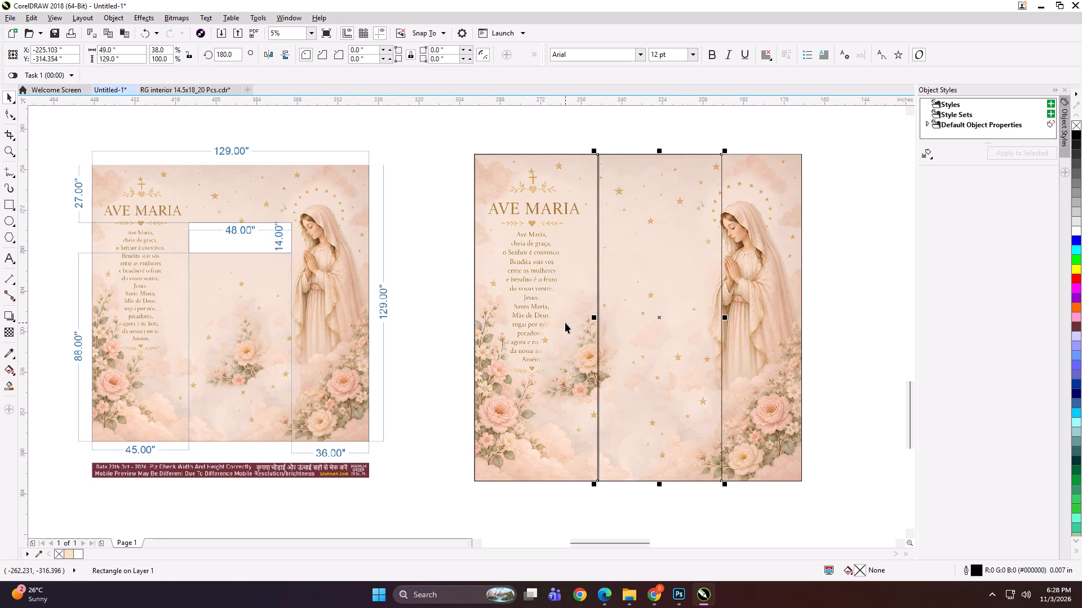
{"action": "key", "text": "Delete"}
Set the strip rectangle's width to 41 in and align it to the artwork's left edge.
{"action": "left_click", "coordinate": [560, 328]}
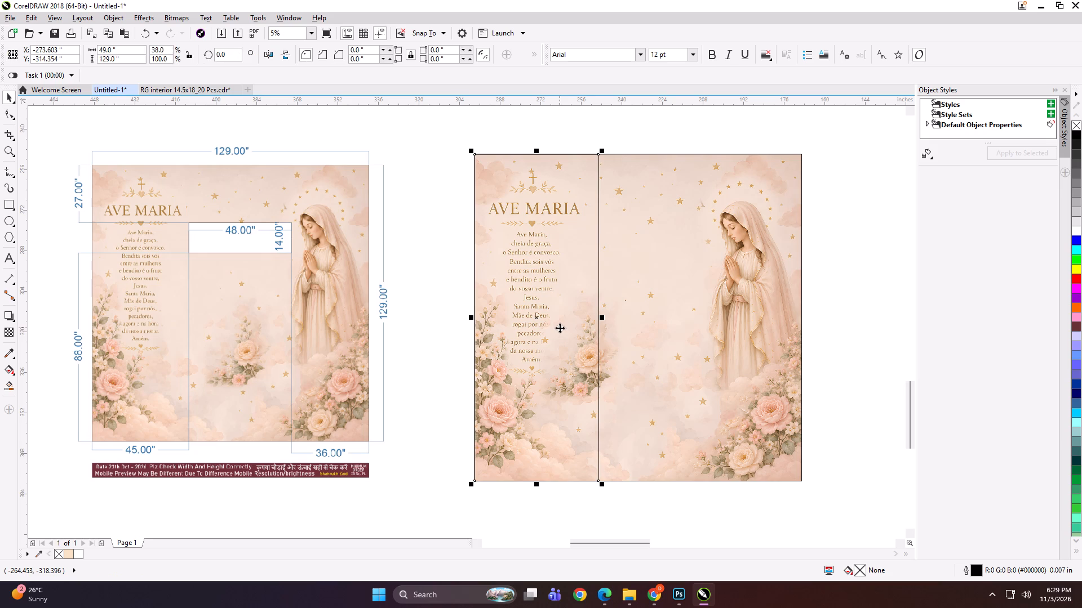
{"action": "left_click", "coordinate": [136, 50]}
{"action": "key", "text": "ctrl+a"}
{"action": "type", "text": "41"}
{"action": "key", "text": "Return"}
{"action": "left_click", "coordinate": [695, 357], "text": "shift"}
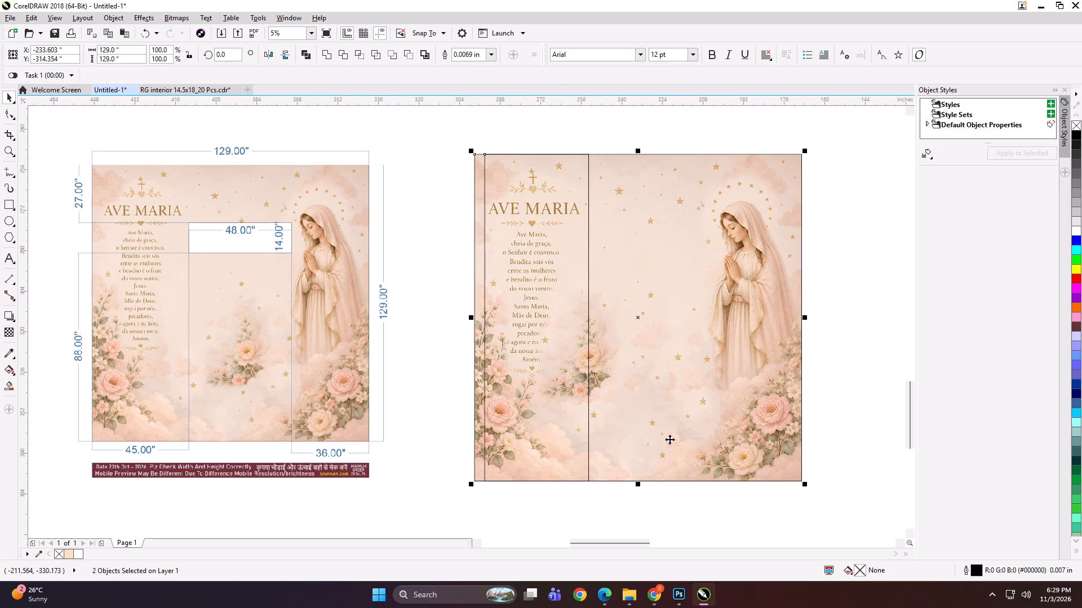
{"action": "key", "text": "l"}
{"action": "left_click", "coordinate": [559, 137]}
Add a mirrored copy of the 41 in strip adjoining its right edge, shifted 0.5 in left to overlap the first.
{"action": "left_click", "coordinate": [542, 302]}
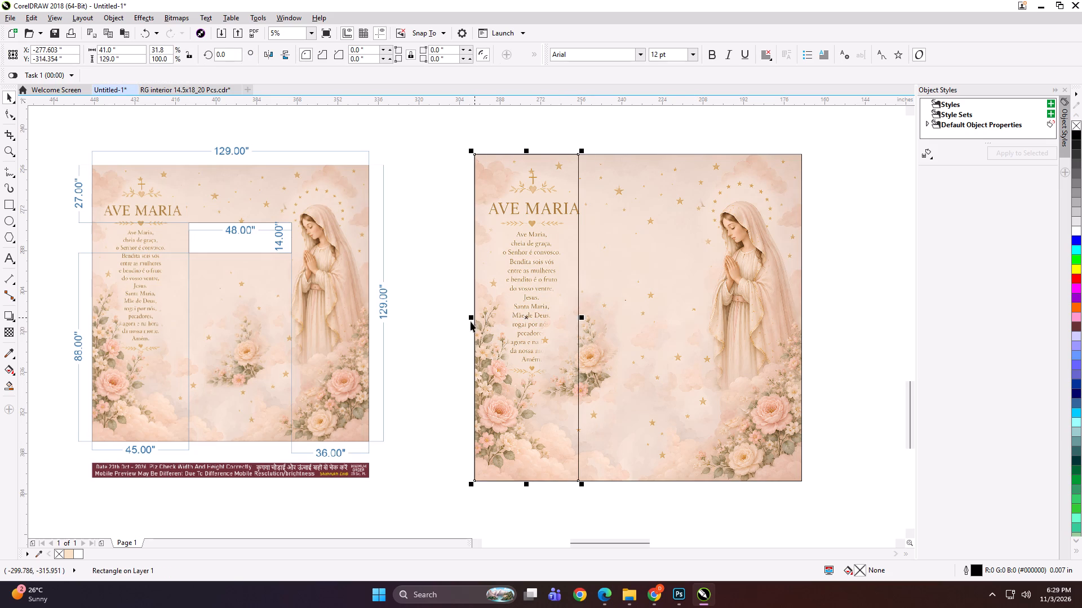
{"action": "left_click_drag", "start_coordinate": [471, 316], "coordinate": [660, 316]}
{"action": "right_click", "coordinate": [660, 316], "text": "ctrl"}
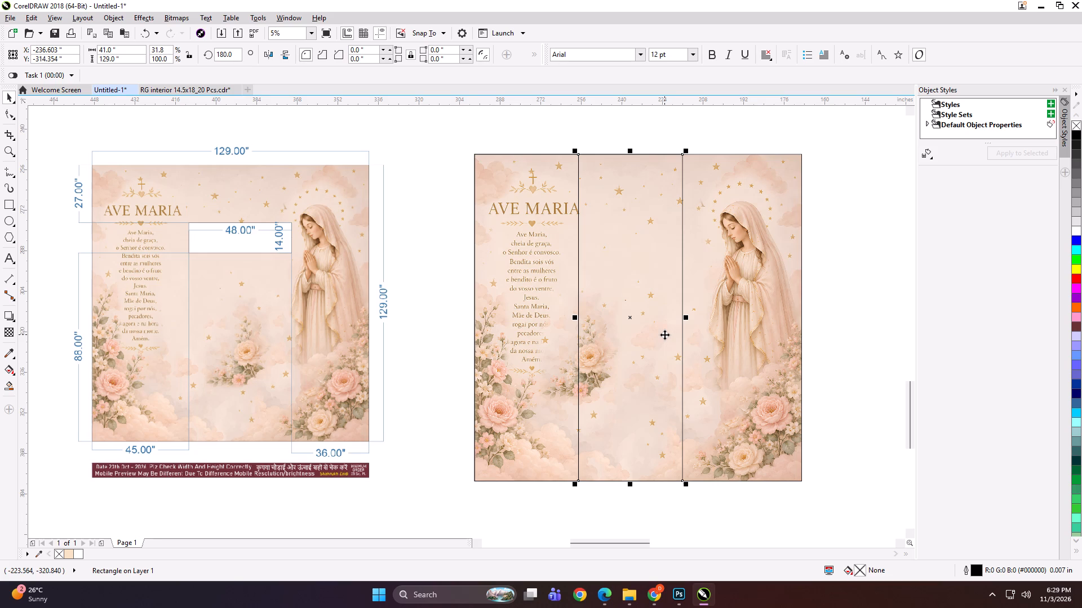
{"action": "key", "text": "Left"}
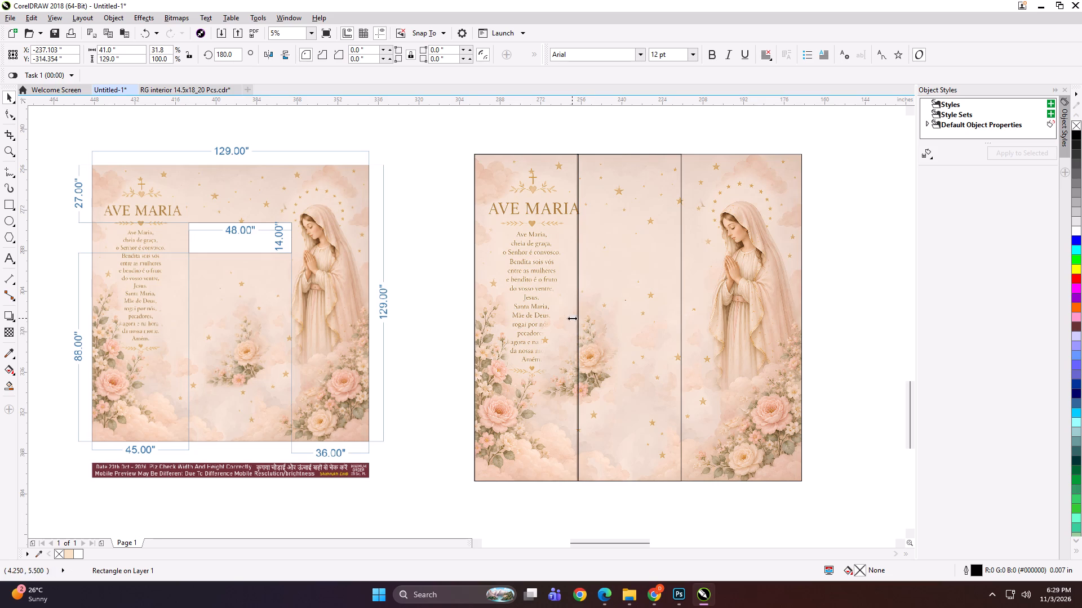
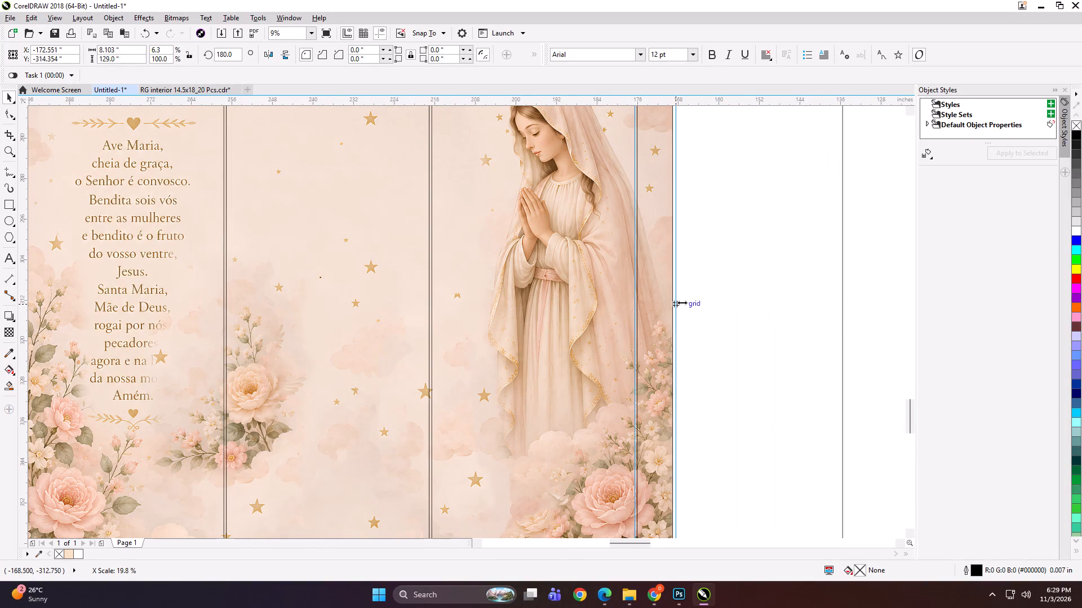
Resize the fourth strip rectangle's width so that it ends at the artwork's right edge.
{"action": "left_click_drag", "start_coordinate": [682, 302], "coordinate": [679, 302]}
Group the four overlapping strip rectangles laid over the Ave Maria artwork.
{"action": "scroll", "coordinate": [689, 298], "scroll_direction": "down", "scroll_amount": 1}
{"action": "left_click", "coordinate": [604, 286], "text": "shift"}
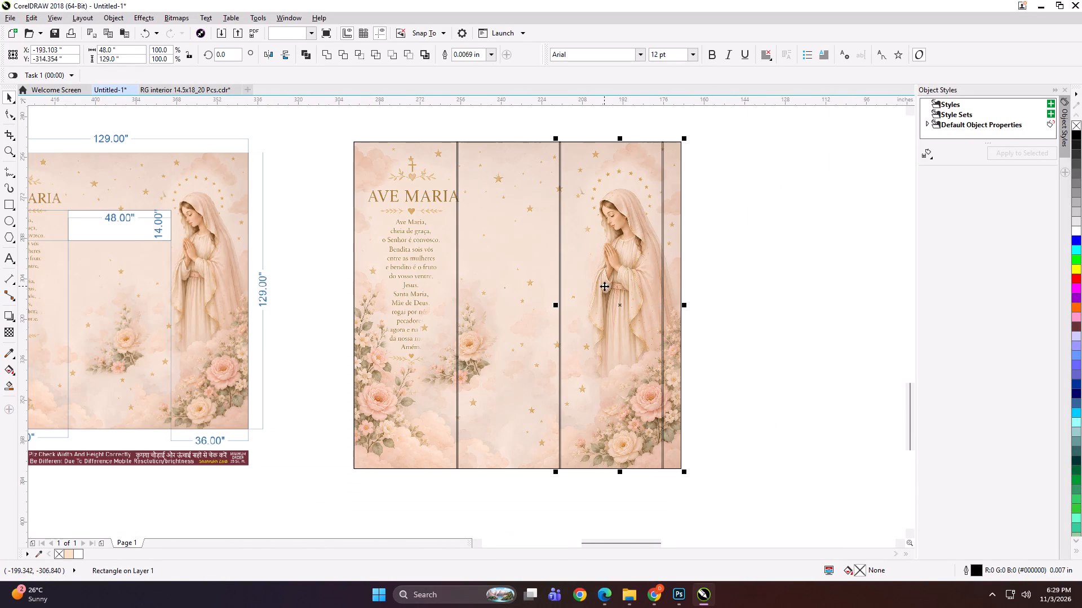
{"action": "left_click", "coordinate": [535, 278], "text": "shift"}
{"action": "left_click", "coordinate": [434, 276], "text": "shift"}
{"action": "key", "text": "ctrl+g"}
{"action": "left_click", "coordinate": [722, 300]}
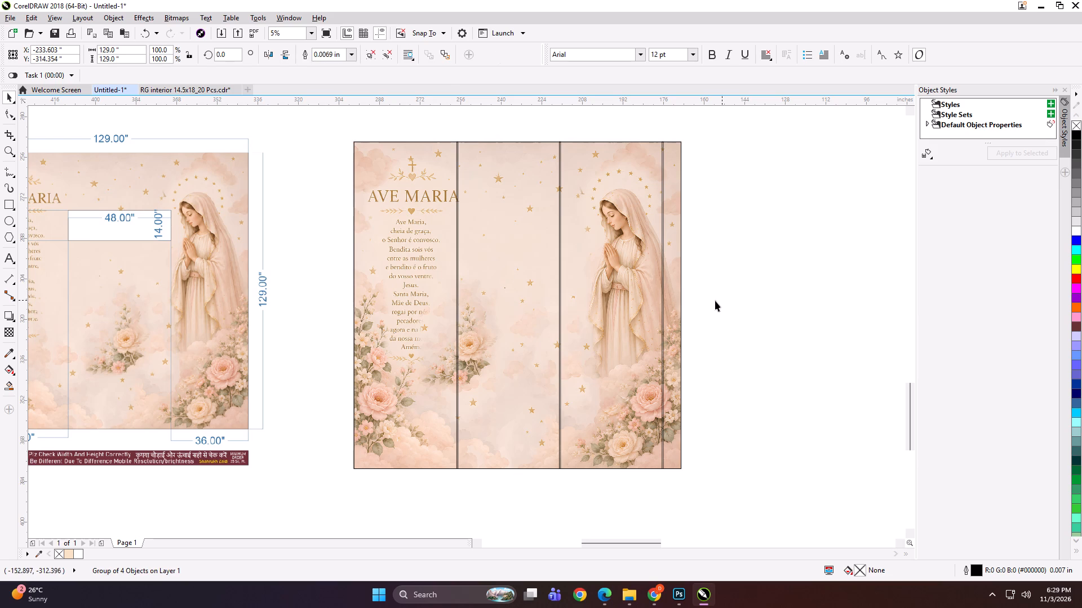
PowerClip the Ave Maria artwork inside the grouped strip rectangles and ungroup them into separate strips.
{"action": "left_click", "coordinate": [599, 299], "text": "alt"}
{"action": "key", "text": "shift+Return"}
{"action": "left_click", "coordinate": [599, 299]}
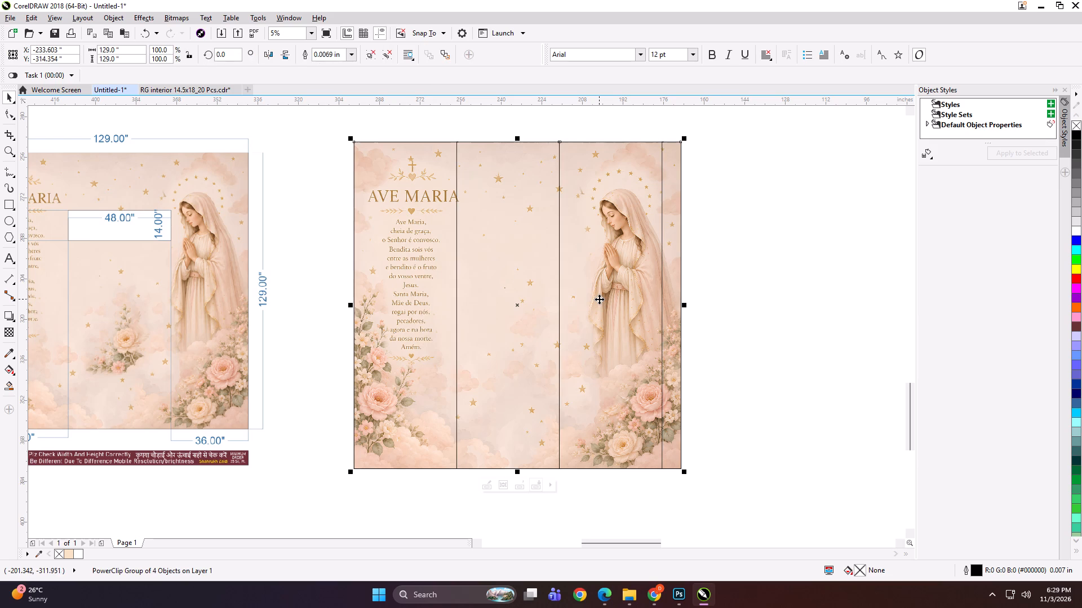
{"action": "key", "text": "ctrl+u"}
{"action": "left_click", "coordinate": [709, 290]}
Select the narrow last strip together with the adjoining strip showing the Virgin Mary.
{"action": "left_click", "coordinate": [676, 255]}
{"action": "left_click", "coordinate": [635, 252], "text": "shift"}
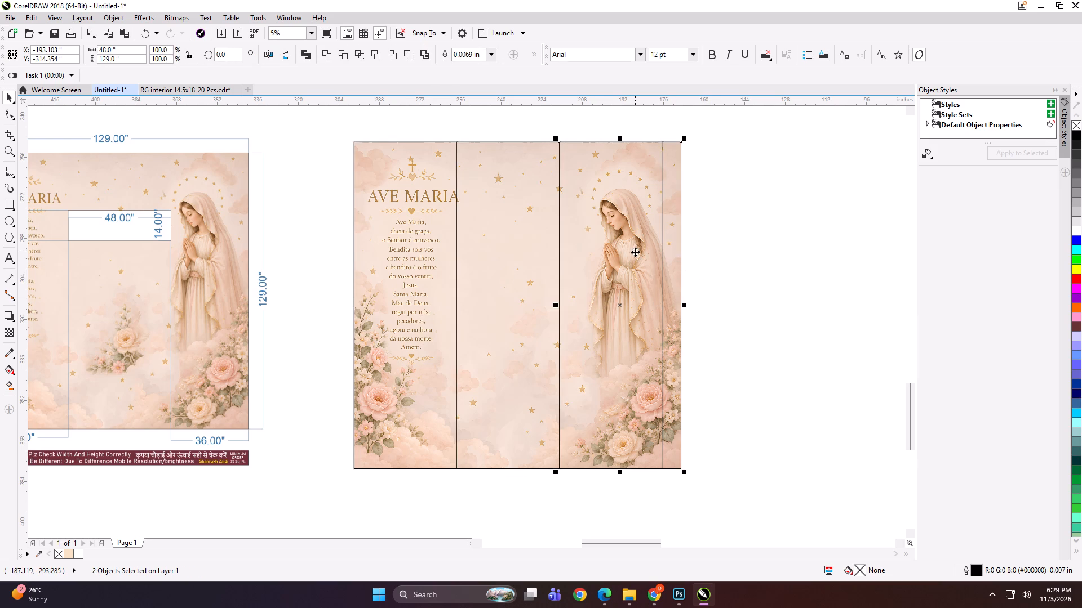
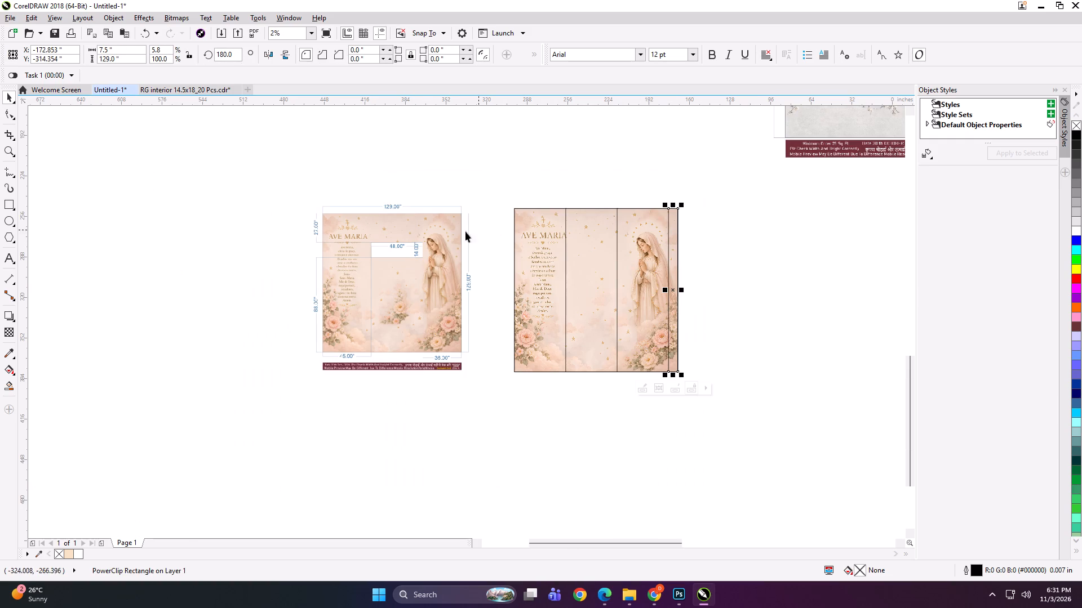
Add the text label "129*129 PANEL 1" on the top edge of the first Ave Maria strip and copy it.
{"action": "left_click", "coordinate": [436, 238], "text": "shift"}
{"action": "key", "text": "shift+F2"}
{"action": "left_click", "coordinate": [527, 133]}
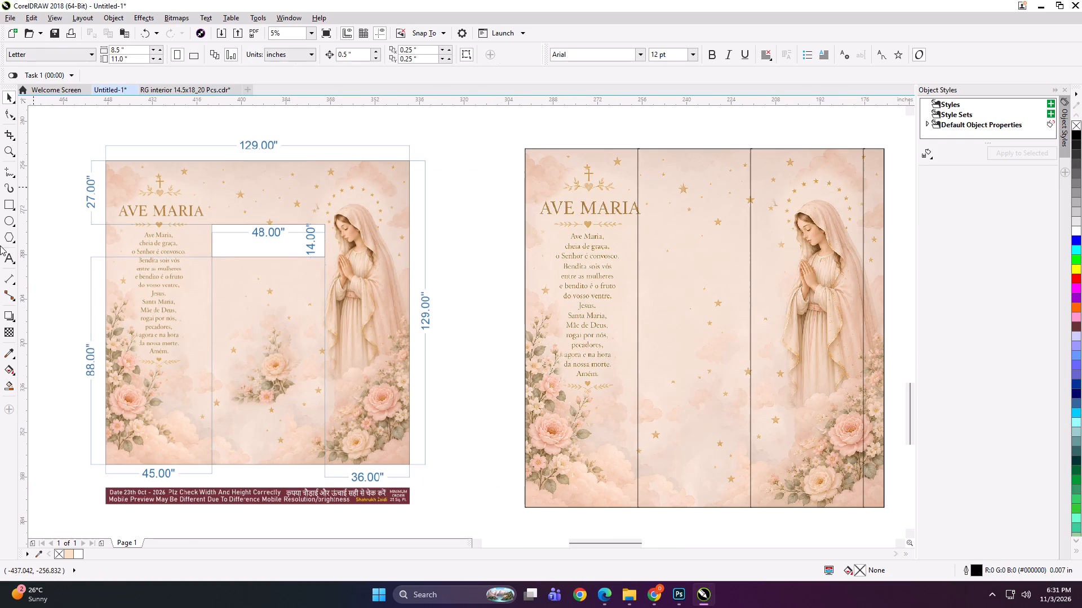
{"action": "left_click", "coordinate": [6, 254]}
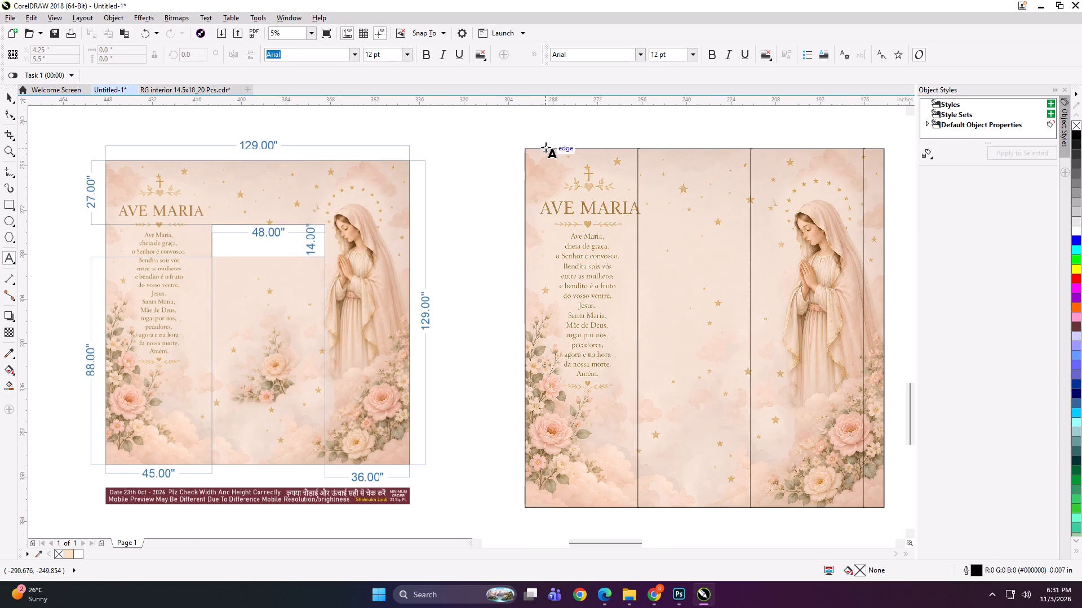
{"action": "left_click", "coordinate": [546, 147]}
{"action": "type", "text": "129*"}
{"action": "type", "text": "129 PANEL 1"}
{"action": "key", "text": "ctrl+a"}
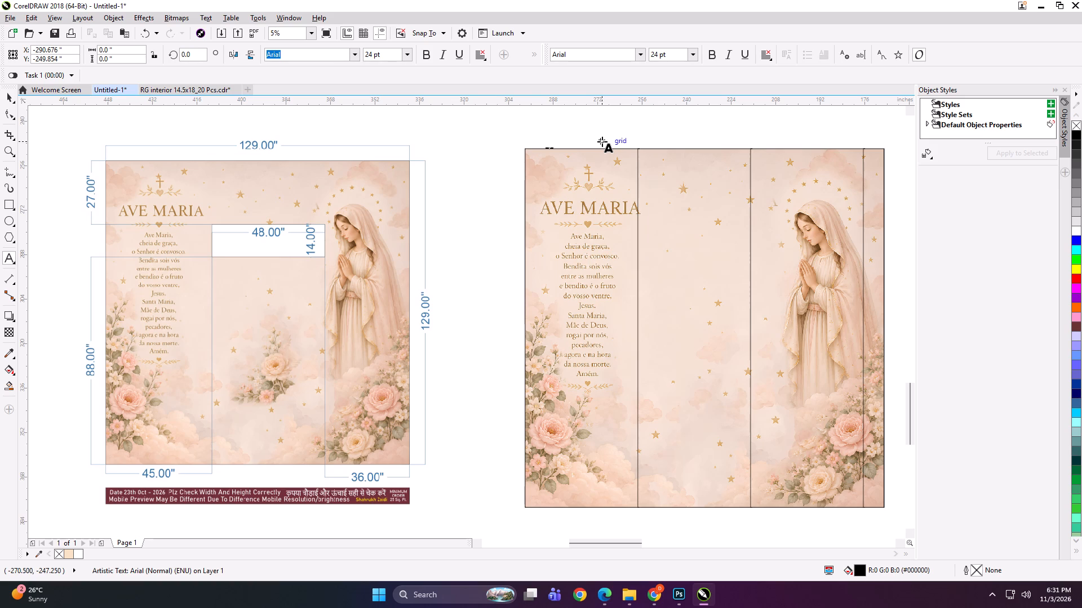
{"action": "key", "text": "ctrl+c"}
Paste the label on the second strip's top edge and change it to "129*129 PANEL 2".
{"action": "scroll", "coordinate": [583, 135], "scroll_direction": "up", "scroll_amount": 2}
{"action": "scroll", "coordinate": [515, 158], "scroll_direction": "up", "scroll_amount": 2}
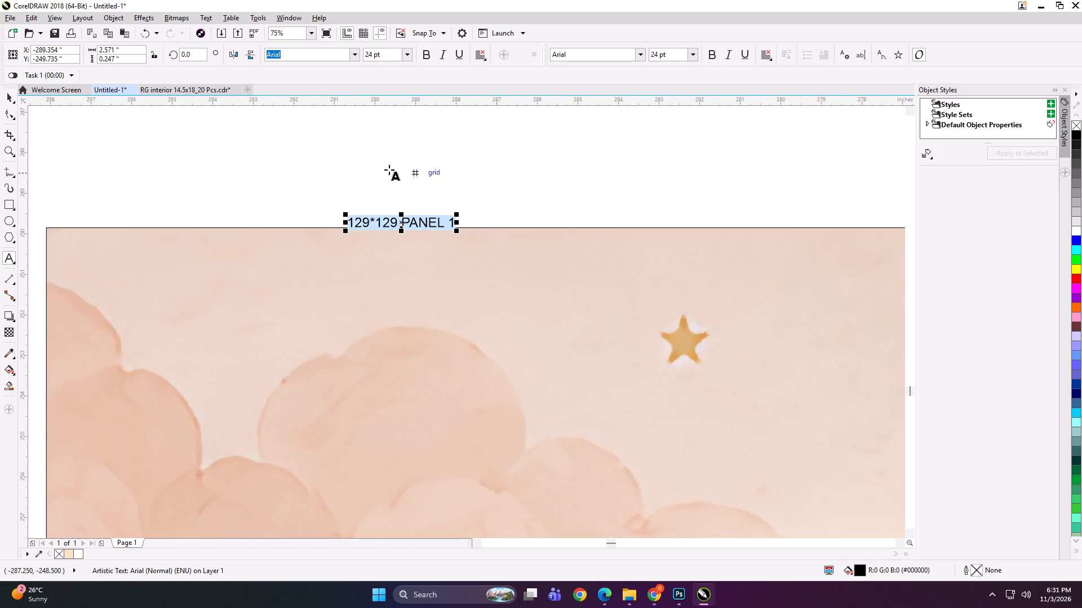
{"action": "scroll", "coordinate": [339, 184], "scroll_direction": "down", "scroll_amount": 3}
{"action": "left_click", "coordinate": [574, 198]}
{"action": "scroll", "coordinate": [574, 198], "scroll_direction": "up", "scroll_amount": 2}
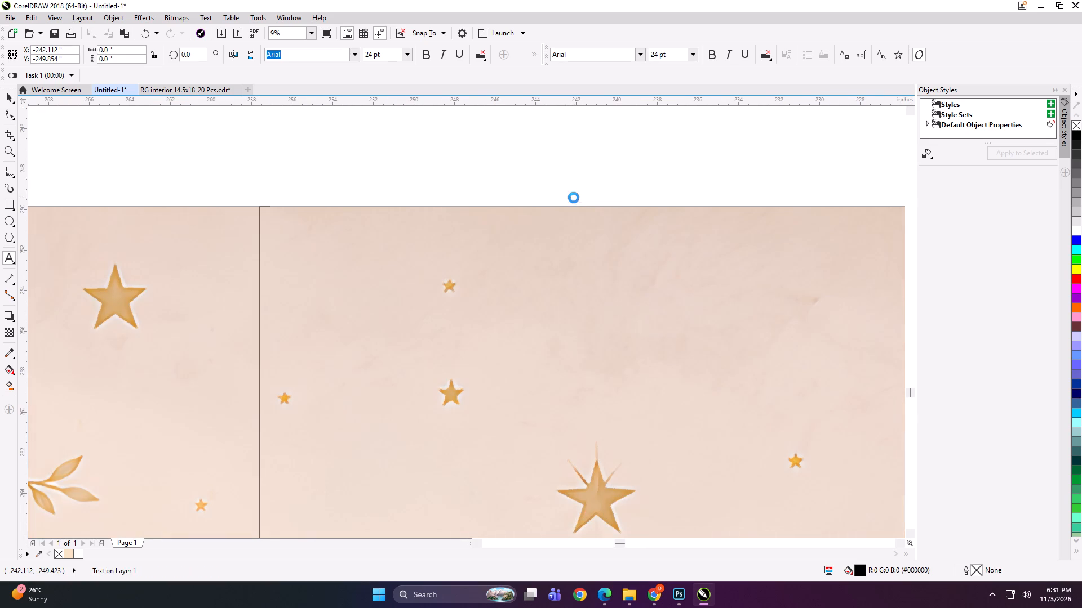
{"action": "key", "text": "ctrl+v"}
{"action": "key", "text": "BackSpace"}
{"action": "key", "text": "2"}
Paste the label on the third strip's top edge and change it to "129*129 PANEL 3".
{"action": "scroll", "coordinate": [523, 217], "scroll_direction": "down", "scroll_amount": 1}
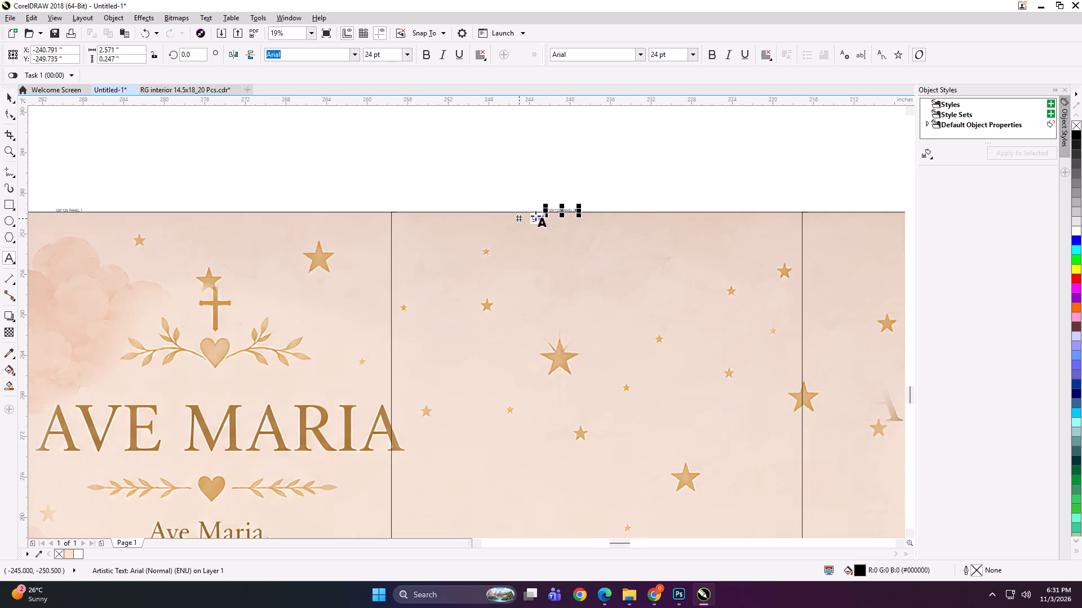
{"action": "scroll", "coordinate": [502, 205], "scroll_direction": "down", "scroll_amount": 2}
{"action": "left_click", "coordinate": [618, 205]}
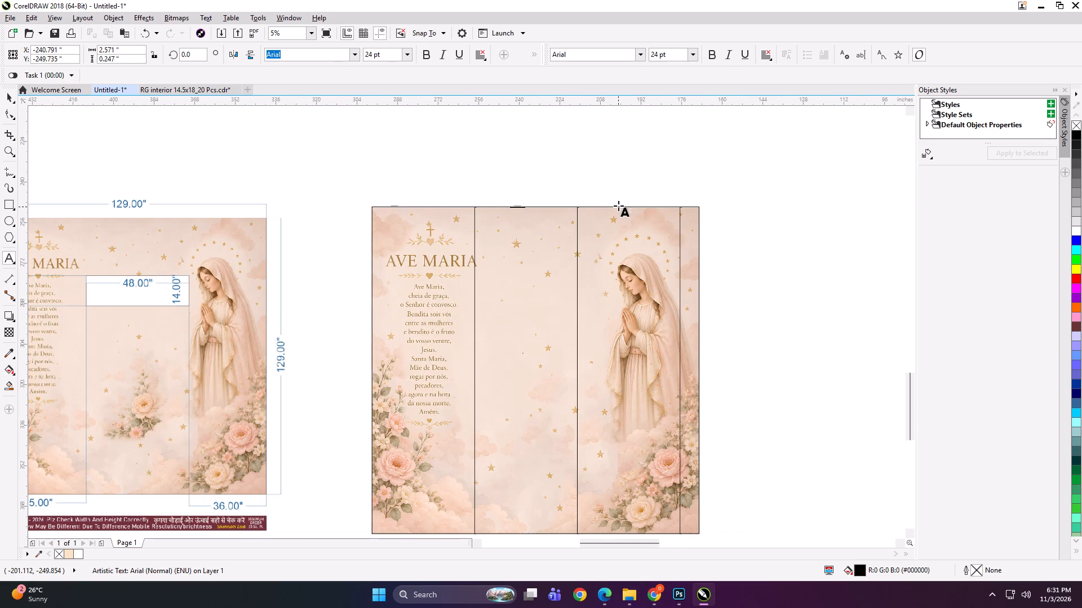
{"action": "scroll", "coordinate": [628, 206], "scroll_direction": "up", "scroll_amount": 3}
{"action": "key", "text": "ctrl+v"}
{"action": "key", "text": "BackSpace"}
{"action": "key", "text": "3"}
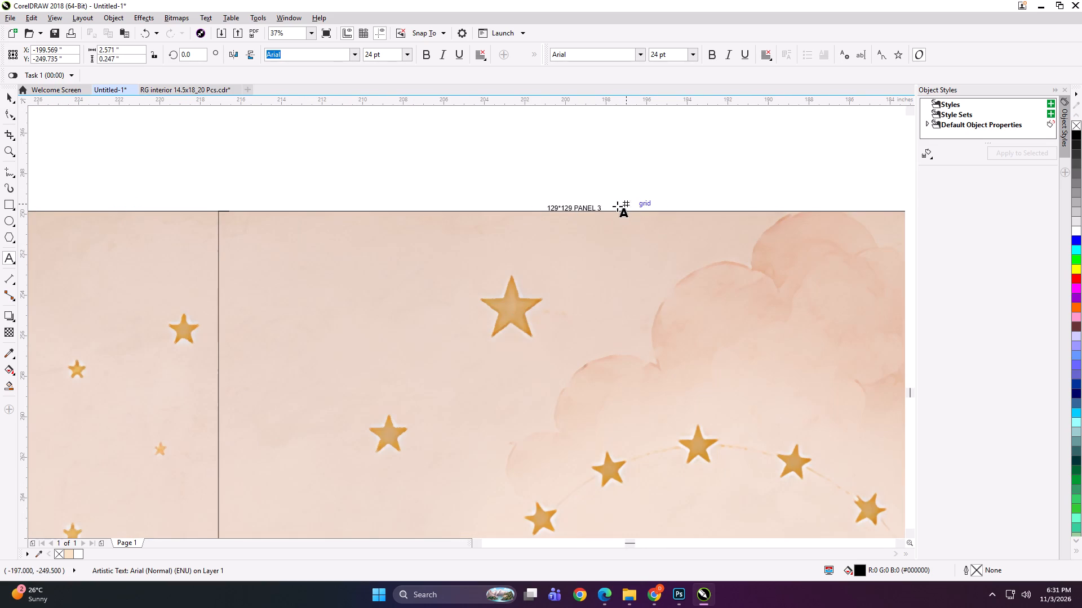
Paste the label on the narrow fourth strip's top edge and change it to "129*129 PANEL 4".
{"action": "scroll", "coordinate": [541, 220], "scroll_direction": "down", "scroll_amount": 2}
{"action": "scroll", "coordinate": [712, 225], "scroll_direction": "up", "scroll_amount": 2}
{"action": "scroll", "coordinate": [483, 235], "scroll_direction": "up", "scroll_amount": 2}
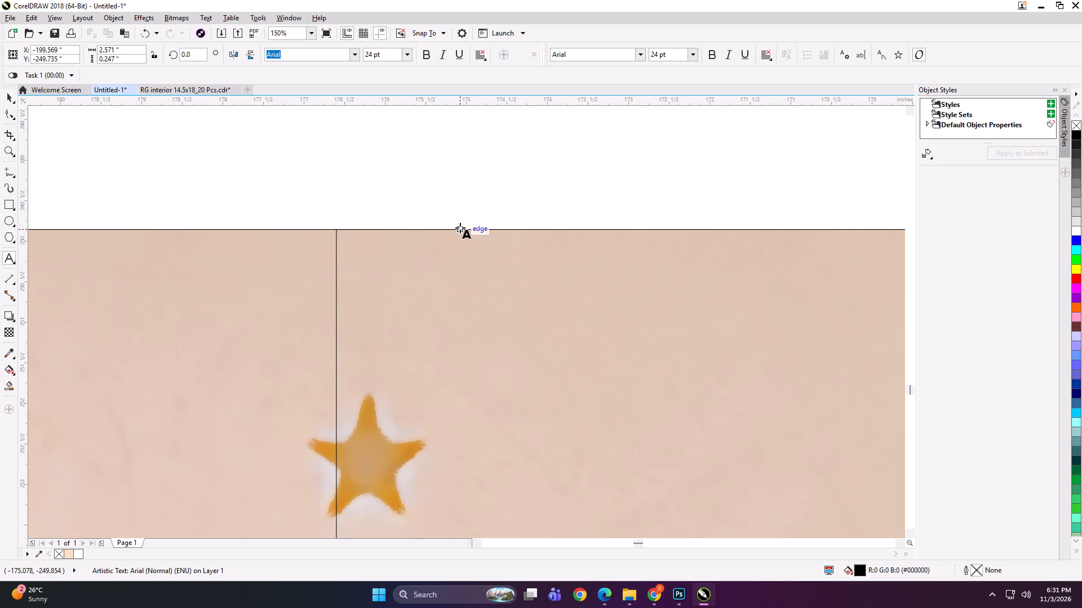
{"action": "left_click", "coordinate": [460, 227]}
{"action": "key", "text": "ctrl+v"}
{"action": "key", "text": "BackSpace"}
{"action": "key", "text": "4"}
Group each of the four Ave Maria strips with its own panel label.
{"action": "scroll", "coordinate": [499, 256], "scroll_direction": "down", "scroll_amount": 4}
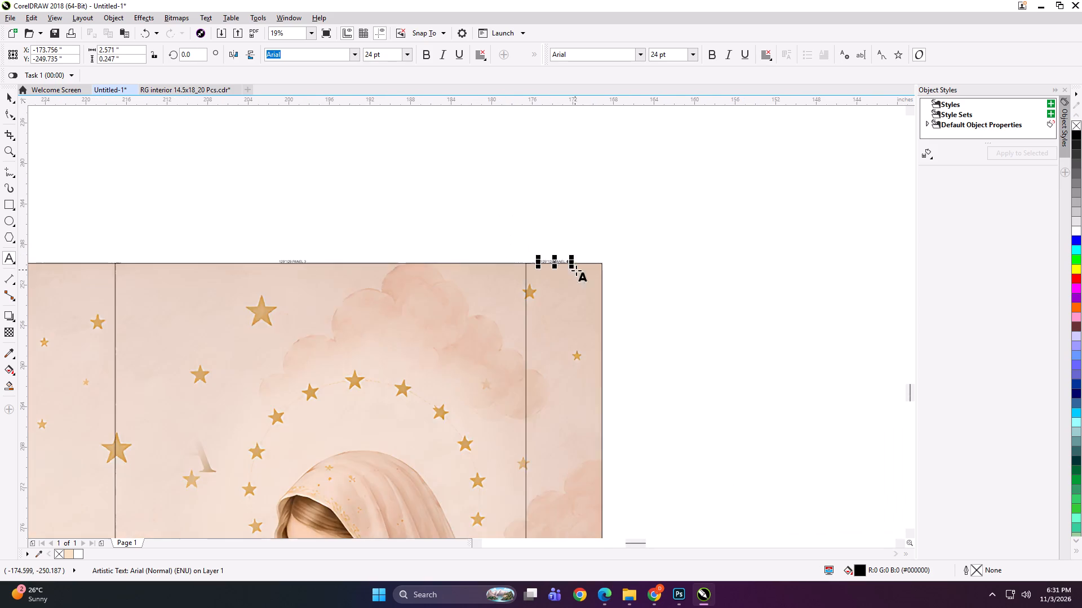
{"action": "scroll", "coordinate": [575, 262], "scroll_direction": "down", "scroll_amount": 2}
{"action": "left_click", "coordinate": [7, 96]}
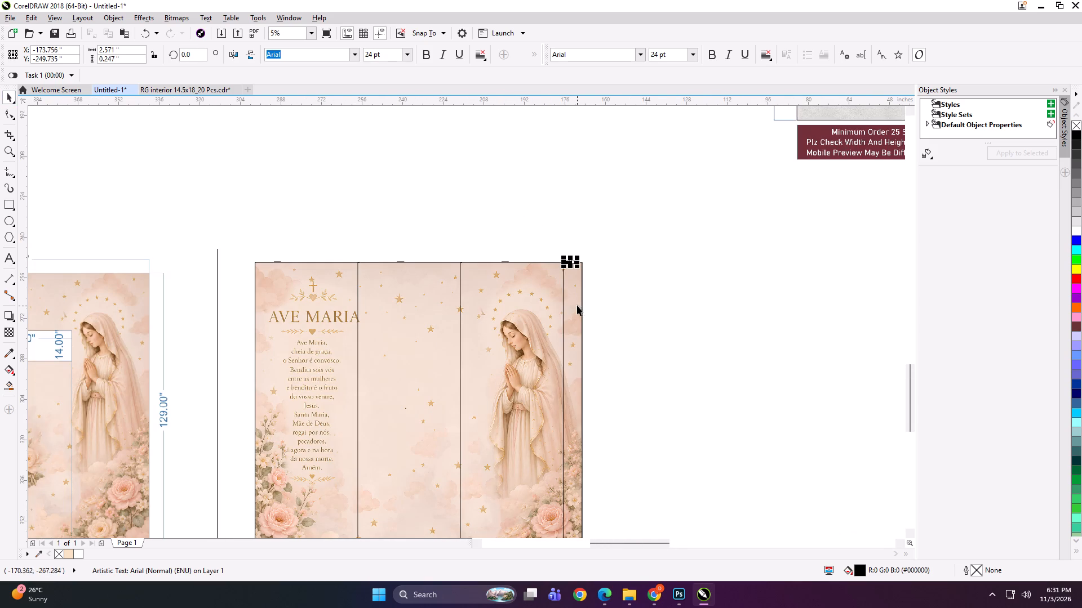
{"action": "left_click", "coordinate": [577, 305], "text": "shift"}
{"action": "key", "text": "ctrl+g"}
{"action": "left_click_drag", "start_coordinate": [494, 214], "coordinate": [522, 337]}
{"action": "left_click", "coordinate": [522, 337], "text": "shift"}
{"action": "key", "text": "ctrl+g"}
{"action": "scroll", "coordinate": [655, 210], "scroll_direction": "down", "scroll_amount": 1}
{"action": "left_click_drag", "start_coordinate": [529, 202], "coordinate": [535, 303]}
{"action": "left_click_drag", "start_coordinate": [520, 196], "coordinate": [538, 313]}
{"action": "key", "text": "ctrl+g"}
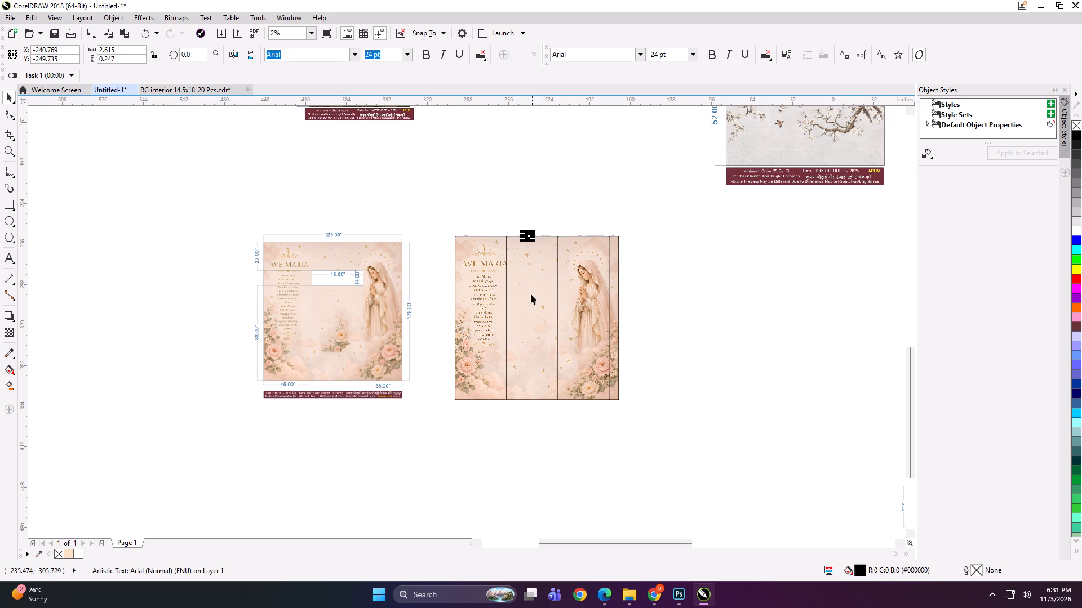
{"action": "left_click", "coordinate": [529, 283], "text": "shift"}
{"action": "key", "text": "ctrl+g"}
{"action": "left_click_drag", "start_coordinate": [527, 195], "coordinate": [393, 467]}
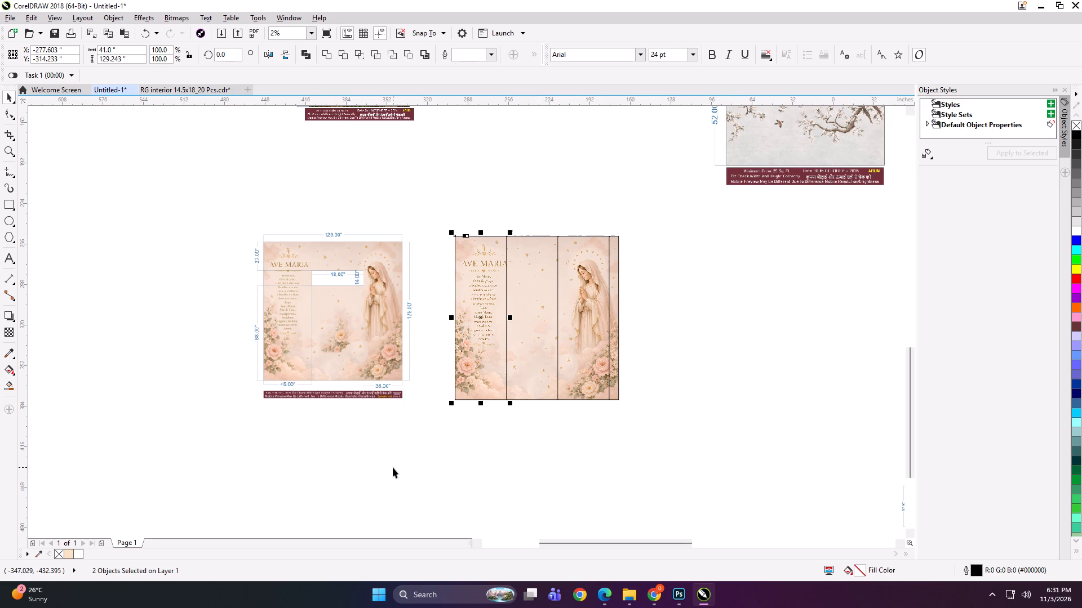
{"action": "key", "text": "ctrl+g"}
Start exporting the first strip and create a folder named 129x129 inside the NOV > 3 > WALL ART folder.
{"action": "key", "text": "ctrl+e"}
{"action": "left_click", "coordinate": [600, 151]}
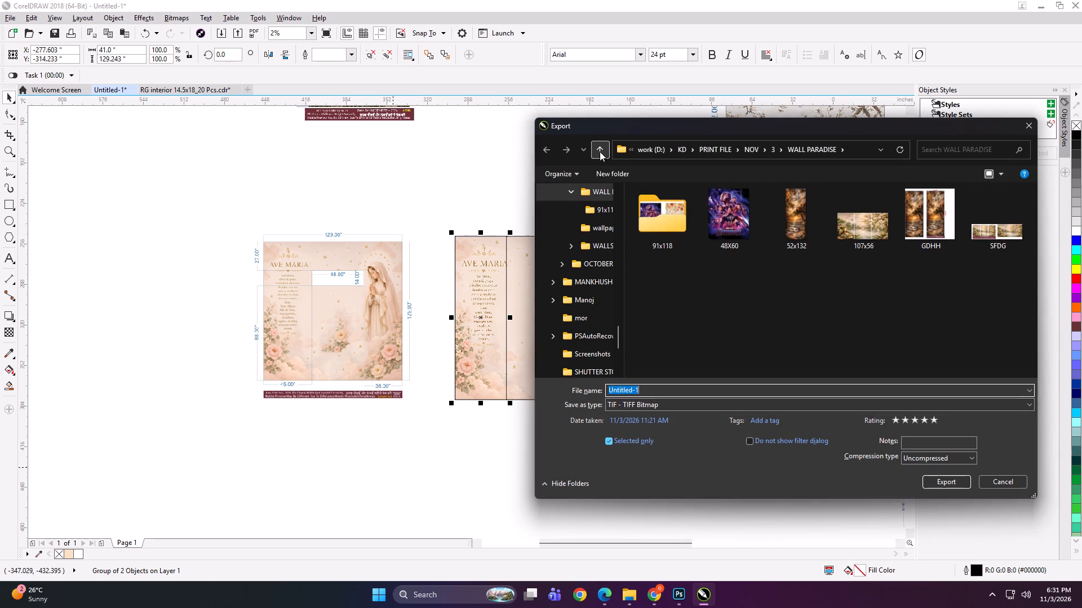
{"action": "left_click", "coordinate": [600, 151]}
{"action": "double_click", "coordinate": [653, 239]}
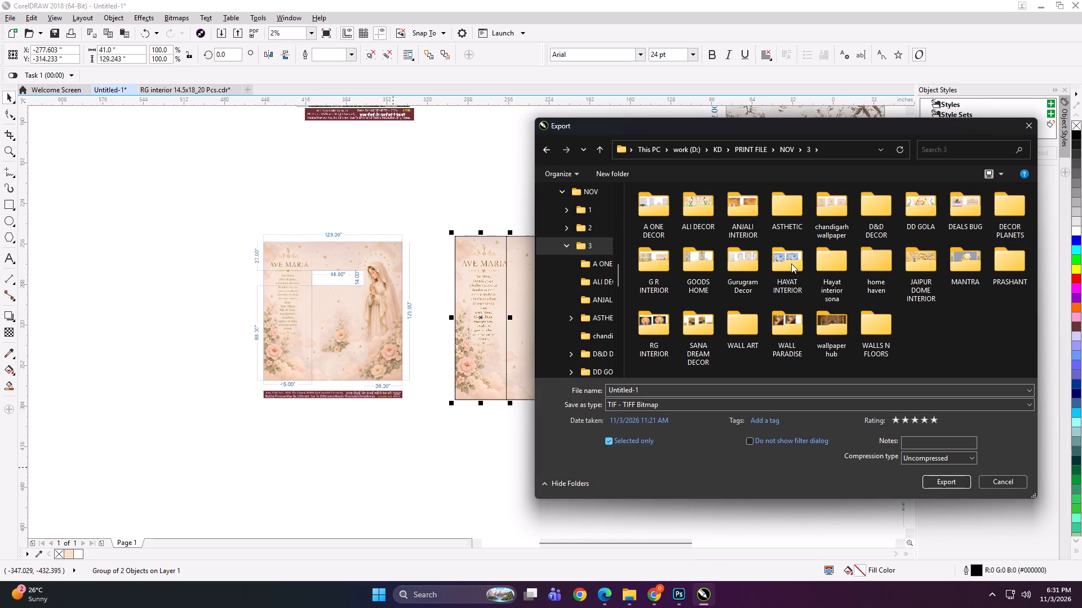
{"action": "left_click", "coordinate": [761, 323]}
{"action": "double_click", "coordinate": [761, 323]}
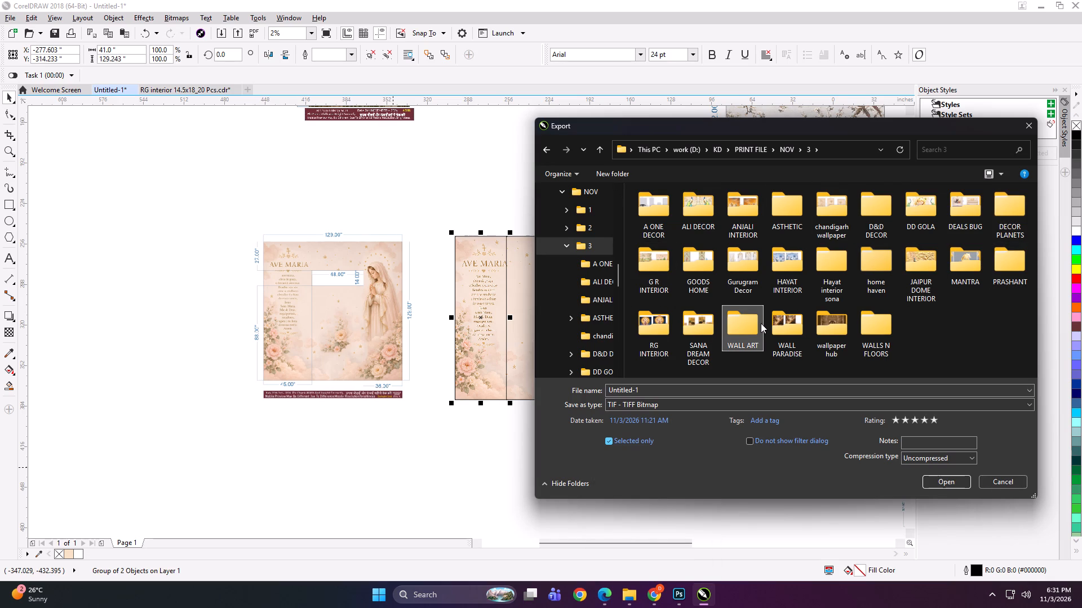
{"action": "left_click", "coordinate": [708, 289]}
{"action": "left_click", "coordinate": [610, 166]}
{"action": "left_click", "coordinate": [613, 171]}
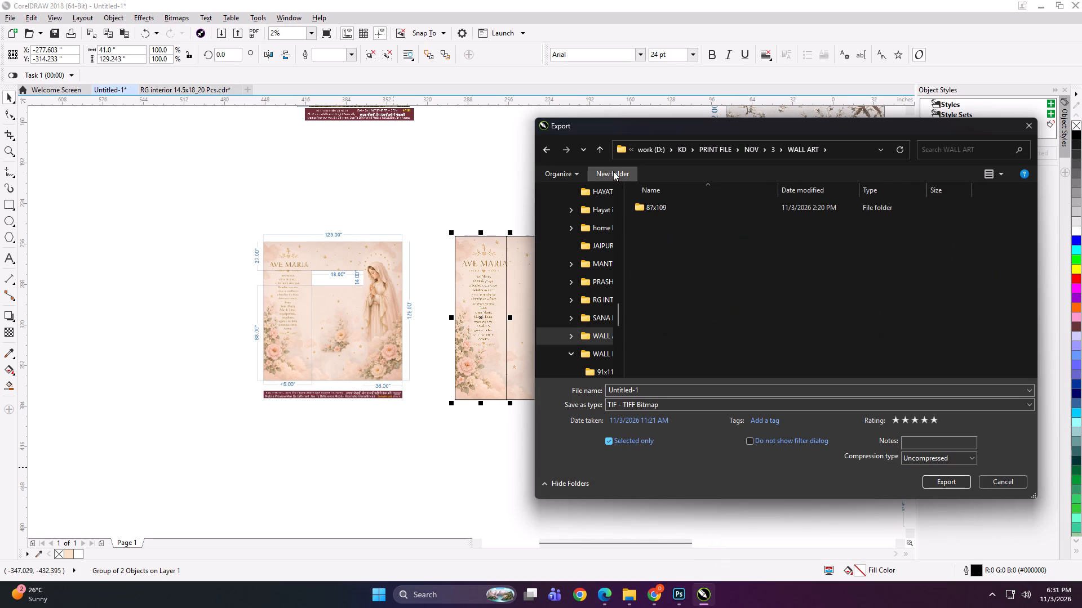
{"action": "type", "text": "129x129"}
{"action": "key", "text": "space"}
{"action": "key", "text": "Return"}
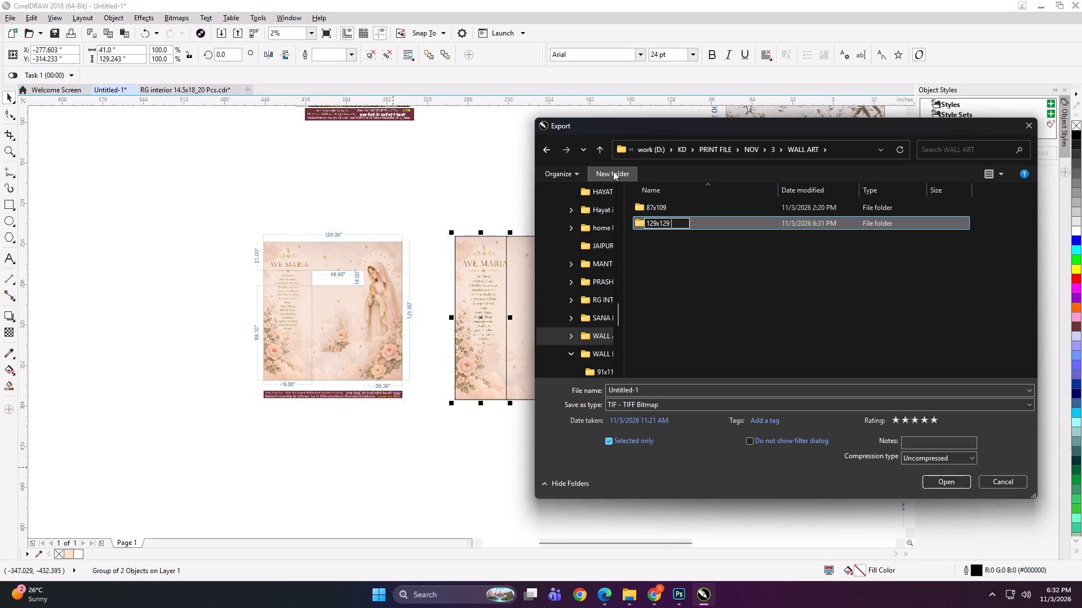
{"action": "double_click", "coordinate": [690, 227]}
Export the first strip group as the TIFF file "41x129 A" in the 129x129 folder.
{"action": "left_click", "coordinate": [667, 381]}
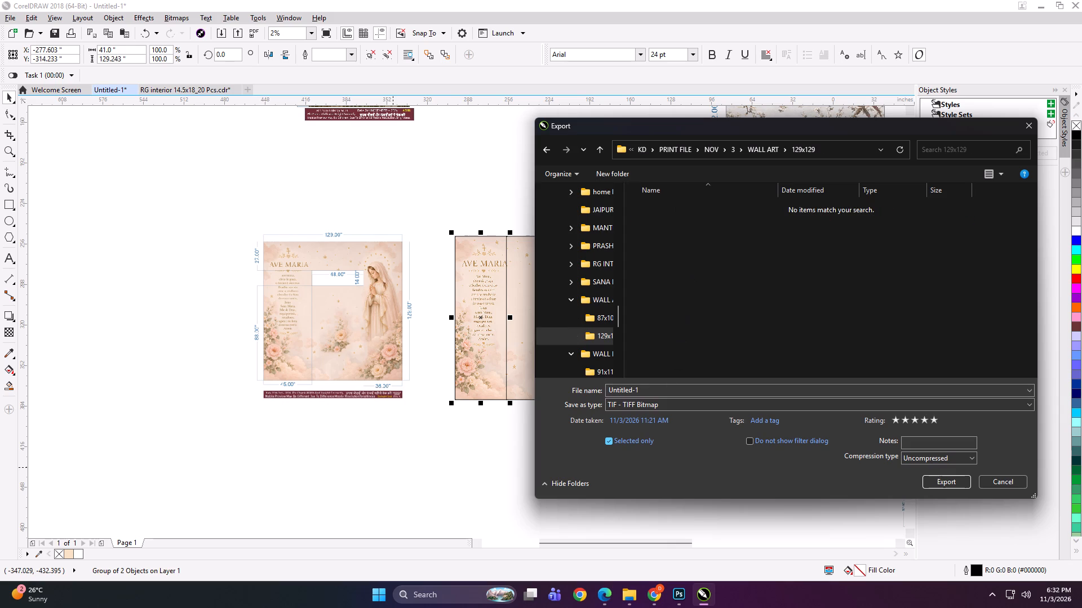
{"action": "left_click", "coordinate": [667, 390]}
{"action": "type", "text": "41x129 A"}
{"action": "key", "text": "space"}
{"action": "key", "text": "Return"}
{"action": "key", "text": "Return"}
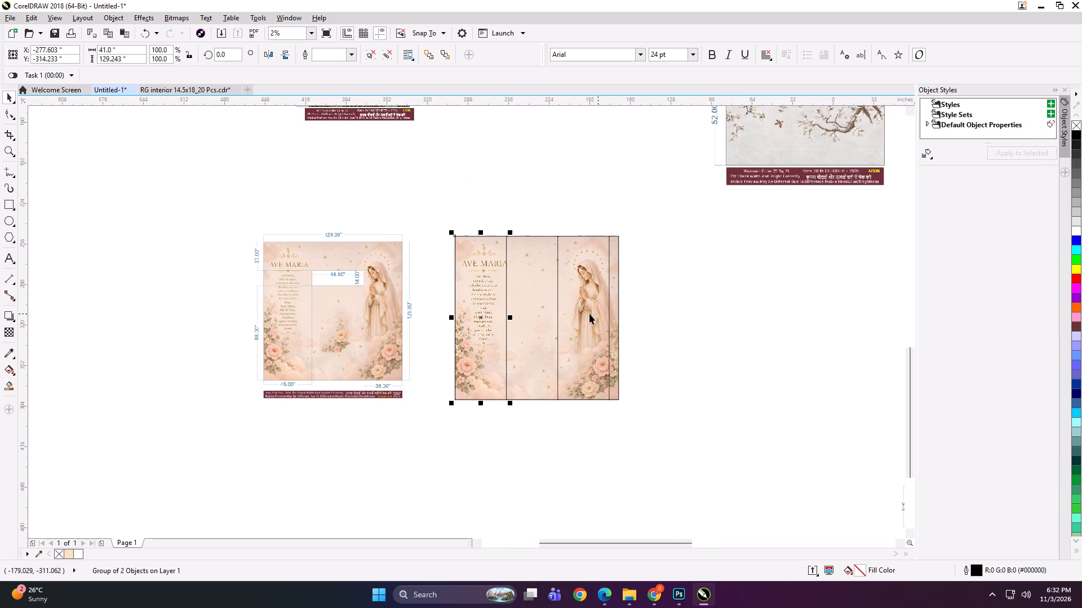
Export the second strip group as the TIFF file "41x129 B" in the 129x129 folder.
{"action": "left_click", "coordinate": [542, 282]}
{"action": "key", "text": "ctrl+e"}
{"action": "key", "text": "ctrl+e"}
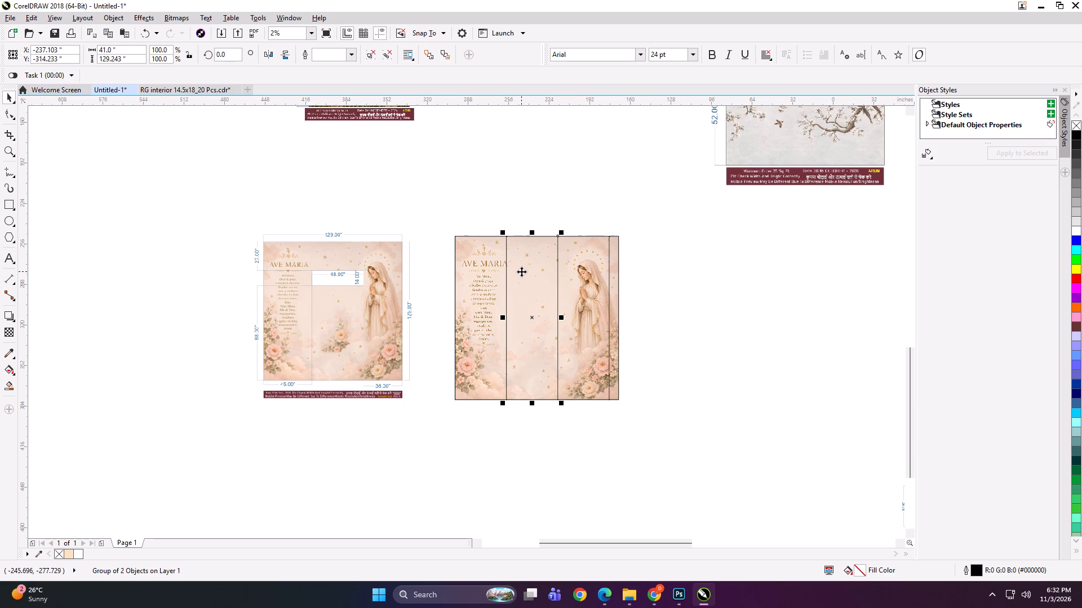
{"action": "key", "text": "ctrl+e"}
{"action": "left_click", "coordinate": [669, 227]}
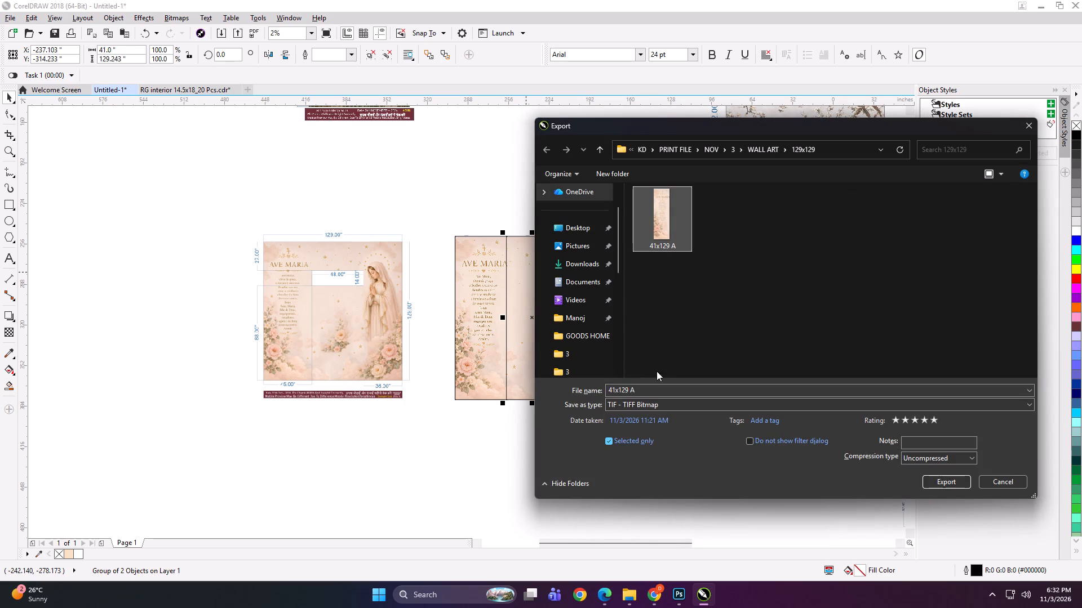
{"action": "double_click", "coordinate": [646, 389]}
{"action": "key", "text": "b"}
{"action": "key", "text": "Return"}
{"action": "key", "text": "Return"}
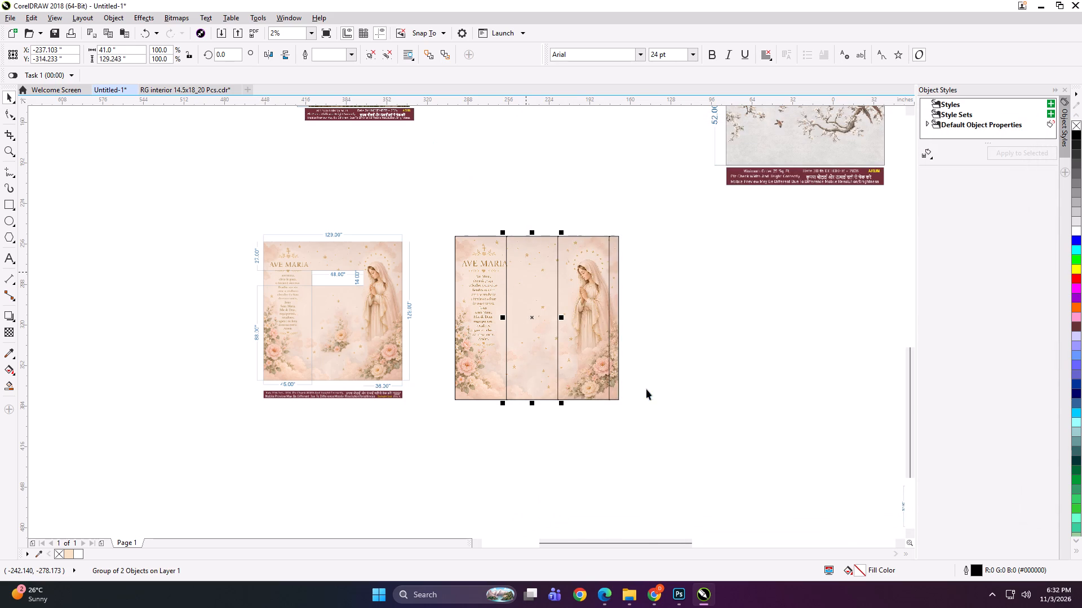
Export the third strip group, with the Virgin Mary, as the TIFF file "41x129 C" in the 129x129 folder.
{"action": "left_click", "coordinate": [598, 321]}
{"action": "key", "text": "ctrl+e"}
{"action": "key", "text": "ctrl+e"}
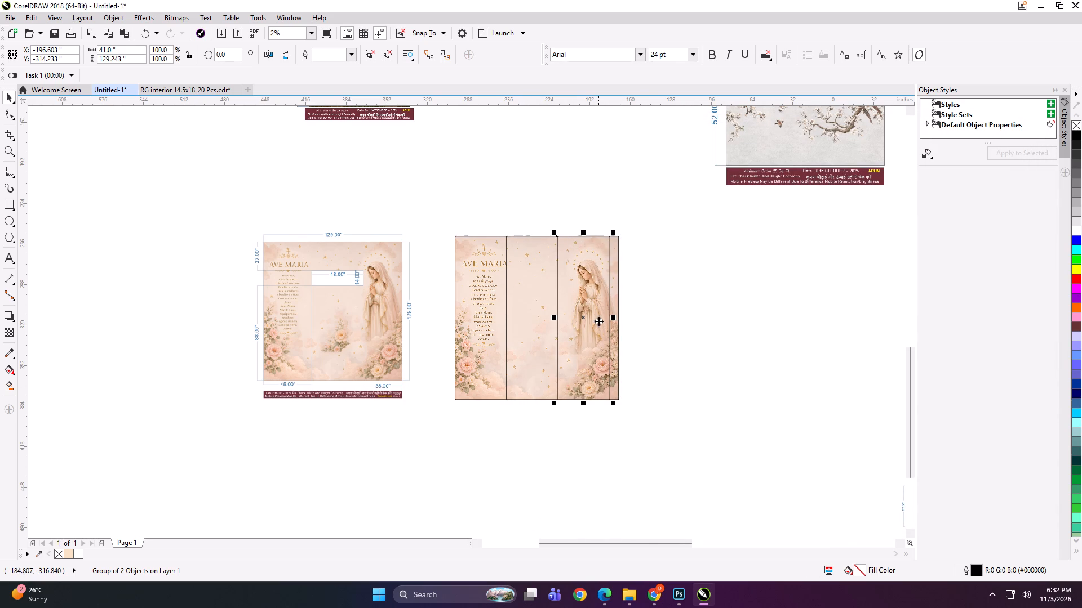
{"action": "key", "text": "ctrl+e"}
{"action": "left_click", "coordinate": [751, 233]}
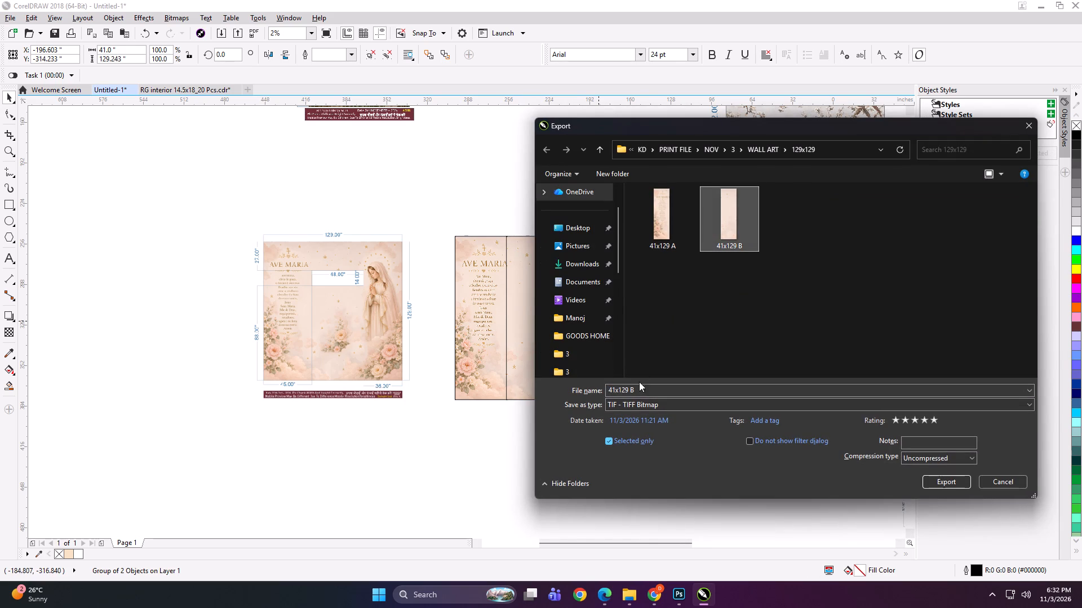
{"action": "left_click", "coordinate": [638, 390]}
{"action": "left_click", "coordinate": [638, 390]}
{"action": "left_click", "coordinate": [638, 390]}
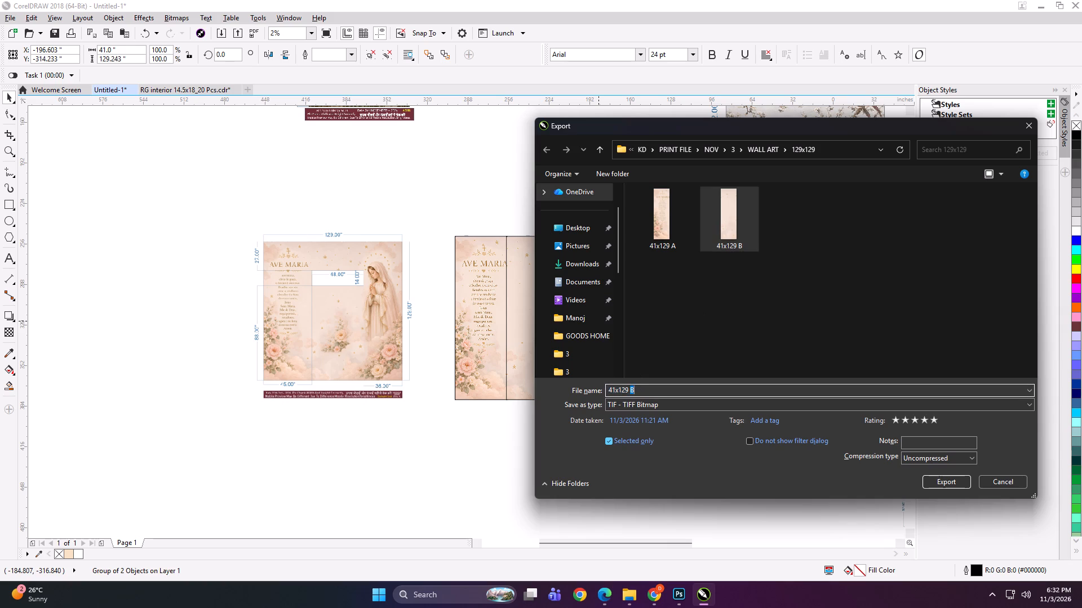
{"action": "key", "text": "c"}
{"action": "key", "text": "Return"}
{"action": "key", "text": "Return"}
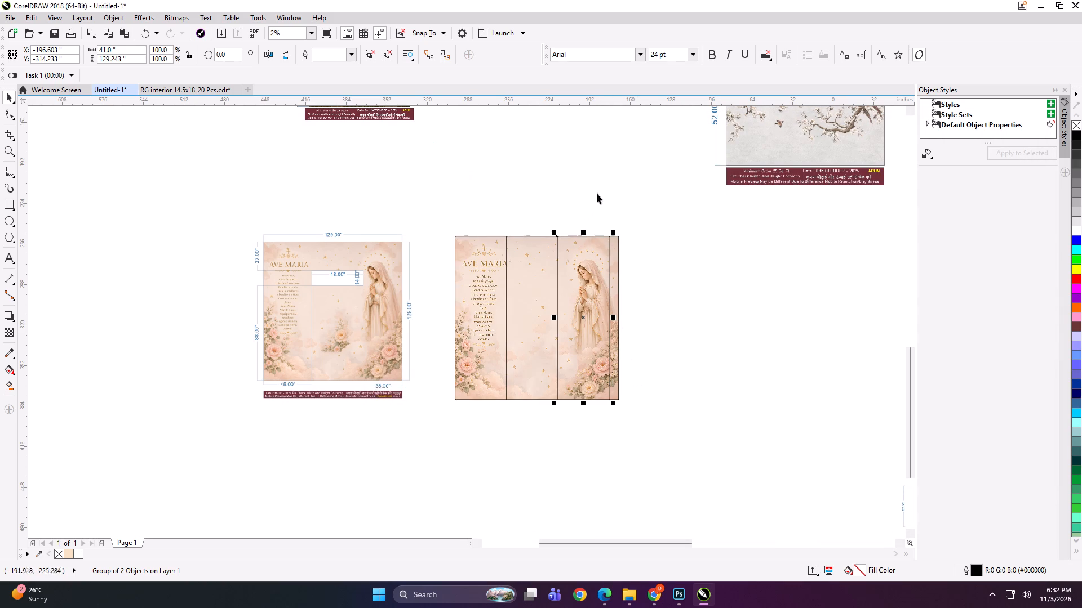
Export the narrow fourth strip group as the TIFF file "7.5x129 D" in the 129x129 folder.
{"action": "left_click_drag", "start_coordinate": [598, 194], "coordinate": [631, 432]}
{"action": "key", "text": "ctrl+e"}
{"action": "key", "text": "ctrl+e"}
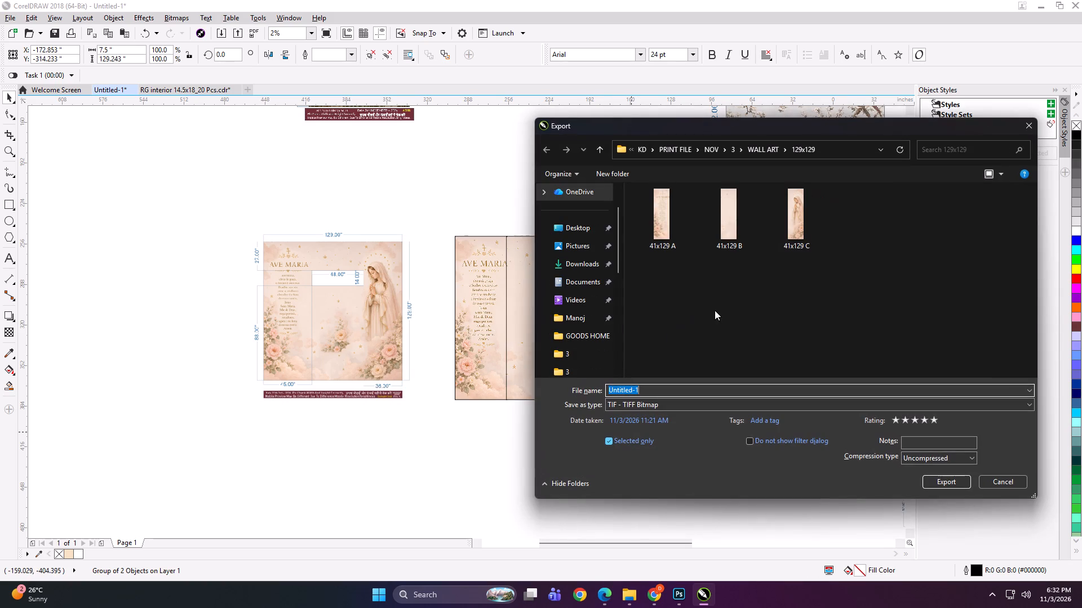
{"action": "type", "text": "7.5x129"}
{"action": "key", "text": "space"}
{"action": "key", "text": "d"}
{"action": "key", "text": "Return"}
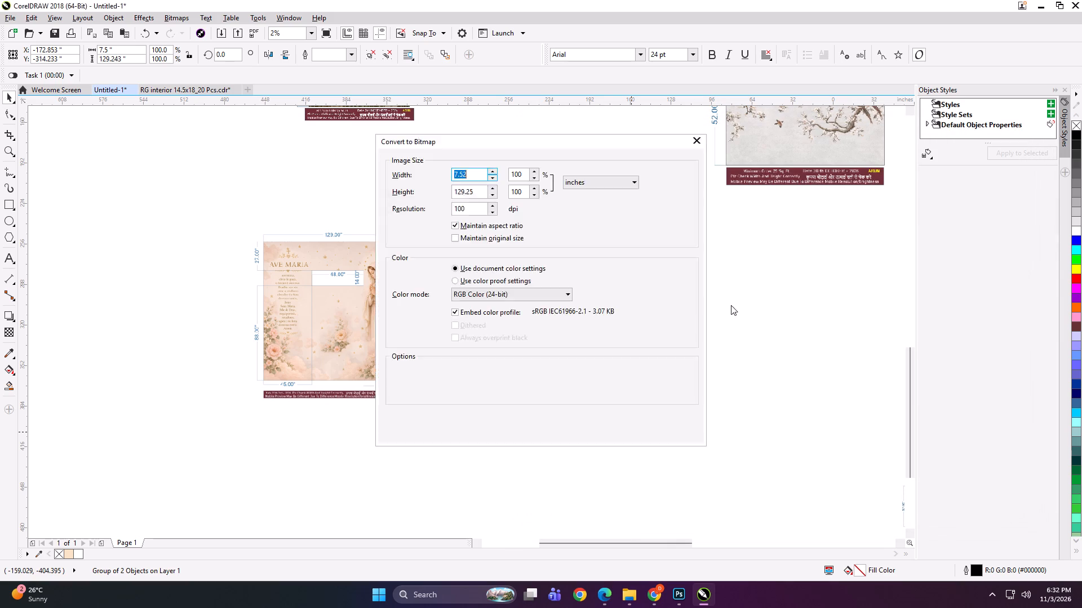
{"action": "key", "text": "Return"}
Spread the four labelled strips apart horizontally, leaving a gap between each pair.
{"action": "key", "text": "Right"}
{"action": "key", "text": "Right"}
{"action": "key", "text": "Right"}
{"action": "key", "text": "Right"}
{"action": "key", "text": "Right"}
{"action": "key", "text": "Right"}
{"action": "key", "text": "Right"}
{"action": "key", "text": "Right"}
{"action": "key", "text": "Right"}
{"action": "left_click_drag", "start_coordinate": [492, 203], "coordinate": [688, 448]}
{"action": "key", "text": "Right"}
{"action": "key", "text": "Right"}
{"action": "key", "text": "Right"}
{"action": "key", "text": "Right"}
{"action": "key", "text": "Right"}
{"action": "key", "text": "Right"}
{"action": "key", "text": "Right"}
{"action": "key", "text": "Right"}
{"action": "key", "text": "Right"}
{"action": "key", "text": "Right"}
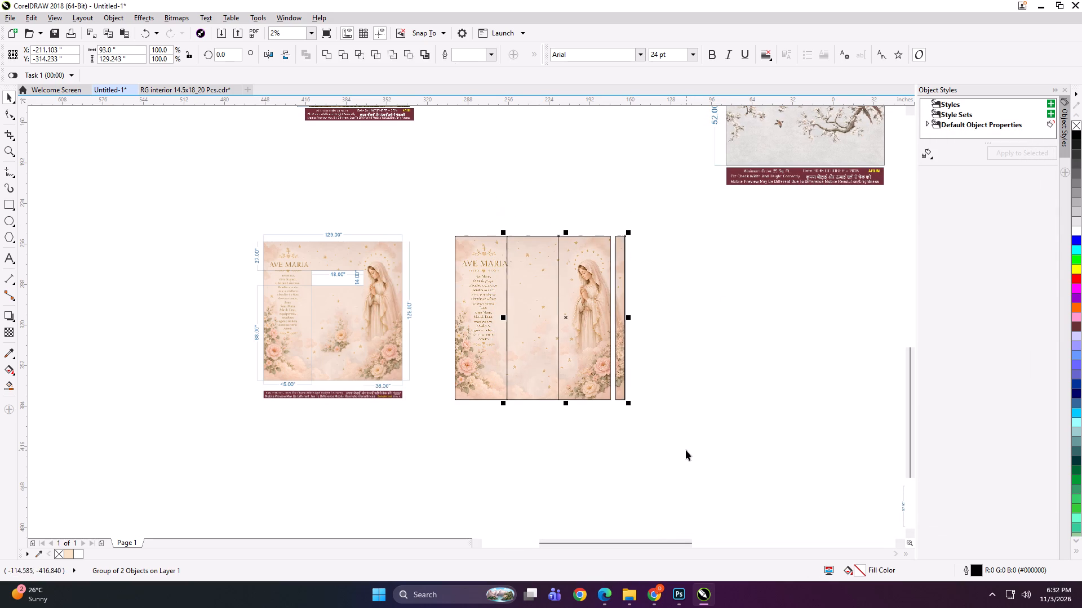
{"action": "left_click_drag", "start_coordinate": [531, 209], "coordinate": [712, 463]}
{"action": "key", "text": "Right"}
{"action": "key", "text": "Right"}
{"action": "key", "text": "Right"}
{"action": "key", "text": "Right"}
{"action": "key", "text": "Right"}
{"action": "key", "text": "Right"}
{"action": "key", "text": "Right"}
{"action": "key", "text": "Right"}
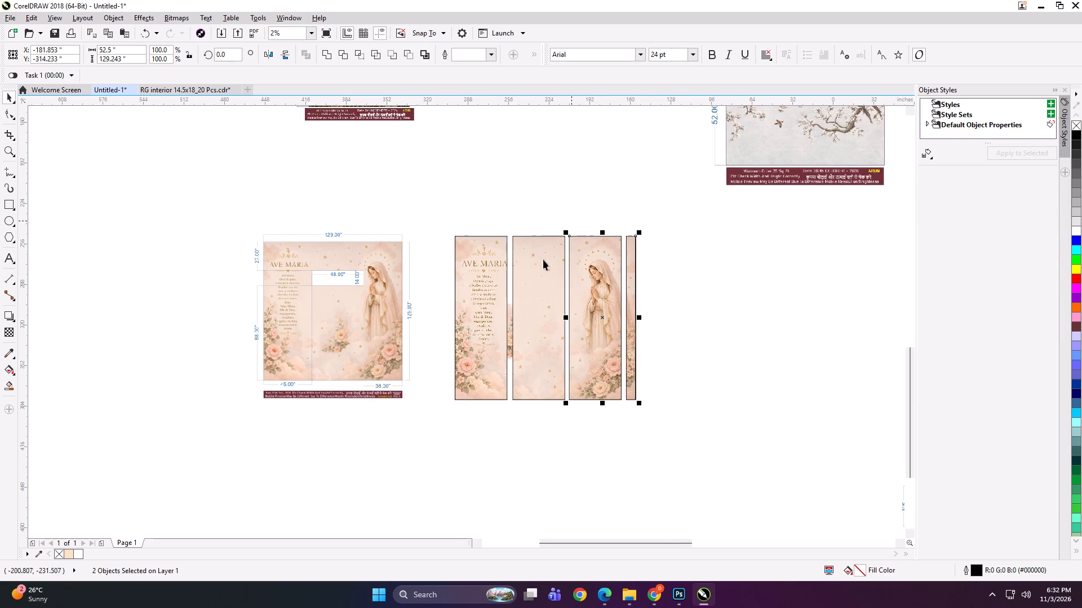
Undo the strip spacing, grouping, labels and PowerClip, back to the unclipped strip rectangles over the artwork.
{"action": "scroll", "coordinate": [511, 330], "scroll_direction": "up", "scroll_amount": 4}
{"action": "scroll", "coordinate": [511, 288], "scroll_direction": "down", "scroll_amount": 3}
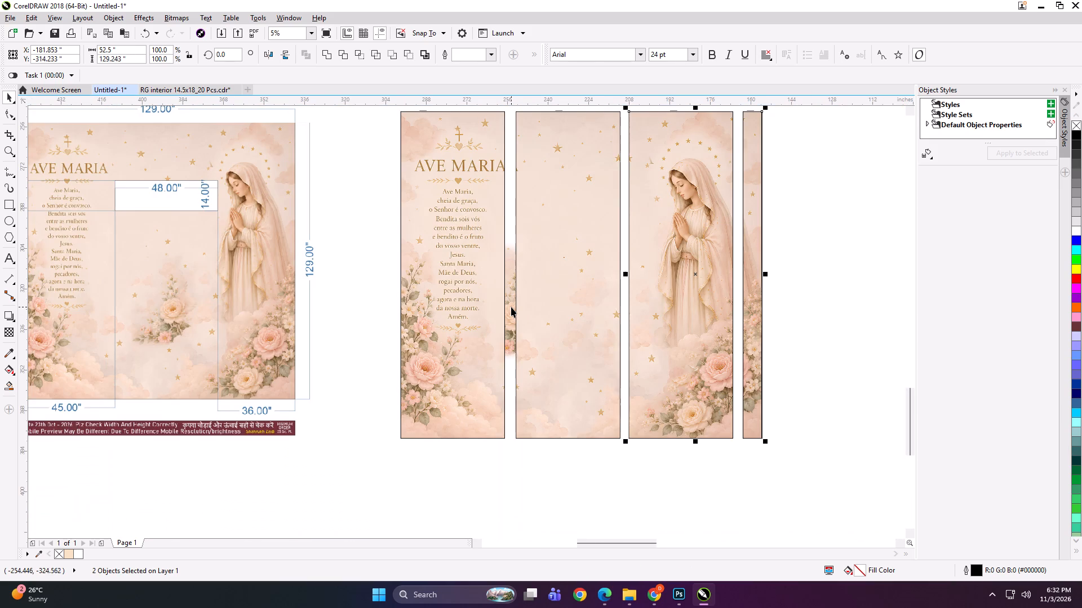
{"action": "key", "text": "ctrl+z"}
{"action": "key", "text": "ctrl+z"}
{"action": "key", "text": "ctrl+z"}
{"action": "key", "text": "ctrl+z"}
{"action": "key", "text": "ctrl+z"}
{"action": "key", "text": "ctrl+z"}
{"action": "key", "text": "ctrl+z"}
{"action": "key", "text": "ctrl+z"}
{"action": "key", "text": "ctrl+z"}
{"action": "key", "text": "ctrl+z"}
{"action": "key", "text": "ctrl+z"}
{"action": "key", "text": "ctrl+z"}
{"action": "key", "text": "ctrl+z"}
{"action": "key", "text": "ctrl+z"}
{"action": "key", "text": "ctrl+z"}
{"action": "key", "text": "ctrl+z"}
{"action": "key", "text": "ctrl+z"}
{"action": "key", "text": "ctrl+z"}
{"action": "key", "text": "ctrl+z"}
{"action": "key", "text": "ctrl+z"}
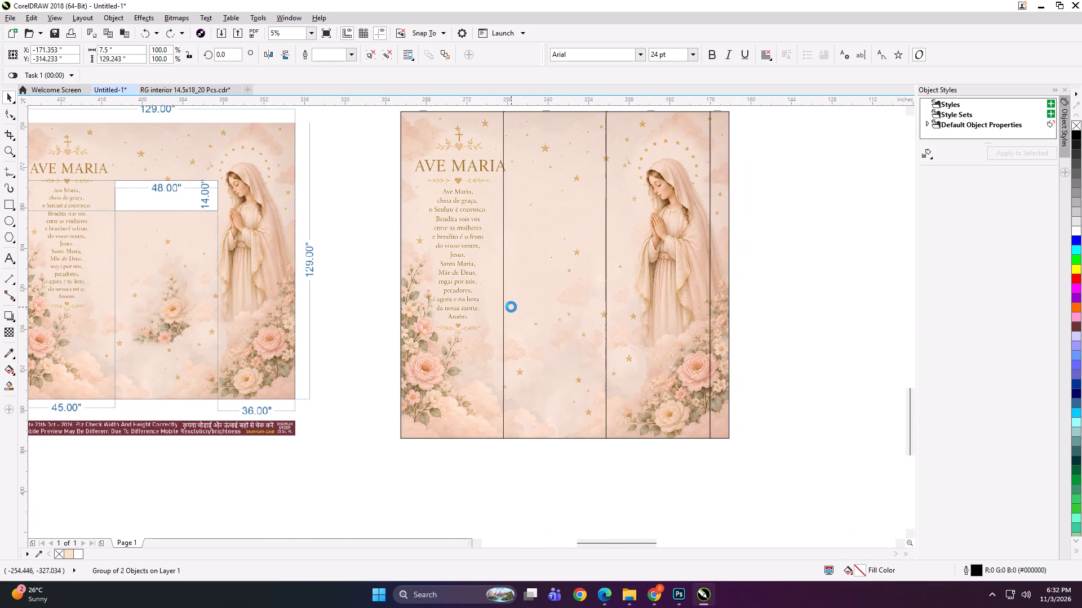
Redo the strip layout up to the 41-inch-wide fourth rectangle, and narrow it to 7.5 inches, ending at the artwork's outer edge.
{"action": "key", "text": "ctrl+shift+z"}
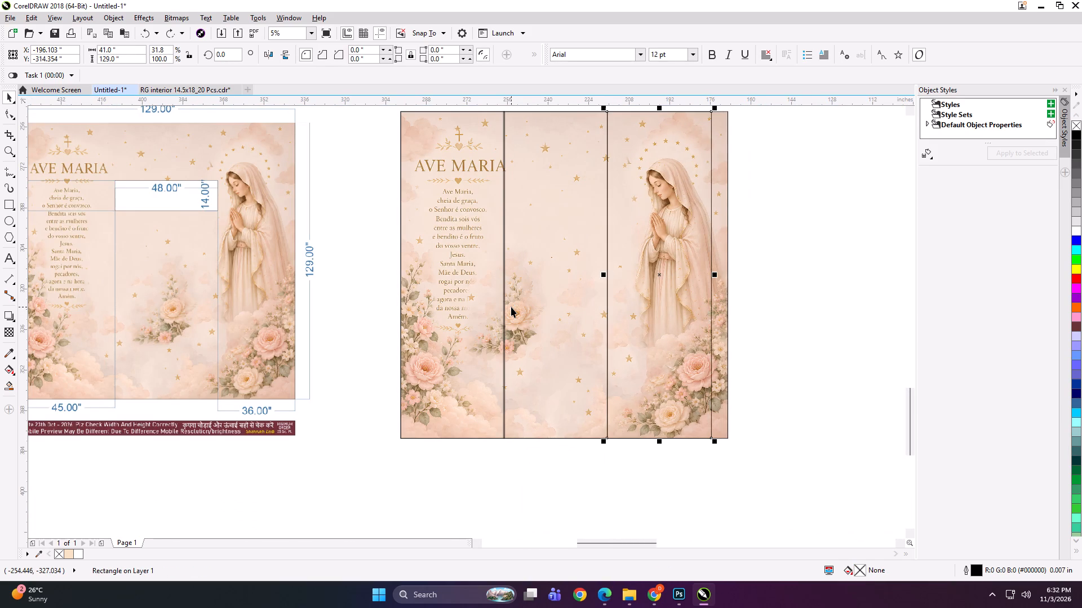
{"action": "key", "text": "ctrl+shift+z"}
{"action": "key", "text": "ctrl+shift+z"}
{"action": "key", "text": "ctrl+shift+z"}
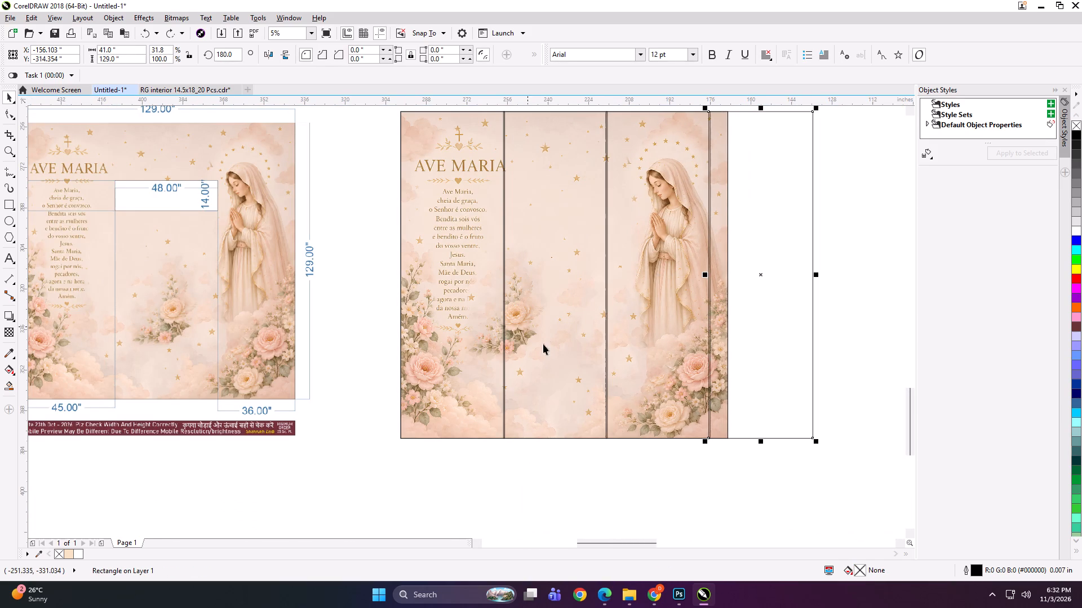
{"action": "left_click_drag", "start_coordinate": [817, 275], "coordinate": [778, 275]}
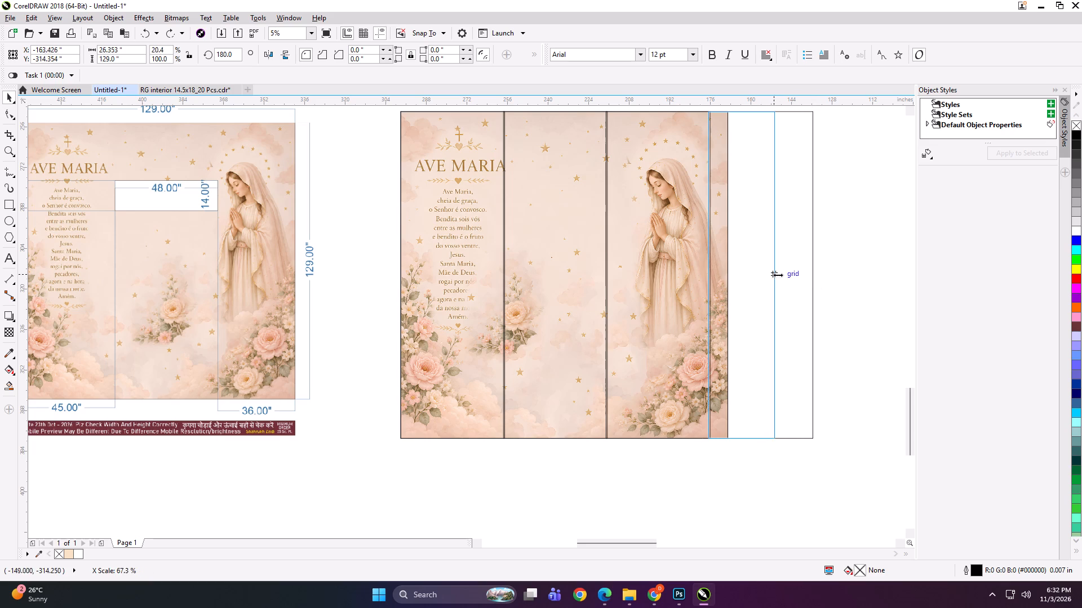
{"action": "left_click_drag", "start_coordinate": [778, 275], "coordinate": [758, 275]}
{"action": "left_click_drag", "start_coordinate": [755, 274], "coordinate": [729, 271]}
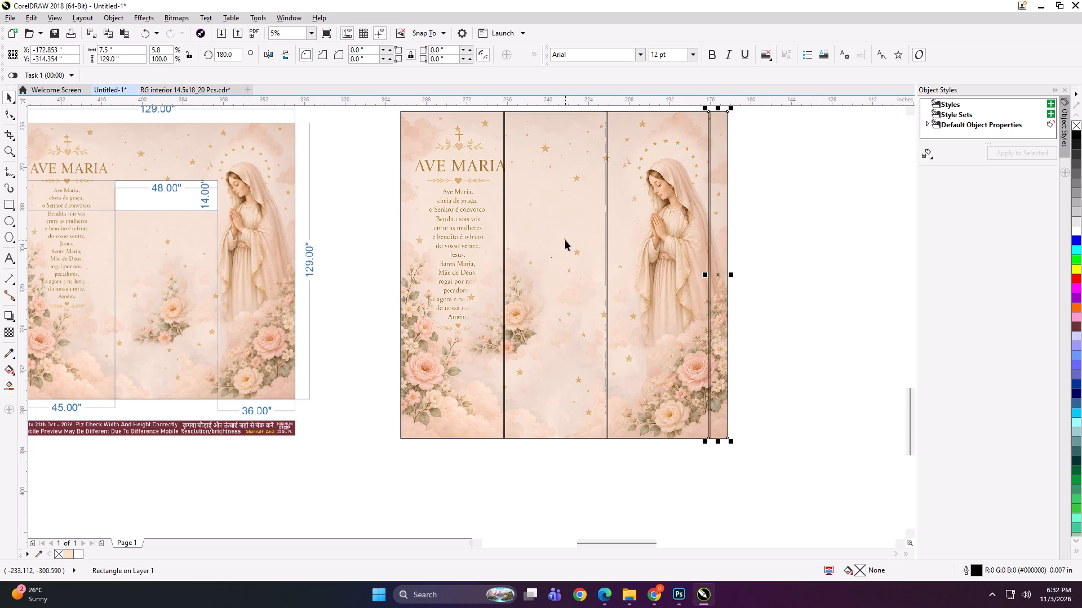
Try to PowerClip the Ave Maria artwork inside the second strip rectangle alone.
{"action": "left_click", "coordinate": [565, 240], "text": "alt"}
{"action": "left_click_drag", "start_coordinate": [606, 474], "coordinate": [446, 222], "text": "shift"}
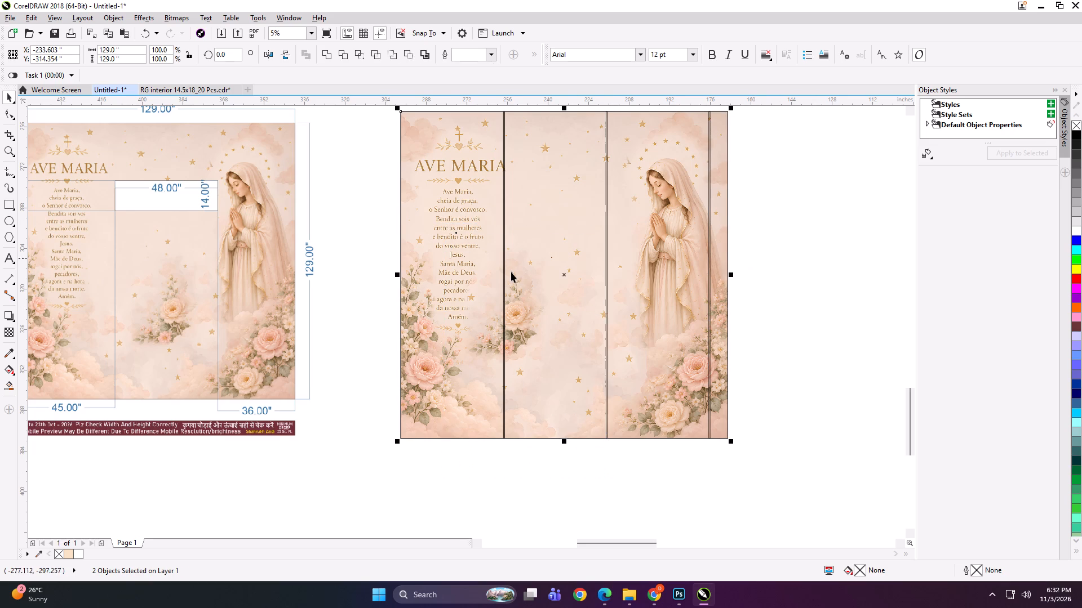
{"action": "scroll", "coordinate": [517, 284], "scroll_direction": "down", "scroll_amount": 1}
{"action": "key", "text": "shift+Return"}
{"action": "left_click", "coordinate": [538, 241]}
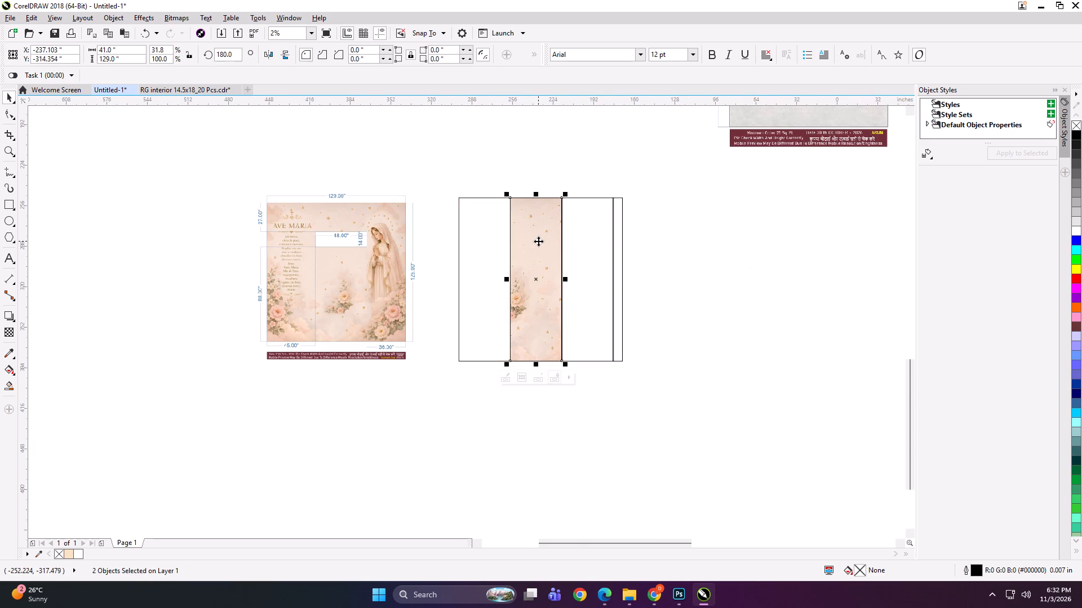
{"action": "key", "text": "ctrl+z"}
Group the four strip rectangles that lie over the Ave Maria artwork.
{"action": "left_click", "coordinate": [508, 159]}
{"action": "left_click", "coordinate": [464, 205]}
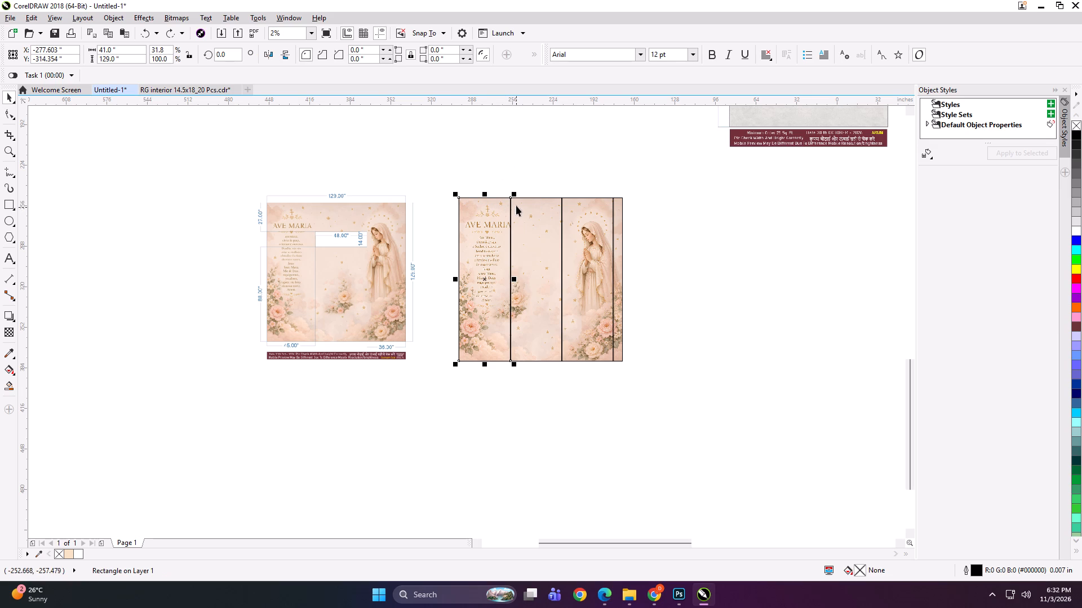
{"action": "left_click", "coordinate": [516, 204], "text": "shift"}
{"action": "left_click", "coordinate": [567, 203], "text": "shift"}
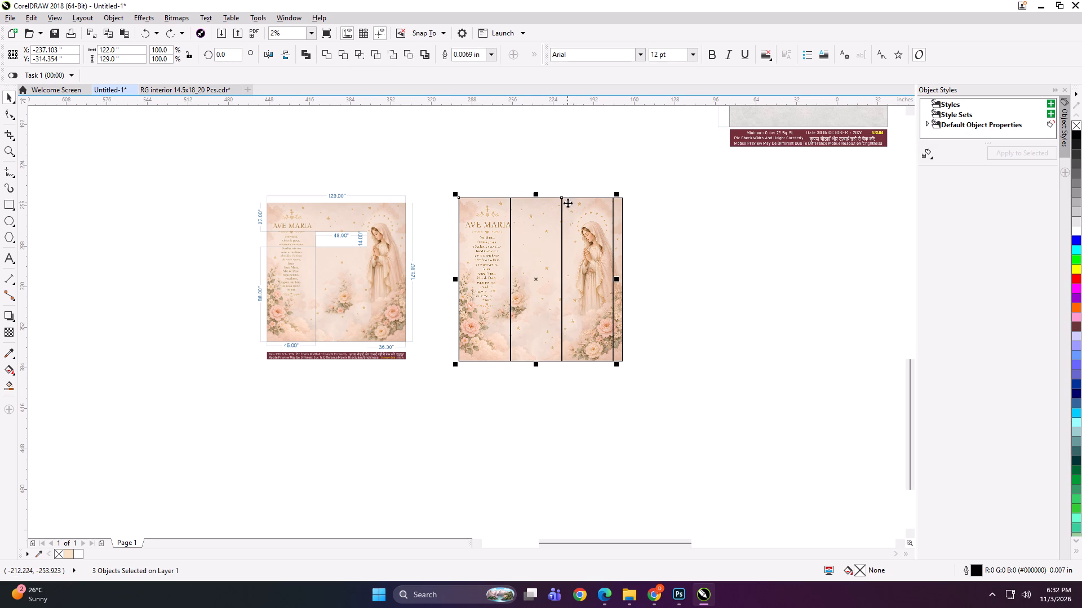
{"action": "left_click", "coordinate": [619, 202], "text": "shift"}
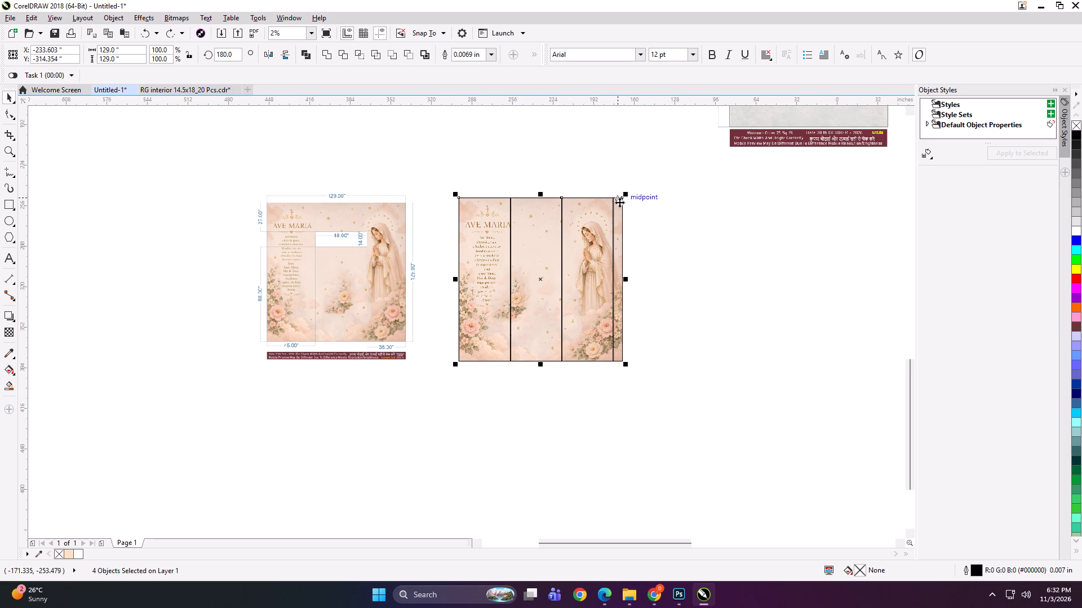
{"action": "key", "text": "ctrl+g"}
PowerClip the complete Ave Maria artwork, both of its objects, inside the group of four strip rectangles.
{"action": "left_click", "coordinate": [580, 173]}
{"action": "left_click_drag", "start_coordinate": [672, 220], "coordinate": [473, 330]}
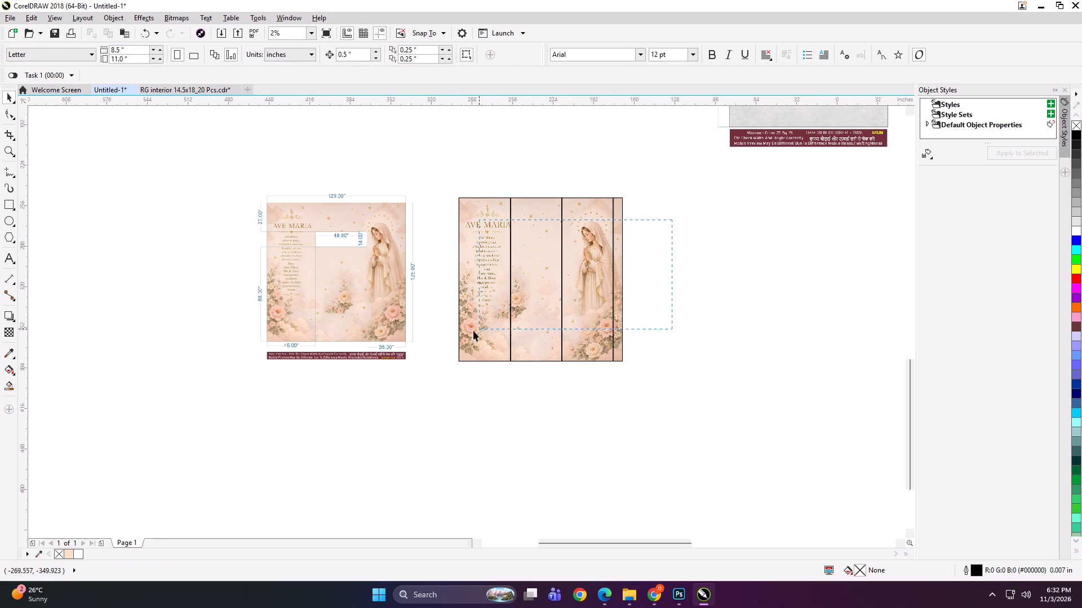
{"action": "left_click_drag", "start_coordinate": [473, 330], "coordinate": [452, 346]}
{"action": "left_click", "coordinate": [546, 223], "text": "shift"}
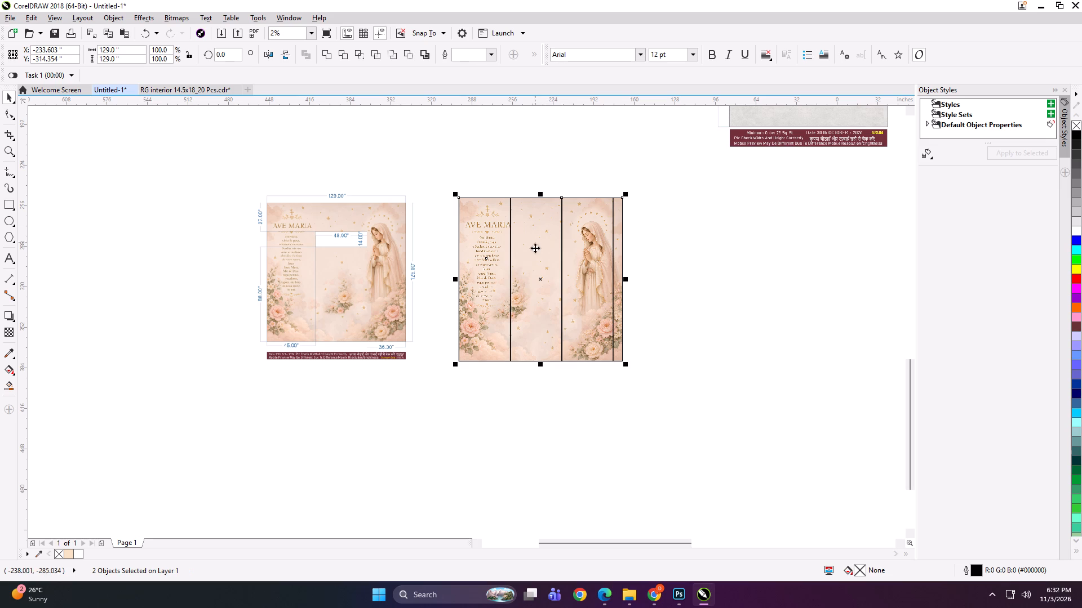
{"action": "left_click_drag", "start_coordinate": [673, 236], "coordinate": [426, 370], "text": "shift"}
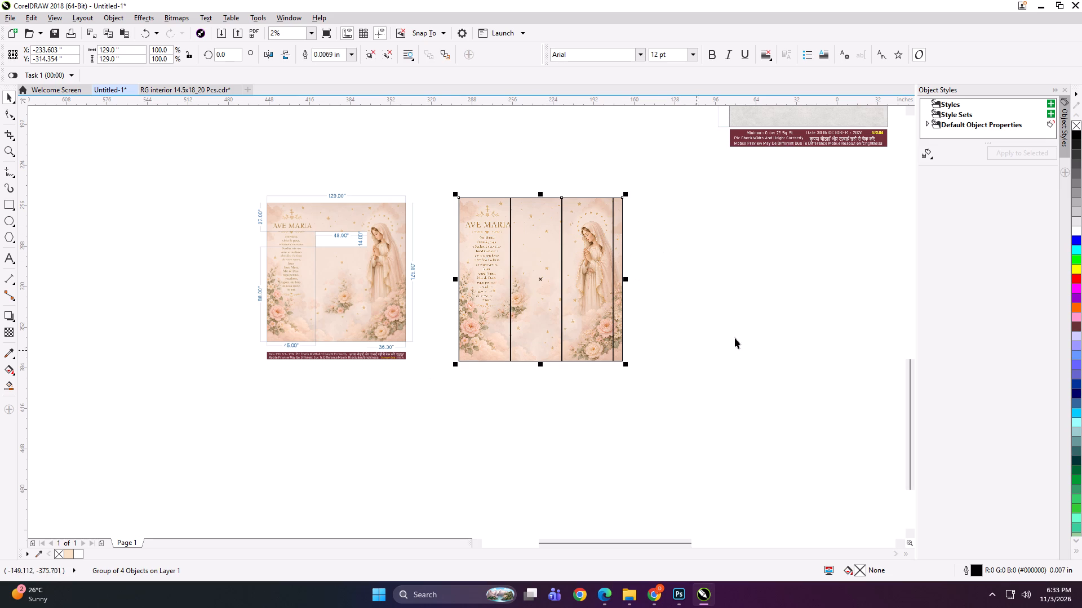
{"action": "left_click", "coordinate": [739, 331]}
{"action": "left_click", "coordinate": [578, 227], "text": "alt"}
{"action": "left_click_drag", "start_coordinate": [553, 424], "coordinate": [468, 278], "text": "shift"}
{"action": "left_click_drag", "start_coordinate": [467, 272], "coordinate": [465, 262], "text": "shift"}
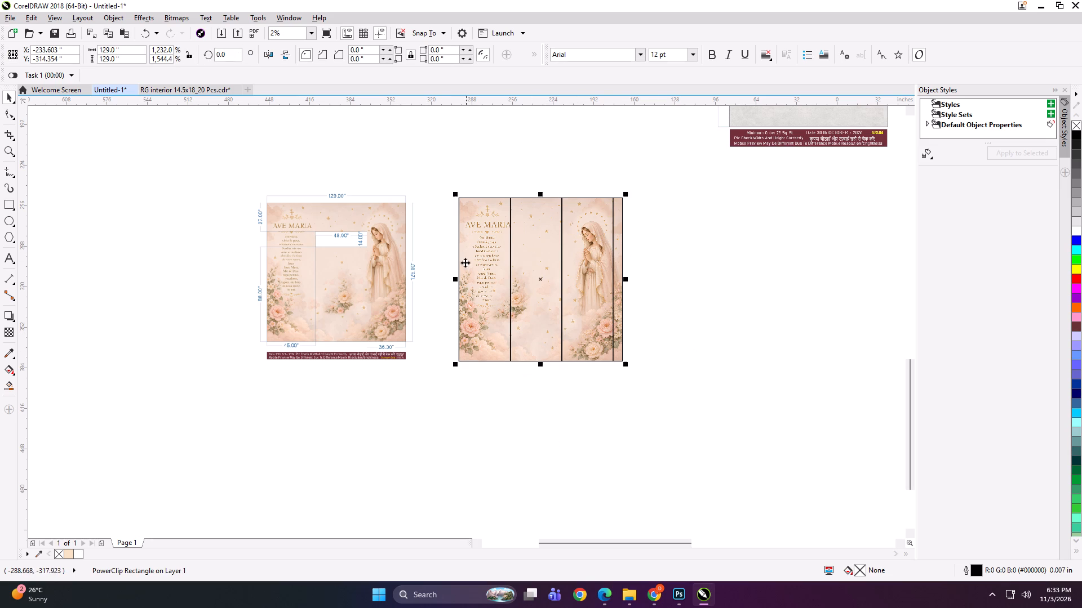
{"action": "left_click_drag", "start_coordinate": [465, 262], "coordinate": [461, 234], "text": "shift"}
{"action": "left_click", "coordinate": [691, 242]}
{"action": "left_click", "coordinate": [580, 227], "text": "alt"}
{"action": "left_click_drag", "start_coordinate": [470, 166], "coordinate": [558, 346], "text": "shift"}
{"action": "key", "text": "shift+Return"}
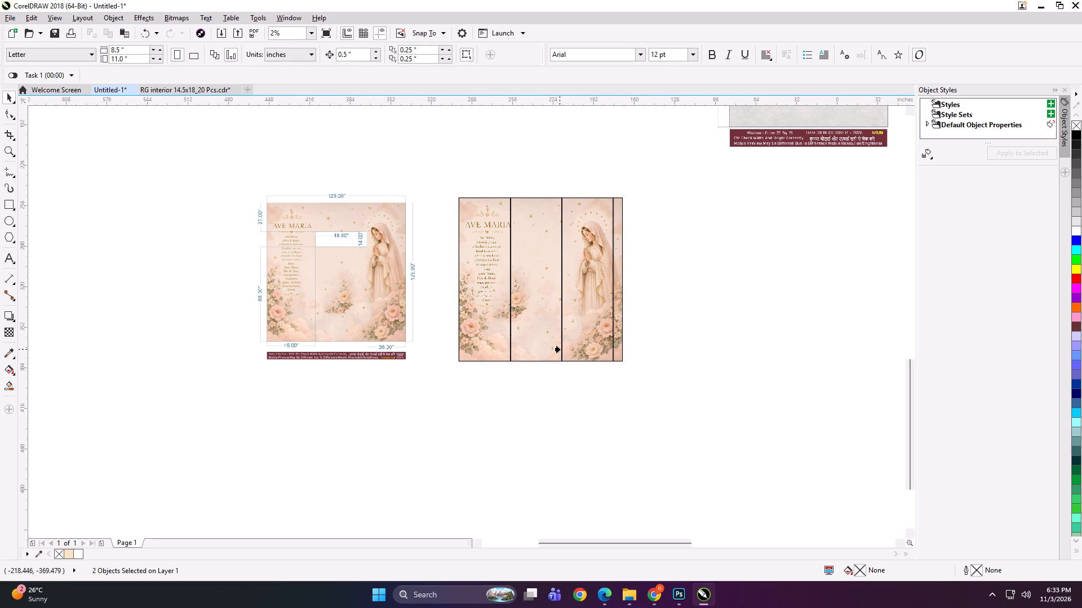
{"action": "left_click", "coordinate": [556, 338]}
Ungroup the clipped strips into four separate pieces and clear the selection.
{"action": "key", "text": "ctrl+u"}
{"action": "key", "text": "ctrl+u"}
{"action": "key", "text": "ctrl+u"}
{"action": "left_click", "coordinate": [758, 303]}
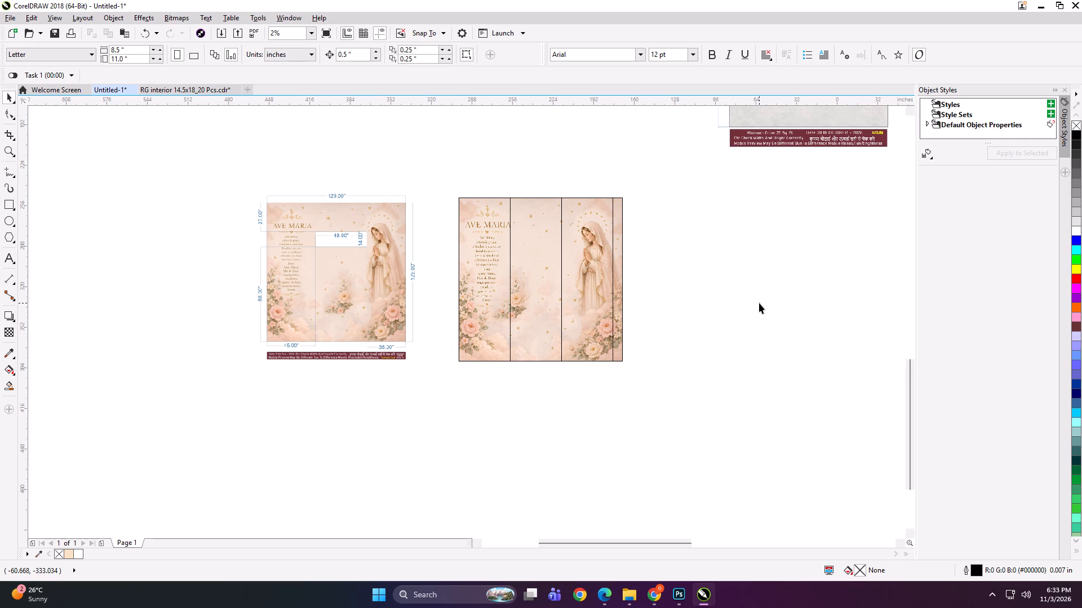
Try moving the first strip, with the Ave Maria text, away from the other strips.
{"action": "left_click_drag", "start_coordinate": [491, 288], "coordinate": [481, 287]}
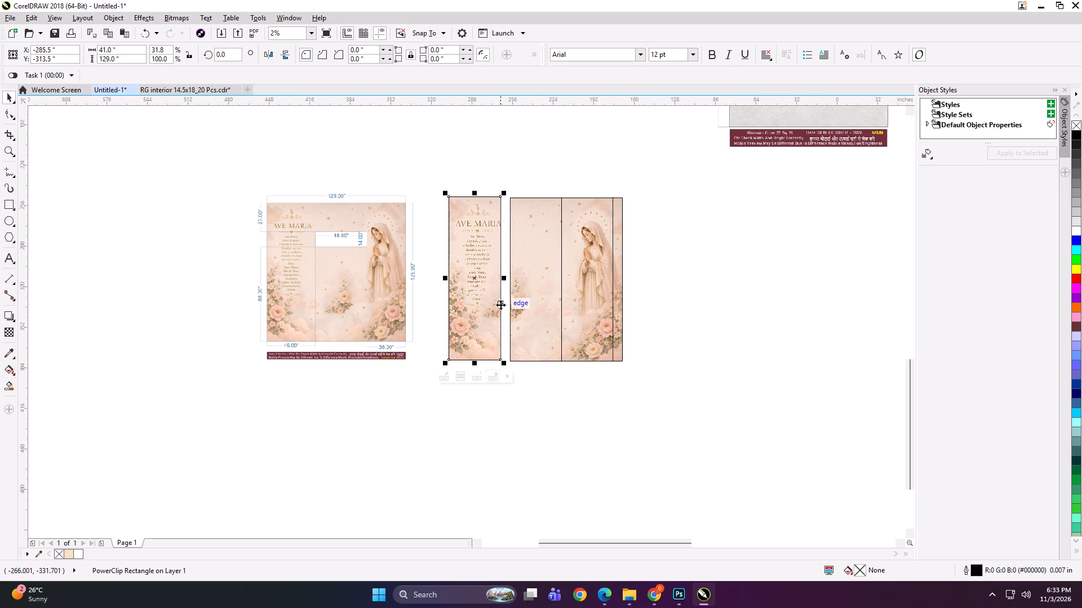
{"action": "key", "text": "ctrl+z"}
Add the text label "129*129 PANEL 1" at the first strip's top edge and copy its text.
{"action": "scroll", "coordinate": [513, 247], "scroll_direction": "up", "scroll_amount": 1}
{"action": "left_click", "coordinate": [538, 121]}
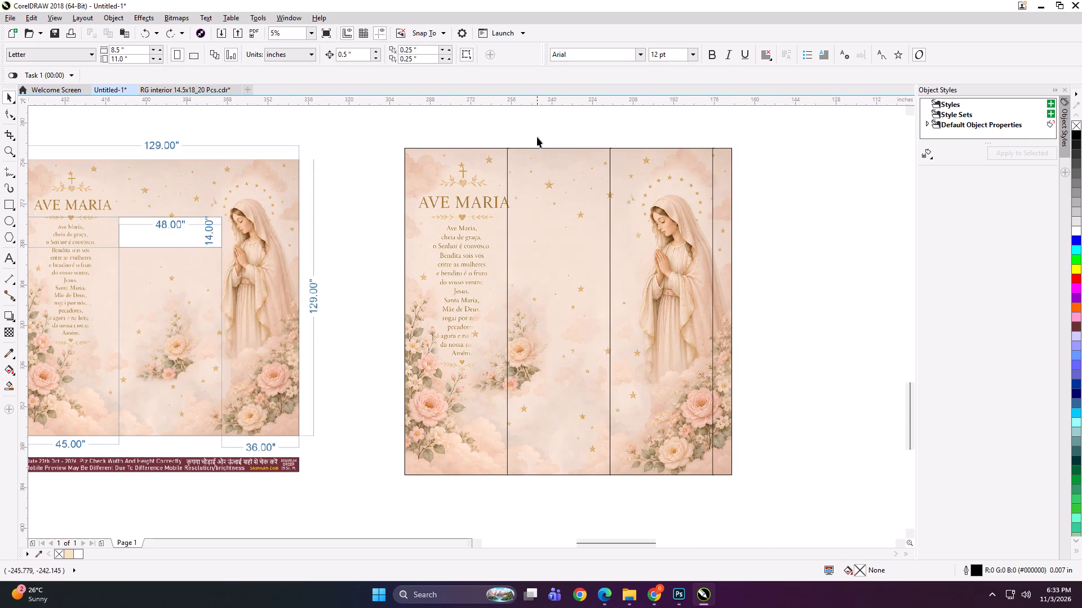
{"action": "scroll", "coordinate": [502, 247], "scroll_direction": "down", "scroll_amount": 2}
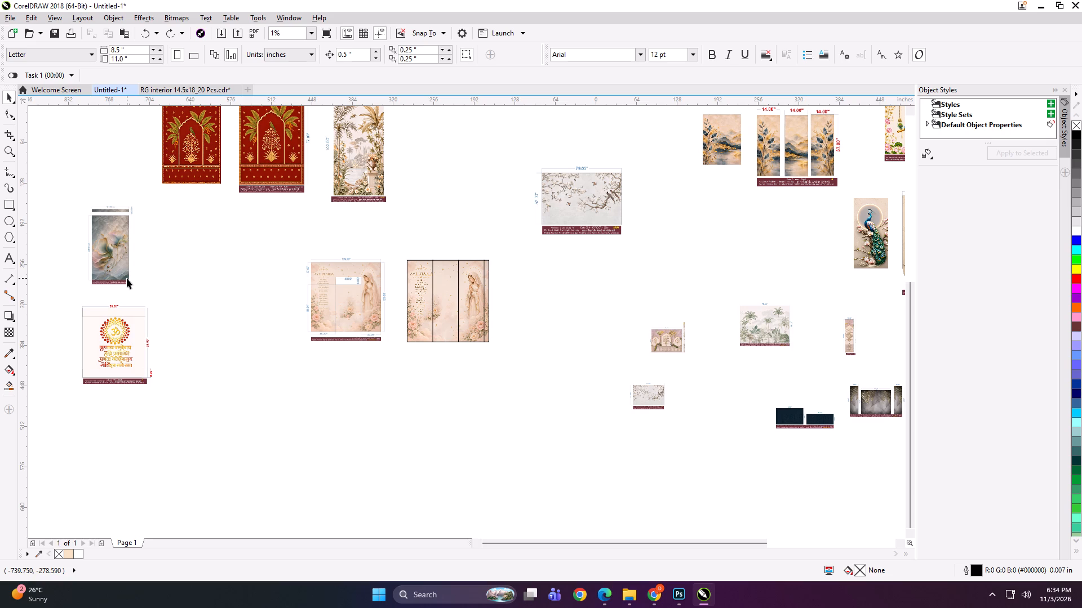
{"action": "scroll", "coordinate": [333, 301], "scroll_direction": "up", "scroll_amount": 1}
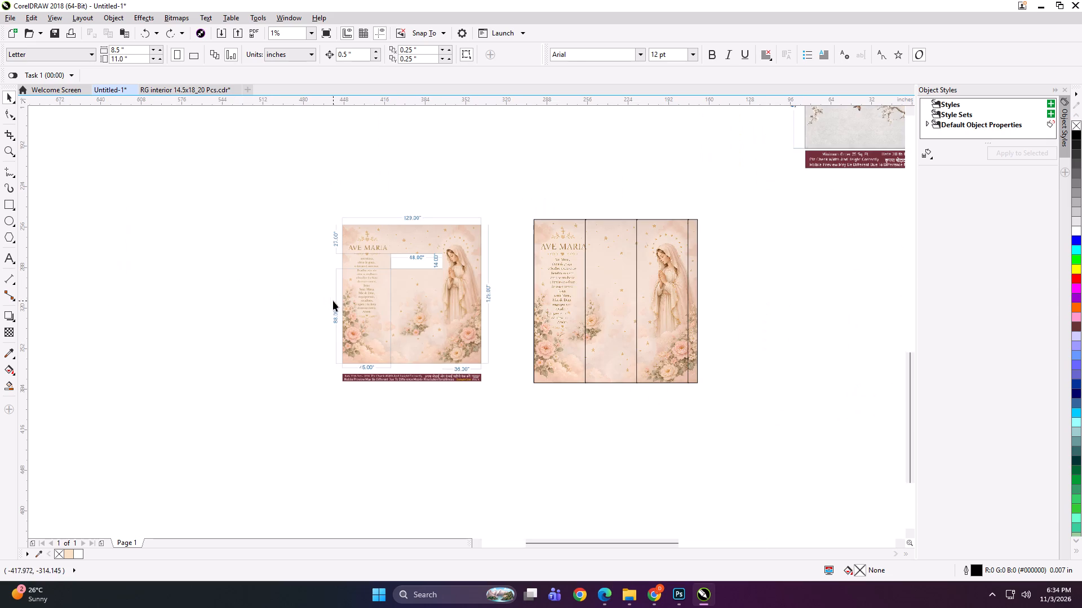
{"action": "scroll", "coordinate": [569, 253], "scroll_direction": "up", "scroll_amount": 1}
{"action": "left_click", "coordinate": [569, 253]}
{"action": "left_click", "coordinate": [562, 168]}
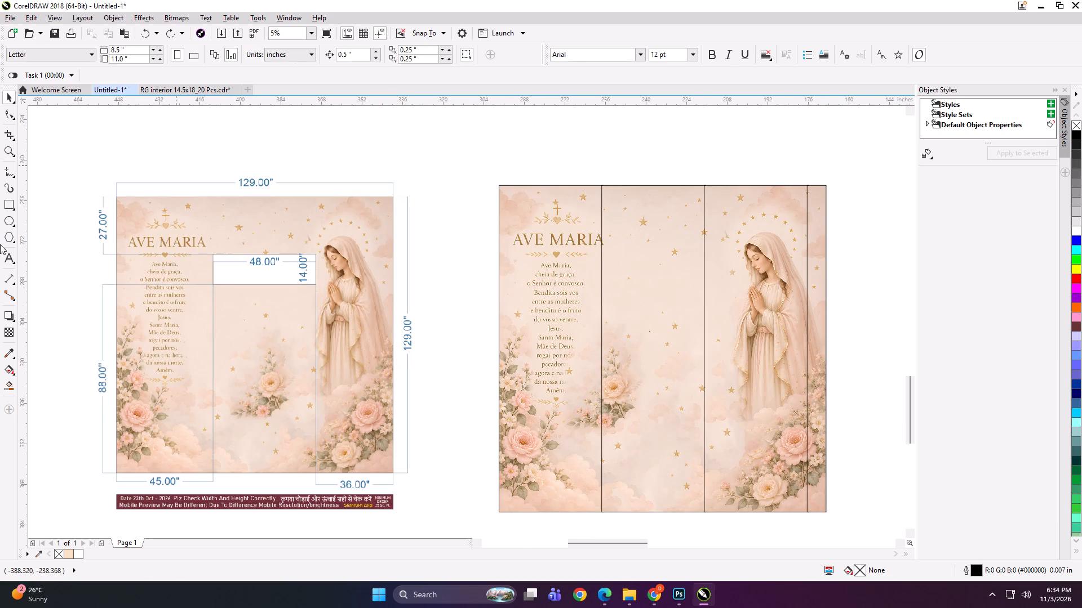
{"action": "left_click", "coordinate": [8, 258]}
{"action": "left_click", "coordinate": [523, 183]}
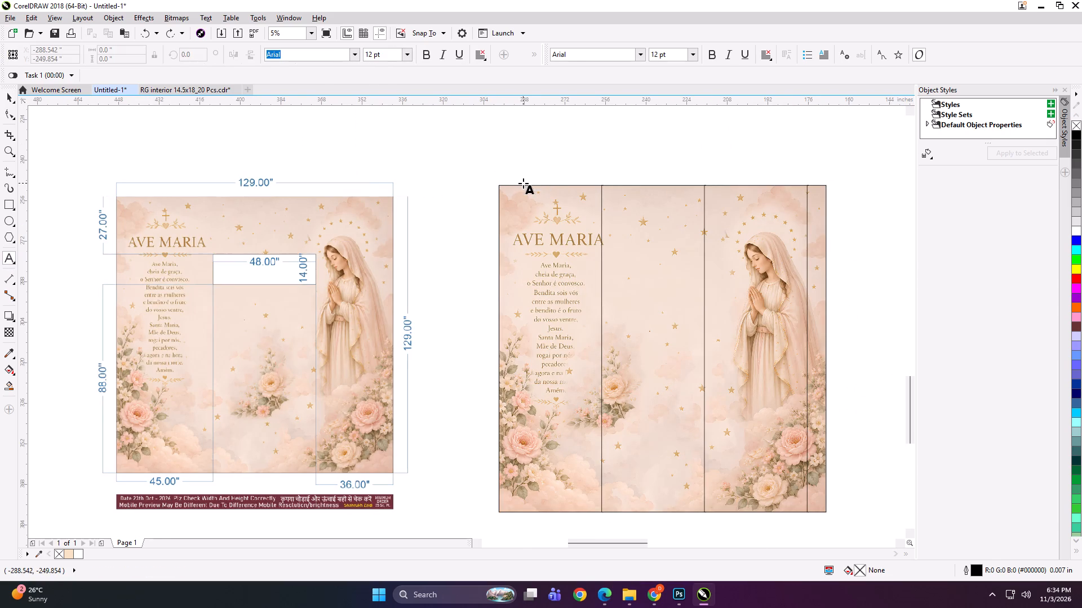
{"action": "type", "text": "129*129"}
{"action": "key", "text": "space"}
{"action": "type", "text": "PANEL 1"}
{"action": "key", "text": "ctrl+a"}
{"action": "key", "text": "ctrl+c"}
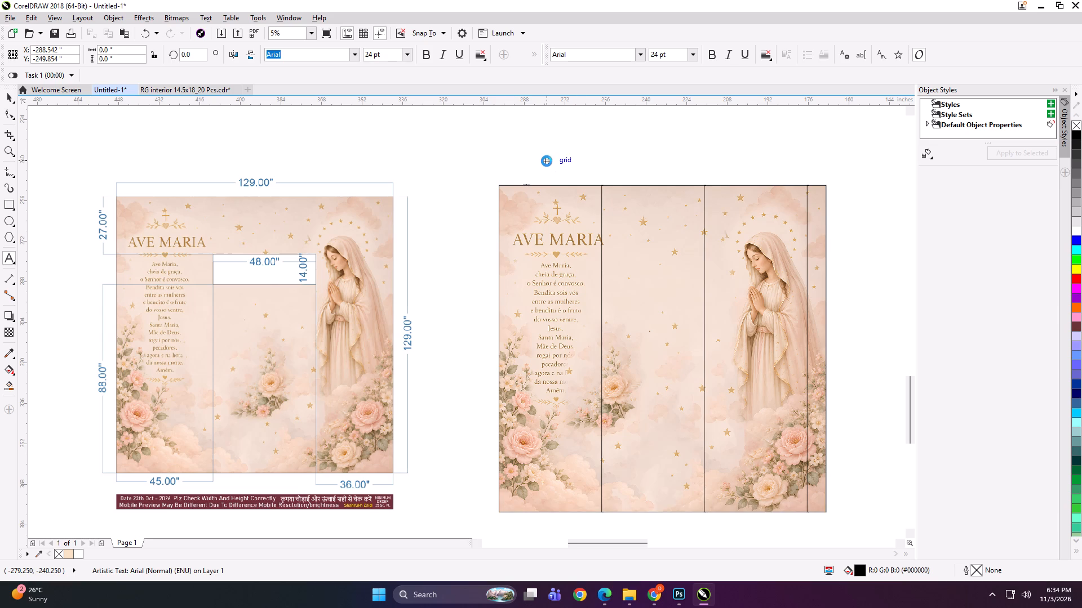
Place copies of the label at the second and third strips' top edges, renumbered PANEL 2 and PANEL 3.
{"action": "left_click", "coordinate": [632, 184]}
{"action": "key", "text": "ctrl+v"}
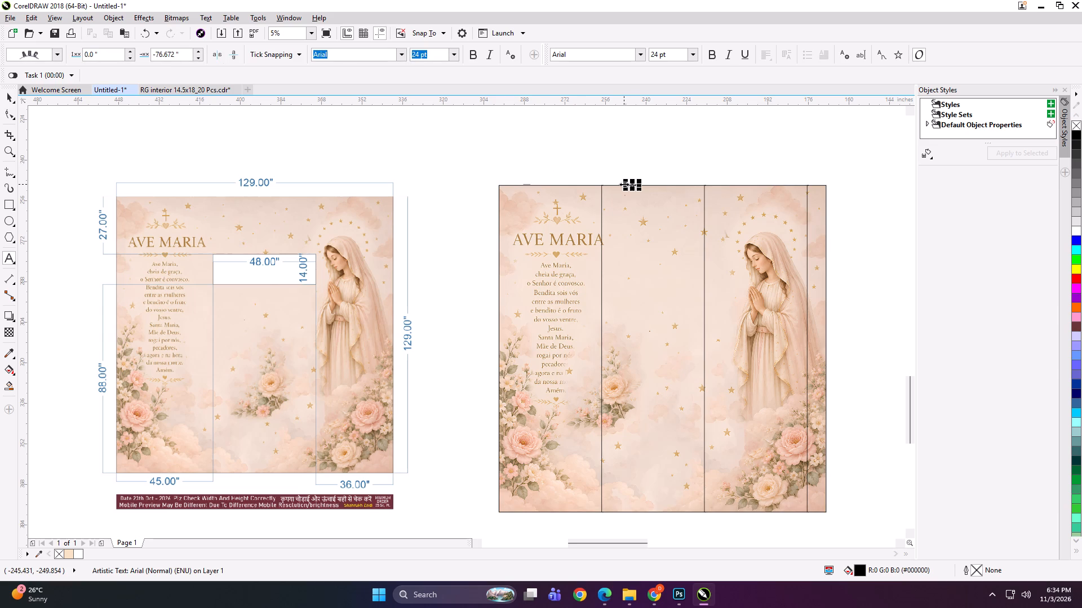
{"action": "key", "text": "BackSpace"}
{"action": "key", "text": "2"}
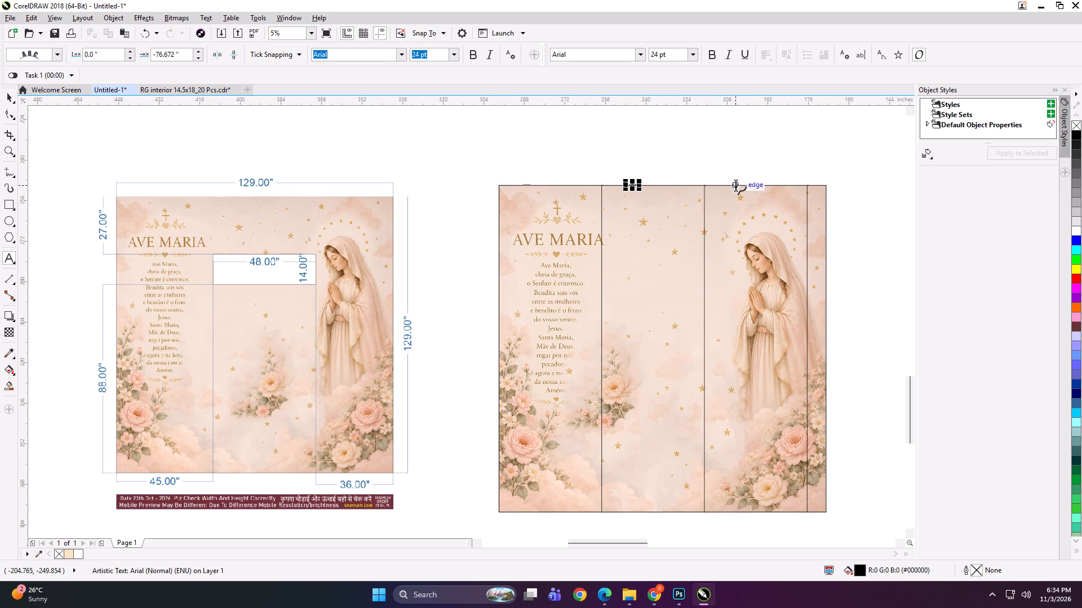
{"action": "left_click", "coordinate": [735, 184]}
{"action": "key", "text": "ctrl+v"}
{"action": "key", "text": "BackSpace"}
{"action": "key", "text": "3"}
Place a copy of the label at the narrow fourth strip's top edge, renumbered PANEL 4.
{"action": "scroll", "coordinate": [808, 182], "scroll_direction": "up", "scroll_amount": 3}
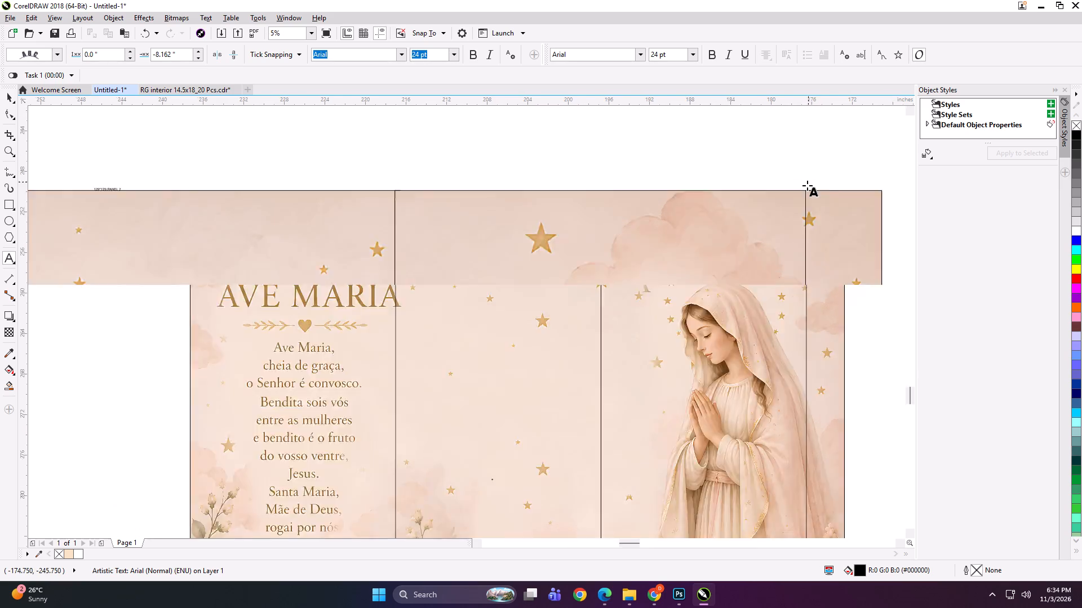
{"action": "scroll", "coordinate": [817, 190], "scroll_direction": "up", "scroll_amount": 2}
{"action": "left_click", "coordinate": [850, 208]}
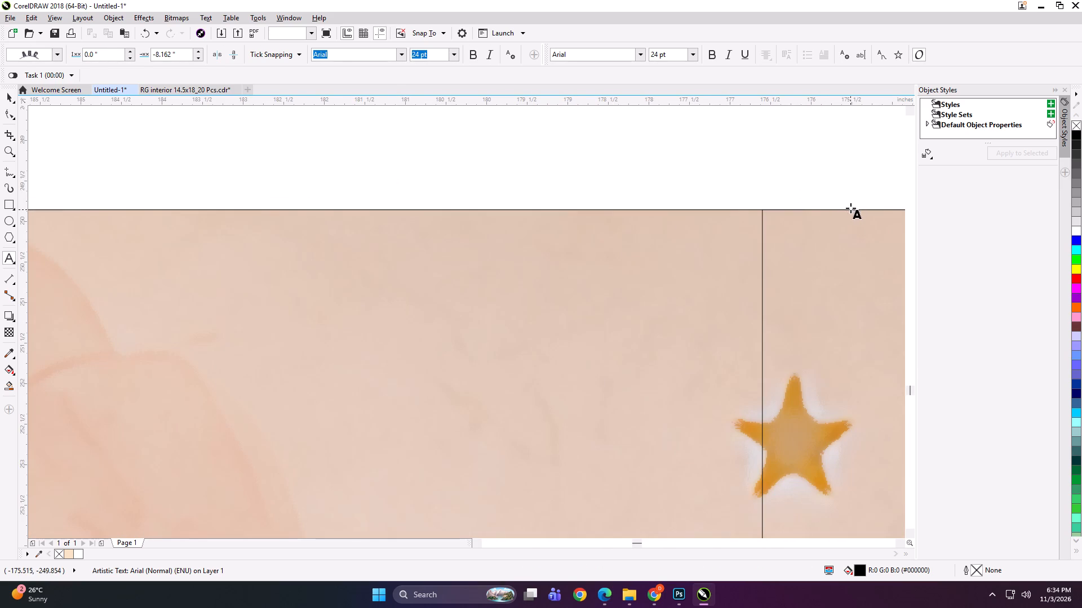
{"action": "key", "text": "ctrl+v"}
{"action": "key", "text": "BackSpace"}
{"action": "key", "text": "4"}
Group the narrow fourth strip with its label, and the third strip with its label.
{"action": "scroll", "coordinate": [406, 306], "scroll_direction": "down", "scroll_amount": 4}
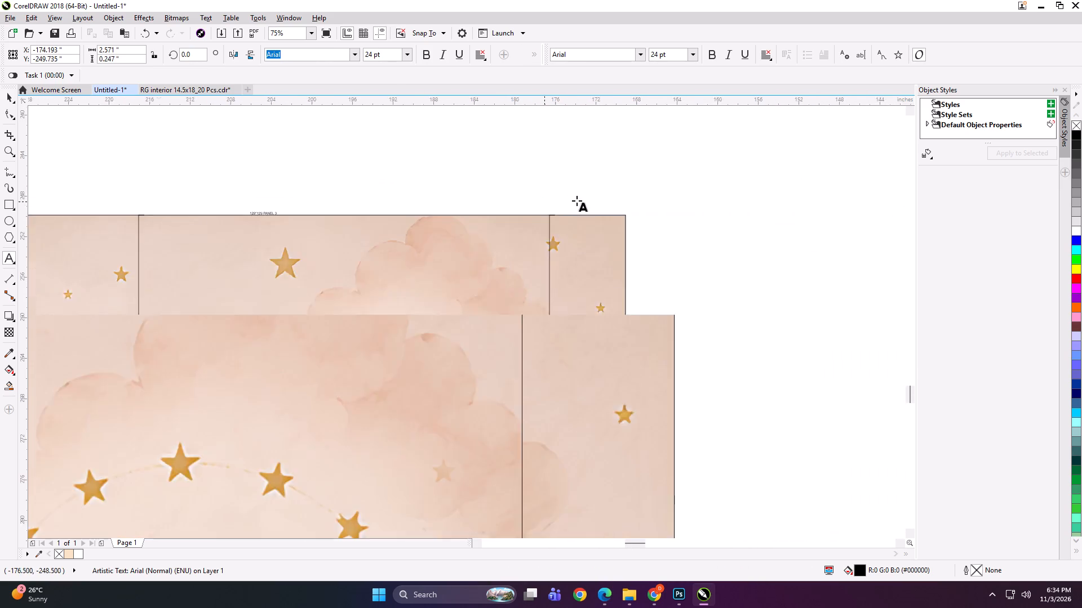
{"action": "left_click", "coordinate": [7, 96]}
{"action": "left_click", "coordinate": [581, 305], "text": "shift"}
{"action": "key", "text": "ctrl+g"}
{"action": "scroll", "coordinate": [633, 254], "scroll_direction": "down", "scroll_amount": 1}
{"action": "left_click_drag", "start_coordinate": [517, 184], "coordinate": [563, 310]}
{"action": "left_click", "coordinate": [548, 301], "text": "shift"}
{"action": "left_click", "coordinate": [556, 299]}
{"action": "key", "text": "ctrl+g"}
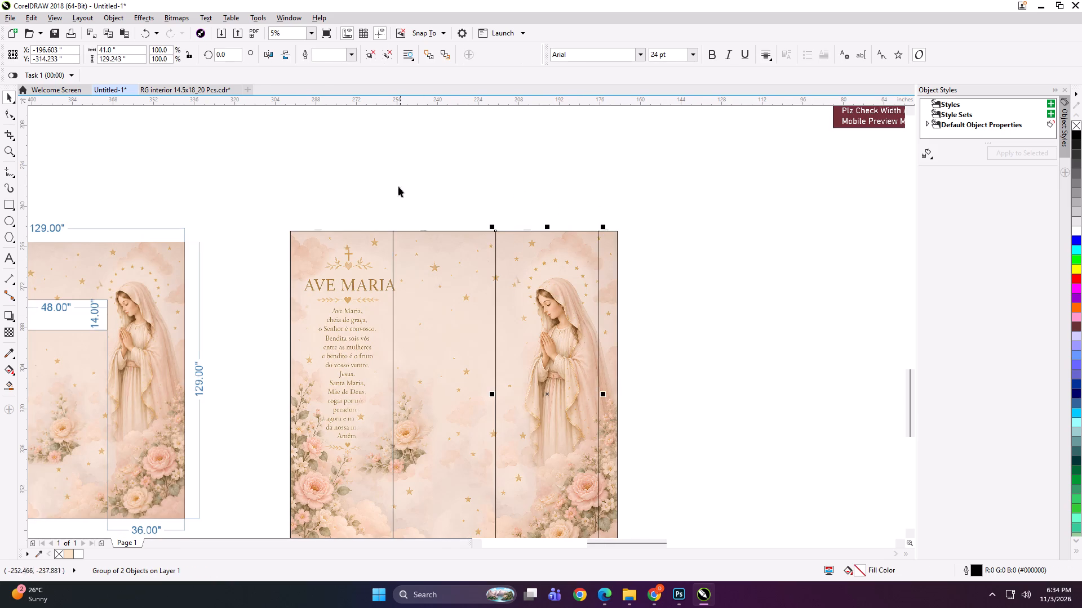
Group the second strip with its label, and the first strip with its label.
{"action": "left_click_drag", "start_coordinate": [398, 183], "coordinate": [450, 294]}
{"action": "left_click", "coordinate": [450, 294], "text": "shift"}
{"action": "left_click", "coordinate": [450, 294]}
{"action": "key", "text": "ctrl+g"}
{"action": "left_click_drag", "start_coordinate": [411, 192], "coordinate": [237, 336]}
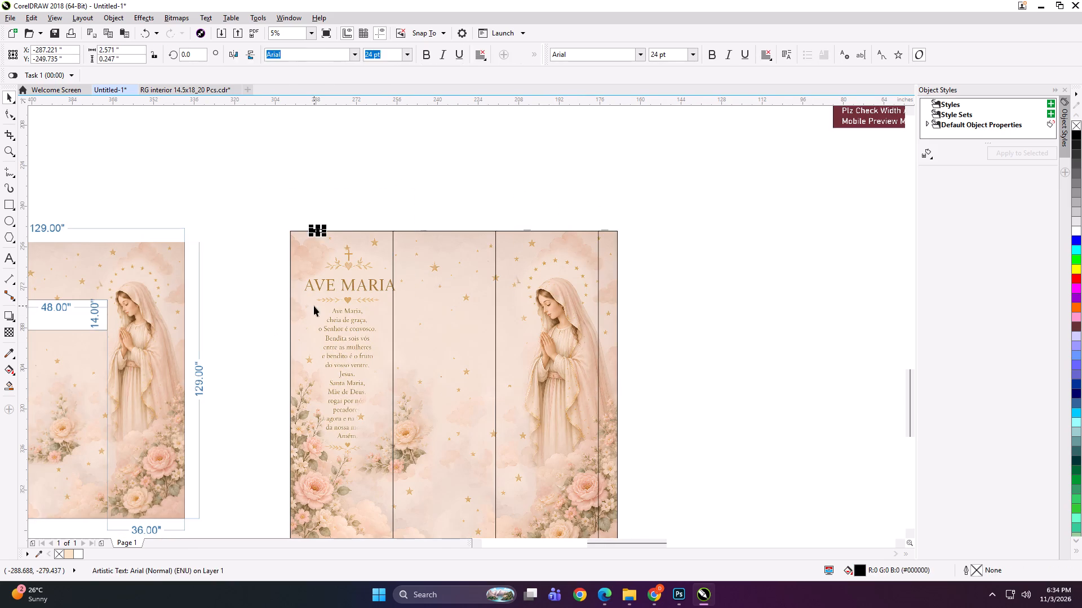
{"action": "left_click", "coordinate": [314, 306], "text": "shift"}
{"action": "key", "text": "ctrl+g"}
Start exporting the first strip group and delete the old 7.5x129 D, 41x129 A, 41x129 B and 41x129 C files from the 129x129 folder.
{"action": "scroll", "coordinate": [549, 230], "scroll_direction": "down", "scroll_amount": 1}
{"action": "key", "text": "ctrl+e"}
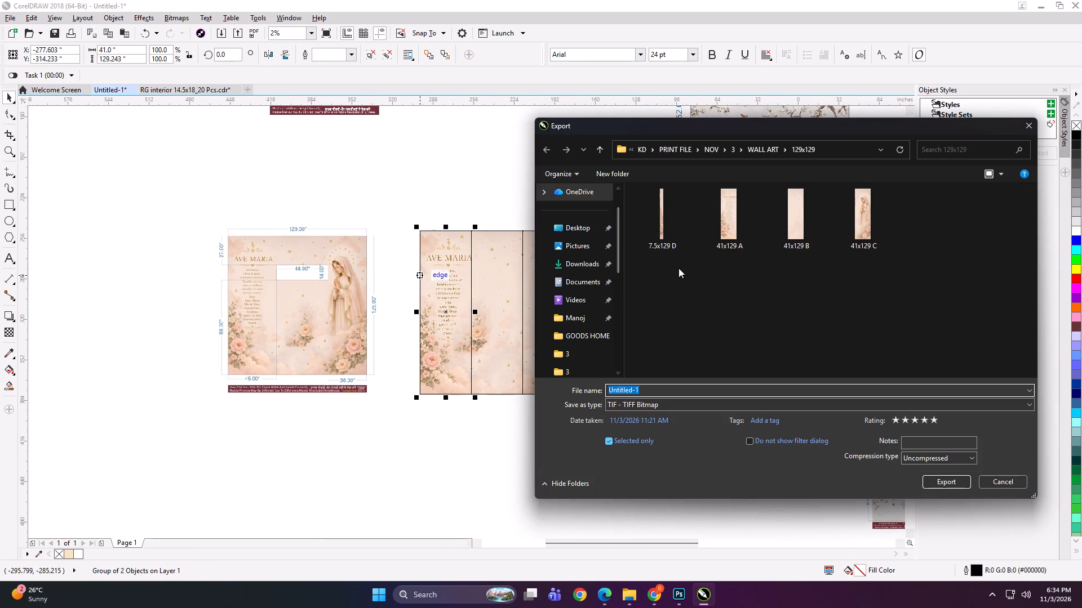
{"action": "left_click", "coordinate": [673, 242]}
{"action": "key", "text": "Delete"}
{"action": "left_click", "coordinate": [664, 230]}
{"action": "key", "text": "Delete"}
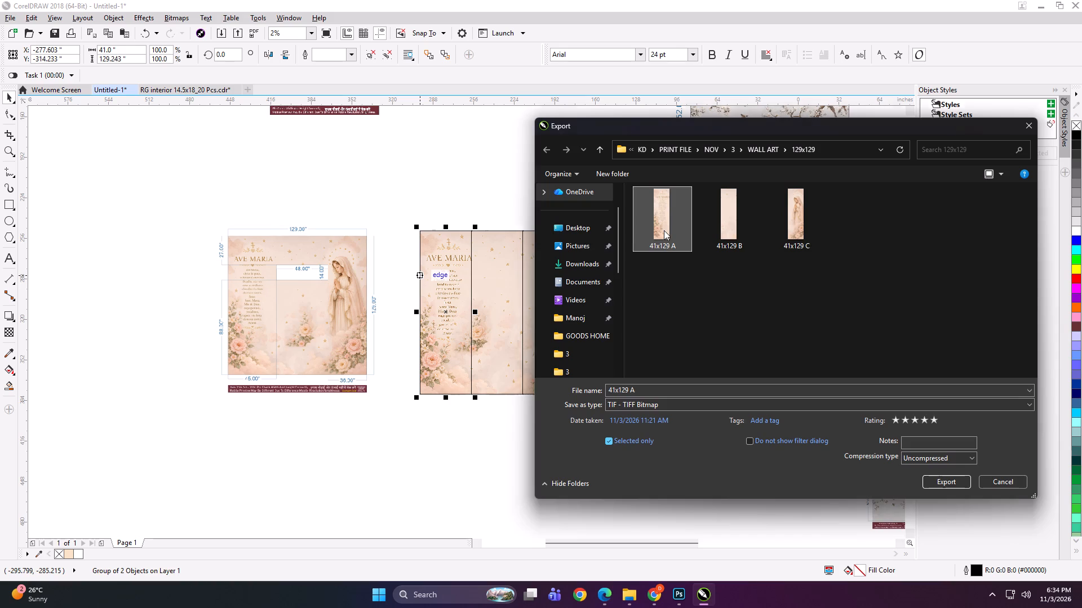
{"action": "double_click", "coordinate": [664, 230]}
{"action": "key", "text": "Delete"}
{"action": "left_click", "coordinate": [609, 294]}
{"action": "left_click", "coordinate": [661, 223]}
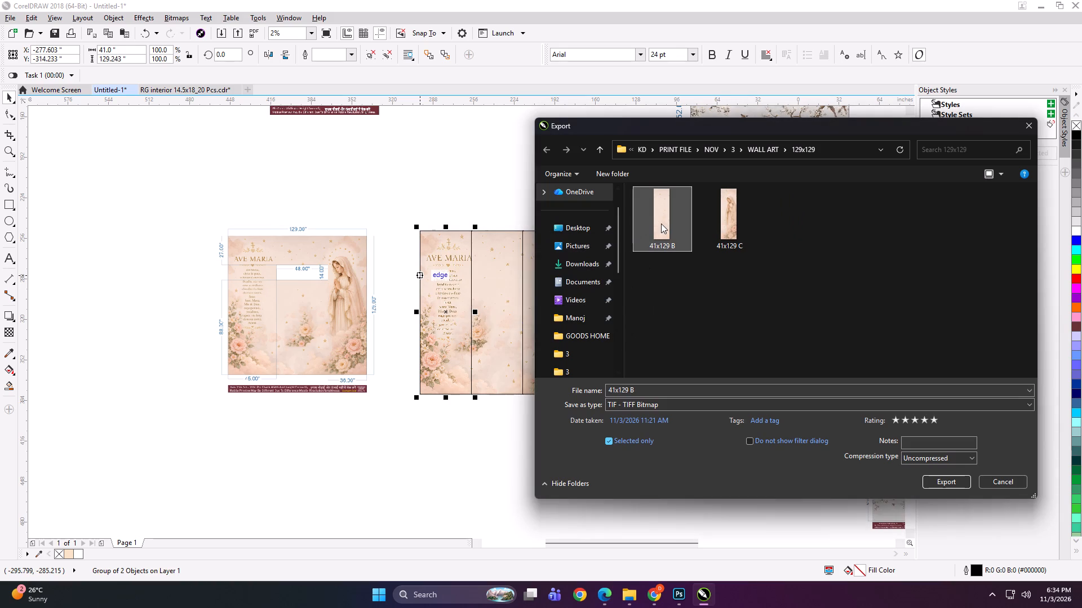
{"action": "key", "text": "Delete"}
{"action": "left_click", "coordinate": [661, 223]}
{"action": "key", "text": "Delete"}
Export the first Ave Maria strip group to the 129x129 folder as an uncompressed TIFF named 41x129 A.
{"action": "left_click", "coordinate": [649, 390]}
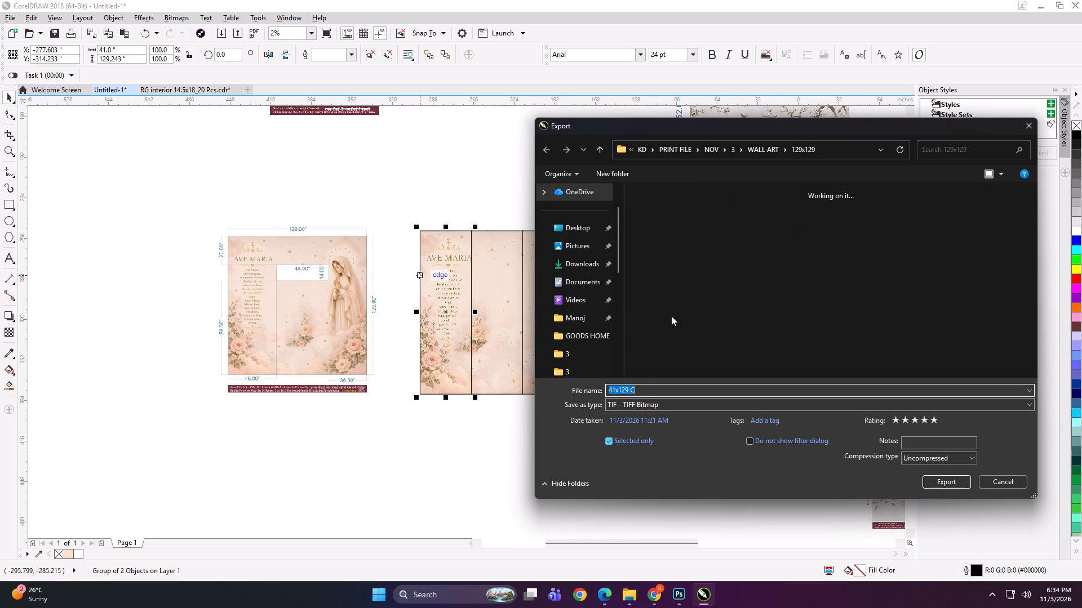
{"action": "type", "text": "41x29 A"}
{"action": "key", "text": "space"}
{"action": "key", "text": "Return"}
{"action": "key", "text": "Return"}
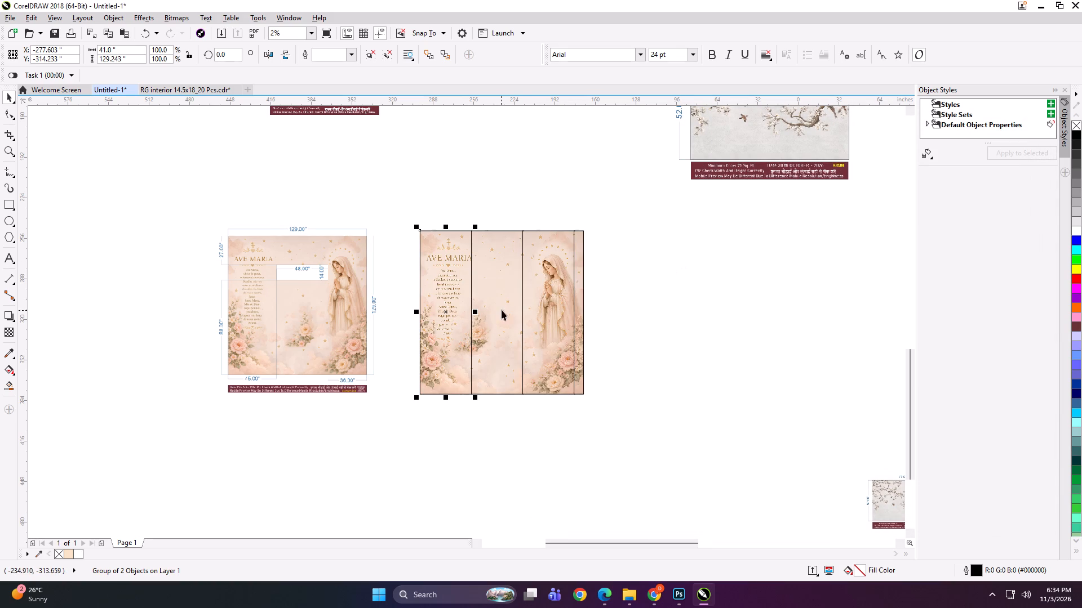
Export the second strip group to the same folder as a TIFF named 41x129 B.
{"action": "left_click", "coordinate": [502, 310]}
{"action": "key", "text": "ctrl+e"}
{"action": "key", "text": "ctrl+e"}
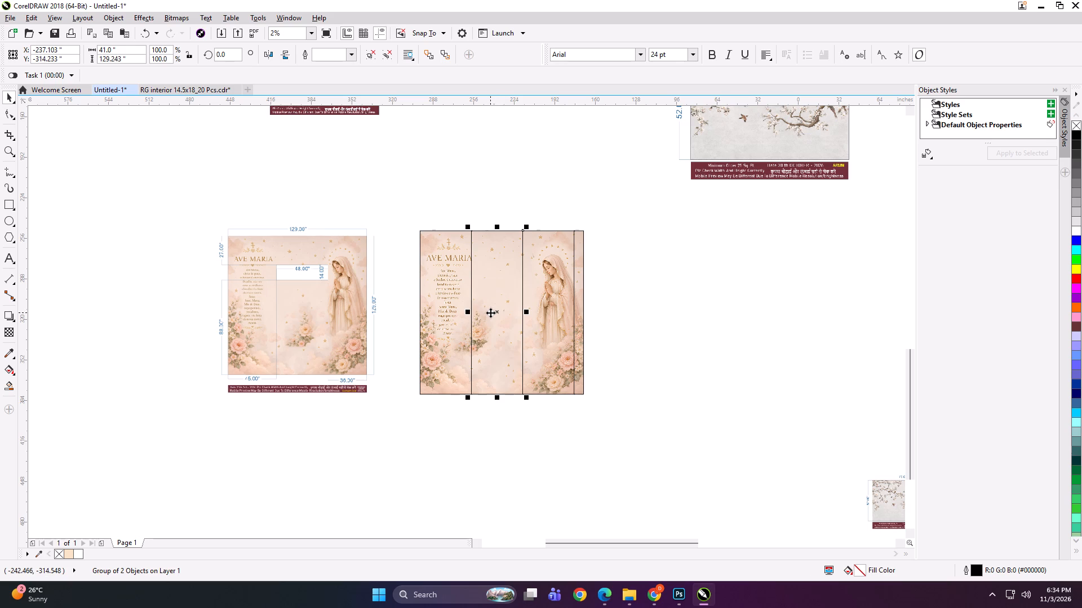
{"action": "key", "text": "ctrl+e"}
{"action": "left_click", "coordinate": [650, 226]}
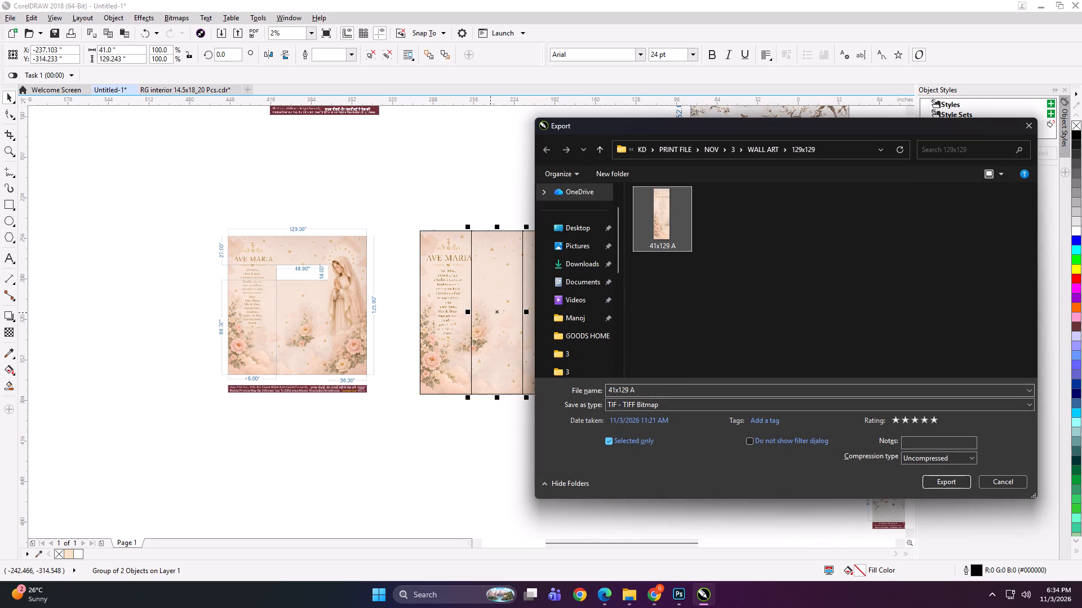
{"action": "double_click", "coordinate": [639, 387]}
{"action": "key", "text": "b"}
{"action": "key", "text": "Return"}
{"action": "key", "text": "Return"}
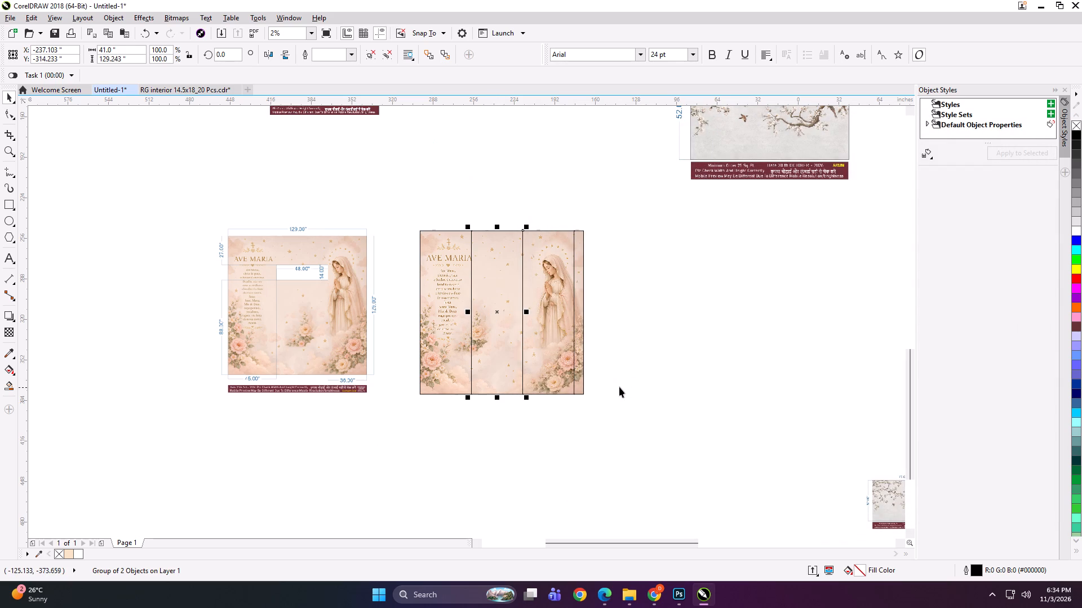
Export the third strip group, containing the Mary figure, as a TIFF named 41x129 C.
{"action": "left_click", "coordinate": [560, 287]}
{"action": "key", "text": "ctrl+e"}
{"action": "key", "text": "ctrl+e"}
{"action": "key", "text": "ctrl+e"}
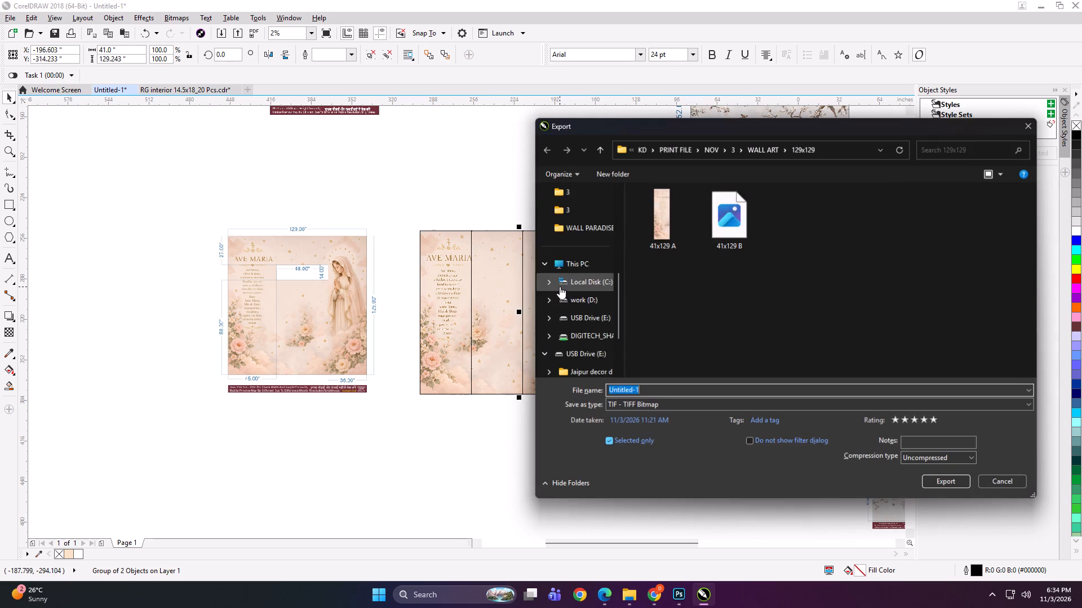
{"action": "left_click", "coordinate": [737, 222]}
{"action": "double_click", "coordinate": [644, 388]}
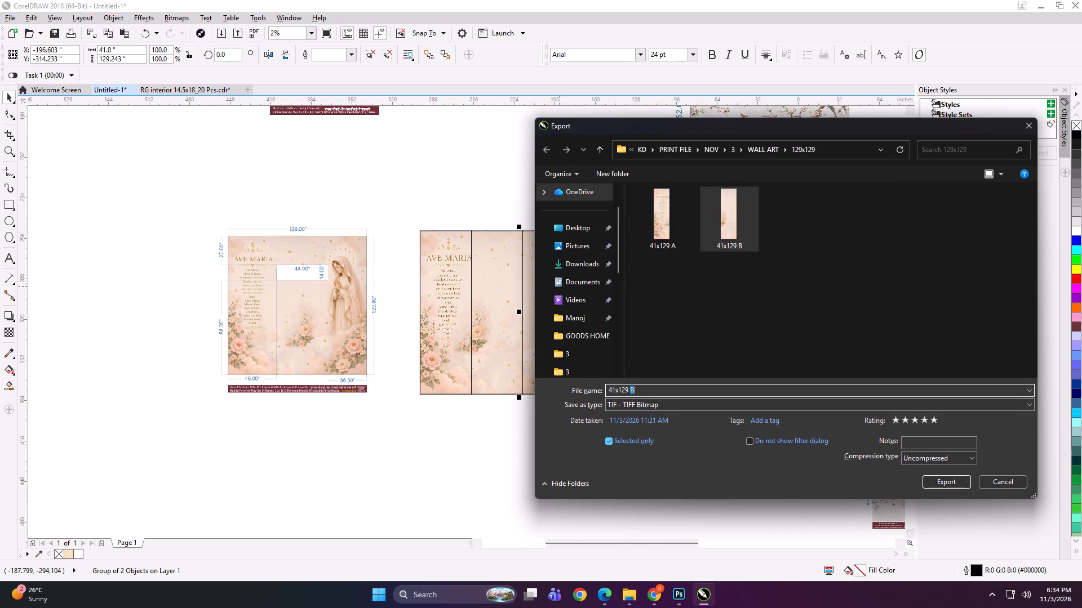
{"action": "key", "text": "c"}
{"action": "key", "text": "Return"}
{"action": "key", "text": "Return"}
{"action": "key", "text": "Return"}
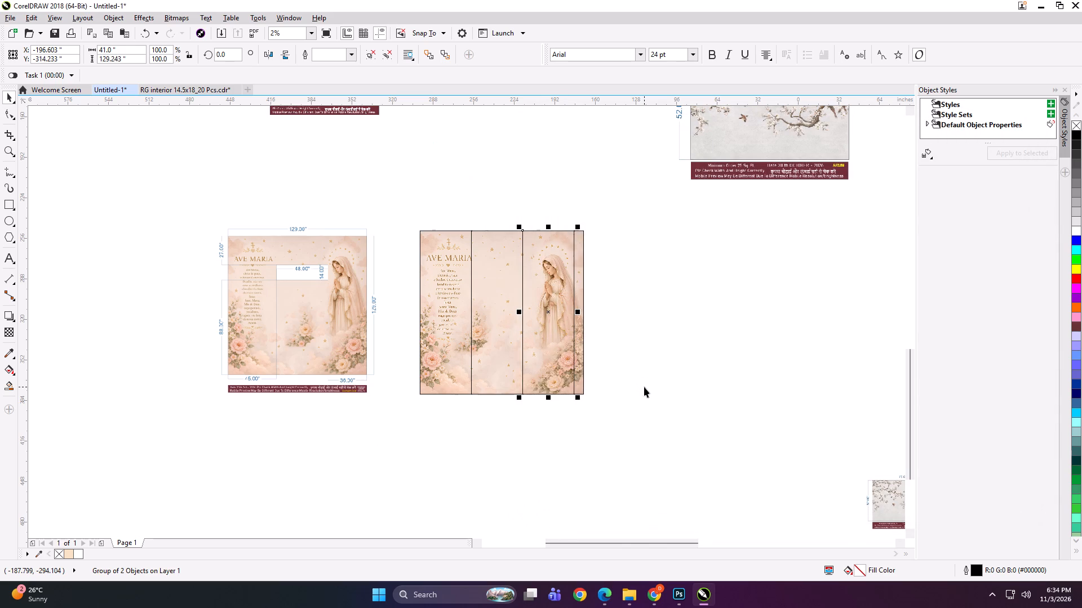
Export the narrow fourth strip group as a TIFF named 7.5x129 D.
{"action": "left_click_drag", "start_coordinate": [564, 195], "coordinate": [645, 478]}
{"action": "key", "text": "ctrl+e"}
{"action": "key", "text": "ctrl+e"}
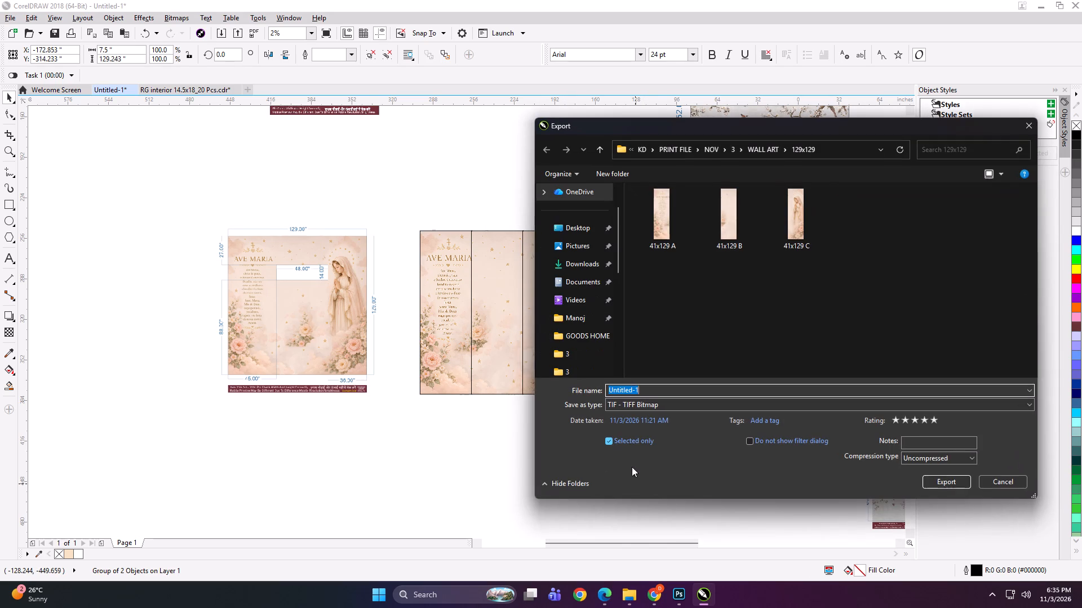
{"action": "type", "text": "7.5x129 D"}
{"action": "key", "text": "Return"}
{"action": "key", "text": "Return"}
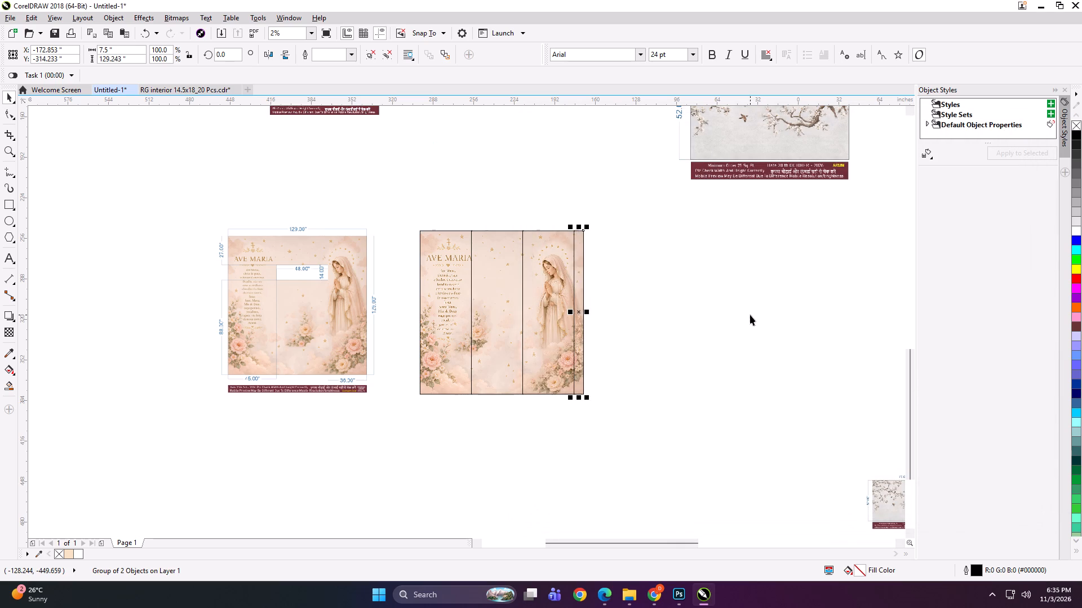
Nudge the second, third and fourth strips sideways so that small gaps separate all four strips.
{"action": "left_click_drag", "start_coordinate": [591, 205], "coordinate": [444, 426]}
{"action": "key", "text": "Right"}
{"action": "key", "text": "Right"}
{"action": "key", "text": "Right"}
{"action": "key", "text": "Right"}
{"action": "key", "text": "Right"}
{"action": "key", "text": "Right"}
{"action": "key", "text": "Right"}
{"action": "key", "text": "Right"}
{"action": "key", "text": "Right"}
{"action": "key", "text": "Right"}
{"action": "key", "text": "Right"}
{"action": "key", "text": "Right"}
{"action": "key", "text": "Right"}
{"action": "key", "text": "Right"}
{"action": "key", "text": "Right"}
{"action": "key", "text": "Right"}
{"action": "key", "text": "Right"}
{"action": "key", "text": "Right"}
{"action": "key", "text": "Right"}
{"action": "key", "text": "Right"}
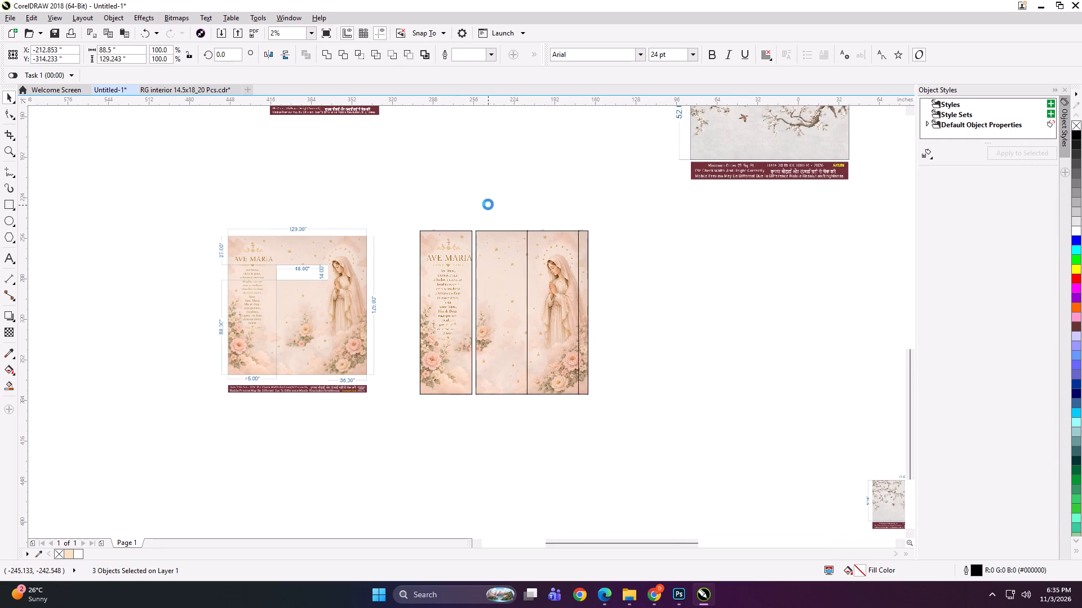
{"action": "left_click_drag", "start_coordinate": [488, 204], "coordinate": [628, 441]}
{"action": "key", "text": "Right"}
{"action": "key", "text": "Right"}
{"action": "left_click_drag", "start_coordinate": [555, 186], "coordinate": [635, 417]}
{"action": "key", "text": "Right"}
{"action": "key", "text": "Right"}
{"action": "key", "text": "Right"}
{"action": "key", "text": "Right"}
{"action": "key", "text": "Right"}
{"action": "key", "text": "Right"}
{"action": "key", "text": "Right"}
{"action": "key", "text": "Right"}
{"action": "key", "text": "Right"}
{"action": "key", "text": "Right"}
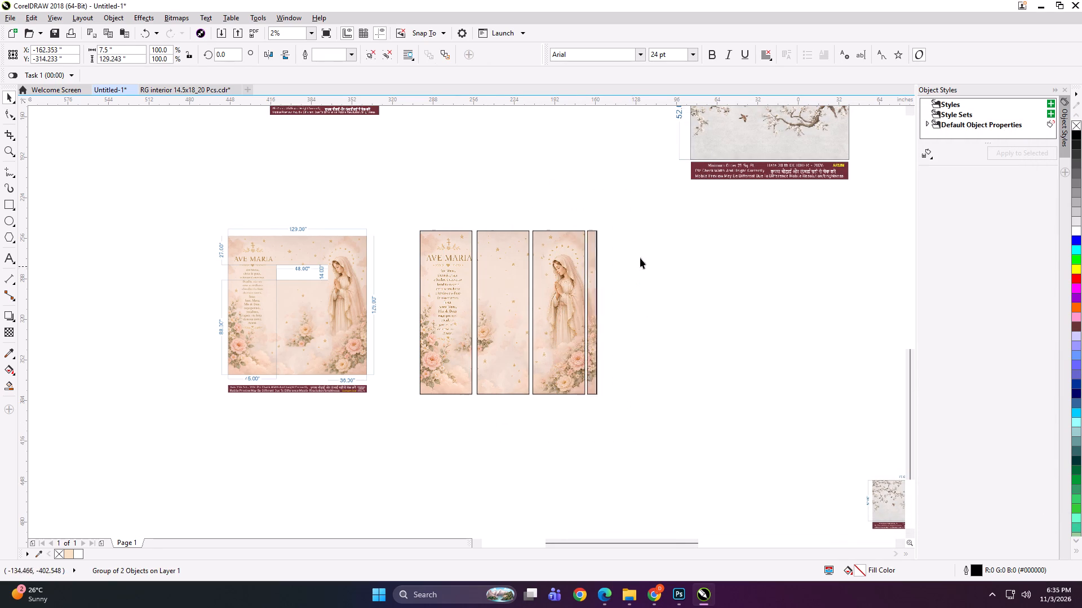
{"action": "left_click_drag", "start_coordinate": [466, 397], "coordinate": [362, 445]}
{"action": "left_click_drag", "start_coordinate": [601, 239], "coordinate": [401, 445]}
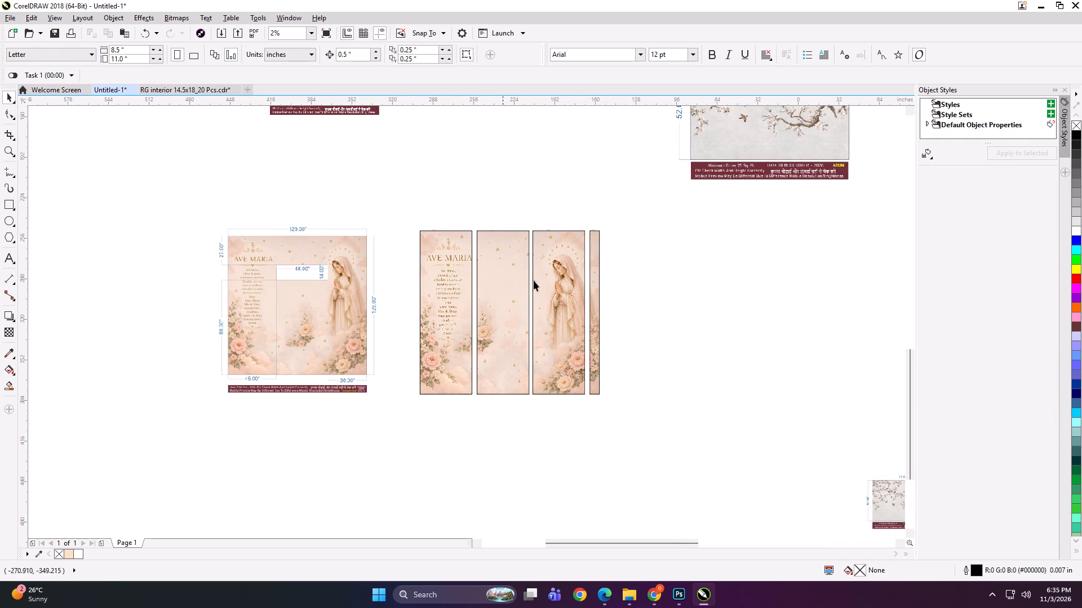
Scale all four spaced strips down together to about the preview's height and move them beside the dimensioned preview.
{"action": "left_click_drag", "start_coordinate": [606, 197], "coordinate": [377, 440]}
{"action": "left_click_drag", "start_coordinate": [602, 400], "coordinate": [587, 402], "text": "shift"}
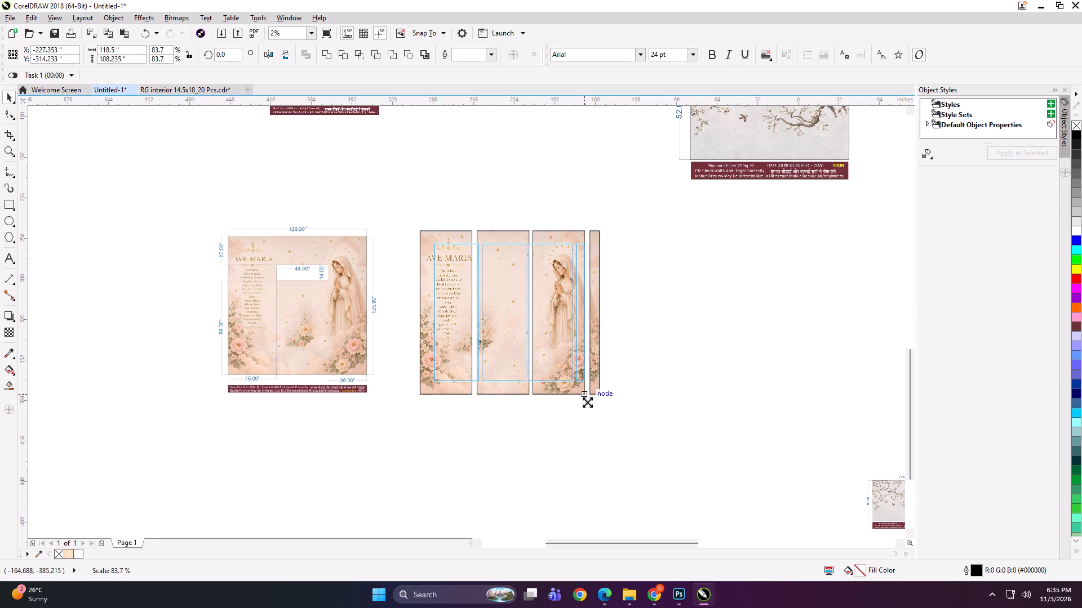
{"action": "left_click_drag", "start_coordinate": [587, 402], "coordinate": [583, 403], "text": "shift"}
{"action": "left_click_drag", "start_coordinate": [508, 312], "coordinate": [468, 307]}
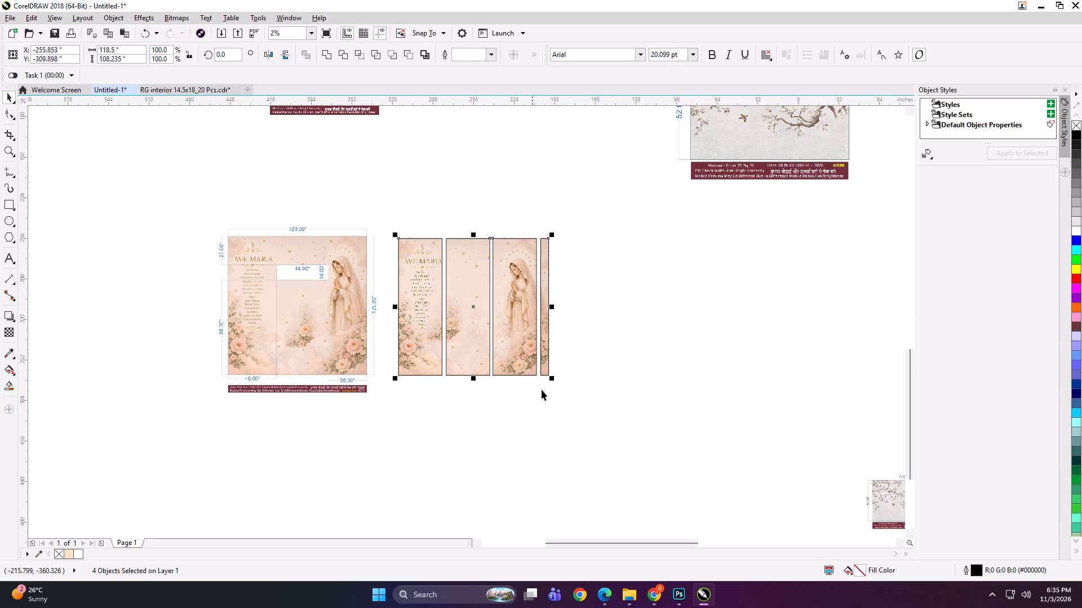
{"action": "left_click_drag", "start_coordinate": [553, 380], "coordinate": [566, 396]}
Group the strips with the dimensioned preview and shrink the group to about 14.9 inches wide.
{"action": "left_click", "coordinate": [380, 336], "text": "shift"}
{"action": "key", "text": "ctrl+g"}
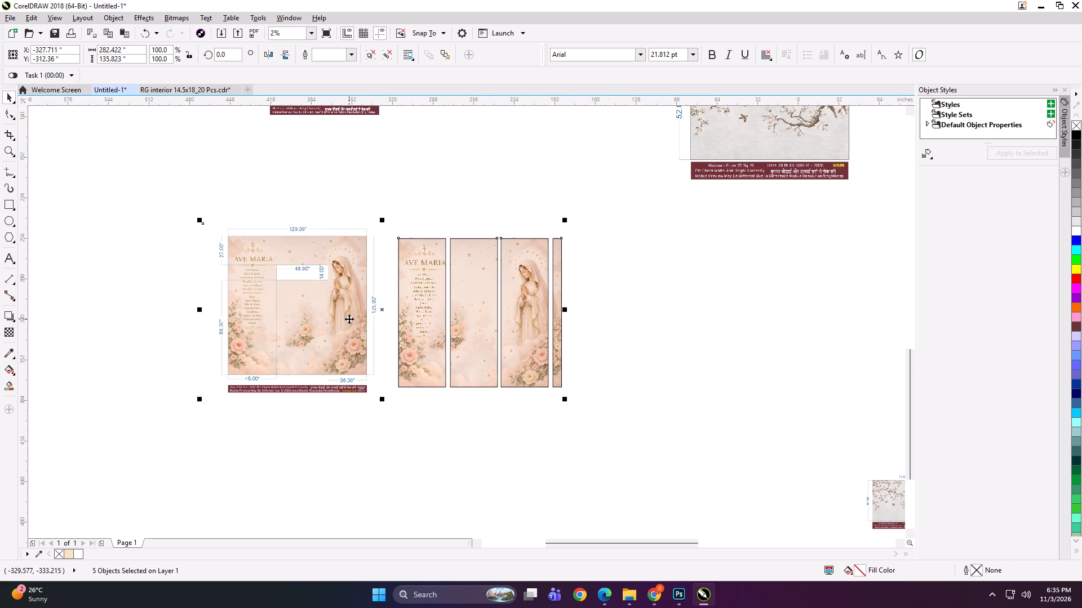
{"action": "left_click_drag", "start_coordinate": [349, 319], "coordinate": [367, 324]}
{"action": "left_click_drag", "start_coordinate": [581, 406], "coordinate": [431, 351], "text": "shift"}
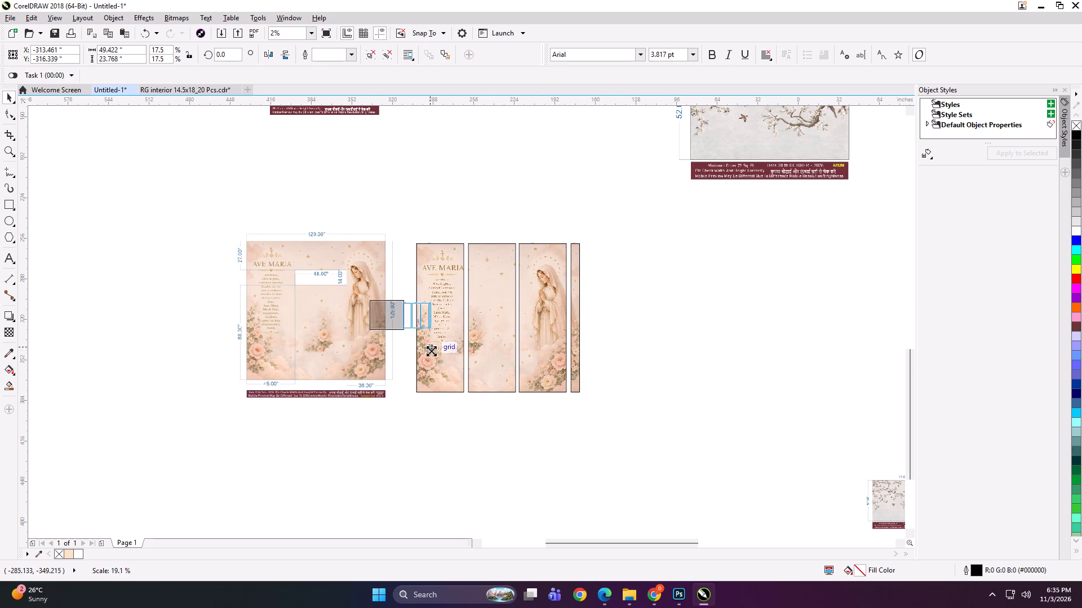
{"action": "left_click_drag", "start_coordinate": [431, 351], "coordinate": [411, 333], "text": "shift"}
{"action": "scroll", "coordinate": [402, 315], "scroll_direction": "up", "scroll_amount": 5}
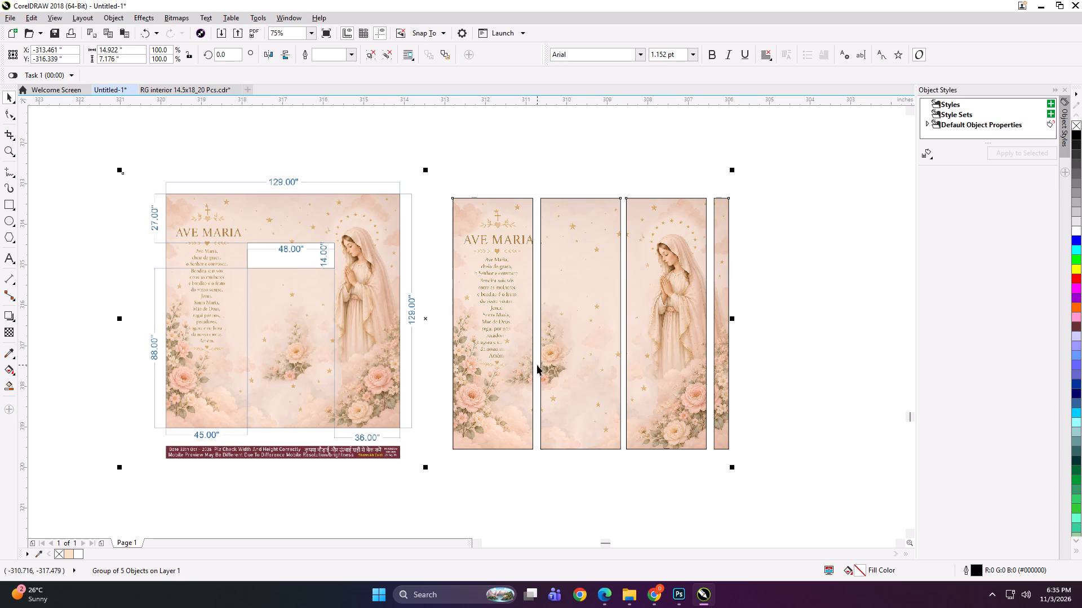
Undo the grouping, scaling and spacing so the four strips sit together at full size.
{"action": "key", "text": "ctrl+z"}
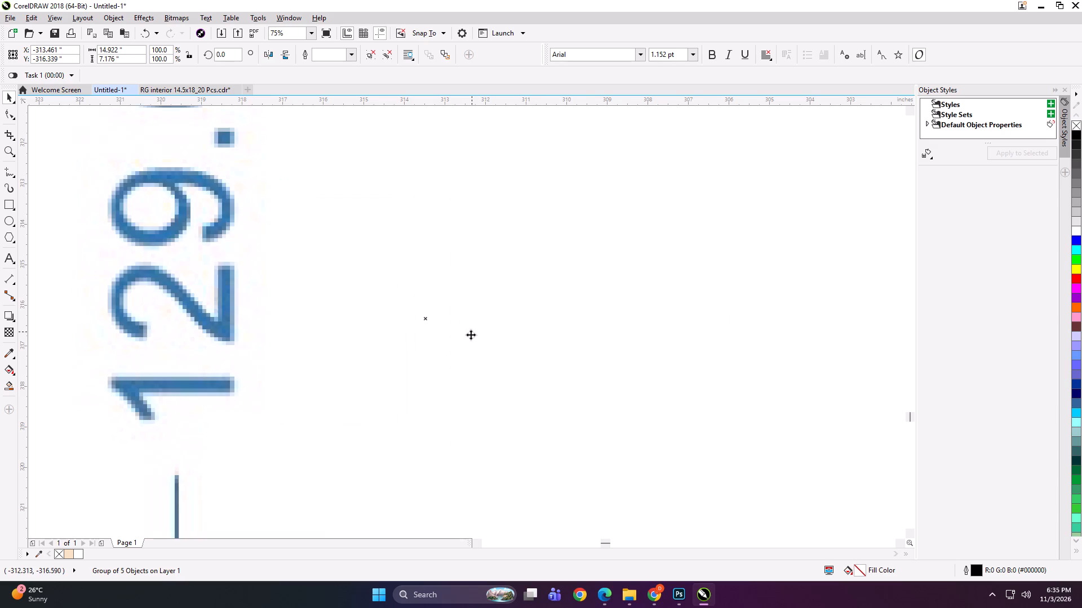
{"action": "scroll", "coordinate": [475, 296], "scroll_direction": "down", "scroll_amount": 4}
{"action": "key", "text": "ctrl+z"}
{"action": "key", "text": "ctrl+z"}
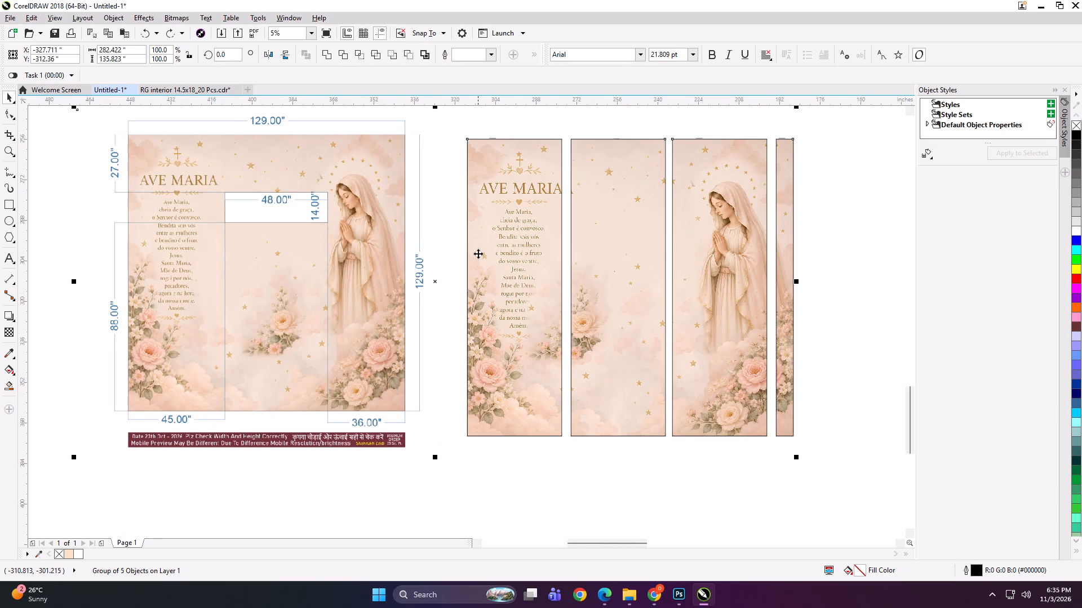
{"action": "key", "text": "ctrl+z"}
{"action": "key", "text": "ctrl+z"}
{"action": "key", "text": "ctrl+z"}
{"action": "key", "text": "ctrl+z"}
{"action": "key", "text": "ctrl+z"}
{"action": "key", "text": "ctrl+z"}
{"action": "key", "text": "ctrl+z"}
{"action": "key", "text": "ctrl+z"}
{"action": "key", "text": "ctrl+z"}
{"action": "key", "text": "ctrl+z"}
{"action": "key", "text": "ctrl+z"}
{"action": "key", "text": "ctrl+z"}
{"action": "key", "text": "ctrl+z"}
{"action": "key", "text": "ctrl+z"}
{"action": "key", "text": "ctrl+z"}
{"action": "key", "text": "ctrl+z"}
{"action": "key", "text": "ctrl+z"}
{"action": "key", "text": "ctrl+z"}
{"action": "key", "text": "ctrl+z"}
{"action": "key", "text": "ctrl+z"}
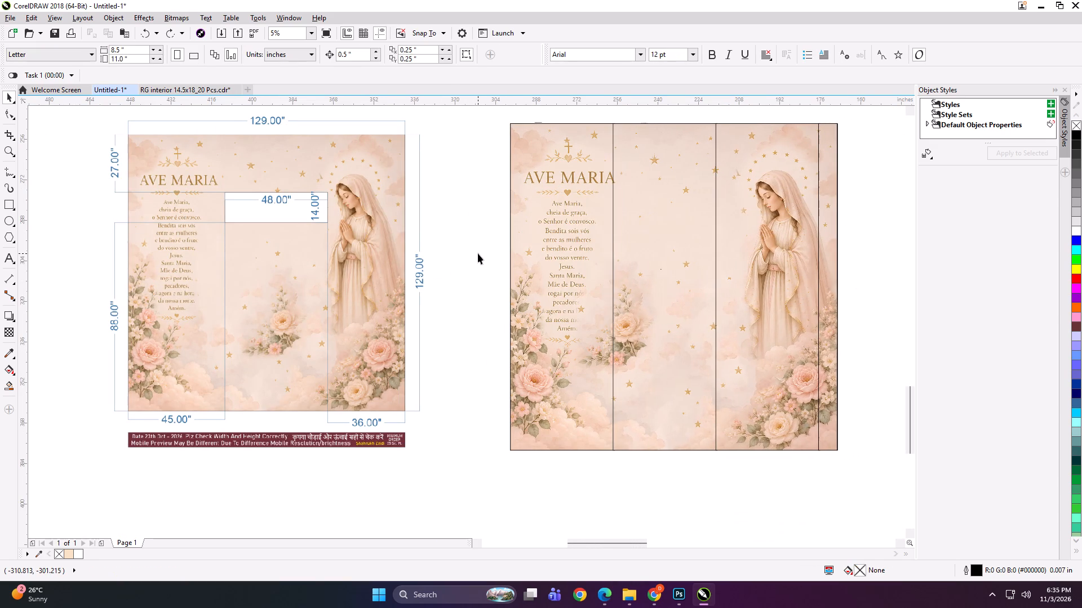
Keep undoing the strip slicing until the full 129 x 129 artwork with its dimension lines and note banner is restored.
{"action": "key", "text": "ctrl+z"}
{"action": "key", "text": "ctrl+z"}
{"action": "key", "text": "ctrl+z"}
{"action": "key", "text": "ctrl+z"}
{"action": "key", "text": "ctrl+z"}
{"action": "key", "text": "ctrl+z"}
{"action": "key", "text": "ctrl+z"}
{"action": "key", "text": "ctrl+z"}
{"action": "key", "text": "ctrl+z"}
{"action": "key", "text": "ctrl+z"}
{"action": "key", "text": "ctrl+z"}
{"action": "key", "text": "ctrl+z"}
{"action": "key", "text": "ctrl+z"}
{"action": "key", "text": "ctrl+z"}
{"action": "key", "text": "ctrl+z"}
{"action": "key", "text": "ctrl+z"}
{"action": "key", "text": "ctrl+z"}
{"action": "key", "text": "ctrl+z"}
{"action": "key", "text": "ctrl+z"}
{"action": "key", "text": "ctrl+z"}
{"action": "key", "text": "ctrl+z"}
{"action": "key", "text": "ctrl+z"}
{"action": "key", "text": "ctrl+z"}
{"action": "key", "text": "ctrl+z"}
{"action": "key", "text": "ctrl+z"}
{"action": "key", "text": "ctrl+z"}
{"action": "key", "text": "ctrl+z"}
{"action": "key", "text": "ctrl+z"}
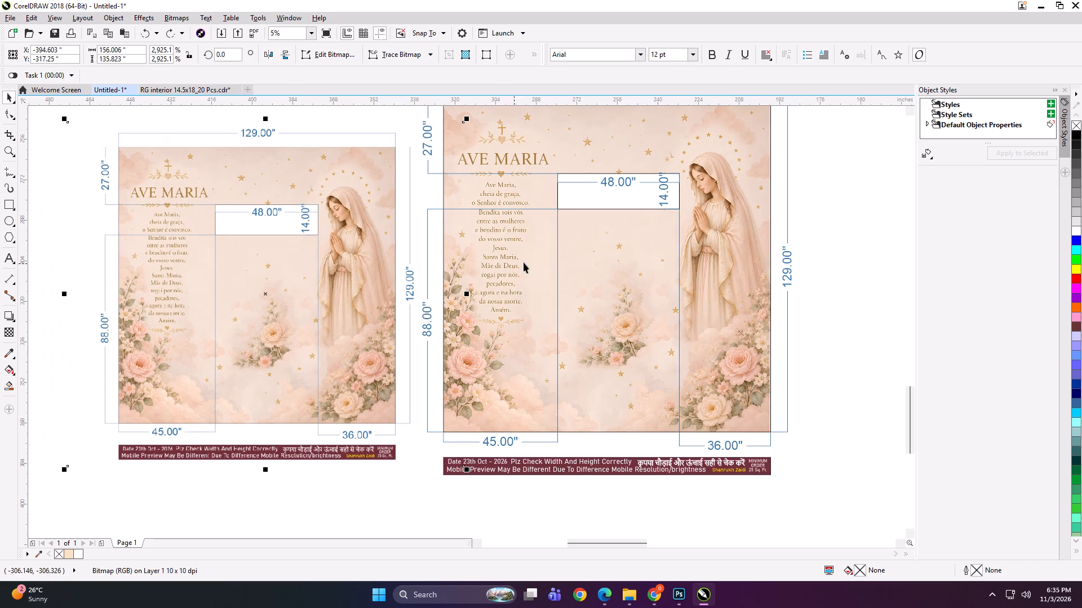
Move the dimensioned preview image clear of the full-size artwork and enlarge it slightly.
{"action": "scroll", "coordinate": [533, 280], "scroll_direction": "down", "scroll_amount": 1}
{"action": "left_click_drag", "start_coordinate": [433, 296], "coordinate": [357, 302]}
{"action": "left_click_drag", "start_coordinate": [424, 387], "coordinate": [450, 421], "text": "shift"}
{"action": "left_click_drag", "start_coordinate": [410, 339], "coordinate": [422, 310]}
Ungroup the full-size artwork and delete its dimension markings, white 48 x 14 cutout rectangle and note banner.
{"action": "left_click", "coordinate": [569, 198]}
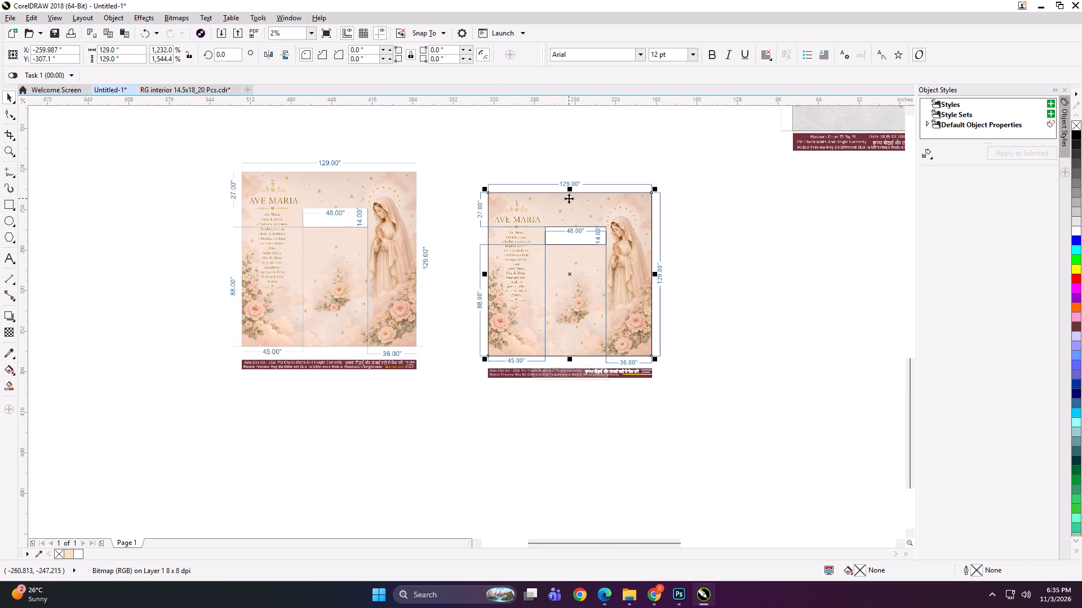
{"action": "key", "text": "ctrl+u"}
{"action": "left_click", "coordinate": [539, 145]}
{"action": "left_click_drag", "start_coordinate": [543, 158], "coordinate": [587, 193]}
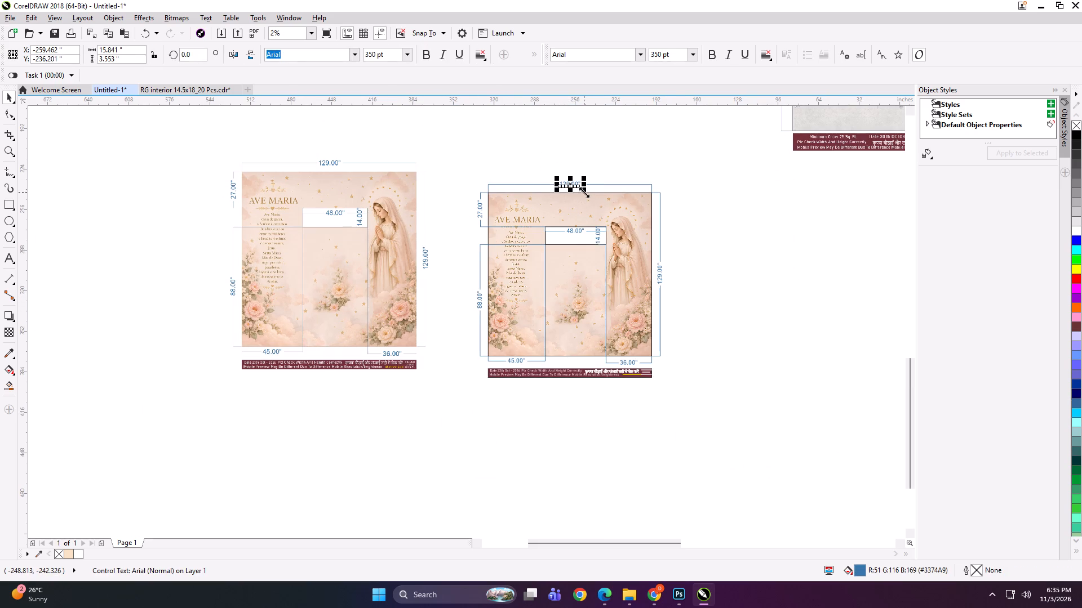
{"action": "key", "text": "Delete"}
{"action": "left_click", "coordinate": [574, 234]}
{"action": "key", "text": "Delete"}
{"action": "left_click", "coordinate": [574, 238]}
{"action": "key", "text": "Delete"}
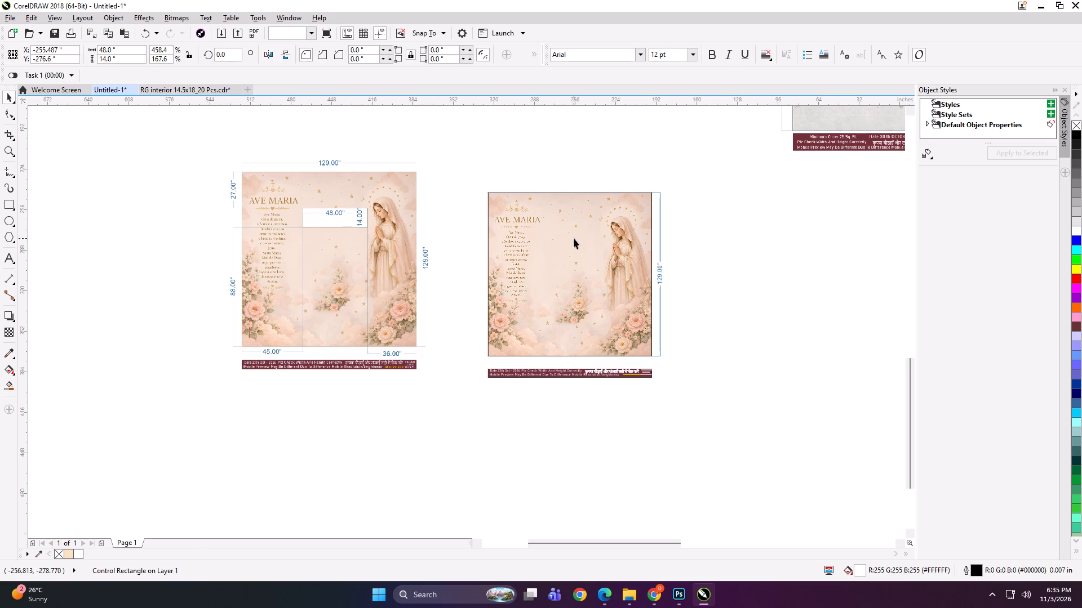
{"action": "double_click", "coordinate": [662, 274]}
{"action": "key", "text": "Delete"}
{"action": "left_click", "coordinate": [645, 377]}
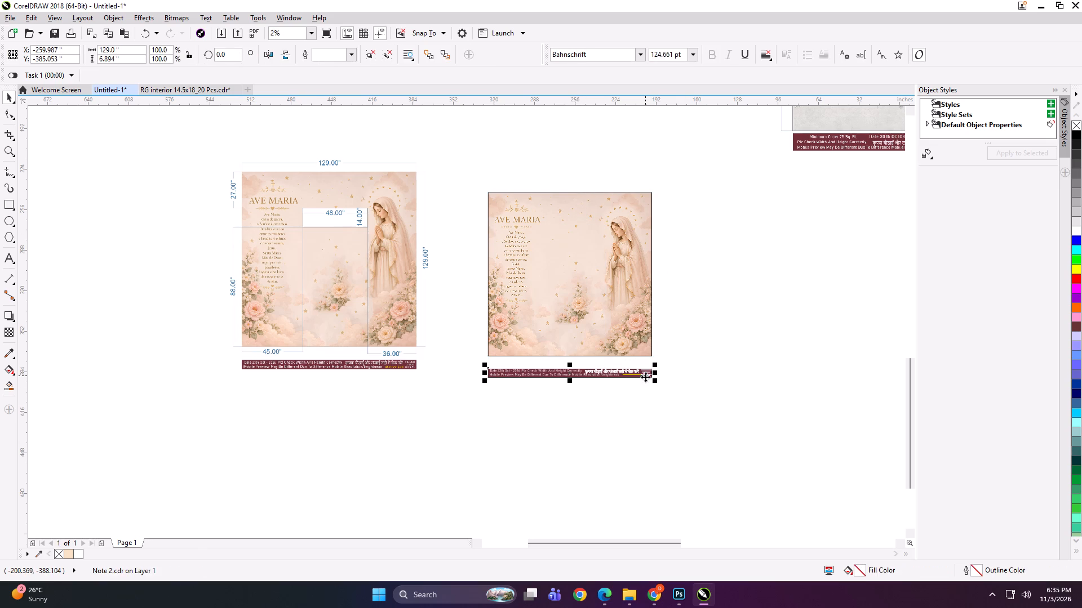
{"action": "key", "text": "Delete"}
Tuck the loose central flower bitmap into the 129 x 129 artwork frame and move the artwork slightly up and right.
{"action": "left_click", "coordinate": [580, 308]}
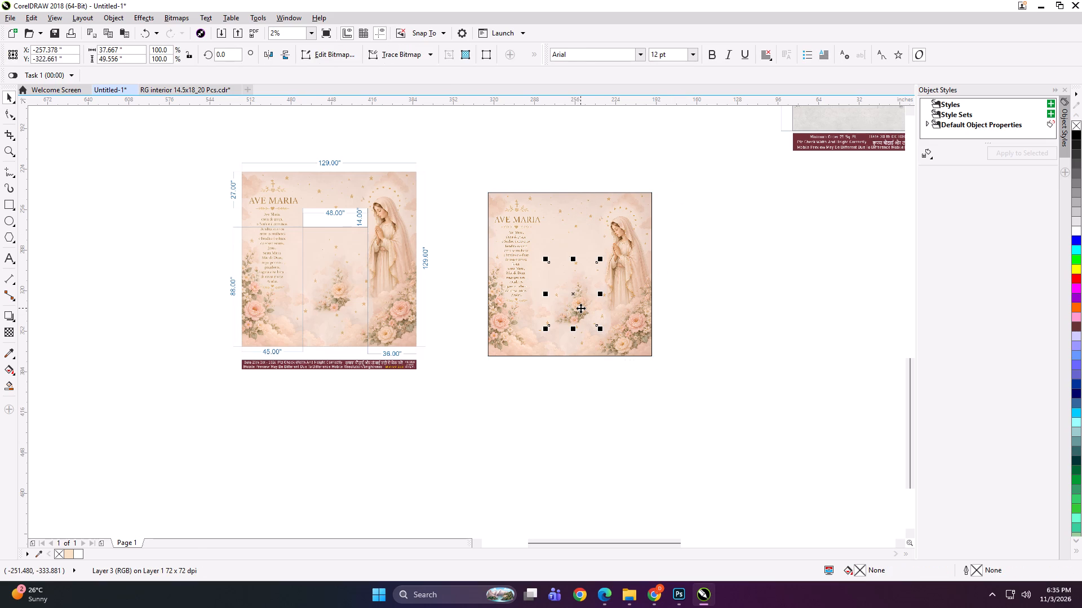
{"action": "key", "text": "shift+Page_Down"}
{"action": "key", "text": "shift+Return"}
{"action": "type", "text": "||"}
{"action": "left_click", "coordinate": [580, 308]}
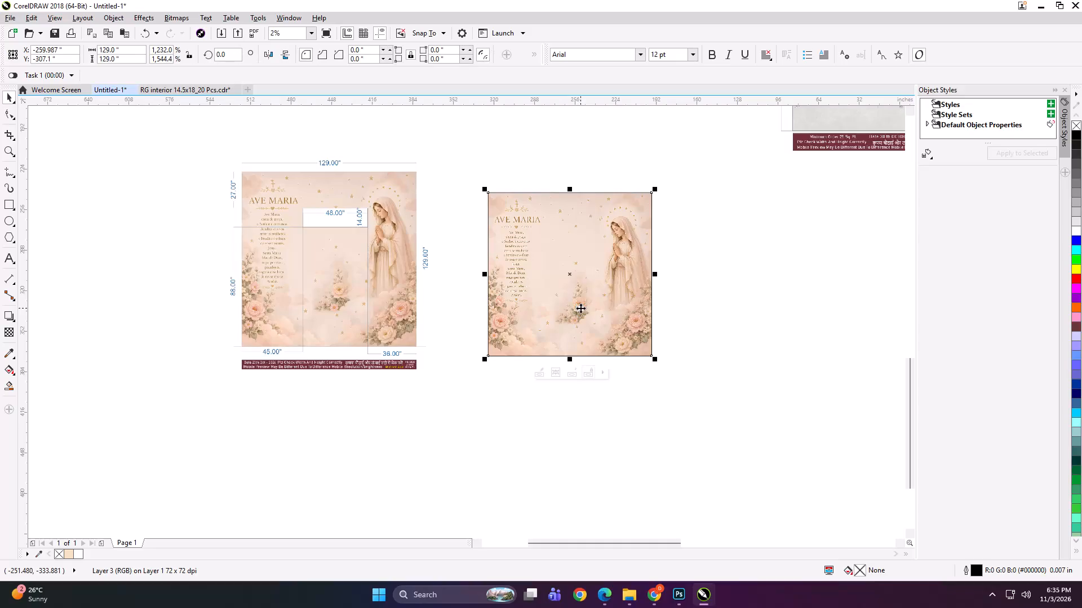
{"action": "left_click_drag", "start_coordinate": [592, 265], "coordinate": [630, 267]}
{"action": "left_click_drag", "start_coordinate": [632, 263], "coordinate": [607, 252]}
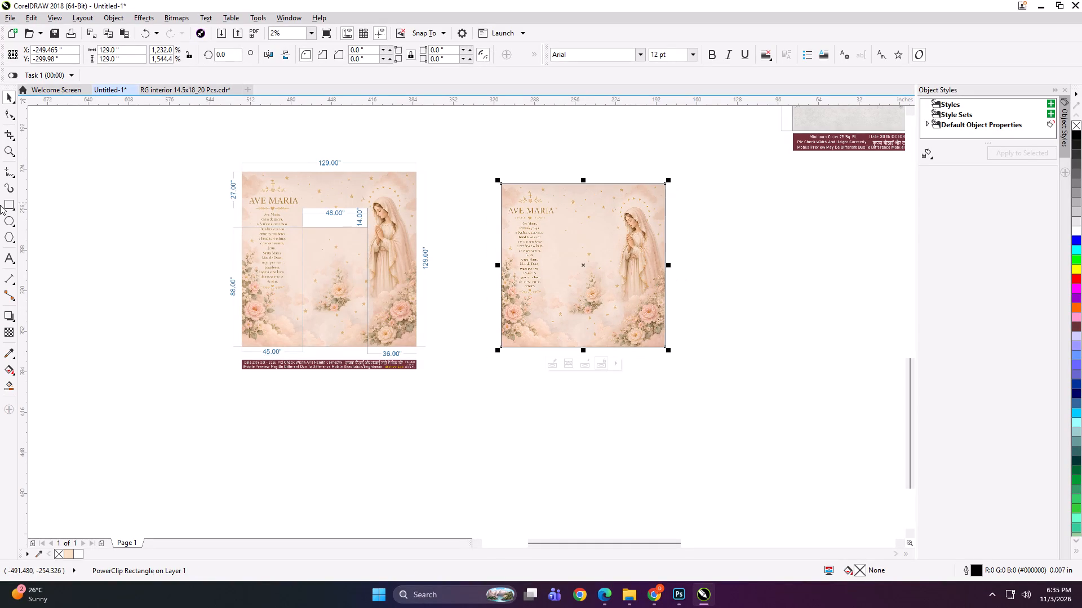
Create a rectangle matching the bounds of the clean 129 x 129 artwork and set its width to 49, then 41 inches.
{"action": "double_click", "coordinate": [7, 201], "text": "shift"}
{"action": "key", "text": "shift+space"}
{"action": "left_click", "coordinate": [119, 51]}
{"action": "key", "text": "ctrl+a"}
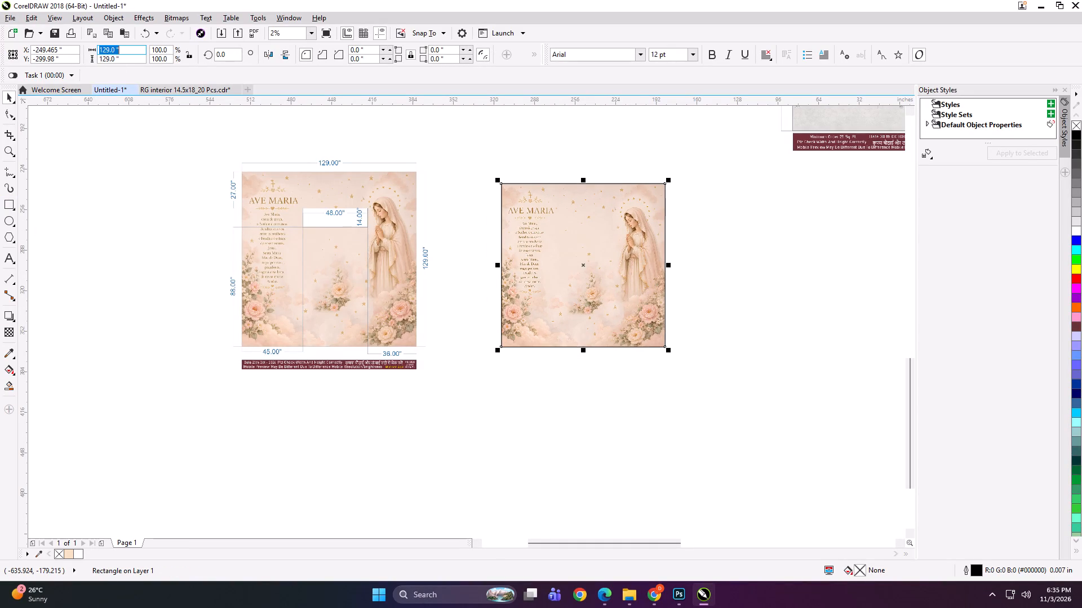
{"action": "type", "text": "49"}
{"action": "key", "text": "Return"}
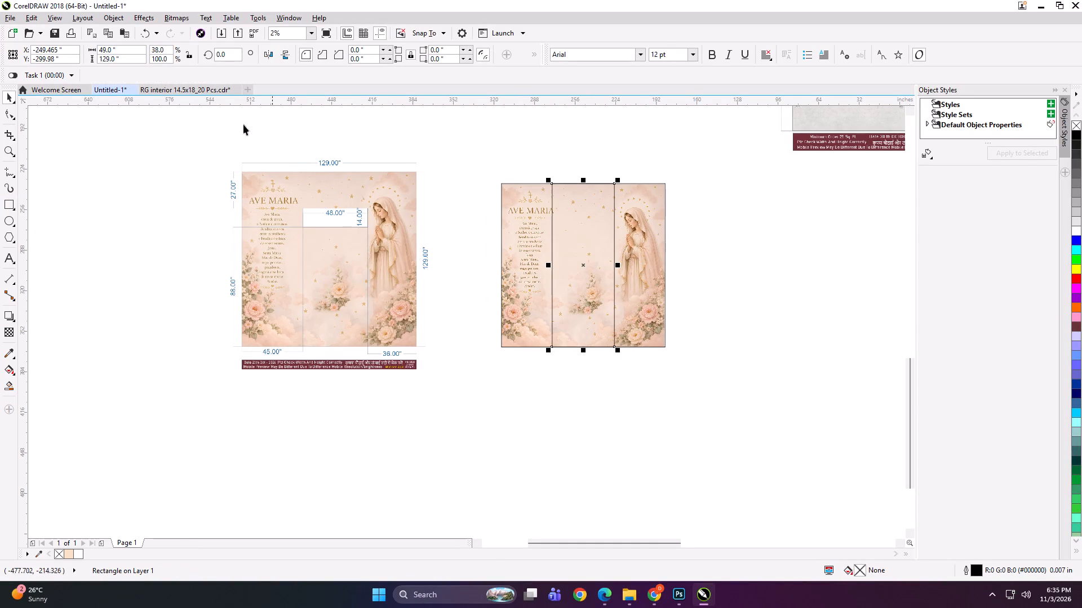
{"action": "left_click", "coordinate": [136, 53]}
{"action": "key", "text": "ctrl+a"}
{"action": "type", "text": "41"}
{"action": "key", "text": "Return"}
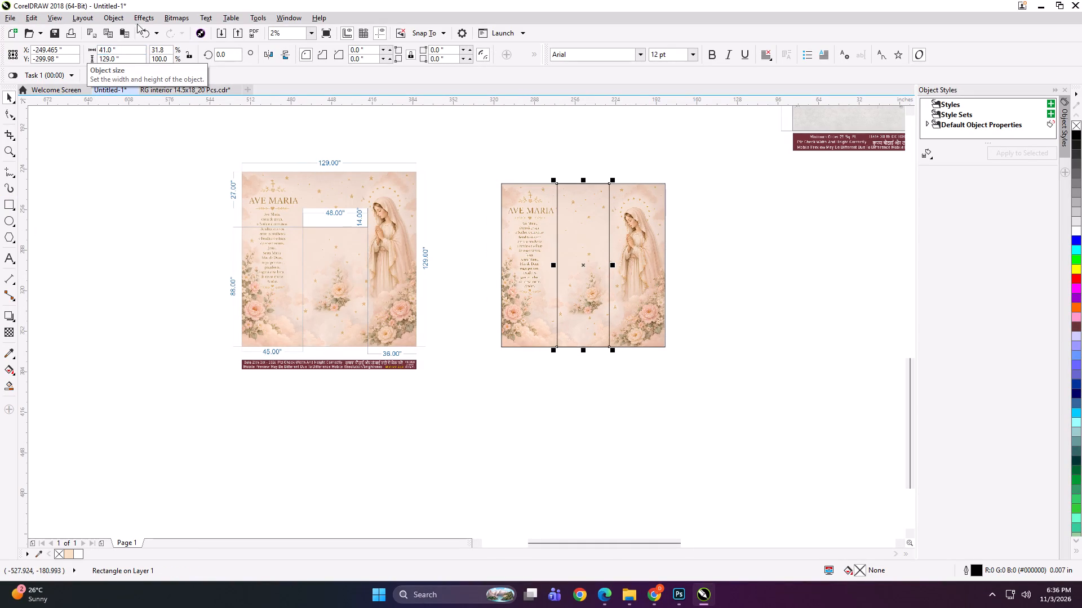
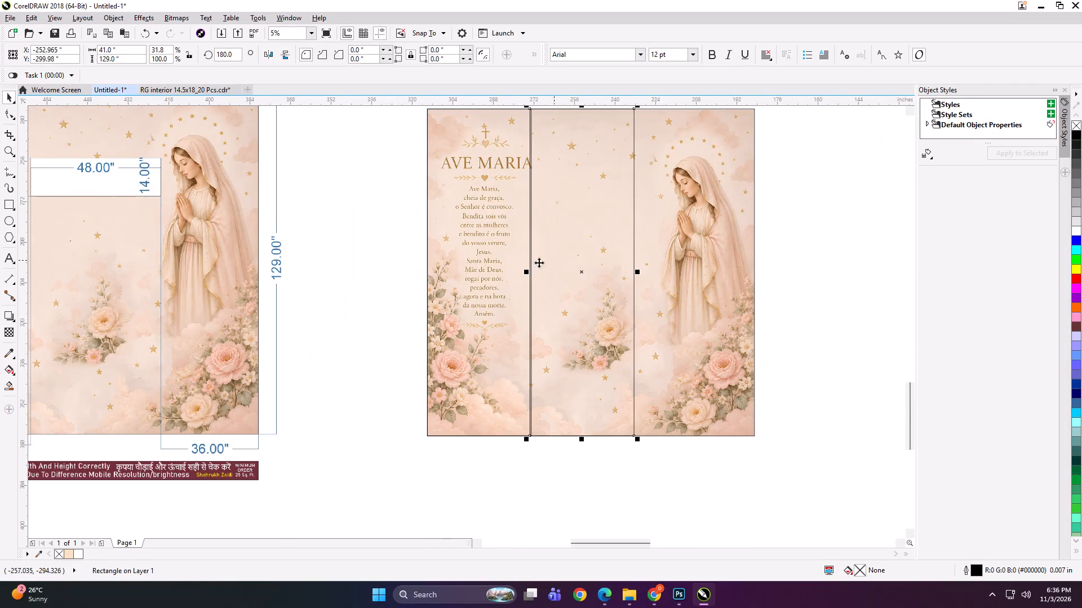
Mirror-copy the two 41-inch strip rectangles across the artwork and narrow the last one to 7.5 inches at the artwork's edge.
{"action": "left_click", "coordinate": [502, 262], "text": "shift"}
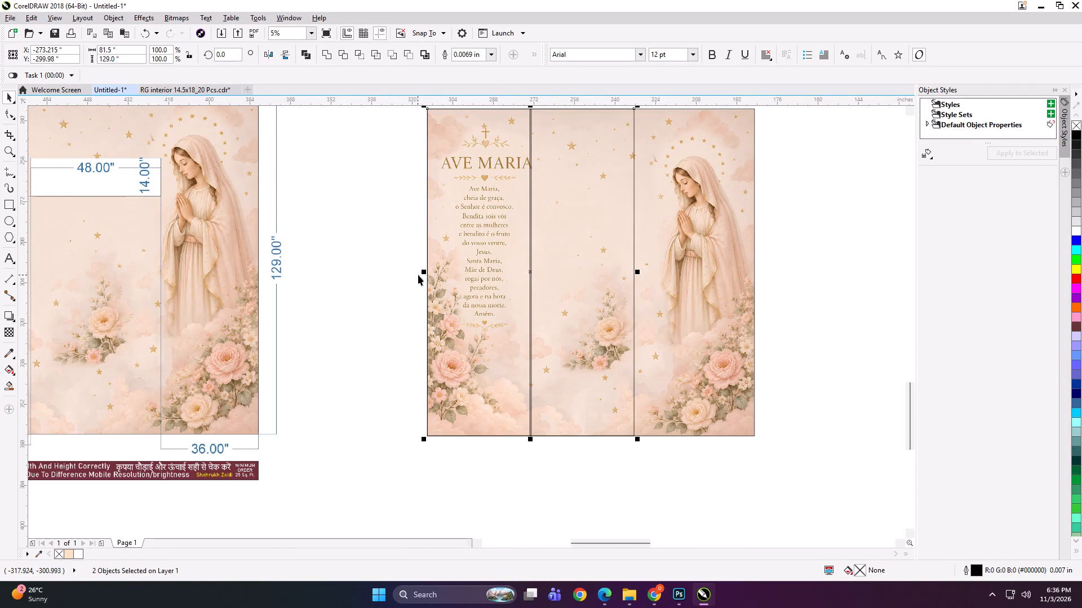
{"action": "left_click_drag", "start_coordinate": [424, 273], "coordinate": [679, 289]}
{"action": "right_click", "coordinate": [679, 289], "text": "ctrl"}
{"action": "key", "text": "Left"}
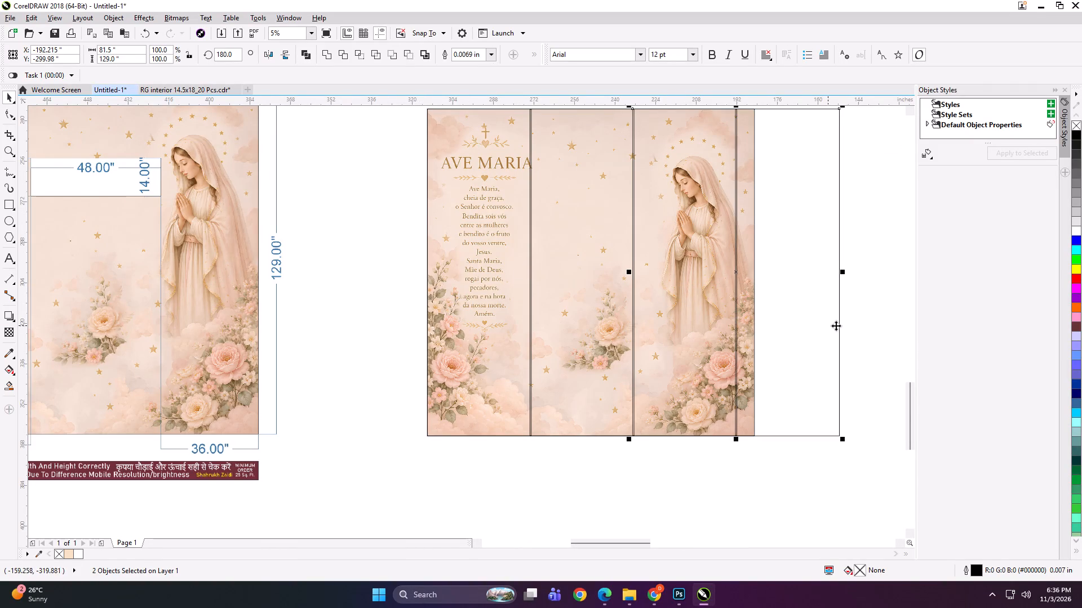
{"action": "left_click", "coordinate": [848, 324]}
{"action": "left_click", "coordinate": [827, 312]}
{"action": "left_click_drag", "start_coordinate": [845, 271], "coordinate": [809, 269]}
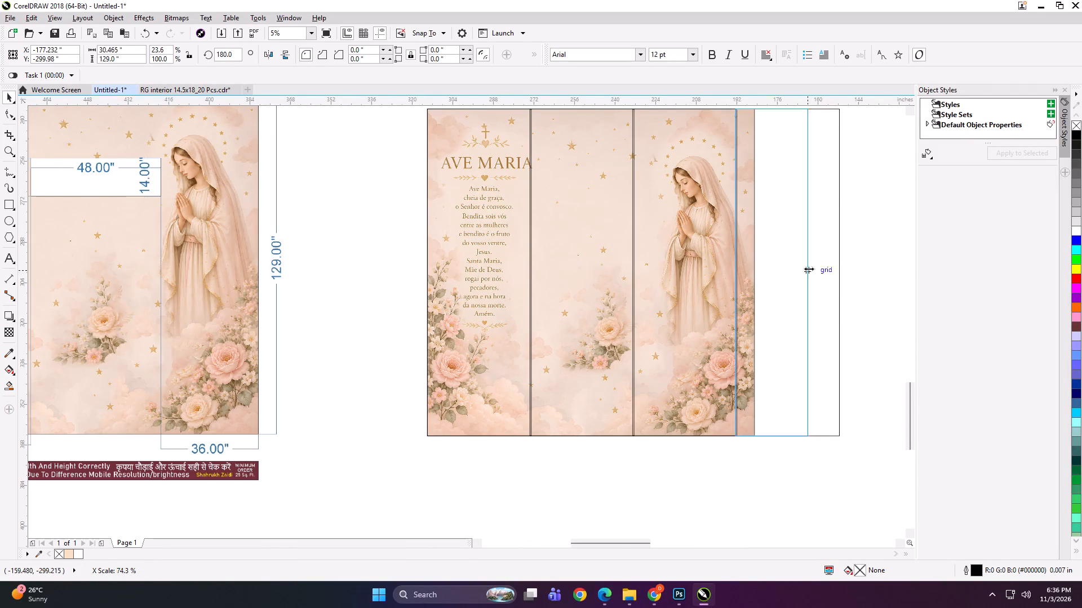
{"action": "left_click_drag", "start_coordinate": [809, 269], "coordinate": [762, 263]}
Group the four strip rectangles, PowerClip the 129 x 129 artwork into them, and ungroup them into separate strips.
{"action": "scroll", "coordinate": [683, 278], "scroll_direction": "down", "scroll_amount": 1}
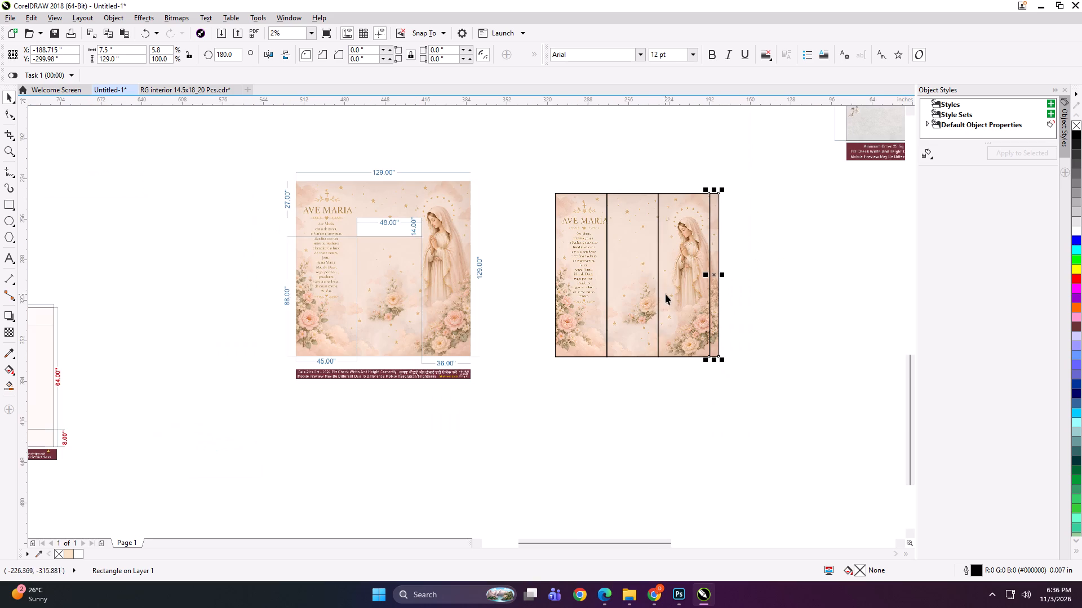
{"action": "left_click", "coordinate": [633, 270], "text": "shift"}
{"action": "left_click", "coordinate": [676, 261], "text": "shift"}
{"action": "left_click", "coordinate": [601, 251], "text": "shift"}
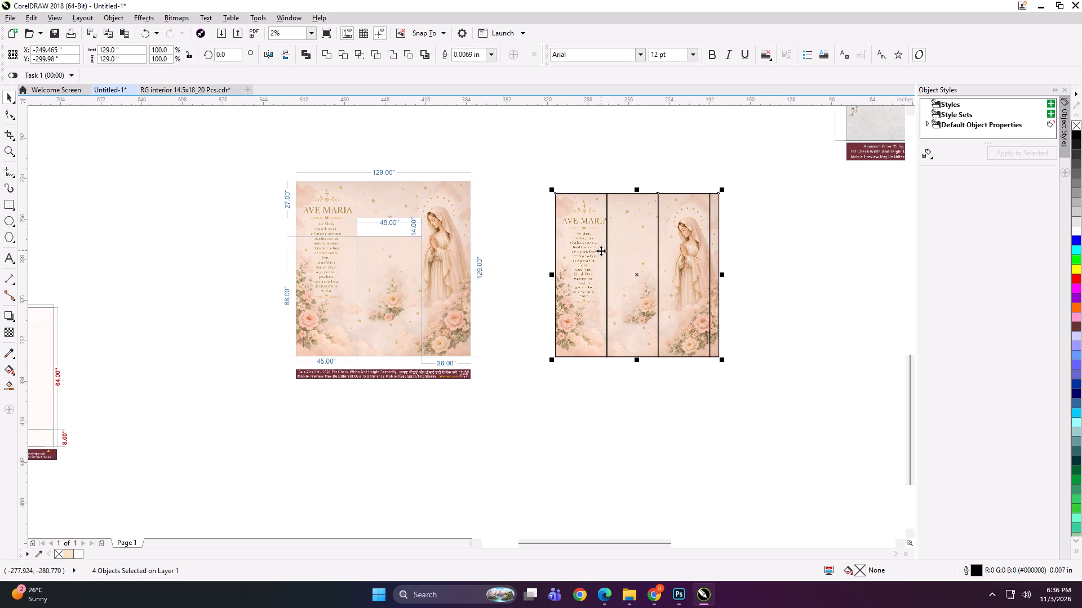
{"action": "key", "text": "ctrl+g"}
{"action": "left_click", "coordinate": [630, 387]}
{"action": "left_click", "coordinate": [643, 307], "text": "alt"}
{"action": "key", "text": "shift+Return"}
{"action": "left_click", "coordinate": [643, 307]}
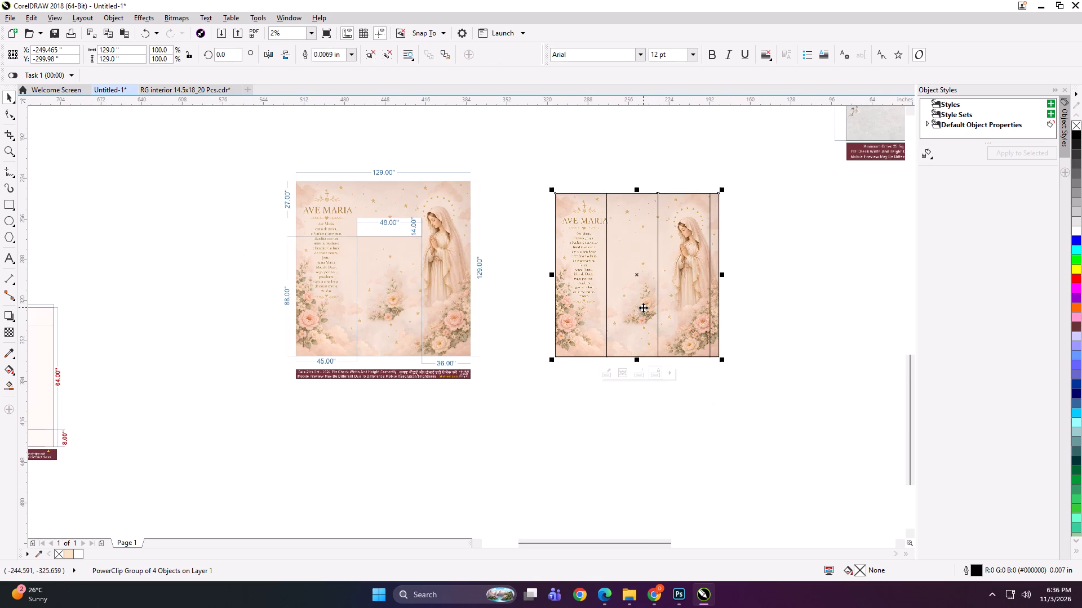
{"action": "key", "text": "ctrl+u"}
{"action": "key", "text": "ctrl+u"}
{"action": "left_click", "coordinate": [783, 282]}
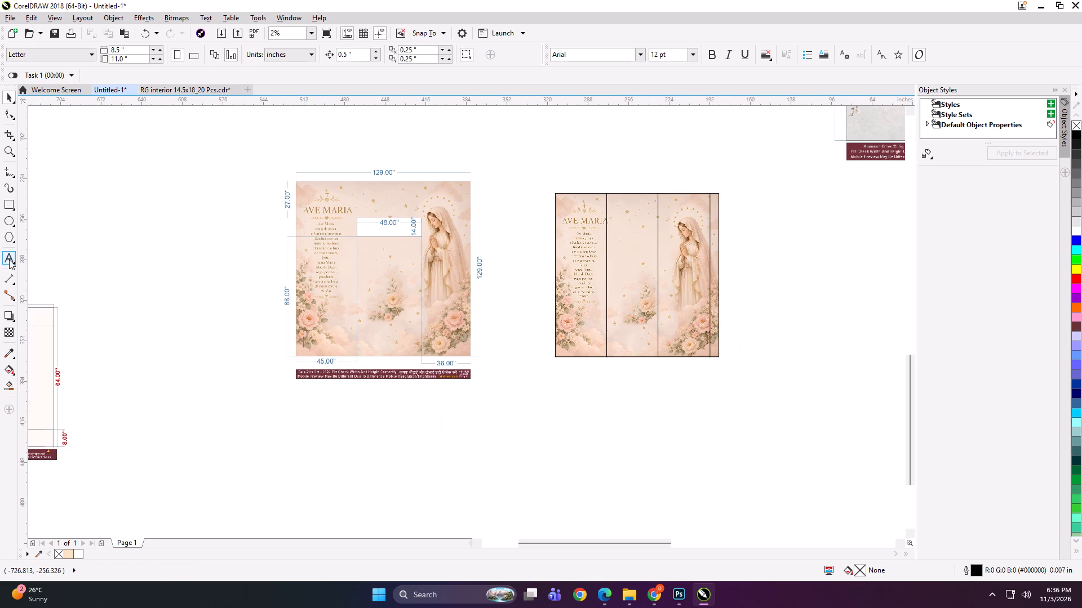
Add the text label "129129 PANEL 1" along the top edge of the first strip and copy its text.
{"action": "left_click", "coordinate": [9, 260]}
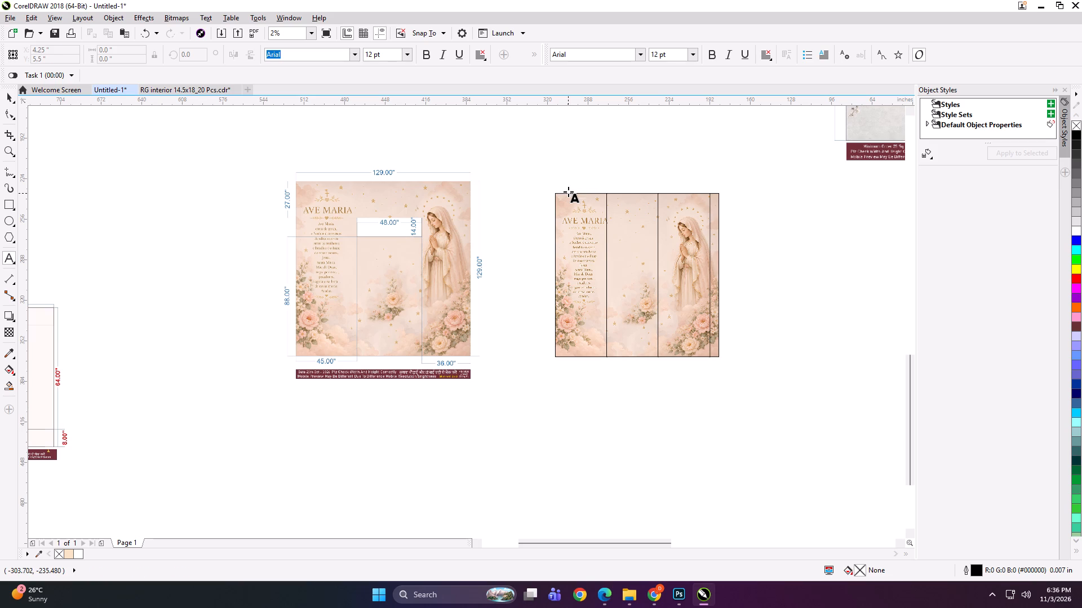
{"action": "left_click", "coordinate": [568, 191]}
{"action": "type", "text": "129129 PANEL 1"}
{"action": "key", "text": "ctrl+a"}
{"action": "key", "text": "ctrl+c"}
Paste the label along the top edges of the second and third strips, numbering them PANEL 2 and PANEL 3.
{"action": "scroll", "coordinate": [621, 187], "scroll_direction": "up", "scroll_amount": 2}
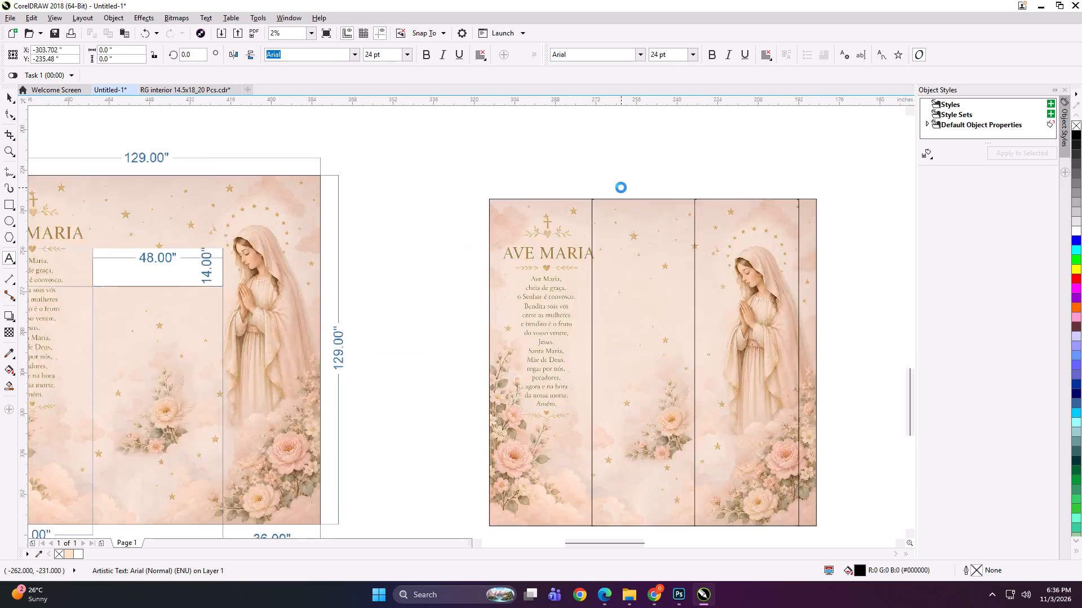
{"action": "left_click", "coordinate": [623, 208]}
{"action": "key", "text": "ctrl+v"}
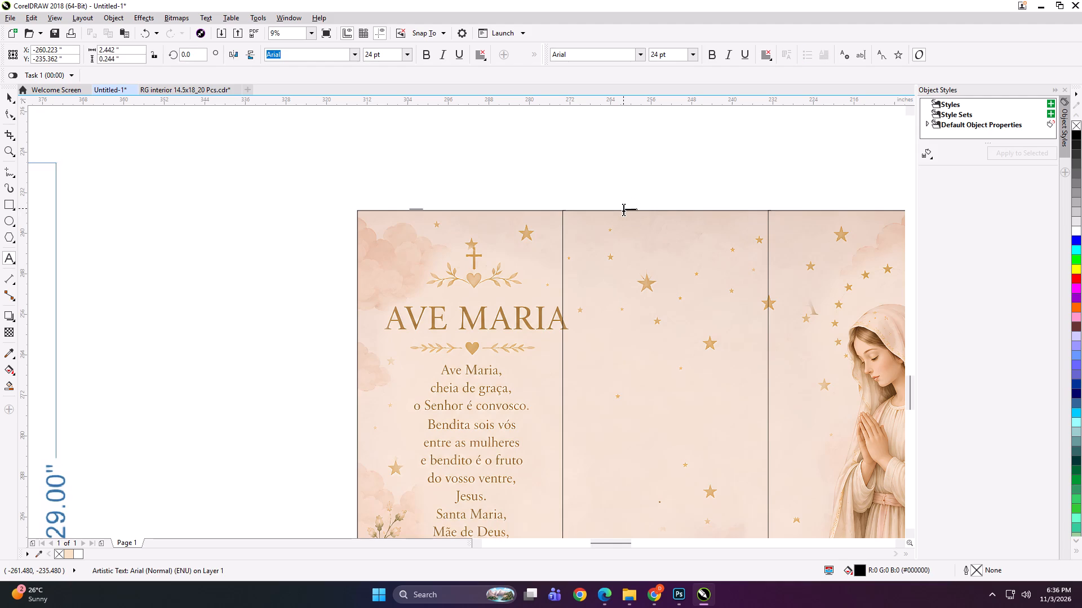
{"action": "key", "text": "BackSpace"}
{"action": "key", "text": "2"}
{"action": "scroll", "coordinate": [490, 213], "scroll_direction": "down", "scroll_amount": 1}
{"action": "scroll", "coordinate": [685, 220], "scroll_direction": "up", "scroll_amount": 1}
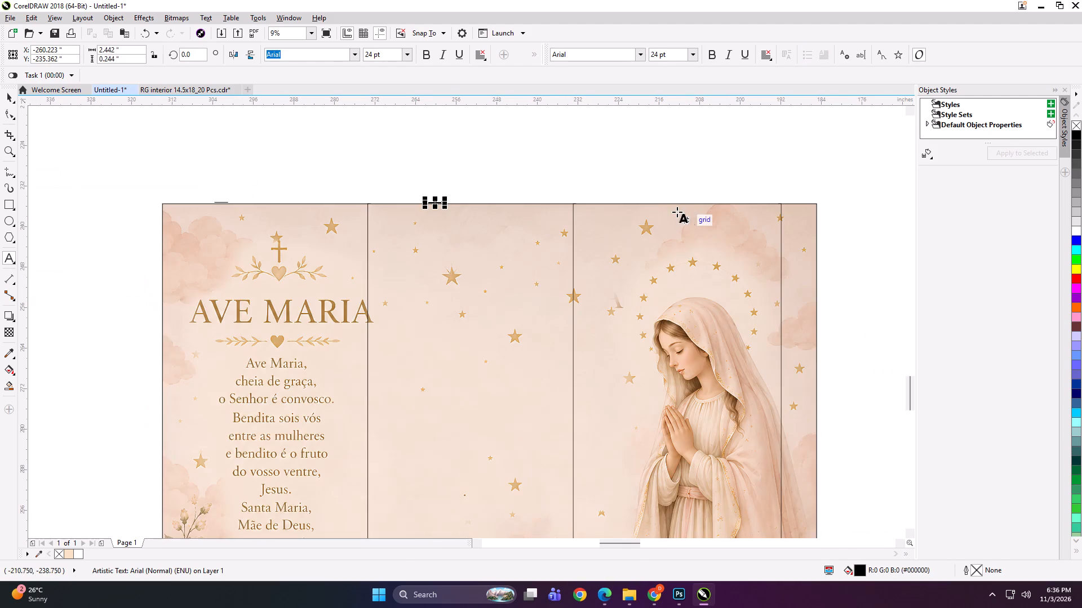
{"action": "left_click", "coordinate": [655, 202]}
{"action": "key", "text": "ctrl+v"}
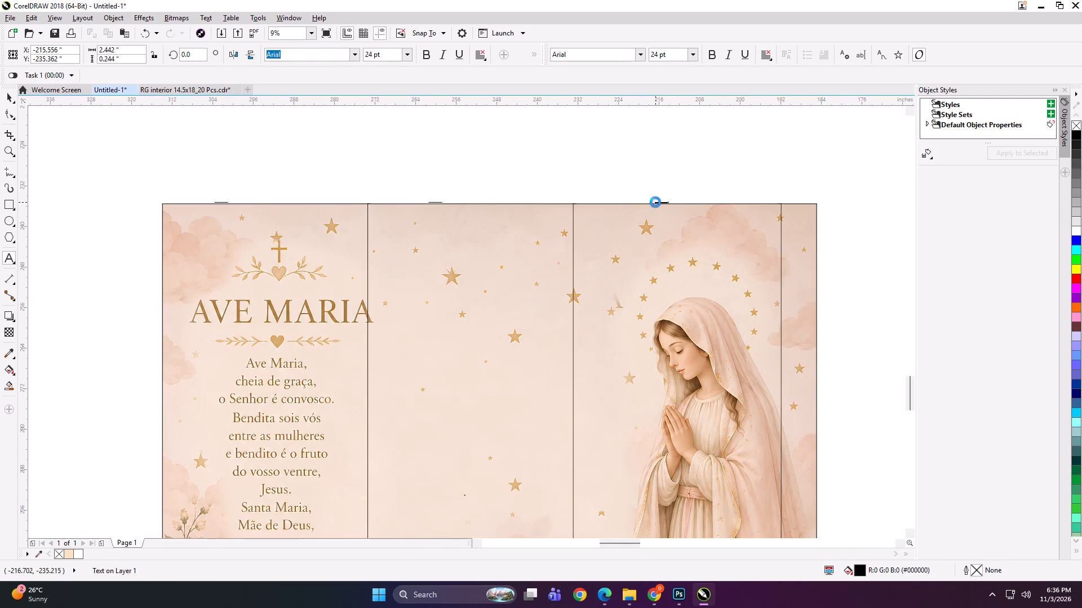
{"action": "key", "text": "BackSpace"}
{"action": "key", "text": "3"}
Paste the label along the top edge of the narrow fourth strip and number it PANEL 4.
{"action": "scroll", "coordinate": [799, 211], "scroll_direction": "up", "scroll_amount": 5}
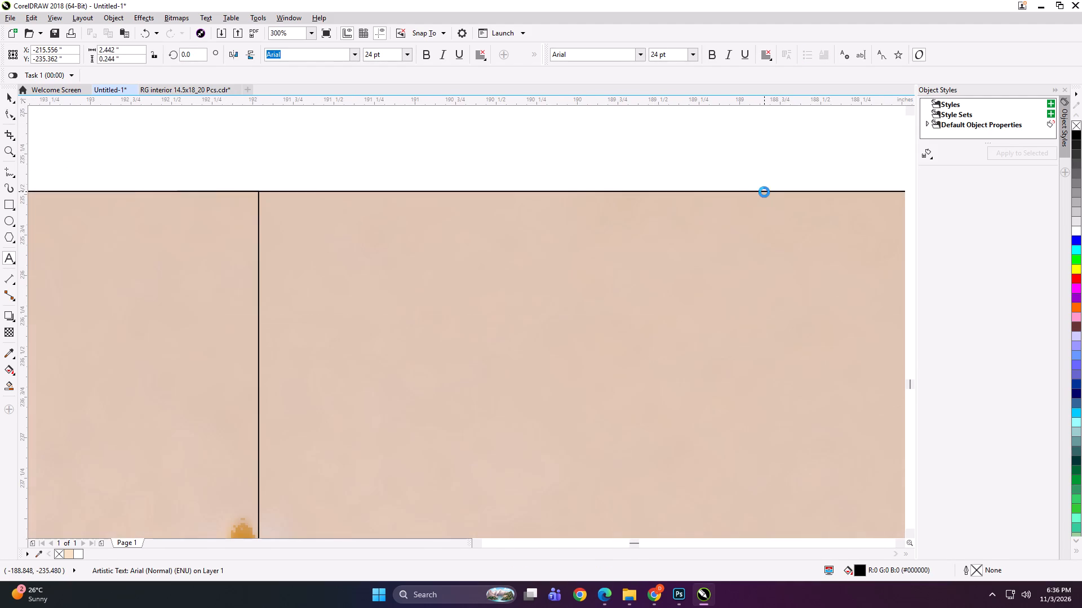
{"action": "left_click", "coordinate": [731, 190]}
{"action": "key", "text": "ctrl+v"}
{"action": "key", "text": "BackSpace"}
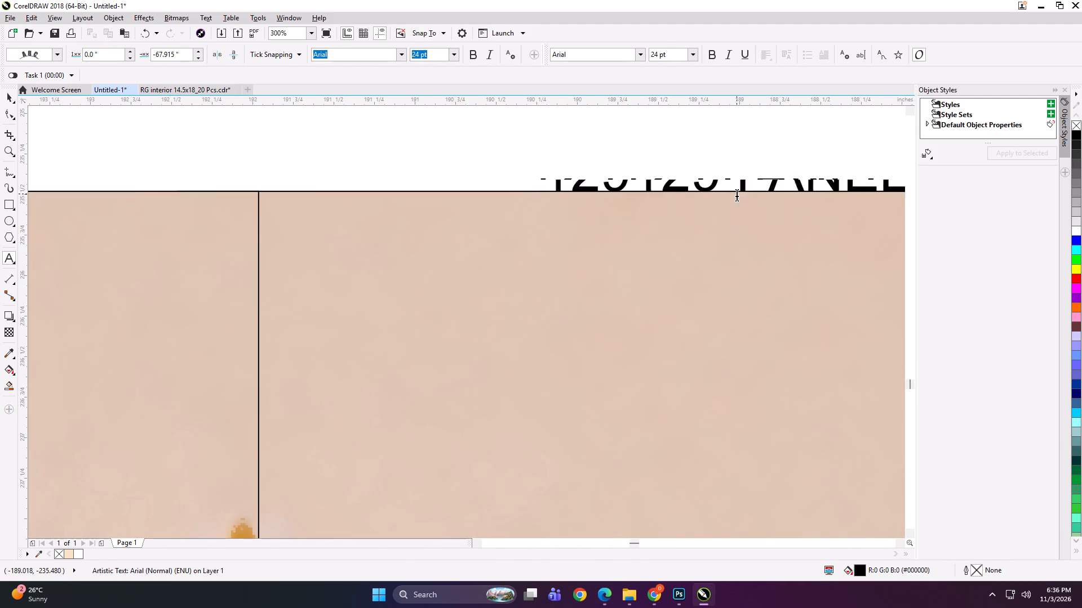
{"action": "key", "text": "4"}
{"action": "scroll", "coordinate": [737, 194], "scroll_direction": "down", "scroll_amount": 7}
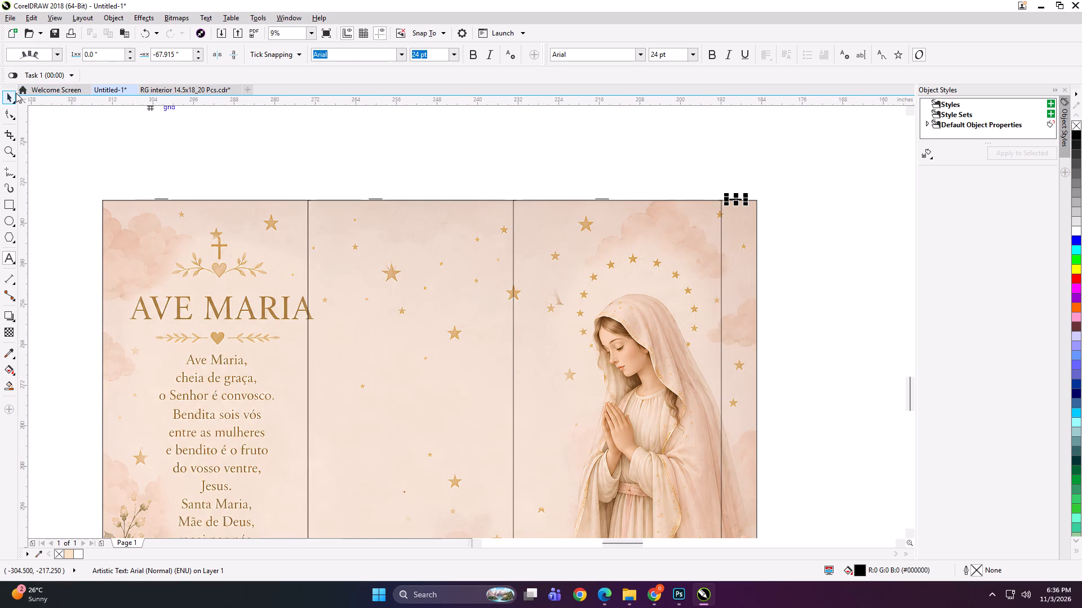
{"action": "left_click", "coordinate": [8, 95]}
Group each of the four strips with its own panel label.
{"action": "left_click", "coordinate": [739, 249], "text": "shift"}
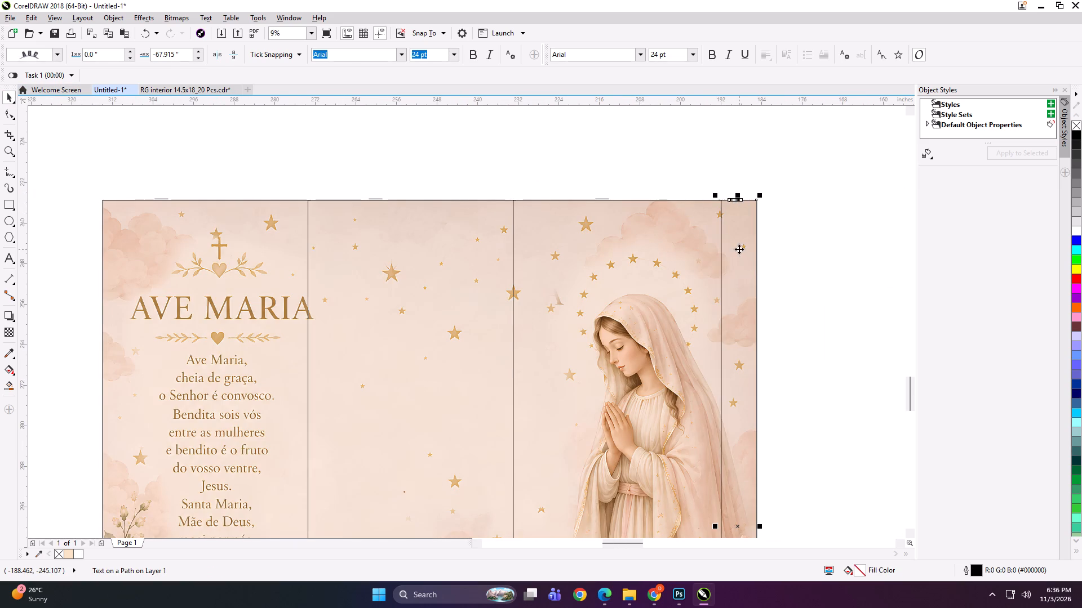
{"action": "key", "text": "ctrl+g"}
{"action": "scroll", "coordinate": [739, 242], "scroll_direction": "down", "scroll_amount": 1}
{"action": "left_click_drag", "start_coordinate": [641, 185], "coordinate": [703, 286]}
{"action": "left_click", "coordinate": [689, 285], "text": "shift"}
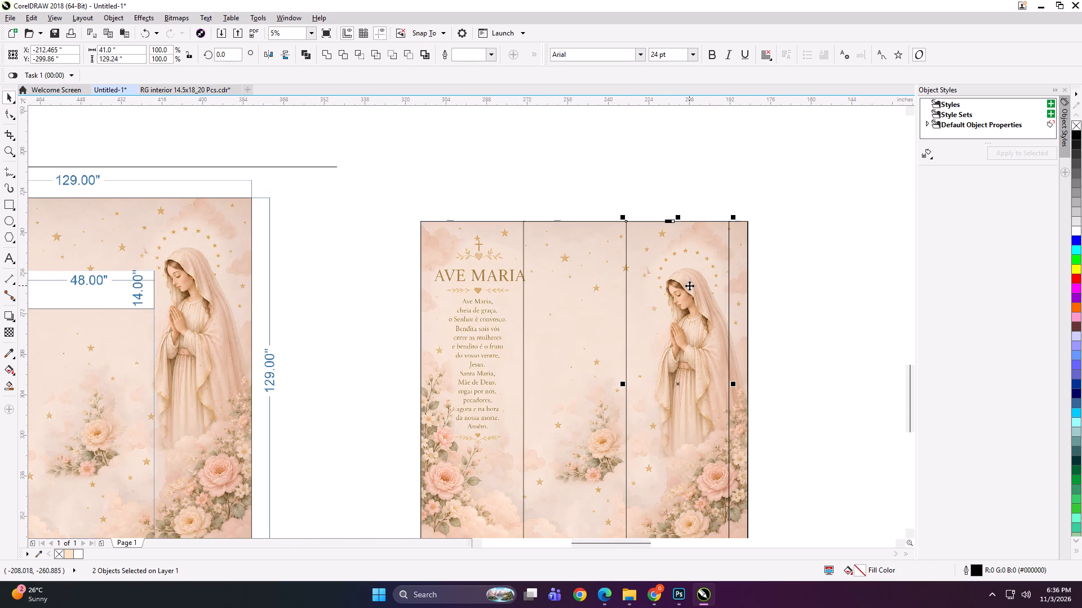
{"action": "key", "text": "ctrl+g"}
{"action": "scroll", "coordinate": [698, 240], "scroll_direction": "down", "scroll_amount": 2}
{"action": "scroll", "coordinate": [423, 353], "scroll_direction": "up", "scroll_amount": 1}
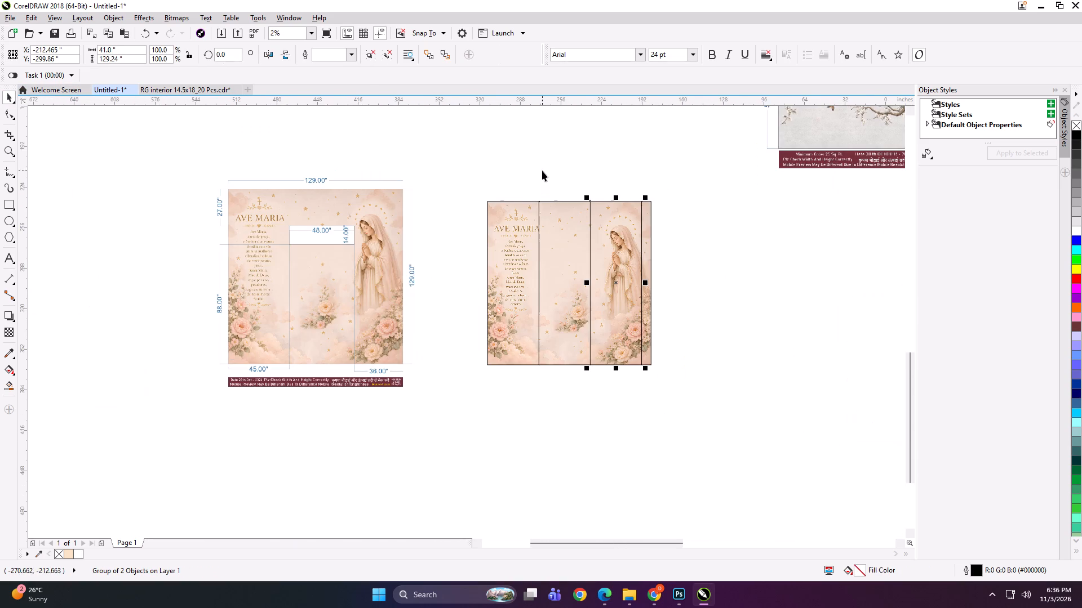
{"action": "left_click_drag", "start_coordinate": [551, 187], "coordinate": [577, 263]}
{"action": "left_click", "coordinate": [565, 253], "text": "shift"}
{"action": "key", "text": "ctrl+g"}
{"action": "left_click_drag", "start_coordinate": [544, 176], "coordinate": [475, 284]}
{"action": "left_click", "coordinate": [525, 253], "text": "shift"}
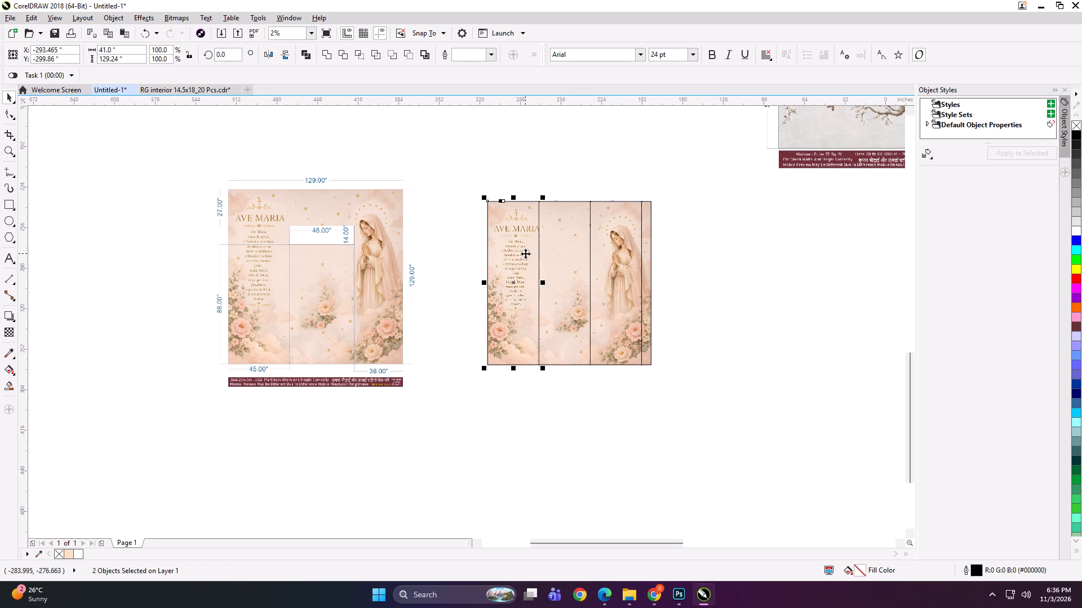
{"action": "key", "text": "ctrl+g"}
Export the first strip as the TIFF "41x129 A" in the 129x129 folder, replacing the existing file.
{"action": "key", "text": "ctrl+e"}
{"action": "left_click", "coordinate": [720, 235]}
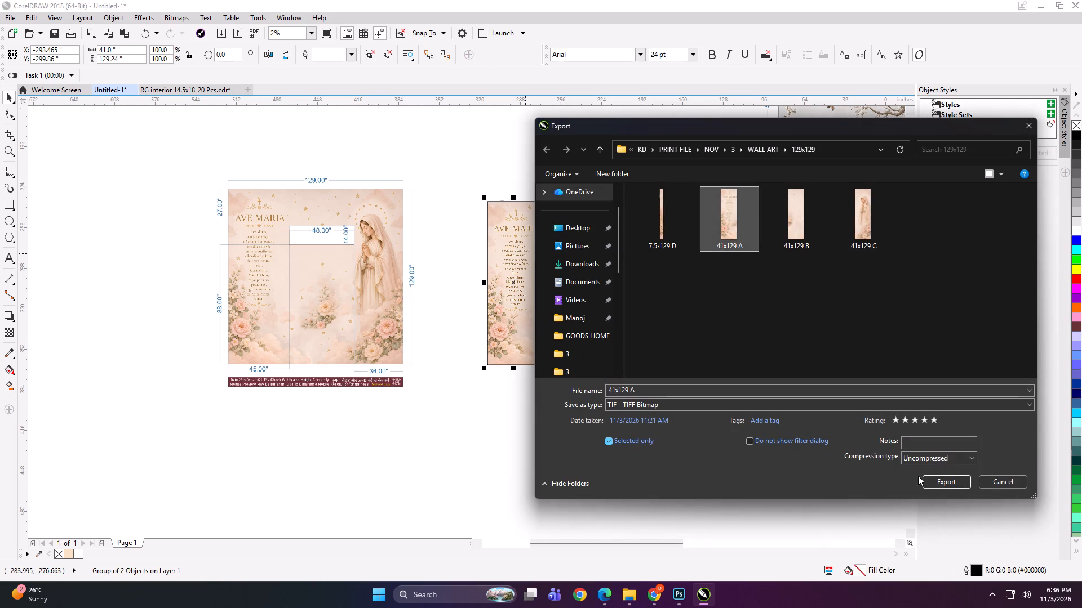
{"action": "left_click", "coordinate": [935, 478]}
{"action": "left_click", "coordinate": [570, 296]}
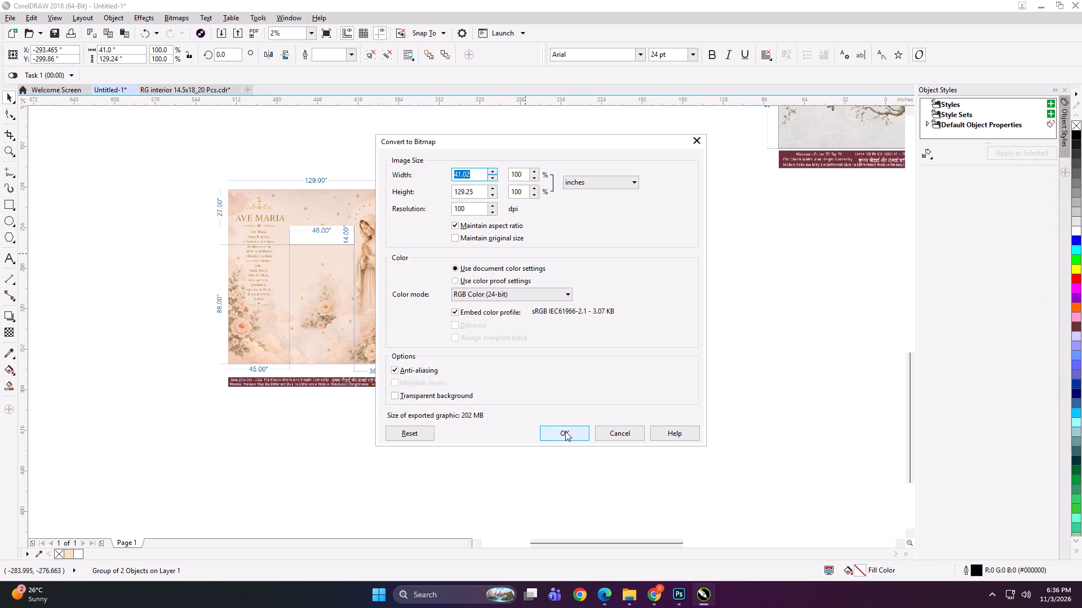
{"action": "left_click", "coordinate": [565, 431]}
Export the second strip as the TIFF "41x129 B" in the 129x129 folder, replacing the existing file.
{"action": "left_click", "coordinate": [567, 338]}
{"action": "key", "text": "ctrl+e"}
{"action": "key", "text": "ctrl+e"}
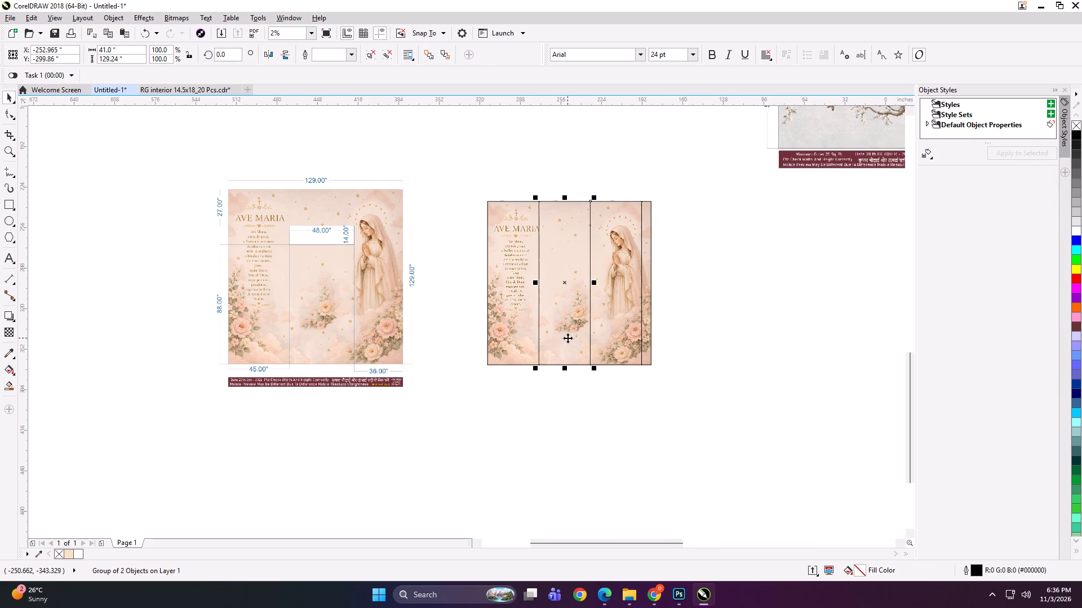
{"action": "key", "text": "ctrl+e"}
{"action": "left_click", "coordinate": [575, 420]}
{"action": "left_click", "coordinate": [574, 342]}
{"action": "key", "text": "ctrl+e"}
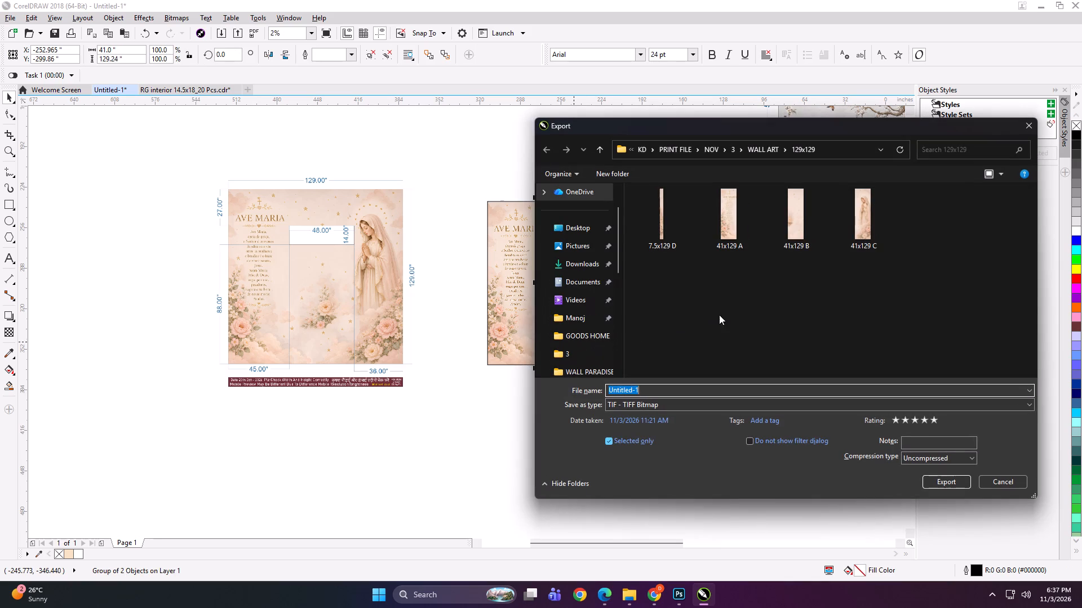
{"action": "left_click", "coordinate": [791, 231]}
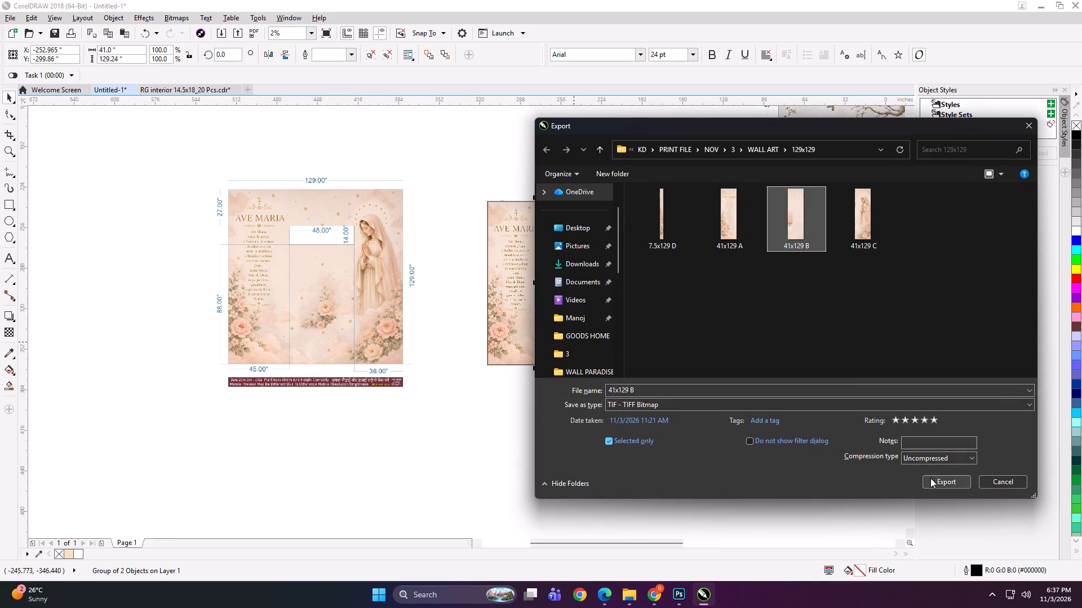
{"action": "left_click", "coordinate": [930, 478]}
{"action": "left_click", "coordinate": [571, 292]}
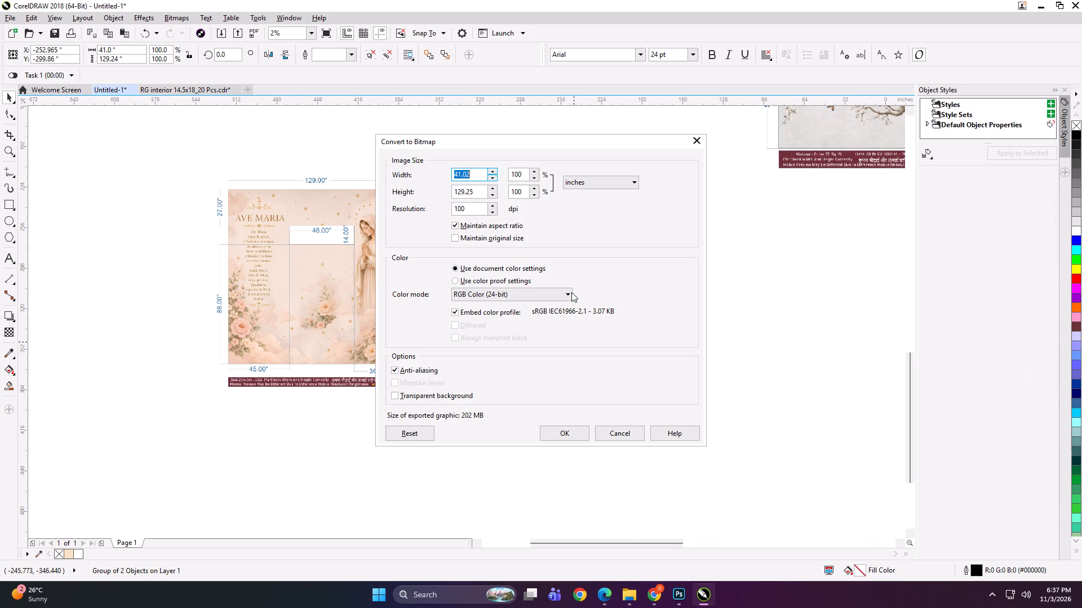
{"action": "left_click", "coordinate": [558, 426]}
Export the third strip as the TIFF "41x129 C" in the 129x129 folder, replacing the existing file.
{"action": "left_click", "coordinate": [610, 349]}
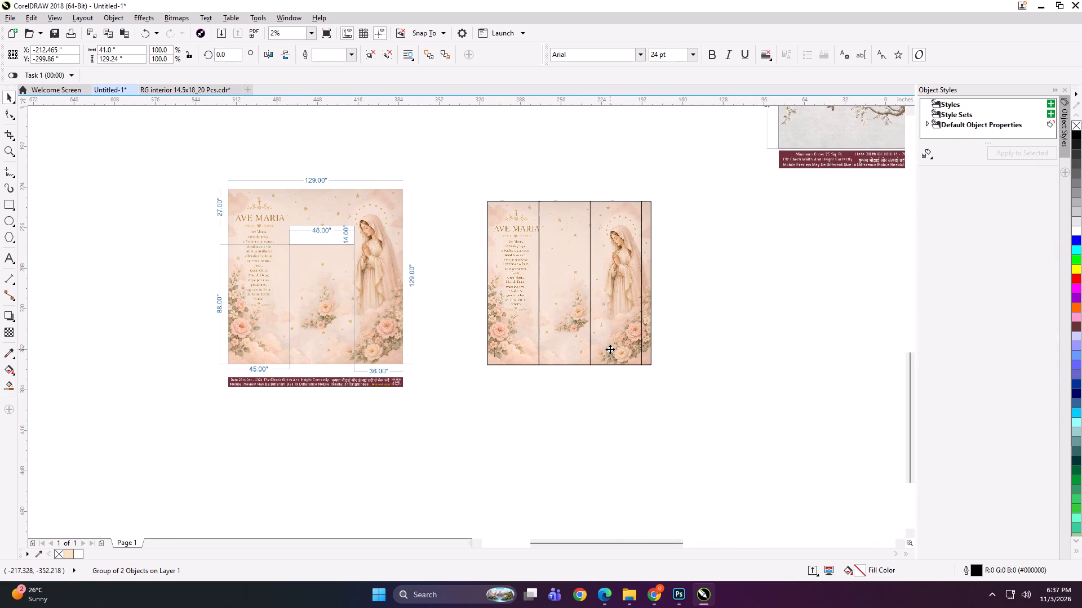
{"action": "key", "text": "ctrl+e"}
{"action": "key", "text": "ctrl+e"}
{"action": "key", "text": "ctrl+e"}
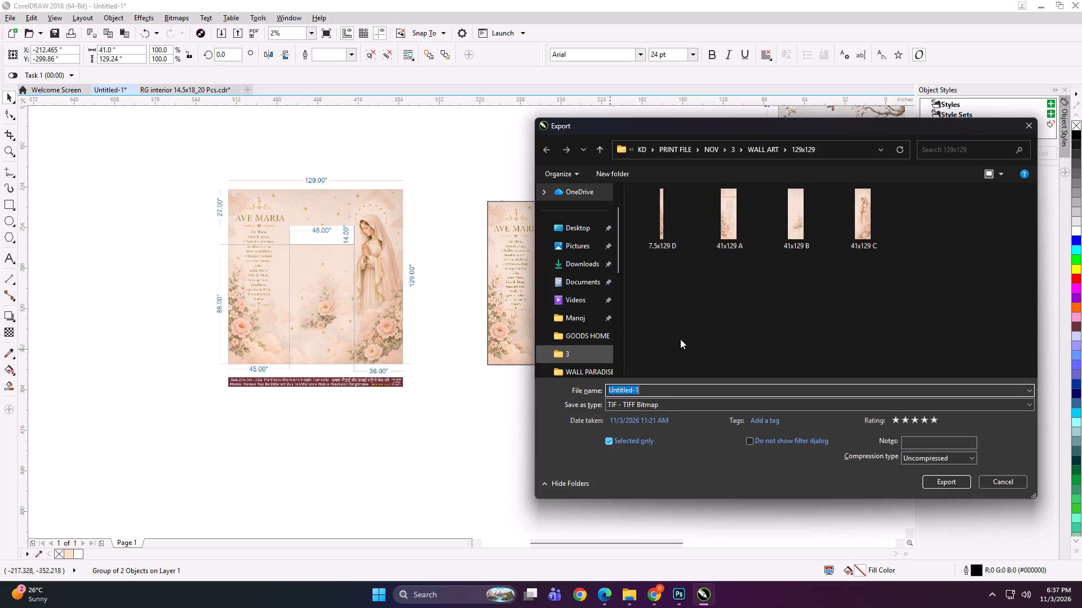
{"action": "left_click", "coordinate": [859, 242]}
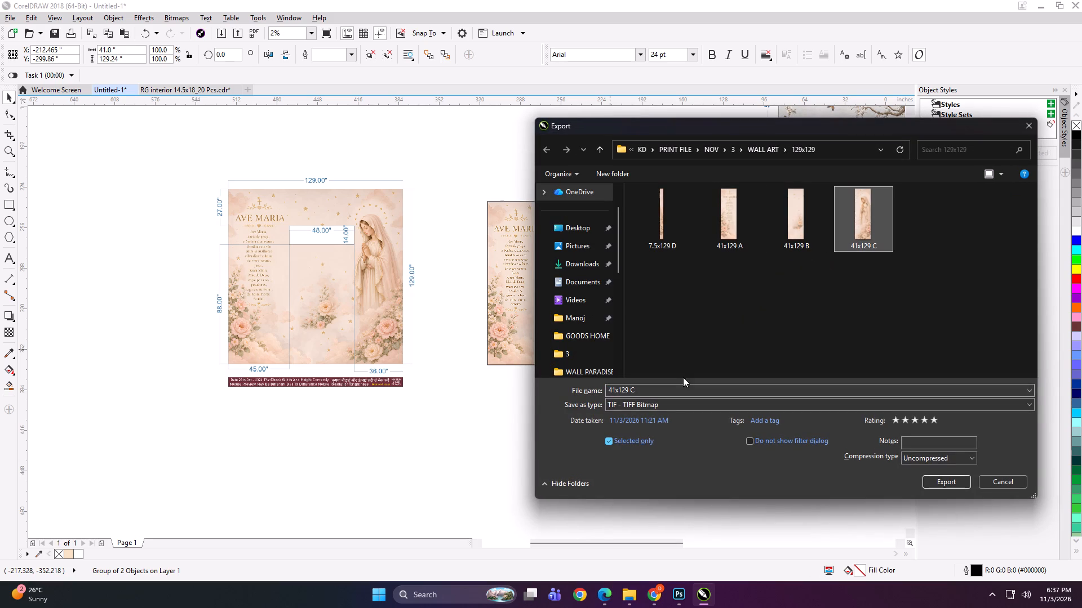
{"action": "left_click", "coordinate": [932, 481]}
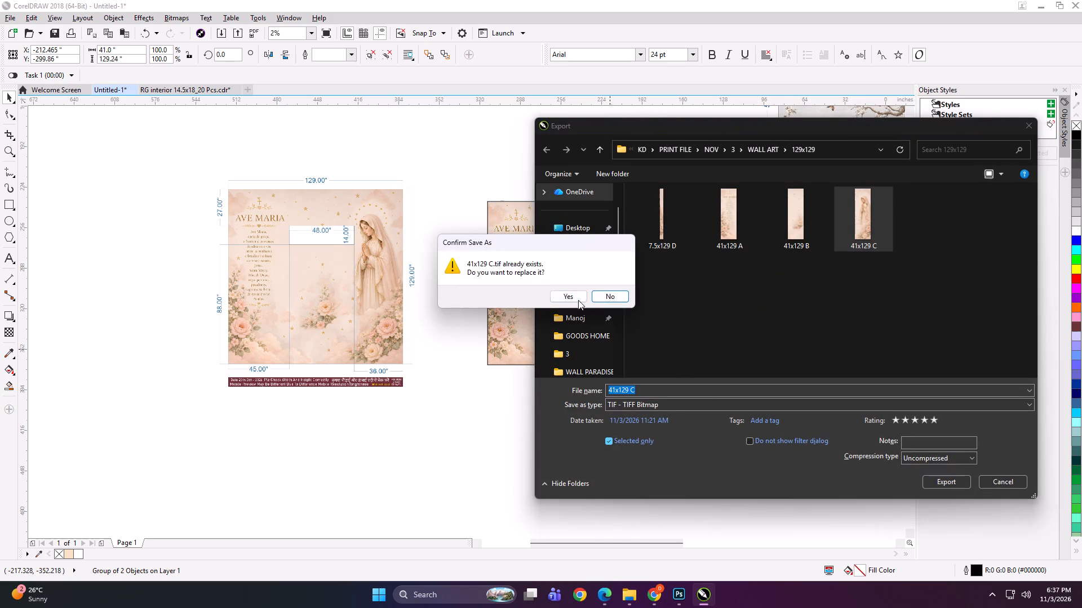
{"action": "left_click", "coordinate": [578, 299]}
{"action": "left_click", "coordinate": [557, 432]}
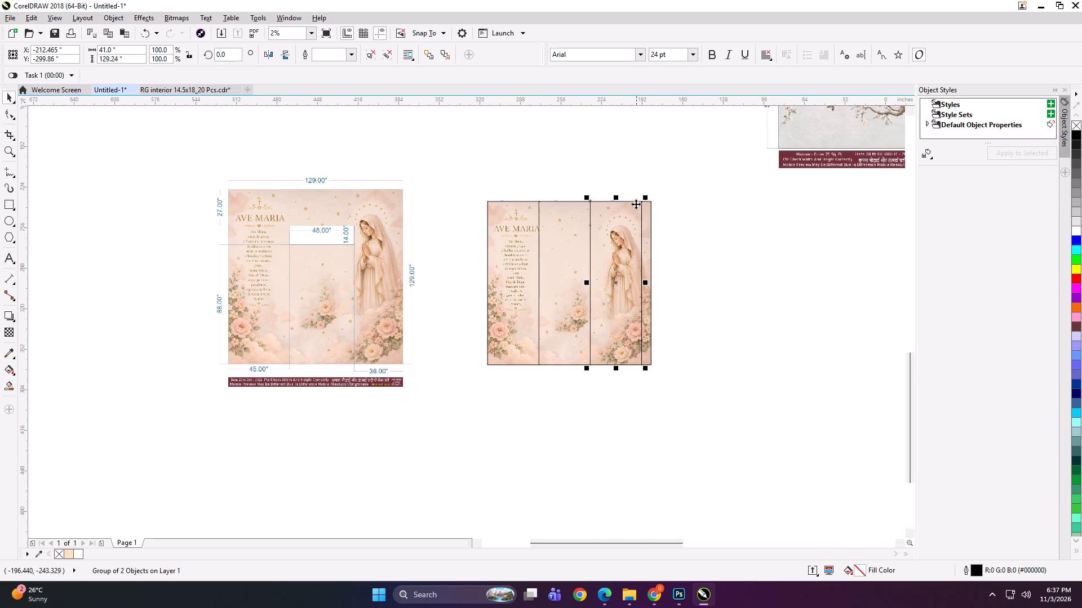
Export the narrow fourth strip as the TIFF "7.5x129 D" in the 129x129 folder, replacing the existing file.
{"action": "left_click_drag", "start_coordinate": [625, 172], "coordinate": [667, 391]}
{"action": "key", "text": "ctrl+e"}
{"action": "key", "text": "ctrl+e"}
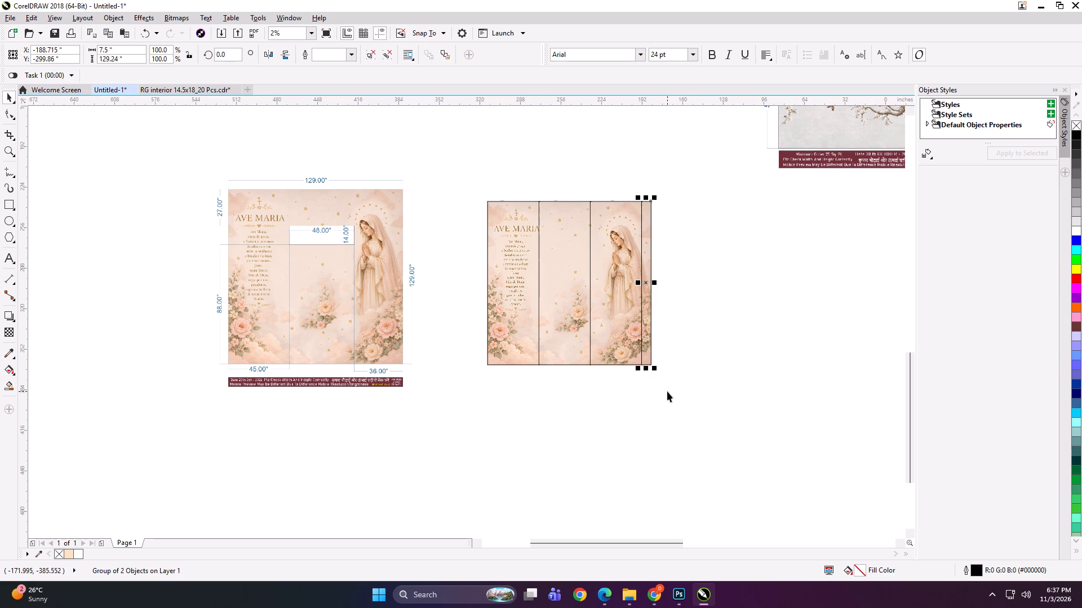
{"action": "key", "text": "ctrl+e"}
{"action": "left_click", "coordinate": [669, 219]}
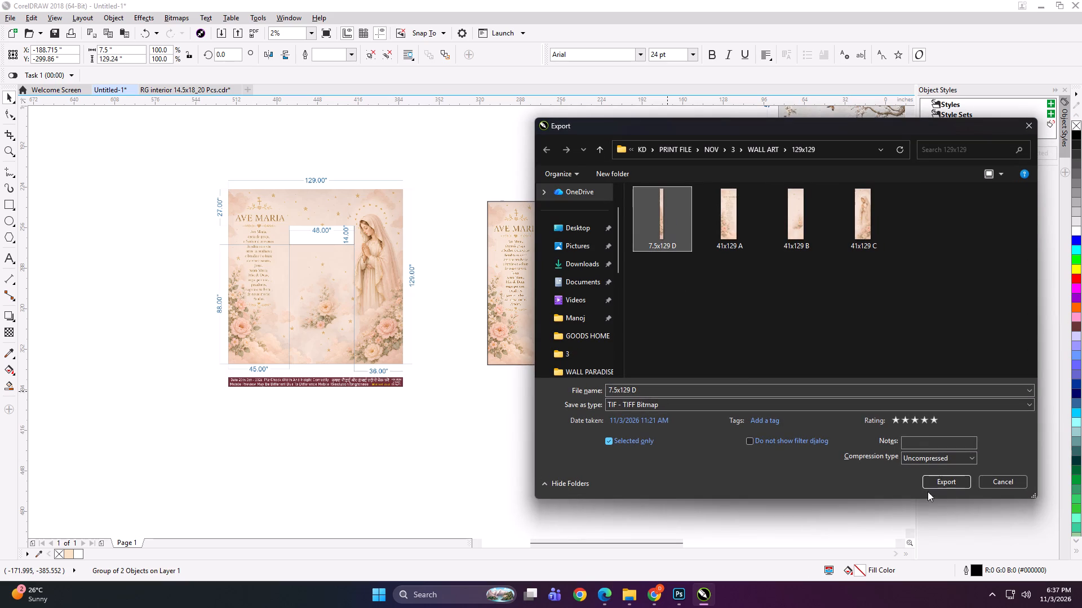
{"action": "left_click", "coordinate": [930, 484]}
{"action": "left_click", "coordinate": [578, 298]}
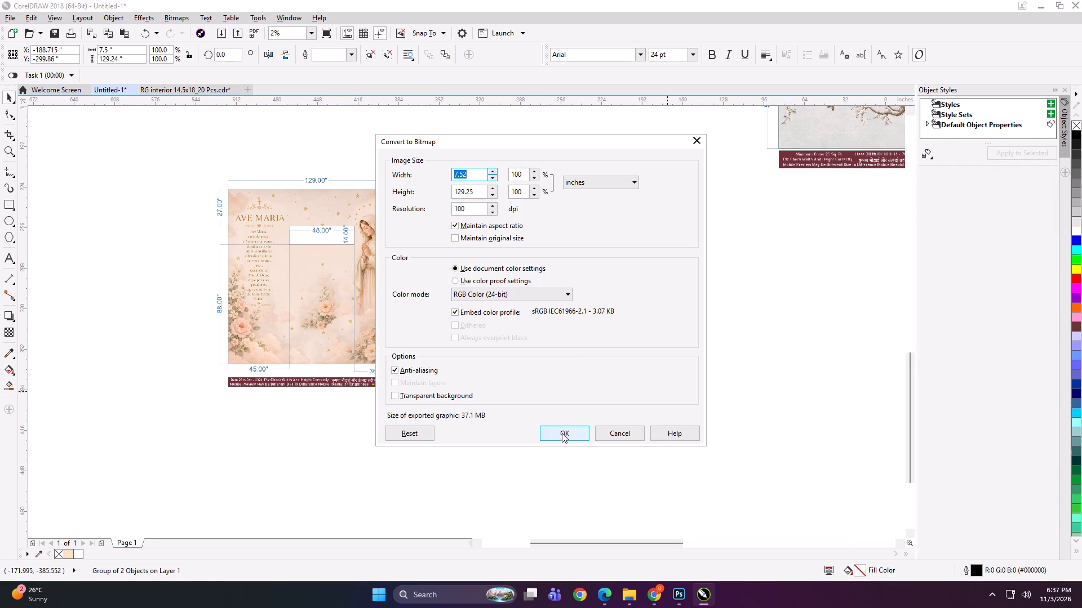
{"action": "left_click", "coordinate": [562, 433]}
Nudge the second, third and fourth strips rightward together to open a gap after the first strip.
{"action": "left_click_drag", "start_coordinate": [533, 161], "coordinate": [695, 414]}
{"action": "key", "text": "Right"}
{"action": "key", "text": "Right"}
{"action": "key", "text": "Right"}
{"action": "key", "text": "Right"}
{"action": "key", "text": "Right"}
{"action": "key", "text": "Right"}
{"action": "key", "text": "Right"}
{"action": "key", "text": "Right"}
{"action": "key", "text": "Right"}
{"action": "key", "text": "Right"}
{"action": "key", "text": "Right"}
{"action": "key", "text": "Right"}
{"action": "key", "text": "Right"}
{"action": "key", "text": "Right"}
{"action": "key", "text": "Right"}
{"action": "key", "text": "Right"}
{"action": "key", "text": "Right"}
{"action": "key", "text": "Right"}
{"action": "key", "text": "Right"}
{"action": "key", "text": "Right"}
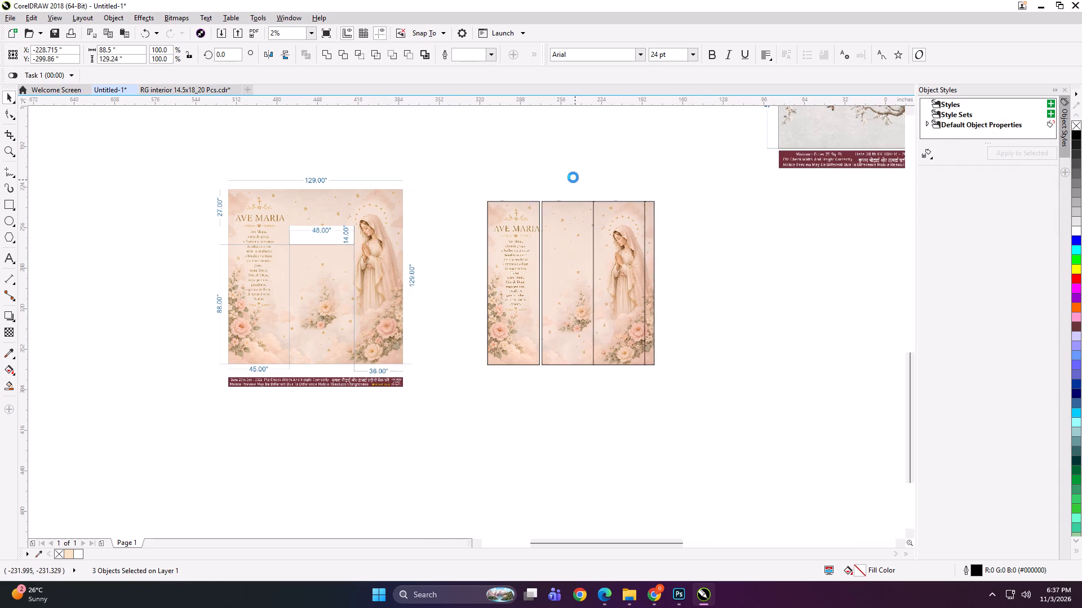
Nudge the third and fourth Ave Maria strips rightward, and the fourth further, to open gaps between all the strips.
{"action": "left_click_drag", "start_coordinate": [577, 182], "coordinate": [707, 412]}
{"action": "left_click_drag", "start_coordinate": [627, 155], "coordinate": [711, 388]}
{"action": "key", "text": "Right"}
{"action": "key", "text": "Right"}
{"action": "key", "text": "Right"}
{"action": "key", "text": "Right"}
{"action": "key", "text": "Right"}
{"action": "key", "text": "Right"}
{"action": "key", "text": "Right"}
{"action": "key", "text": "Right"}
{"action": "key", "text": "Right"}
{"action": "key", "text": "Right"}
{"action": "key", "text": "Right"}
{"action": "key", "text": "Right"}
{"action": "key", "text": "Right"}
{"action": "key", "text": "Right"}
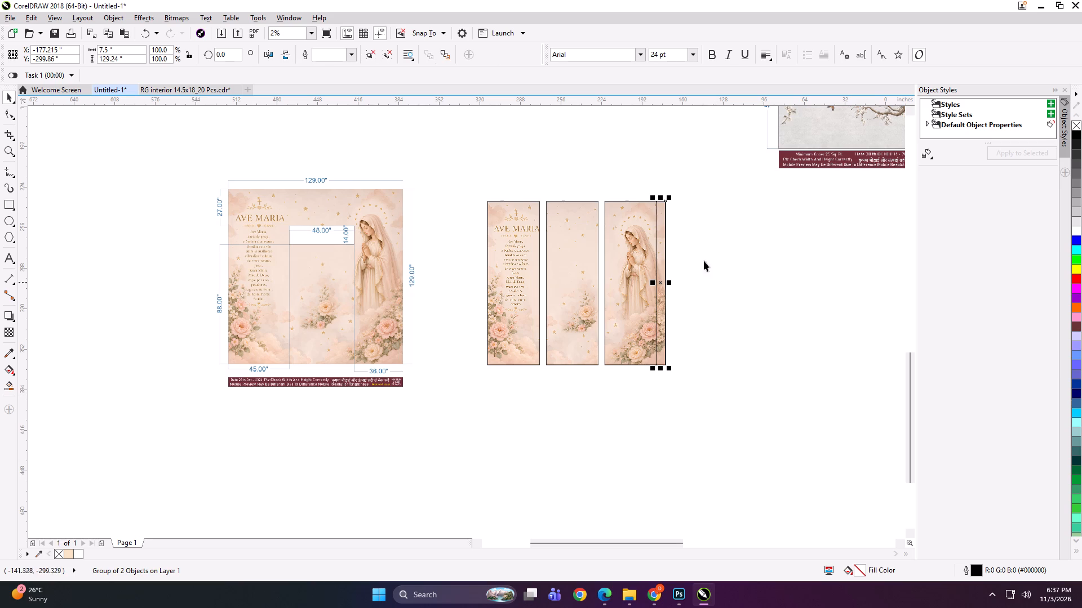
Move all four spaced strips together to just beside the dimensioned Ave Maria layout.
{"action": "left_click_drag", "start_coordinate": [694, 172], "coordinate": [451, 420]}
{"action": "left_click_drag", "start_coordinate": [511, 245], "coordinate": [447, 230]}
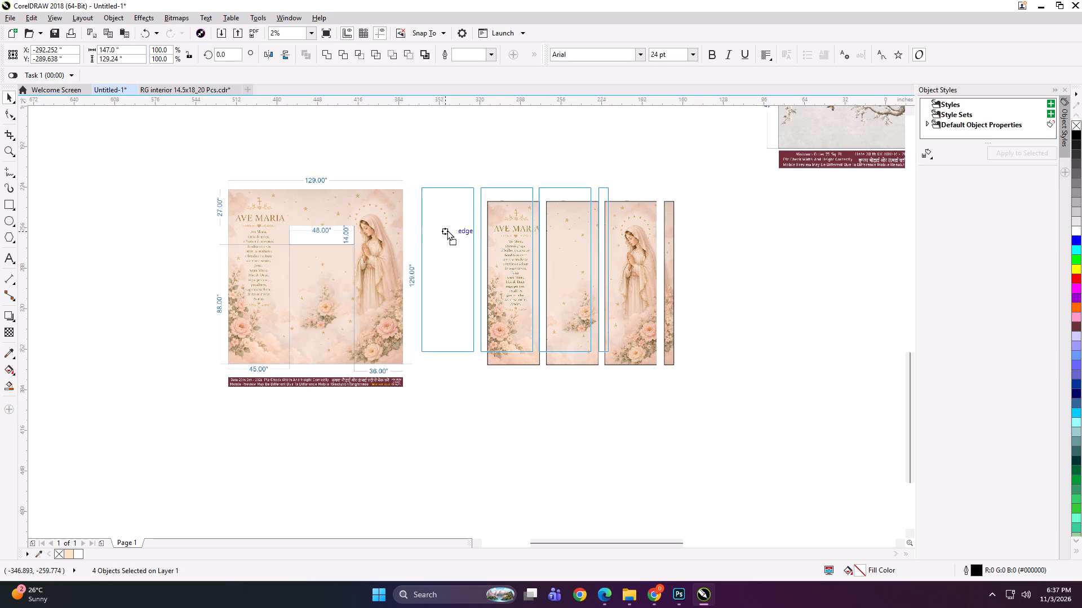
{"action": "left_click_drag", "start_coordinate": [447, 230], "coordinate": [453, 229]}
{"action": "left_click", "coordinate": [453, 229]}
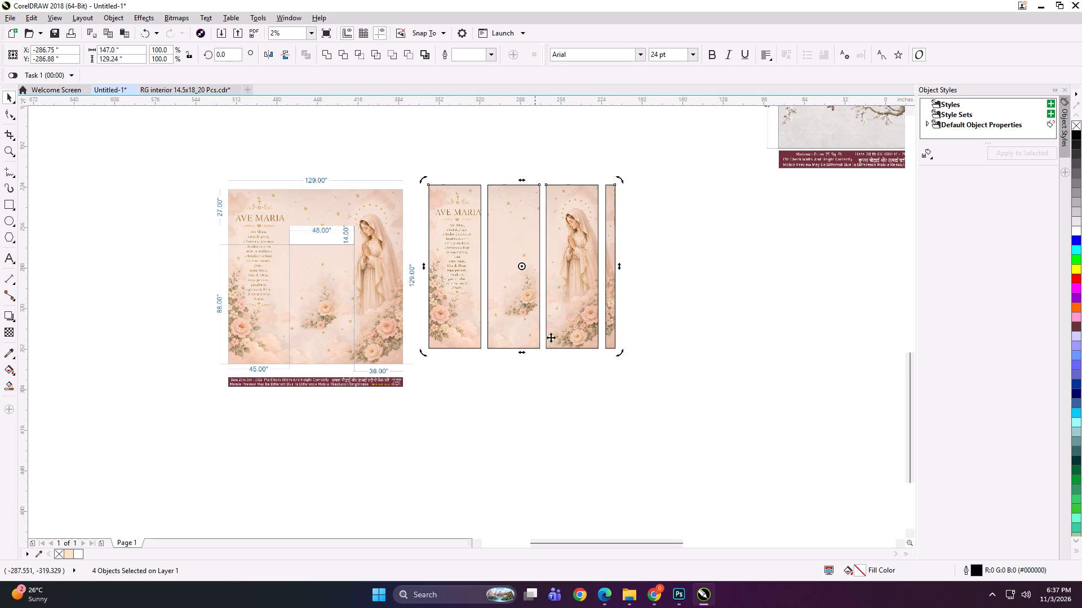
Enlarge the four strips proportionally so they stand slightly taller than the Ave Maria artwork beside them.
{"action": "left_click", "coordinate": [590, 330]}
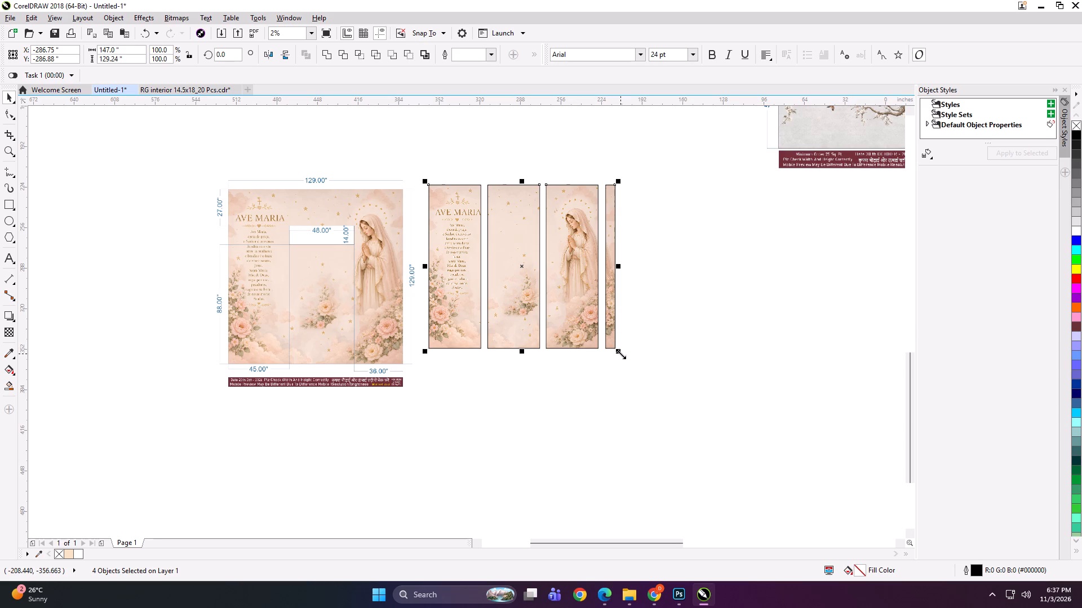
{"action": "left_click_drag", "start_coordinate": [621, 352], "coordinate": [629, 363]}
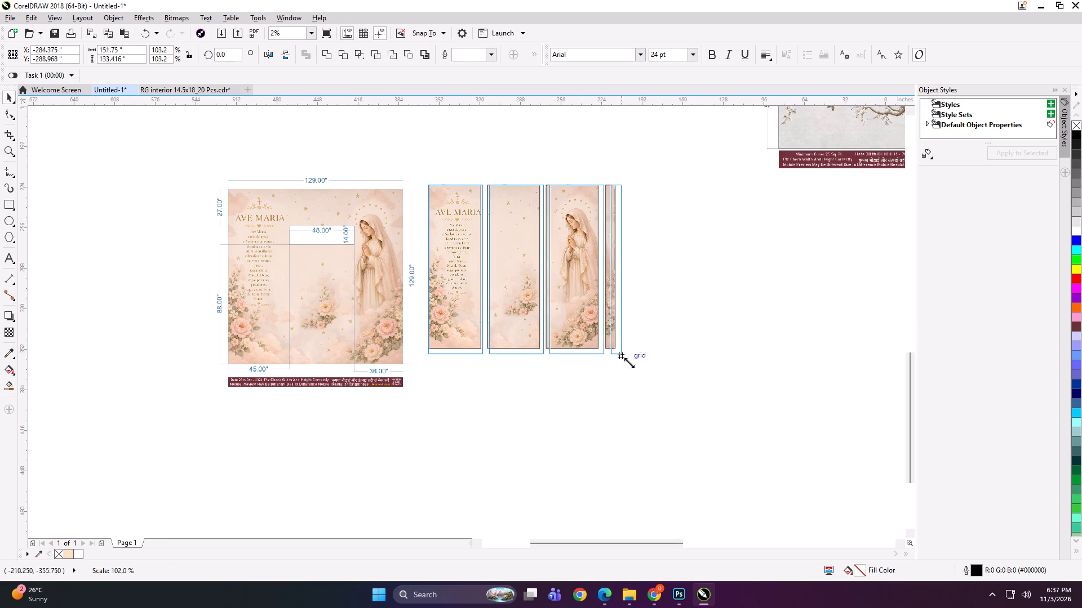
{"action": "left_click_drag", "start_coordinate": [629, 363], "coordinate": [646, 377]}
Group the dimensioned Ave Maria layout with the four strips and scale the group down to about 17 inches wide.
{"action": "left_click", "coordinate": [373, 314], "text": "shift"}
{"action": "key", "text": "ctrl+g"}
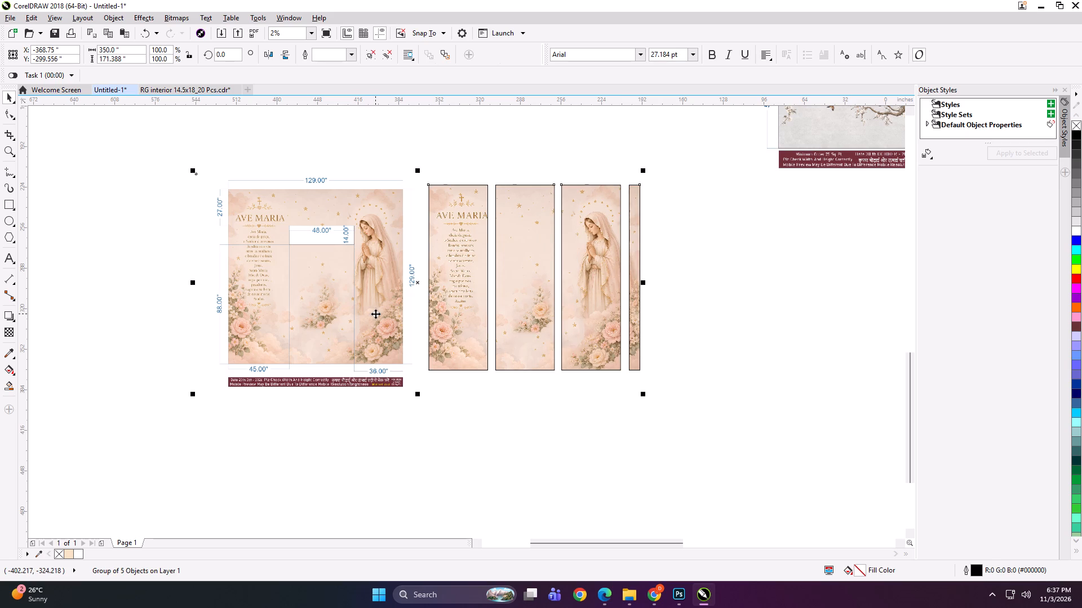
{"action": "left_click_drag", "start_coordinate": [643, 399], "coordinate": [430, 317], "text": "shift"}
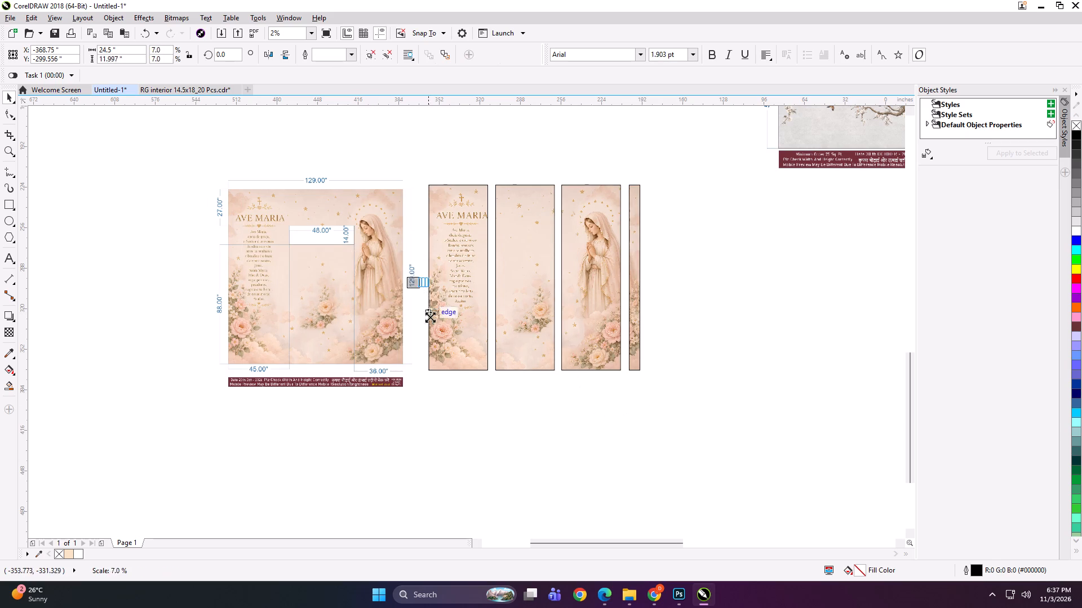
{"action": "left_click_drag", "start_coordinate": [430, 317], "coordinate": [429, 306], "text": "shift"}
Export the scaled-down Ave Maria group as a preview named "SGDH".
{"action": "scroll", "coordinate": [415, 282], "scroll_direction": "up", "scroll_amount": 4}
{"action": "key", "text": "ctrl+e"}
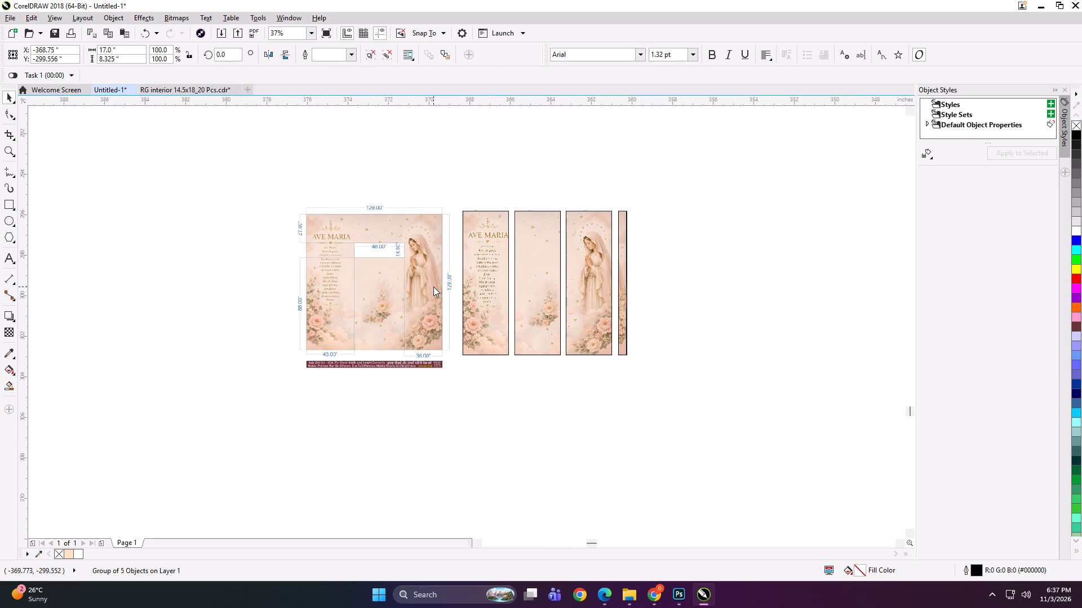
{"action": "type", "text": "SGDH"}
{"action": "key", "text": "Return"}
{"action": "key", "text": "Return"}
{"action": "key", "text": "Return"}
Delete the exported Ave Maria layout and strips from the page.
{"action": "key", "text": "Delete"}
{"action": "key", "text": "F4"}
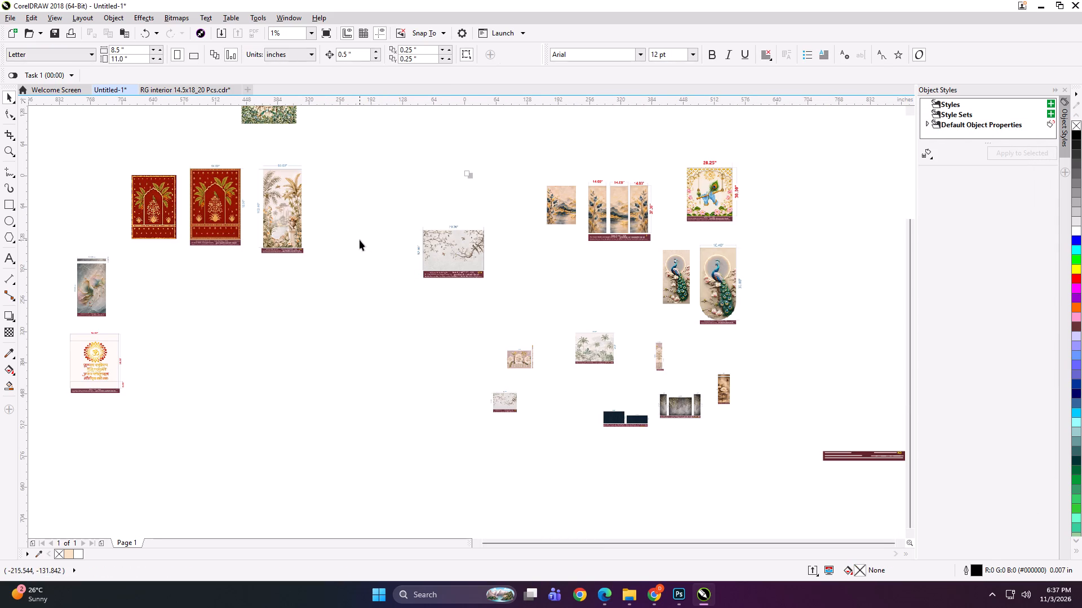
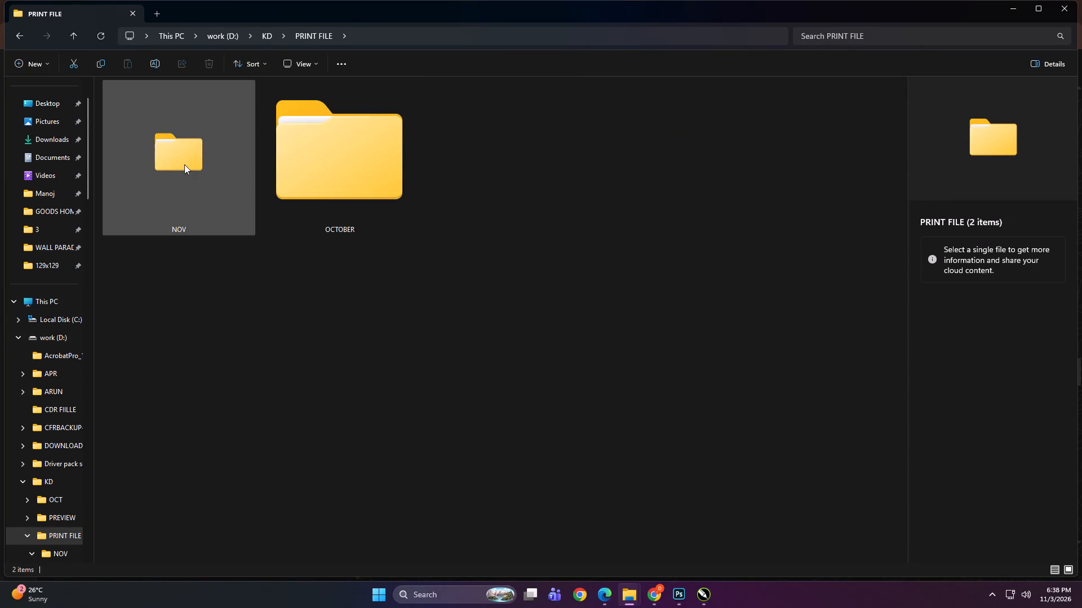
Copy the 129x129 folder from WALL ART in folder 3 of the local PRINT FILE NOV directory.
{"action": "left_click", "coordinate": [527, 137]}
{"action": "key", "text": "BackSpace"}
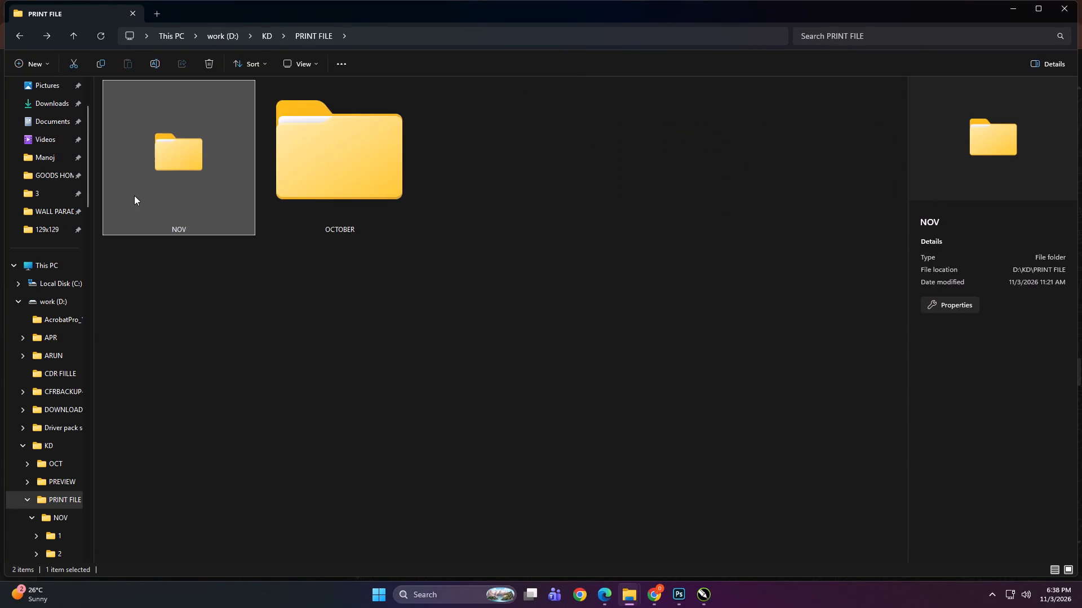
{"action": "double_click", "coordinate": [134, 195]}
{"action": "double_click", "coordinate": [494, 170]}
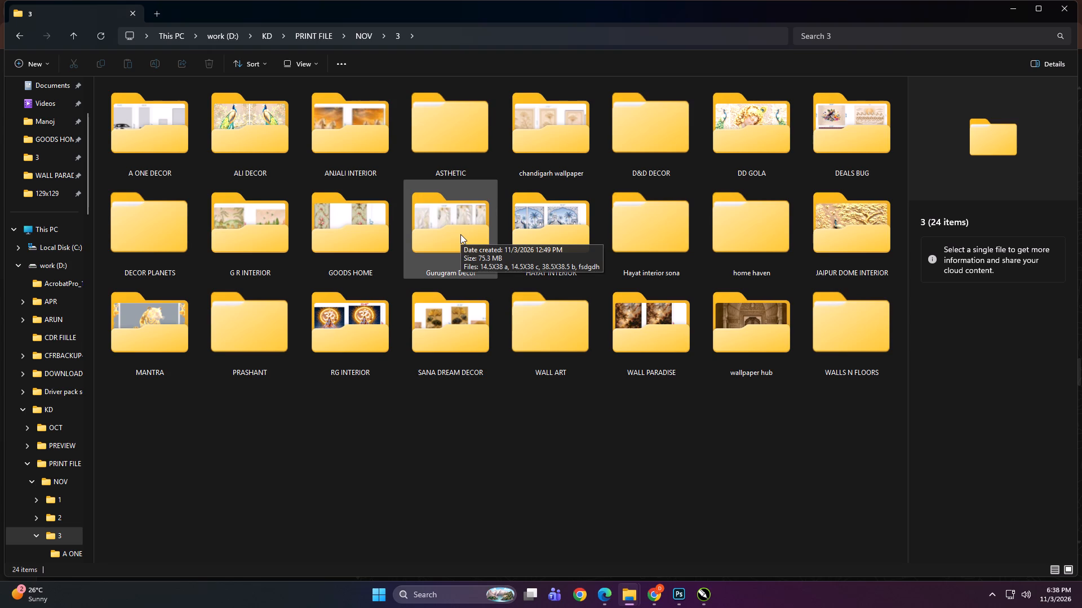
{"action": "left_click", "coordinate": [473, 442]}
{"action": "triple_click", "coordinate": [556, 329]}
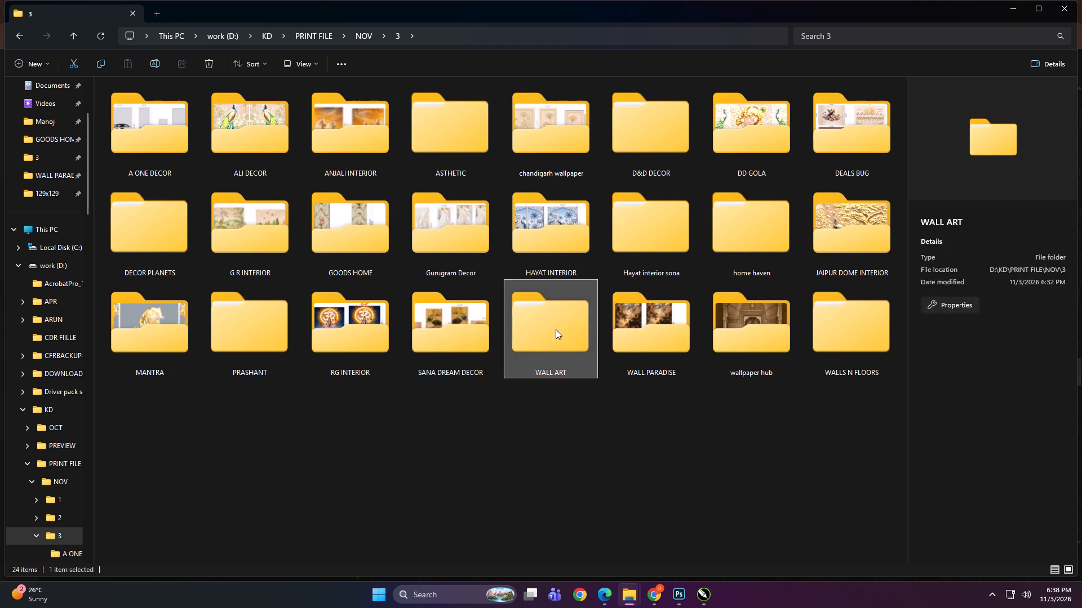
{"action": "scroll", "coordinate": [259, 262], "scroll_direction": "up", "scroll_amount": 11, "text": "ctrl"}
{"action": "scroll", "coordinate": [259, 262], "scroll_direction": "down", "scroll_amount": 1, "text": "ctrl"}
{"action": "scroll", "coordinate": [259, 262], "scroll_direction": "up", "scroll_amount": 5, "text": "ctrl"}
{"action": "scroll", "coordinate": [259, 262], "scroll_direction": "down", "scroll_amount": 1, "text": "ctrl"}
{"action": "scroll", "coordinate": [259, 262], "scroll_direction": "up", "scroll_amount": 18, "text": "ctrl"}
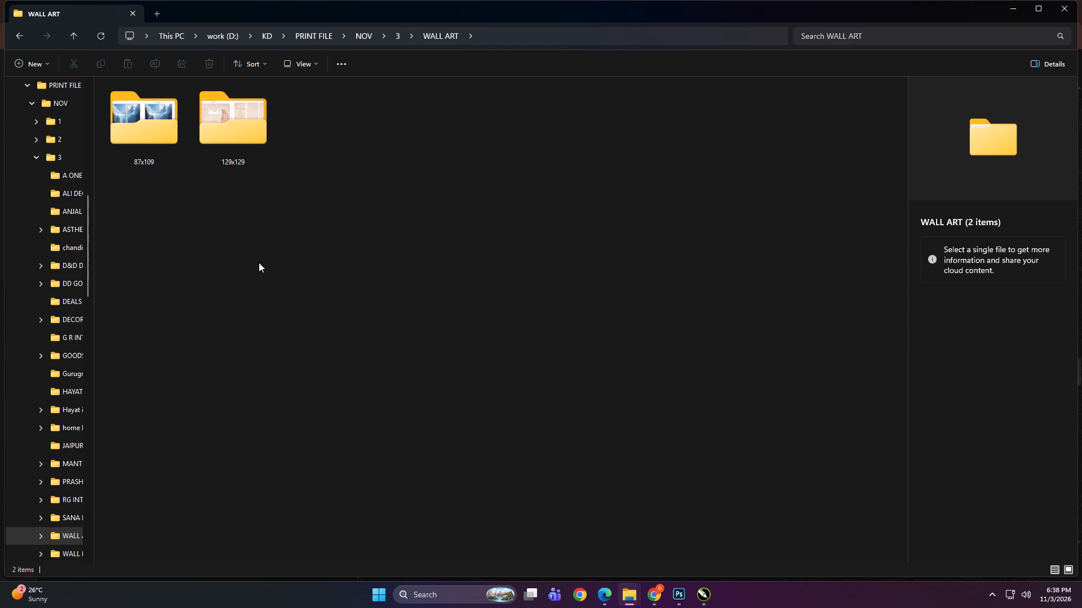
{"action": "scroll", "coordinate": [259, 262], "scroll_direction": "up", "scroll_amount": 11, "text": "ctrl"}
{"action": "scroll", "coordinate": [259, 262], "scroll_direction": "down", "scroll_amount": 1, "text": "ctrl"}
{"action": "scroll", "coordinate": [259, 262], "scroll_direction": "up", "scroll_amount": 3, "text": "ctrl"}
{"action": "left_click", "coordinate": [342, 200]}
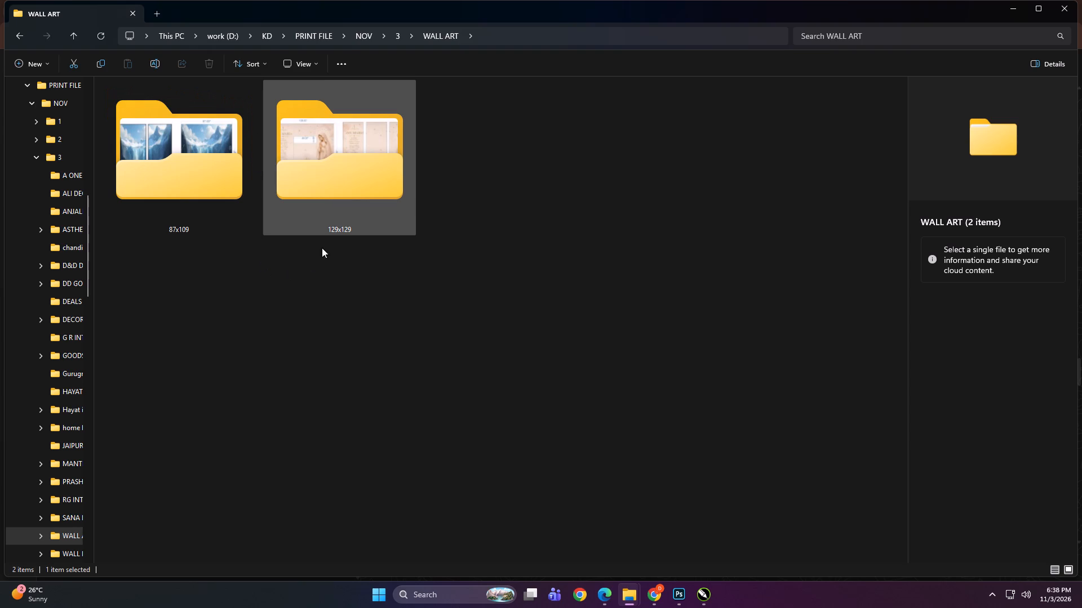
{"action": "key", "text": "ctrl+c"}
Open the WALL ART folder under Print > NOV > 3 on the DIGITECH_SHAREDRIVE (Z:) network drive.
{"action": "scroll", "coordinate": [52, 363], "scroll_direction": "up", "scroll_amount": 7}
{"action": "left_click", "coordinate": [51, 366]}
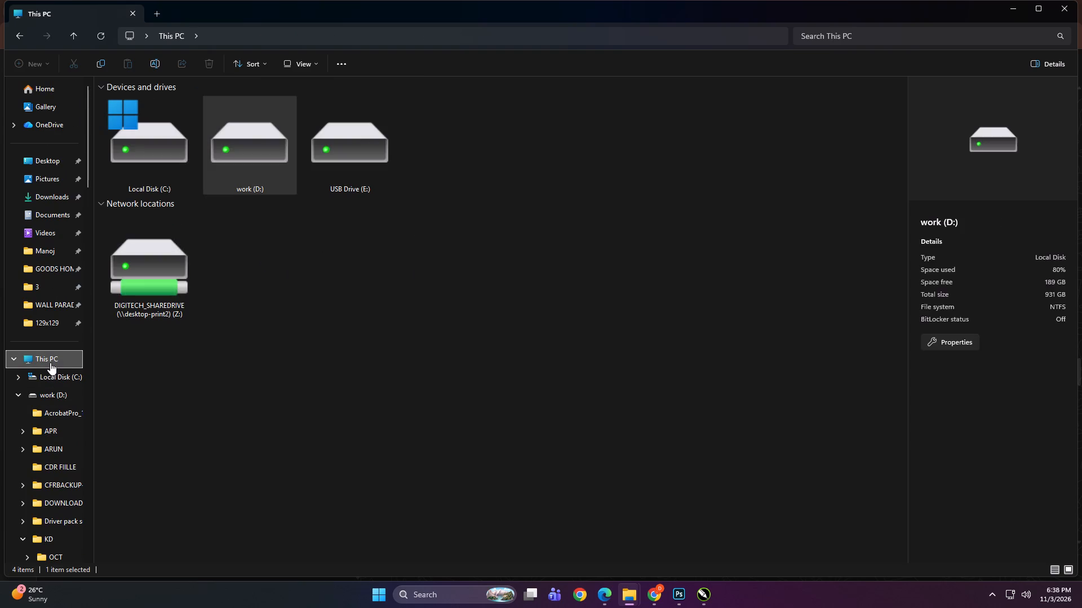
{"action": "double_click", "coordinate": [153, 245]}
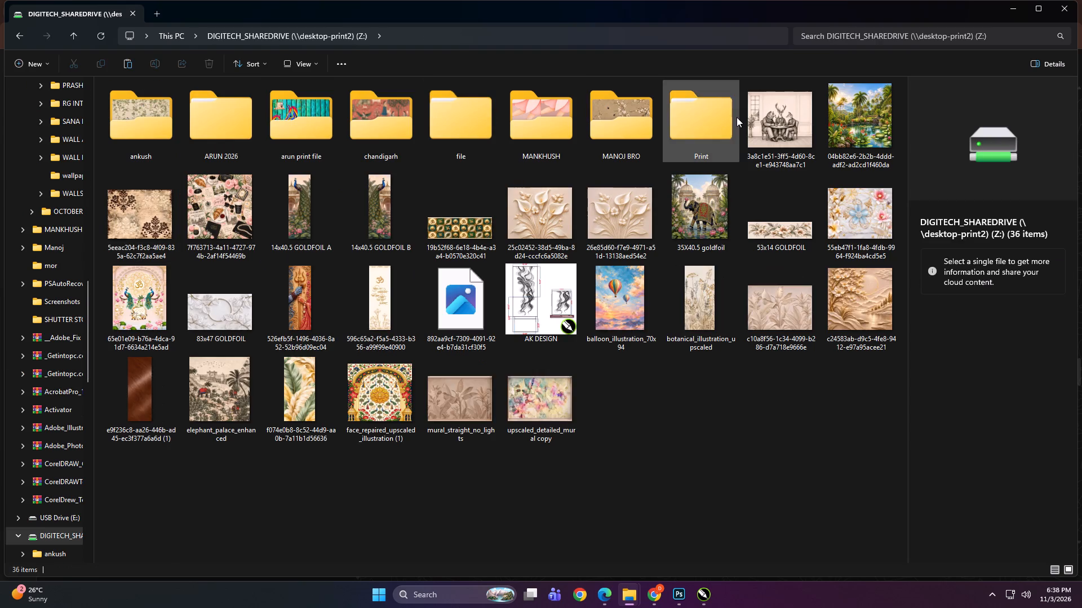
{"action": "double_click", "coordinate": [737, 117]}
{"action": "double_click", "coordinate": [283, 145]}
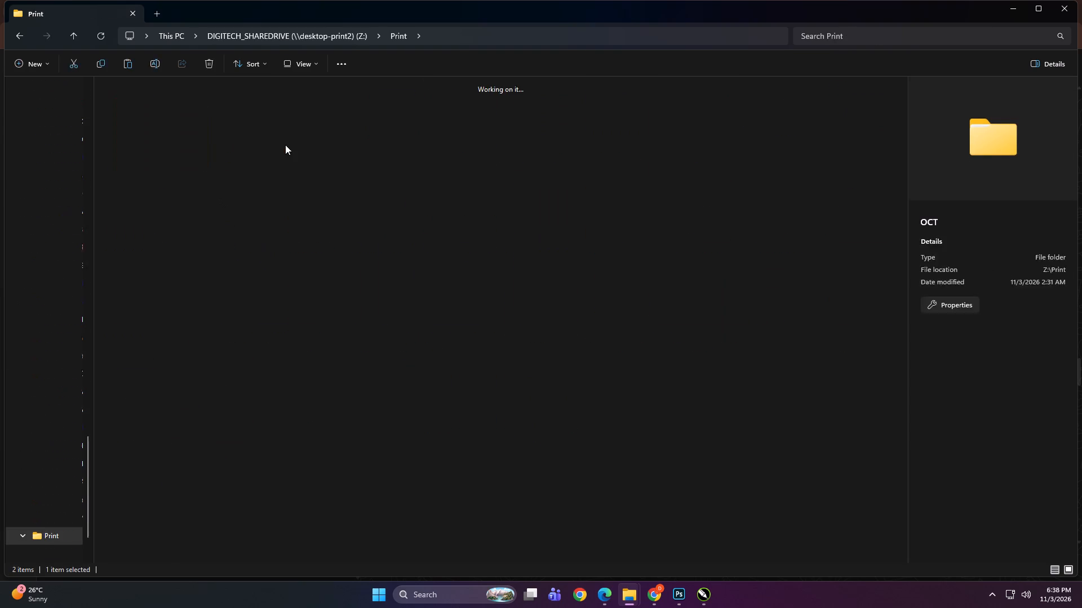
{"action": "left_click", "coordinate": [304, 395]}
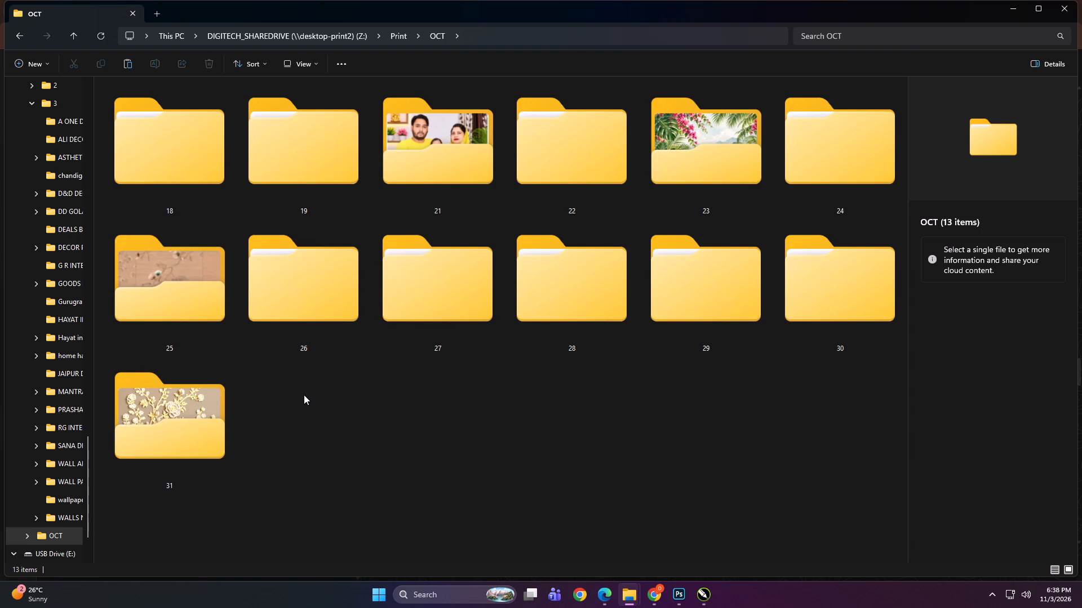
{"action": "key", "text": "BackSpace"}
{"action": "double_click", "coordinate": [173, 151]}
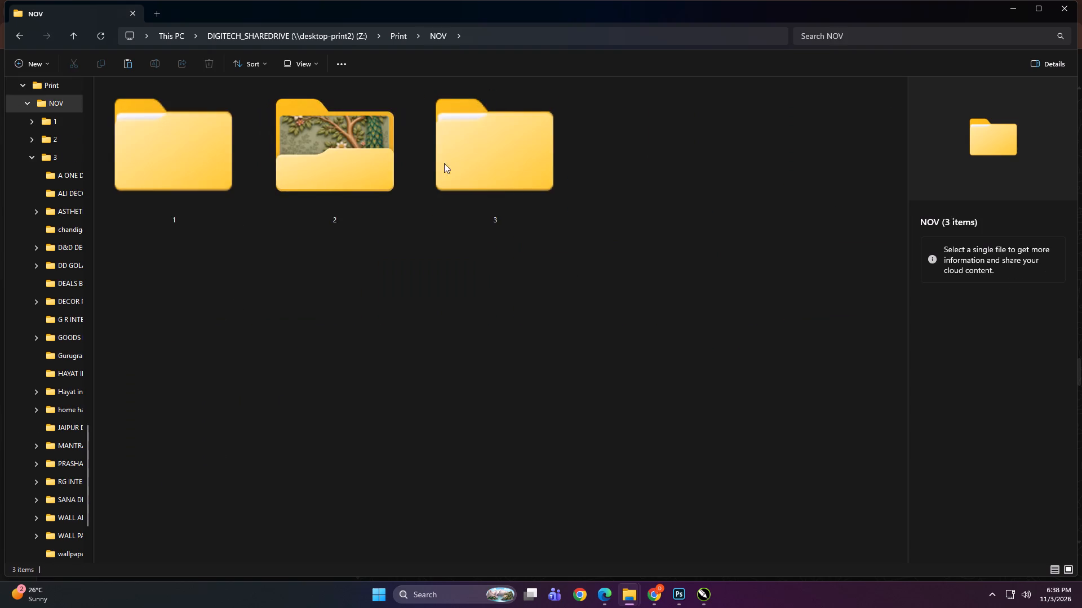
{"action": "double_click", "coordinate": [469, 163]}
{"action": "double_click", "coordinate": [726, 195]}
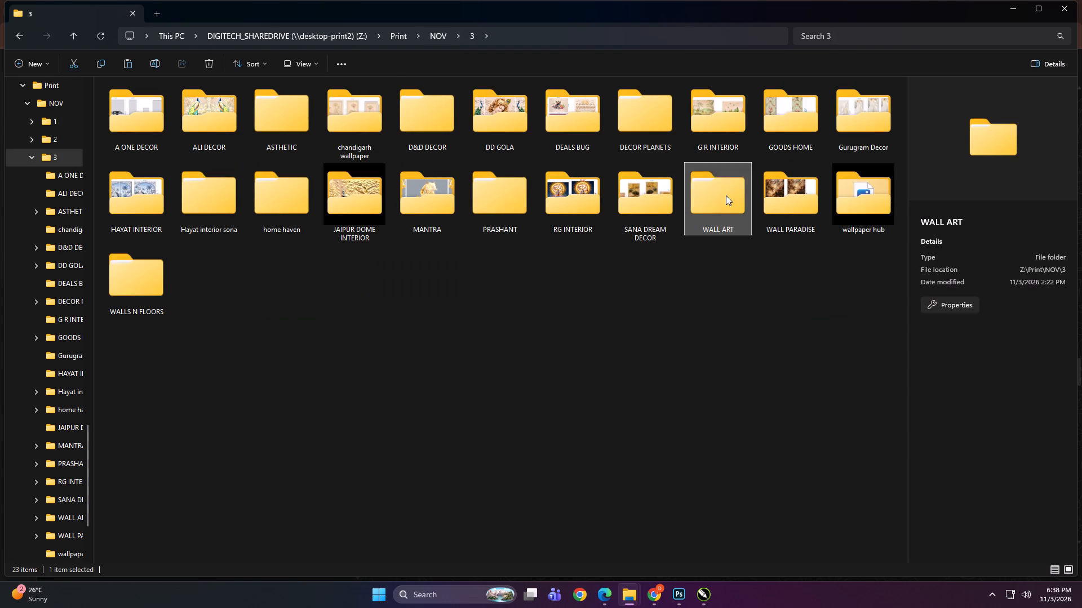
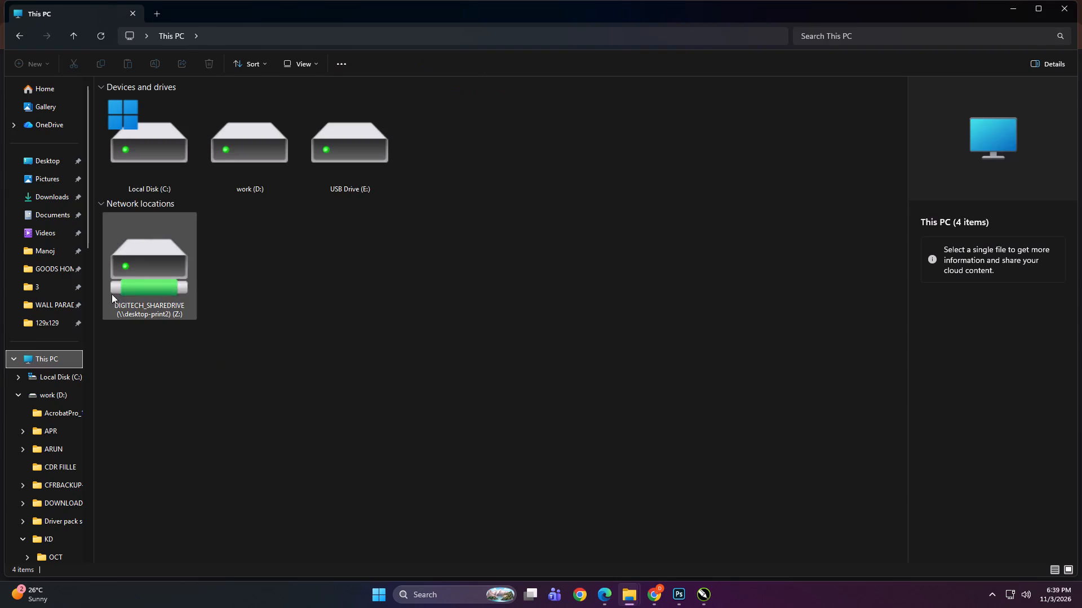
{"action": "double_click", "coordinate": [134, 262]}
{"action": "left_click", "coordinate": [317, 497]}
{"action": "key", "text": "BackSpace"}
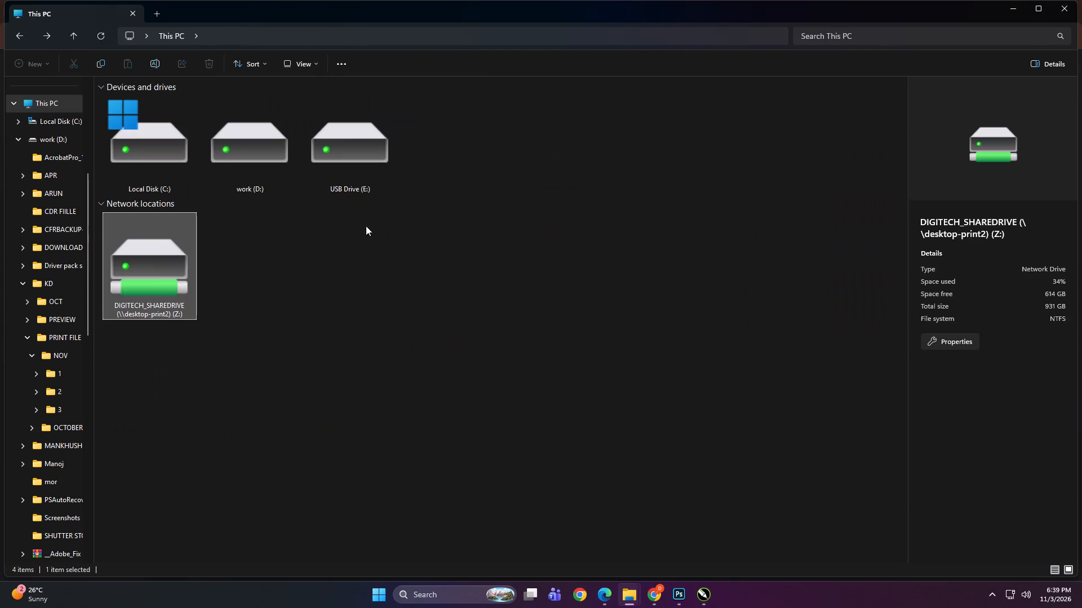
Open the USB Drive (E:) from This PC to view its folders and artwork files.
{"action": "double_click", "coordinate": [335, 137]}
{"action": "scroll", "coordinate": [373, 293], "scroll_direction": "up", "scroll_amount": 5, "text": "ctrl"}
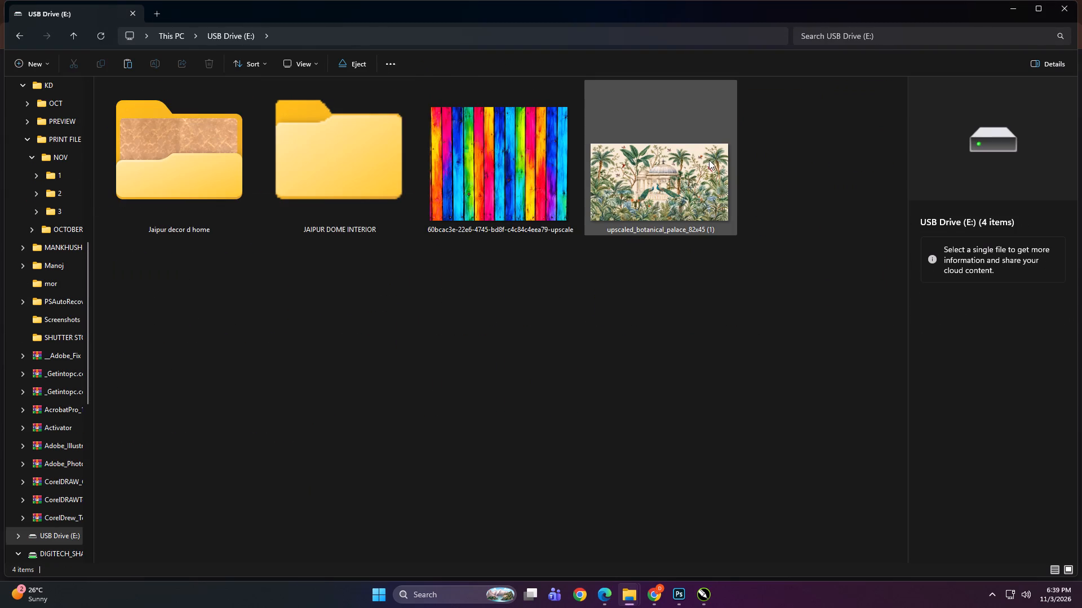
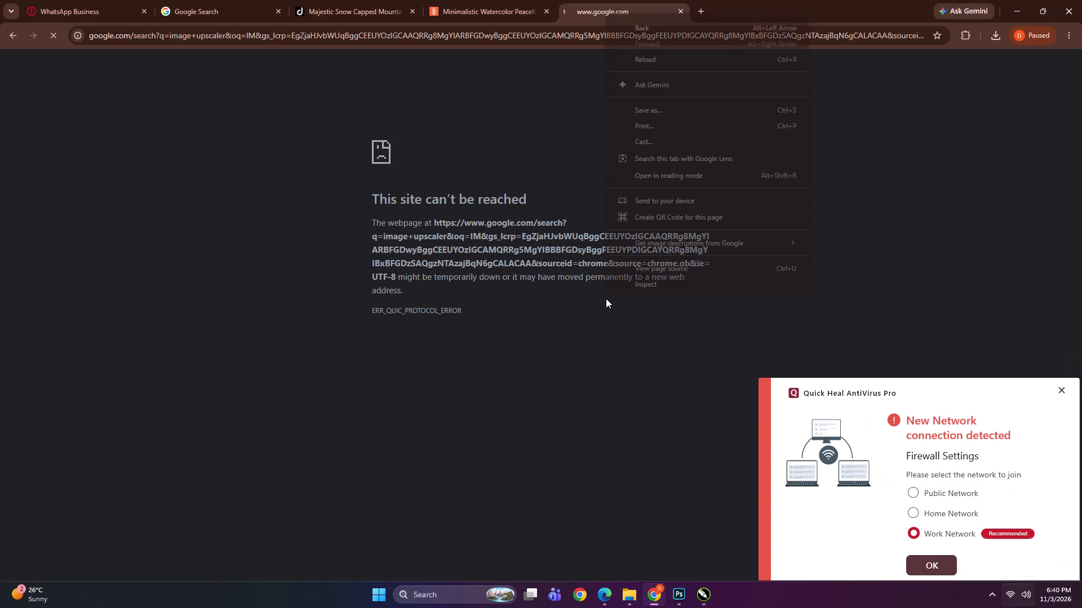
Reload the Google search page for "image upscaler".
{"action": "left_click", "coordinate": [637, 59]}
{"action": "right_click", "coordinate": [600, 113]}
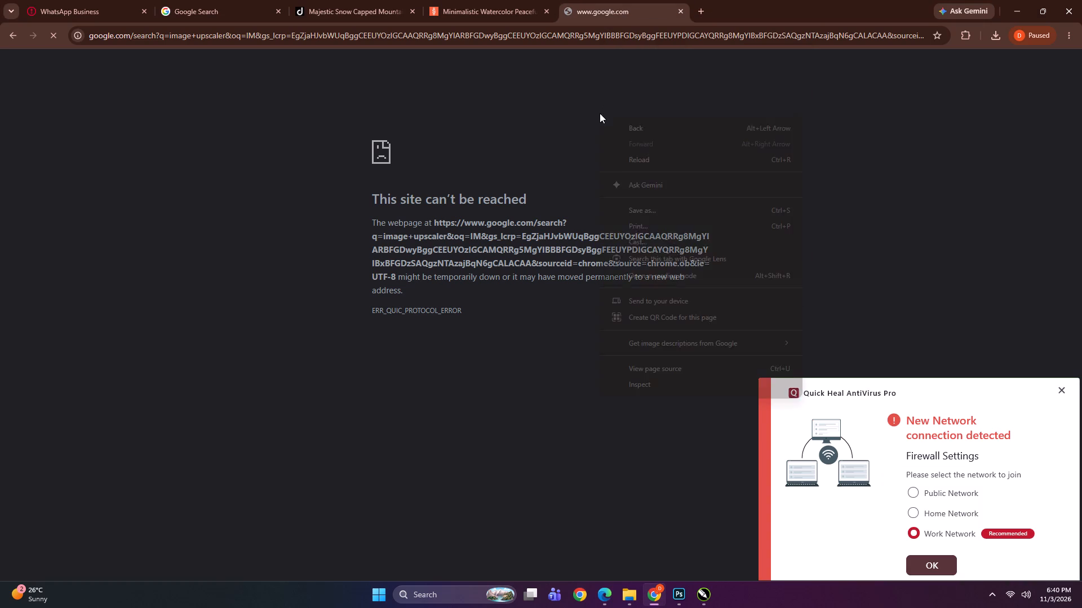
{"action": "left_click", "coordinate": [617, 156]}
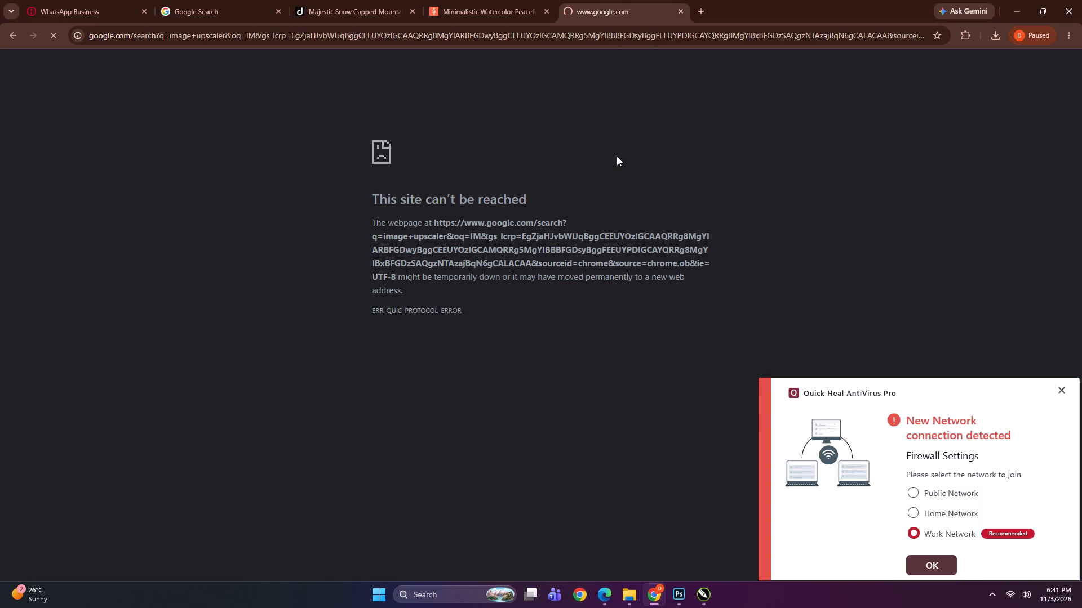
Set the newly detected network connection to Public Network in the Quick Heal firewall settings.
{"action": "left_click", "coordinate": [914, 494]}
{"action": "left_click", "coordinate": [924, 566]}
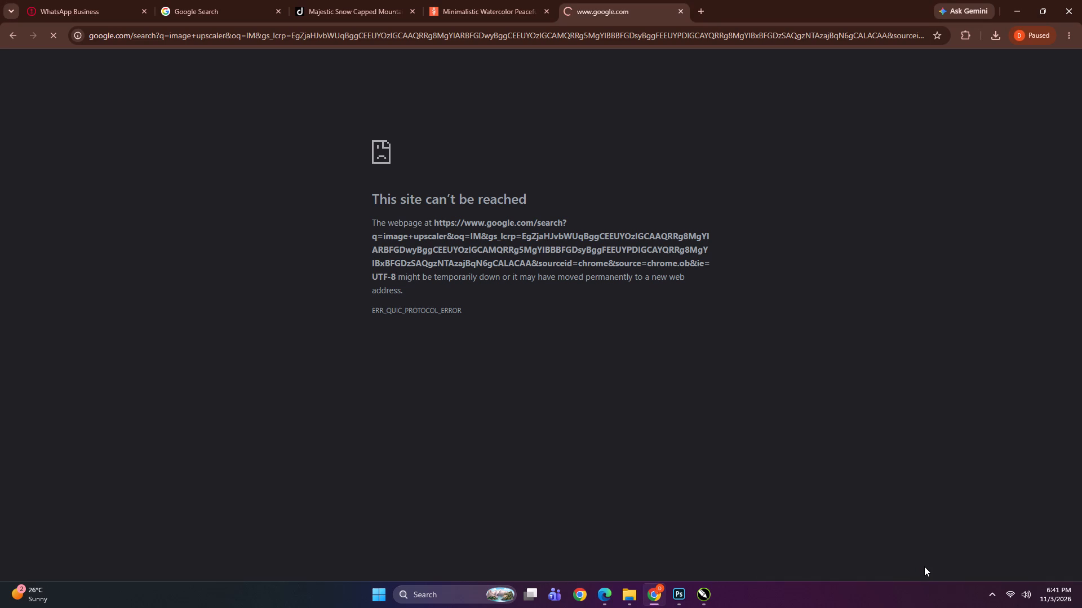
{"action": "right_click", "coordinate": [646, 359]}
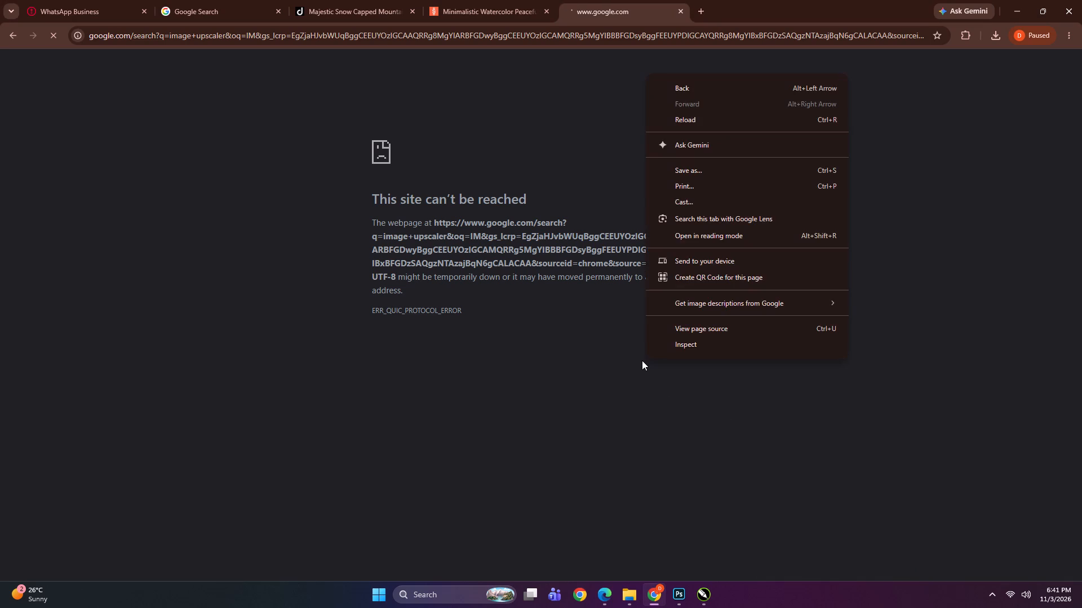
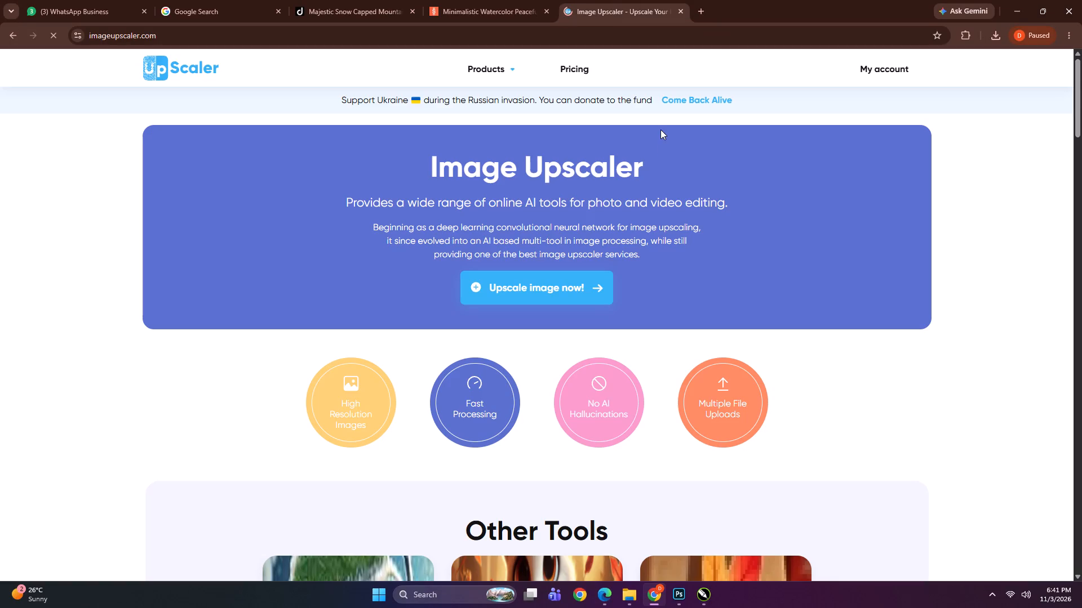
Open the image upscaling tool from the Image Upscaler home page.
{"action": "left_click", "coordinate": [558, 280]}
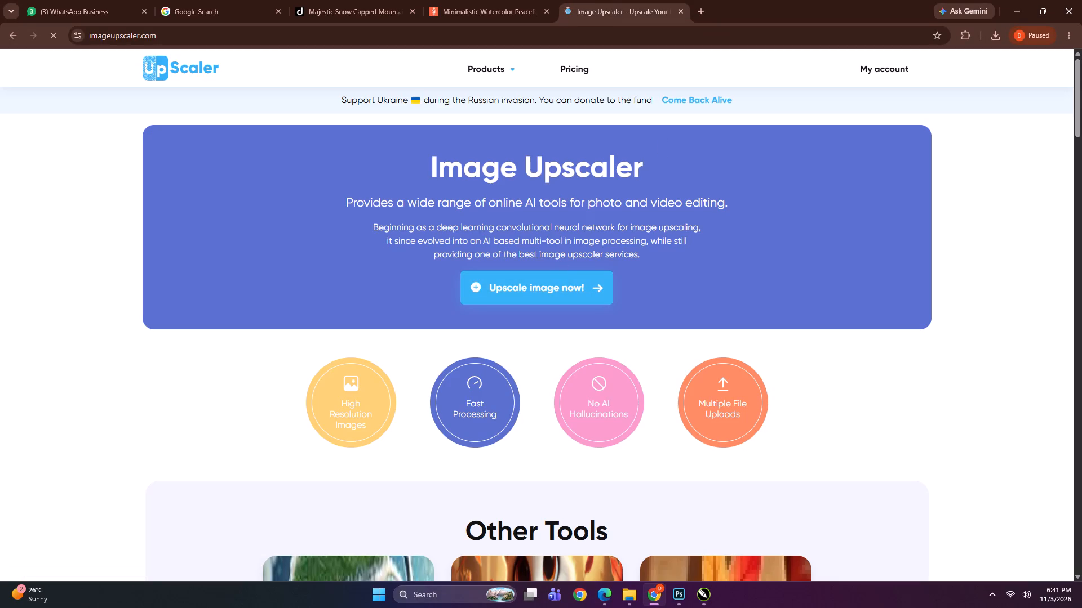
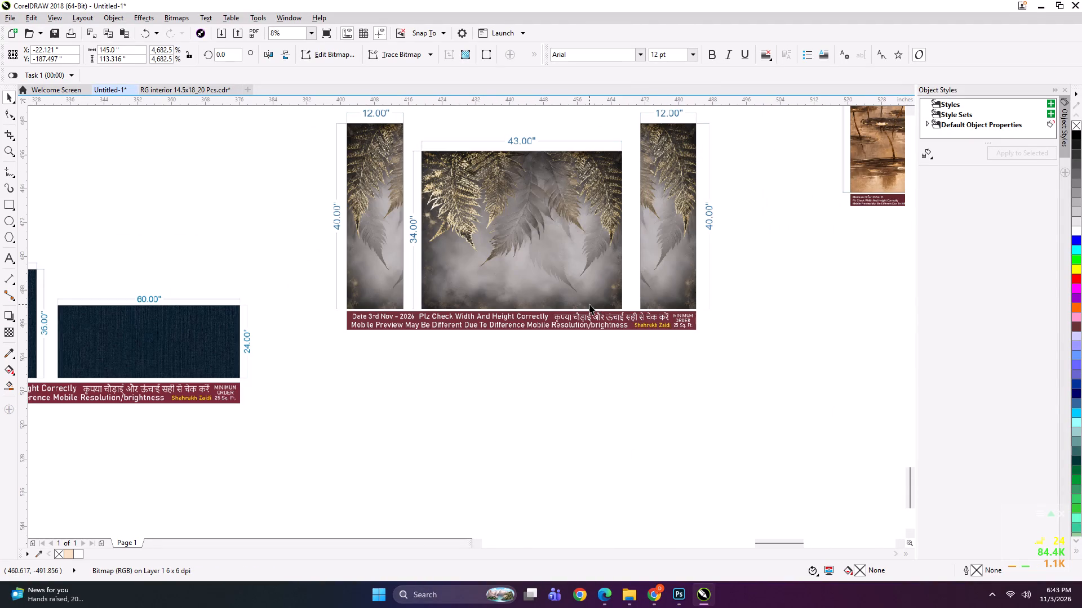
Examine the dimensioned wall-panel previews around the 12 x 40 and 43 x 34 inch leaf panels in the untitled drawing.
{"action": "scroll", "coordinate": [524, 284], "scroll_direction": "down", "scroll_amount": 1}
{"action": "scroll", "coordinate": [701, 242], "scroll_direction": "up", "scroll_amount": 3}
{"action": "scroll", "coordinate": [728, 261], "scroll_direction": "down", "scroll_amount": 2}
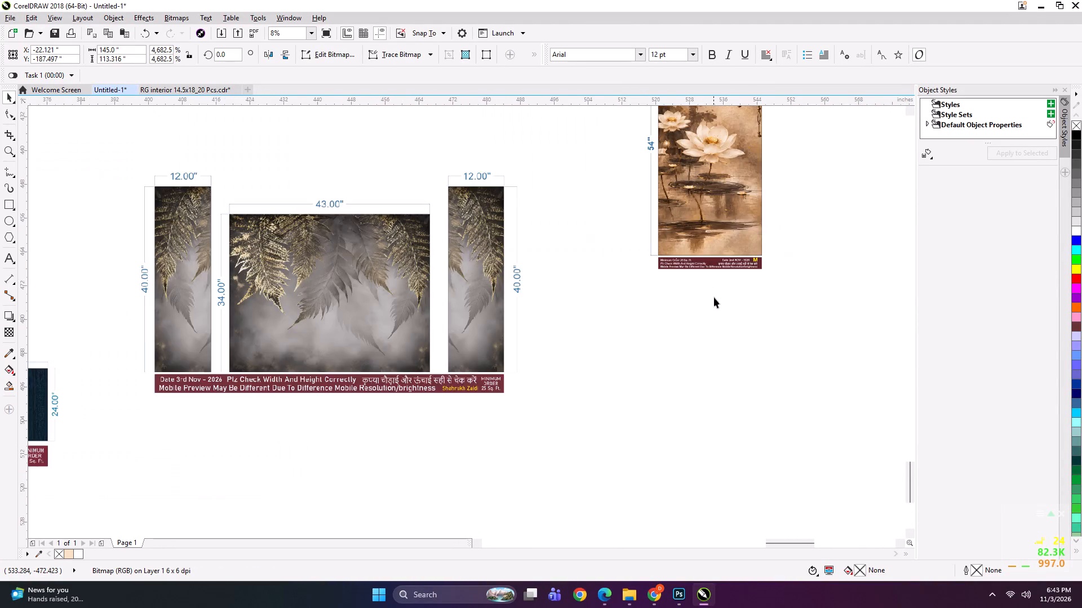
{"action": "scroll", "coordinate": [715, 300], "scroll_direction": "down", "scroll_amount": 1}
{"action": "scroll", "coordinate": [712, 204], "scroll_direction": "up", "scroll_amount": 1}
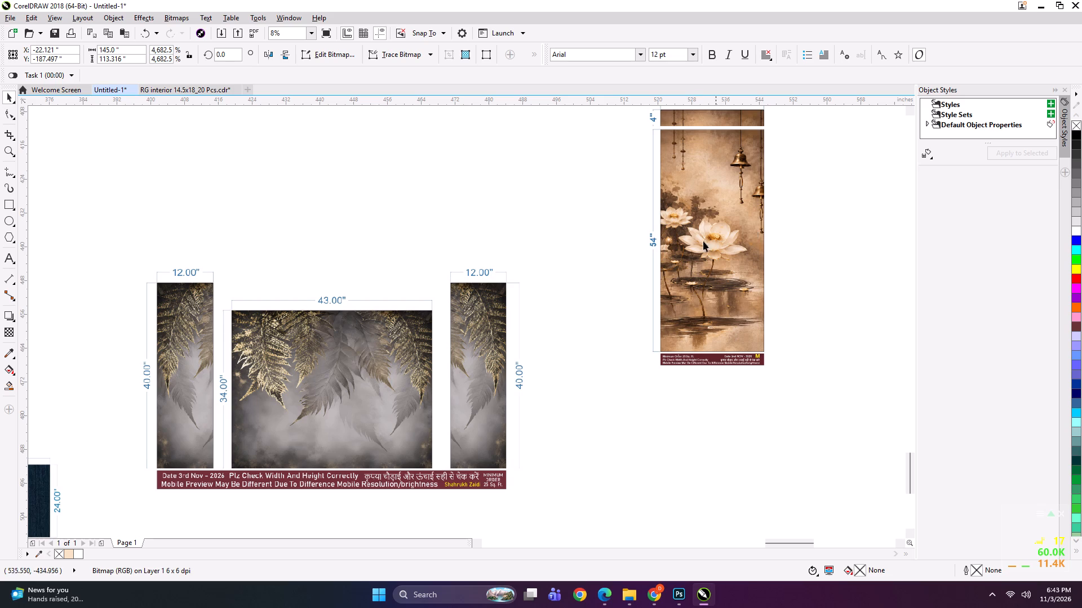
{"action": "scroll", "coordinate": [658, 242], "scroll_direction": "down", "scroll_amount": 1}
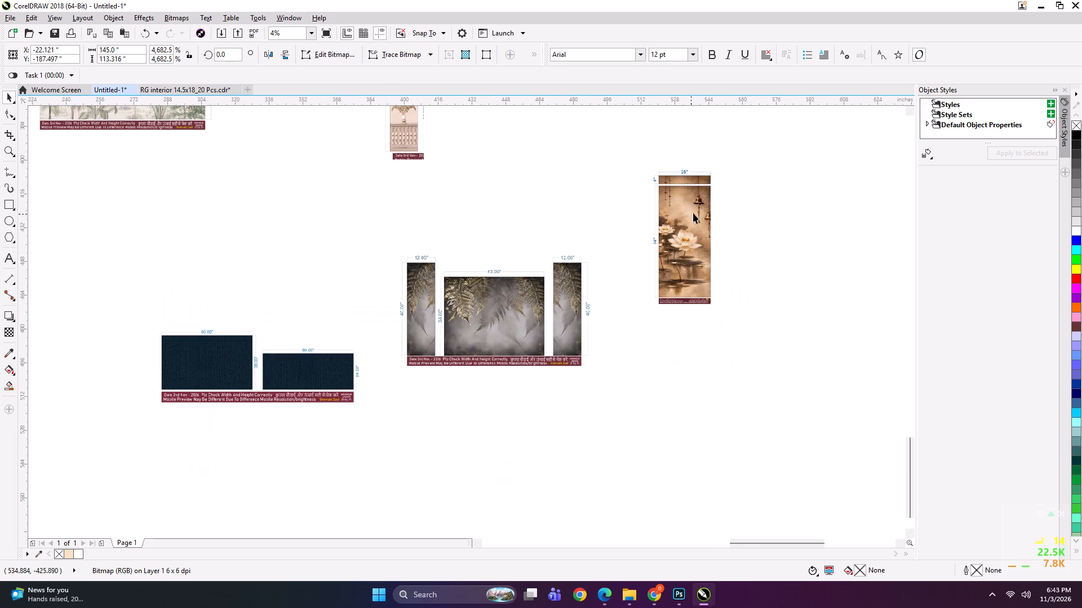
{"action": "scroll", "coordinate": [697, 212], "scroll_direction": "down", "scroll_amount": 1}
{"action": "scroll", "coordinate": [516, 153], "scroll_direction": "up", "scroll_amount": 2}
{"action": "scroll", "coordinate": [639, 219], "scroll_direction": "up", "scroll_amount": 2}
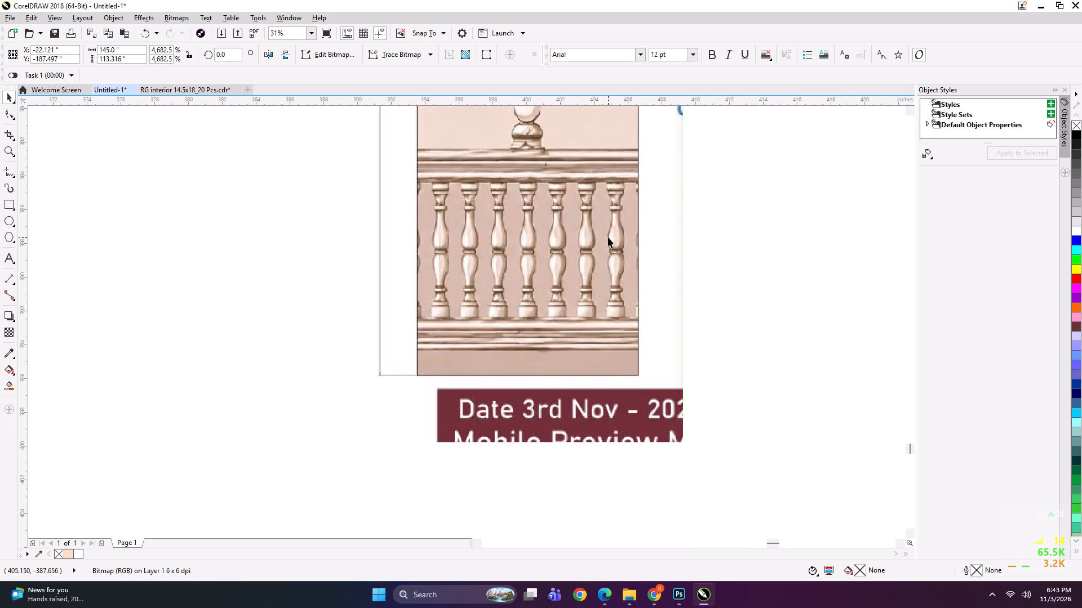
Move the 13 x 52 inch arch-and-balustrade panel preview down and left to about X 381.9, Y -388.7 inches.
{"action": "left_click_drag", "start_coordinate": [600, 235], "coordinate": [536, 248]}
{"action": "scroll", "coordinate": [575, 244], "scroll_direction": "down", "scroll_amount": 2}
{"action": "left_click_drag", "start_coordinate": [561, 220], "coordinate": [525, 299]}
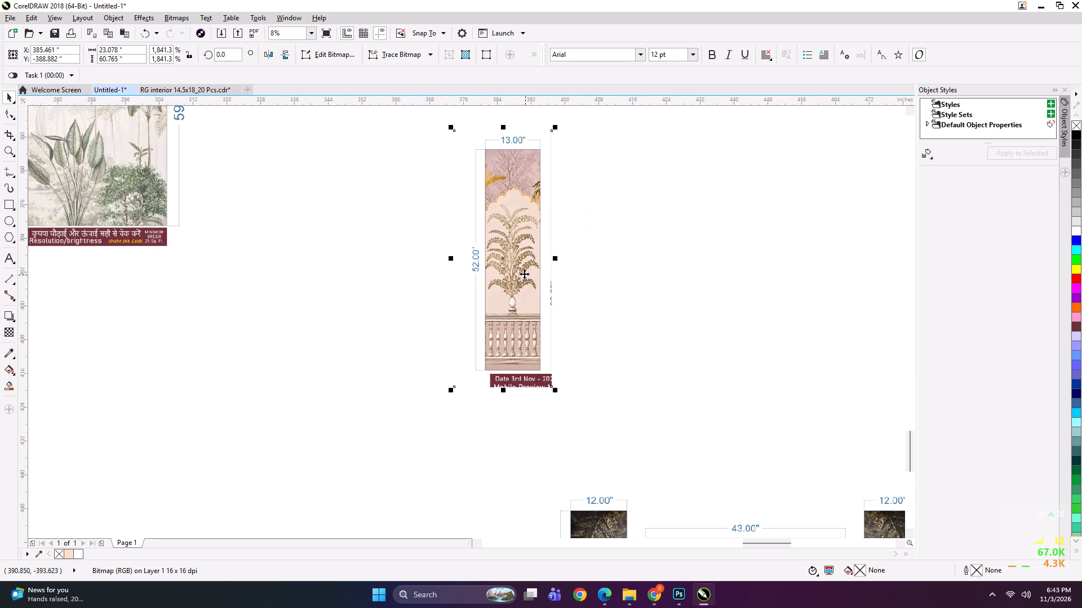
{"action": "left_click_drag", "start_coordinate": [524, 274], "coordinate": [509, 273]}
Look over the surrounding wall-panel previews, including the palm-tree and bird-branch artworks, with nothing left selected.
{"action": "scroll", "coordinate": [566, 230], "scroll_direction": "down", "scroll_amount": 3}
{"action": "scroll", "coordinate": [588, 323], "scroll_direction": "up", "scroll_amount": 1}
{"action": "scroll", "coordinate": [185, 338], "scroll_direction": "up", "scroll_amount": 2}
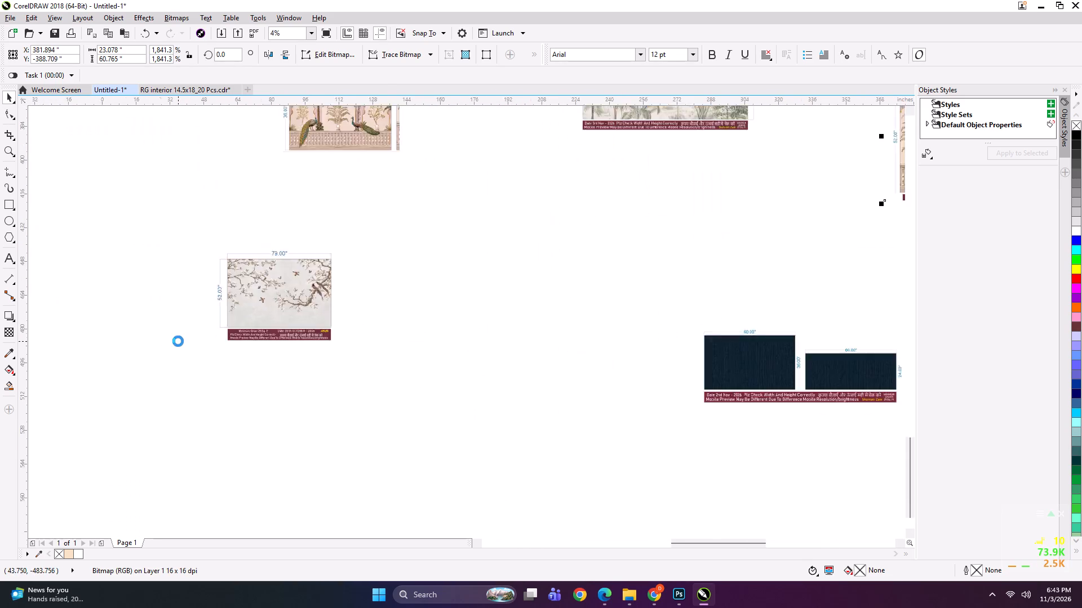
{"action": "scroll", "coordinate": [252, 330], "scroll_direction": "down", "scroll_amount": 1}
{"action": "scroll", "coordinate": [318, 327], "scroll_direction": "down", "scroll_amount": 1}
{"action": "scroll", "coordinate": [491, 186], "scroll_direction": "up", "scroll_amount": 2}
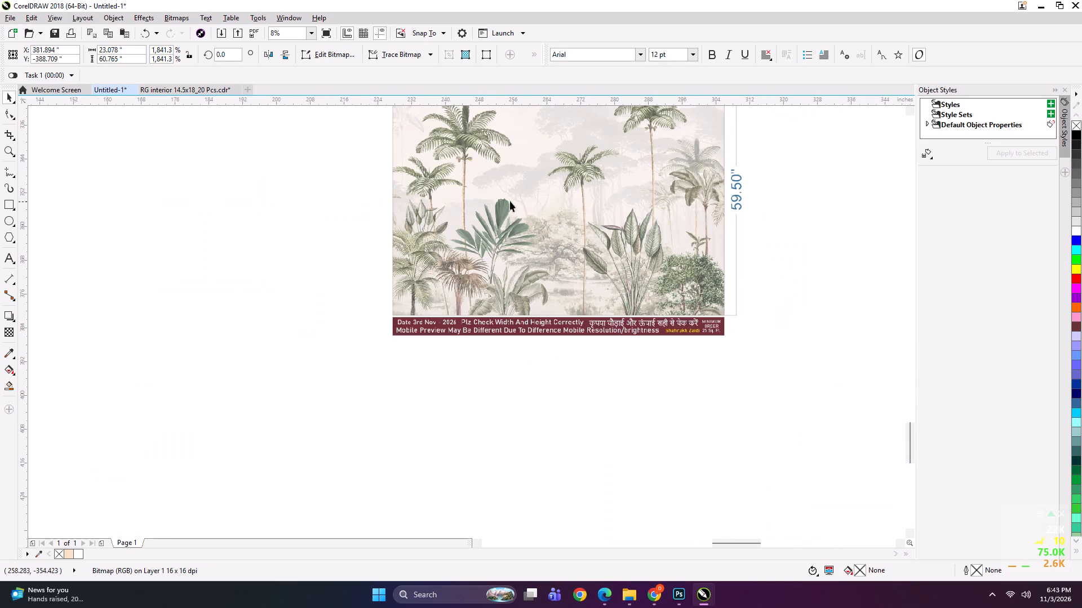
{"action": "scroll", "coordinate": [386, 205], "scroll_direction": "down", "scroll_amount": 1}
{"action": "scroll", "coordinate": [347, 160], "scroll_direction": "down", "scroll_amount": 1}
{"action": "left_click", "coordinate": [346, 322]}
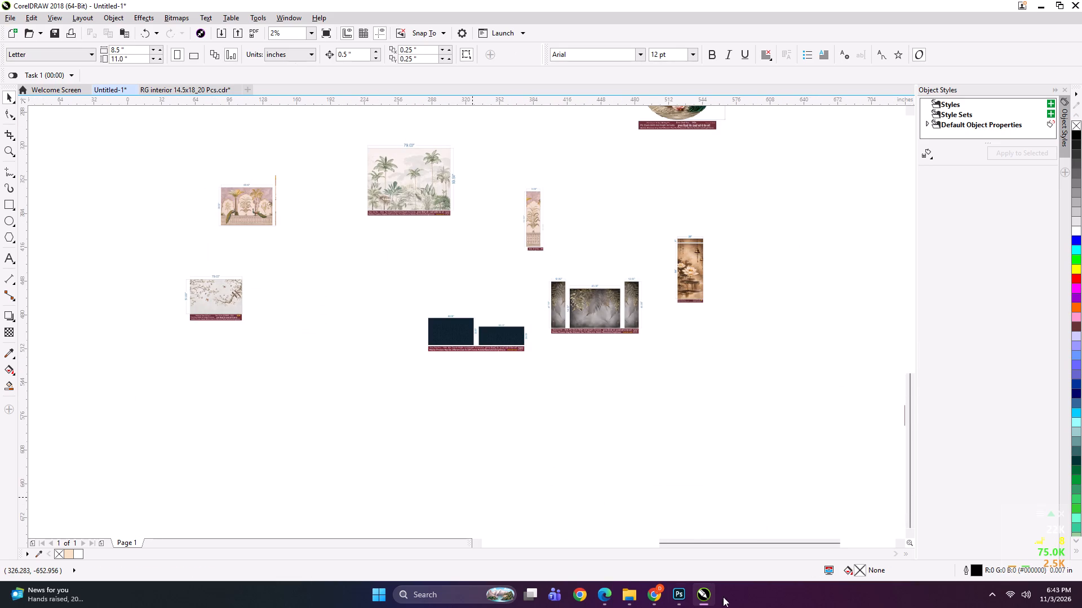
Switch to File Explorer and open the shared Z: drive folder file > Nov > 03.
{"action": "left_click", "coordinate": [632, 595]}
{"action": "scroll", "coordinate": [119, 378], "scroll_direction": "up", "scroll_amount": 8}
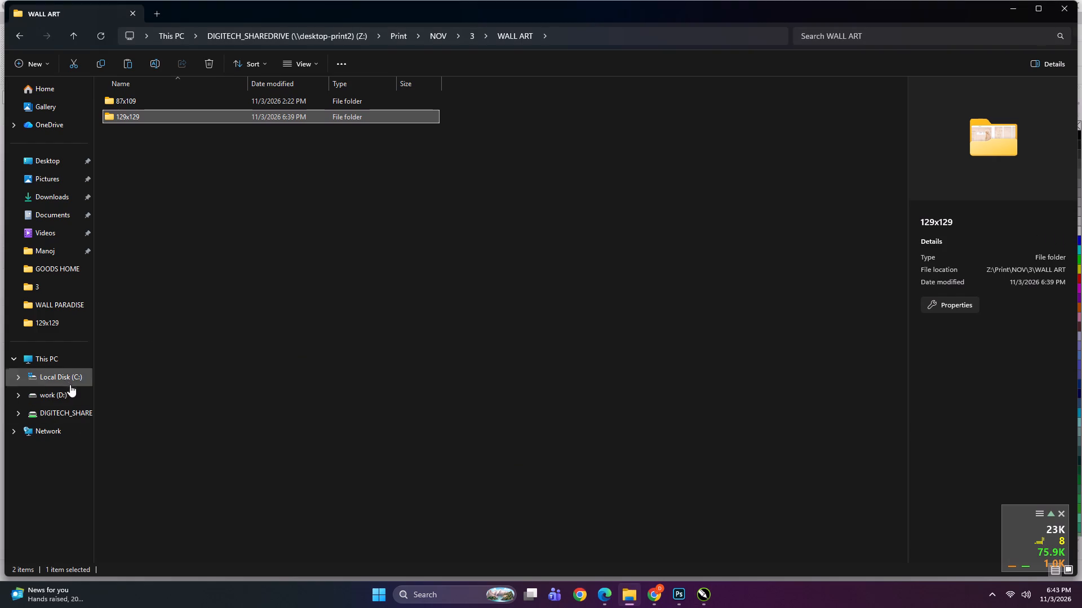
{"action": "left_click", "coordinate": [58, 357]}
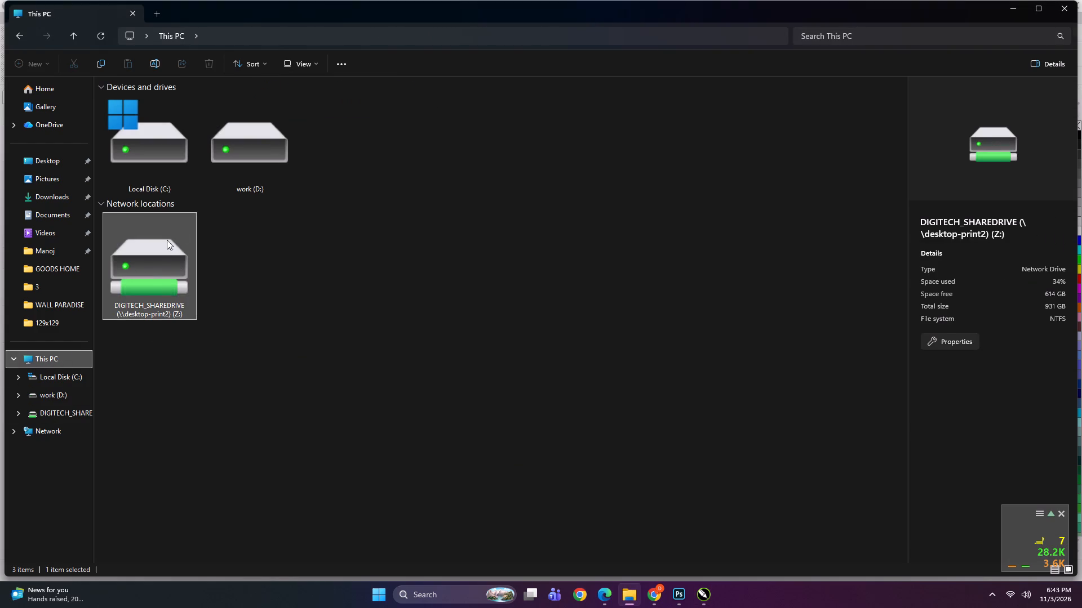
{"action": "left_click", "coordinate": [148, 278]}
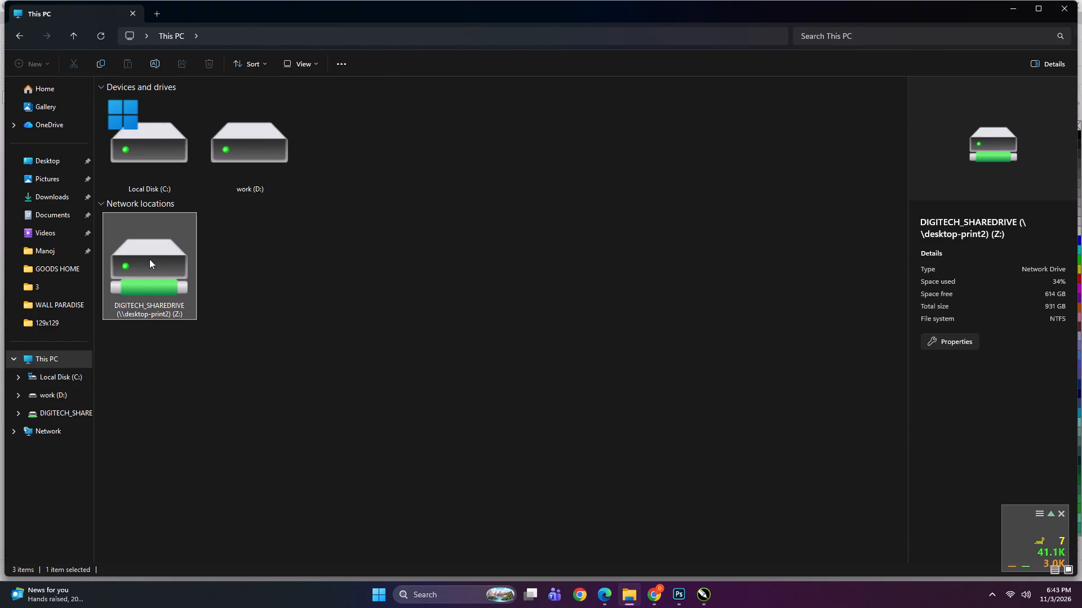
{"action": "double_click", "coordinate": [149, 250]}
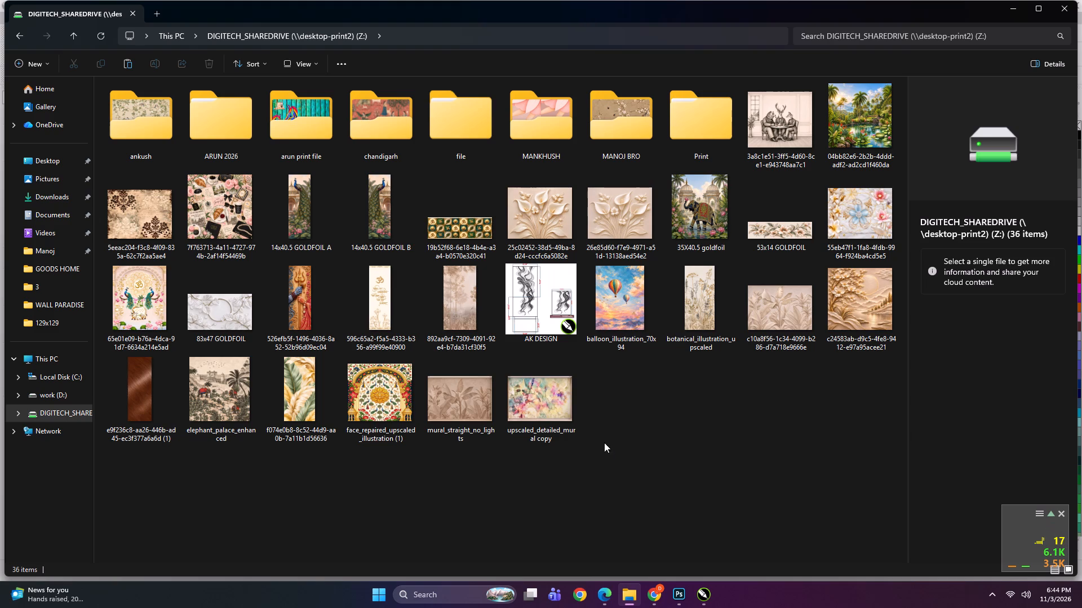
{"action": "double_click", "coordinate": [450, 138]}
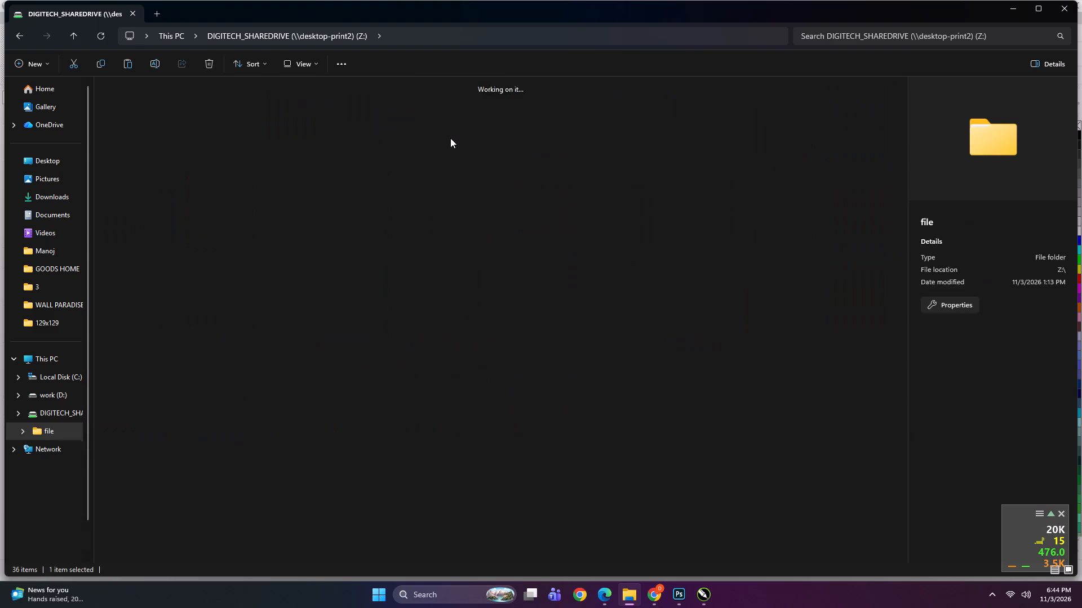
{"action": "double_click", "coordinate": [145, 139]}
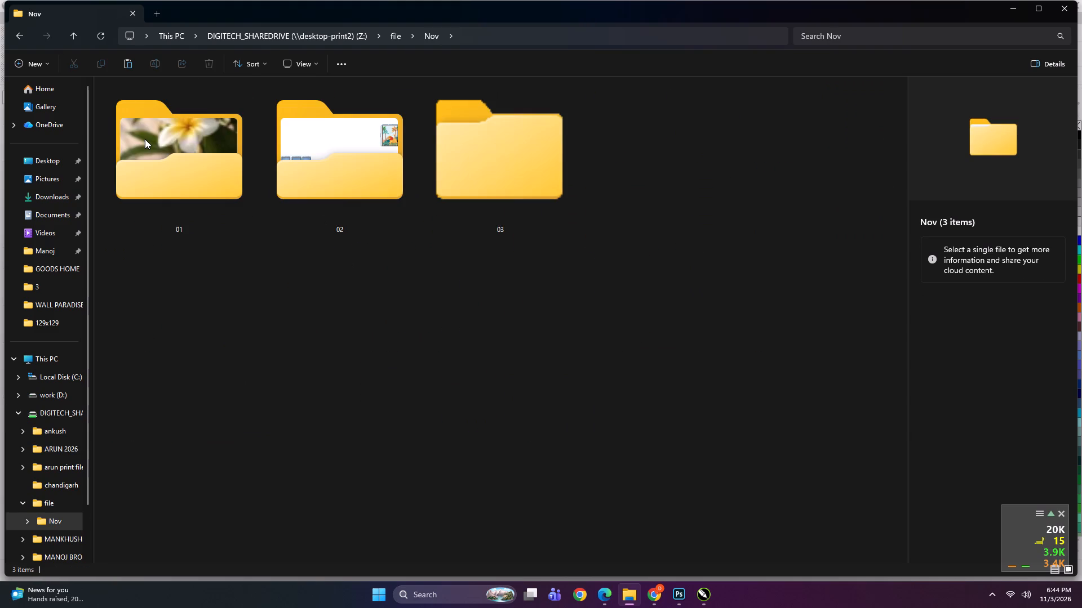
{"action": "left_click", "coordinate": [453, 369]}
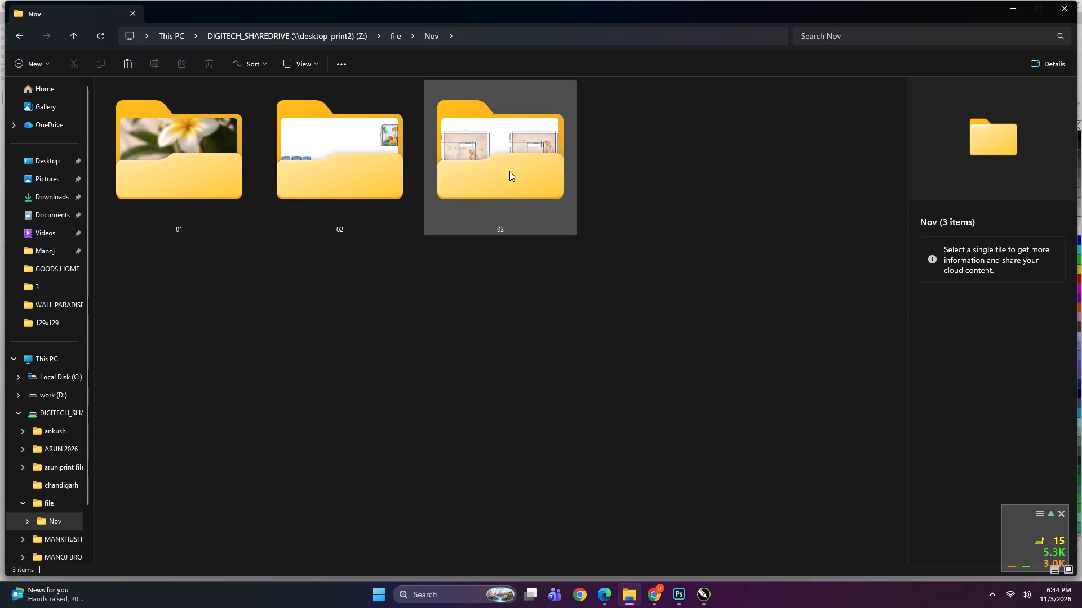
{"action": "double_click", "coordinate": [509, 171]}
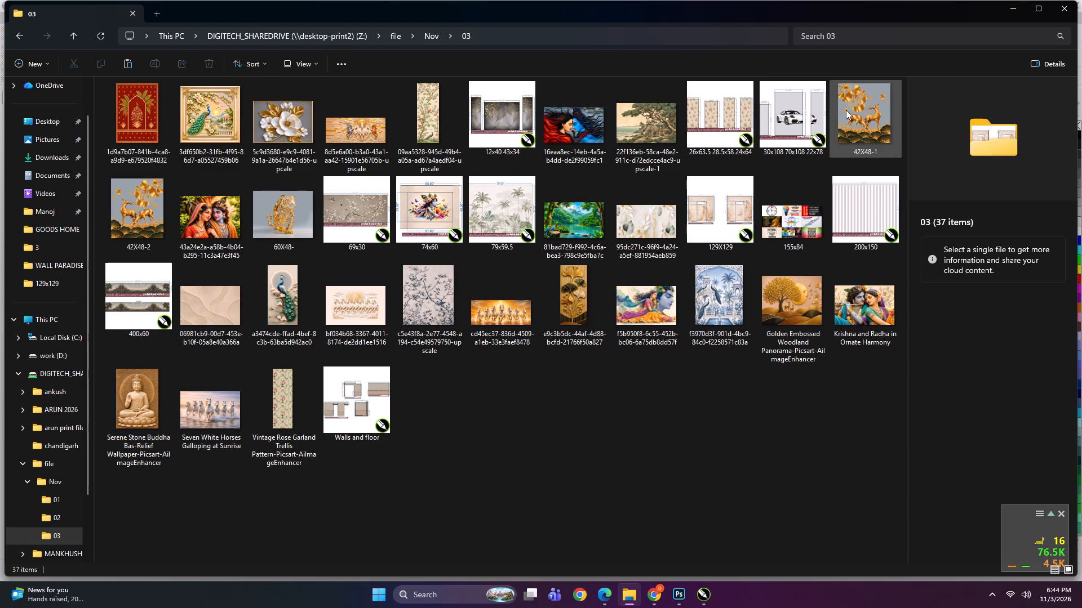
Import the 12x40 43x34 CorelDRAW file from folder 03 into the untitled drawing, below the existing gold-leaf panel preview.
{"action": "left_click", "coordinate": [475, 145]}
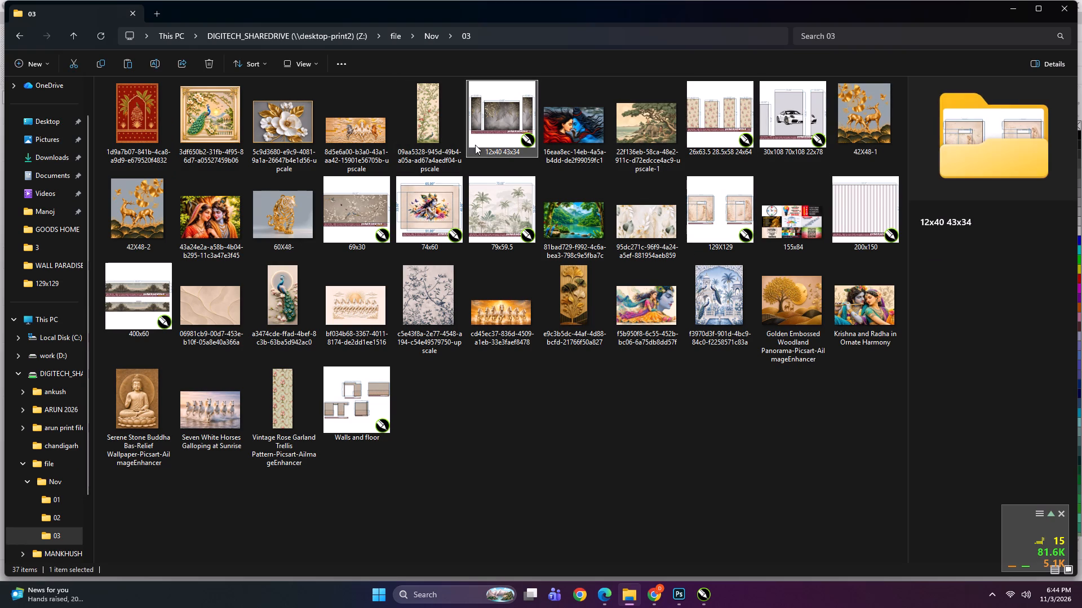
{"action": "left_click_drag", "start_coordinate": [492, 116], "coordinate": [702, 590]}
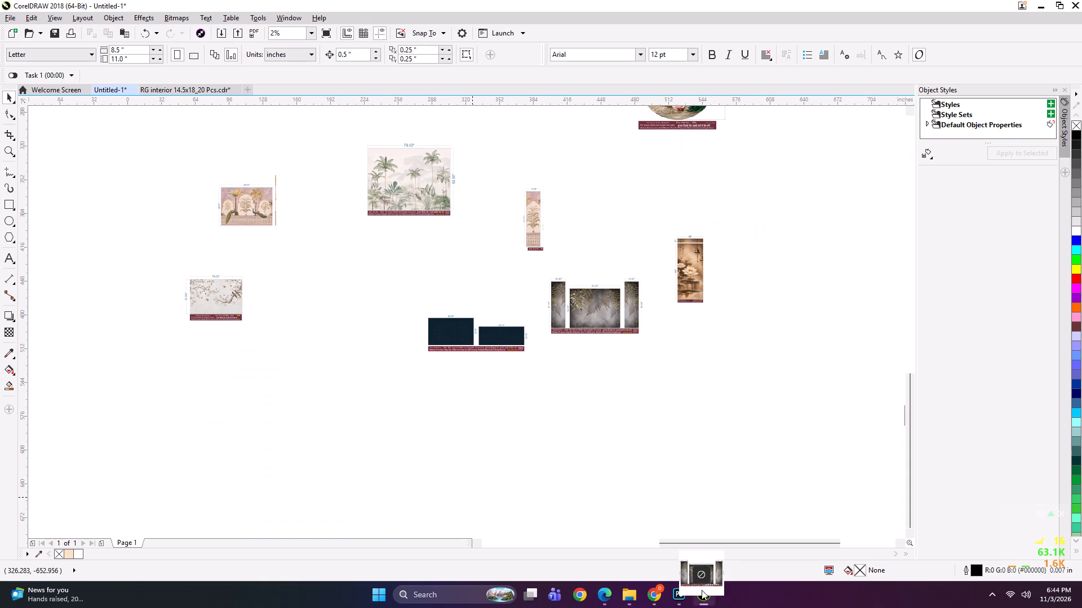
{"action": "left_click_drag", "start_coordinate": [702, 590], "coordinate": [613, 390]}
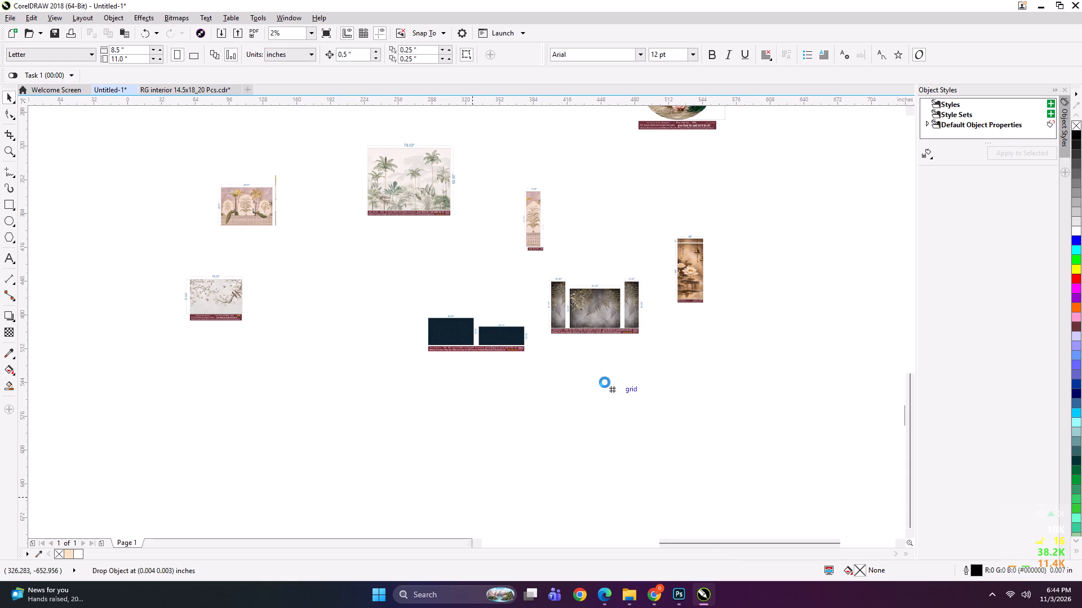
{"action": "left_click_drag", "start_coordinate": [607, 403], "coordinate": [600, 379]}
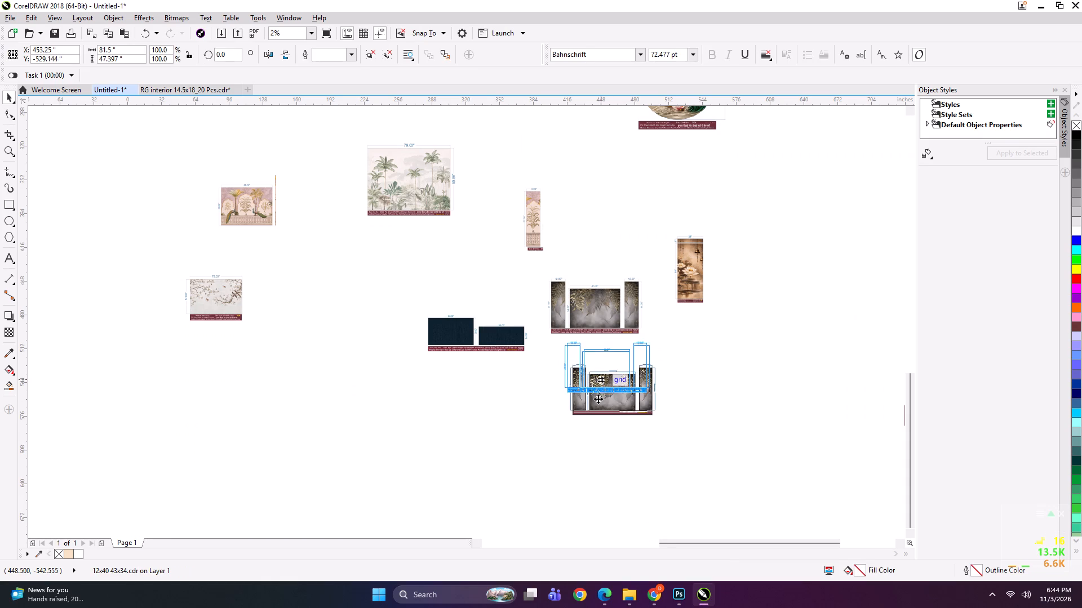
{"action": "left_click", "coordinate": [538, 493]}
Close the RG interior 14.5x18_20 Pcs document without saving its changes.
{"action": "left_click", "coordinate": [633, 597]}
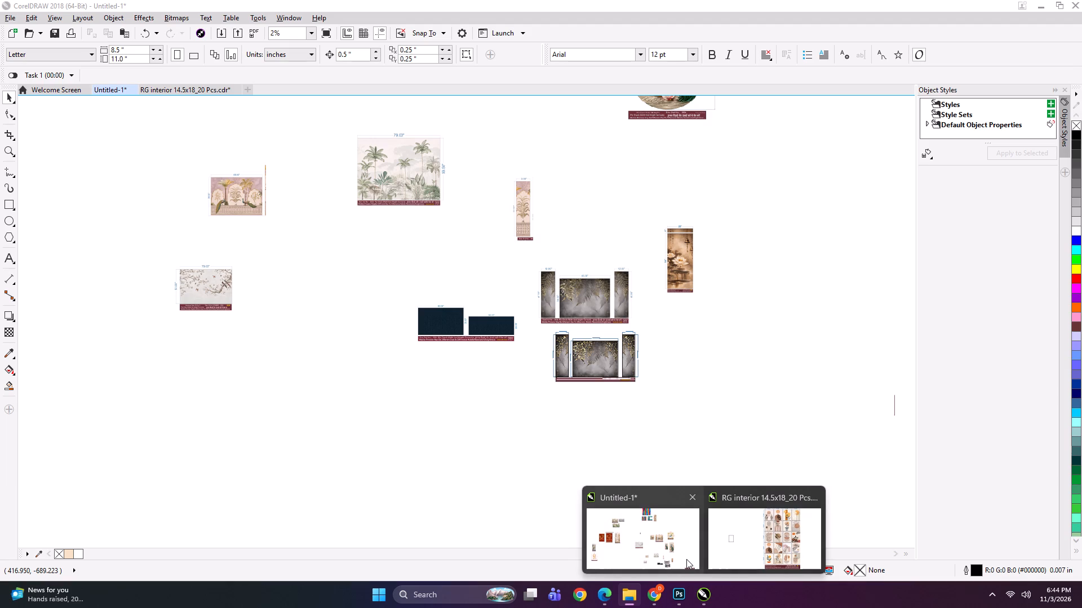
{"action": "left_click", "coordinate": [754, 551]}
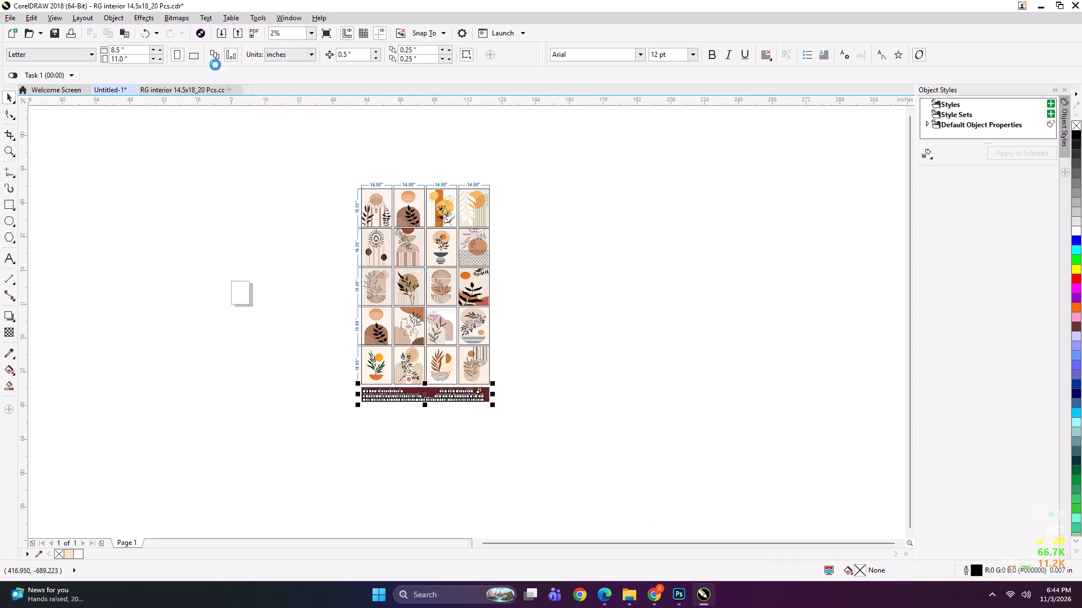
{"action": "left_click", "coordinate": [219, 89]}
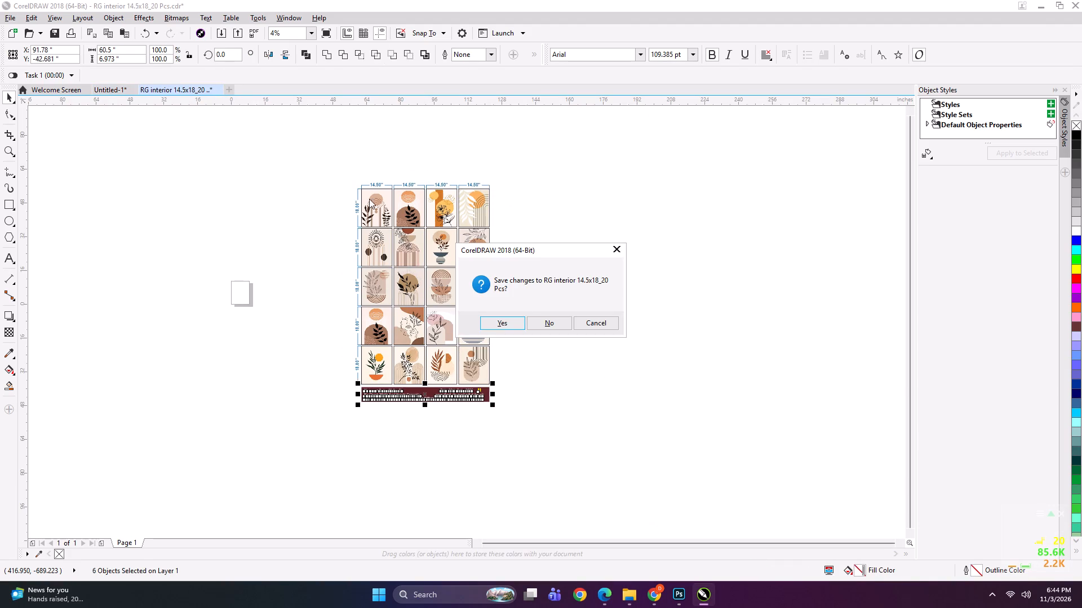
{"action": "left_click", "coordinate": [547, 325]}
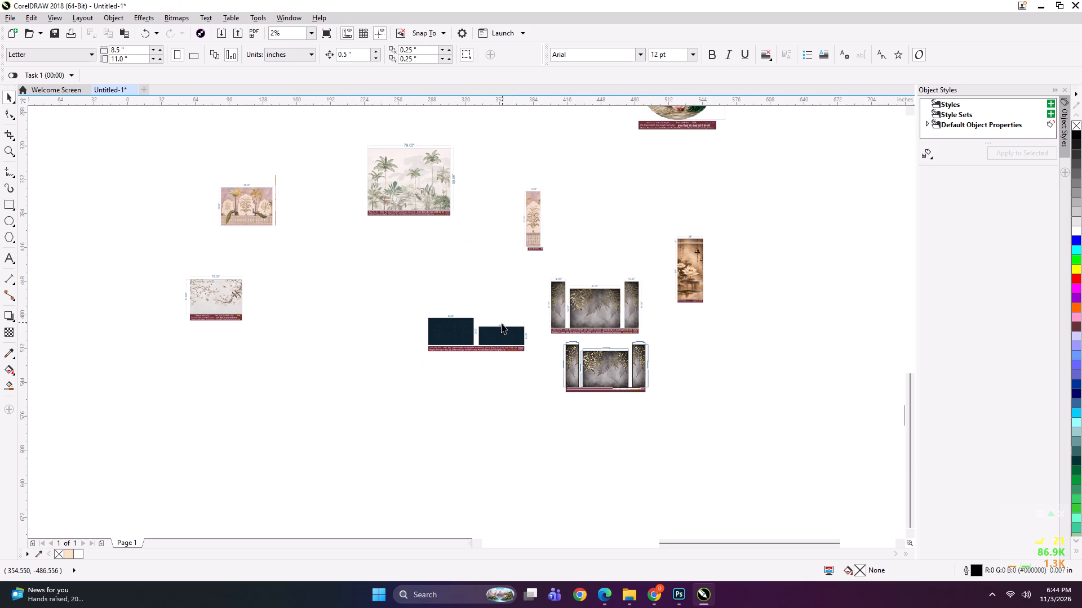
Survey all artworks in the untitled drawing, then examine the panel previews around the newly imported leaf set.
{"action": "key", "text": "F4"}
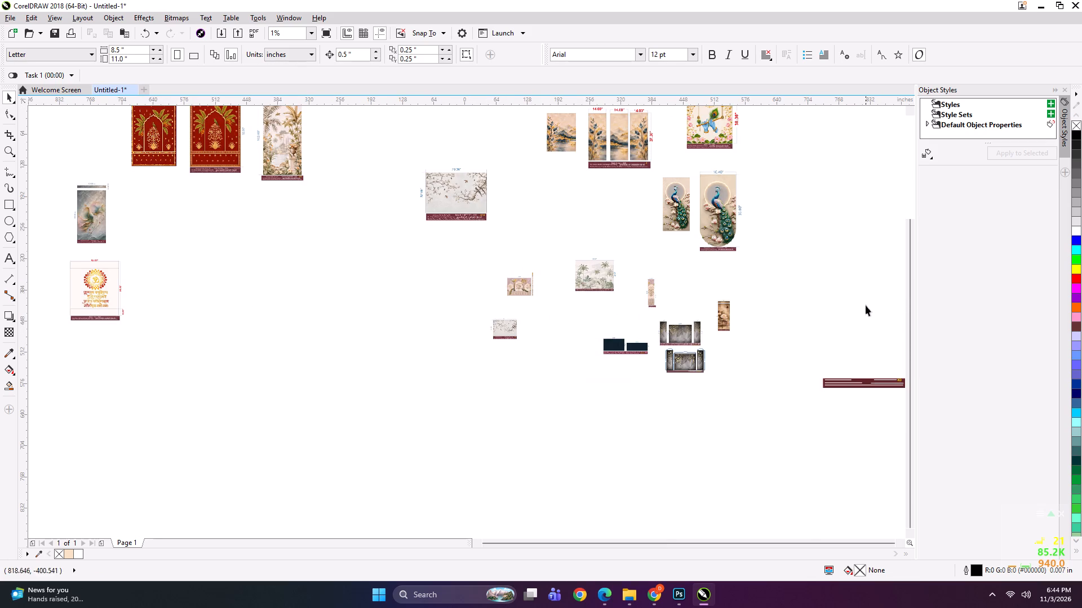
{"action": "left_click_drag", "start_coordinate": [909, 324], "coordinate": [910, 307]}
{"action": "left_click", "coordinate": [910, 269]}
{"action": "scroll", "coordinate": [740, 271], "scroll_direction": "up", "scroll_amount": 2}
{"action": "scroll", "coordinate": [379, 332], "scroll_direction": "up", "scroll_amount": 1}
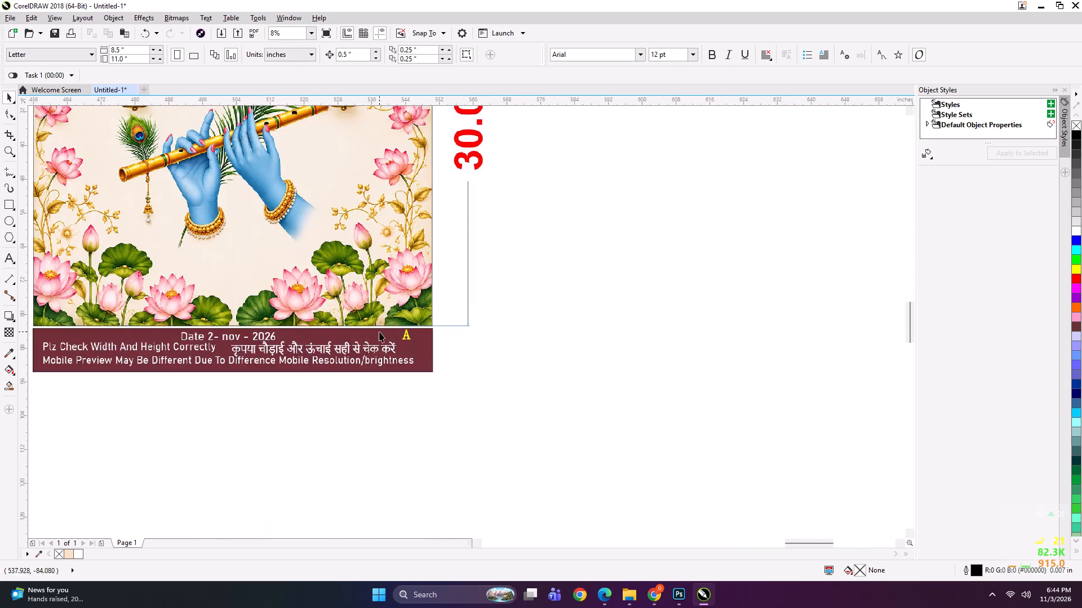
{"action": "scroll", "coordinate": [478, 323], "scroll_direction": "down", "scroll_amount": 3}
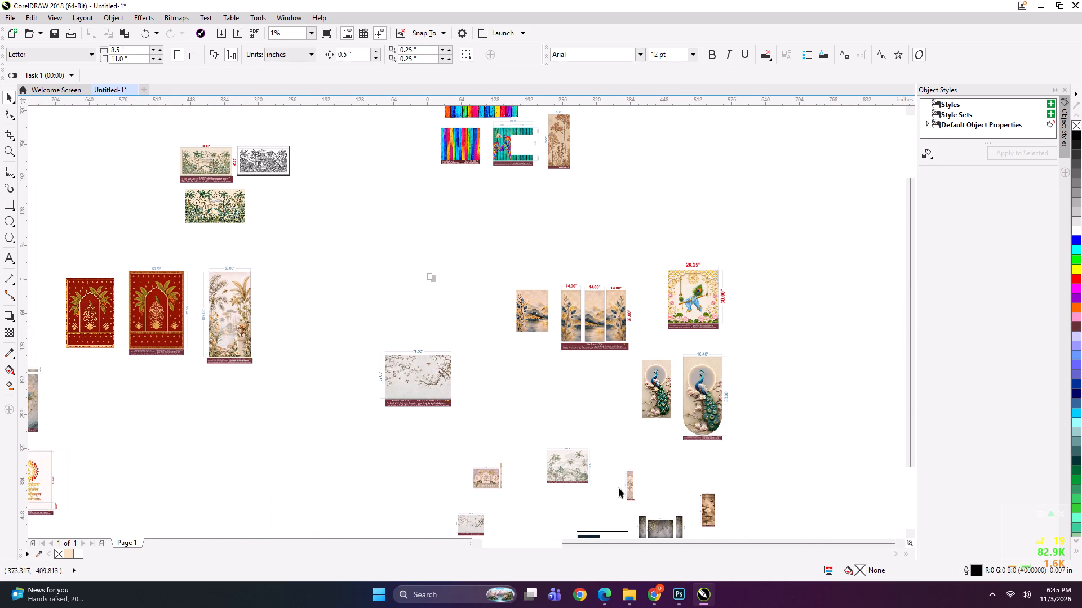
{"action": "scroll", "coordinate": [553, 105], "scroll_direction": "up", "scroll_amount": 3}
{"action": "scroll", "coordinate": [565, 160], "scroll_direction": "down", "scroll_amount": 1}
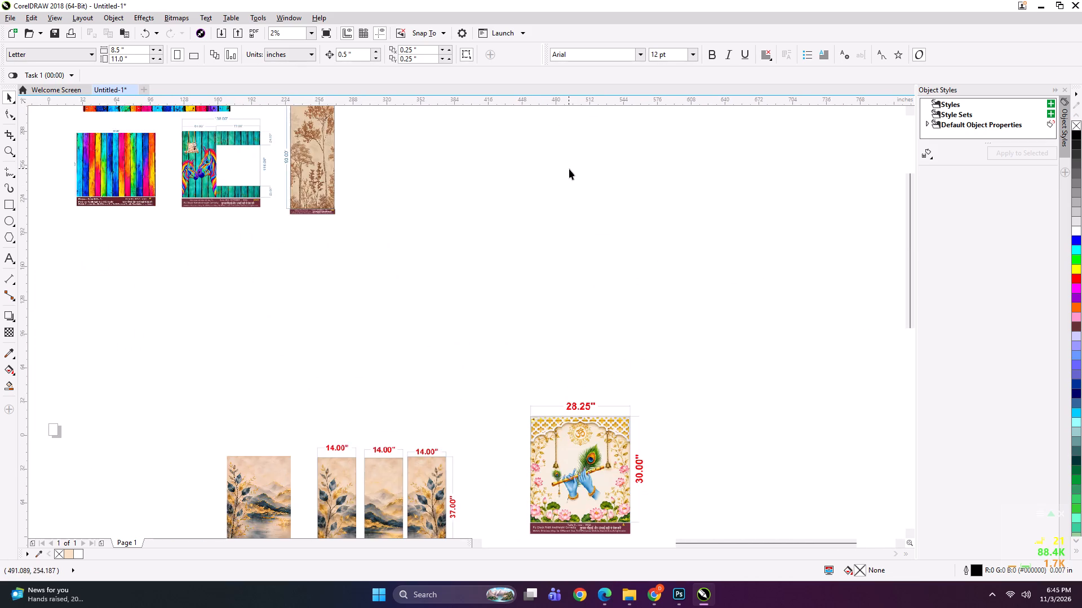
{"action": "scroll", "coordinate": [569, 169], "scroll_direction": "down", "scroll_amount": 2}
{"action": "scroll", "coordinate": [374, 214], "scroll_direction": "down", "scroll_amount": 1}
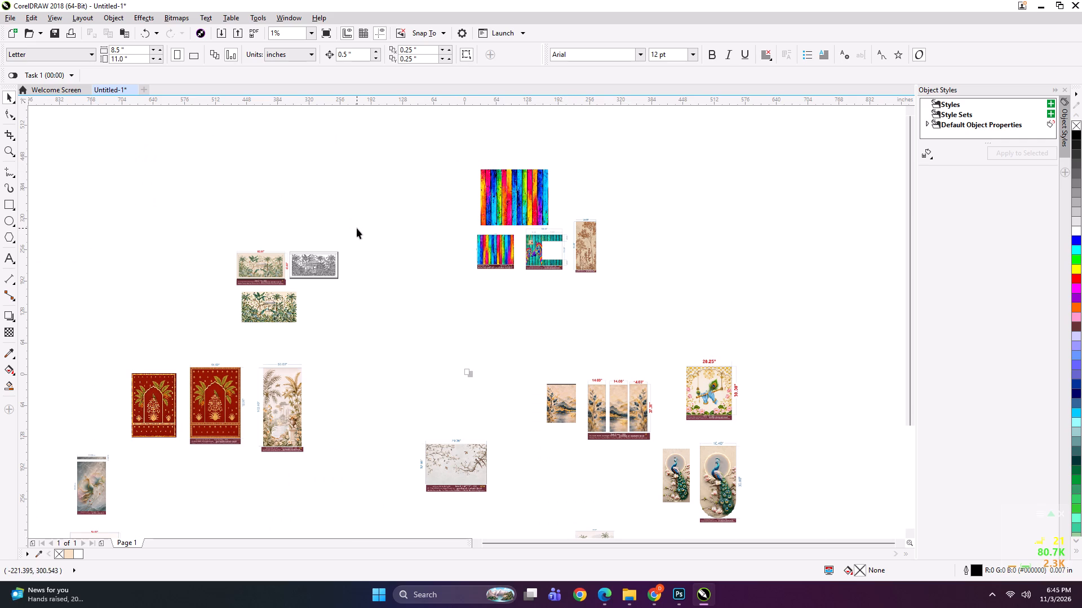
{"action": "scroll", "coordinate": [702, 525], "scroll_direction": "up", "scroll_amount": 1}
{"action": "scroll", "coordinate": [431, 322], "scroll_direction": "up", "scroll_amount": 1}
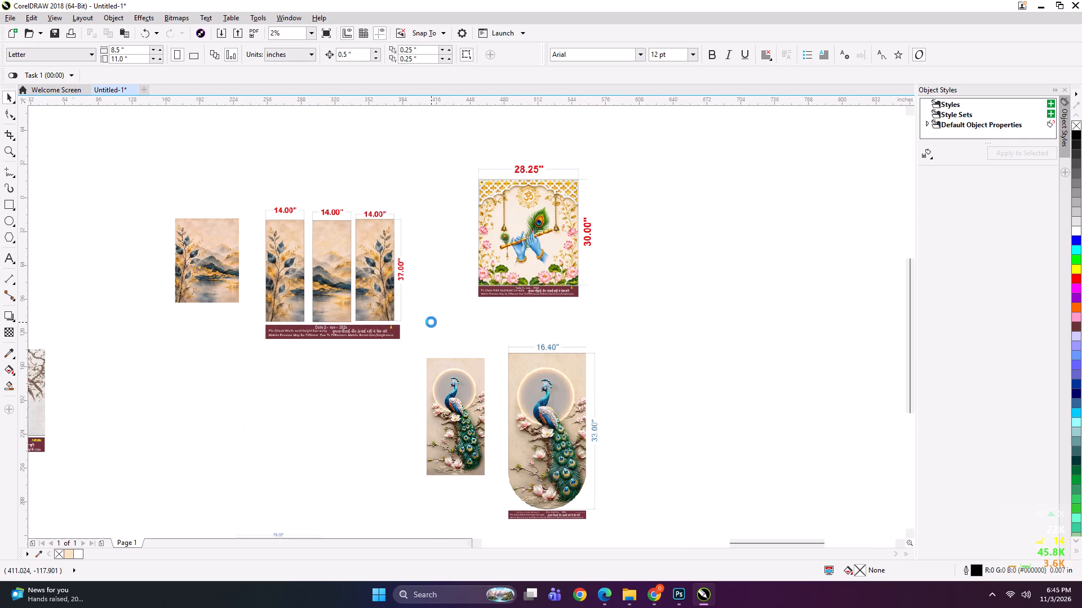
{"action": "scroll", "coordinate": [334, 236], "scroll_direction": "down", "scroll_amount": 1}
{"action": "scroll", "coordinate": [462, 307], "scroll_direction": "down", "scroll_amount": 2}
{"action": "scroll", "coordinate": [609, 491], "scroll_direction": "up", "scroll_amount": 2}
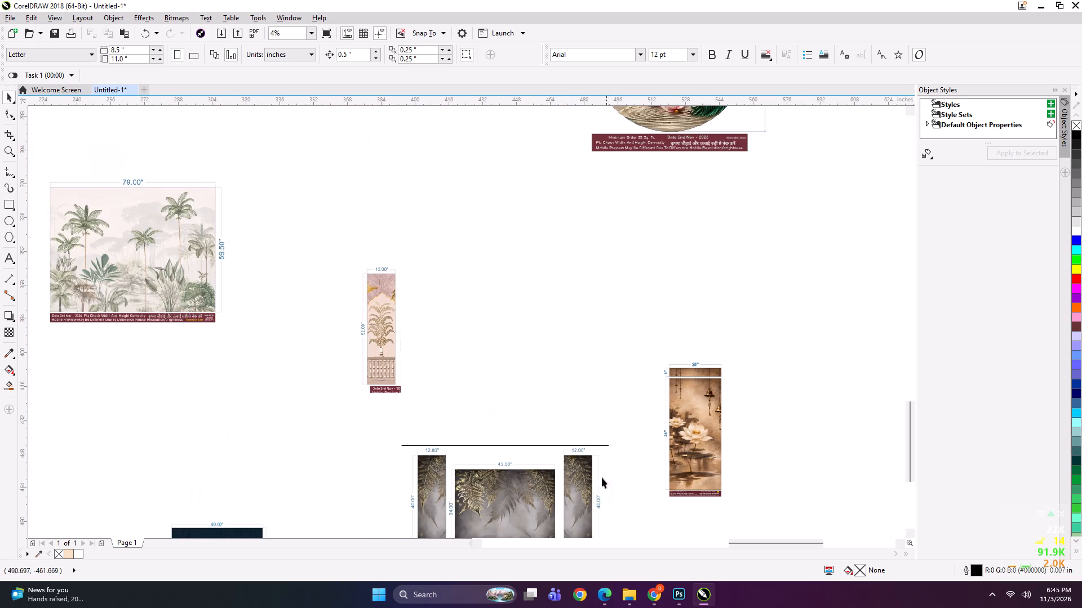
{"action": "scroll", "coordinate": [432, 223], "scroll_direction": "down", "scroll_amount": 1}
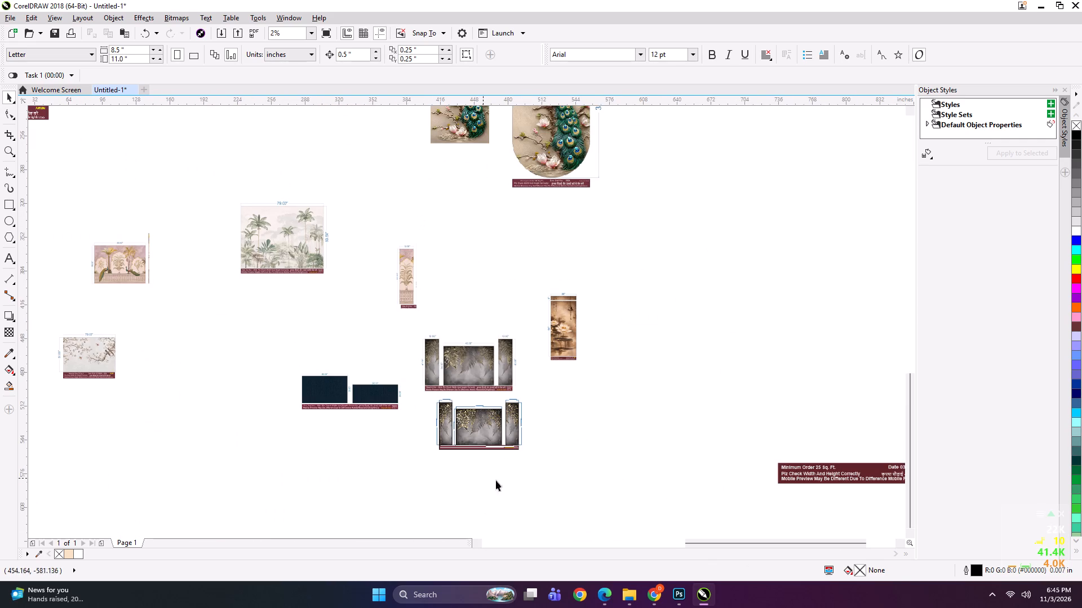
Import the 79x59.5 CorelDRAW file from folder 03 into the empty area beside the imported leaf panels.
{"action": "left_click", "coordinate": [628, 603]}
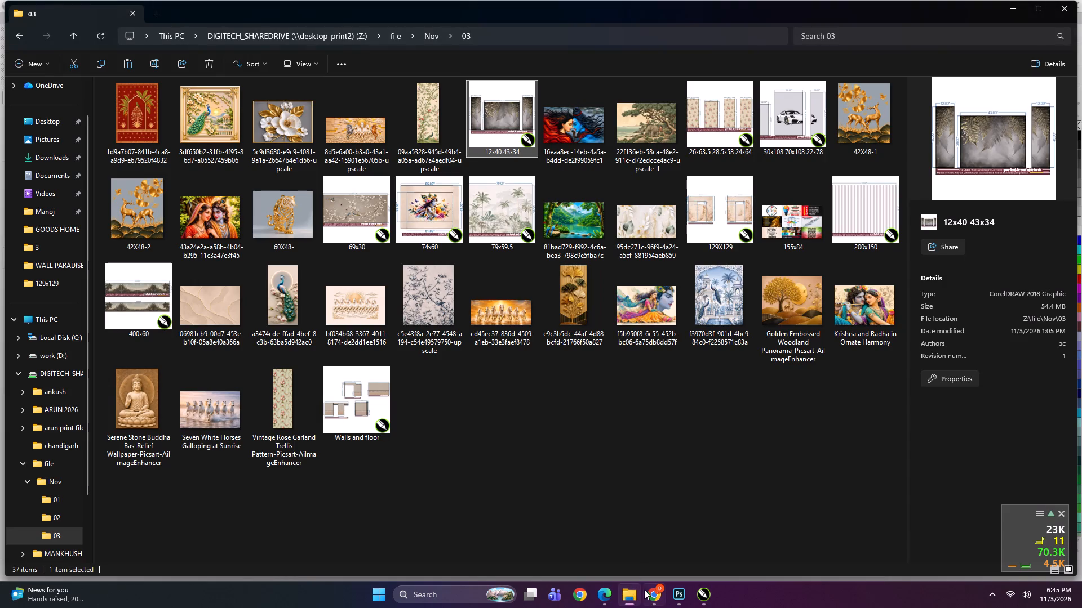
{"action": "left_click", "coordinate": [509, 232]}
{"action": "left_click_drag", "start_coordinate": [486, 194], "coordinate": [579, 338]}
{"action": "left_click_drag", "start_coordinate": [598, 372], "coordinate": [680, 548]}
{"action": "left_click_drag", "start_coordinate": [499, 186], "coordinate": [703, 597]}
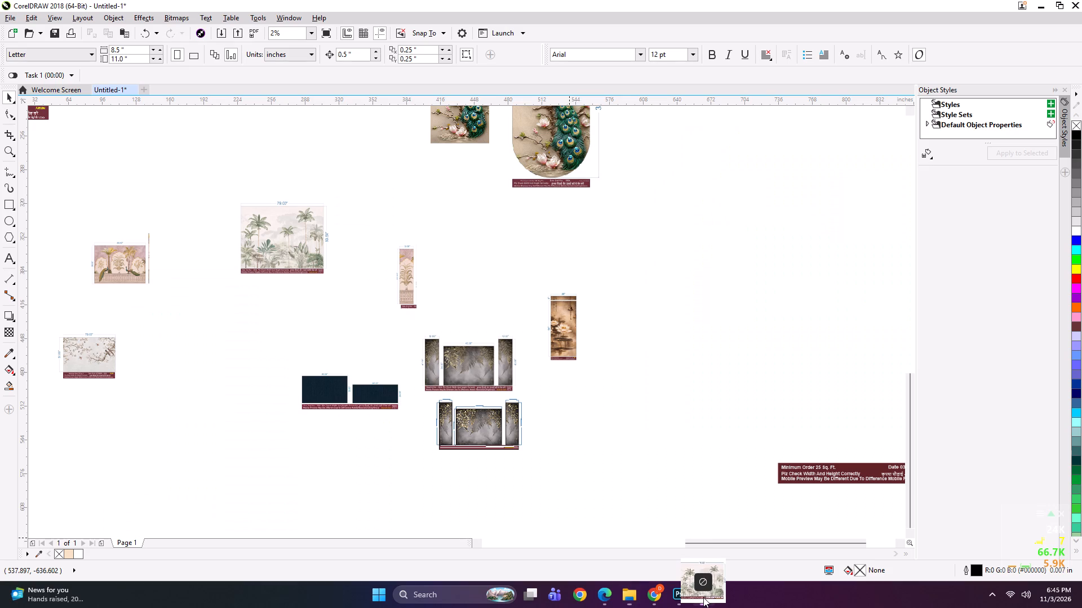
{"action": "left_click_drag", "start_coordinate": [703, 597], "coordinate": [616, 412]}
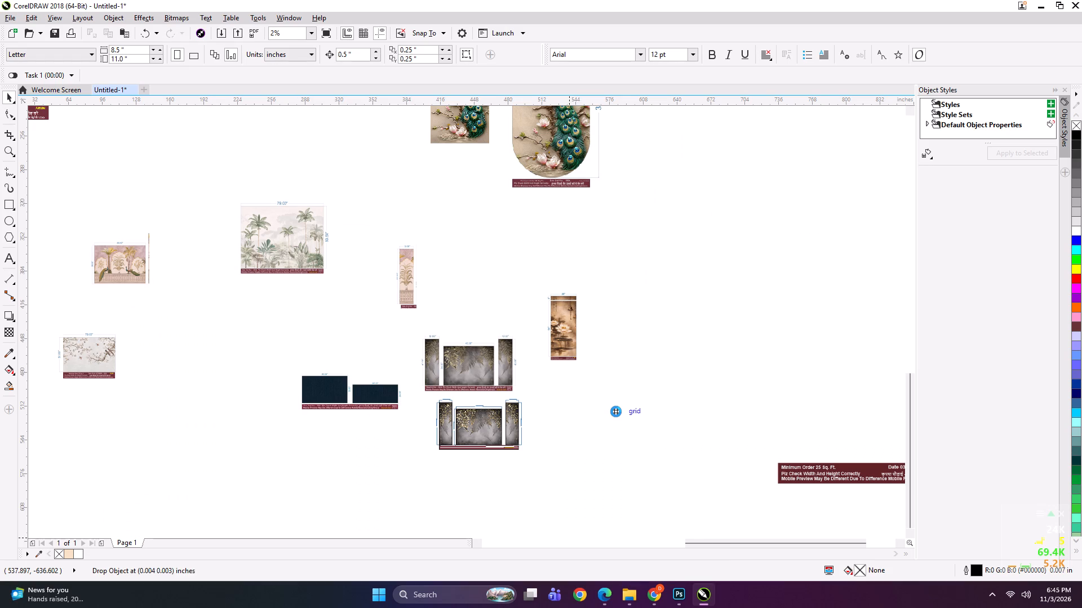
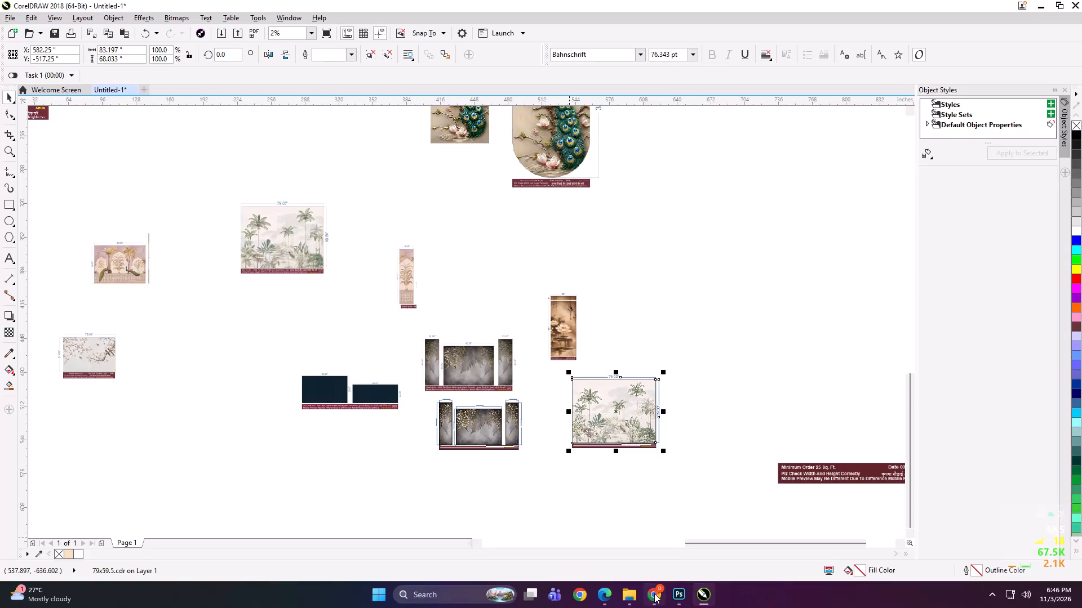
Move the imported 79x59.5 palm artwork directly beneath the matching existing palm mural preview.
{"action": "left_click", "coordinate": [620, 423]}
{"action": "left_click_drag", "start_coordinate": [320, 345], "coordinate": [291, 332]}
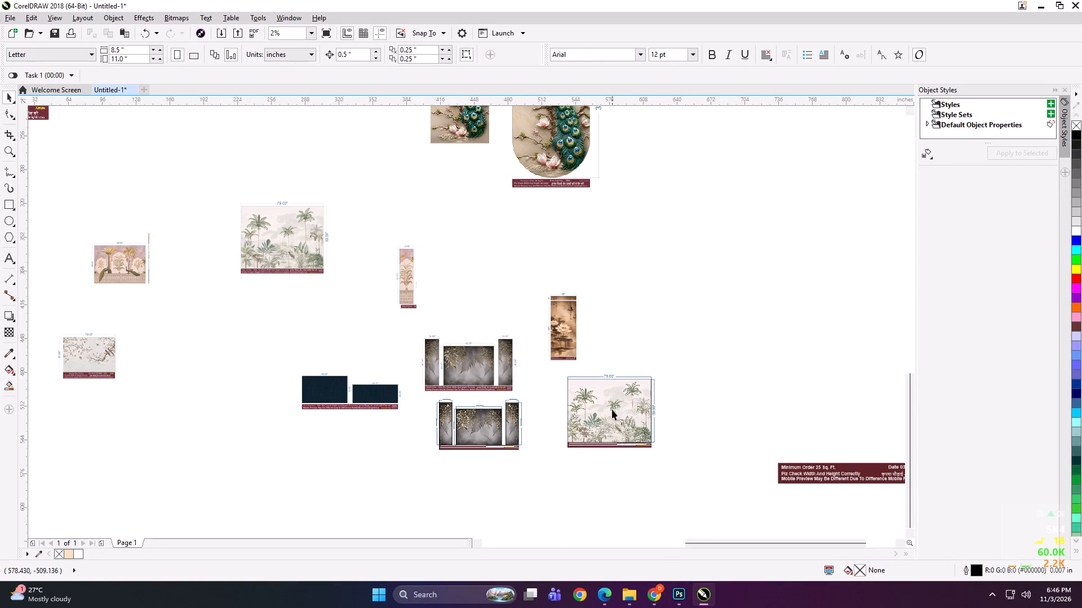
{"action": "left_click", "coordinate": [612, 425]}
{"action": "left_click_drag", "start_coordinate": [613, 415], "coordinate": [291, 324]}
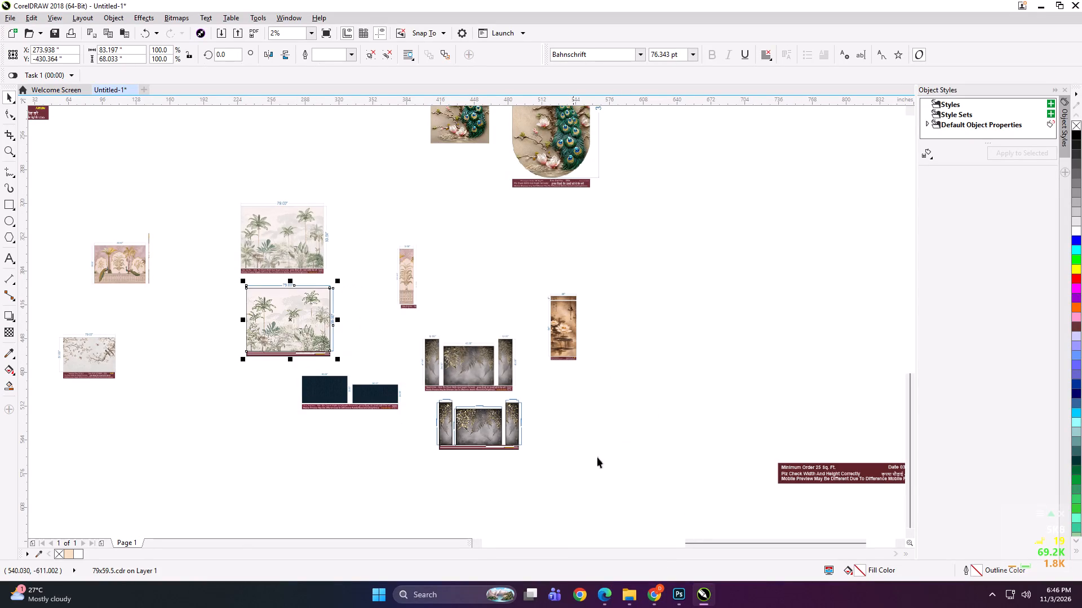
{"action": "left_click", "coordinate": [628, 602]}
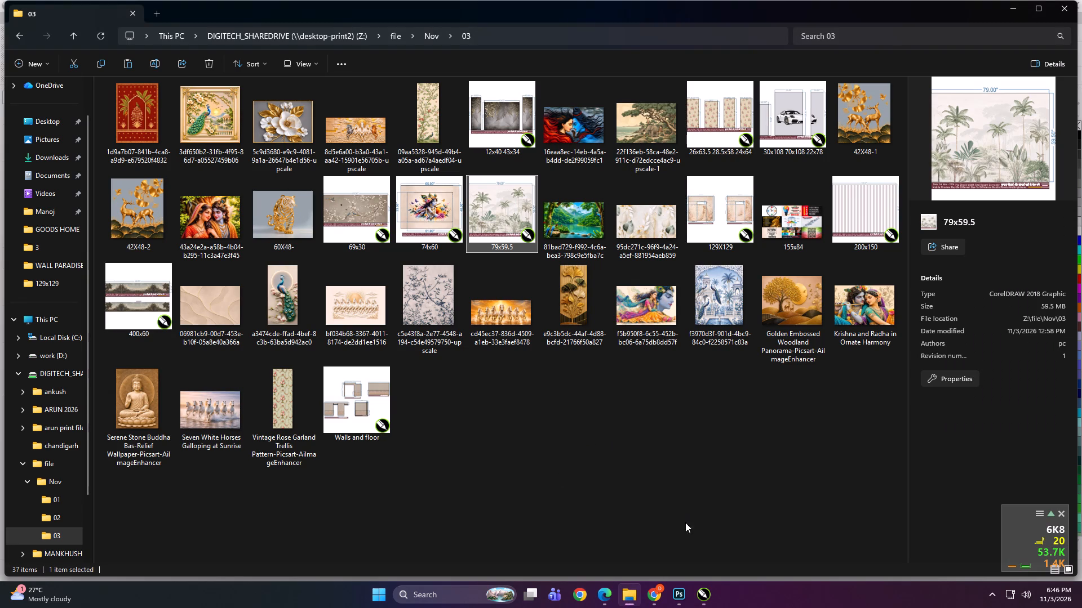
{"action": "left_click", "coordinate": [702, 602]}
Inspect the navy textured panel preview with 60x36 and 60x24 sizes, and move it into the empty space beneath the imported palm artwork.
{"action": "scroll", "coordinate": [335, 412], "scroll_direction": "up", "scroll_amount": 3}
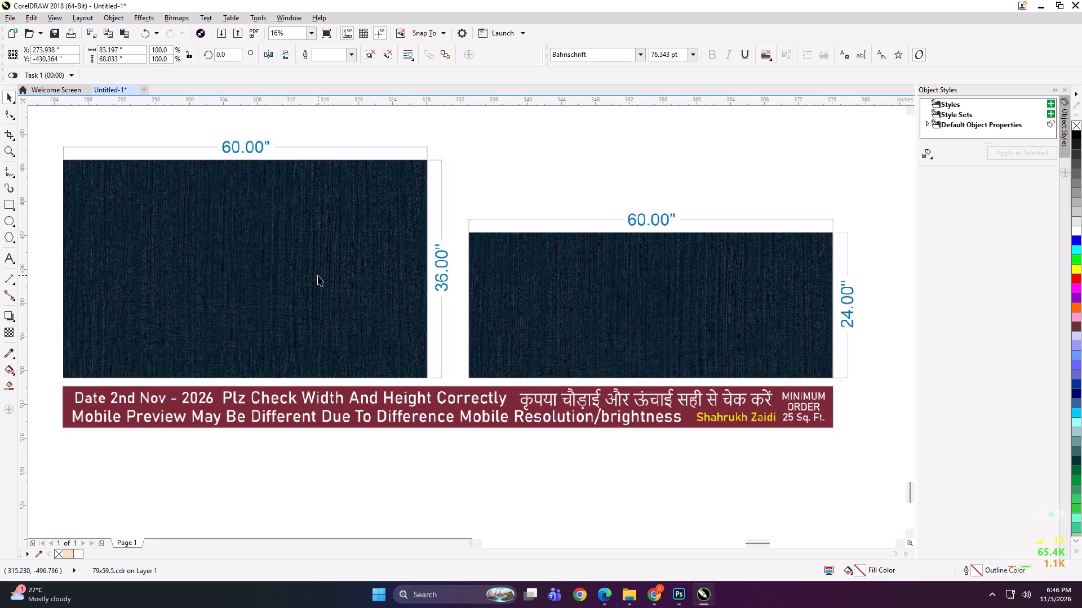
{"action": "scroll", "coordinate": [351, 287], "scroll_direction": "down", "scroll_amount": 2}
{"action": "left_click_drag", "start_coordinate": [448, 279], "coordinate": [285, 362]}
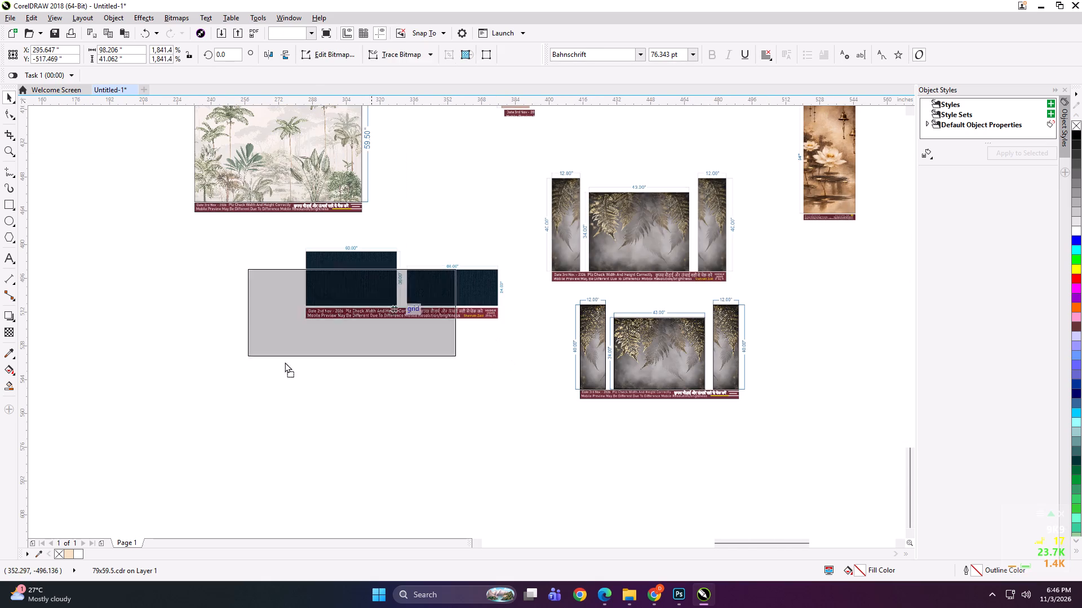
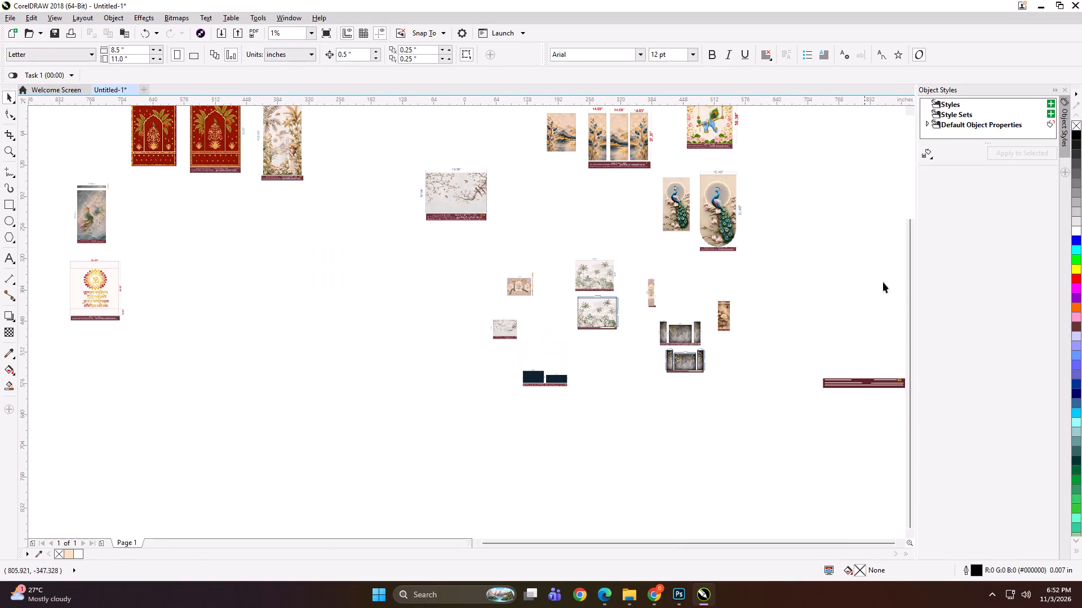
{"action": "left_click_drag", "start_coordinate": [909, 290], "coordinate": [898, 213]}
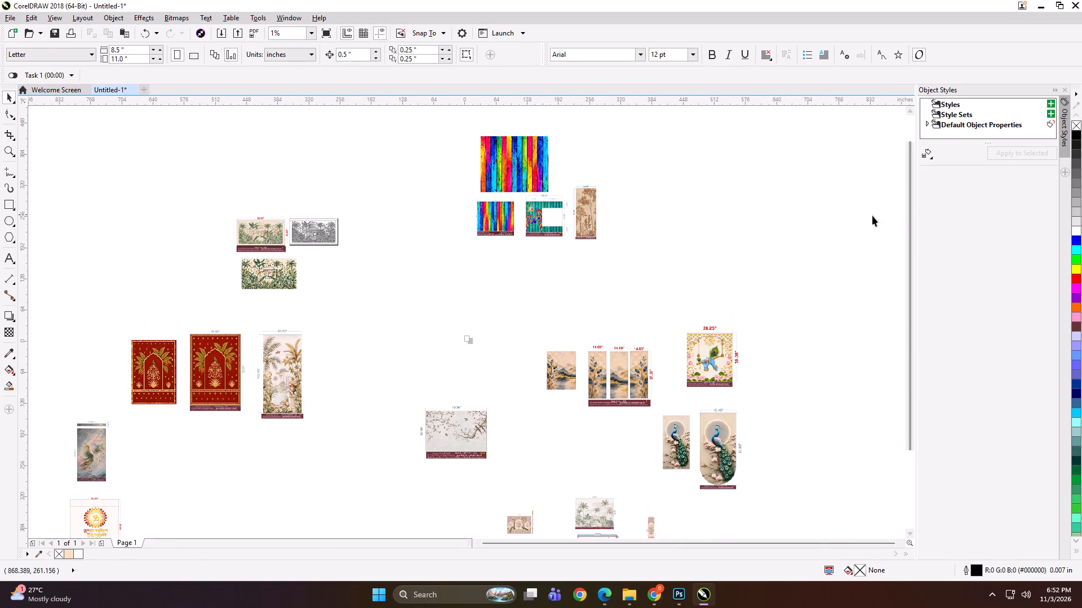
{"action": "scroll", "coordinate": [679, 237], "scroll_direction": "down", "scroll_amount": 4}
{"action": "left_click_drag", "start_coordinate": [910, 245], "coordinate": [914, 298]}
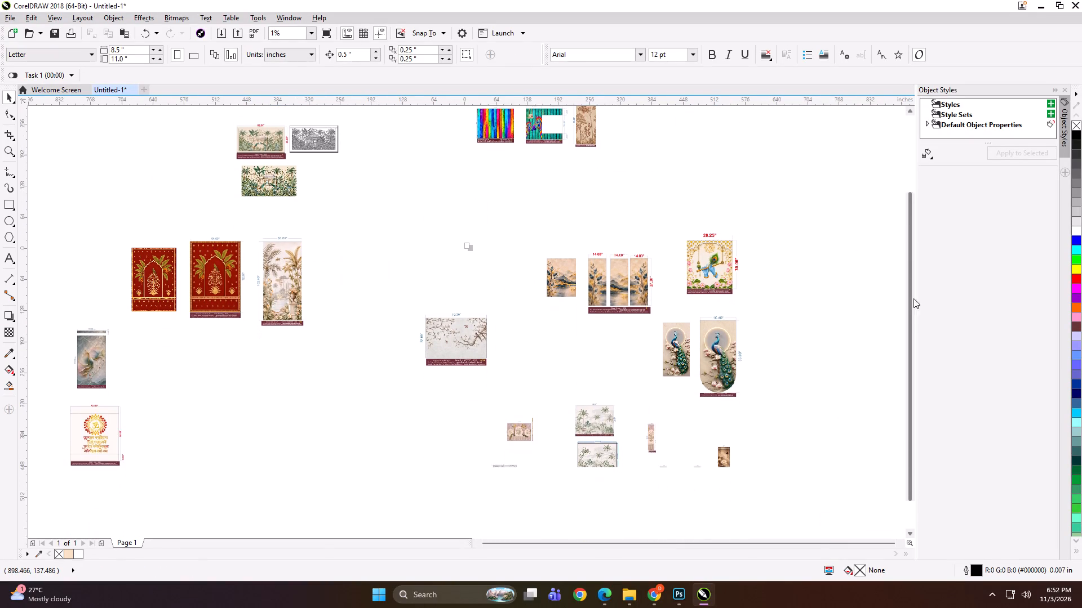
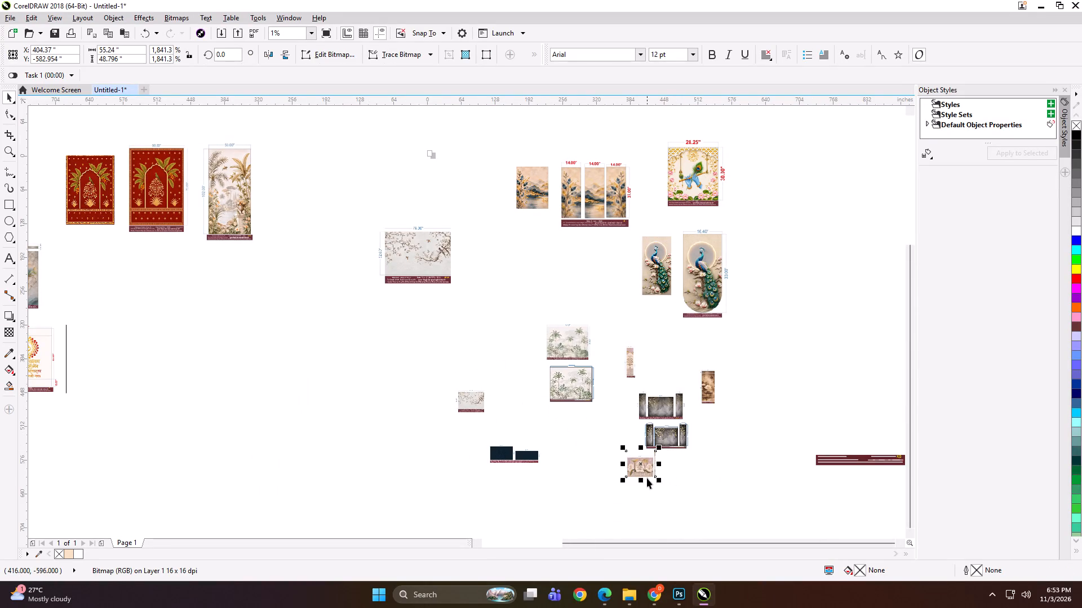
Move the peacock-and-arches artwork preview into the free space beside the lower fern-panel layout.
{"action": "left_click_drag", "start_coordinate": [658, 482], "coordinate": [671, 485]}
{"action": "left_click", "coordinate": [683, 493]}
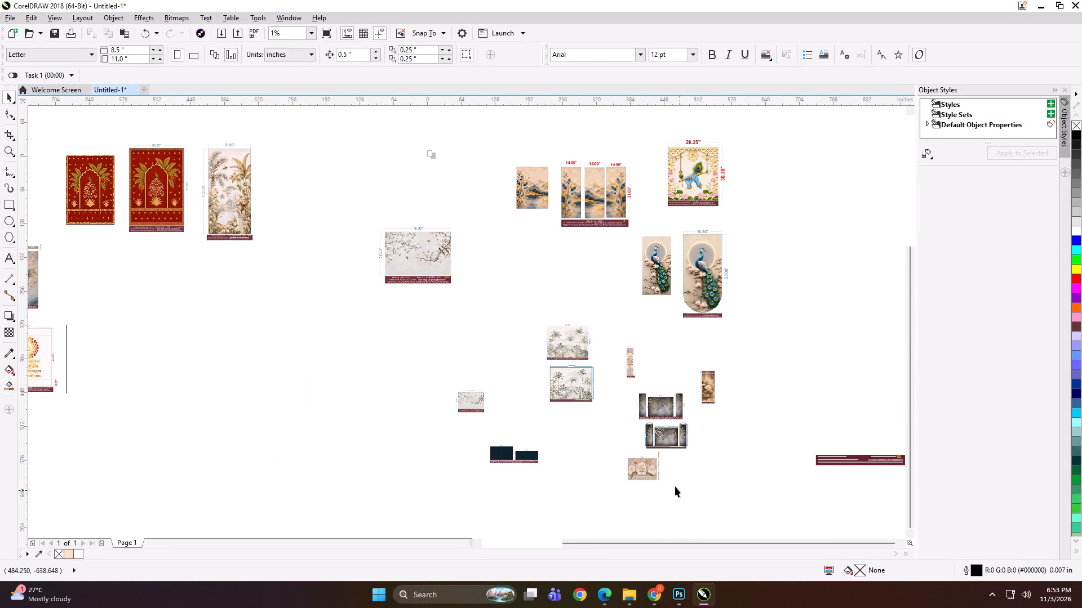
{"action": "left_click_drag", "start_coordinate": [647, 477], "coordinate": [695, 475]}
{"action": "left_click_drag", "start_coordinate": [700, 472], "coordinate": [717, 448]}
{"action": "scroll", "coordinate": [717, 442], "scroll_direction": "up", "scroll_amount": 2}
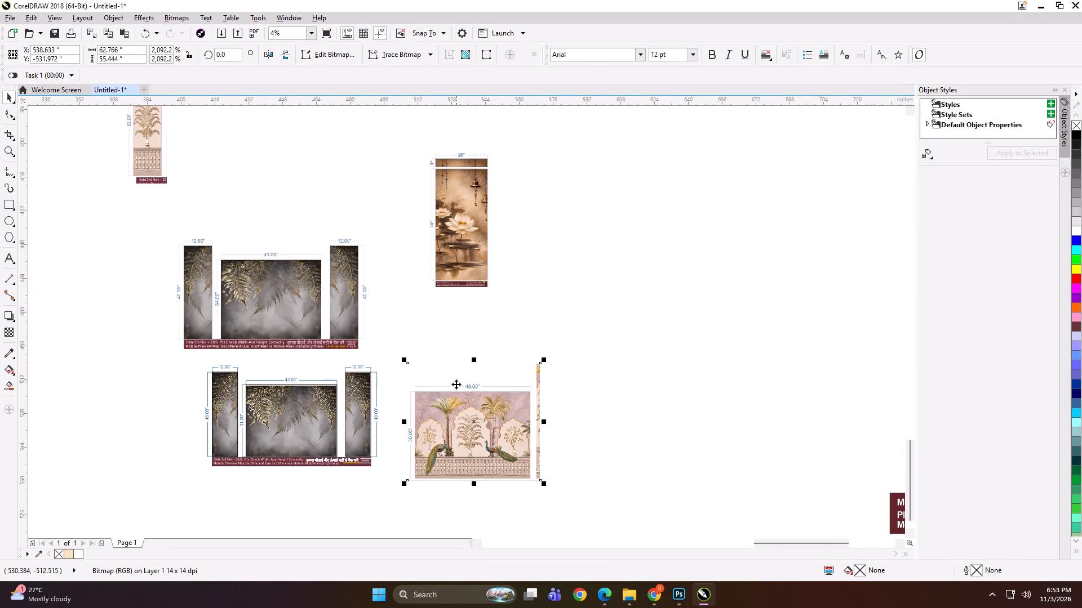
Move the lotus panel preview up into the empty area away from the fern and peacock layouts.
{"action": "scroll", "coordinate": [564, 387], "scroll_direction": "down", "scroll_amount": 1}
{"action": "left_click_drag", "start_coordinate": [519, 282], "coordinate": [587, 209]}
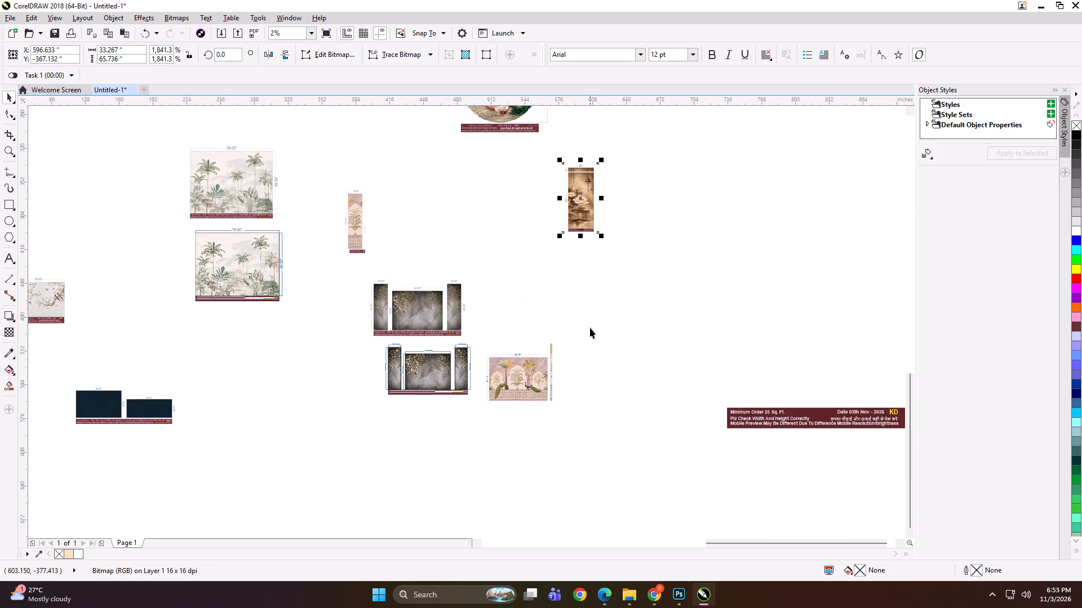
Look through the artwork files in the shared drive's Nov folder 03 in File Explorer.
{"action": "left_click", "coordinate": [634, 589]}
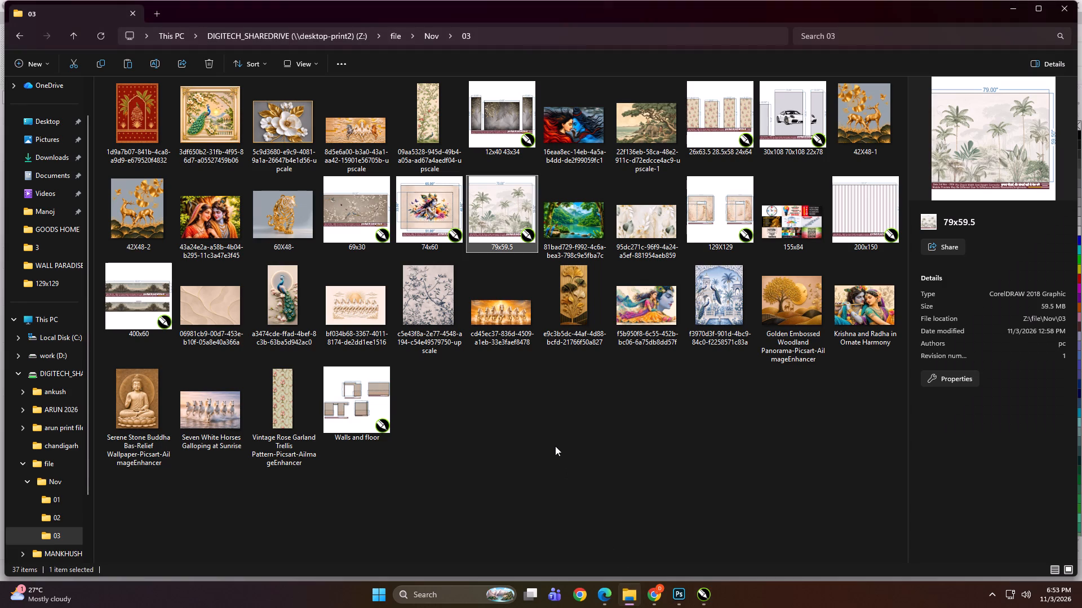
{"action": "left_click", "coordinate": [544, 423]}
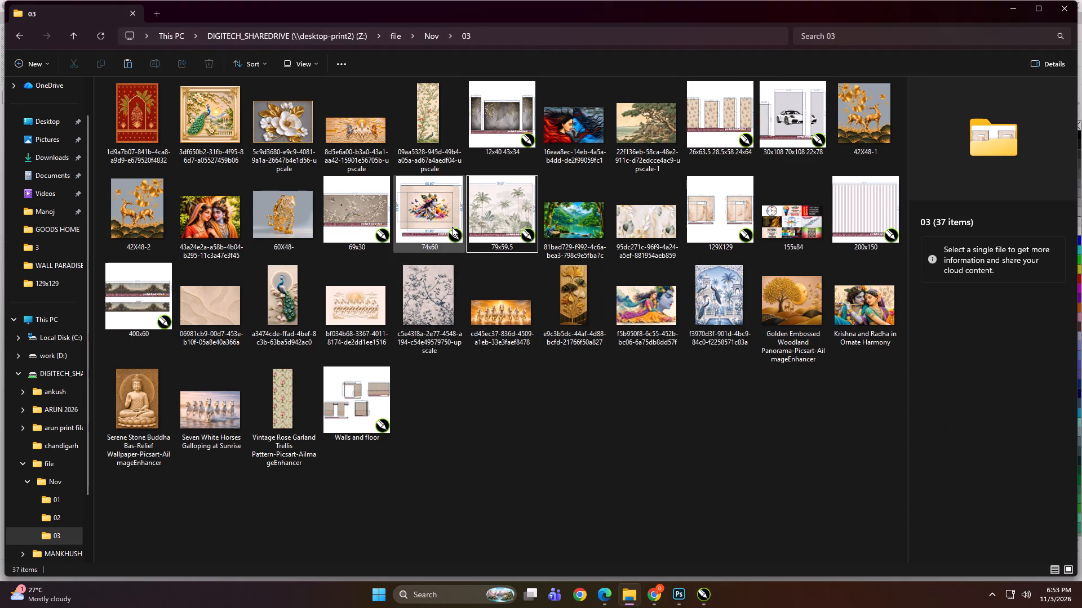
{"action": "scroll", "coordinate": [586, 416], "scroll_direction": "down", "scroll_amount": 2}
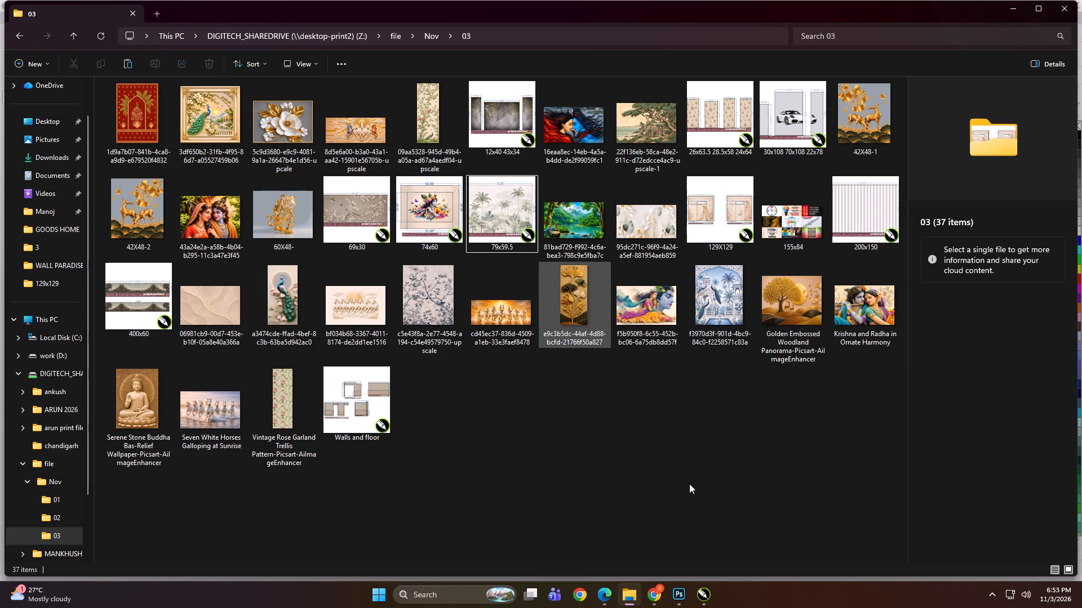
Return to the CorelDRAW layout, select the 48 x 36 inch peacock-and-arches preview and examine it closely.
{"action": "left_click", "coordinate": [700, 594]}
{"action": "scroll", "coordinate": [537, 372], "scroll_direction": "up", "scroll_amount": 1}
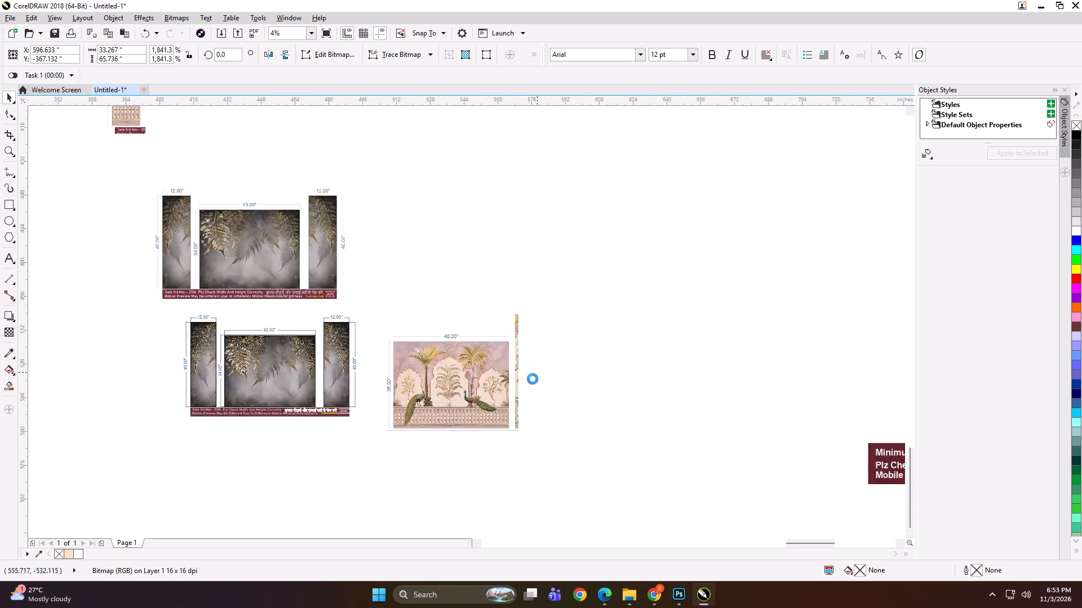
{"action": "scroll", "coordinate": [533, 379], "scroll_direction": "up", "scroll_amount": 3}
{"action": "left_click", "coordinate": [292, 386]}
{"action": "scroll", "coordinate": [329, 339], "scroll_direction": "down", "scroll_amount": 1}
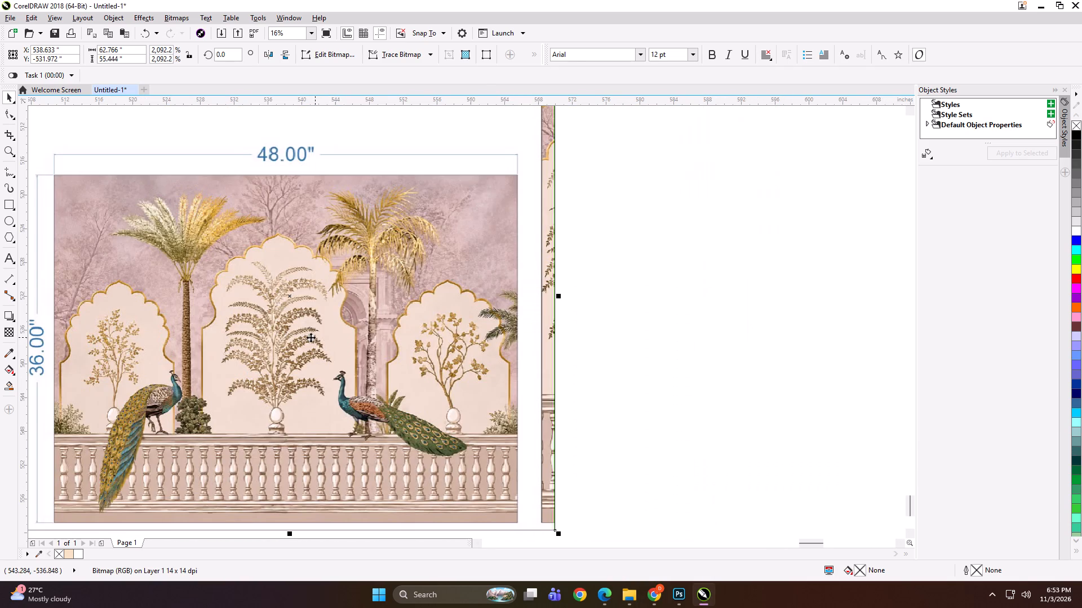
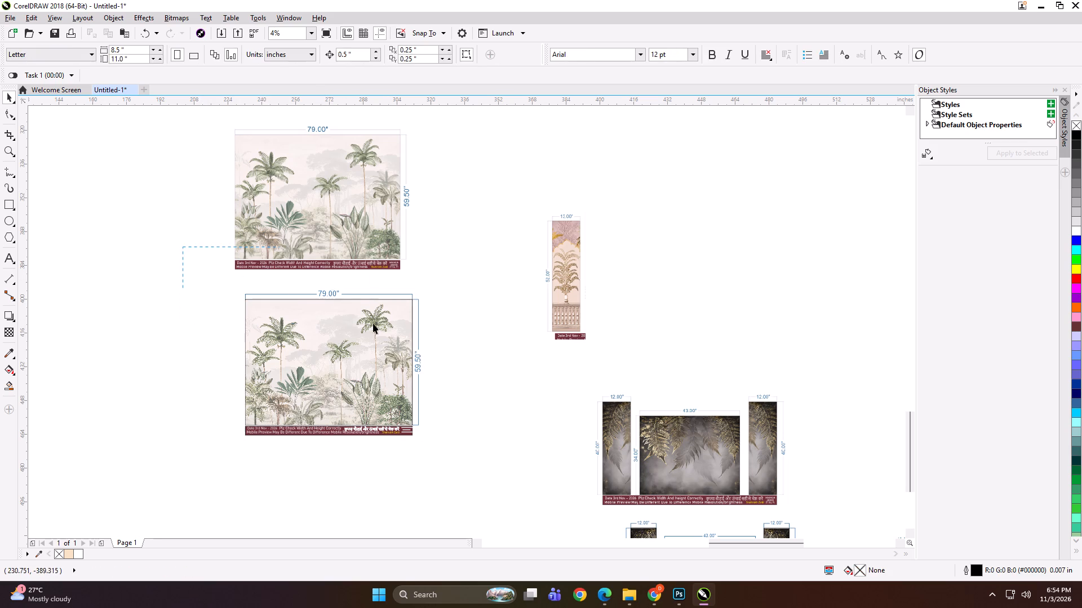
Delete the width and height dimensions and the maroon caption strip from the lower palm-forest preview.
{"action": "left_click_drag", "start_coordinate": [373, 323], "coordinate": [447, 388]}
{"action": "key", "text": "Delete"}
{"action": "left_click_drag", "start_coordinate": [454, 377], "coordinate": [153, 504]}
{"action": "key", "text": "Delete"}
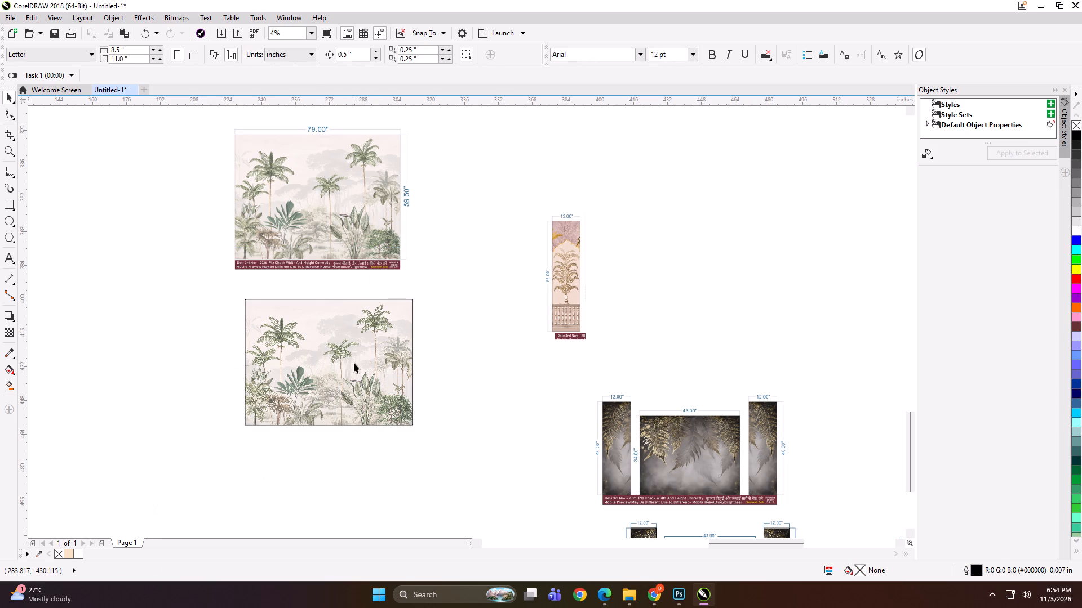
Move the pale palm-forest bitmap off the darker copy beneath it into the empty area beside the captioned 79 x 59.5 inch preview.
{"action": "left_click_drag", "start_coordinate": [345, 327], "coordinate": [304, 350]}
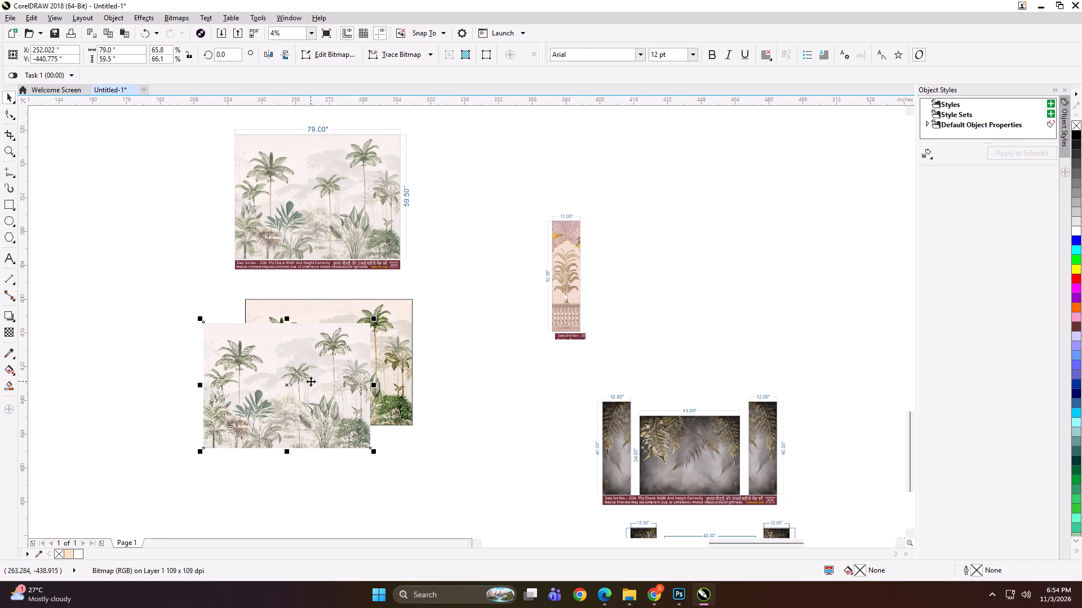
{"action": "scroll", "coordinate": [356, 416], "scroll_direction": "down", "scroll_amount": 1}
{"action": "left_click_drag", "start_coordinate": [334, 401], "coordinate": [245, 308]}
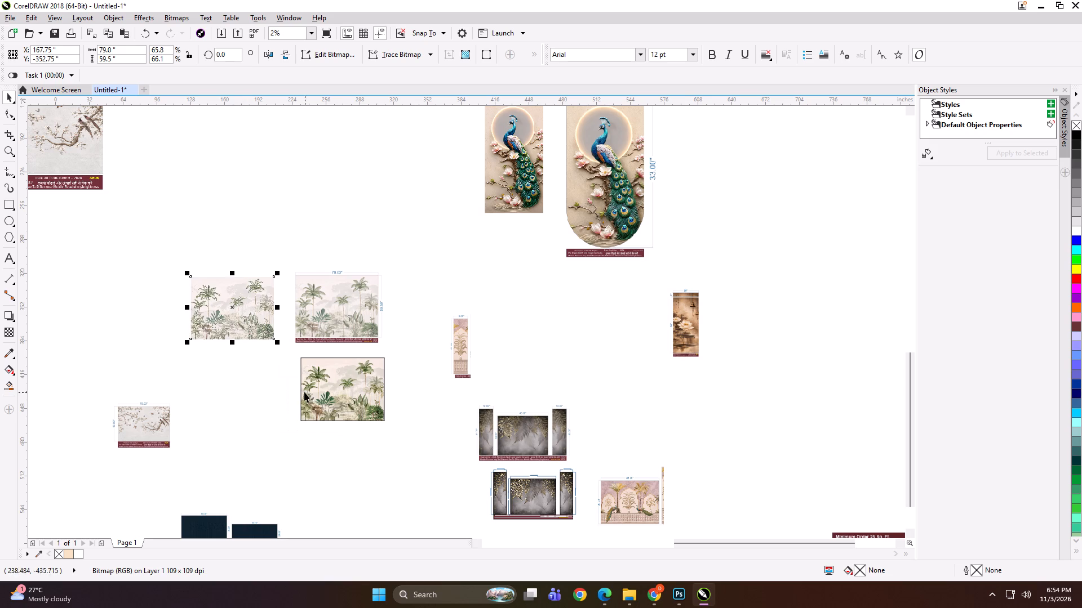
Delete the leftover darker palm-forest copy below the captioned preview.
{"action": "left_click_drag", "start_coordinate": [279, 436], "coordinate": [397, 354]}
{"action": "key", "text": "Delete"}
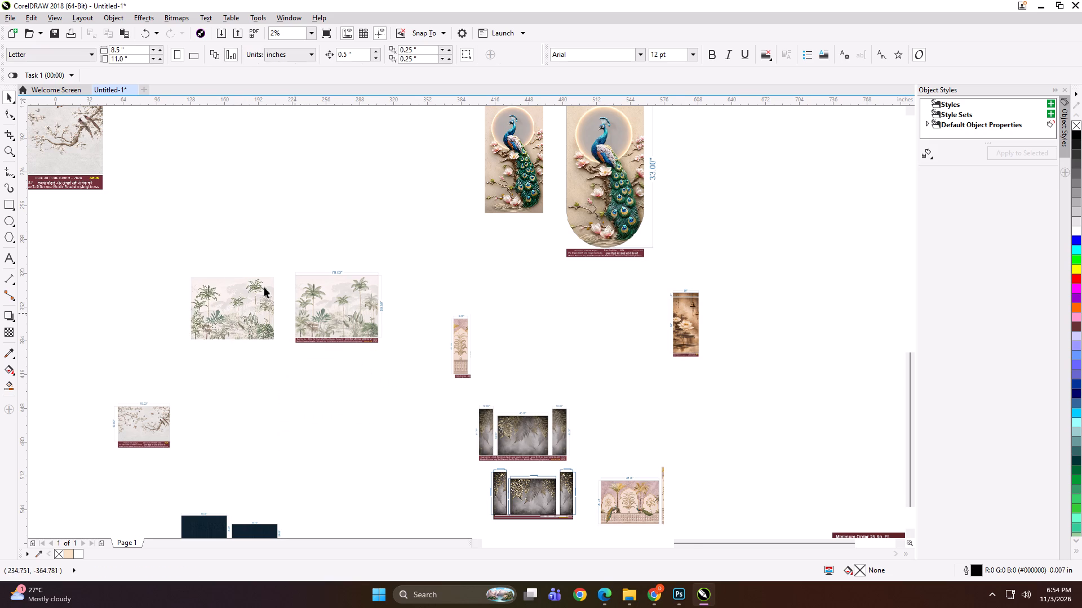
Shift the uncaptioned palm-forest bitmap slightly upward to line it up with the captioned preview beside it.
{"action": "scroll", "coordinate": [225, 266], "scroll_direction": "up", "scroll_amount": 2}
{"action": "left_click_drag", "start_coordinate": [323, 333], "coordinate": [326, 324]}
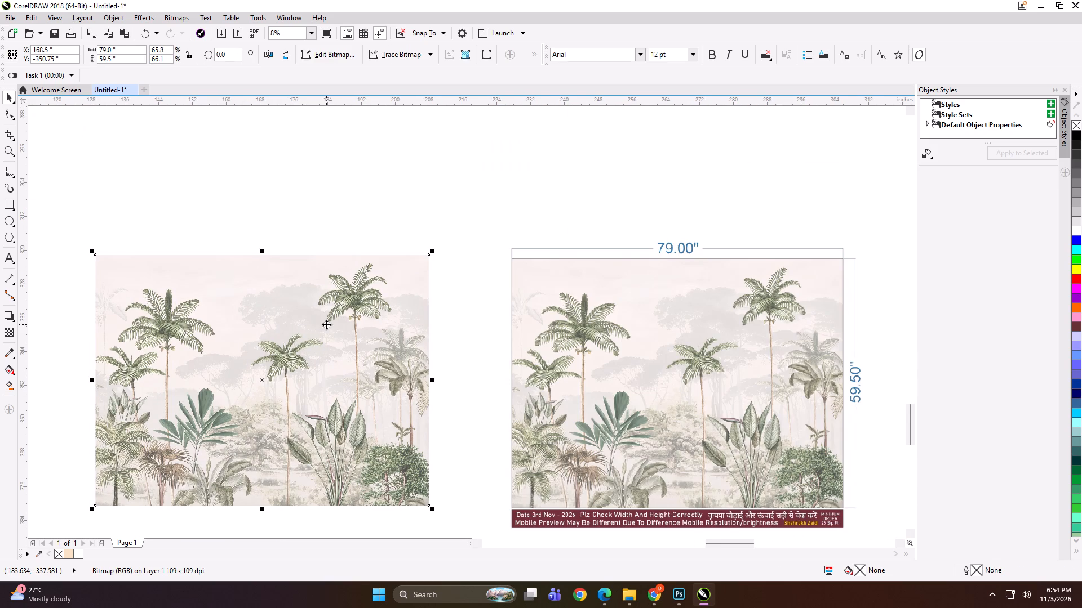
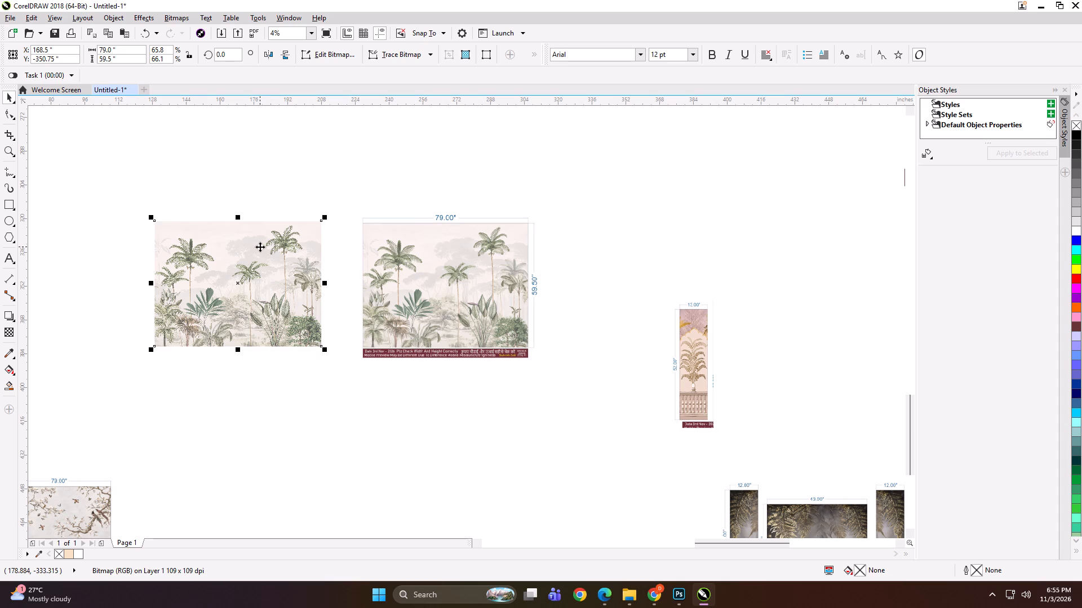
Export the uncaptioned palm-forest bitmap as a TIFF named 79x59.5 NW into the NOV > 3 > WALL PARADISE print folder.
{"action": "key", "text": "ctrl+e"}
{"action": "left_click", "coordinate": [602, 153]}
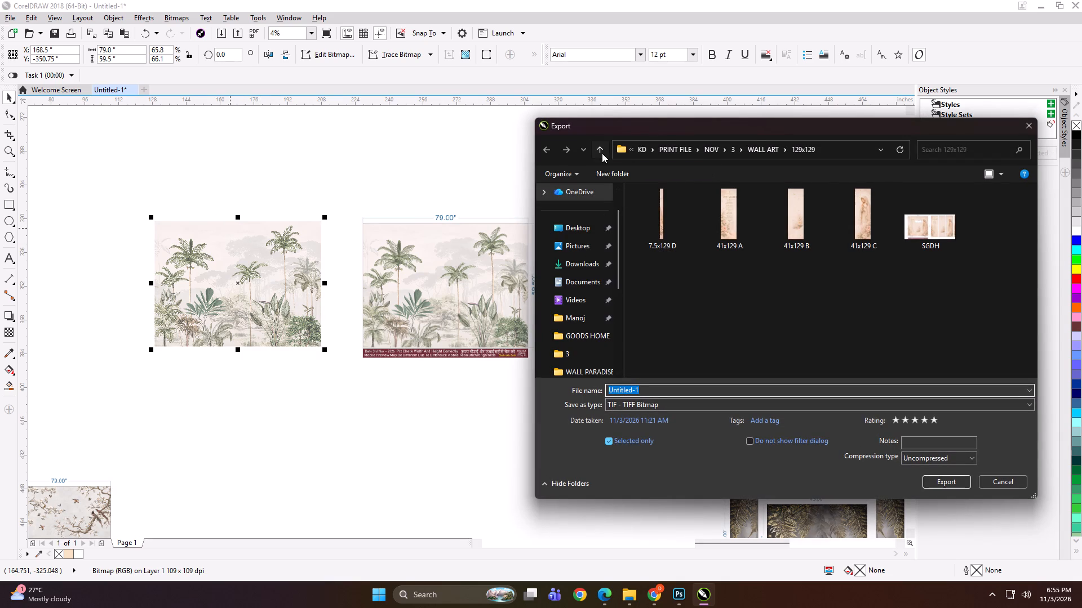
{"action": "left_click", "coordinate": [605, 149]}
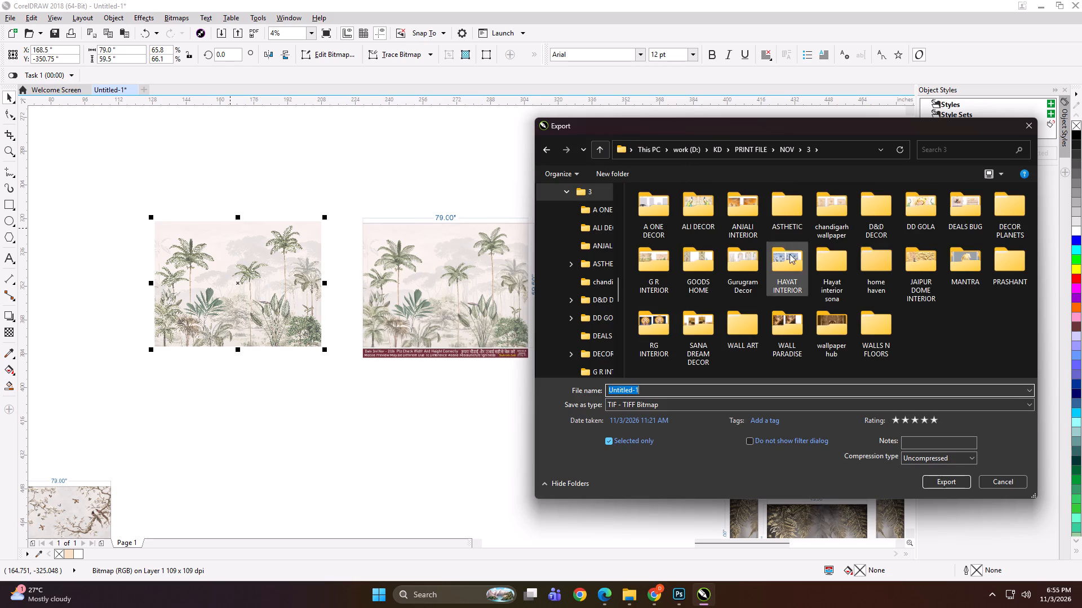
{"action": "left_click", "coordinate": [784, 328]}
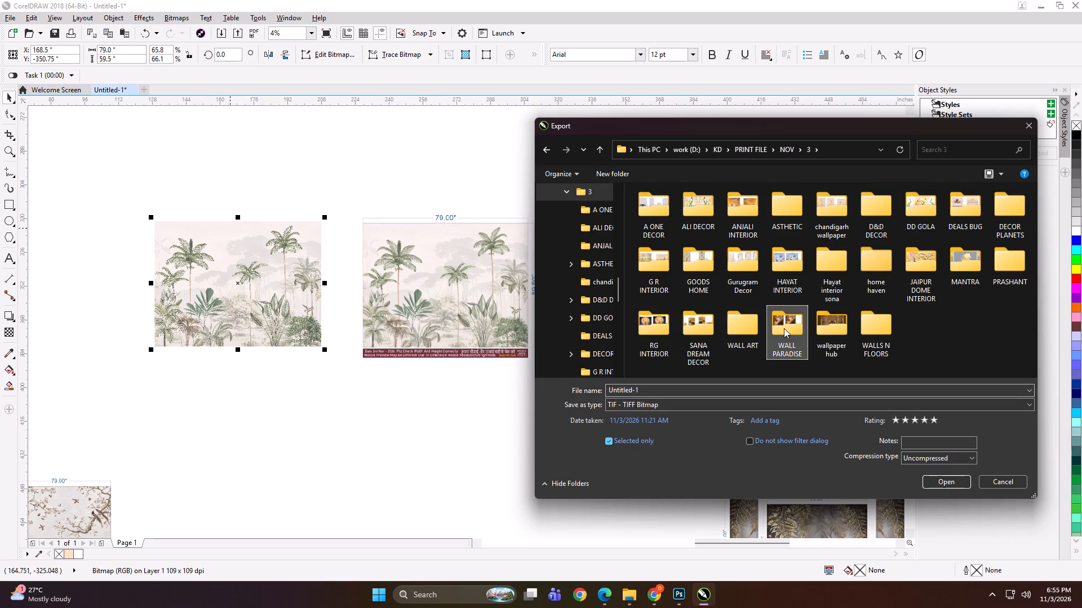
{"action": "left_click", "coordinate": [784, 328]}
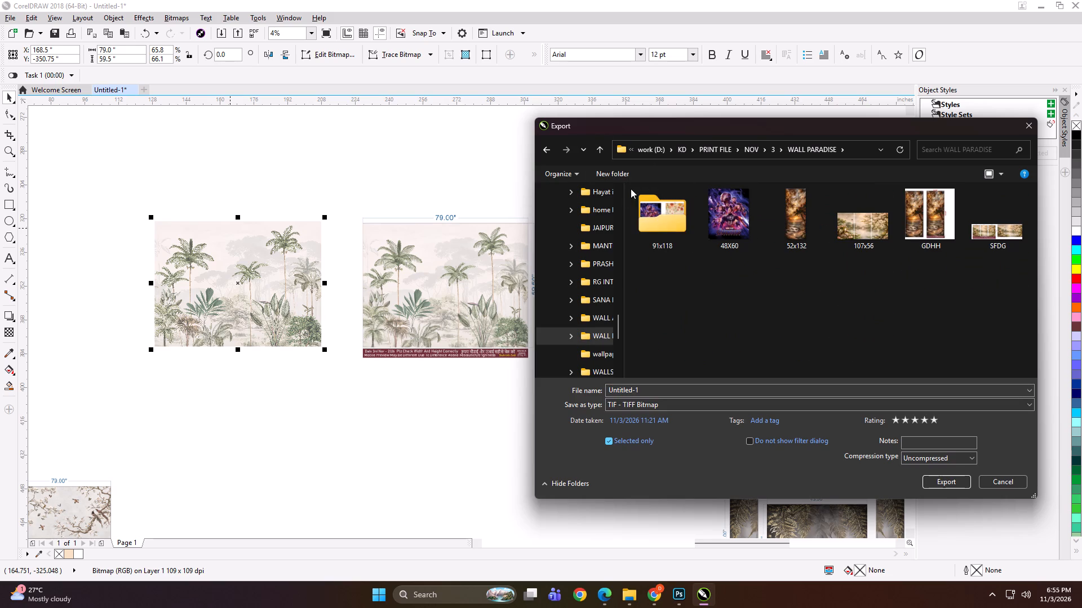
{"action": "left_click", "coordinate": [651, 386]}
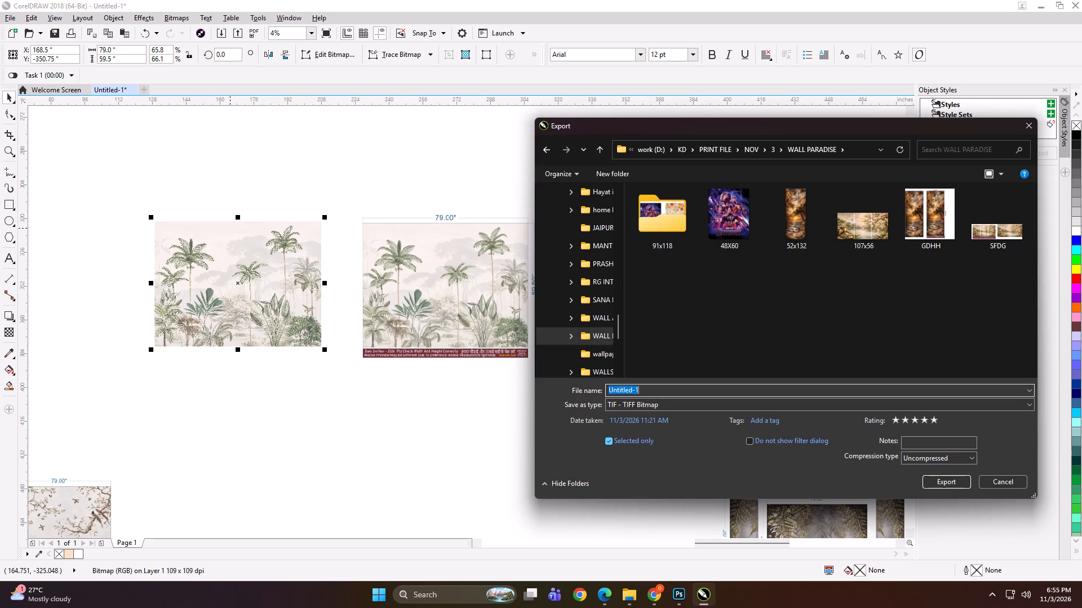
{"action": "type", "text": "79x3"}
{"action": "key", "text": "BackSpace"}
{"action": "type", "text": "5.5"}
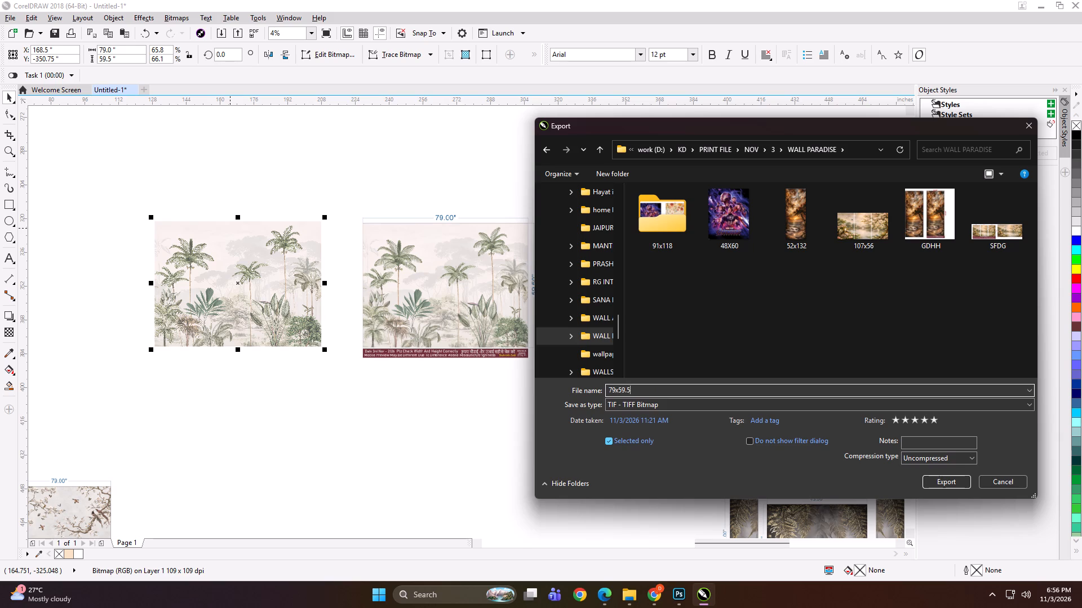
{"action": "key", "text": "space"}
{"action": "type", "text": "NW"}
{"action": "key", "text": "Return"}
{"action": "key", "text": "Return"}
Group the palm-forest bitmap with its captioned preview and shrink the group proportionally to about 4.4 x 1.7 inches.
{"action": "left_click", "coordinate": [527, 316], "text": "shift"}
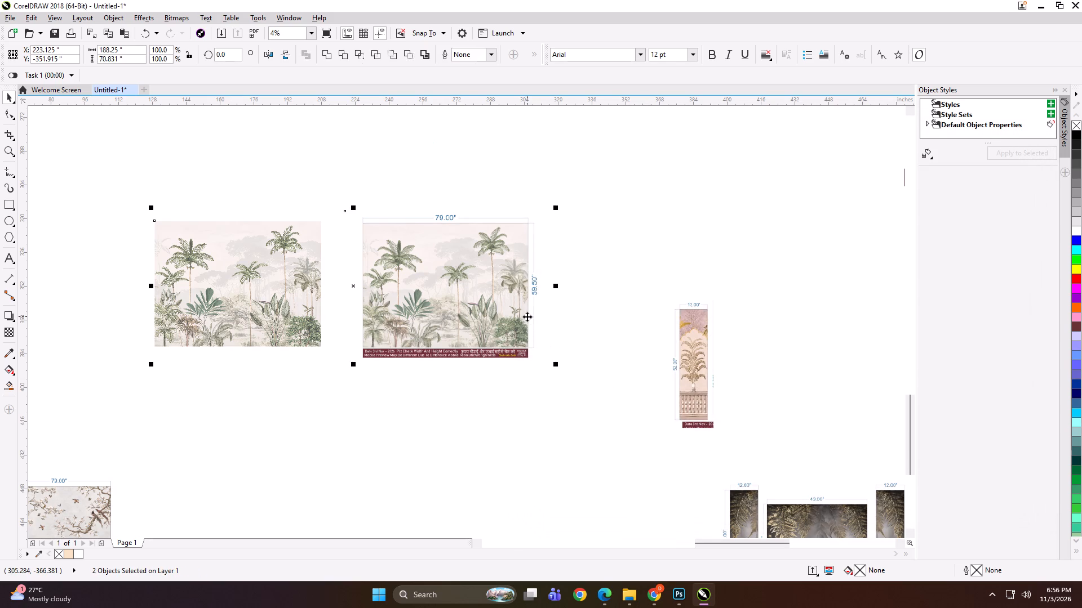
{"action": "key", "text": "ctrl+g"}
{"action": "left_click_drag", "start_coordinate": [558, 364], "coordinate": [406, 308], "text": "shift"}
{"action": "left_click", "coordinate": [401, 305], "text": "shift"}
{"action": "left_click_drag", "start_coordinate": [397, 303], "coordinate": [374, 294], "text": "shift"}
{"action": "scroll", "coordinate": [311, 276], "scroll_direction": "up", "scroll_amount": 2}
{"action": "left_click", "coordinate": [584, 390], "text": "shift"}
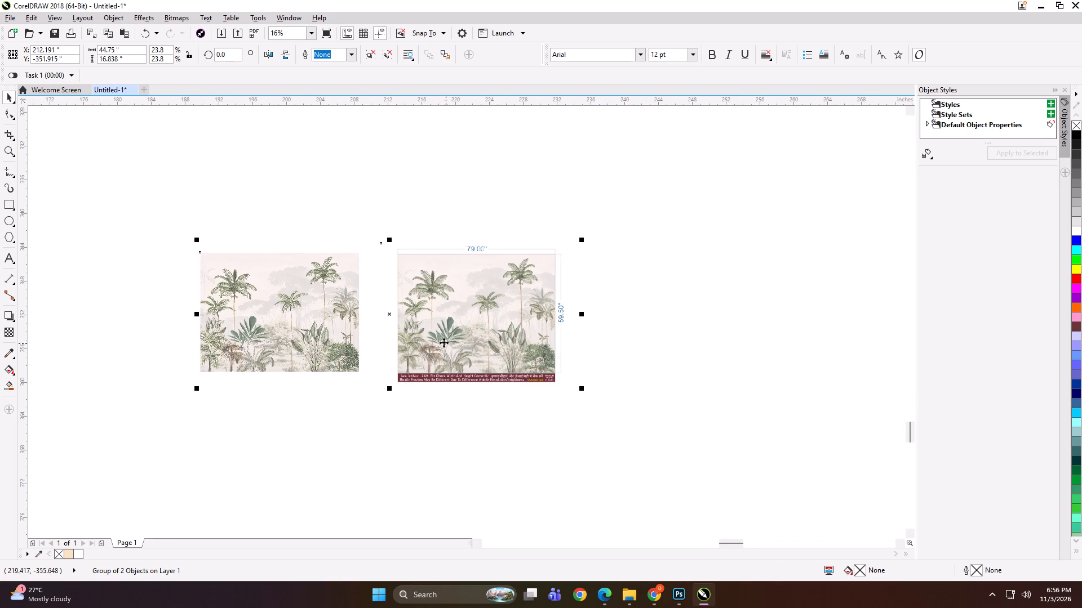
{"action": "left_click_drag", "start_coordinate": [582, 390], "coordinate": [472, 354], "text": "shift"}
{"action": "left_click_drag", "start_coordinate": [455, 346], "coordinate": [447, 342], "text": "shift"}
{"action": "scroll", "coordinate": [391, 303], "scroll_direction": "up", "scroll_amount": 2}
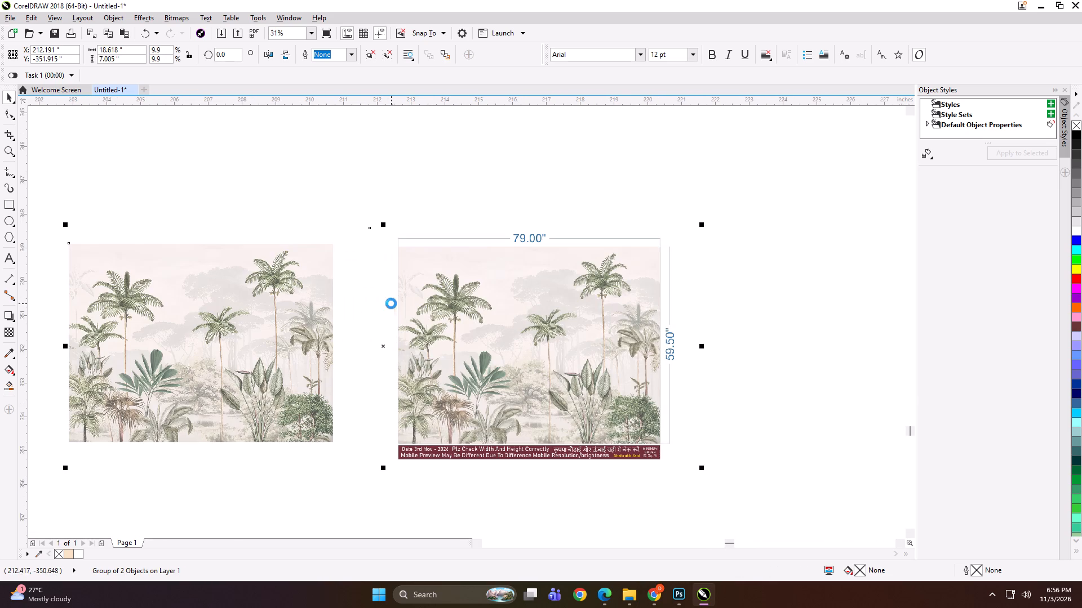
{"action": "left_click_drag", "start_coordinate": [679, 463], "coordinate": [627, 436], "text": "shift"}
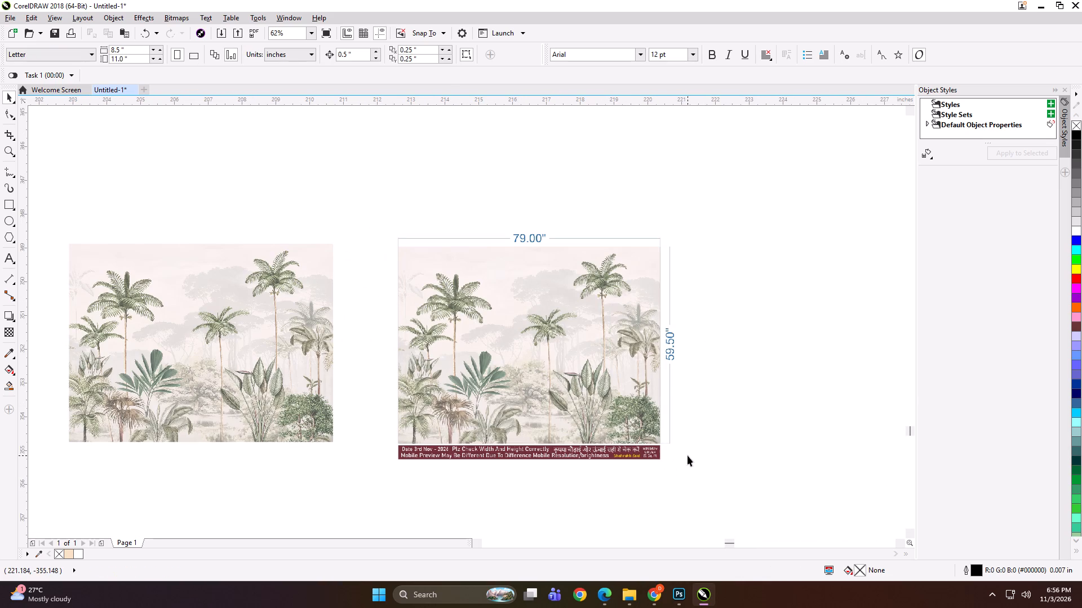
{"action": "left_click", "coordinate": [640, 413]}
{"action": "left_click_drag", "start_coordinate": [703, 469], "coordinate": [540, 417], "text": "shift"}
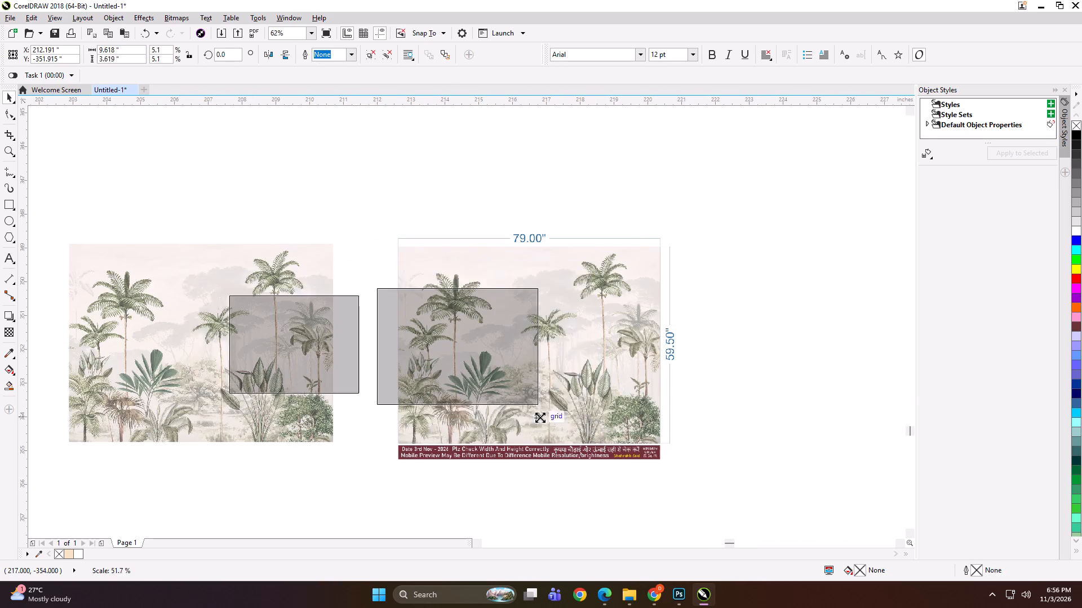
{"action": "left_click_drag", "start_coordinate": [540, 417], "coordinate": [482, 377], "text": "shift"}
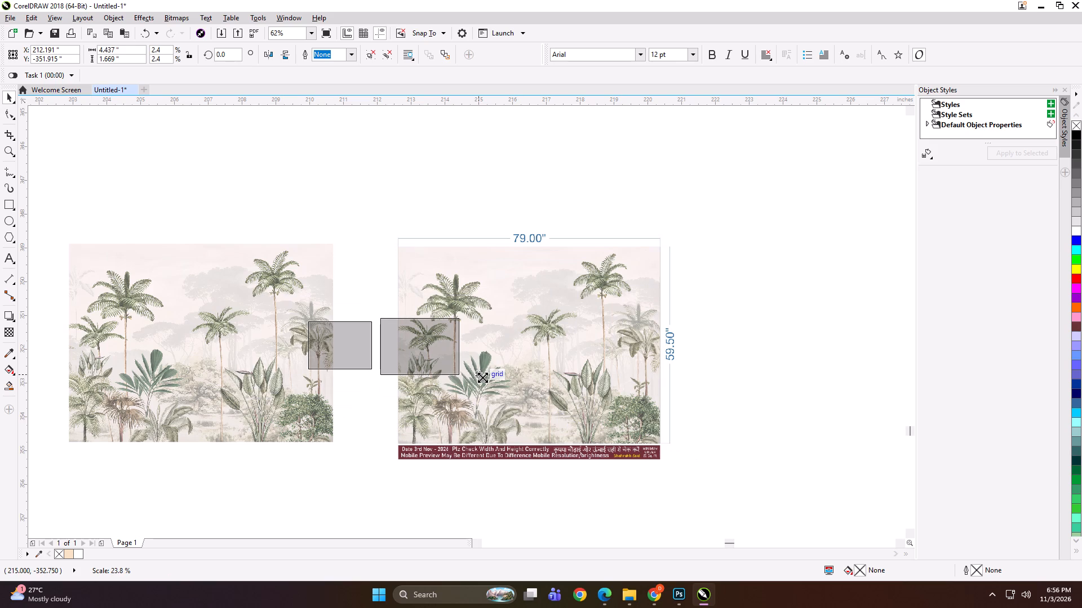
{"action": "left_click_drag", "start_coordinate": [482, 377], "coordinate": [483, 377], "text": "shift"}
Export the shrunken palm-forest group as a TIFF named DSGD into the WALL PARADISE print folder.
{"action": "key", "text": "ctrl+e"}
{"action": "type", "text": "DSGD"}
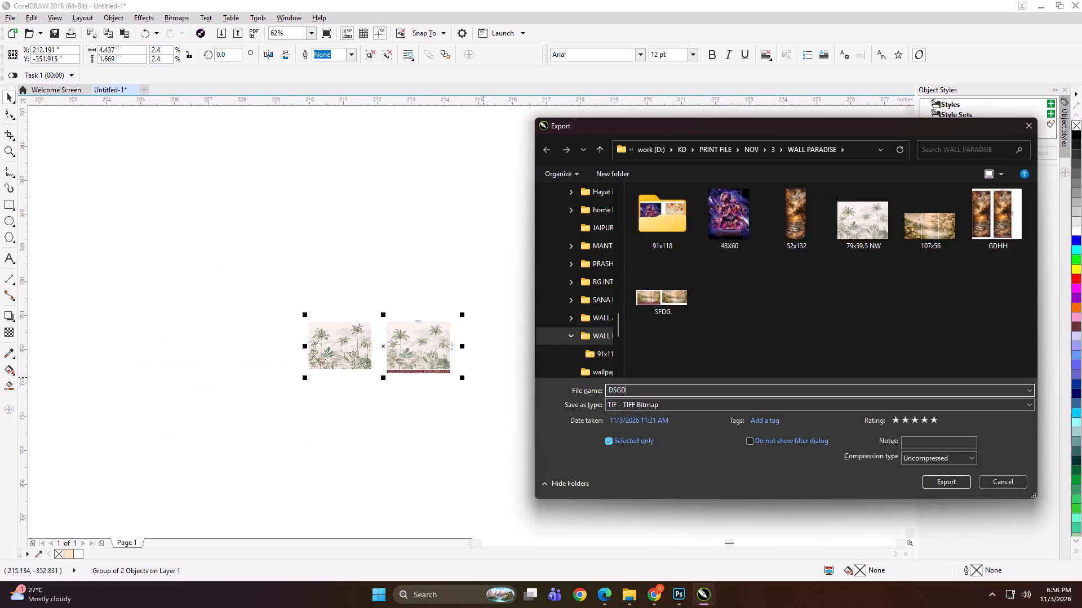
{"action": "key", "text": "Return"}
{"action": "key", "text": "Return"}
{"action": "key", "text": "Return"}
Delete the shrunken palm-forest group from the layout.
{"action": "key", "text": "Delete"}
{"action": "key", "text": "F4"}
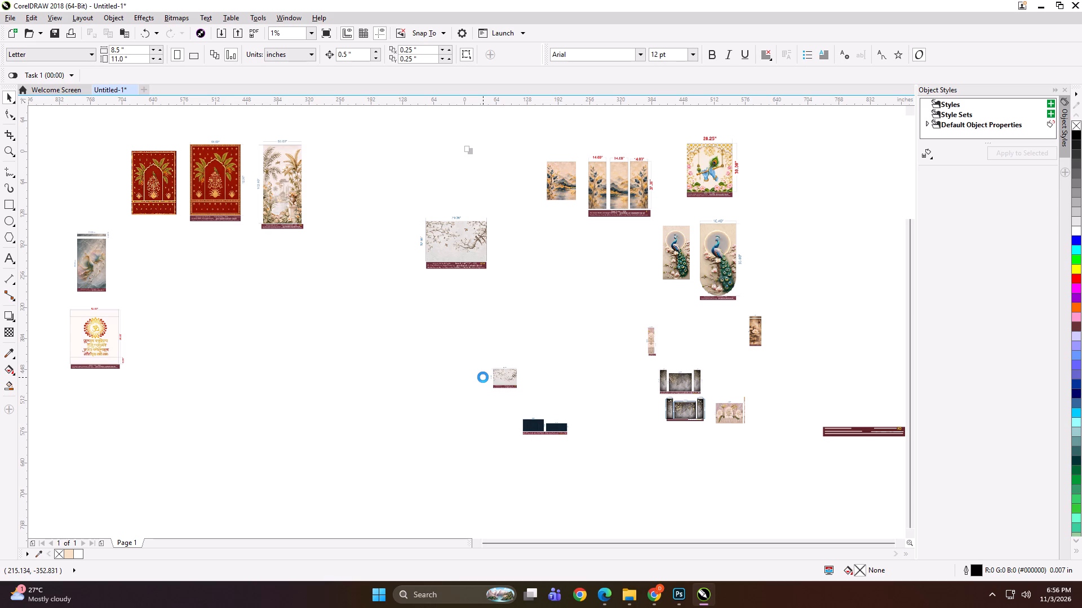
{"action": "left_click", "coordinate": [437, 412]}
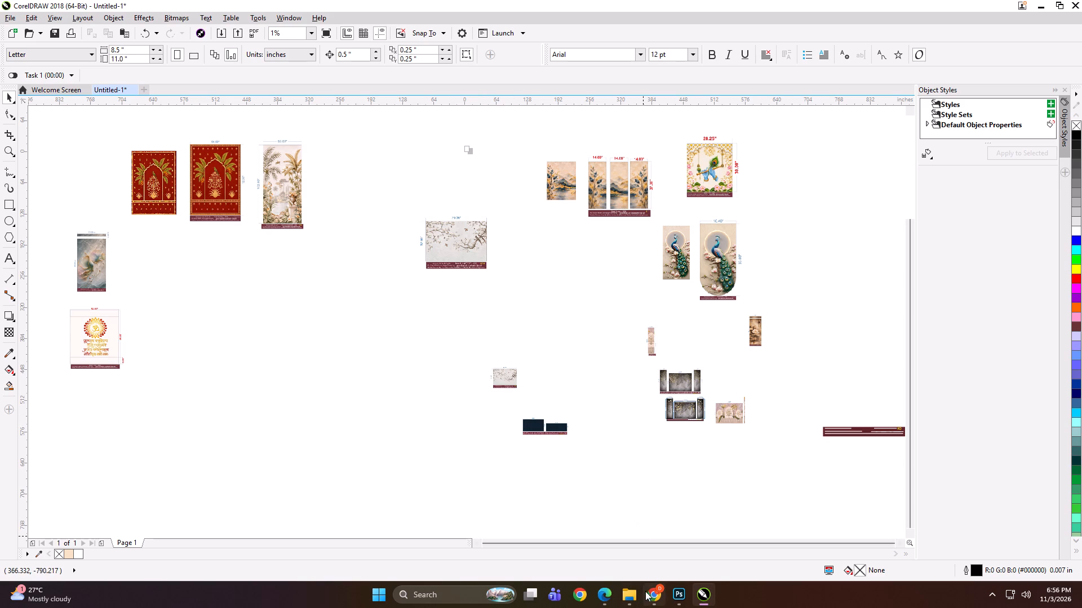
Switch to File Explorer and browse the shared drive to the Print > NOV > 3 folder.
{"action": "left_click", "coordinate": [636, 592]}
{"action": "scroll", "coordinate": [334, 392], "scroll_direction": "up", "scroll_amount": 1}
{"action": "scroll", "coordinate": [16, 325], "scroll_direction": "up", "scroll_amount": 3}
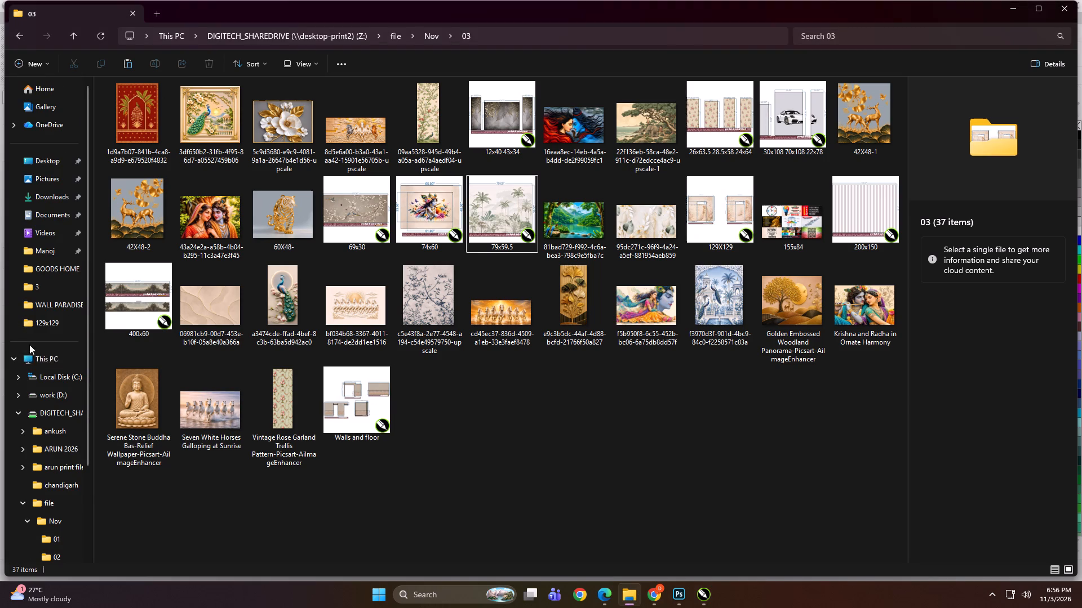
{"action": "left_click", "coordinate": [36, 363]}
{"action": "double_click", "coordinate": [141, 260]}
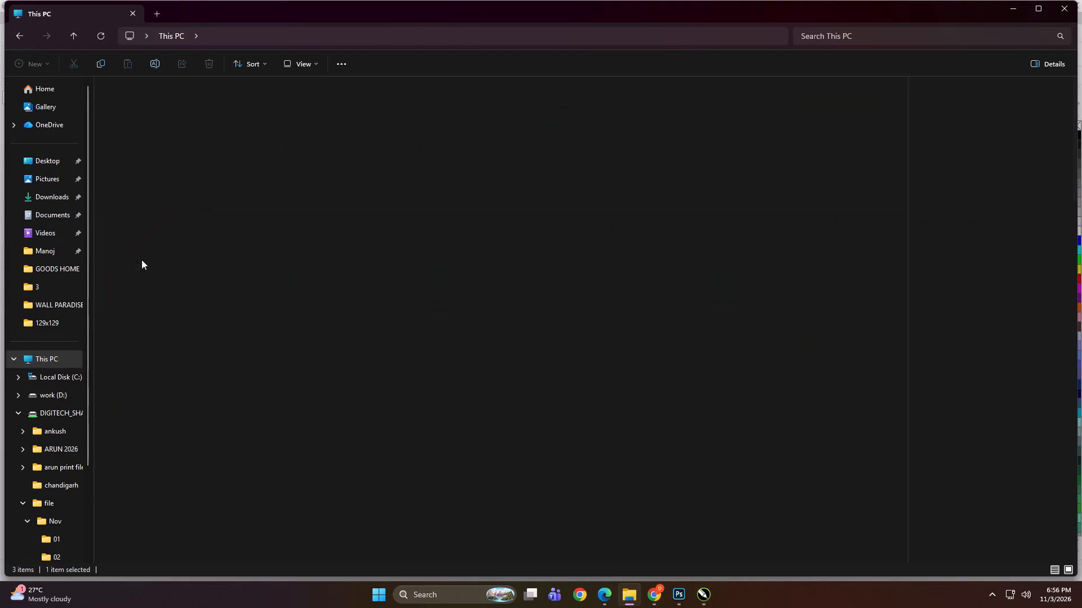
{"action": "left_click", "coordinate": [702, 133]}
{"action": "left_click", "coordinate": [702, 133]}
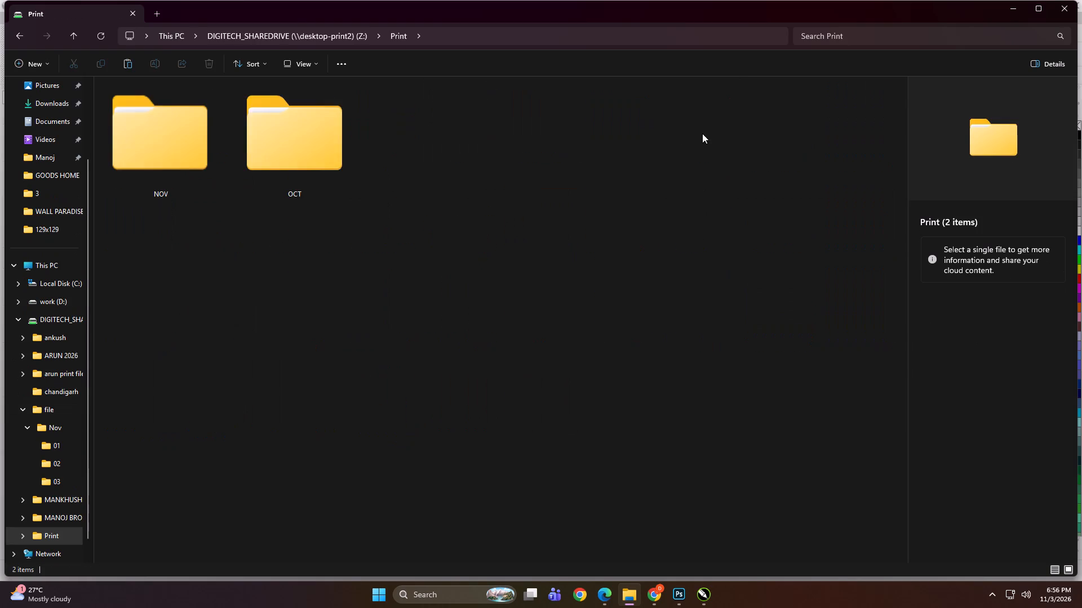
{"action": "double_click", "coordinate": [218, 137]}
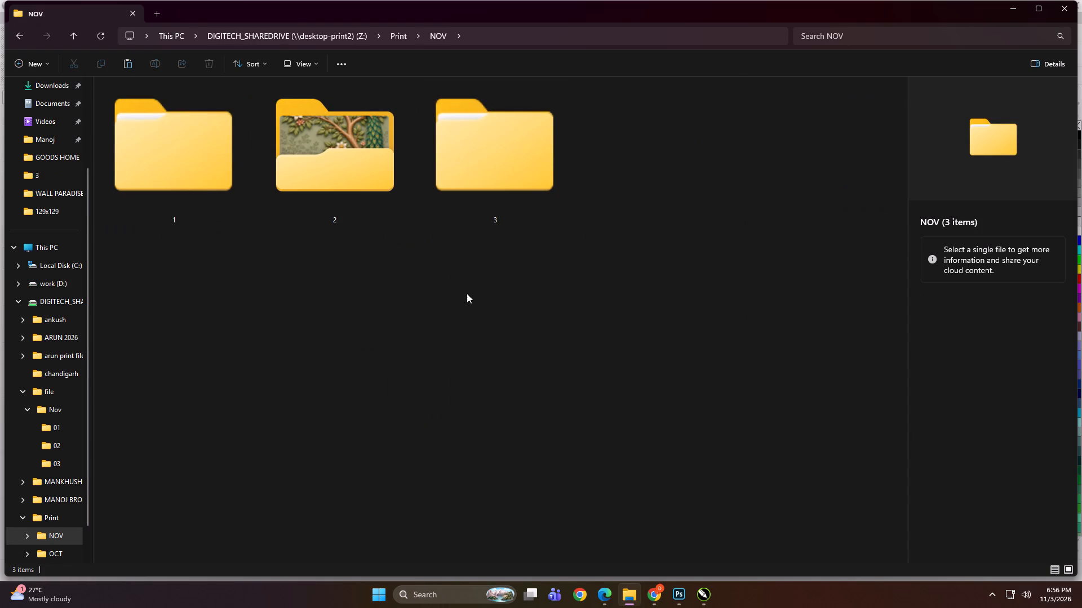
{"action": "left_click", "coordinate": [467, 293]}
{"action": "key", "text": "BackSpace"}
{"action": "double_click", "coordinate": [316, 157]}
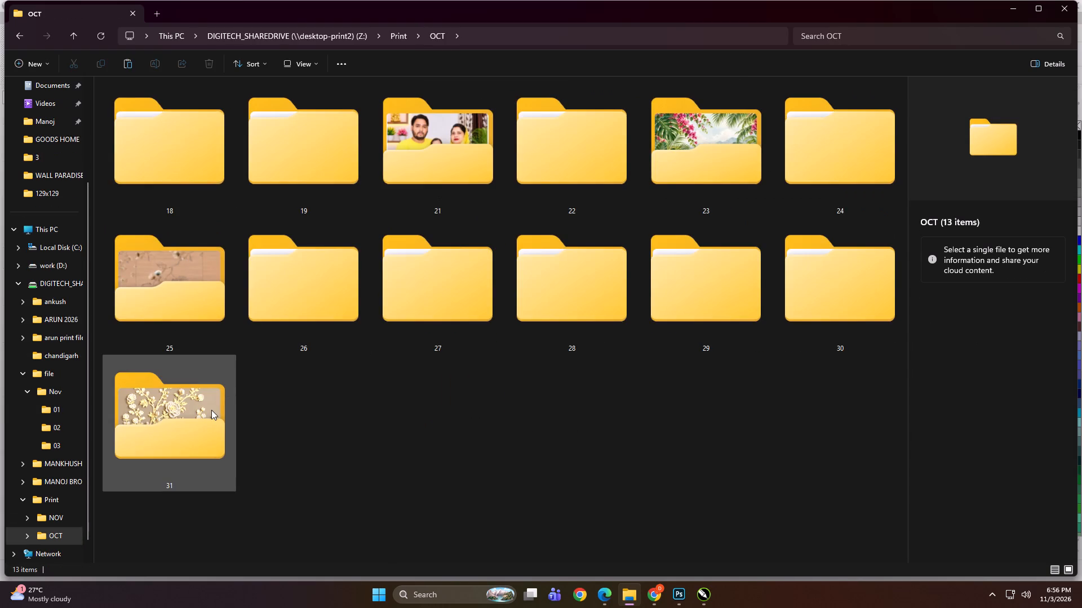
{"action": "key", "text": "BackSpace"}
{"action": "double_click", "coordinate": [186, 156]}
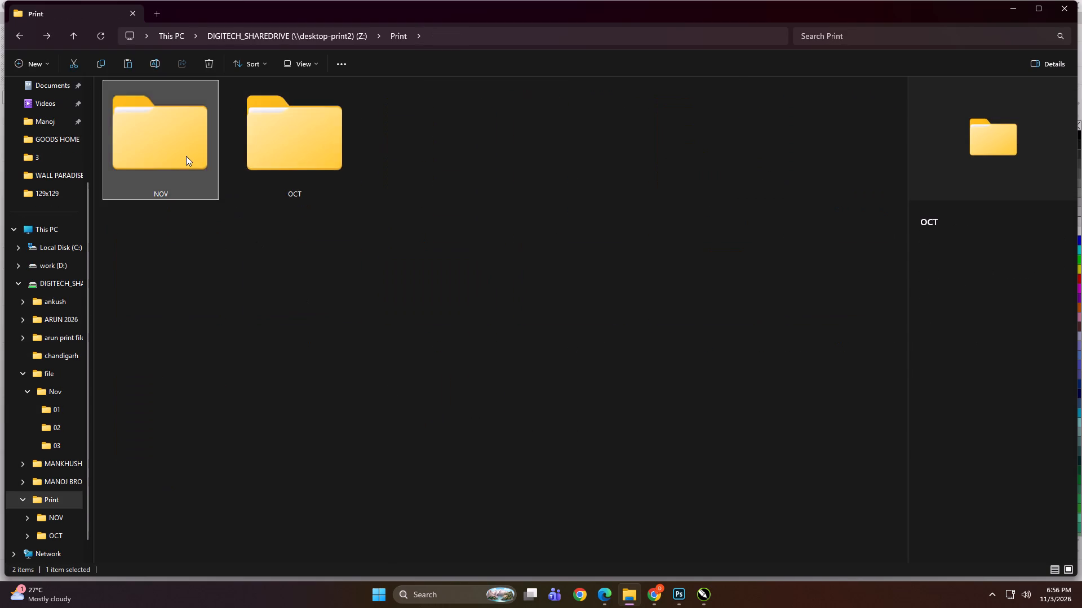
{"action": "left_click", "coordinate": [423, 167]}
{"action": "double_click", "coordinate": [468, 167]}
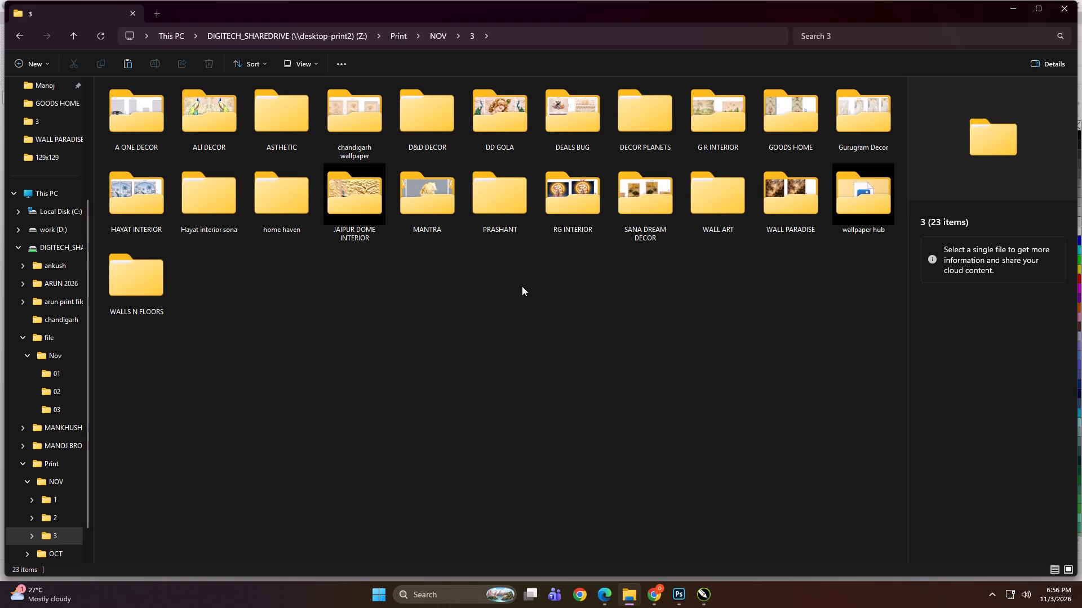
Open the shared WALL PARADISE folder and examine which print files it contains.
{"action": "scroll", "coordinate": [515, 324], "scroll_direction": "up", "scroll_amount": 2, "text": "ctrl"}
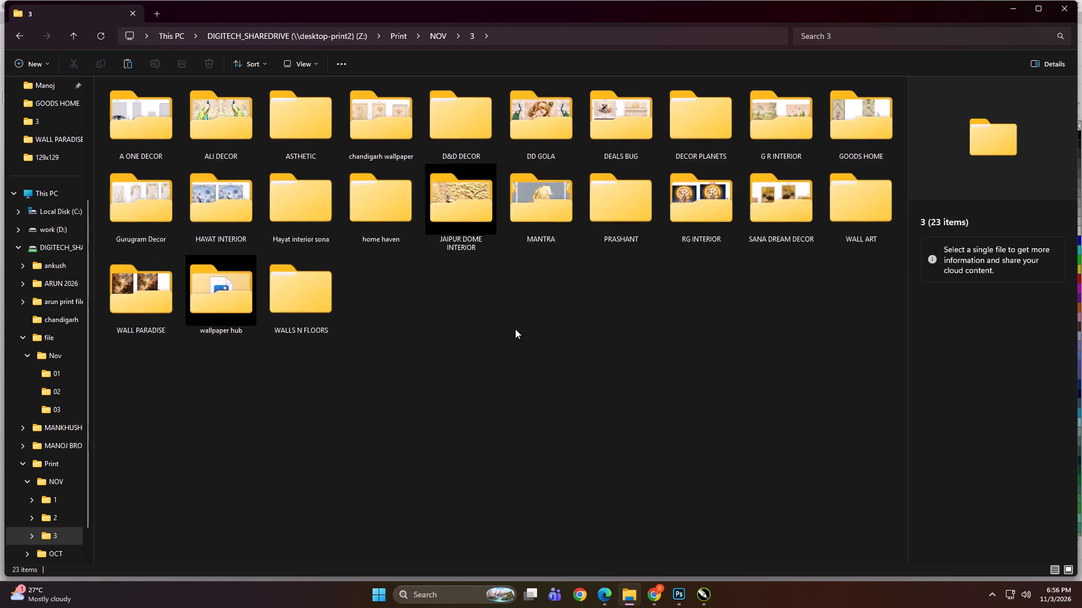
{"action": "scroll", "coordinate": [515, 329], "scroll_direction": "up", "scroll_amount": 2, "text": "ctrl"}
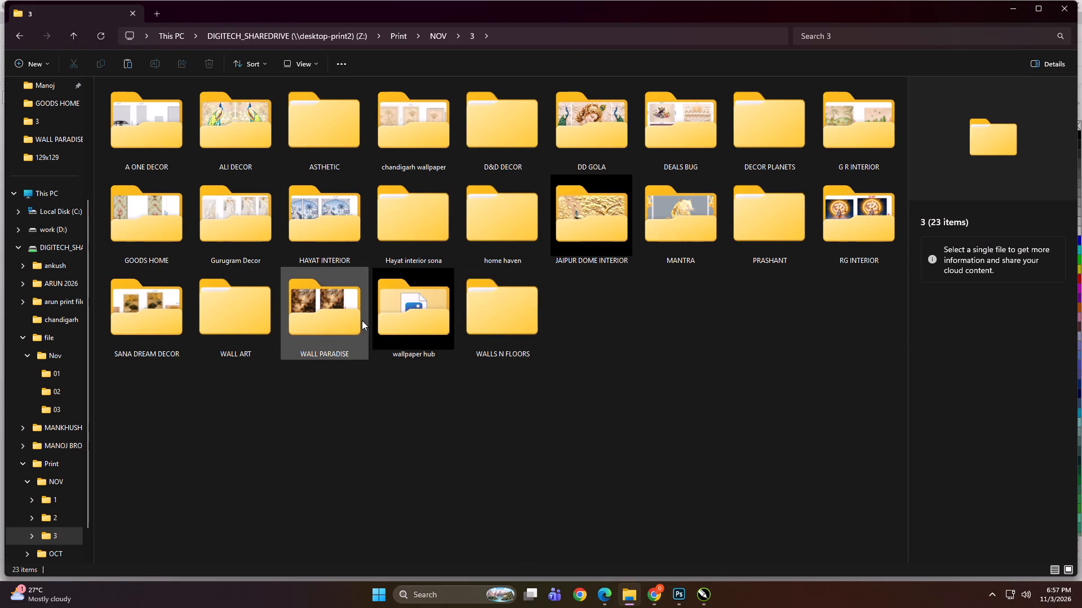
{"action": "double_click", "coordinate": [329, 318]}
{"action": "scroll", "coordinate": [355, 320], "scroll_direction": "down", "scroll_amount": 3, "text": "ctrl"}
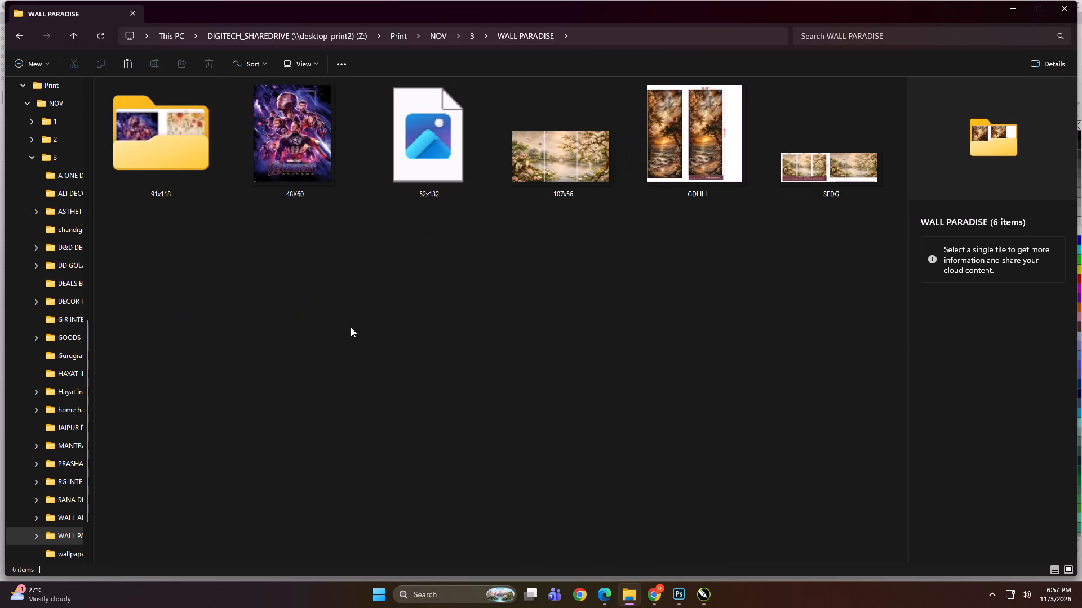
{"action": "scroll", "coordinate": [349, 321], "scroll_direction": "up", "scroll_amount": 1, "text": "ctrl"}
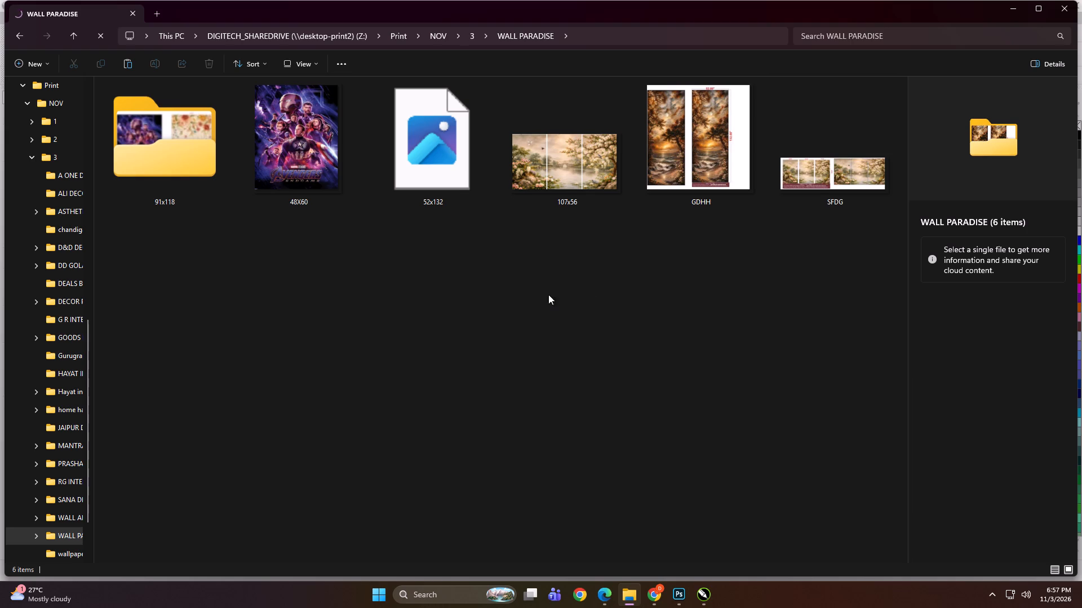
{"action": "scroll", "coordinate": [547, 295], "scroll_direction": "down", "scroll_amount": 1, "text": "ctrl"}
{"action": "left_click", "coordinate": [533, 301]}
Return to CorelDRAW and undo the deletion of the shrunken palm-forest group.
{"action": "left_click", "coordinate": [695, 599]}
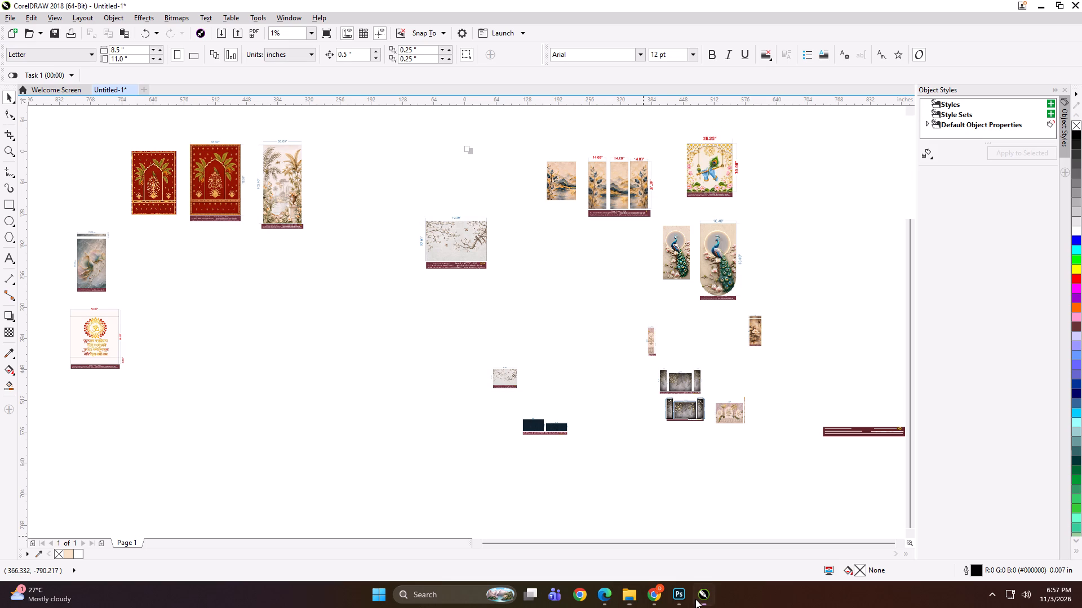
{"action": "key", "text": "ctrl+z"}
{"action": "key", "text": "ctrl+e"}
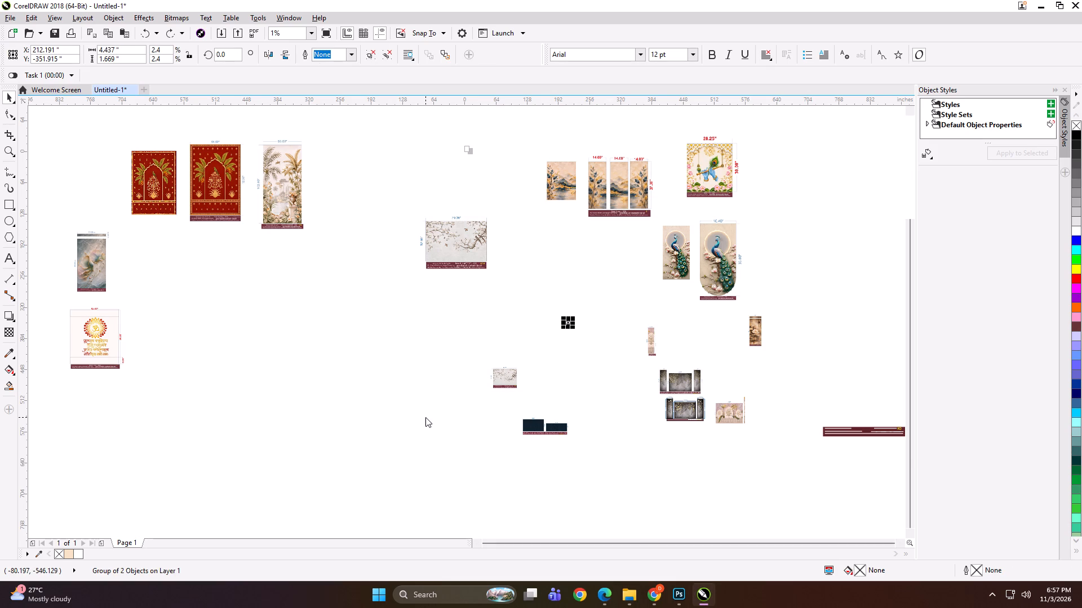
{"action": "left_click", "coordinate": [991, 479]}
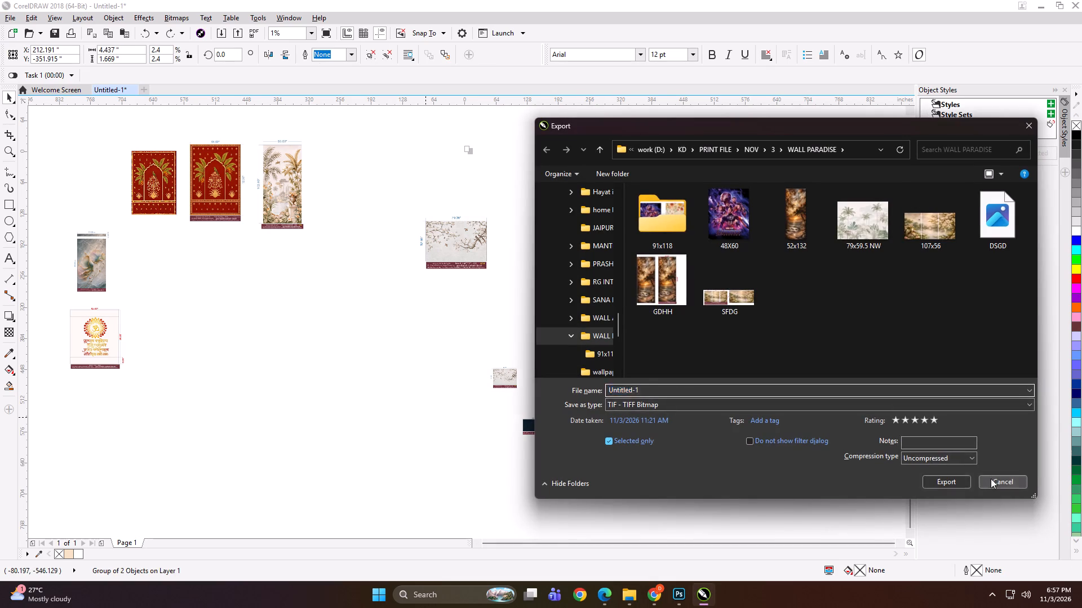
Switch to File Explorer and open the local WALL PARADISE folder under work (D:) > KD > PRINT FILE > NOV > 3.
{"action": "left_click", "coordinate": [634, 596]}
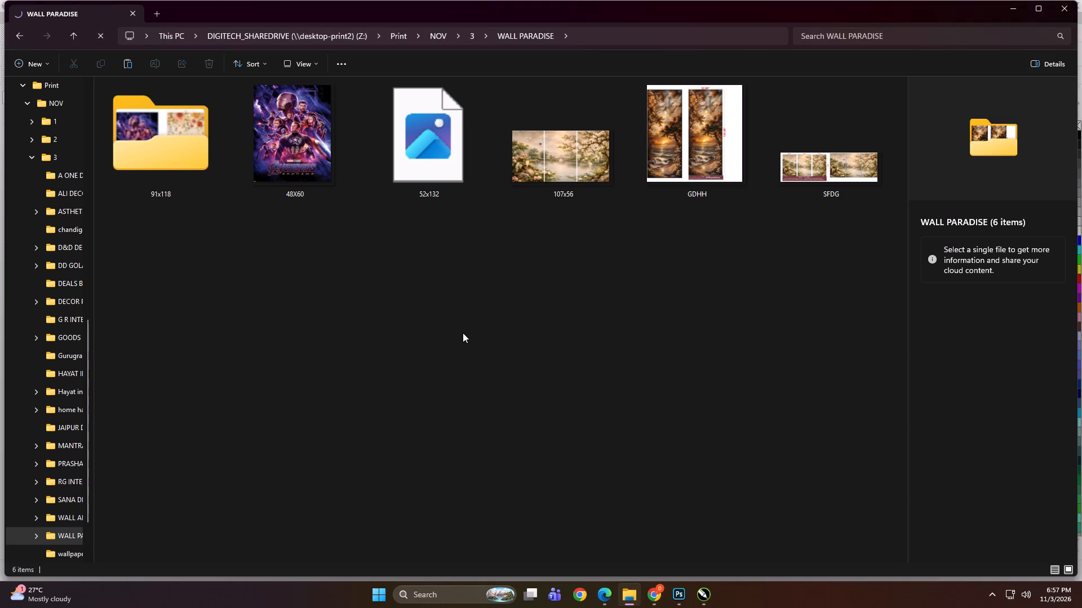
{"action": "scroll", "coordinate": [55, 415], "scroll_direction": "up", "scroll_amount": 5}
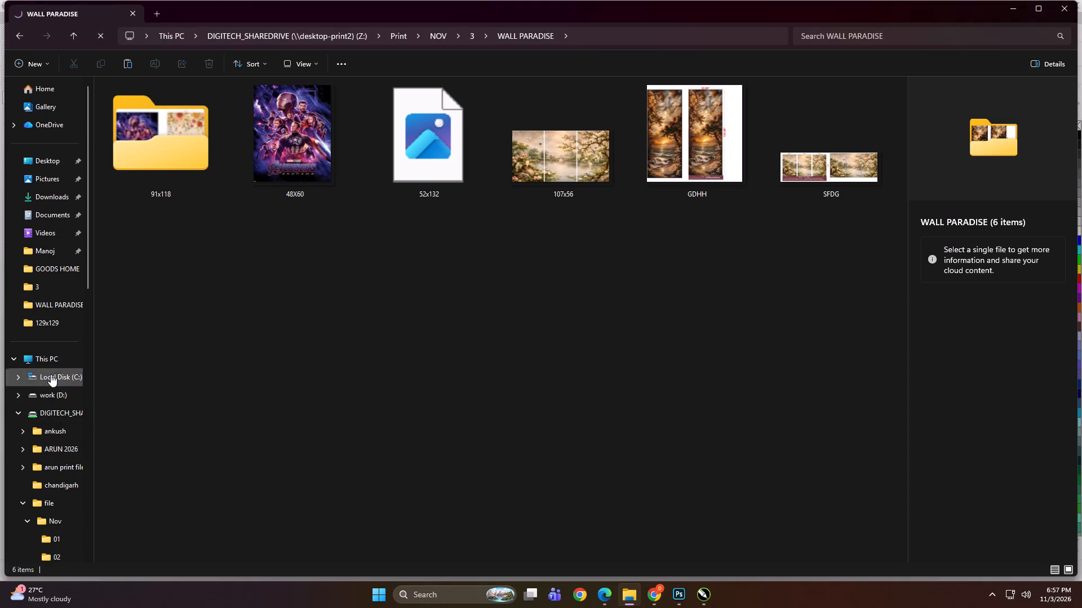
{"action": "left_click", "coordinate": [50, 358]}
{"action": "double_click", "coordinate": [252, 163]}
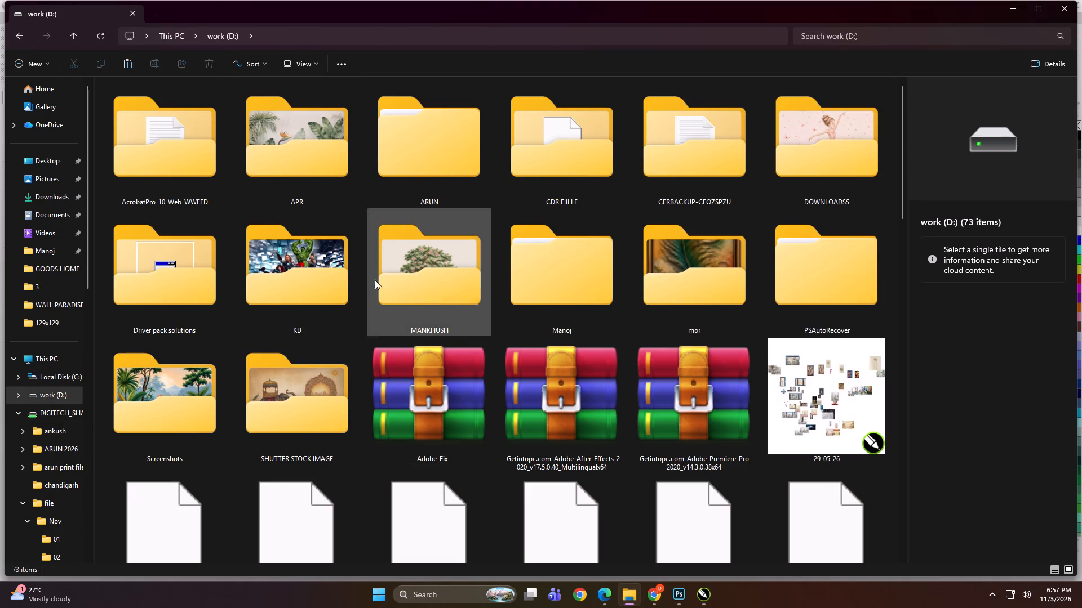
{"action": "left_click", "coordinate": [308, 293]}
{"action": "left_click", "coordinate": [308, 293]}
{"action": "double_click", "coordinate": [529, 155]}
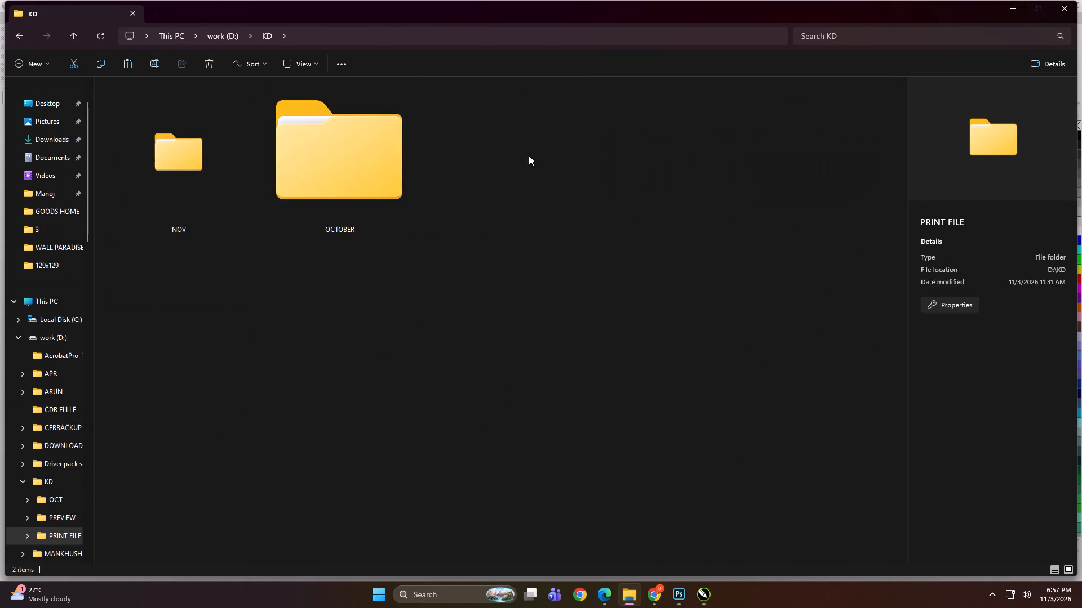
{"action": "double_click", "coordinate": [162, 155]}
{"action": "double_click", "coordinate": [515, 152]}
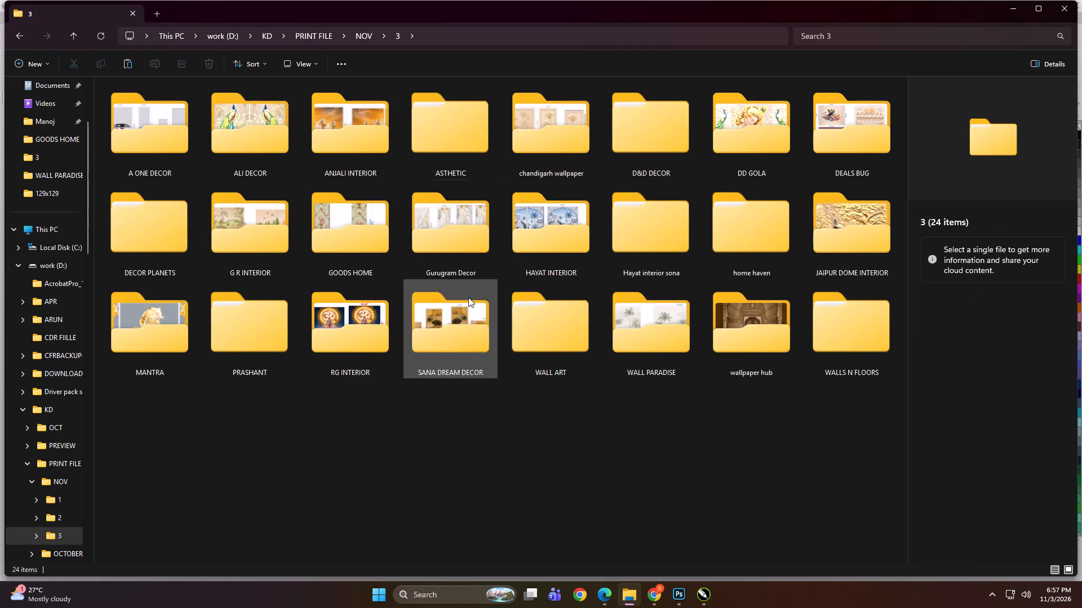
{"action": "left_click", "coordinate": [636, 327]}
{"action": "left_click", "coordinate": [636, 327]}
{"action": "scroll", "coordinate": [546, 298], "scroll_direction": "up", "scroll_amount": 5, "text": "ctrl"}
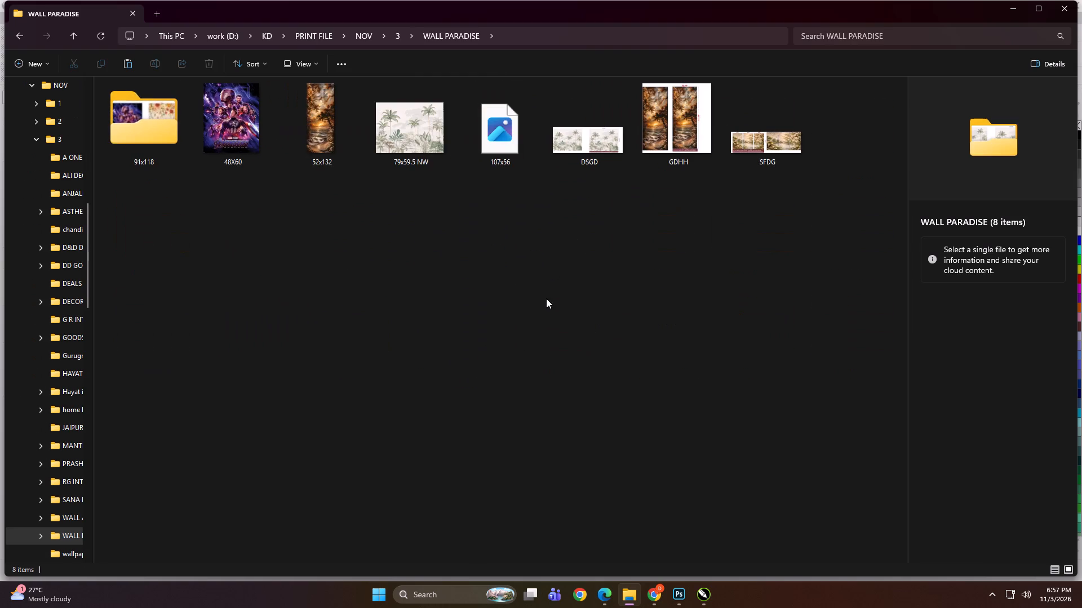
{"action": "left_click", "coordinate": [425, 228]}
Copy the palm-forest files DSGD and 79x59.5 NW from the local WALL PARADISE folder.
{"action": "left_click", "coordinate": [584, 148], "text": "ctrl"}
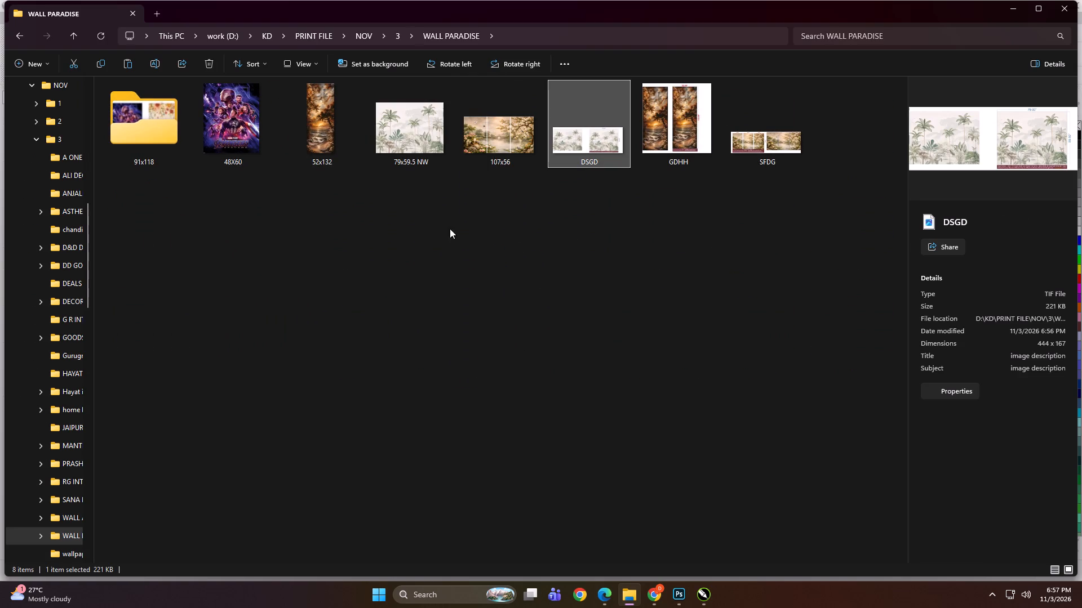
{"action": "left_click", "coordinate": [406, 137], "text": "ctrl"}
{"action": "key", "text": "ctrl+c"}
Paste the copied palm-forest files into Print > NOV > 3 > WALL PARADISE on the DIGITECH_SHAREDRIVE (Z:) drive.
{"action": "scroll", "coordinate": [109, 384], "scroll_direction": "up", "scroll_amount": 7}
{"action": "left_click", "coordinate": [59, 358]}
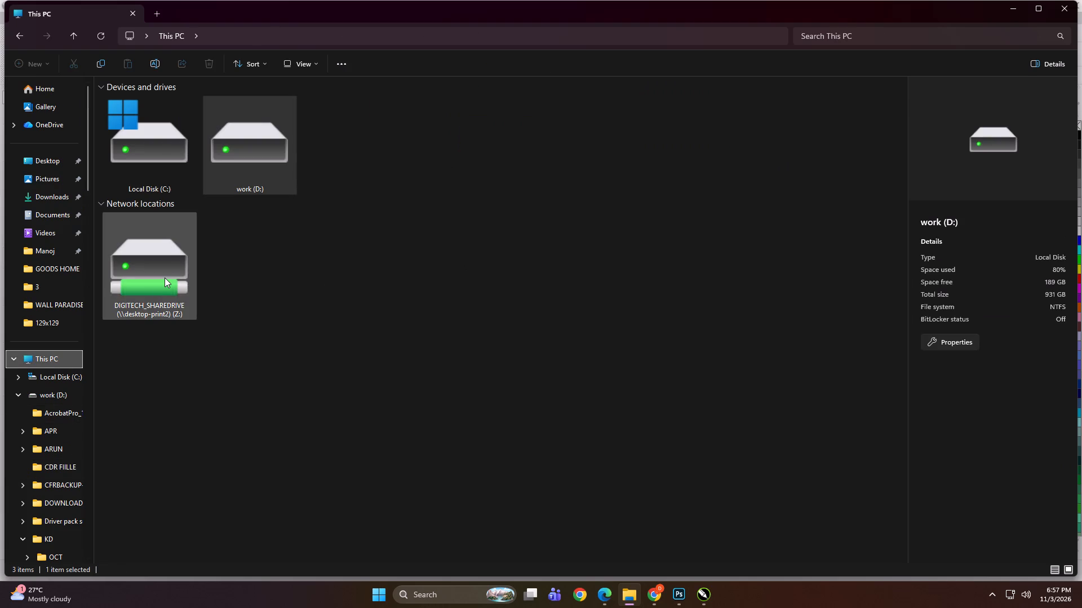
{"action": "double_click", "coordinate": [165, 278]}
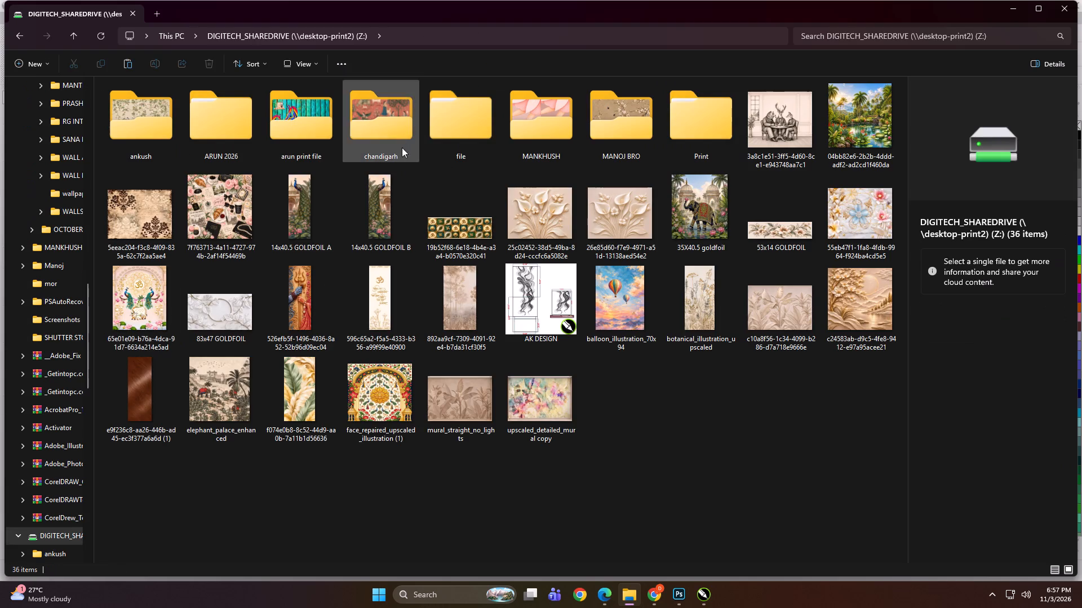
{"action": "left_click", "coordinate": [480, 124]}
{"action": "double_click", "coordinate": [691, 133]}
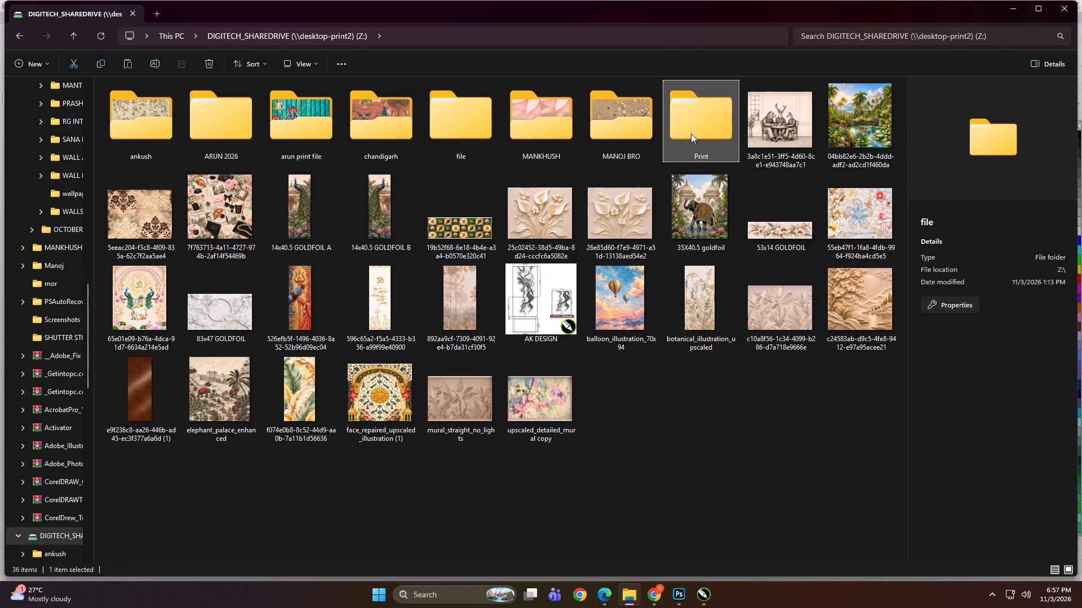
{"action": "double_click", "coordinate": [183, 141]}
{"action": "double_click", "coordinate": [495, 164]}
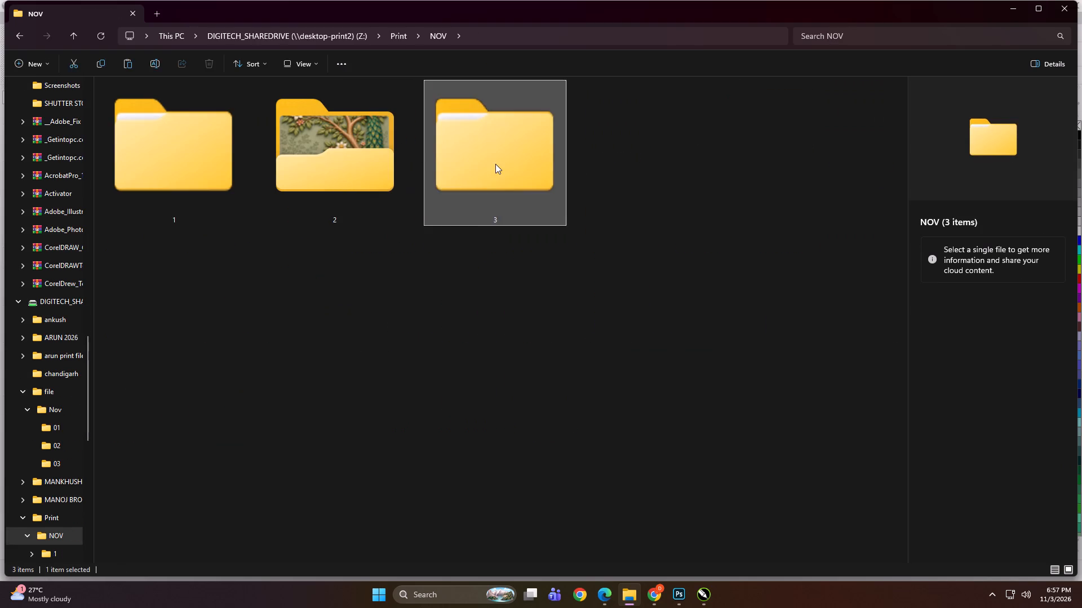
{"action": "double_click", "coordinate": [323, 312]}
{"action": "right_click", "coordinate": [339, 323]}
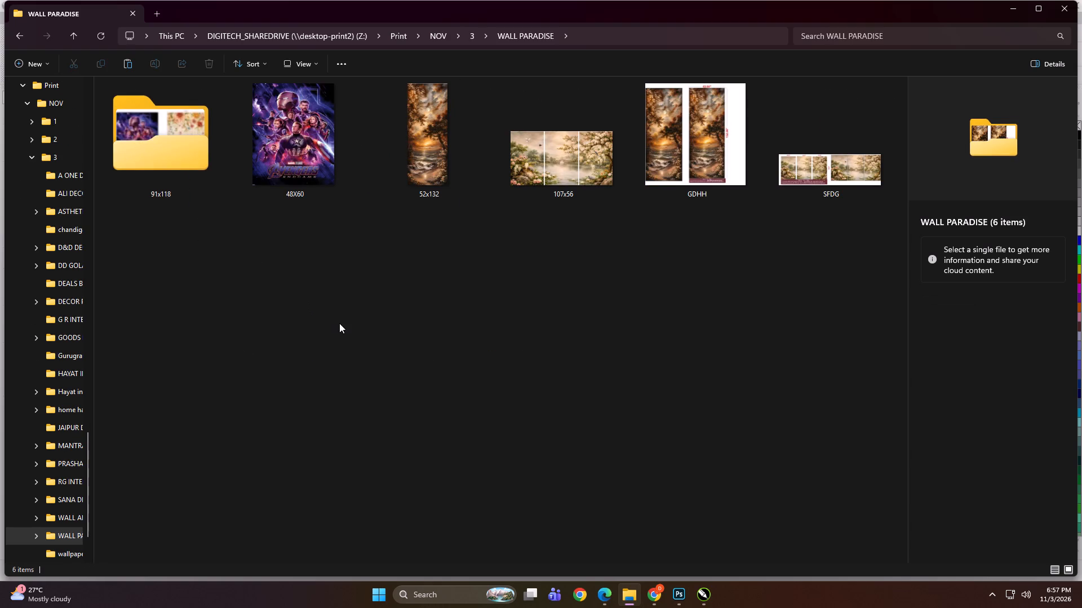
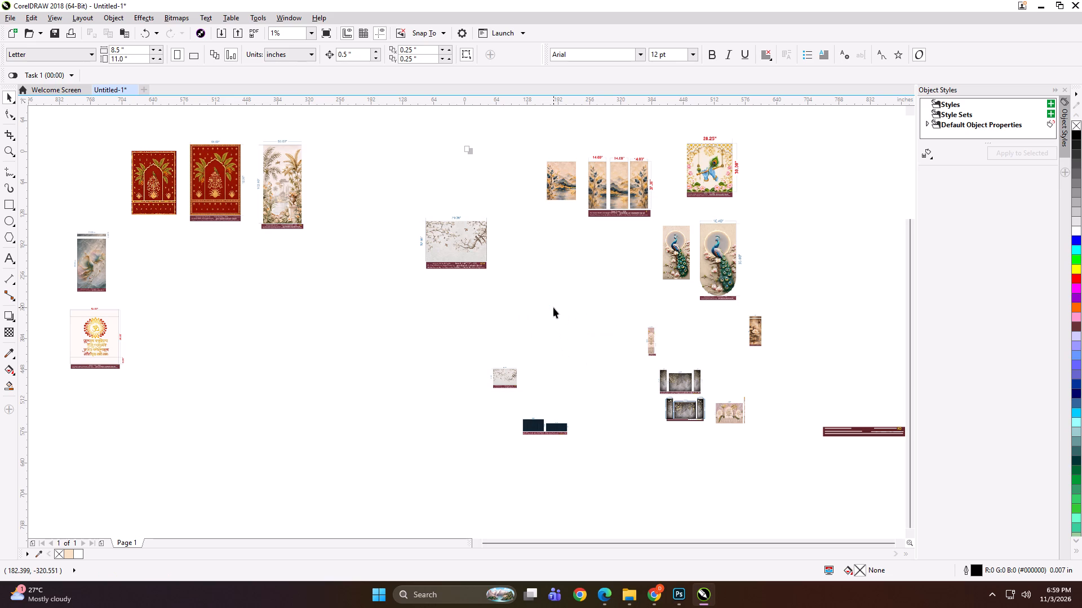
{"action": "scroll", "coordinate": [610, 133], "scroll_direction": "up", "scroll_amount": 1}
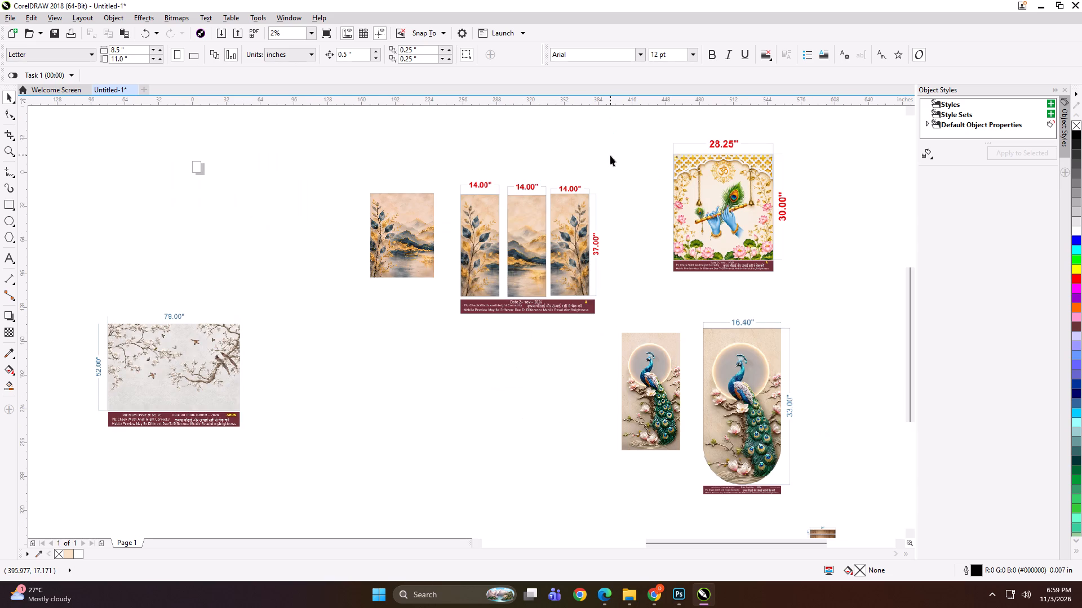
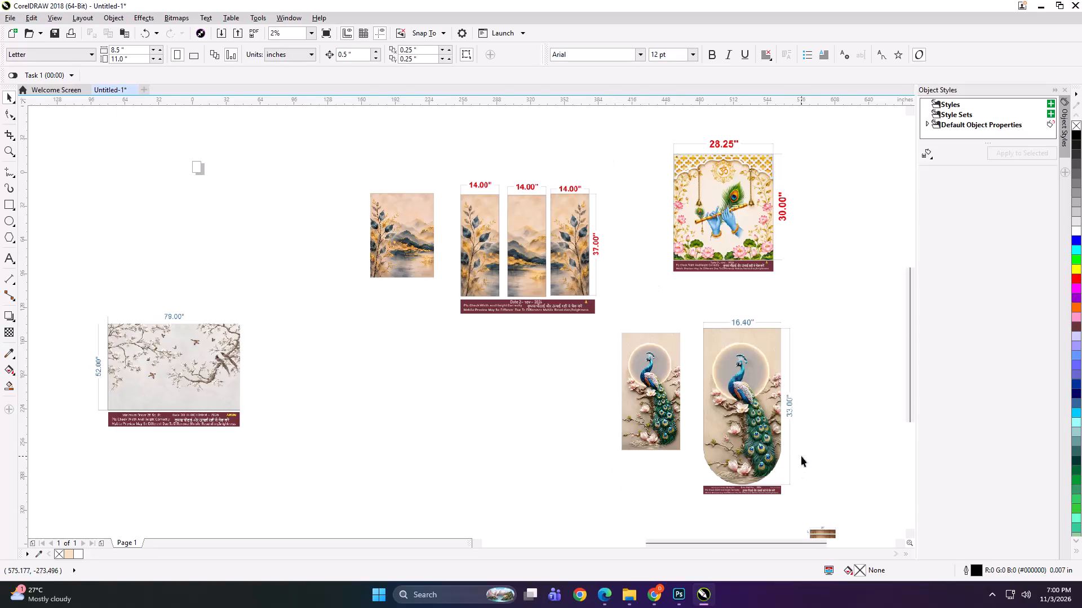
Resize the plain peacock image beside the arched 16.40 × 33.00 in layout to 16.5 × 33.2 in.
{"action": "scroll", "coordinate": [801, 456], "scroll_direction": "up", "scroll_amount": 1}
{"action": "left_click", "coordinate": [514, 292]}
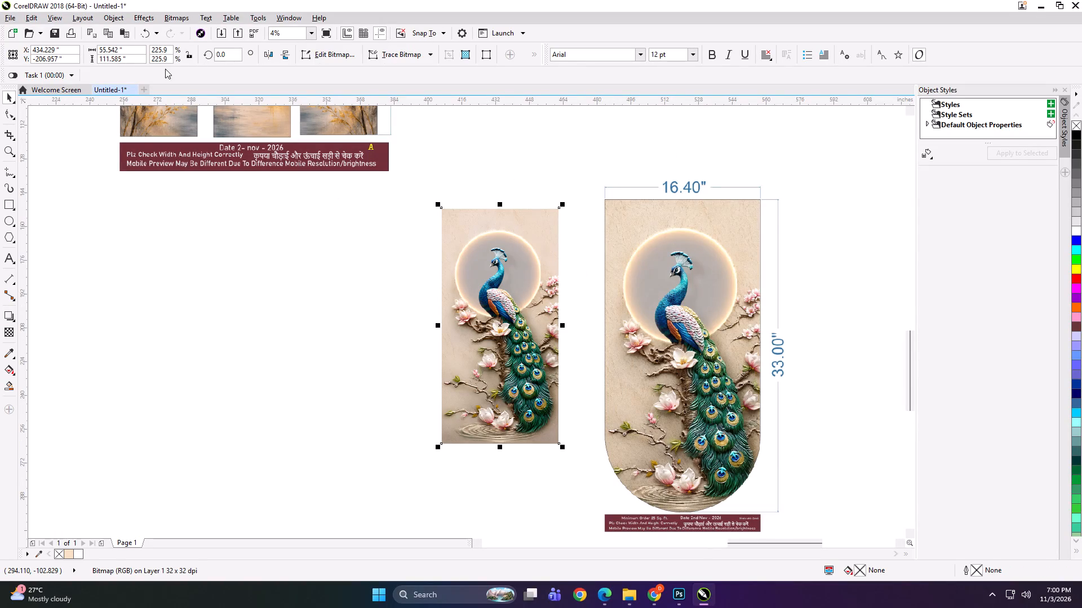
{"action": "left_click", "coordinate": [138, 53]}
{"action": "key", "text": "ctrl+a"}
{"action": "type", "text": "16.5"}
{"action": "key", "text": "Tab"}
{"action": "type", "text": "33.2"}
{"action": "key", "text": "Return"}
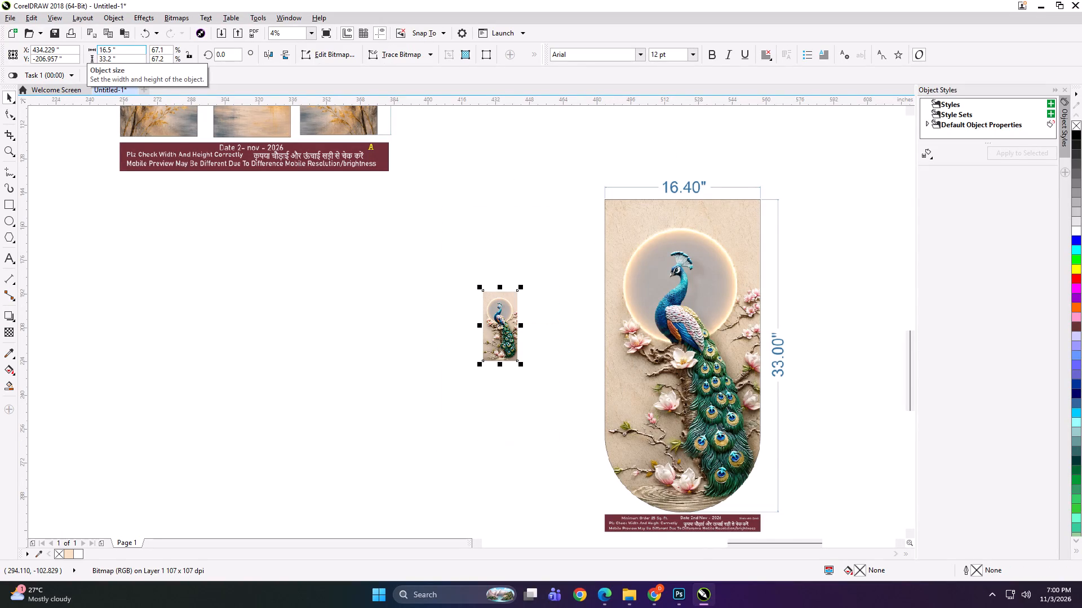
Add a rectangle outline matching the resized peacock image's bounds and group it with the image.
{"action": "left_click", "coordinate": [7, 204], "text": "shift"}
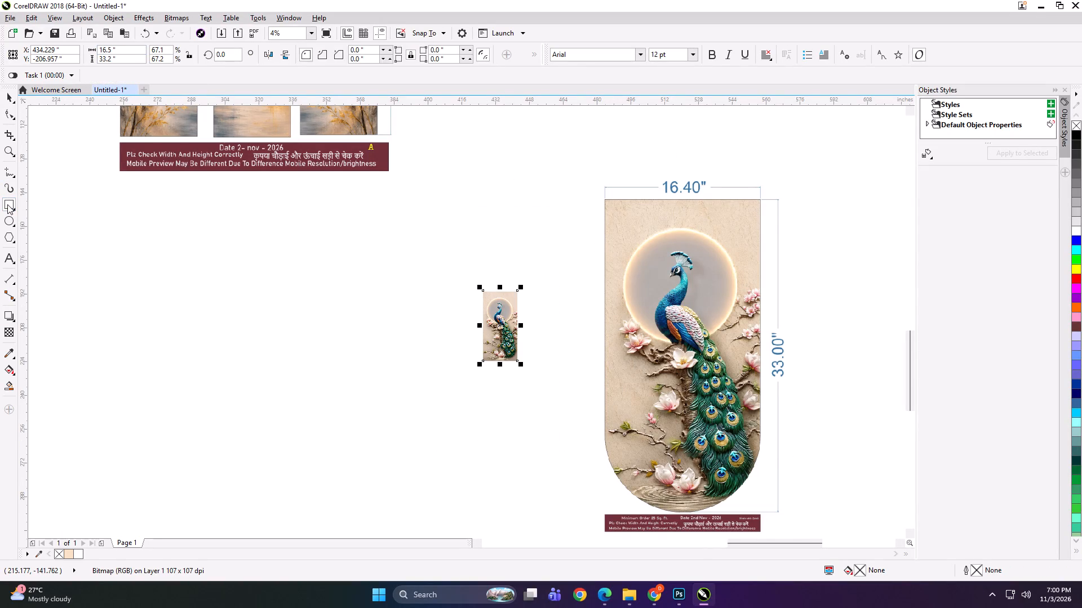
{"action": "key", "text": "shift+space"}
{"action": "left_click", "coordinate": [11, 205], "text": "shift"}
{"action": "key", "text": "shift+space"}
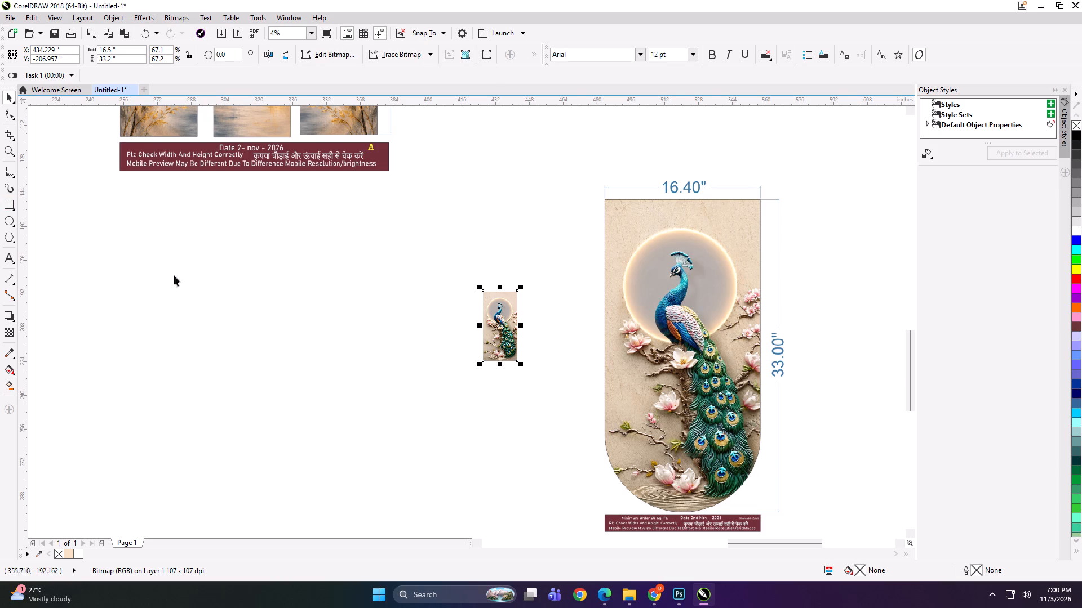
{"action": "left_click", "coordinate": [7, 206], "text": "shift"}
{"action": "double_click", "coordinate": [7, 206], "text": "shift"}
{"action": "key", "text": "space"}
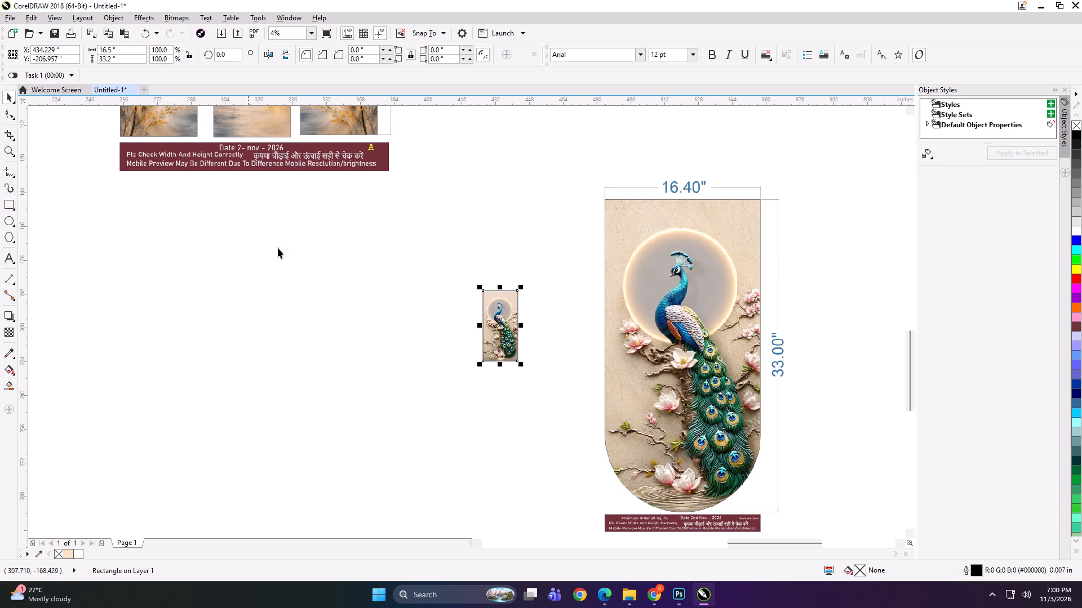
{"action": "left_click", "coordinate": [298, 249]}
{"action": "left_click_drag", "start_coordinate": [387, 261], "coordinate": [548, 425]}
{"action": "key", "text": "ctrl+g"}
Export the grouped peacock artwork as an uncompressed TIFF named 16x33 in the NOV > 3 > chandigarh wallpaper folder.
{"action": "key", "text": "ctrl+e"}
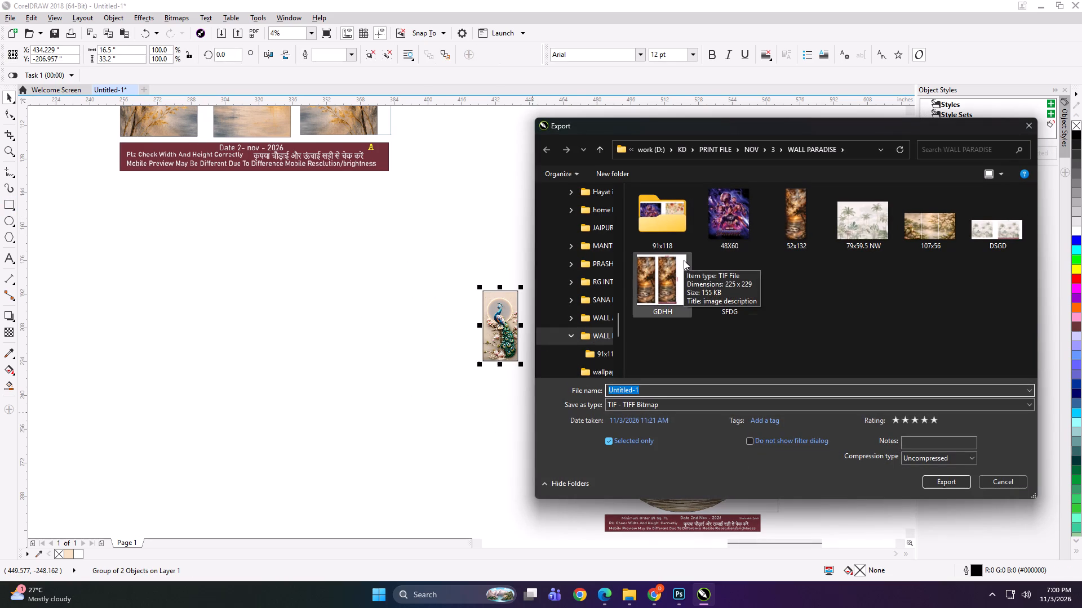
{"action": "left_click", "coordinate": [603, 149]}
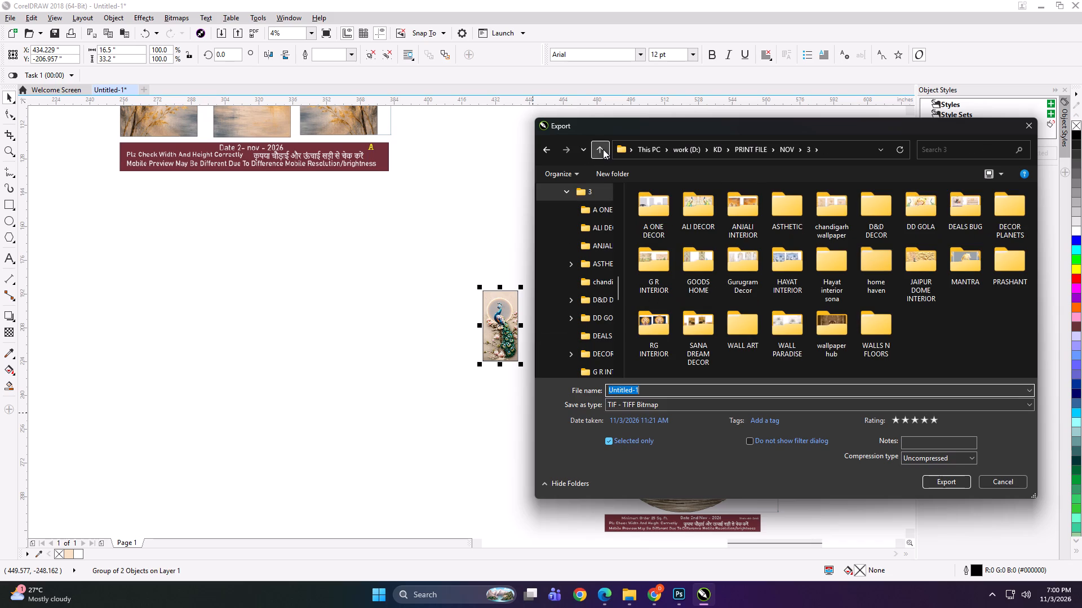
{"action": "double_click", "coordinate": [826, 203]}
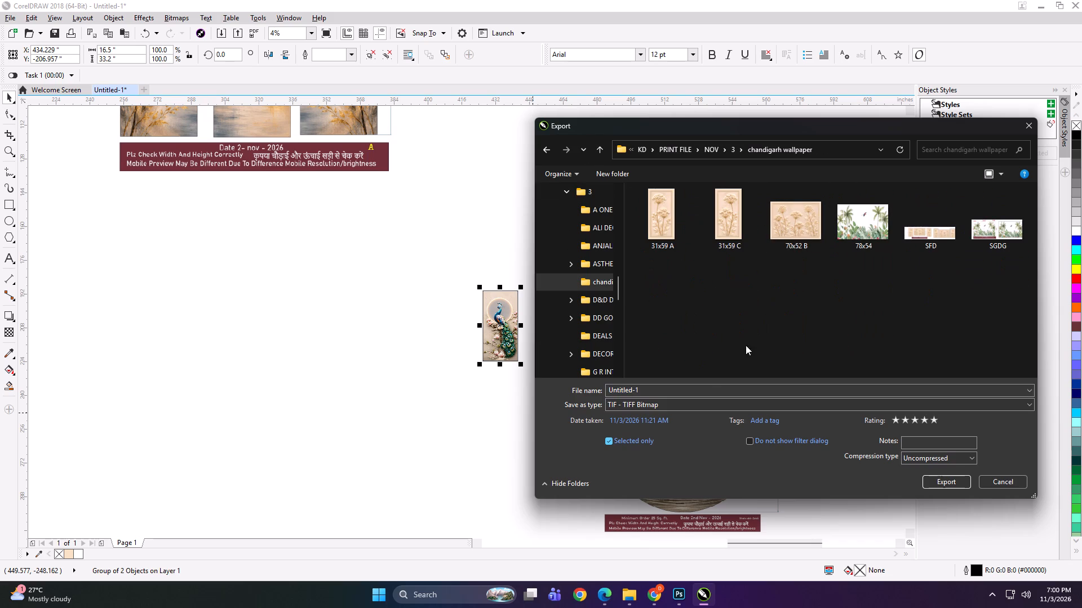
{"action": "left_click", "coordinate": [700, 389]}
{"action": "type", "text": "16x33"}
{"action": "key", "text": "space"}
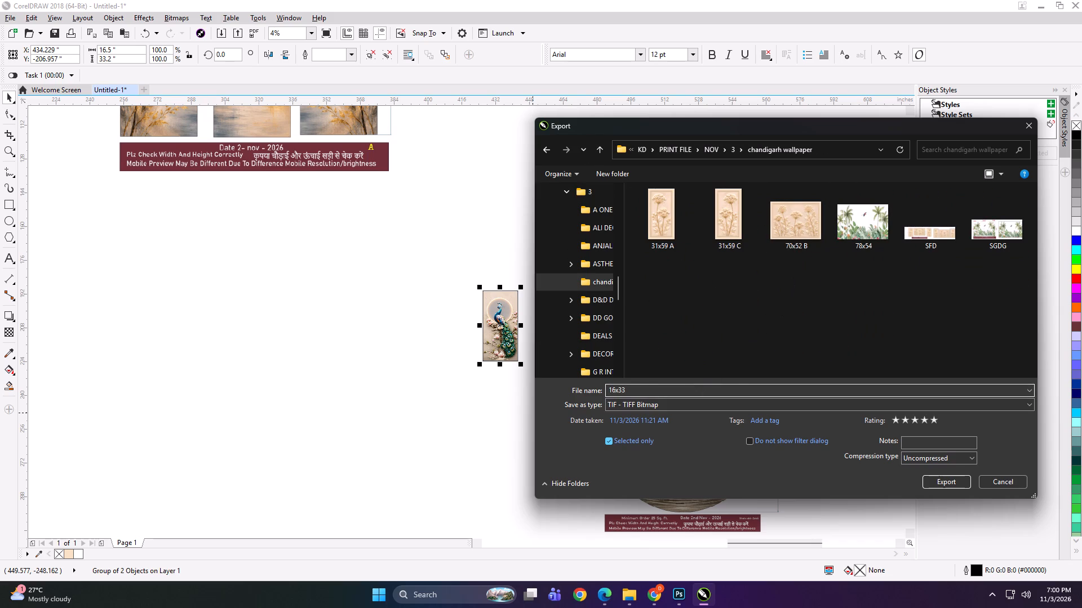
{"action": "key", "text": "Return"}
{"action": "key", "text": "Return"}
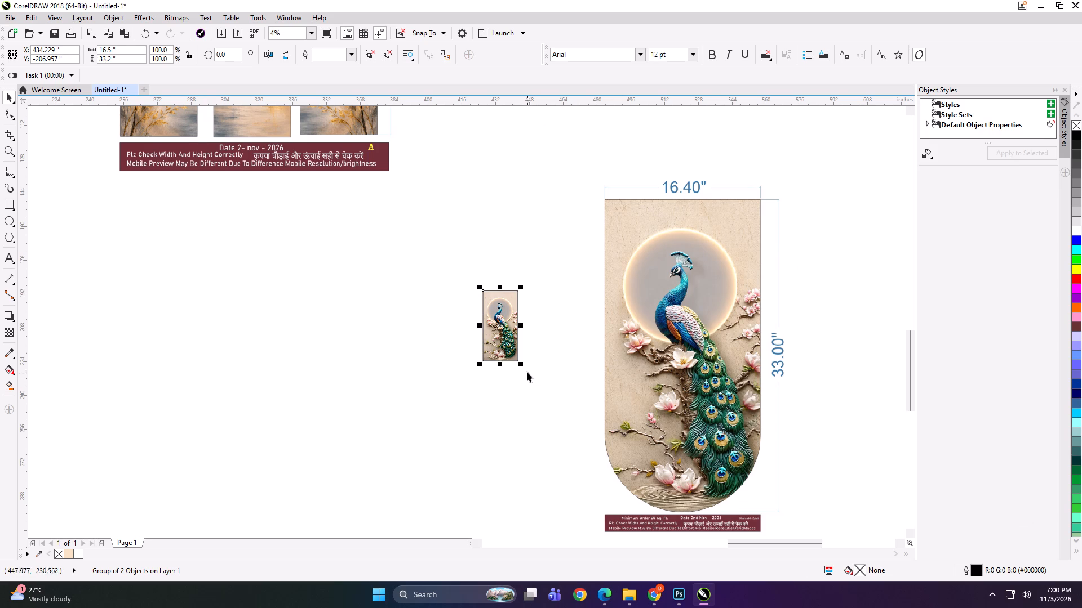
Enlarge the peacock print artwork, group it with the dimensioned arched layout, and scale the group down to a small preview size.
{"action": "left_click_drag", "start_coordinate": [523, 366], "coordinate": [574, 530], "text": "shift"}
{"action": "left_click", "coordinate": [712, 427], "text": "shift"}
{"action": "key", "text": "ctrl+g"}
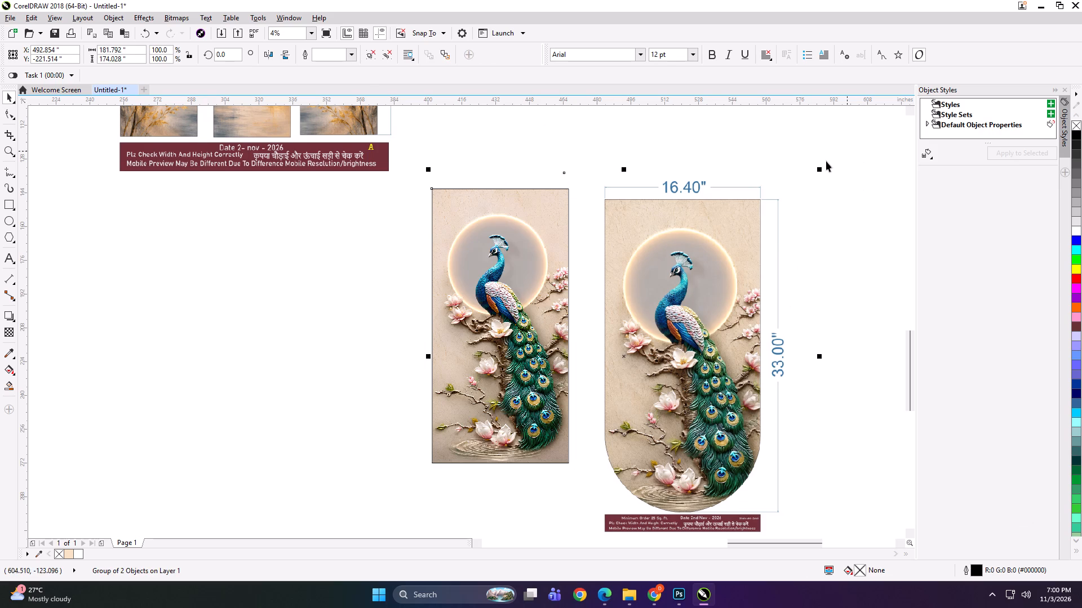
{"action": "left_click_drag", "start_coordinate": [820, 167], "coordinate": [697, 345], "text": "shift"}
{"action": "scroll", "coordinate": [654, 346], "scroll_direction": "up", "scroll_amount": 3}
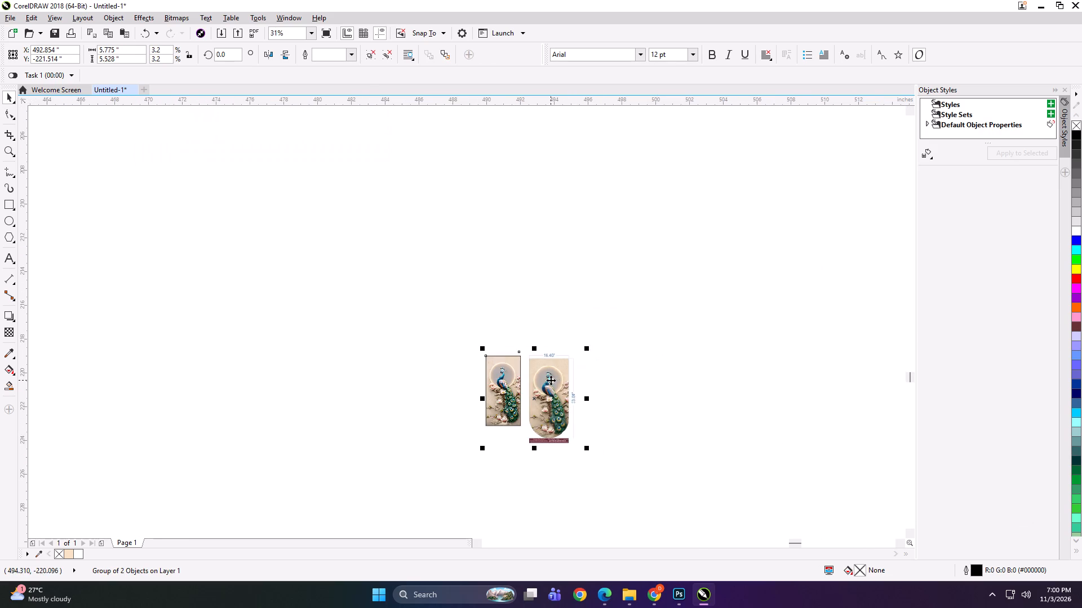
{"action": "scroll", "coordinate": [573, 409], "scroll_direction": "up", "scroll_amount": 1}
{"action": "left_click_drag", "start_coordinate": [597, 482], "coordinate": [557, 455], "text": "shift"}
Export the reduced peacock group as a TIFF preview named GD and delete the group from the layout.
{"action": "key", "text": "ctrl+e"}
{"action": "type", "text": "GD"}
{"action": "key", "text": "Return"}
{"action": "key", "text": "Return"}
{"action": "key", "text": "Return"}
{"action": "key", "text": "Delete"}
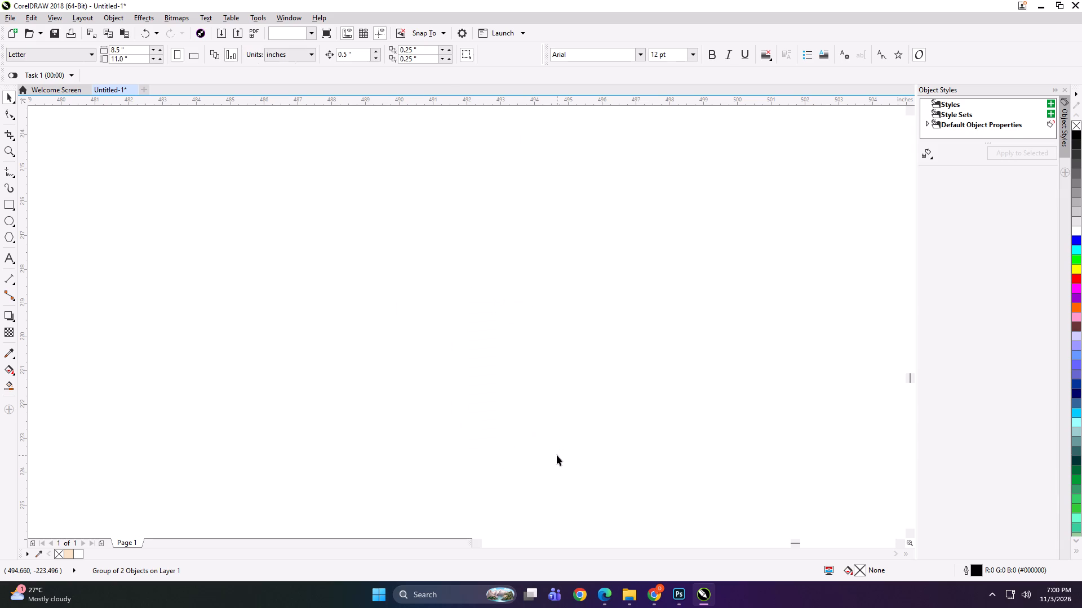
Copy the 16x33 and GD files from work (D:) > KD > PRINT FILE > NOV > 3 > chandigarh wallpaper in File Explorer.
{"action": "left_click", "coordinate": [627, 597]}
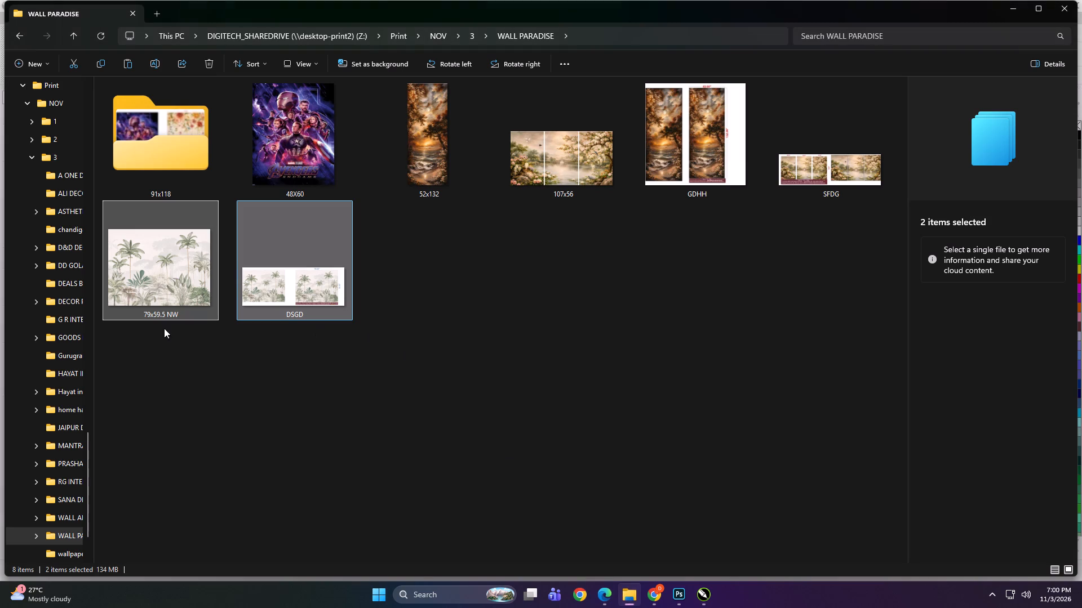
{"action": "scroll", "coordinate": [42, 335], "scroll_direction": "up", "scroll_amount": 8}
{"action": "left_click", "coordinate": [42, 349]}
{"action": "left_click", "coordinate": [42, 356]}
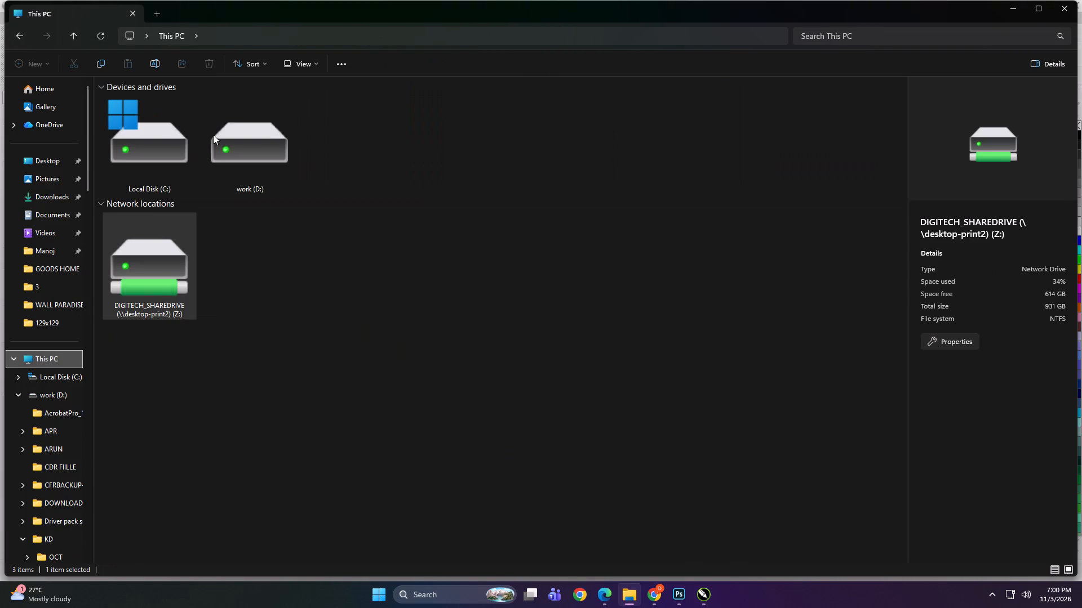
{"action": "double_click", "coordinate": [255, 145]}
{"action": "double_click", "coordinate": [303, 275]}
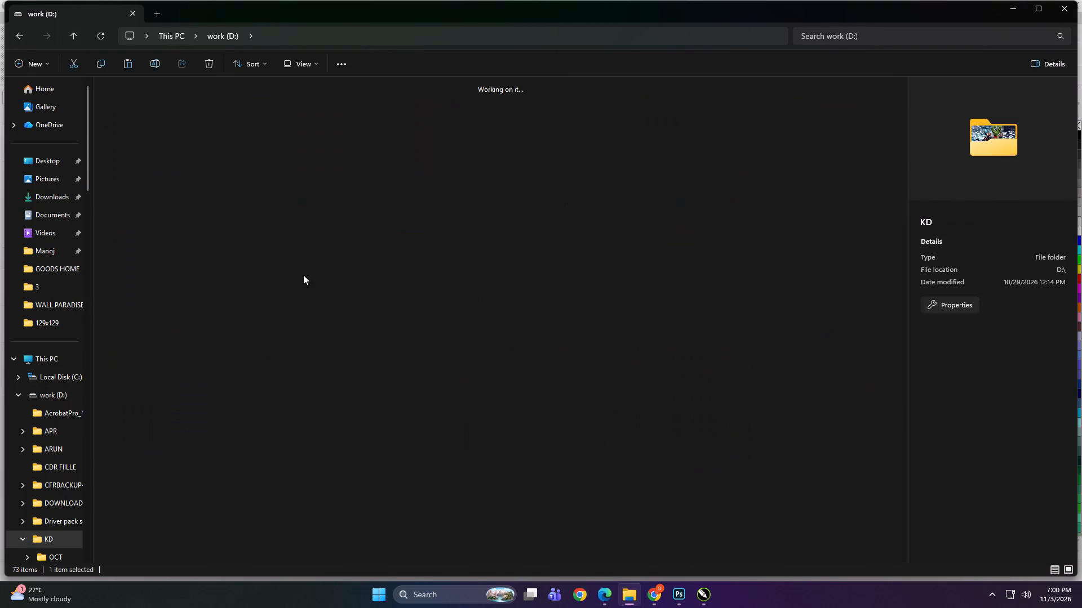
{"action": "left_click", "coordinate": [546, 172]}
{"action": "left_click", "coordinate": [546, 172]}
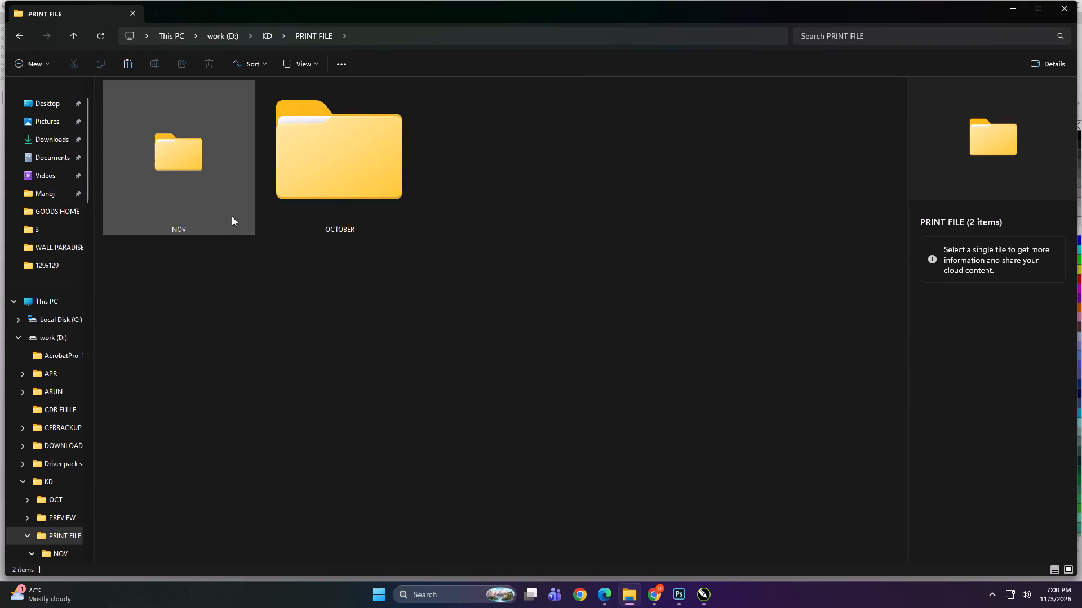
{"action": "double_click", "coordinate": [196, 155]}
{"action": "double_click", "coordinate": [481, 150]}
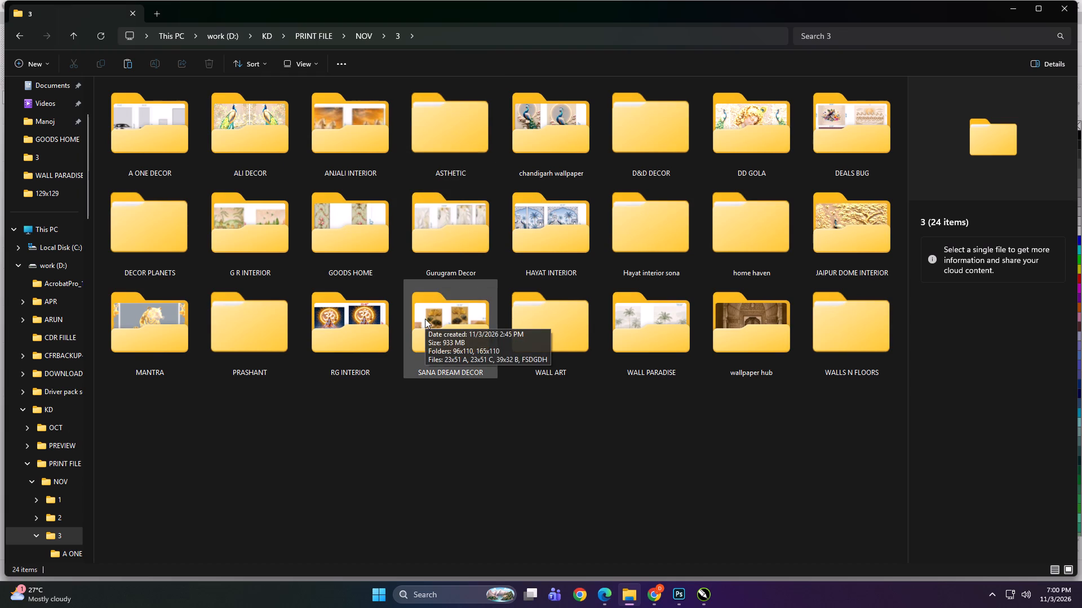
{"action": "double_click", "coordinate": [545, 155]}
{"action": "scroll", "coordinate": [479, 220], "scroll_direction": "up", "scroll_amount": 8, "text": "ctrl"}
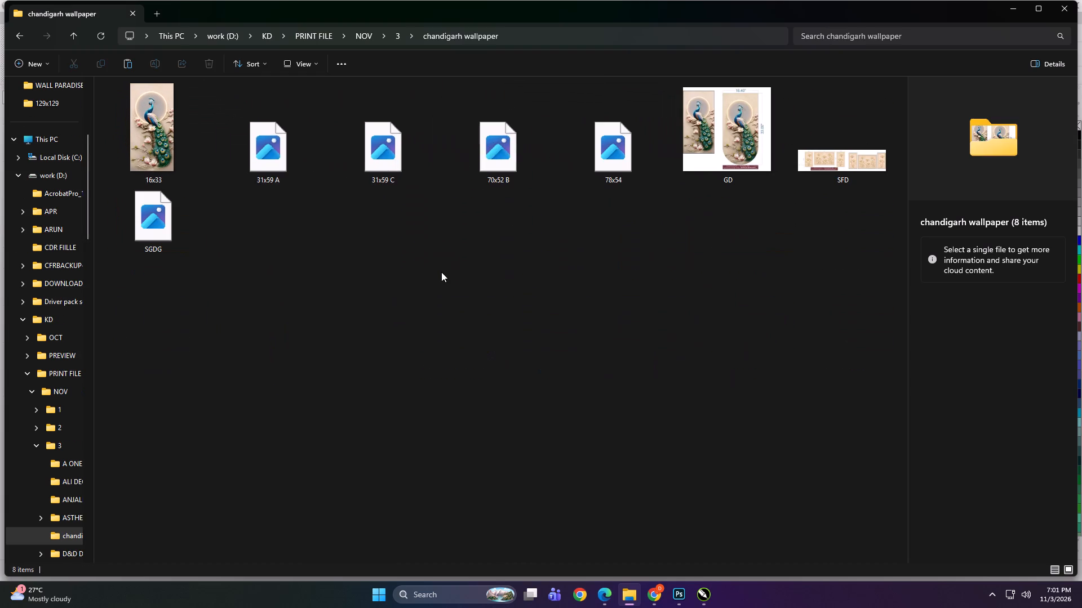
{"action": "left_click", "coordinate": [361, 357]}
{"action": "left_click", "coordinate": [163, 133]}
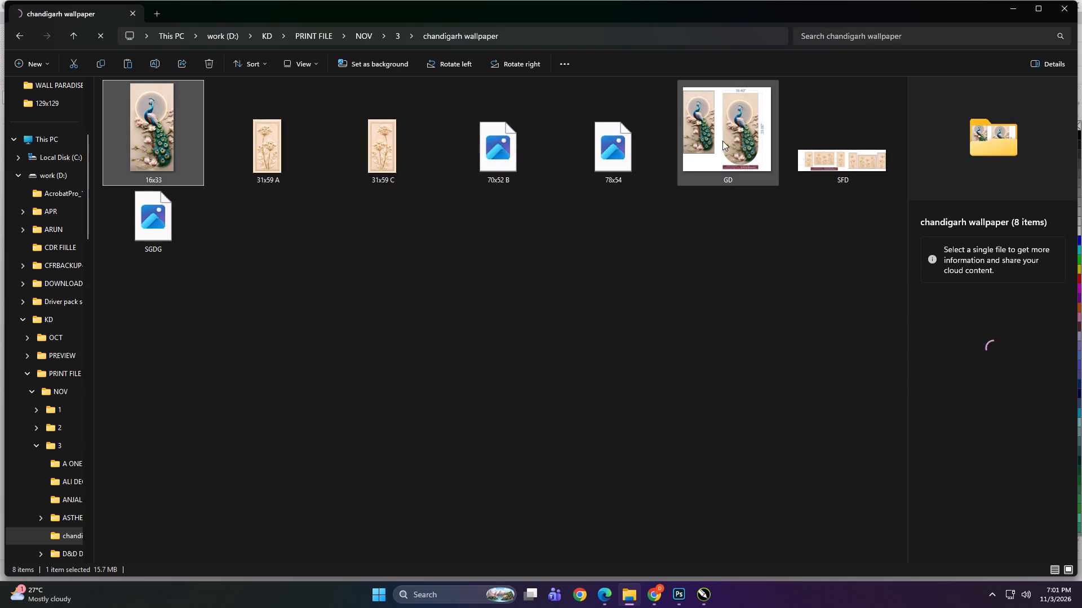
{"action": "left_click", "coordinate": [722, 141], "text": "ctrl"}
{"action": "key", "text": "ctrl+c"}
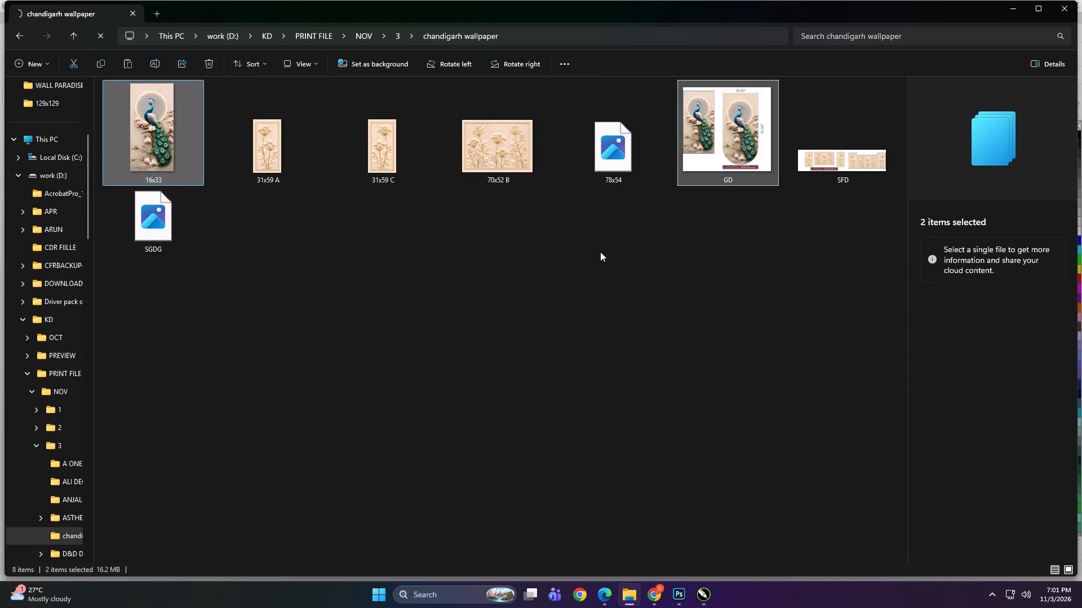
Paste the two copied files into the shared drive's Print > NOV > 3 > chandigarh wallpaper folder.
{"action": "scroll", "coordinate": [75, 366], "scroll_direction": "up", "scroll_amount": 5}
{"action": "left_click", "coordinate": [40, 363]}
{"action": "double_click", "coordinate": [159, 267]}
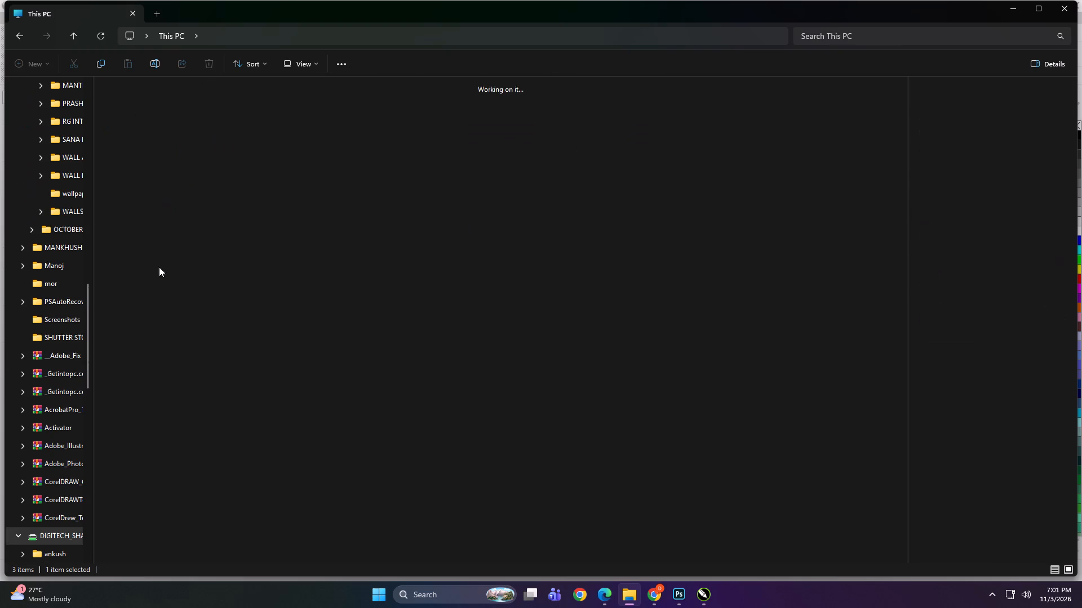
{"action": "left_click", "coordinate": [703, 133]}
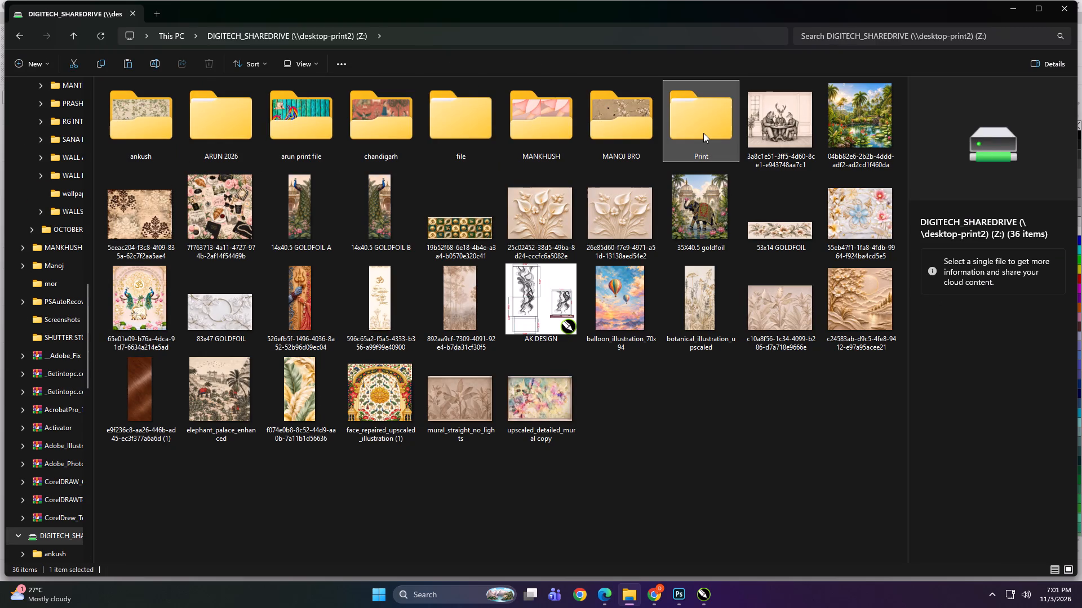
{"action": "double_click", "coordinate": [682, 115]}
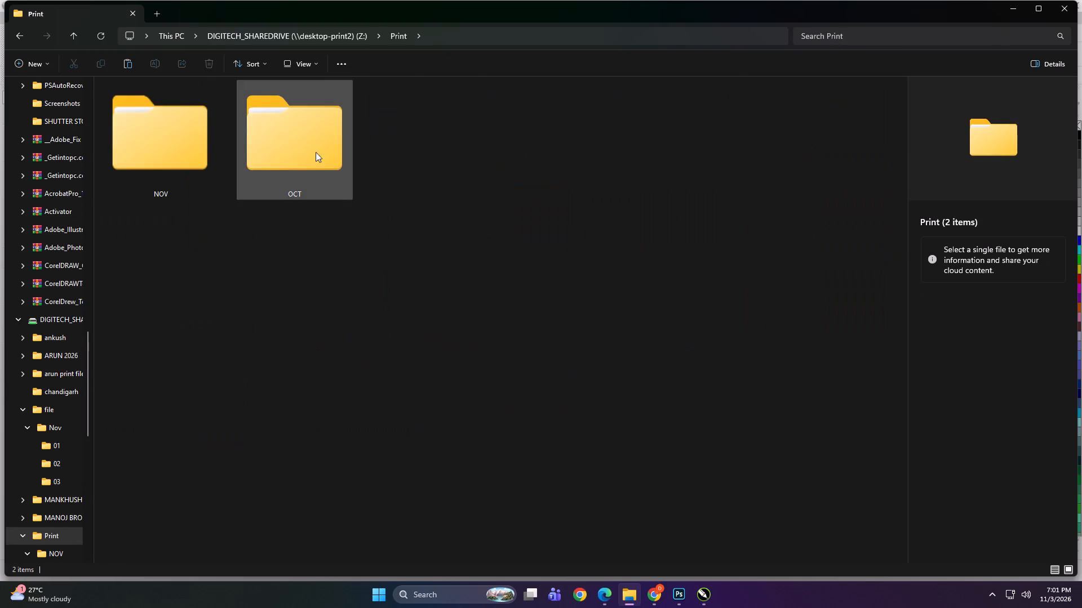
{"action": "left_click", "coordinate": [208, 138]}
{"action": "left_click", "coordinate": [208, 138]}
{"action": "left_click", "coordinate": [476, 165]}
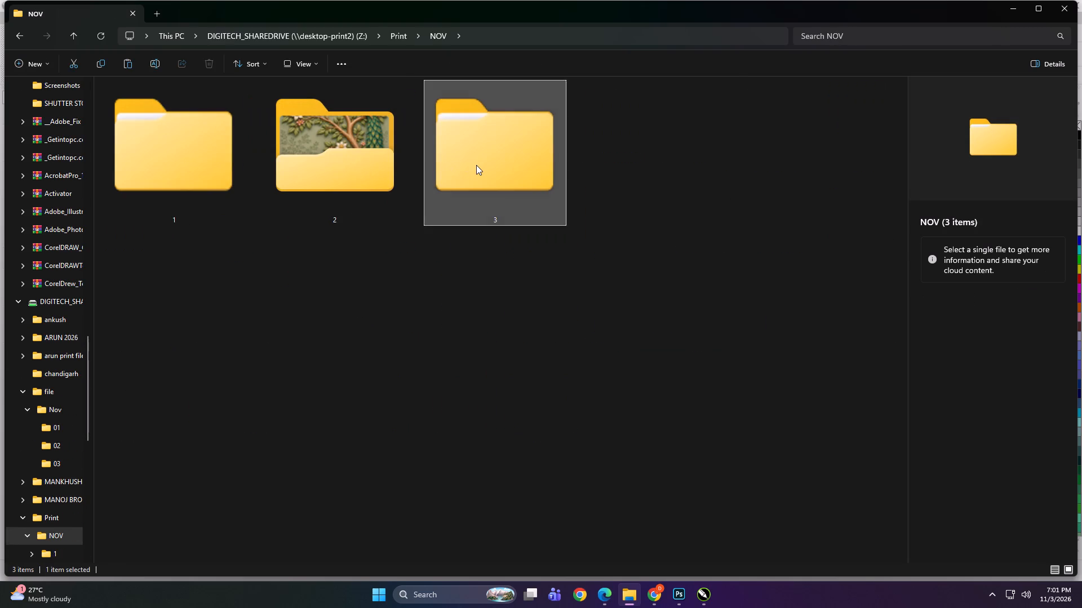
{"action": "left_click", "coordinate": [476, 165]}
{"action": "left_click", "coordinate": [629, 348]}
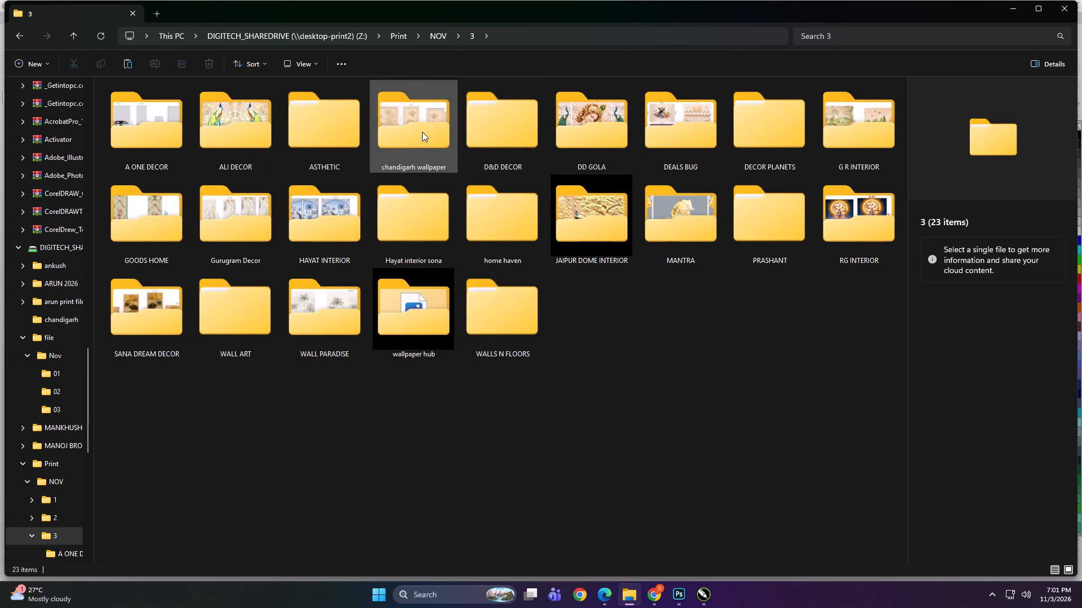
{"action": "double_click", "coordinate": [415, 127]}
{"action": "right_click", "coordinate": [454, 271]}
{"action": "left_click", "coordinate": [468, 284]}
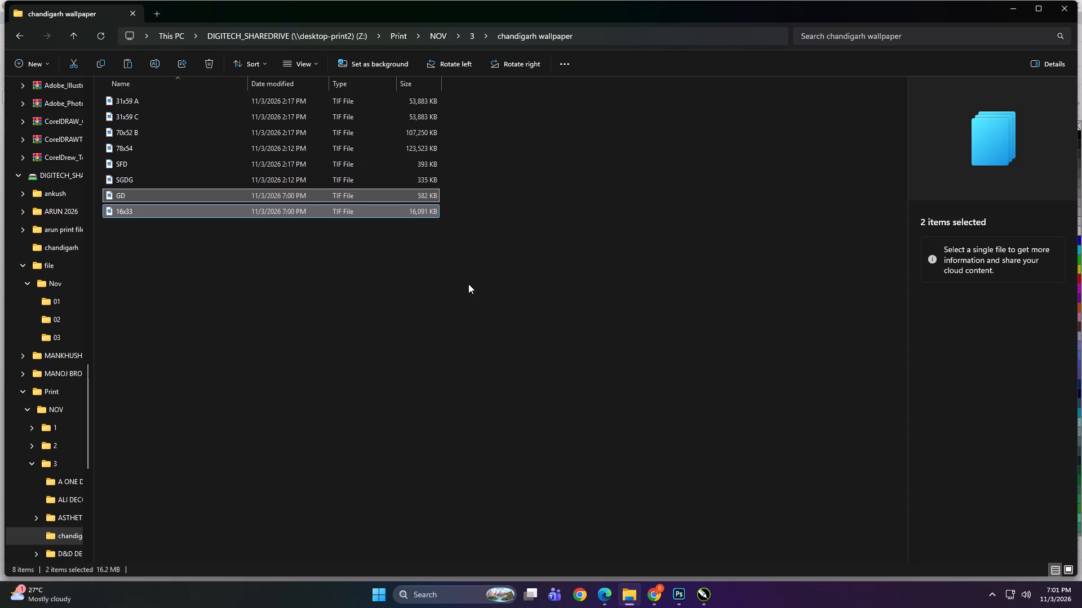
Enlarge the file thumbnails and open the arun print file folder on the shared drive.
{"action": "scroll", "coordinate": [451, 336], "scroll_direction": "up", "scroll_amount": 5, "text": "ctrl"}
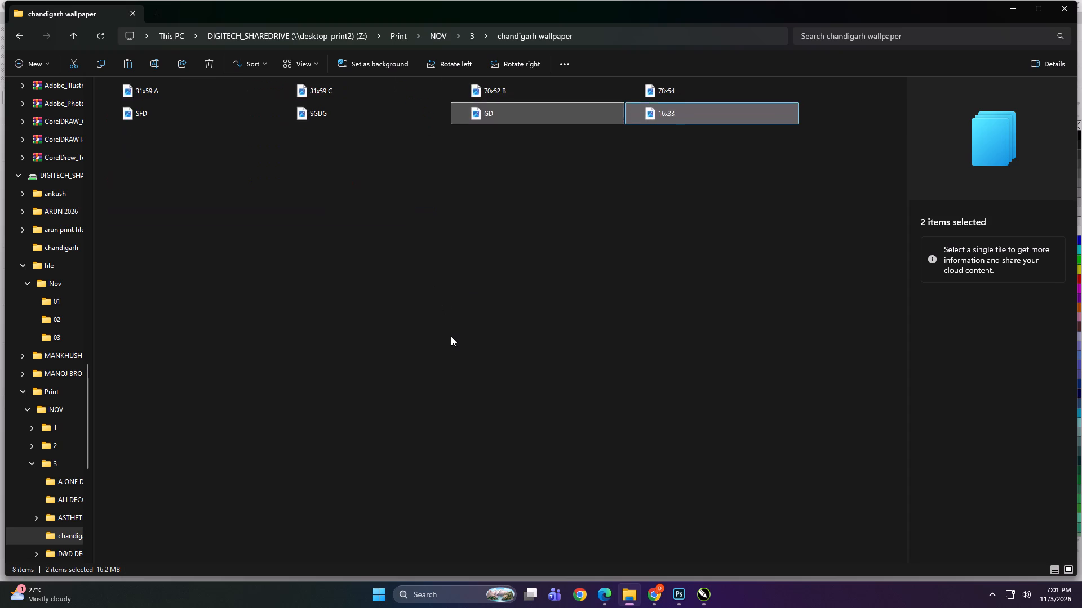
{"action": "scroll", "coordinate": [451, 336], "scroll_direction": "up", "scroll_amount": 3, "text": "ctrl"}
{"action": "scroll", "coordinate": [451, 336], "scroll_direction": "down", "scroll_amount": 1, "text": "ctrl"}
{"action": "scroll", "coordinate": [451, 336], "scroll_direction": "up", "scroll_amount": 1, "text": "ctrl"}
{"action": "scroll", "coordinate": [451, 336], "scroll_direction": "down", "scroll_amount": 1, "text": "ctrl"}
{"action": "scroll", "coordinate": [451, 336], "scroll_direction": "up", "scroll_amount": 10, "text": "ctrl"}
{"action": "scroll", "coordinate": [265, 325], "scroll_direction": "up", "scroll_amount": 15}
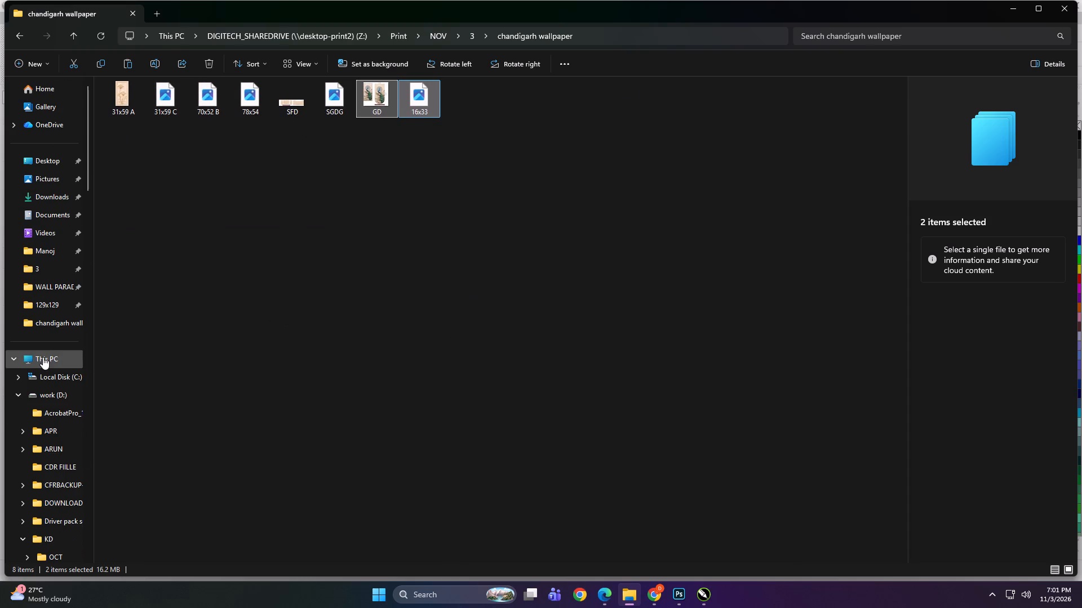
{"action": "left_click", "coordinate": [43, 357]}
{"action": "scroll", "coordinate": [265, 368], "scroll_direction": "up", "scroll_amount": 10, "text": "ctrl"}
{"action": "scroll", "coordinate": [265, 368], "scroll_direction": "down", "scroll_amount": 1, "text": "ctrl"}
{"action": "scroll", "coordinate": [265, 368], "scroll_direction": "up", "scroll_amount": 9, "text": "ctrl"}
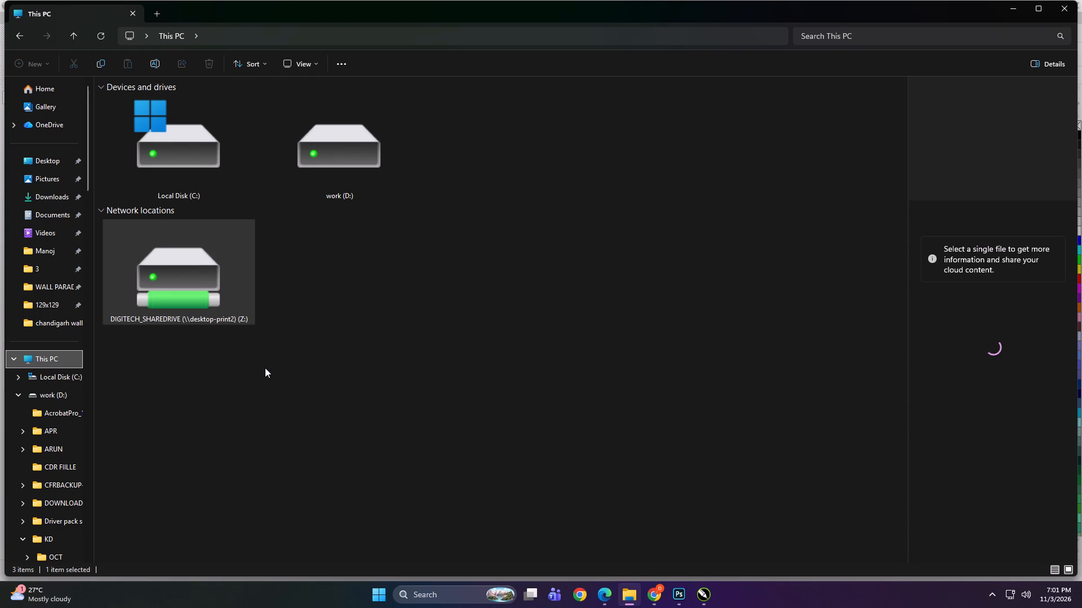
{"action": "left_click", "coordinate": [202, 270]}
{"action": "left_click", "coordinate": [202, 270]}
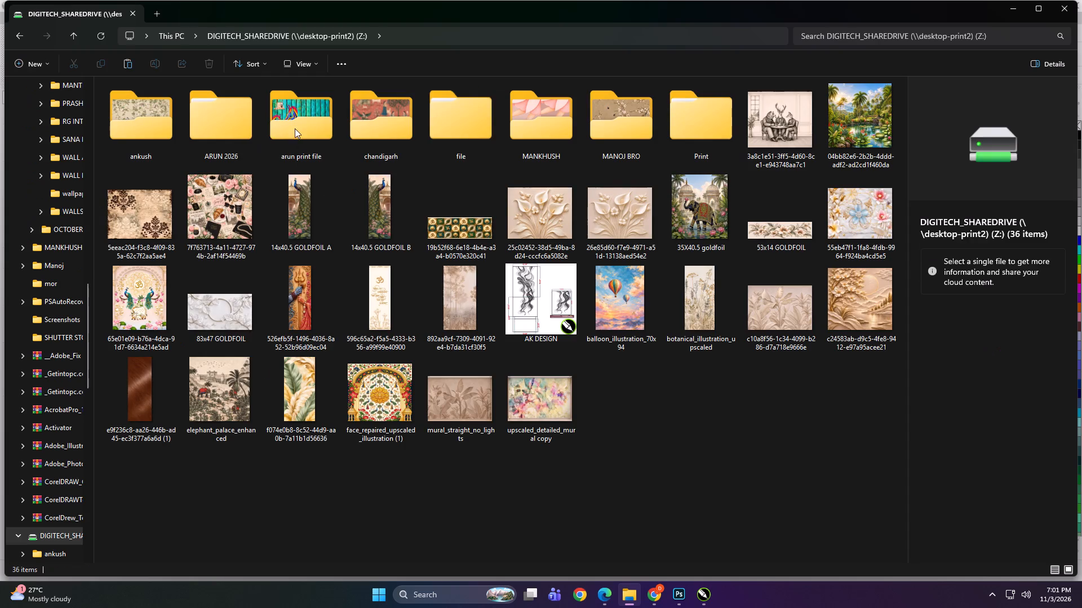
{"action": "double_click", "coordinate": [308, 127]}
{"action": "scroll", "coordinate": [316, 287], "scroll_direction": "up", "scroll_amount": 2, "text": "ctrl"}
{"action": "scroll", "coordinate": [305, 309], "scroll_direction": "down", "scroll_amount": 3, "text": "ctrl"}
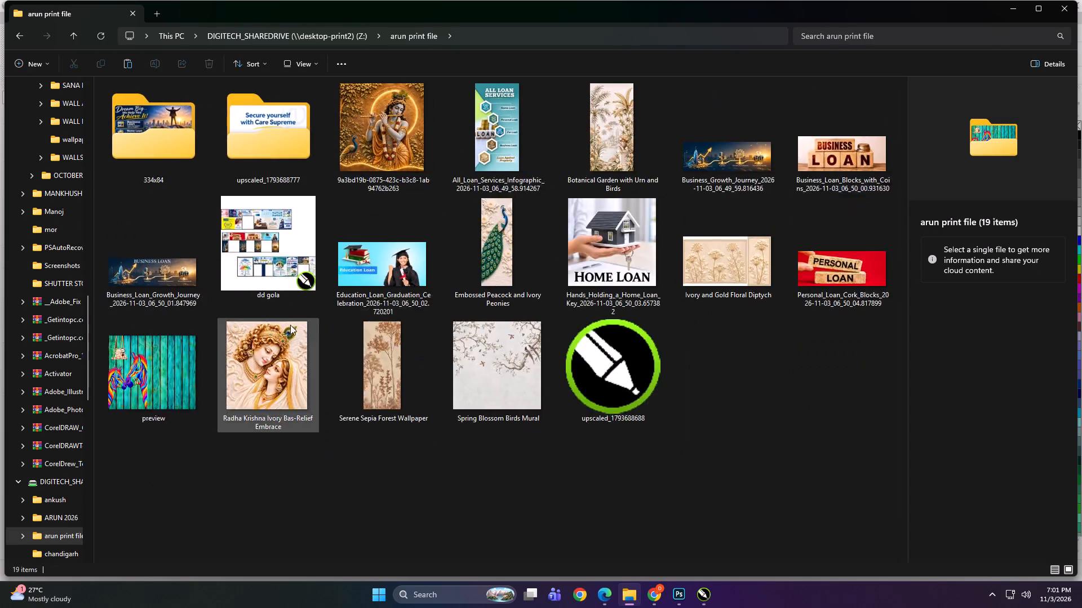
Open the preview image of the colourful zebras from the arun print file folder in Photoshop.
{"action": "left_click", "coordinate": [775, 254]}
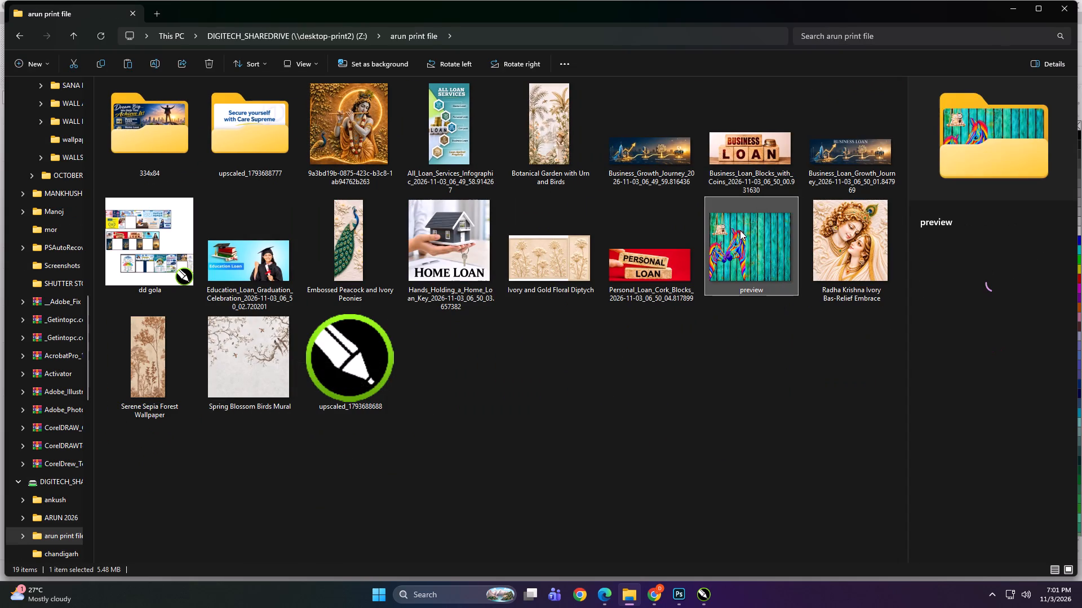
{"action": "double_click", "coordinate": [671, 537]}
{"action": "left_click", "coordinate": [721, 403]}
{"action": "left_click", "coordinate": [752, 299]}
{"action": "left_click", "coordinate": [753, 264]}
{"action": "left_click_drag", "start_coordinate": [743, 223], "coordinate": [677, 501]}
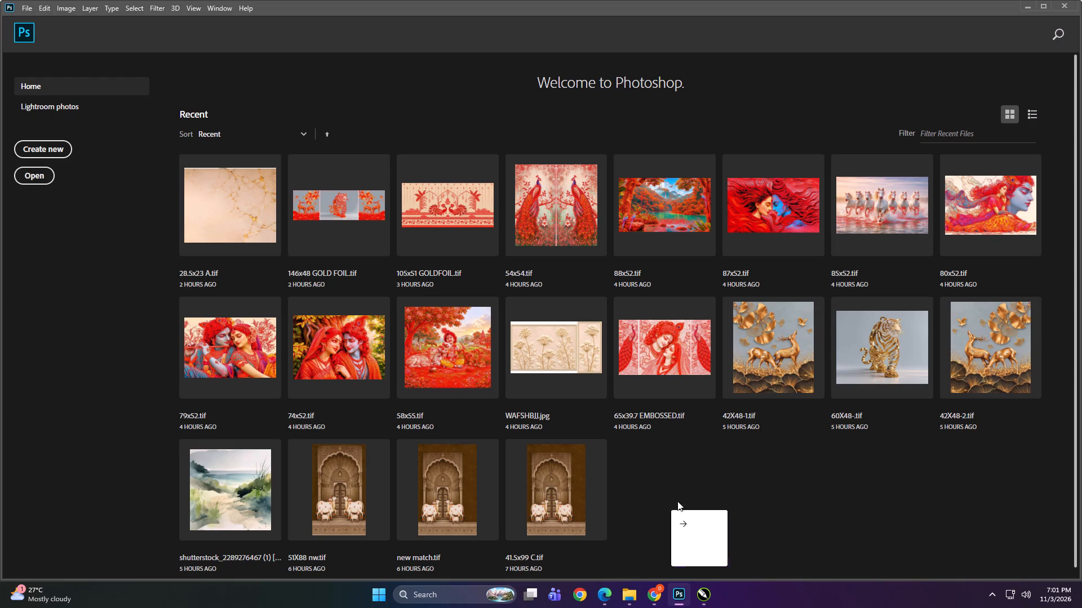
{"action": "left_click_drag", "start_coordinate": [677, 501], "coordinate": [691, 482]}
Examine the zebras, the cats on the swing and the wooden plank background up close for image quality.
{"action": "scroll", "coordinate": [166, 296], "scroll_direction": "up", "scroll_amount": 5, "text": "alt"}
{"action": "scroll", "coordinate": [166, 296], "scroll_direction": "down", "scroll_amount": 1, "text": "alt"}
{"action": "scroll", "coordinate": [166, 296], "scroll_direction": "up", "scroll_amount": 5, "text": "alt"}
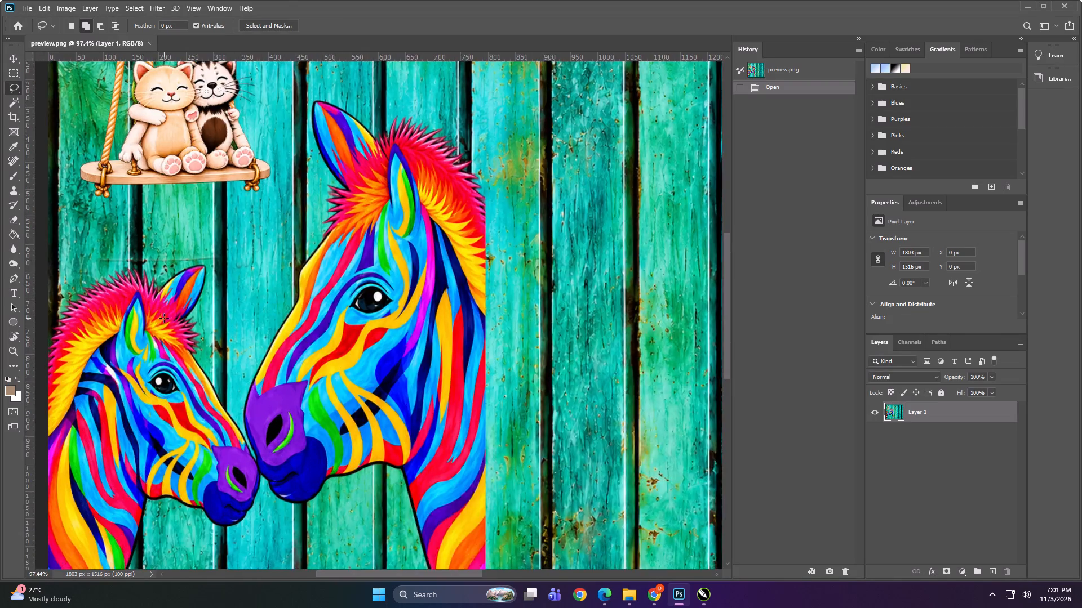
{"action": "scroll", "coordinate": [164, 318], "scroll_direction": "up", "scroll_amount": 10, "text": "alt"}
{"action": "scroll", "coordinate": [414, 318], "scroll_direction": "down", "scroll_amount": 17, "text": "alt"}
{"action": "scroll", "coordinate": [298, 174], "scroll_direction": "up", "scroll_amount": 3, "text": "alt"}
{"action": "scroll", "coordinate": [298, 173], "scroll_direction": "down", "scroll_amount": 1, "text": "alt"}
{"action": "scroll", "coordinate": [298, 173], "scroll_direction": "up", "scroll_amount": 10, "text": "alt"}
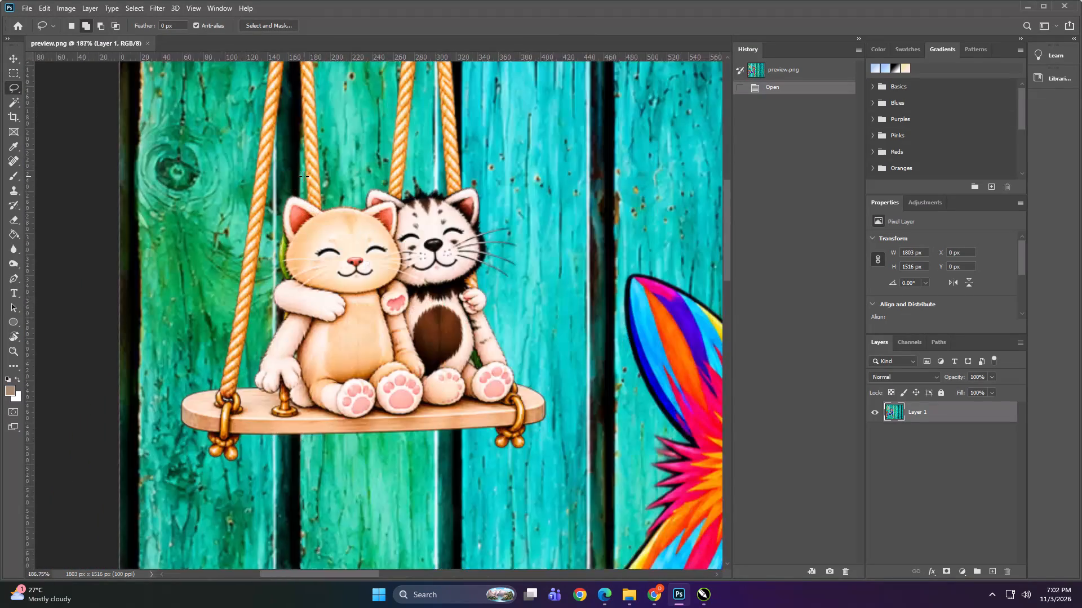
{"action": "scroll", "coordinate": [373, 195], "scroll_direction": "up", "scroll_amount": 5, "text": "alt"}
{"action": "scroll", "coordinate": [321, 175], "scroll_direction": "down", "scroll_amount": 20, "text": "alt"}
{"action": "scroll", "coordinate": [321, 175], "scroll_direction": "down", "scroll_amount": 2, "text": "alt"}
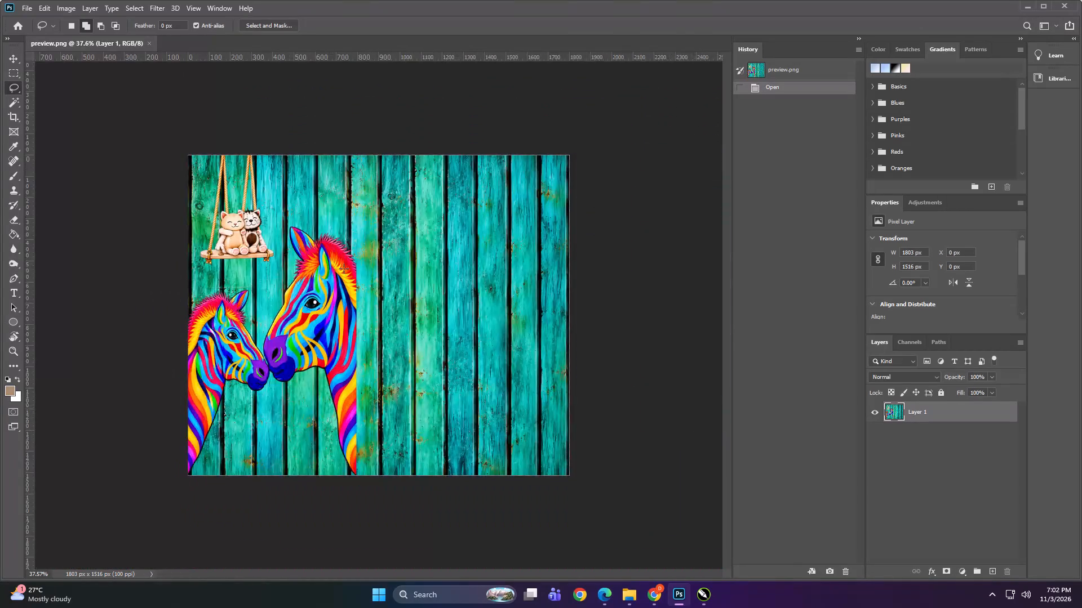
{"action": "scroll", "coordinate": [354, 311], "scroll_direction": "up", "scroll_amount": 7, "text": "alt"}
{"action": "scroll", "coordinate": [241, 250], "scroll_direction": "up", "scroll_amount": 11, "text": "alt"}
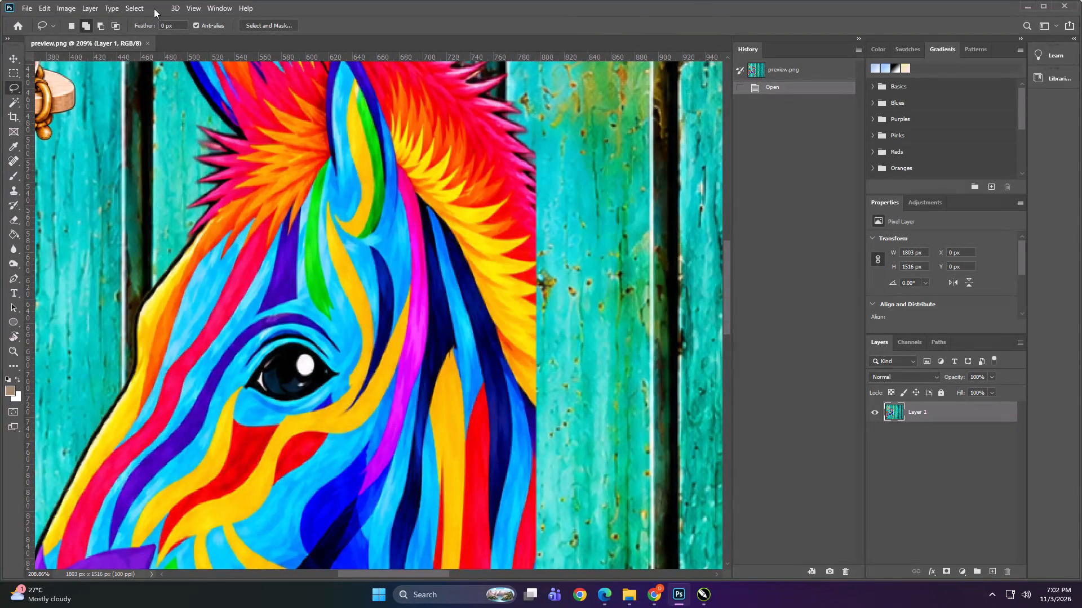
Start a Surface Blur on the zebra artwork layer.
{"action": "left_click", "coordinate": [154, 8]}
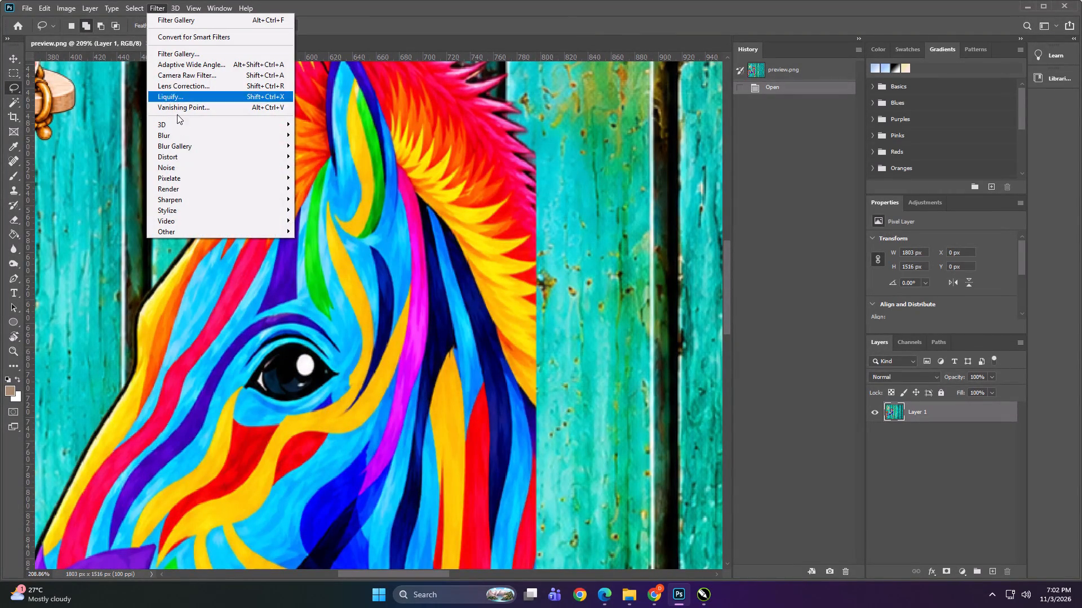
{"action": "left_click", "coordinate": [182, 135]}
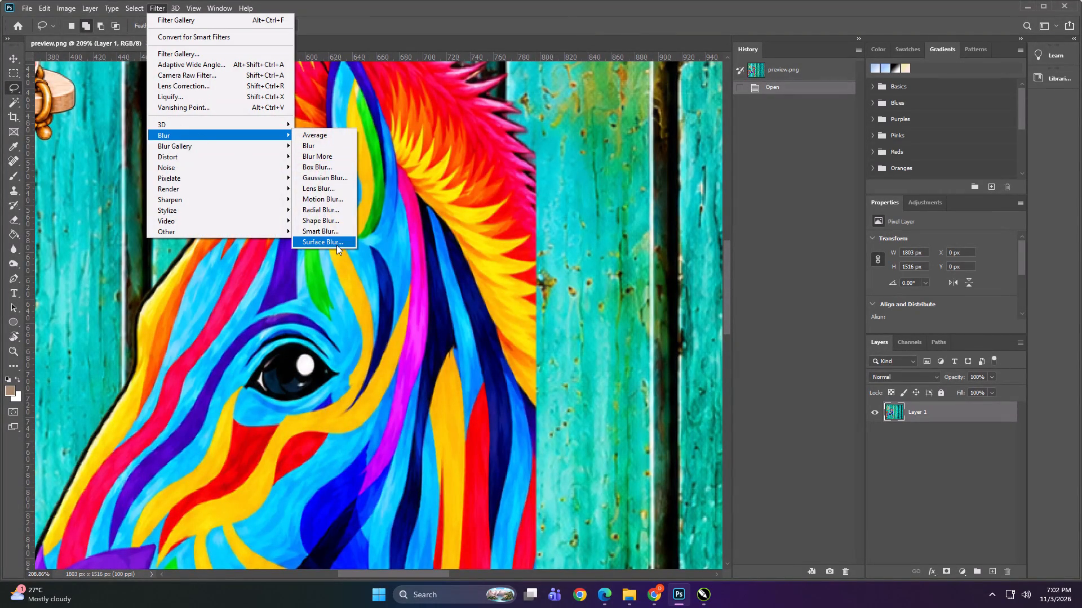
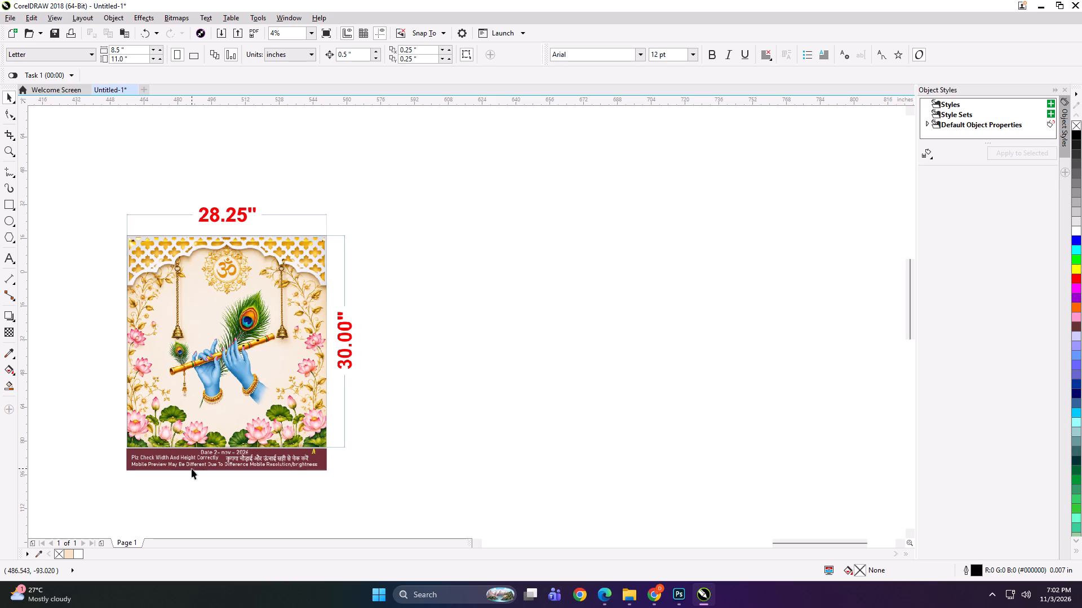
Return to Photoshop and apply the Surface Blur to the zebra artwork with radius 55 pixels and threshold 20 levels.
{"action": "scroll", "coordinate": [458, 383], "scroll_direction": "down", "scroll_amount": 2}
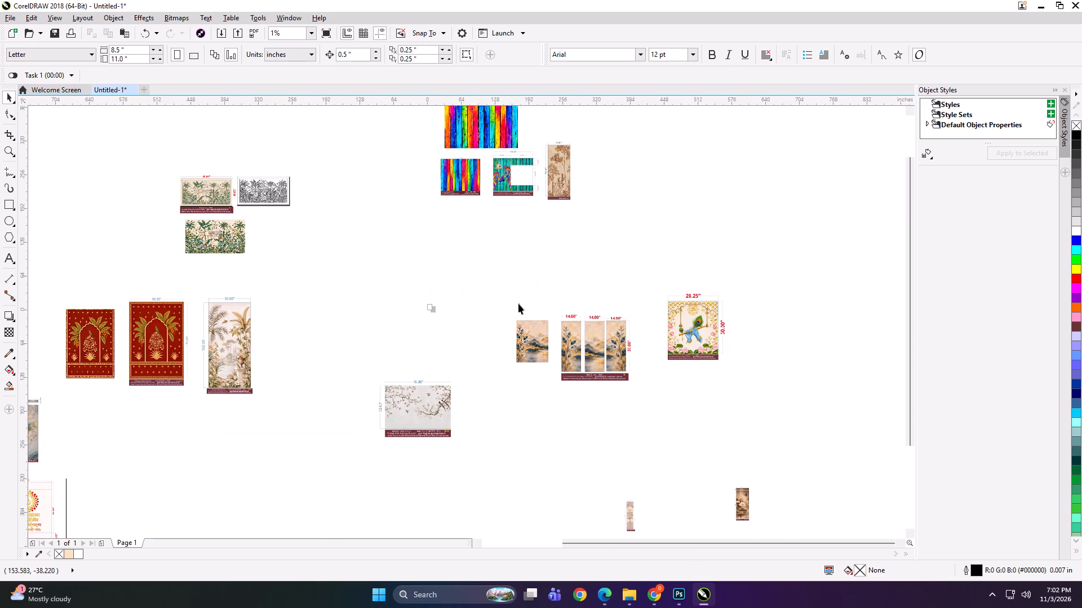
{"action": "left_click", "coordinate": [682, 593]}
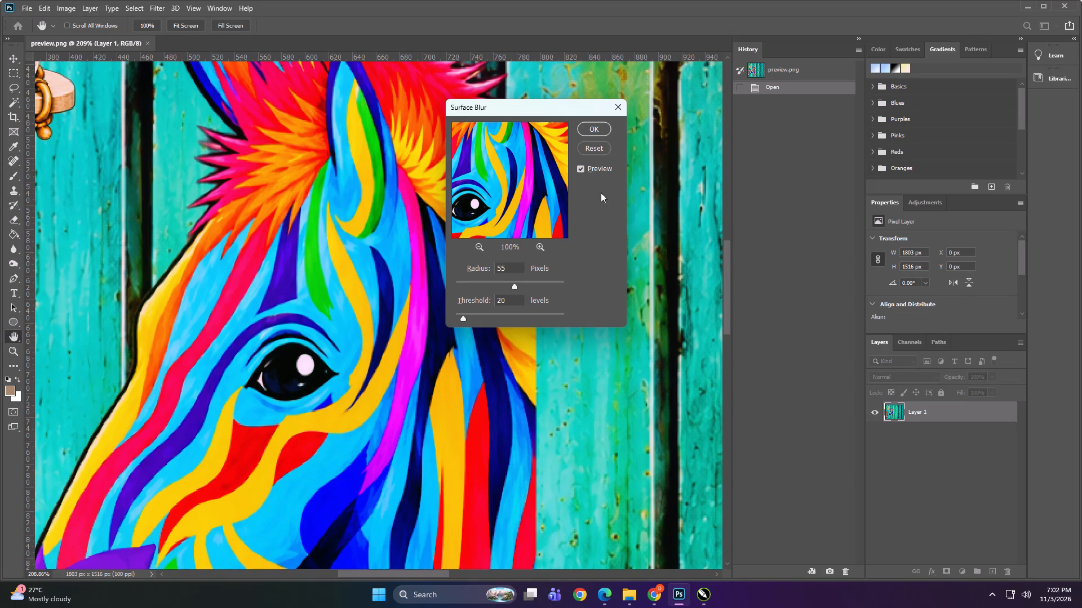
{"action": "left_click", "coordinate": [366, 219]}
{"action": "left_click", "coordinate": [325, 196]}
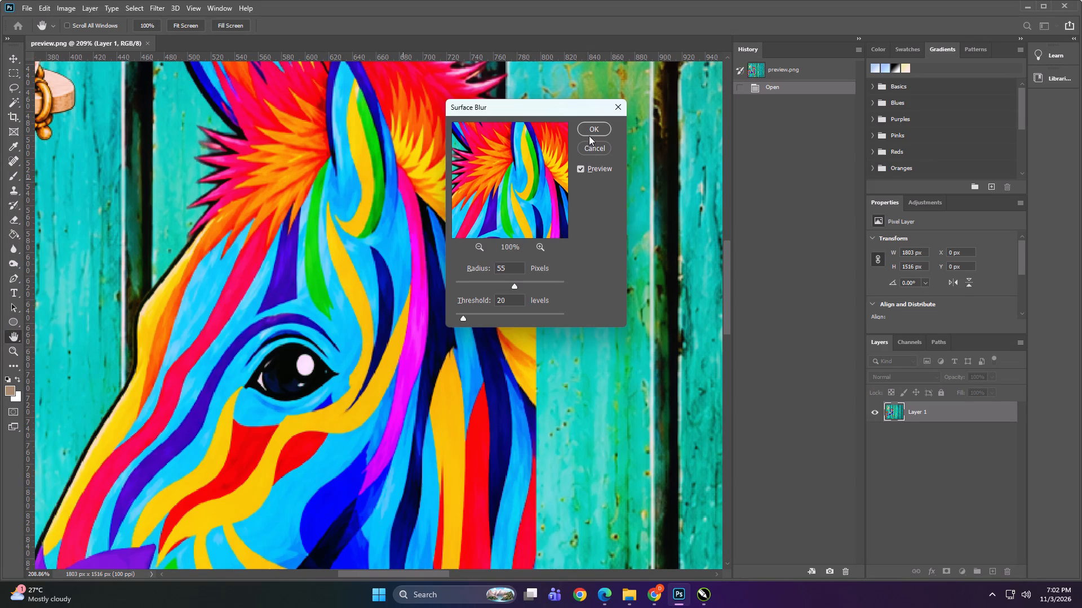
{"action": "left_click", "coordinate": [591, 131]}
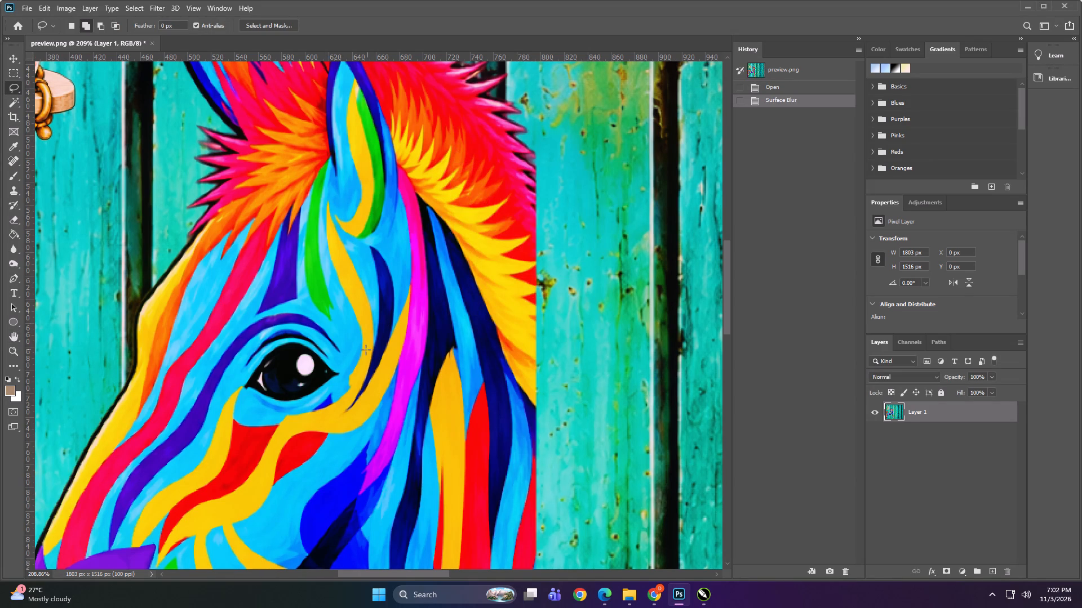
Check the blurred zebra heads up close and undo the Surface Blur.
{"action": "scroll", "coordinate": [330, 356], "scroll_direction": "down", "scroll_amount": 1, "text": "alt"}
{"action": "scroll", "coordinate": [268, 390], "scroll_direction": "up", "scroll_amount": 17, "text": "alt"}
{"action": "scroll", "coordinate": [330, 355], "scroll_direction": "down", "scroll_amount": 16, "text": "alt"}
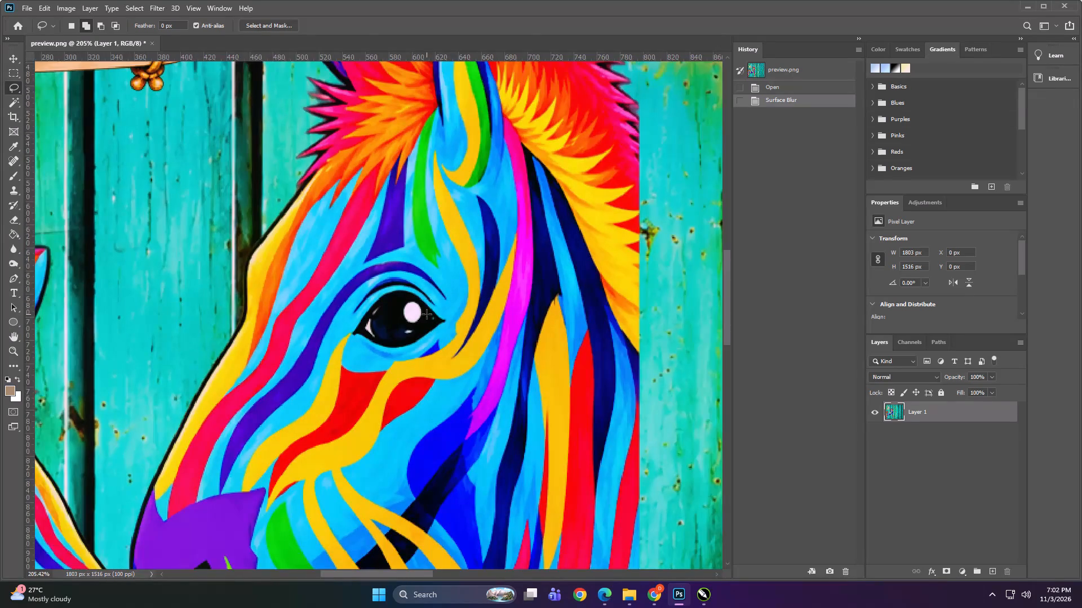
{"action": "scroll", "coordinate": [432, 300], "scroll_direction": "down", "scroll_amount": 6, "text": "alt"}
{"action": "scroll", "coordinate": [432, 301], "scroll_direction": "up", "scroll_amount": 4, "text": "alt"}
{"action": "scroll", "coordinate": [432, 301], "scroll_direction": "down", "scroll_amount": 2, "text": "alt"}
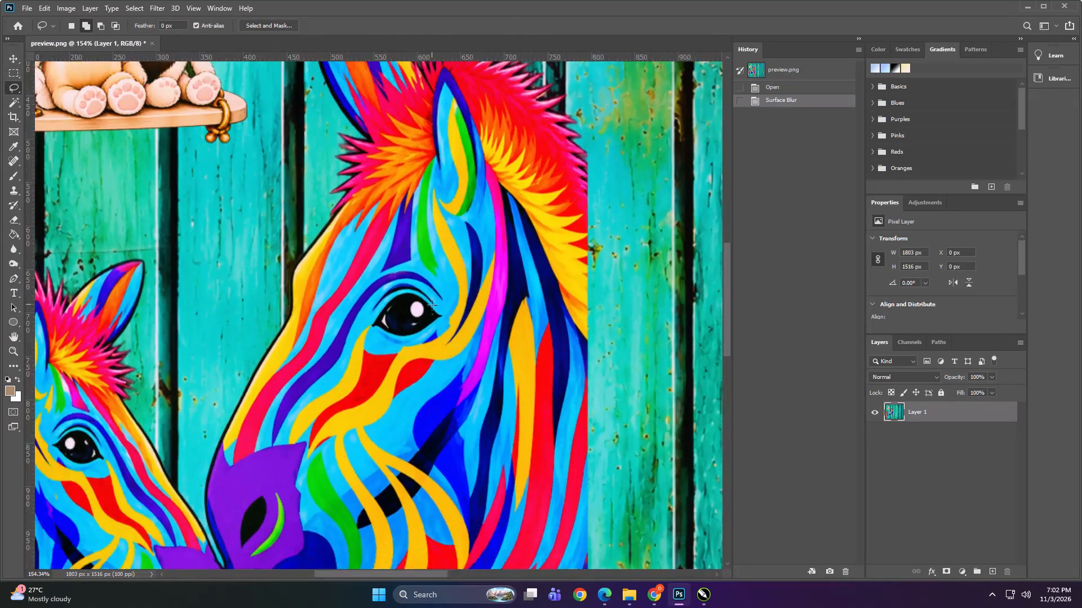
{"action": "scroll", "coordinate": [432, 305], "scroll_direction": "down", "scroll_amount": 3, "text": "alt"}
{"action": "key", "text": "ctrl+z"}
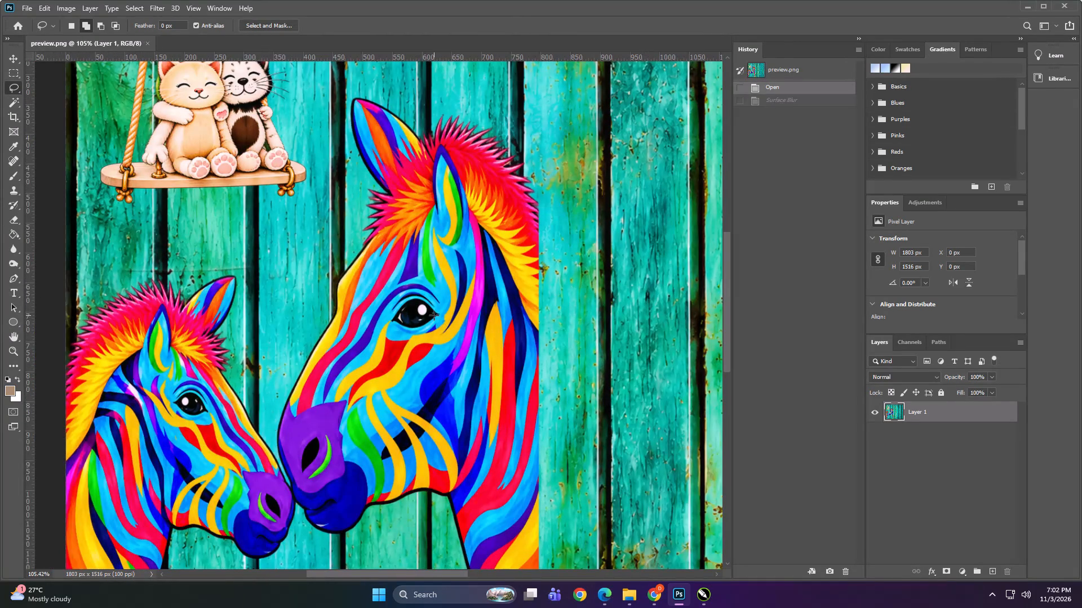
Check the zebra panel's dimensions in CorelDRAW and resize the Photoshop image to 138 × 116 inches with proportions unlinked.
{"action": "scroll", "coordinate": [196, 128], "scroll_direction": "up", "scroll_amount": 6, "text": "alt"}
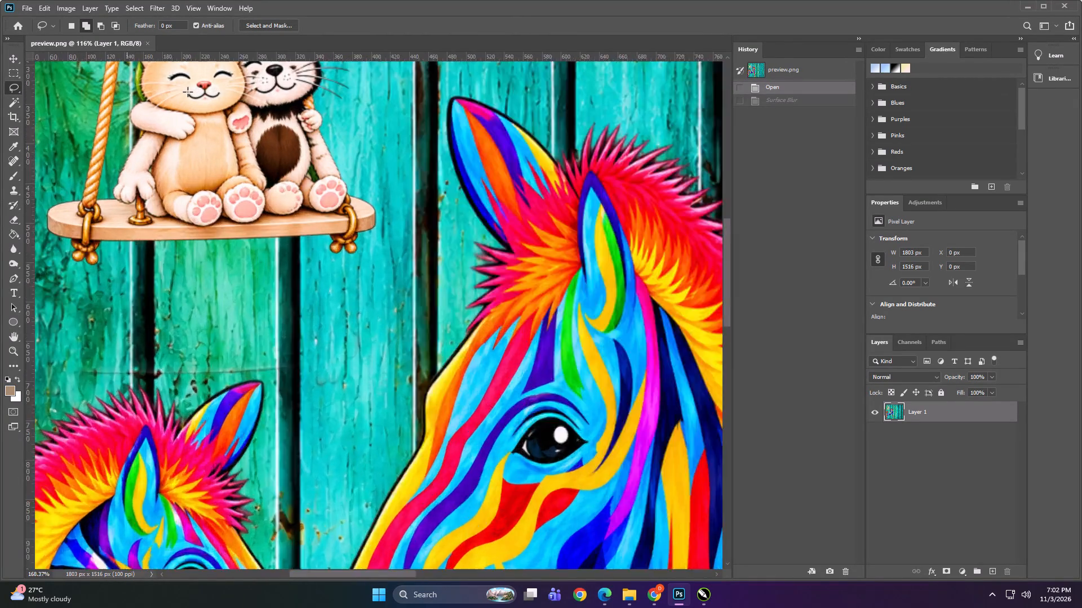
{"action": "scroll", "coordinate": [188, 92], "scroll_direction": "up", "scroll_amount": 7, "text": "alt"}
{"action": "key", "text": "ctrl+alt+i"}
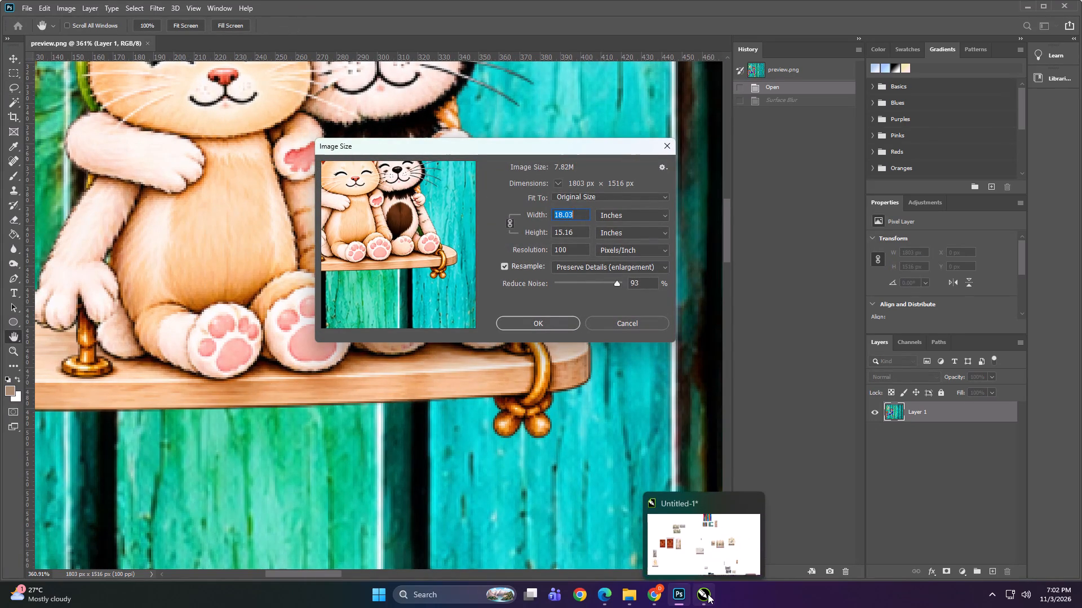
{"action": "left_click", "coordinate": [704, 552]}
{"action": "scroll", "coordinate": [503, 136], "scroll_direction": "up", "scroll_amount": 1}
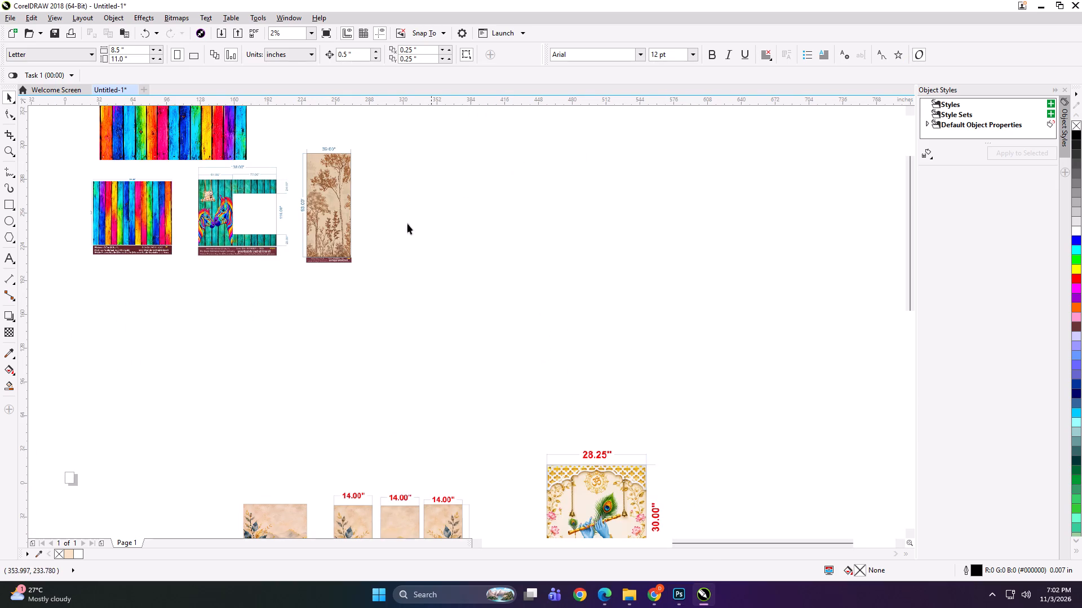
{"action": "scroll", "coordinate": [210, 172], "scroll_direction": "up", "scroll_amount": 1}
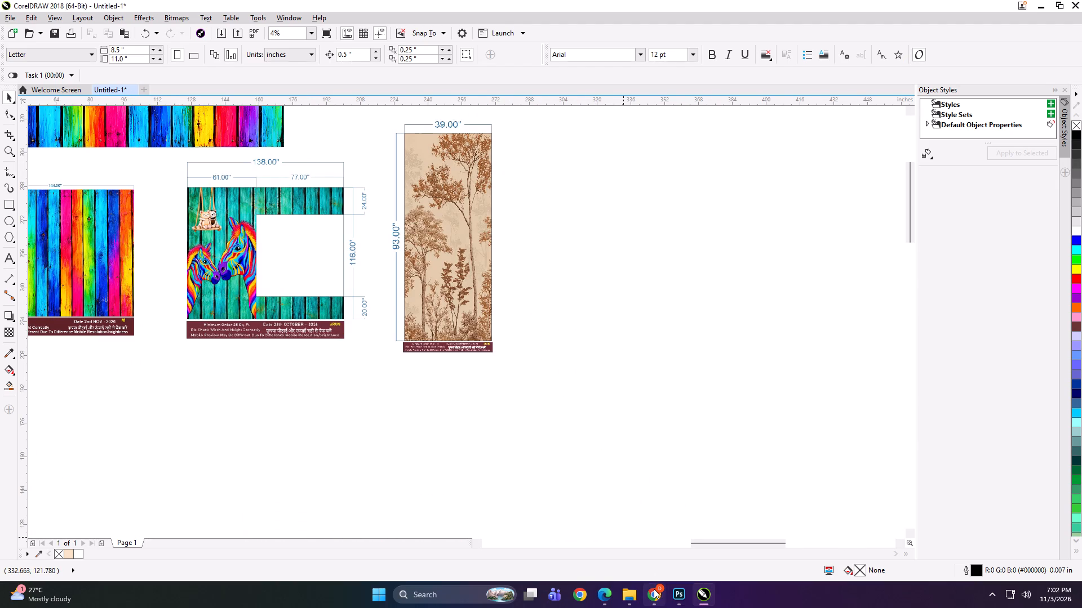
{"action": "left_click", "coordinate": [664, 532]}
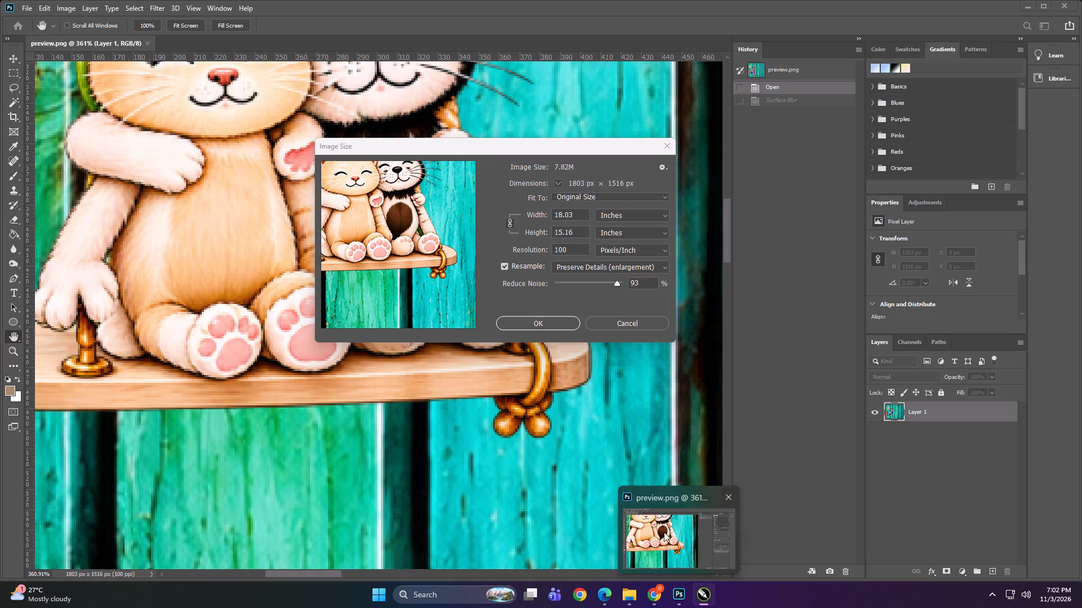
{"action": "left_click", "coordinate": [512, 218]}
{"action": "left_click", "coordinate": [512, 218]}
{"action": "left_click", "coordinate": [509, 221]}
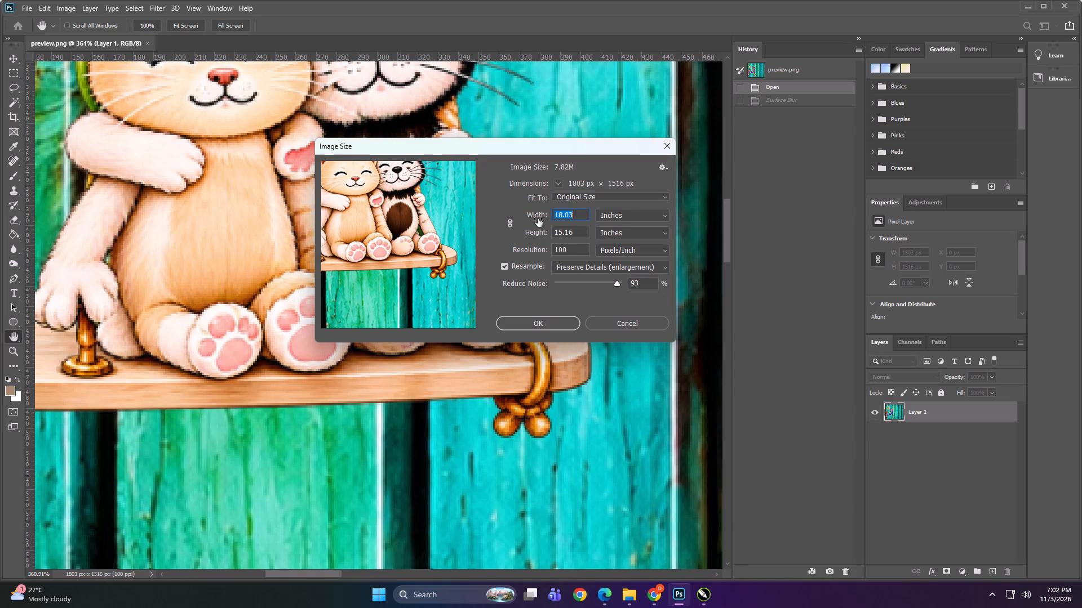
{"action": "type", "text": "138"}
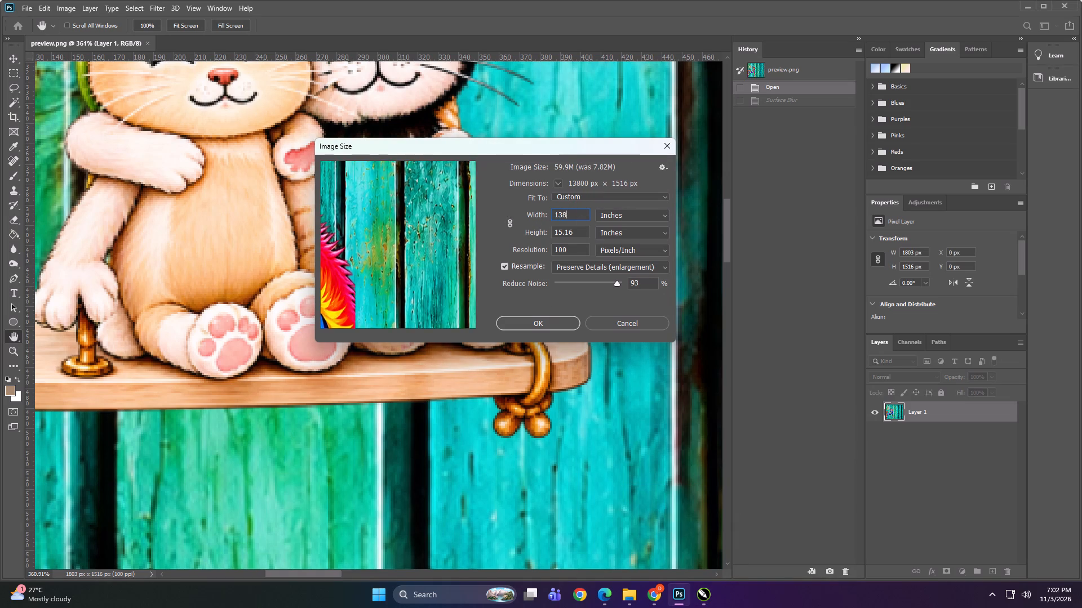
{"action": "key", "text": "Tab"}
{"action": "key", "text": "Tab"}
{"action": "type", "text": "116"}
{"action": "key", "text": "Return"}
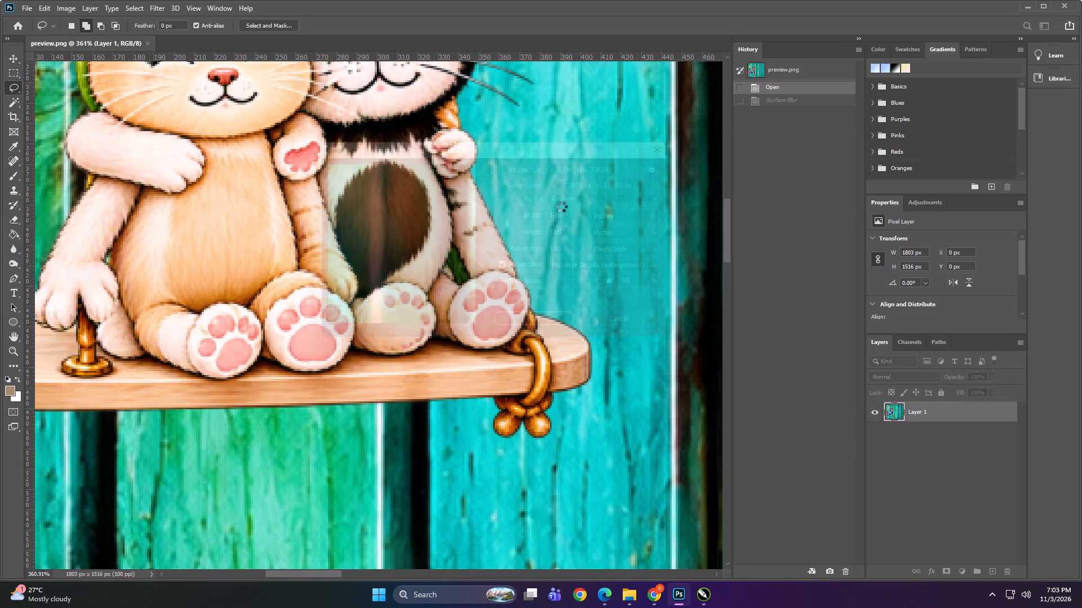
Examine the enlarged cats on the swing, the zebra heads and the body stripes for image quality.
{"action": "scroll", "coordinate": [570, 217], "scroll_direction": "down", "scroll_amount": 18, "text": "alt"}
{"action": "scroll", "coordinate": [621, 316], "scroll_direction": "down", "scroll_amount": 7, "text": "alt"}
{"action": "scroll", "coordinate": [430, 175], "scroll_direction": "down", "scroll_amount": 12, "text": "alt"}
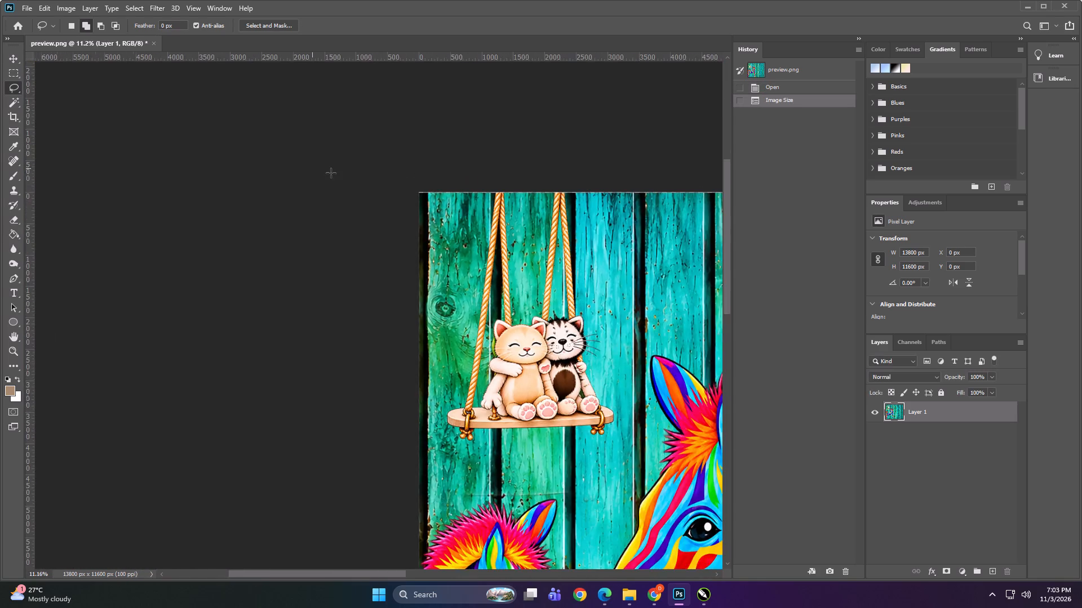
{"action": "scroll", "coordinate": [550, 321], "scroll_direction": "up", "scroll_amount": 14, "text": "alt"}
{"action": "key", "text": "ctrl+shift+z"}
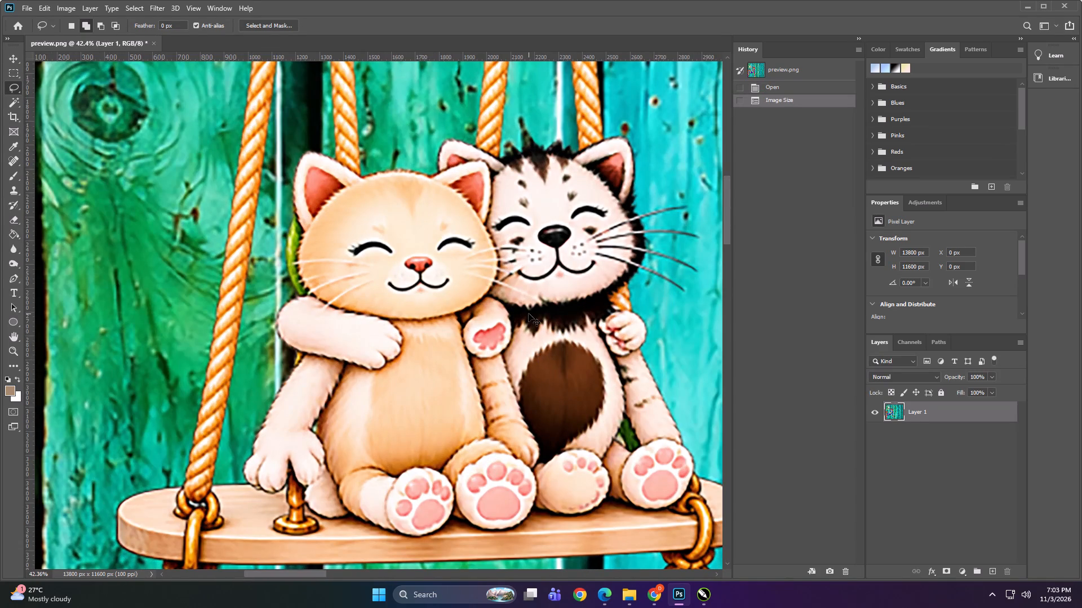
{"action": "scroll", "coordinate": [480, 276], "scroll_direction": "down", "scroll_amount": 15, "text": "alt"}
{"action": "scroll", "coordinate": [570, 373], "scroll_direction": "up", "scroll_amount": 13, "text": "alt"}
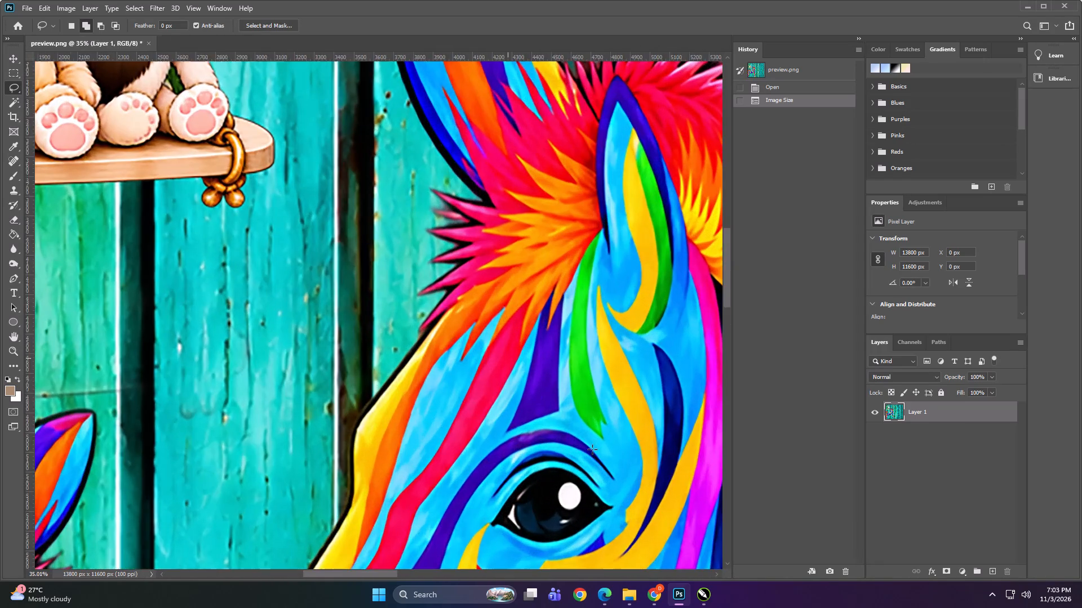
{"action": "scroll", "coordinate": [592, 449], "scroll_direction": "up", "scroll_amount": 5, "text": "alt"}
{"action": "scroll", "coordinate": [481, 269], "scroll_direction": "down", "scroll_amount": 20, "text": "alt"}
{"action": "scroll", "coordinate": [481, 269], "scroll_direction": "down", "scroll_amount": 1, "text": "alt"}
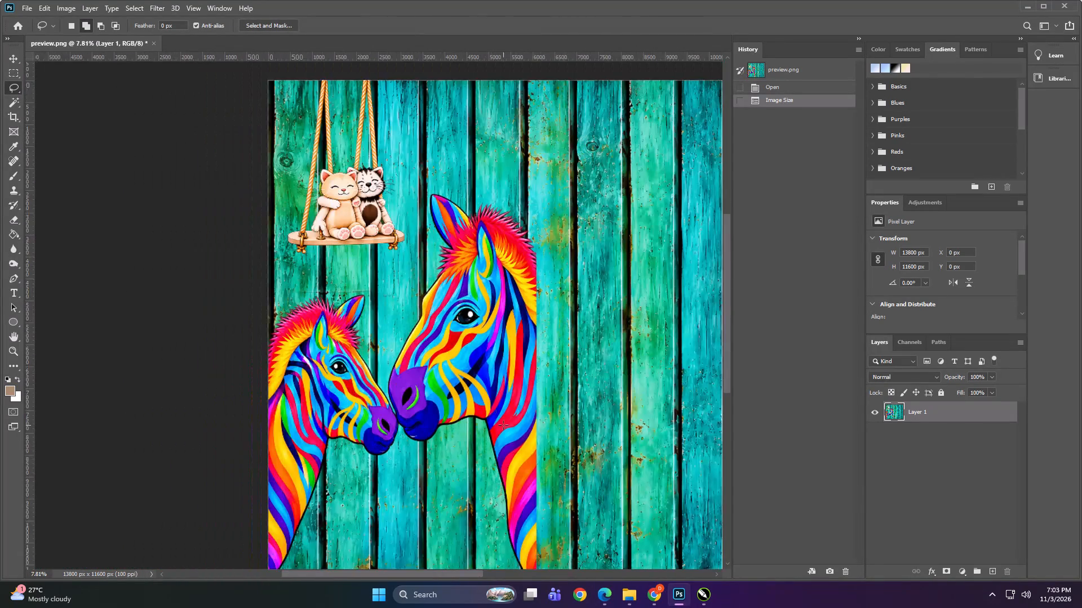
{"action": "scroll", "coordinate": [396, 283], "scroll_direction": "down", "scroll_amount": 6, "text": "alt"}
{"action": "scroll", "coordinate": [375, 406], "scroll_direction": "up", "scroll_amount": 16, "text": "alt"}
{"action": "scroll", "coordinate": [238, 220], "scroll_direction": "down", "scroll_amount": 1, "text": "alt"}
{"action": "scroll", "coordinate": [238, 219], "scroll_direction": "up", "scroll_amount": 10, "text": "alt"}
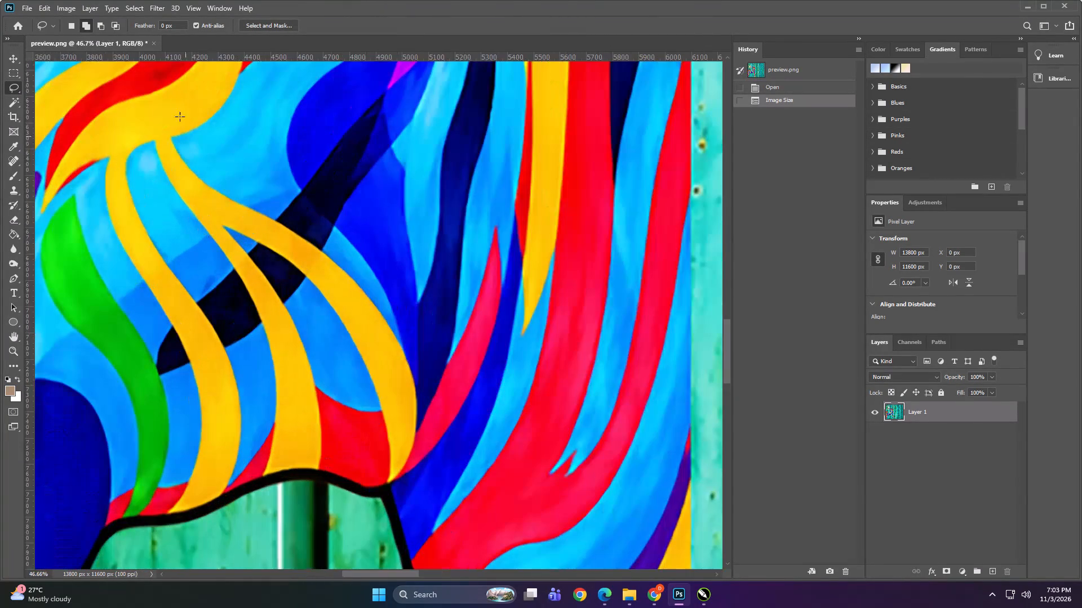
Compare the artwork before and after the enlargement by undoing and redoing the resize, inspecting the zebra's face, mane and planks.
{"action": "key", "text": "ctrl+z"}
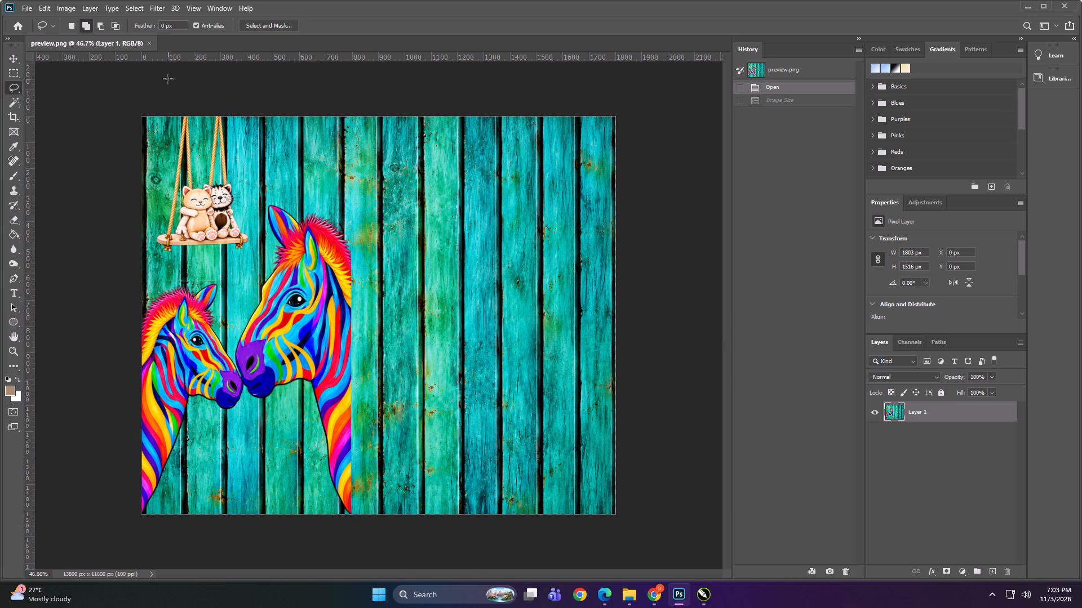
{"action": "key", "text": "ctrl+shift+z"}
{"action": "scroll", "coordinate": [292, 178], "scroll_direction": "down", "scroll_amount": 7, "text": "alt"}
{"action": "scroll", "coordinate": [246, 232], "scroll_direction": "down", "scroll_amount": 10, "text": "alt"}
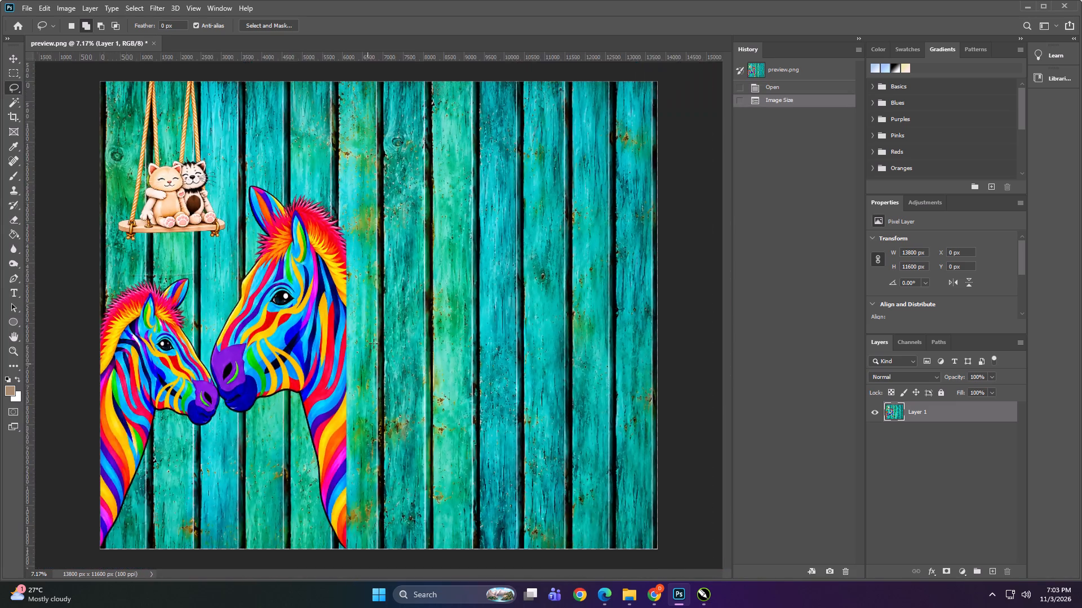
{"action": "scroll", "coordinate": [374, 343], "scroll_direction": "down", "scroll_amount": 5, "text": "alt"}
{"action": "scroll", "coordinate": [209, 257], "scroll_direction": "up", "scroll_amount": 5, "text": "alt"}
{"action": "scroll", "coordinate": [225, 303], "scroll_direction": "up", "scroll_amount": 5, "text": "alt"}
{"action": "scroll", "coordinate": [314, 283], "scroll_direction": "up", "scroll_amount": 12, "text": "alt"}
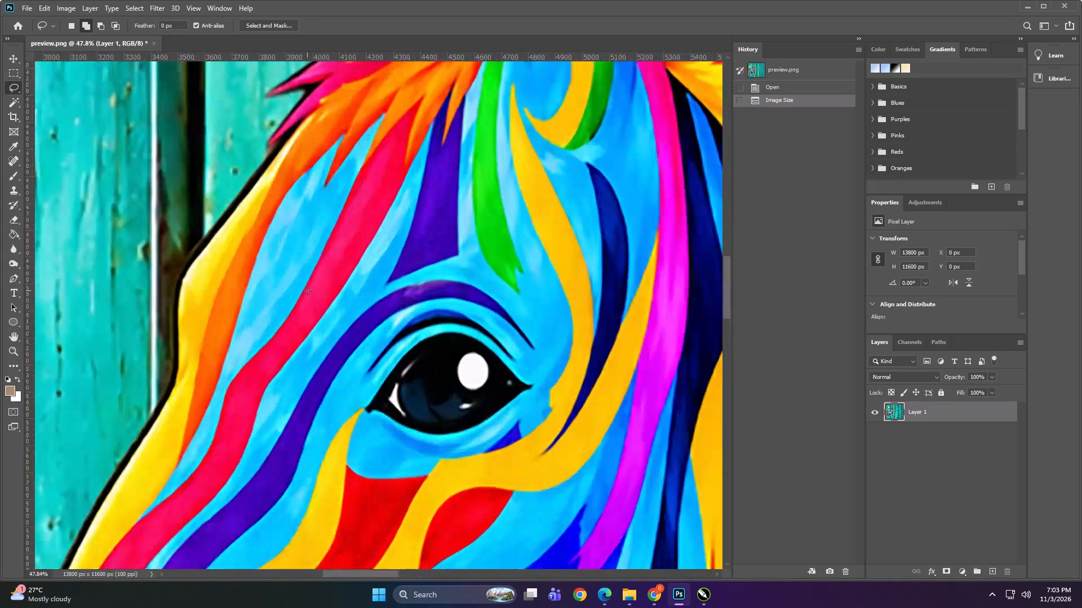
{"action": "key", "text": "ctrl+z"}
{"action": "key", "text": "ctrl+shift+z"}
{"action": "key", "text": "ctrl+shift+z"}
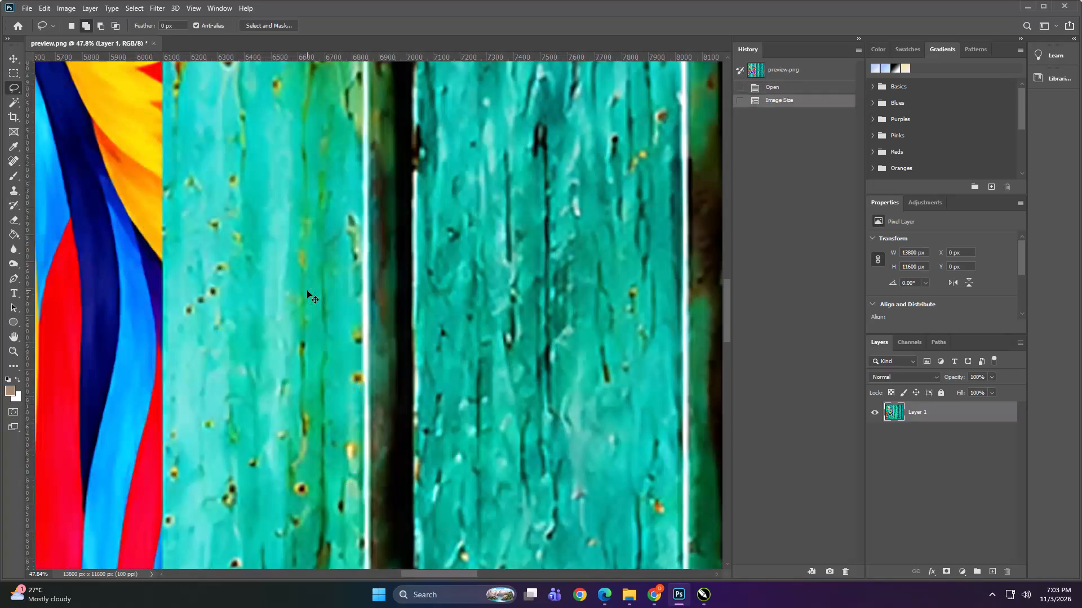
{"action": "scroll", "coordinate": [316, 294], "scroll_direction": "down", "scroll_amount": 17, "text": "alt"}
{"action": "scroll", "coordinate": [119, 70], "scroll_direction": "up", "scroll_amount": 13, "text": "alt"}
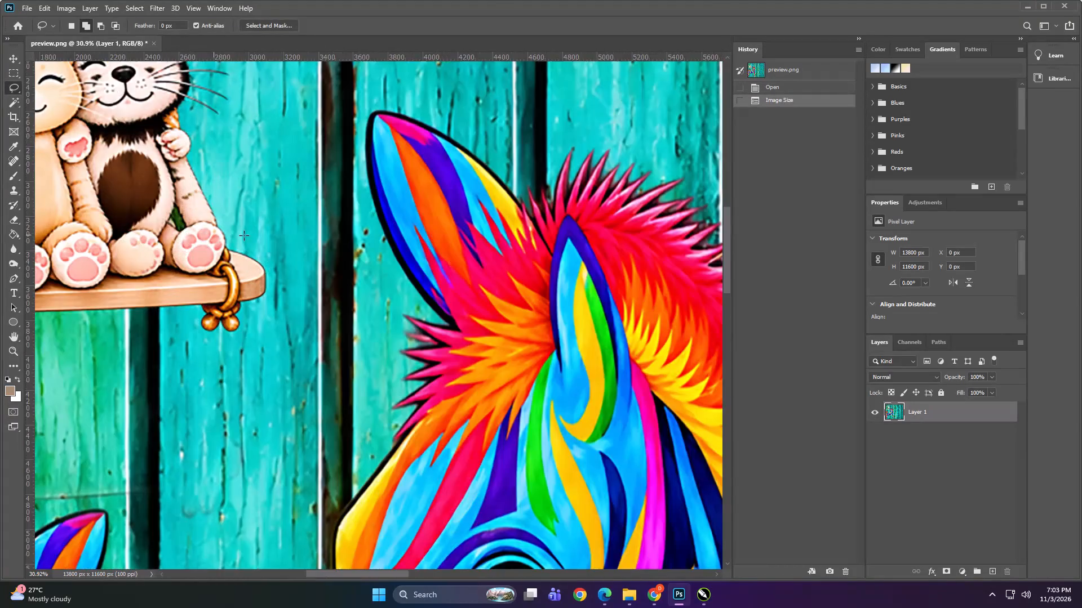
{"action": "scroll", "coordinate": [244, 235], "scroll_direction": "up", "scroll_amount": 7, "text": "alt"}
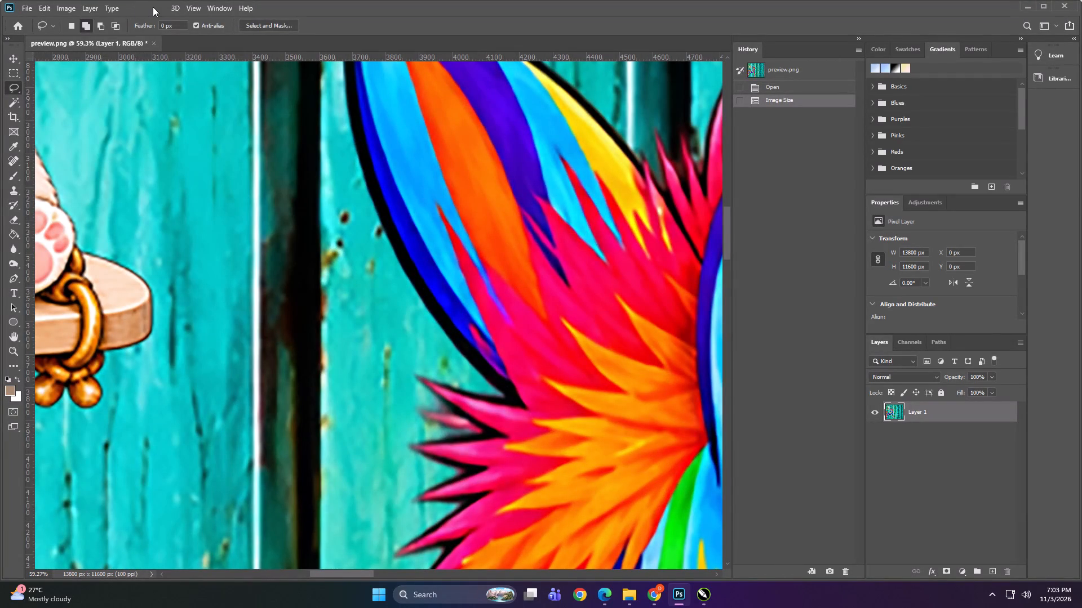
Apply a Surface Blur with radius 55 pixels and threshold 20 levels to the enlarged artwork, previewing the zebra's mane tips.
{"action": "left_click", "coordinate": [153, 7]}
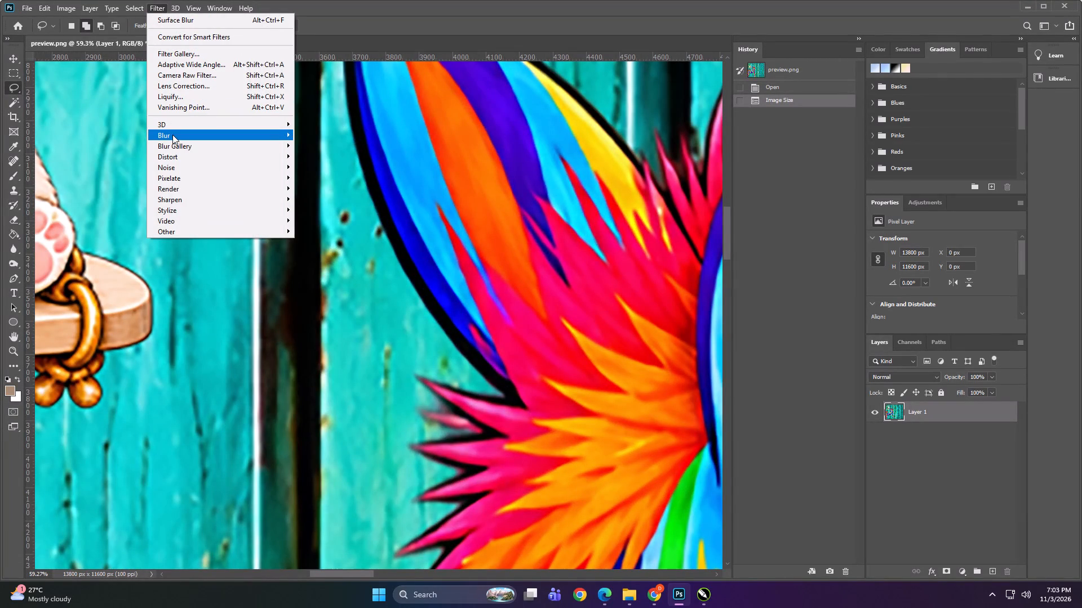
{"action": "left_click", "coordinate": [172, 132]}
{"action": "left_click", "coordinate": [334, 240]}
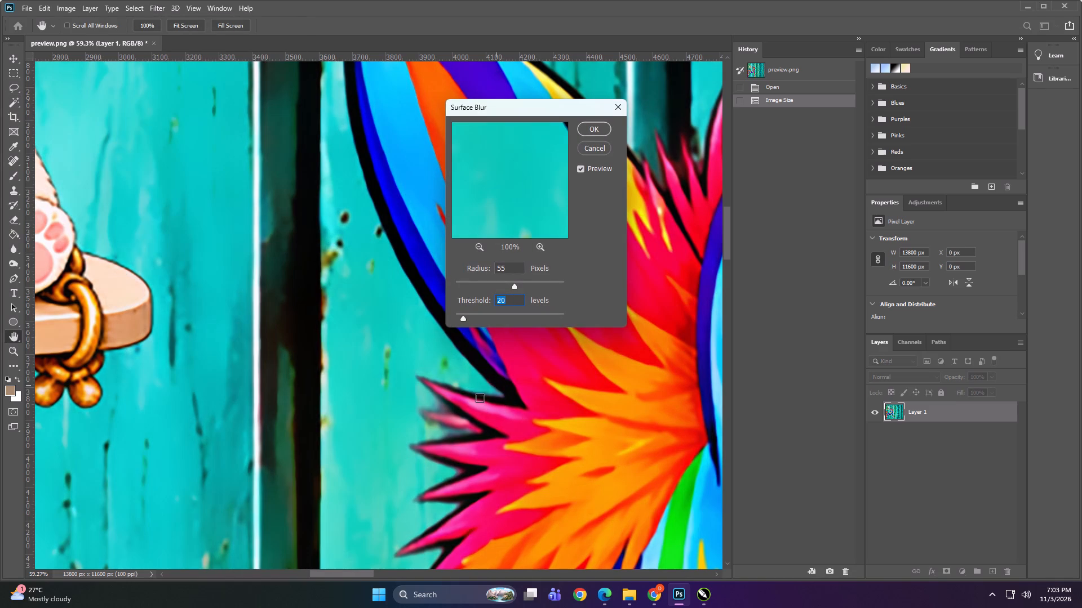
{"action": "left_click", "coordinate": [445, 412]}
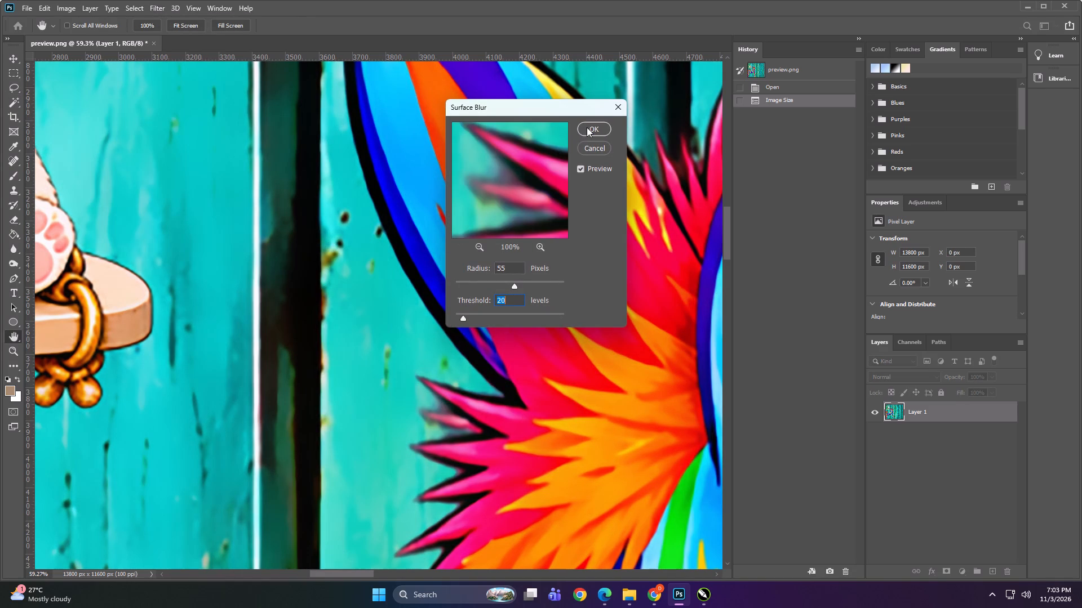
{"action": "left_click", "coordinate": [587, 127]}
{"action": "scroll", "coordinate": [476, 142], "scroll_direction": "down", "scroll_amount": 12, "text": "alt"}
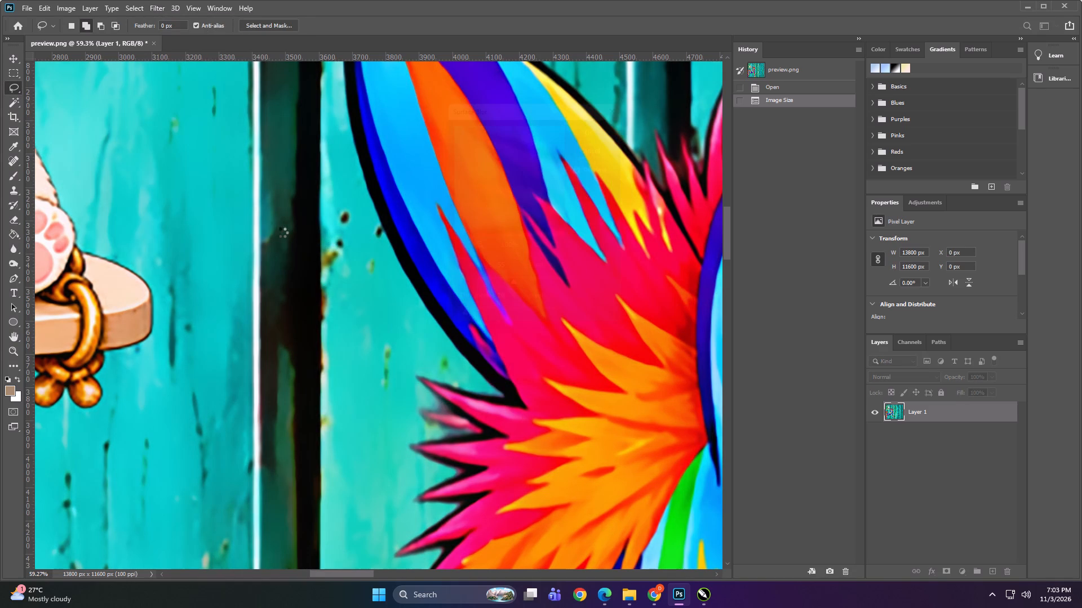
{"action": "scroll", "coordinate": [282, 233], "scroll_direction": "down", "scroll_amount": 16, "text": "alt"}
{"action": "scroll", "coordinate": [282, 208], "scroll_direction": "down", "scroll_amount": 13, "text": "alt"}
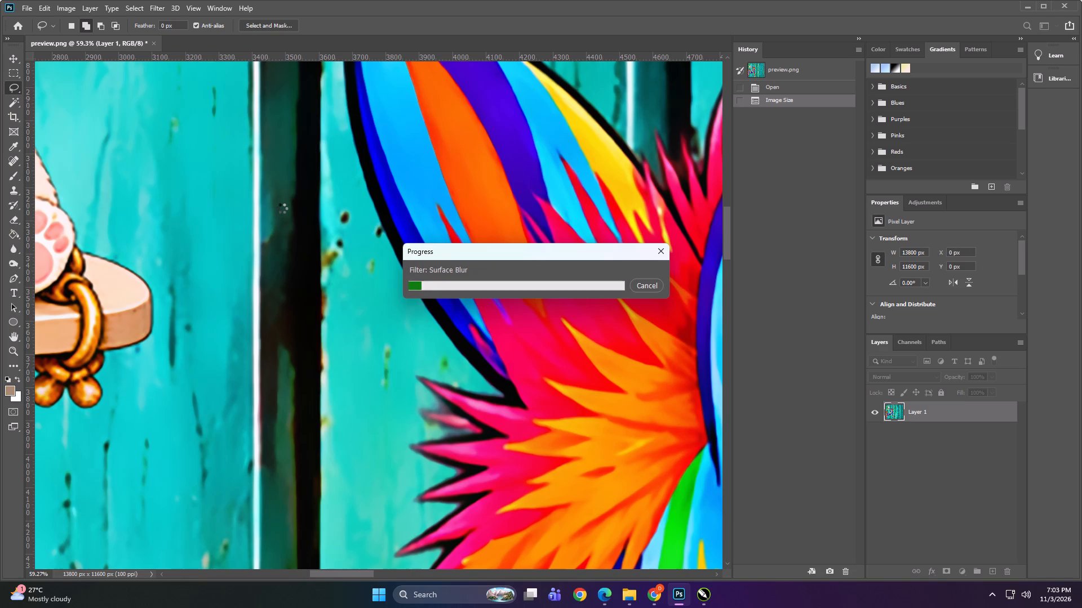
{"action": "scroll", "coordinate": [282, 208], "scroll_direction": "down", "scroll_amount": 5, "text": "alt"}
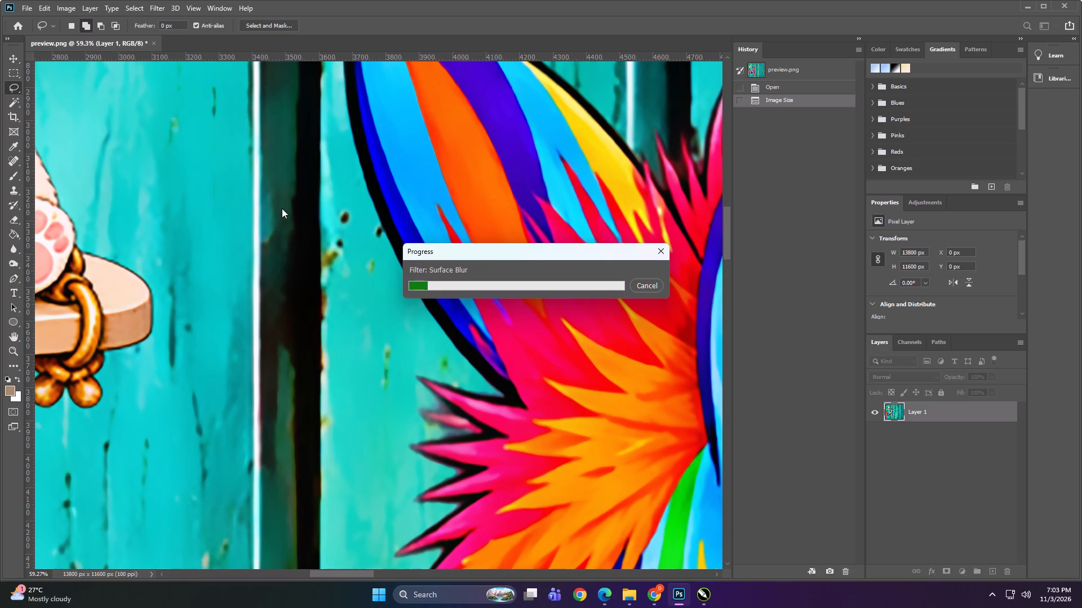
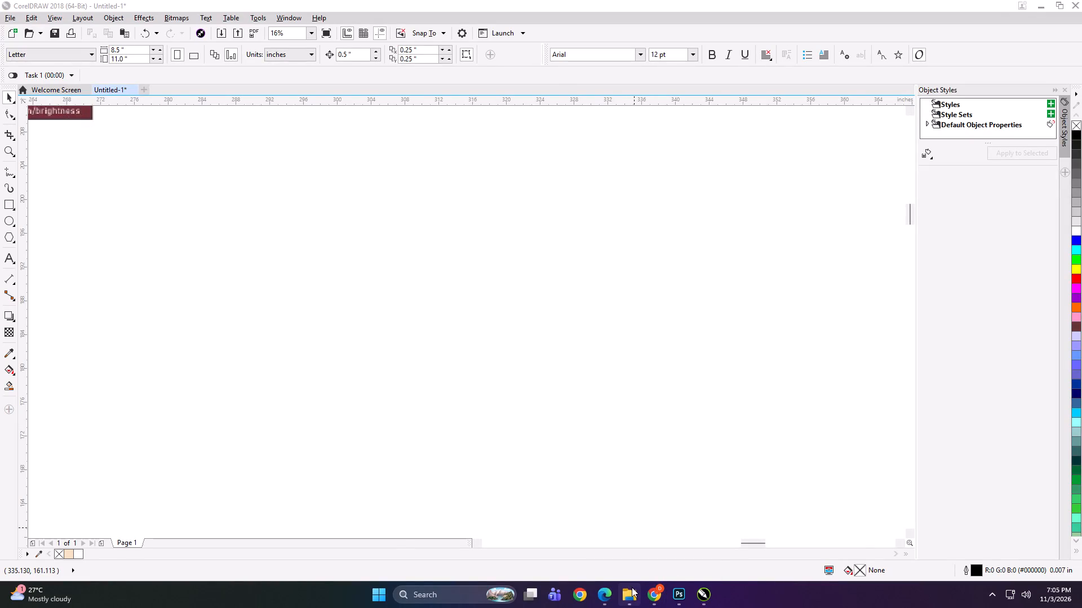
Switch to File Explorer and open the 31 folder in the work (D:) drive under KD, PRINT FILE, OCTOBER.
{"action": "left_click", "coordinate": [589, 484]}
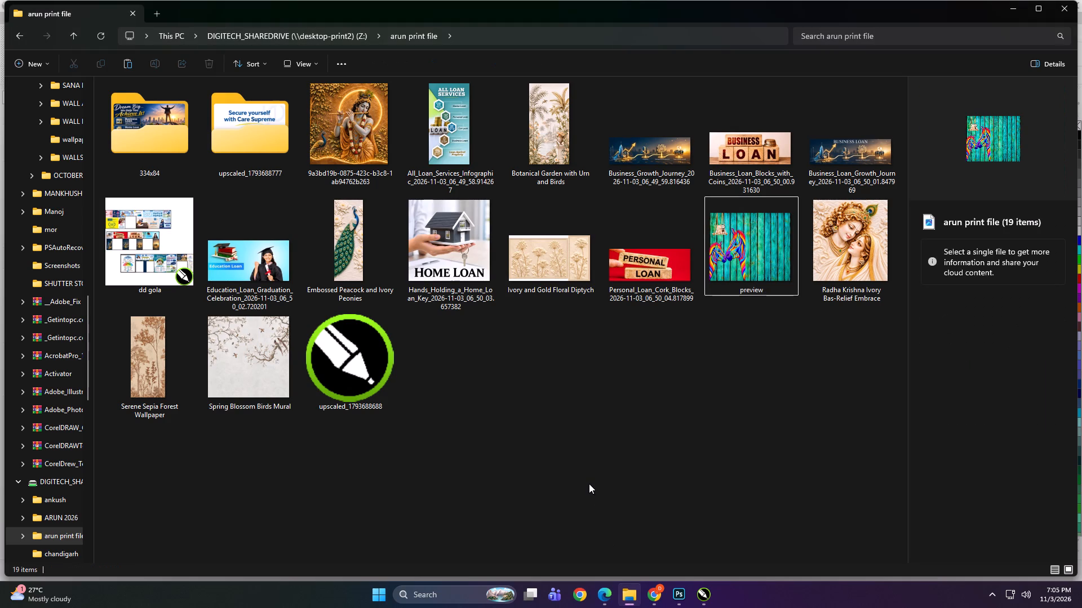
{"action": "scroll", "coordinate": [60, 274], "scroll_direction": "up", "scroll_amount": 2}
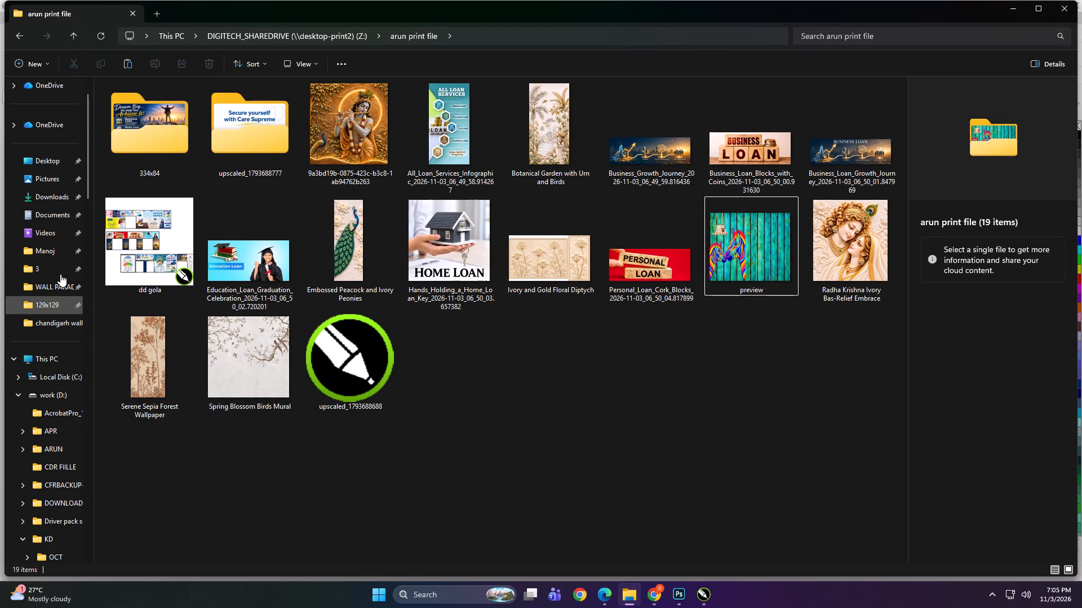
{"action": "scroll", "coordinate": [60, 274], "scroll_direction": "up", "scroll_amount": 6}
{"action": "left_click", "coordinate": [43, 354]}
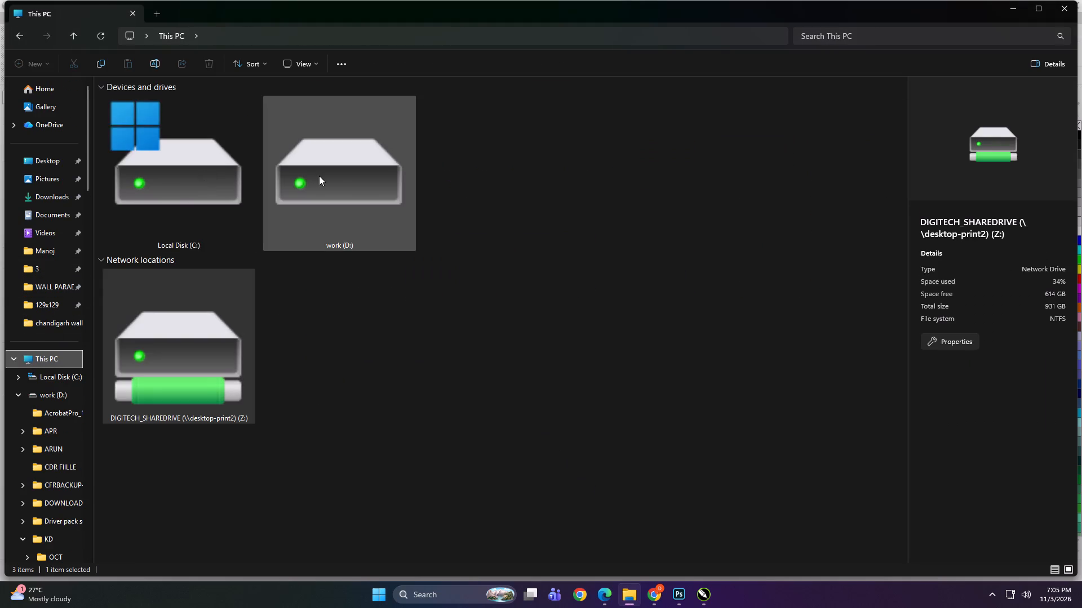
{"action": "double_click", "coordinate": [319, 176]}
{"action": "double_click", "coordinate": [296, 298]}
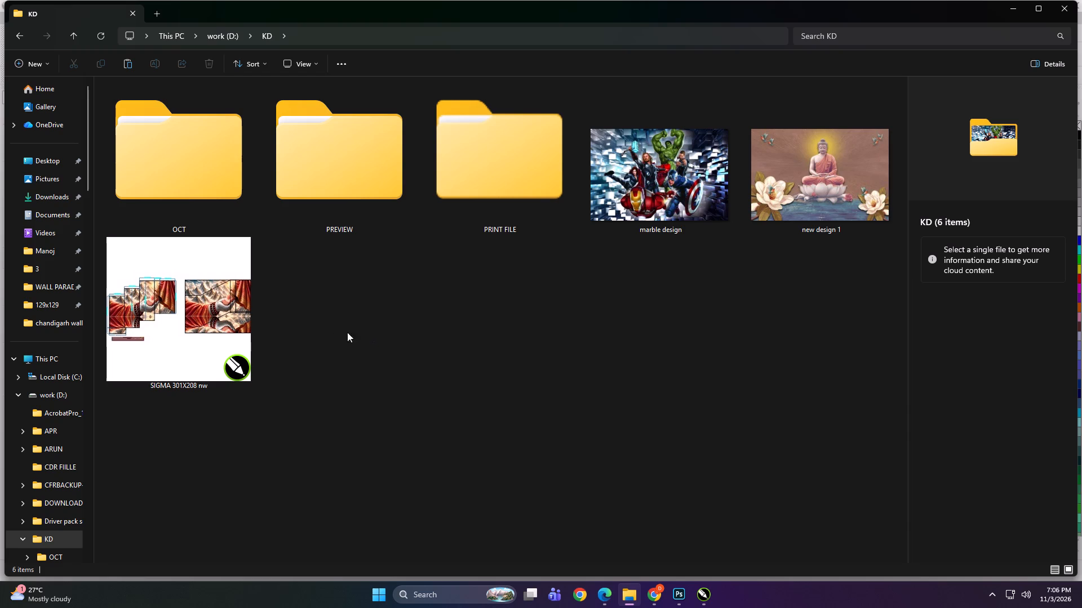
{"action": "double_click", "coordinate": [555, 146]}
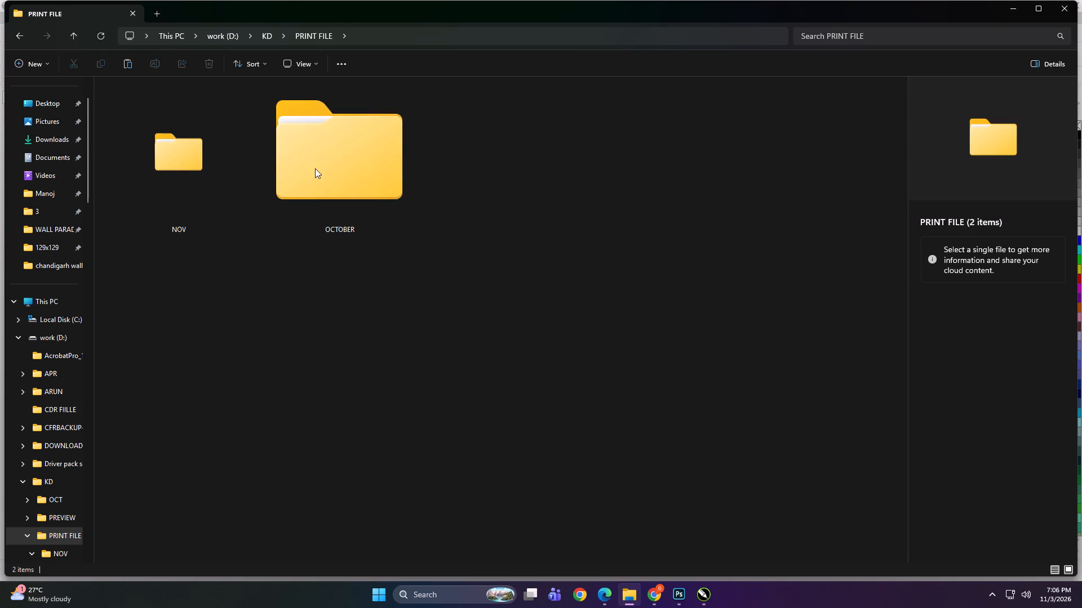
{"action": "double_click", "coordinate": [322, 168]}
{"action": "left_click", "coordinate": [341, 223]}
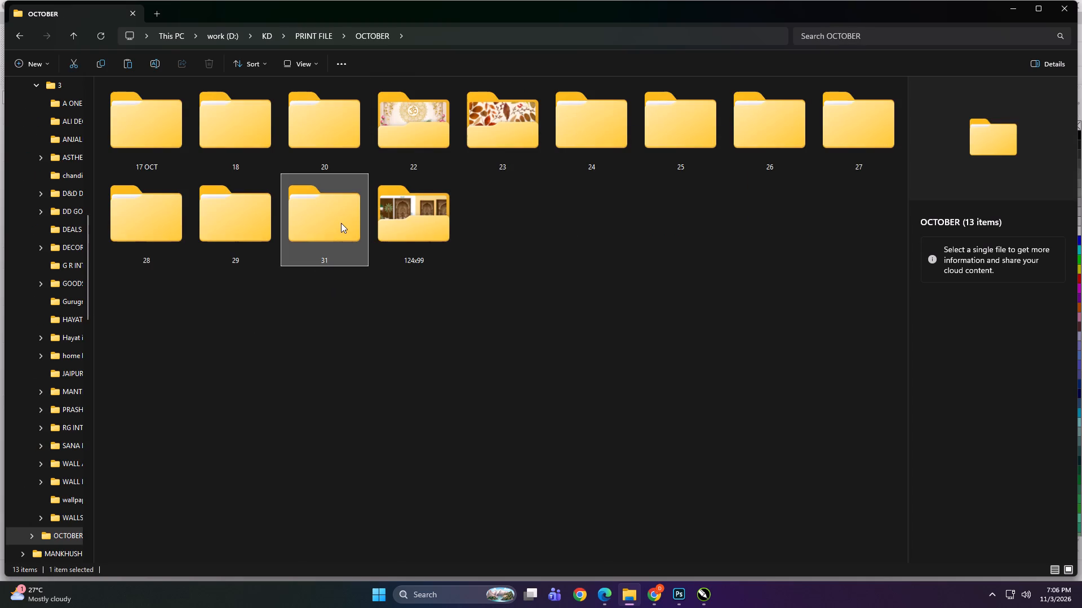
{"action": "left_click", "coordinate": [341, 223]}
{"action": "scroll", "coordinate": [350, 249], "scroll_direction": "down", "scroll_amount": 1, "text": "ctrl"}
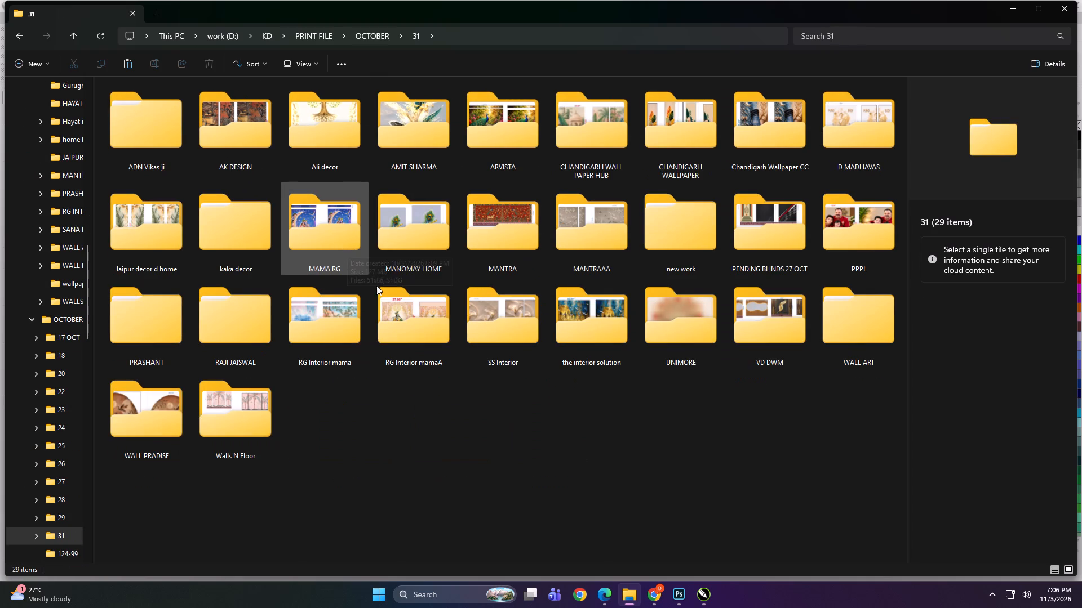
Start a file search within the 31 folder.
{"action": "left_click", "coordinate": [444, 441]}
{"action": "left_click", "coordinate": [836, 30]}
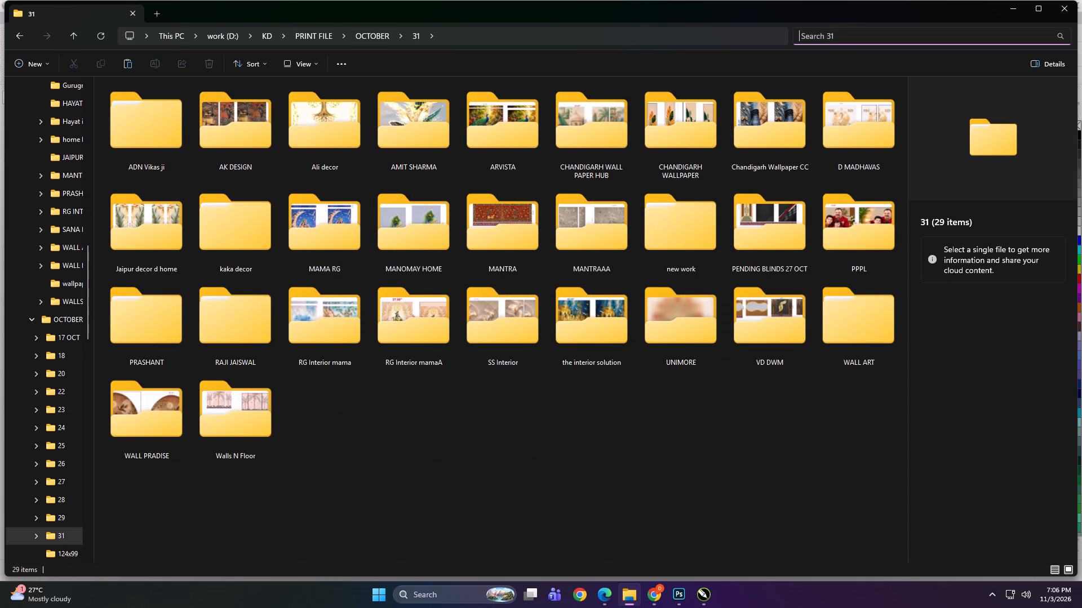
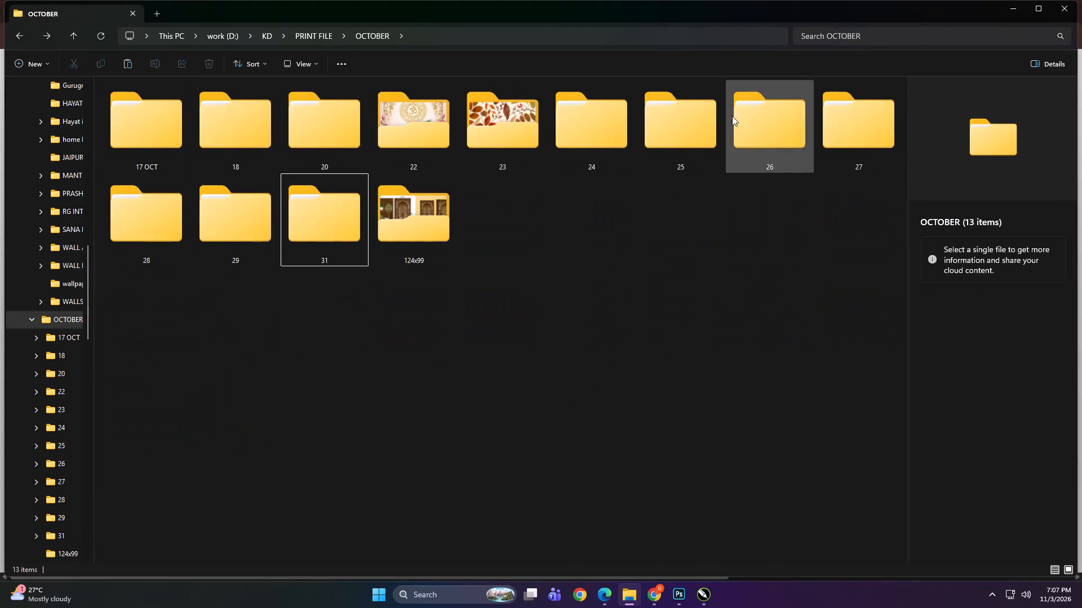
Search the OCTOBER folder for CANVAS and look through the matching files and folders.
{"action": "left_click", "coordinate": [838, 34]}
{"action": "type", "text": "CANVAS"}
{"action": "scroll", "coordinate": [401, 278], "scroll_direction": "up", "scroll_amount": 15, "text": "ctrl"}
{"action": "scroll", "coordinate": [401, 278], "scroll_direction": "up", "scroll_amount": 7, "text": "ctrl"}
{"action": "scroll", "coordinate": [401, 278], "scroll_direction": "down", "scroll_amount": 7, "text": "ctrl"}
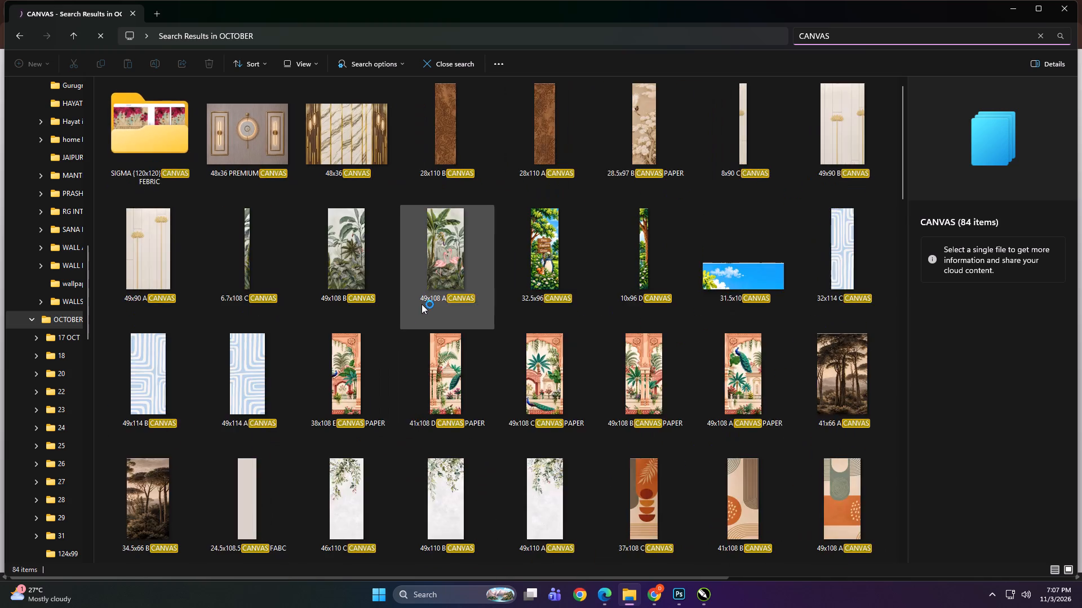
{"action": "scroll", "coordinate": [422, 304], "scroll_direction": "down", "scroll_amount": 2, "text": "ctrl"}
{"action": "scroll", "coordinate": [466, 312], "scroll_direction": "down", "scroll_amount": 4, "text": "ctrl"}
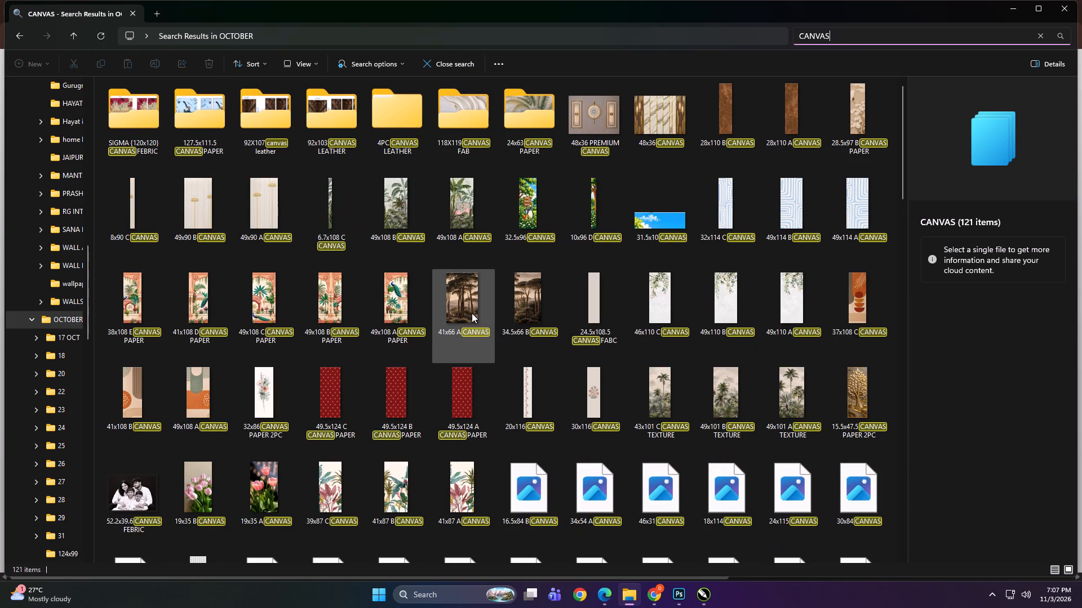
{"action": "scroll", "coordinate": [472, 313], "scroll_direction": "down", "scroll_amount": 2}
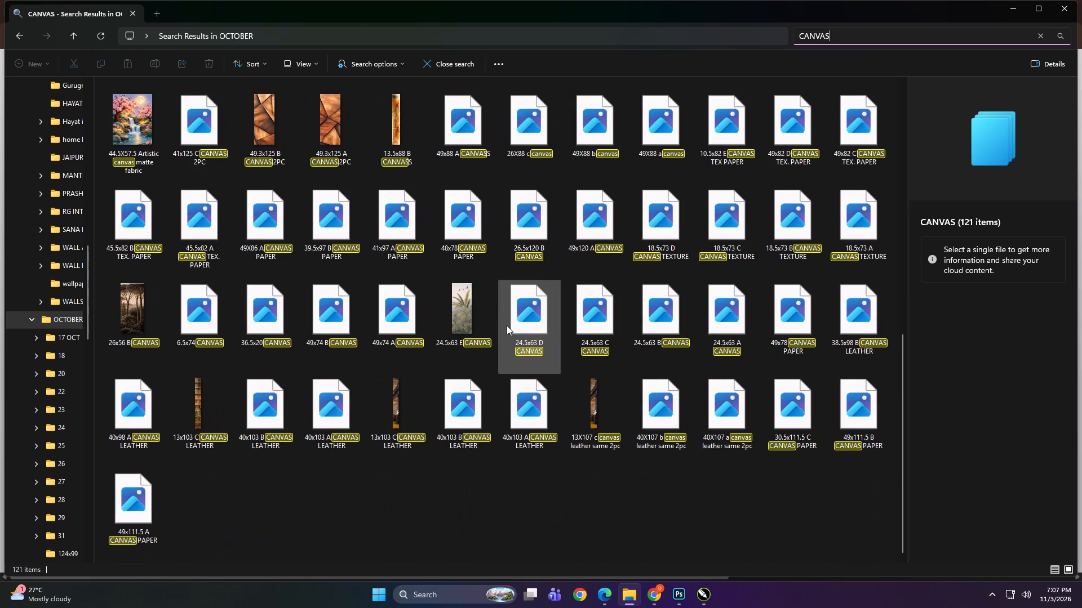
{"action": "scroll", "coordinate": [507, 325], "scroll_direction": "up", "scroll_amount": 4}
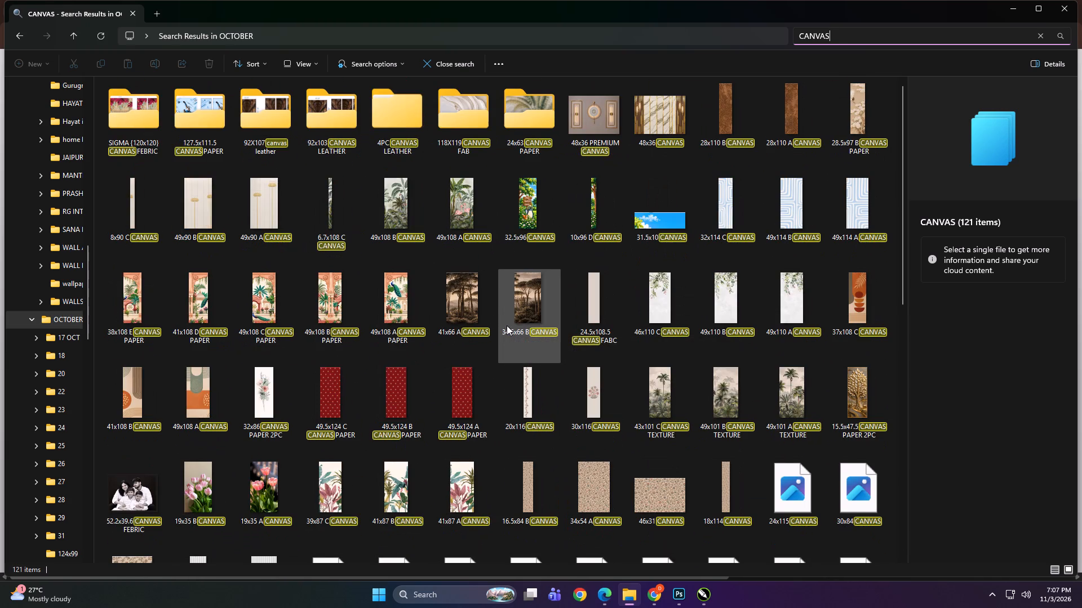
{"action": "key", "text": "BackSpace"}
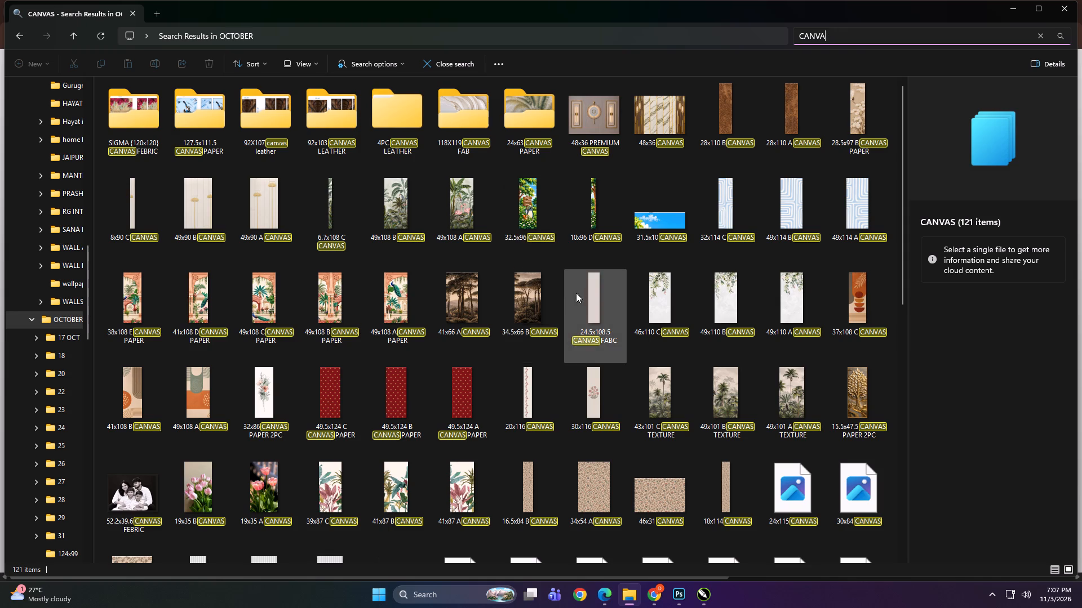
Leave the search, go back to PRINT FILE and open folder 1 under NOV to examine its customer folders.
{"action": "left_click", "coordinate": [446, 283]}
{"action": "key", "text": "BackSpace"}
{"action": "key", "text": "BackSpace"}
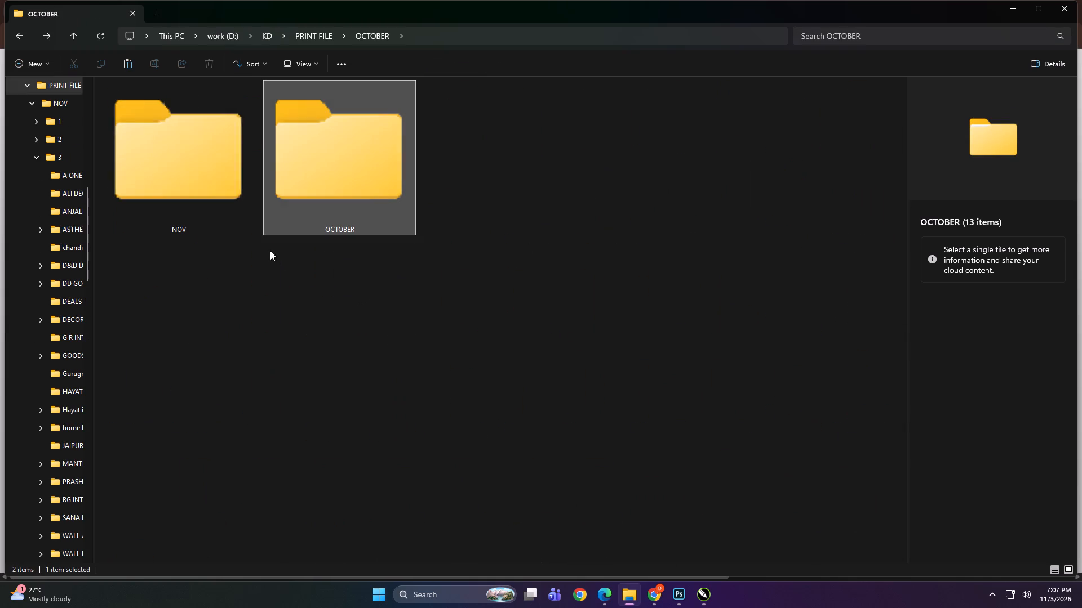
{"action": "left_click", "coordinate": [179, 176]}
{"action": "left_click", "coordinate": [179, 176]}
{"action": "double_click", "coordinate": [171, 149]}
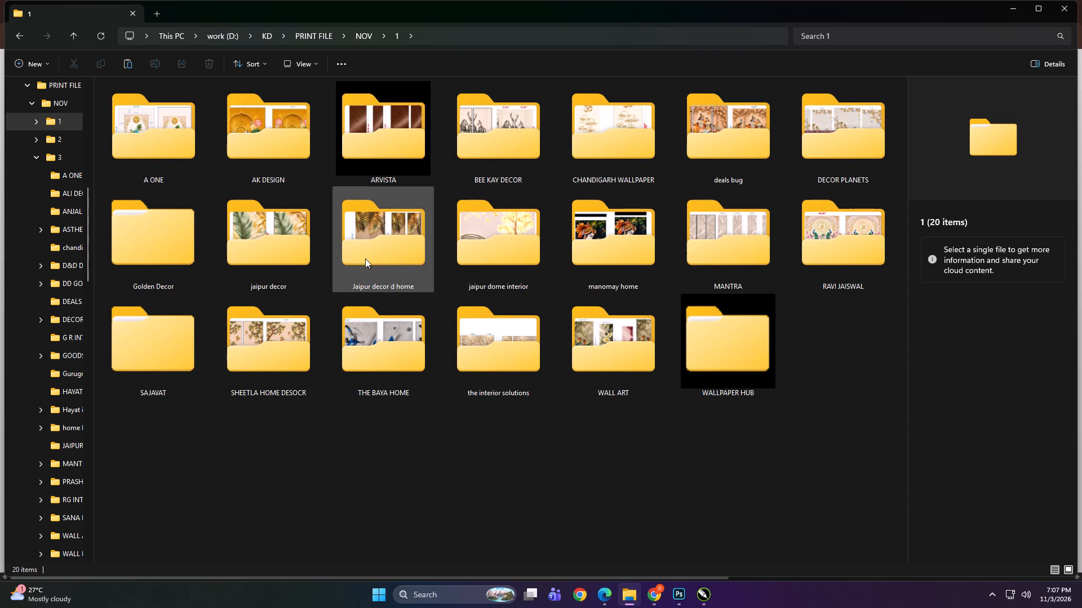
{"action": "left_click", "coordinate": [413, 457]}
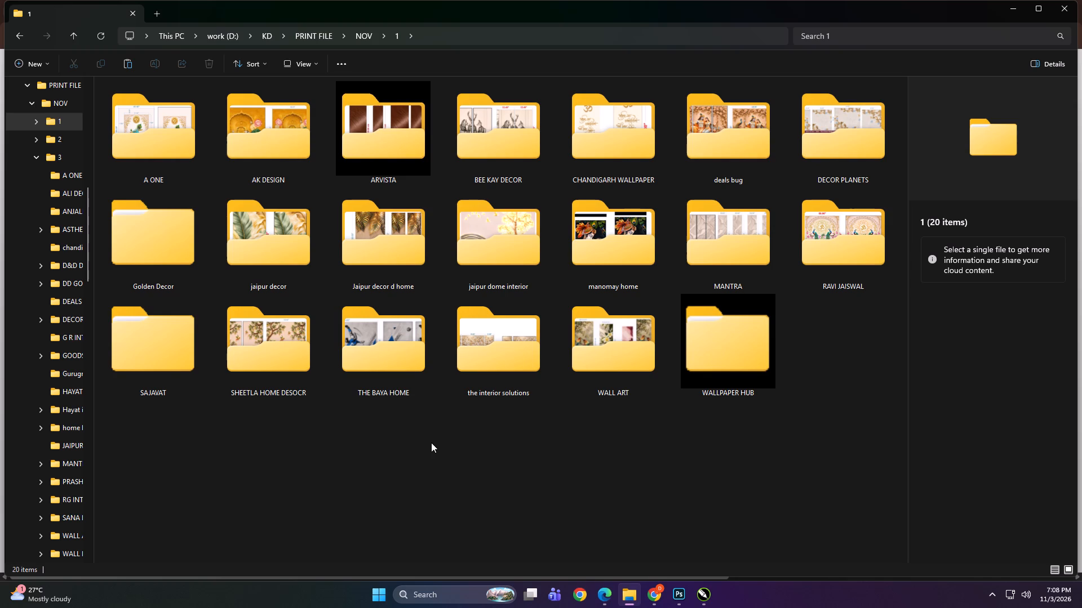
Go back to NOV and open folder 2 to examine its customer folders.
{"action": "key", "text": "BackSpace"}
{"action": "double_click", "coordinate": [354, 189]}
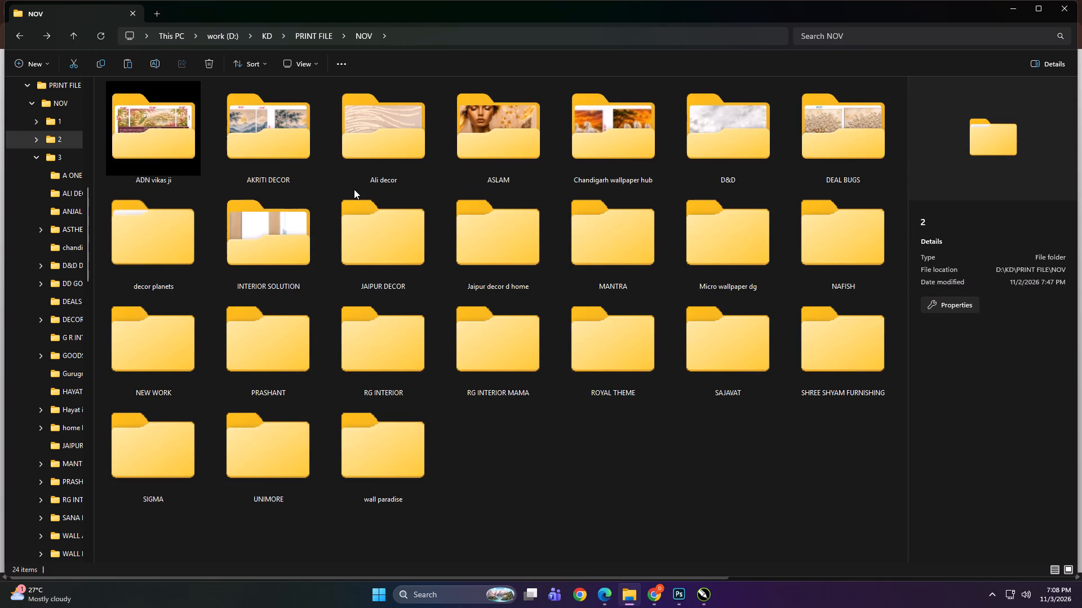
{"action": "left_click", "coordinate": [536, 454]}
{"action": "scroll", "coordinate": [536, 454], "scroll_direction": "down", "scroll_amount": 1}
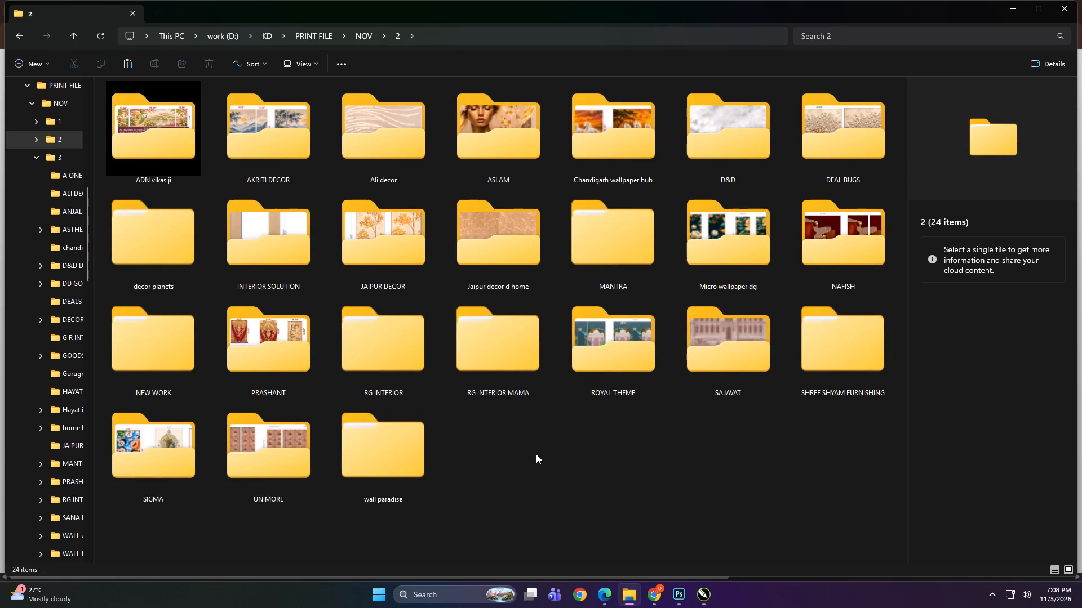
Check the wall paradise folder and its New and New folder subfolders, and return to folder 2.
{"action": "double_click", "coordinate": [418, 451]}
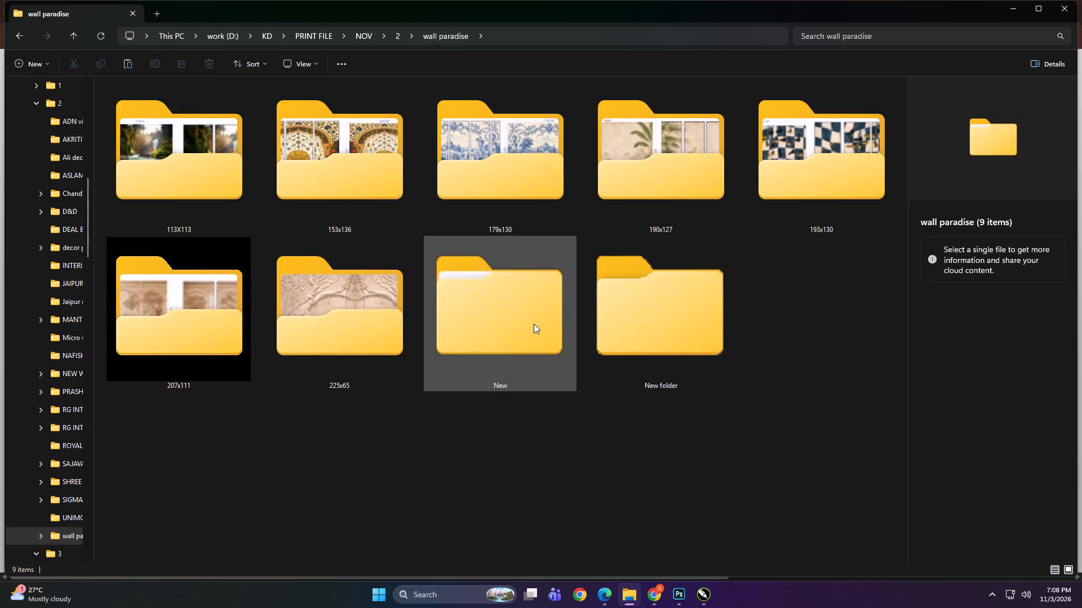
{"action": "double_click", "coordinate": [508, 323]}
{"action": "key", "text": "BackSpace"}
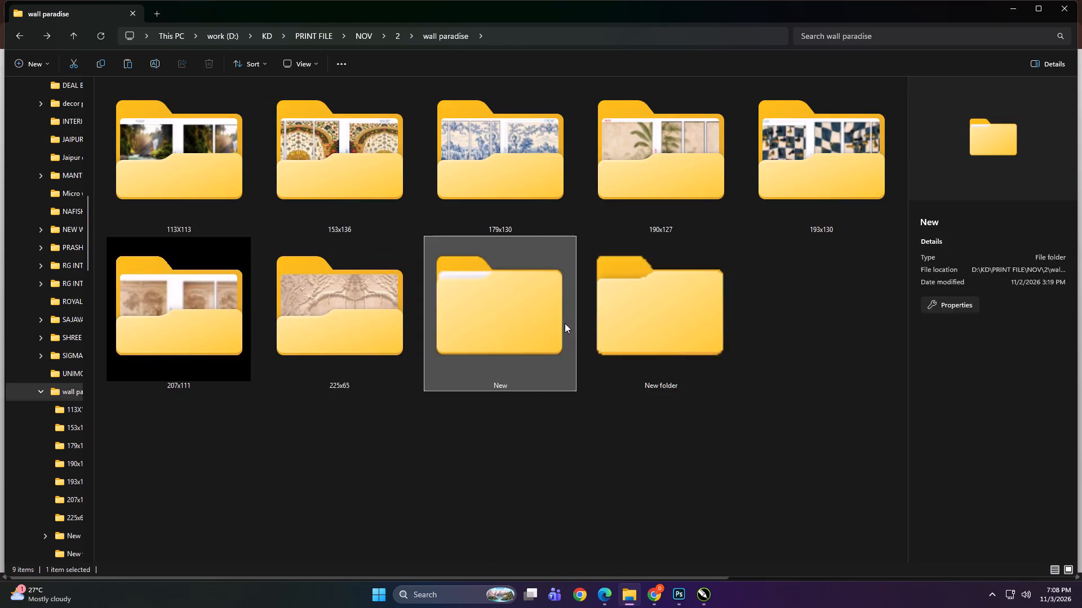
{"action": "left_click", "coordinate": [600, 321]}
{"action": "left_click", "coordinate": [600, 321]}
{"action": "key", "text": "BackSpace"}
{"action": "key", "text": "BackSpace"}
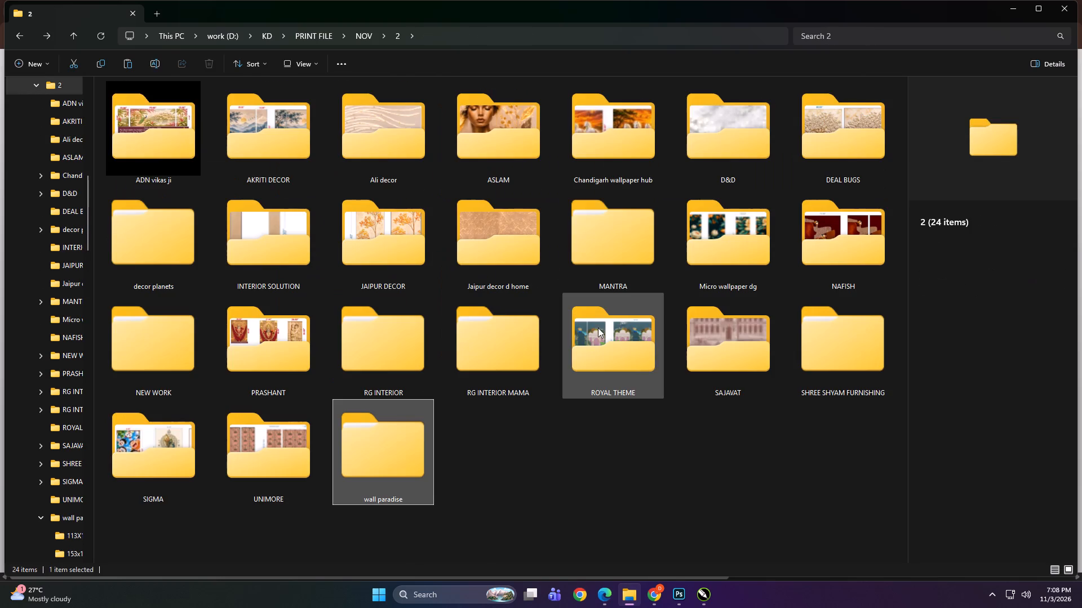
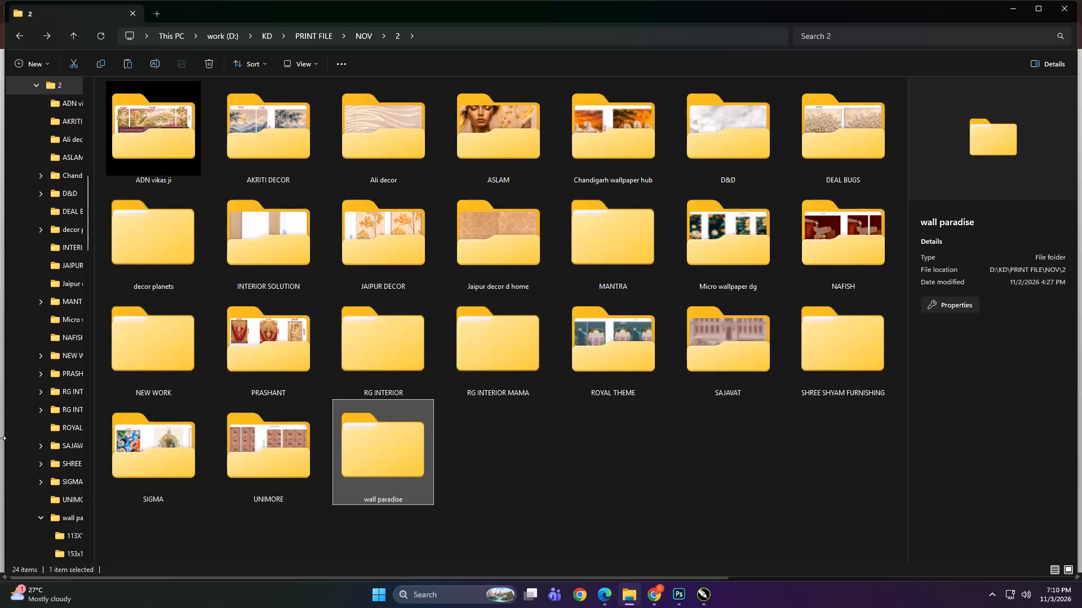
Open the DIGITECH_SHAREDRIVE network drive, check its ankush folder and return to the drive's top level.
{"action": "scroll", "coordinate": [29, 353], "scroll_direction": "up", "scroll_amount": 9}
{"action": "left_click", "coordinate": [42, 356]}
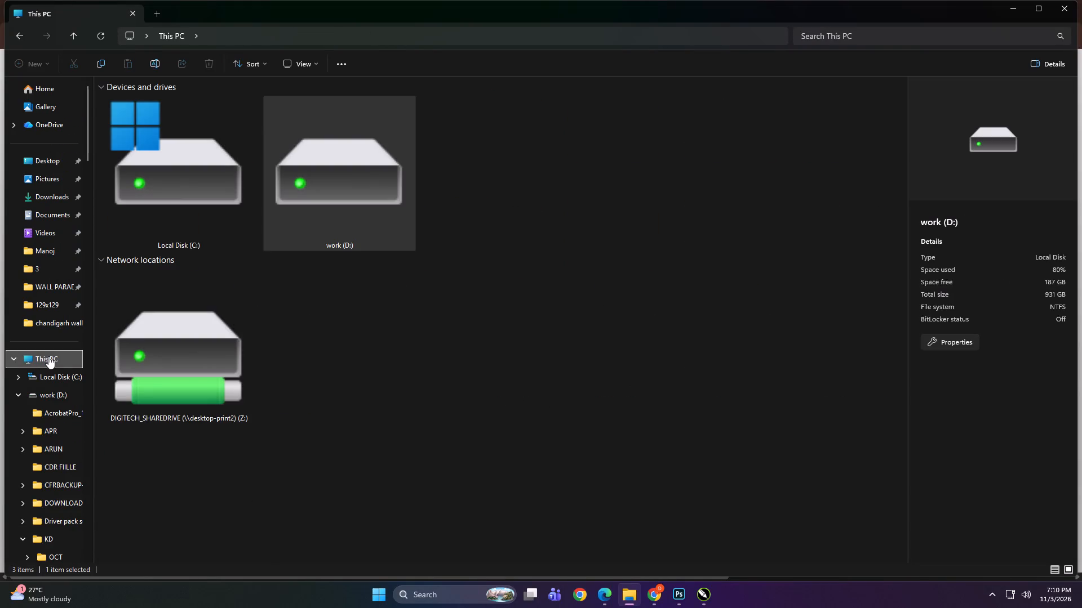
{"action": "double_click", "coordinate": [140, 339]}
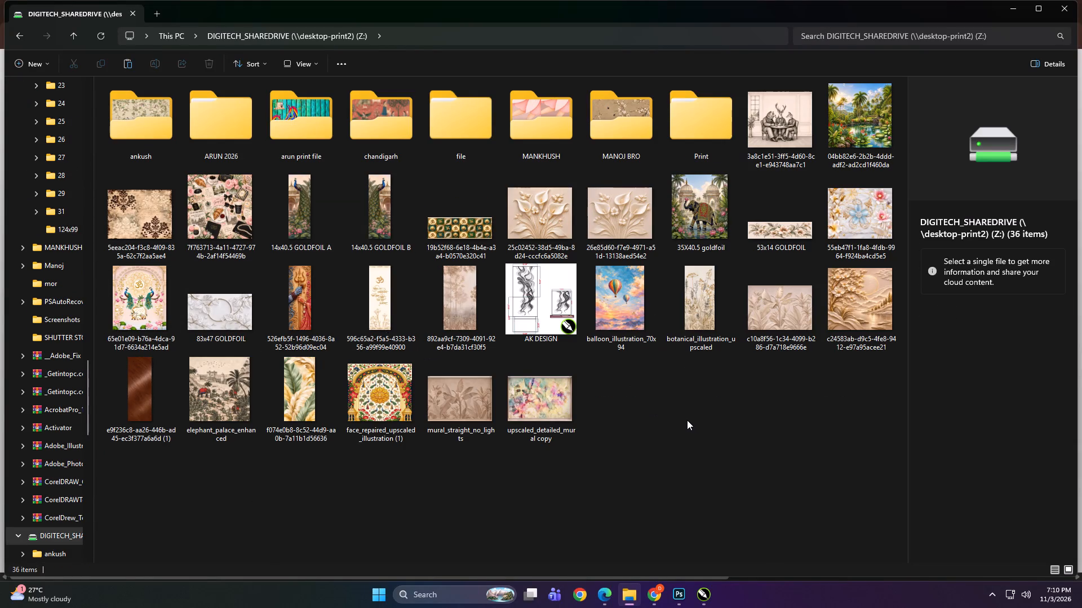
{"action": "double_click", "coordinate": [149, 141]}
{"action": "left_click", "coordinate": [557, 345]}
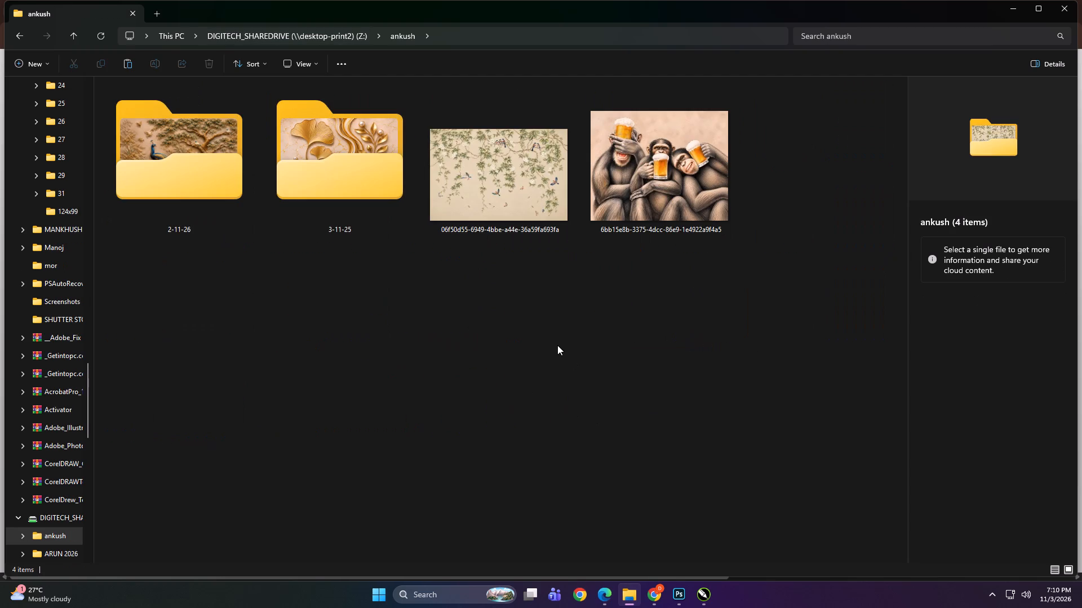
{"action": "key", "text": "BackSpace"}
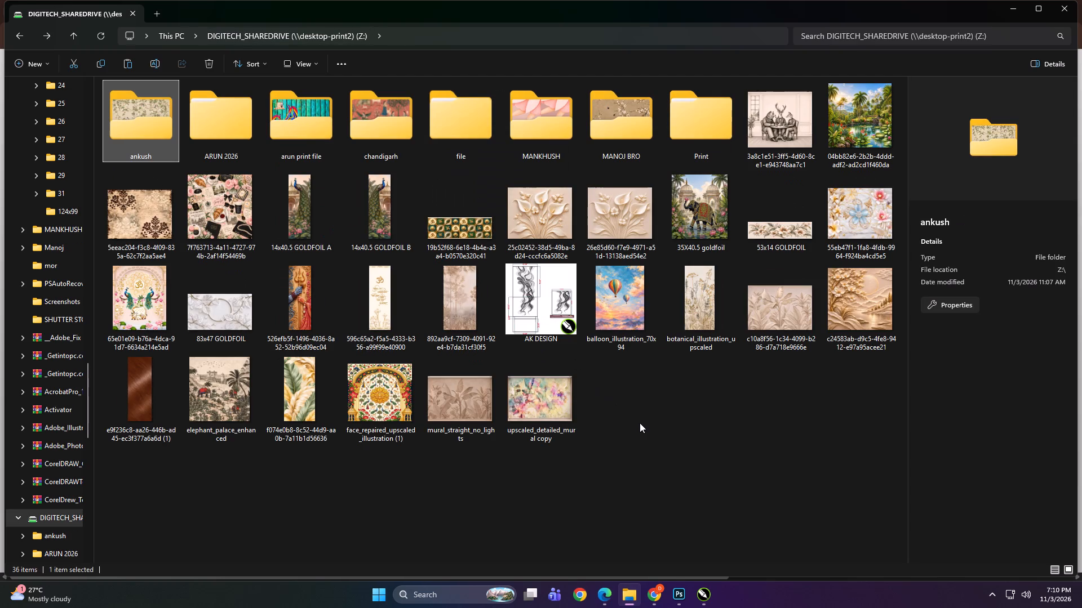
Bring the misty forest image 892aa9cf from the shared drive into the CorelDRAW document and place it in empty space beside the other artworks.
{"action": "left_click", "coordinate": [458, 298]}
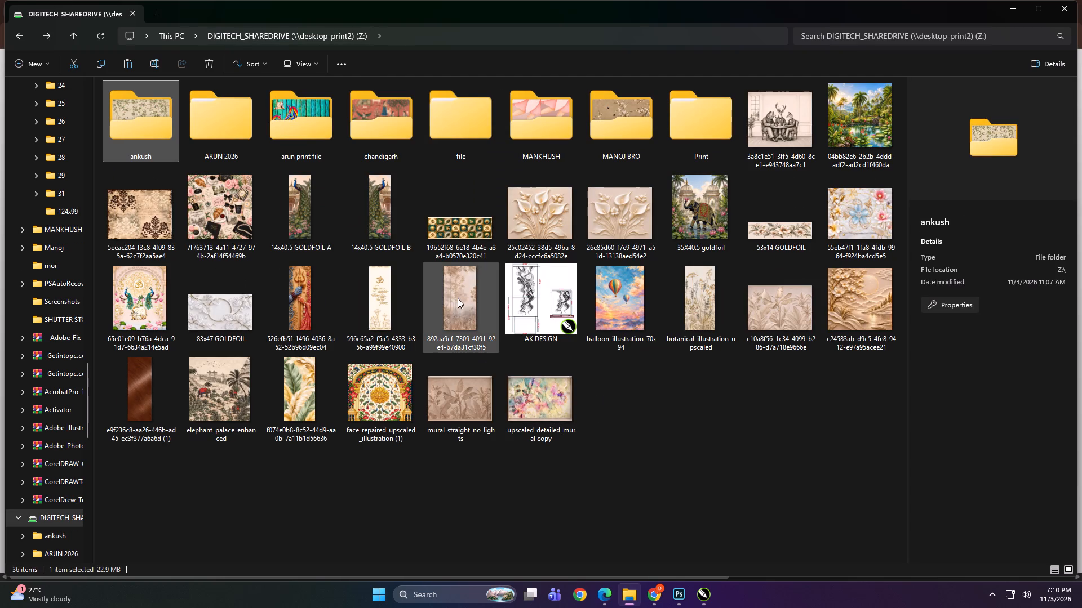
{"action": "left_click_drag", "start_coordinate": [462, 286], "coordinate": [509, 388]}
{"action": "left_click_drag", "start_coordinate": [593, 466], "coordinate": [648, 511]}
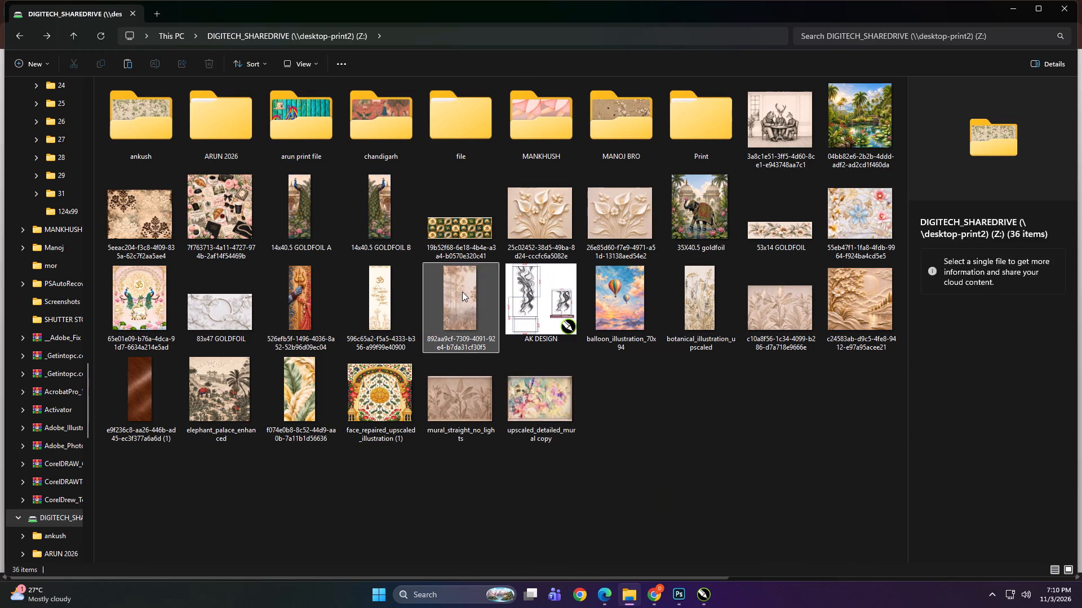
{"action": "left_click_drag", "start_coordinate": [462, 292], "coordinate": [704, 591]}
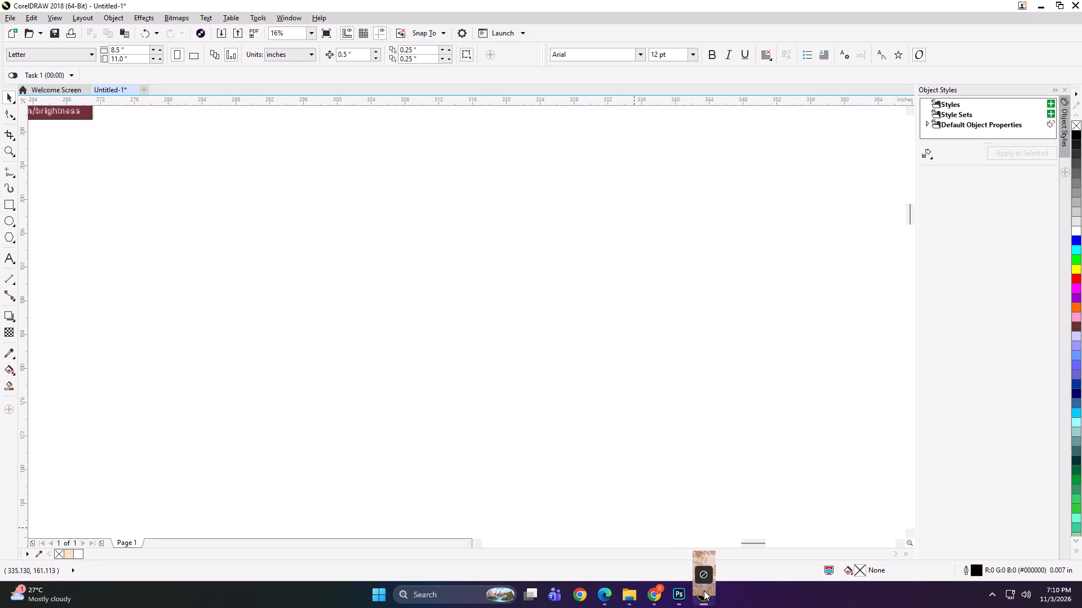
{"action": "left_click_drag", "start_coordinate": [704, 591], "coordinate": [575, 390]}
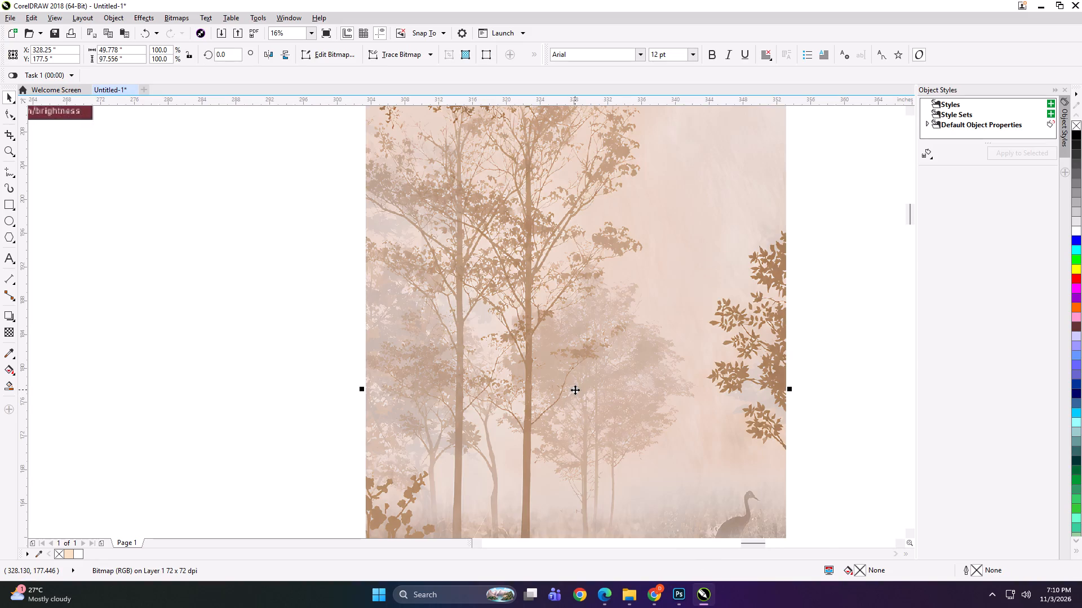
{"action": "scroll", "coordinate": [513, 314], "scroll_direction": "down", "scroll_amount": 4}
{"action": "left_click_drag", "start_coordinate": [513, 314], "coordinate": [583, 306]}
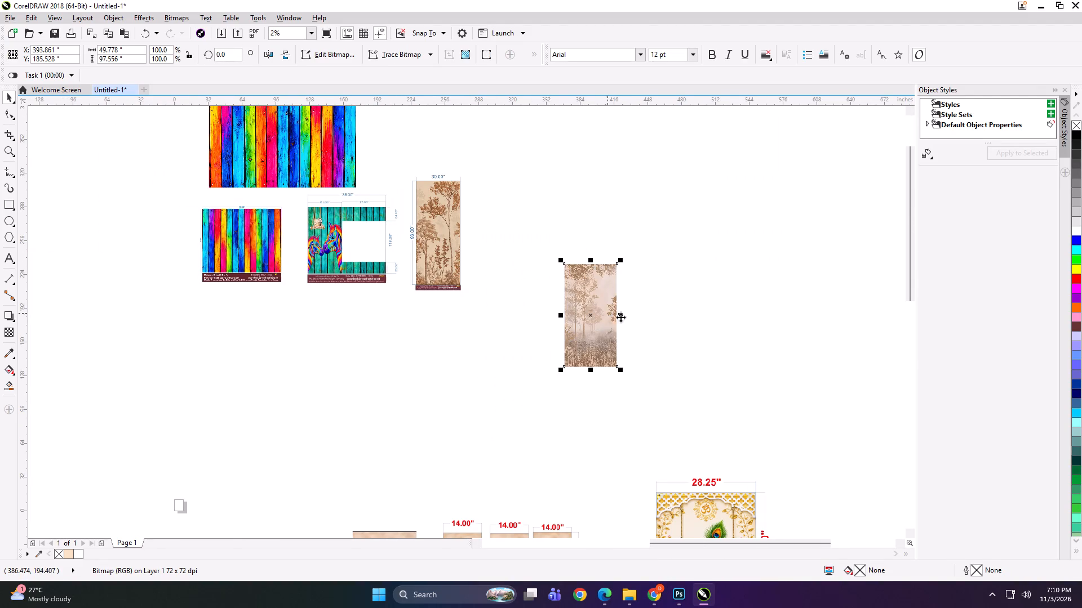
{"action": "scroll", "coordinate": [649, 332], "scroll_direction": "up", "scroll_amount": 1}
{"action": "left_click", "coordinate": [649, 332]}
{"action": "left_click_drag", "start_coordinate": [526, 283], "coordinate": [526, 307]}
{"action": "left_click", "coordinate": [633, 342]}
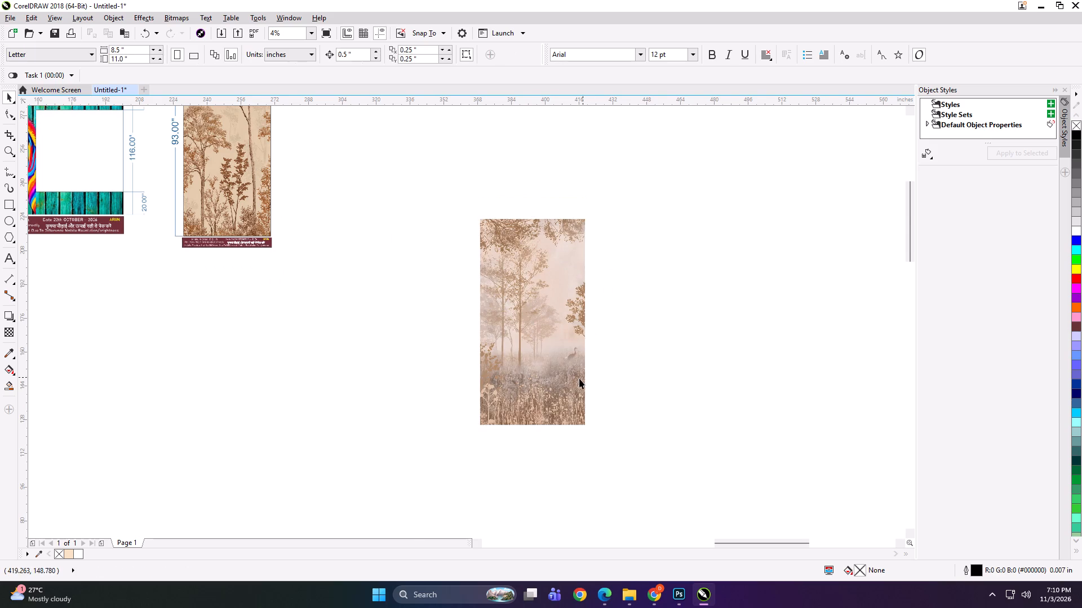
Resize the forest image to 56 inches wide (32+13+11) and 110 inches high.
{"action": "scroll", "coordinate": [556, 341], "scroll_direction": "up", "scroll_amount": 1}
{"action": "left_click", "coordinate": [546, 322]}
{"action": "scroll", "coordinate": [543, 325], "scroll_direction": "down", "scroll_amount": 1}
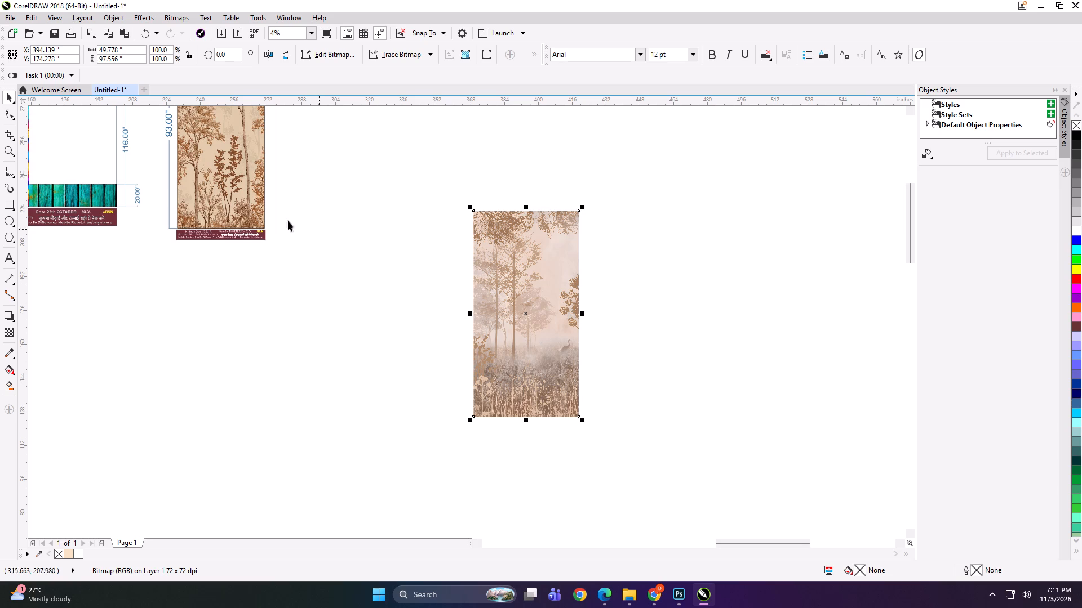
{"action": "left_click", "coordinate": [124, 51]}
{"action": "key", "text": "ctrl+a"}
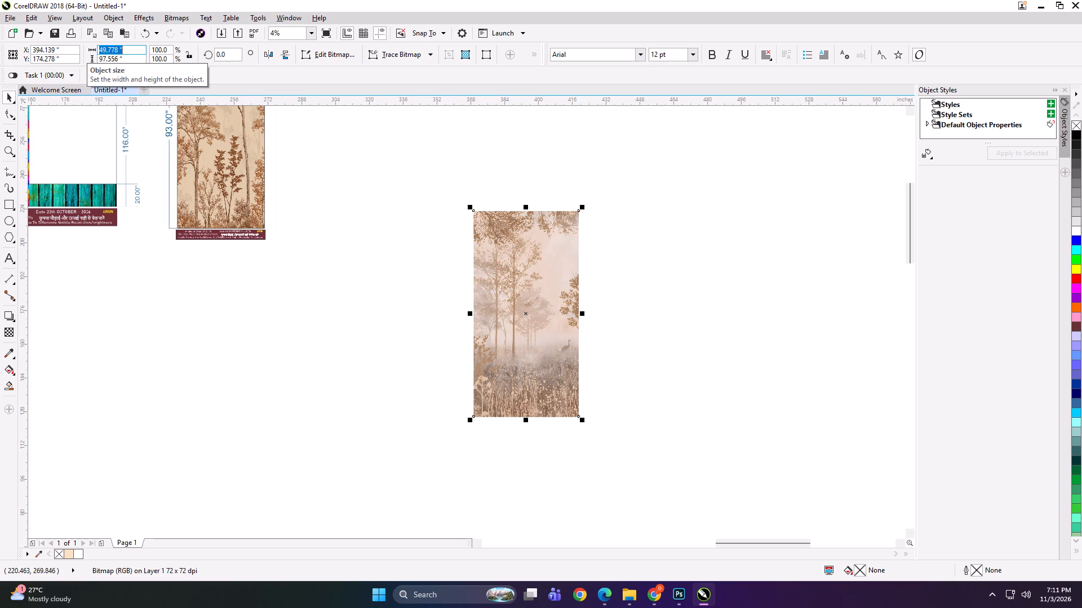
{"action": "type", "text": "32+13+11"}
{"action": "key", "text": "Tab"}
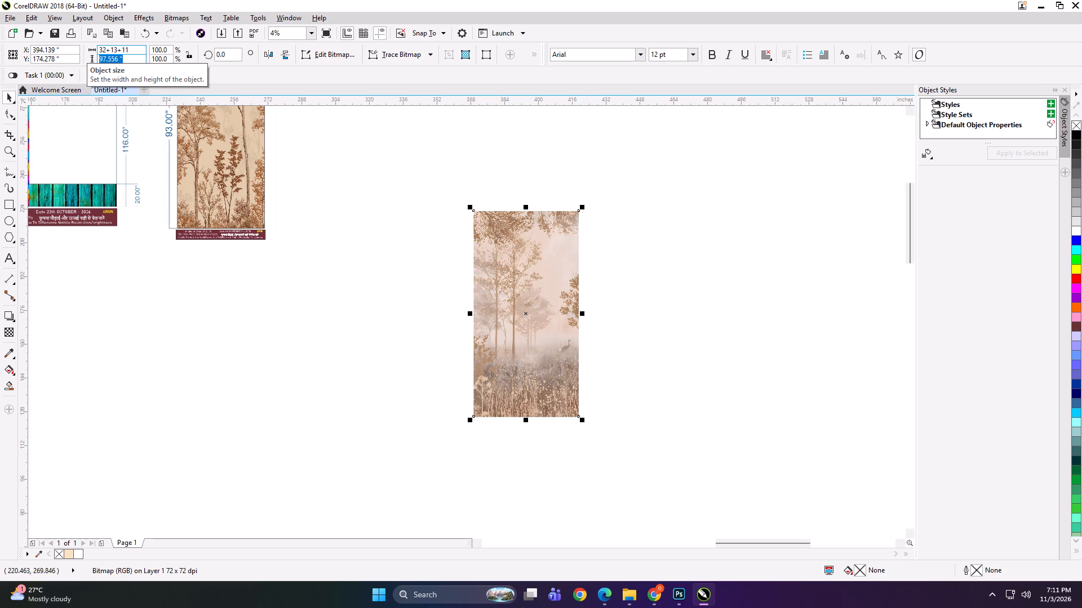
{"action": "type", "text": "11"}
{"action": "key", "text": "Return"}
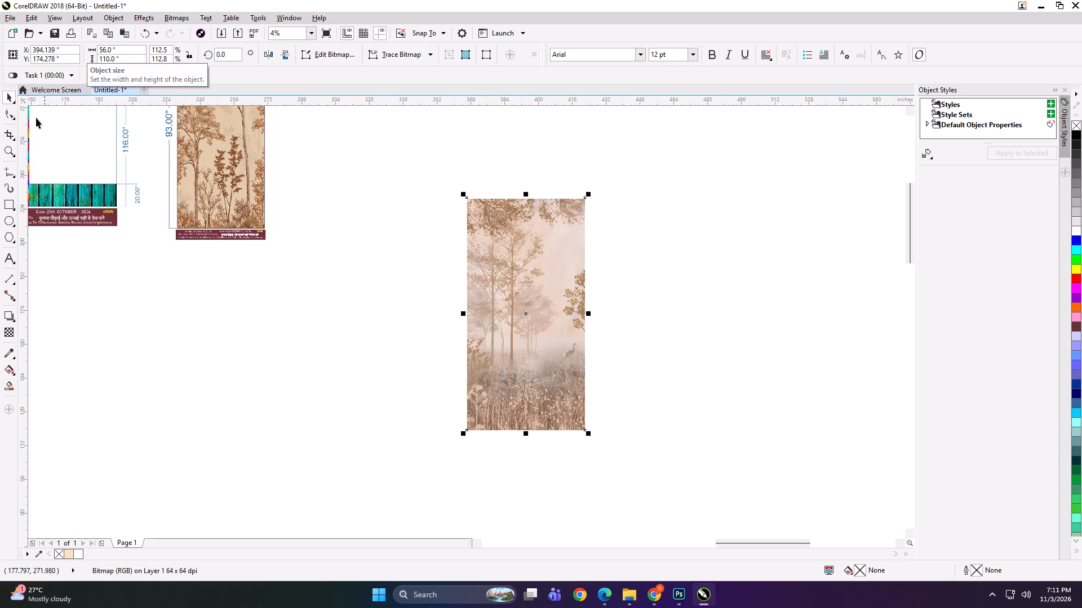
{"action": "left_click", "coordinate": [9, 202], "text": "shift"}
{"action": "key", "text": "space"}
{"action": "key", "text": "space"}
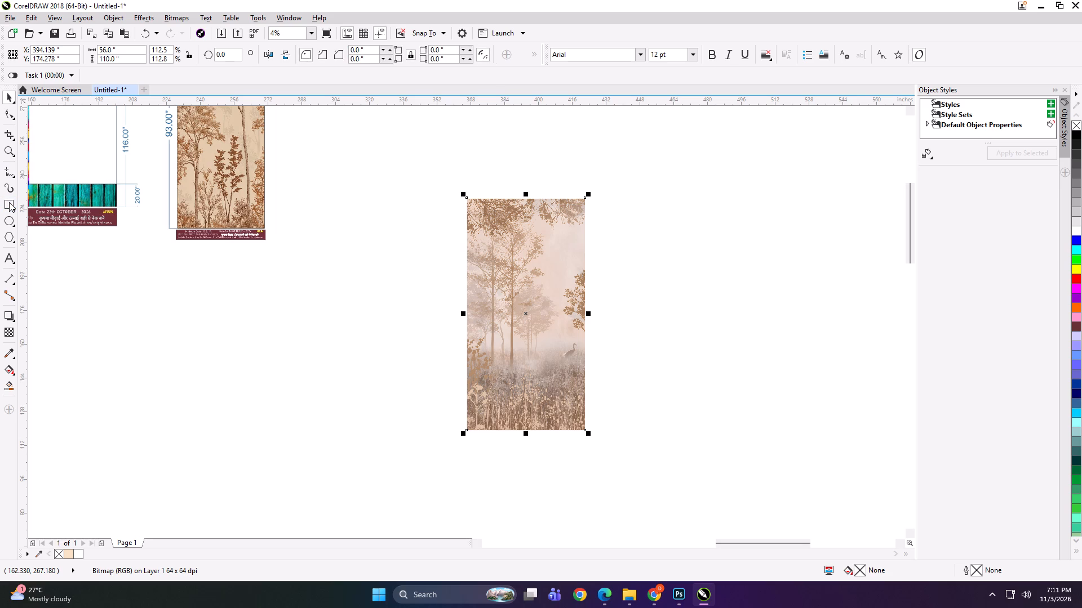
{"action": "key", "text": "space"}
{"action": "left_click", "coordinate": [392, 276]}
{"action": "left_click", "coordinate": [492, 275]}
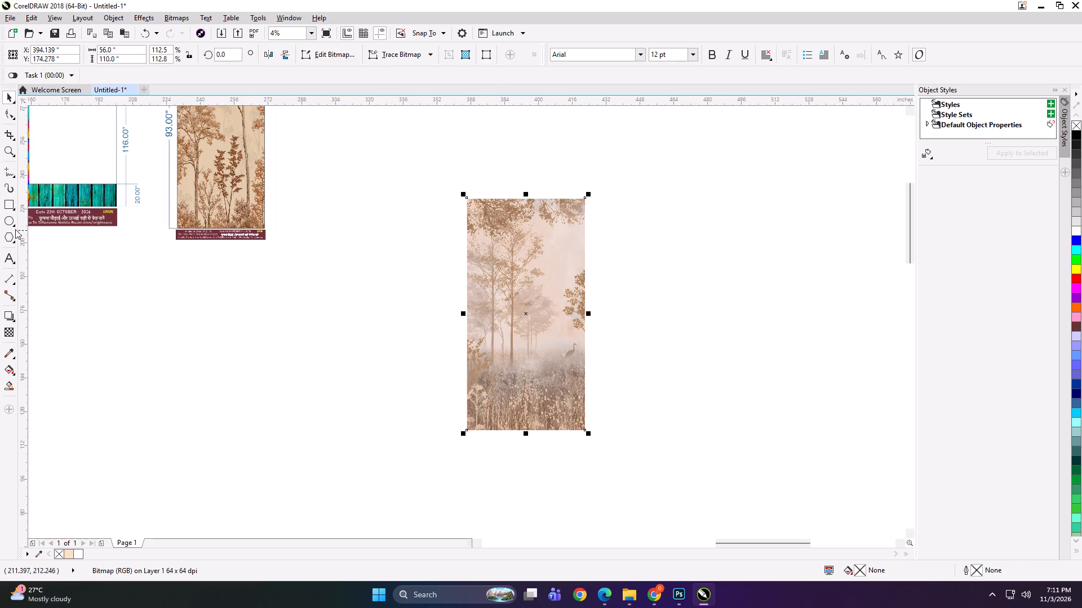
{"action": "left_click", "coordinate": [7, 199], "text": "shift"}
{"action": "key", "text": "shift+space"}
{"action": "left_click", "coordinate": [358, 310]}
Shift the forest image slightly so its centre sits at X 392.25, Y 169.5 inches.
{"action": "left_click_drag", "start_coordinate": [501, 266], "coordinate": [491, 275]}
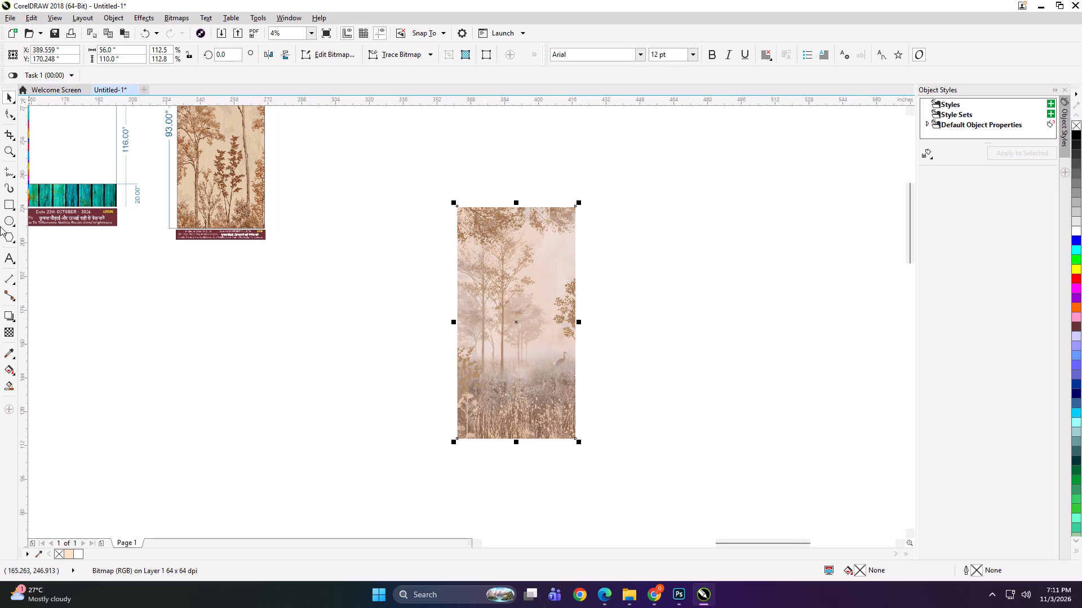
{"action": "left_click", "coordinate": [12, 202], "text": "shift"}
{"action": "key", "text": "shift+space"}
{"action": "left_click_drag", "start_coordinate": [485, 279], "coordinate": [491, 281]}
{"action": "left_click", "coordinate": [400, 294]}
{"action": "left_click", "coordinate": [498, 276]}
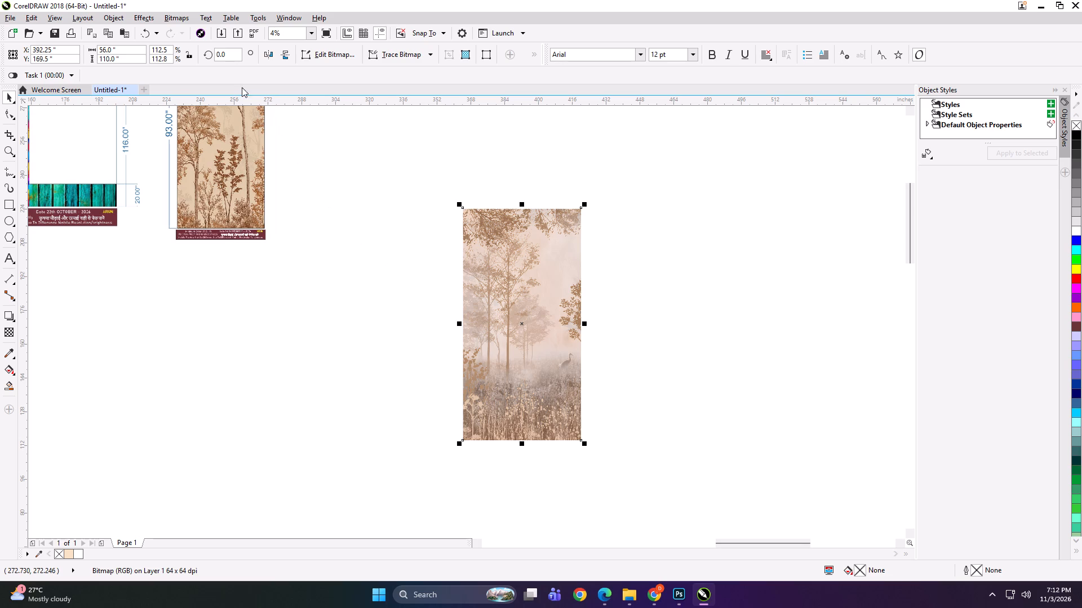
Add a 32 × 110 inch rectangle over the forest image and align it with the image's left edge.
{"action": "left_click", "coordinate": [127, 54]}
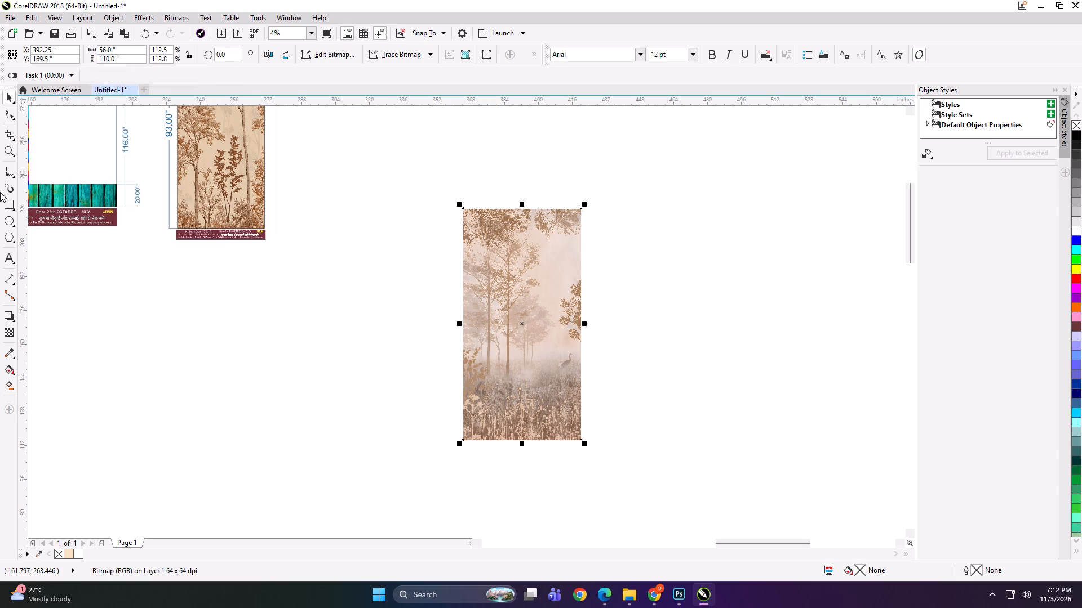
{"action": "double_click", "coordinate": [8, 203], "text": "shift"}
{"action": "key", "text": "shift+space"}
{"action": "left_click", "coordinate": [130, 51]}
{"action": "key", "text": "ctrl+a"}
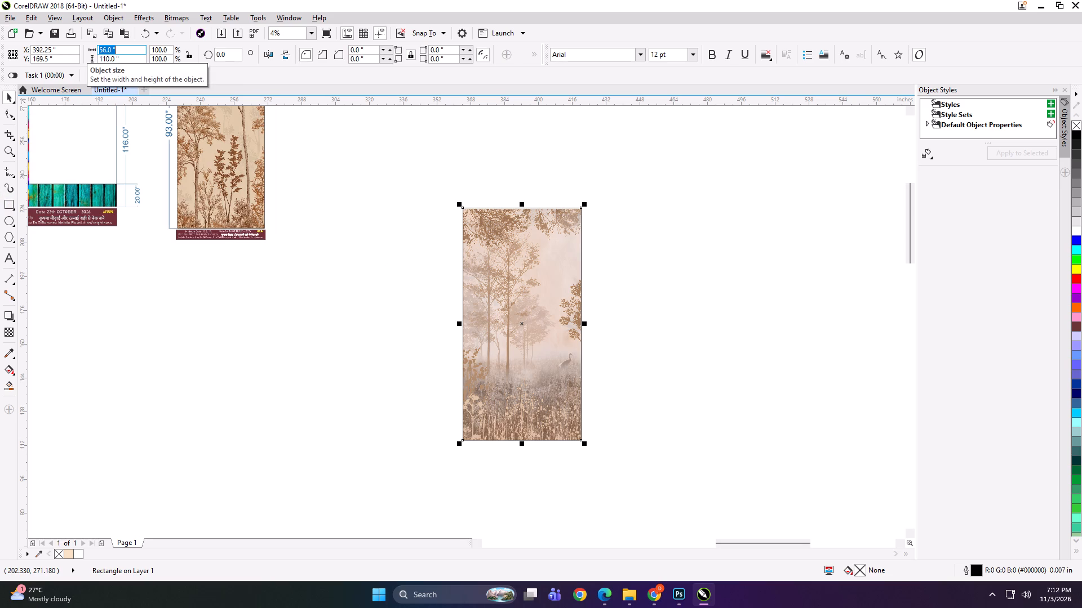
{"action": "type", "text": "32"}
{"action": "key", "text": "Tab"}
{"action": "key", "text": "Return"}
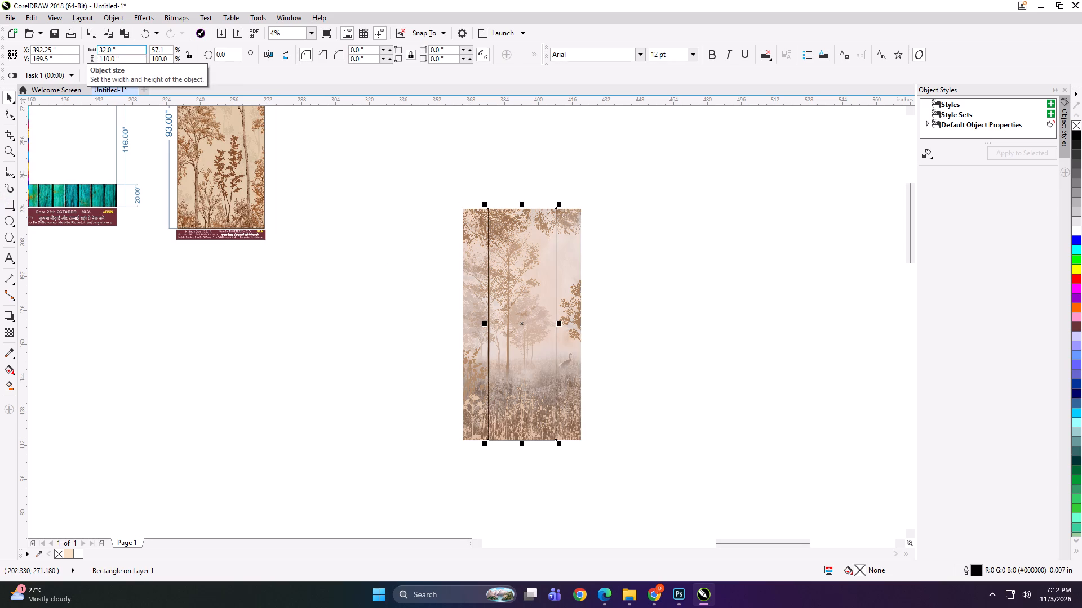
{"action": "left_click", "coordinate": [469, 288], "text": "shift"}
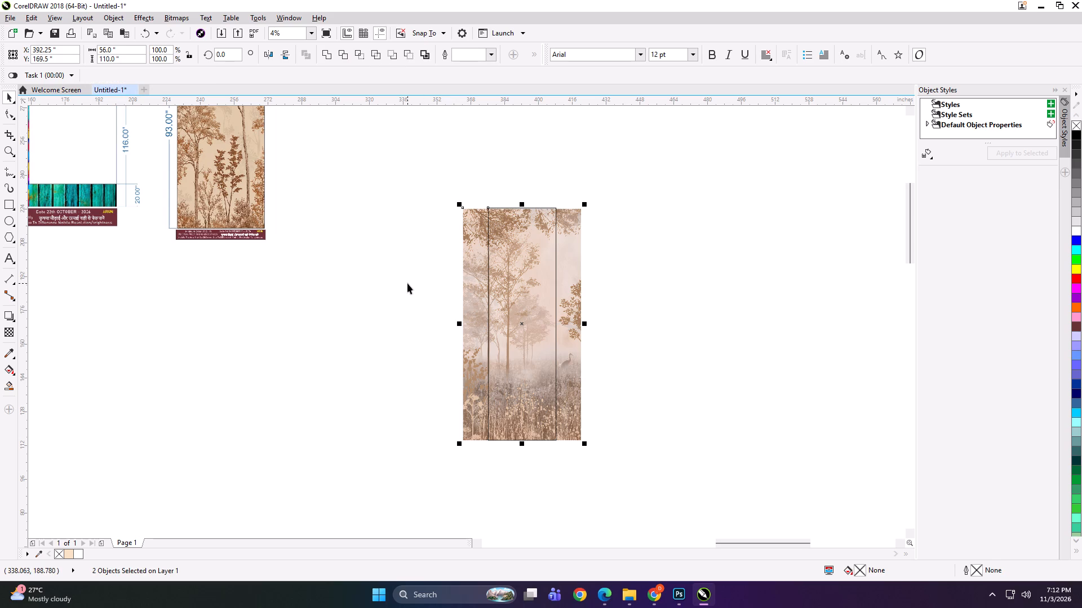
{"action": "key", "text": "l"}
{"action": "left_click", "coordinate": [427, 288]}
{"action": "left_click", "coordinate": [509, 287]}
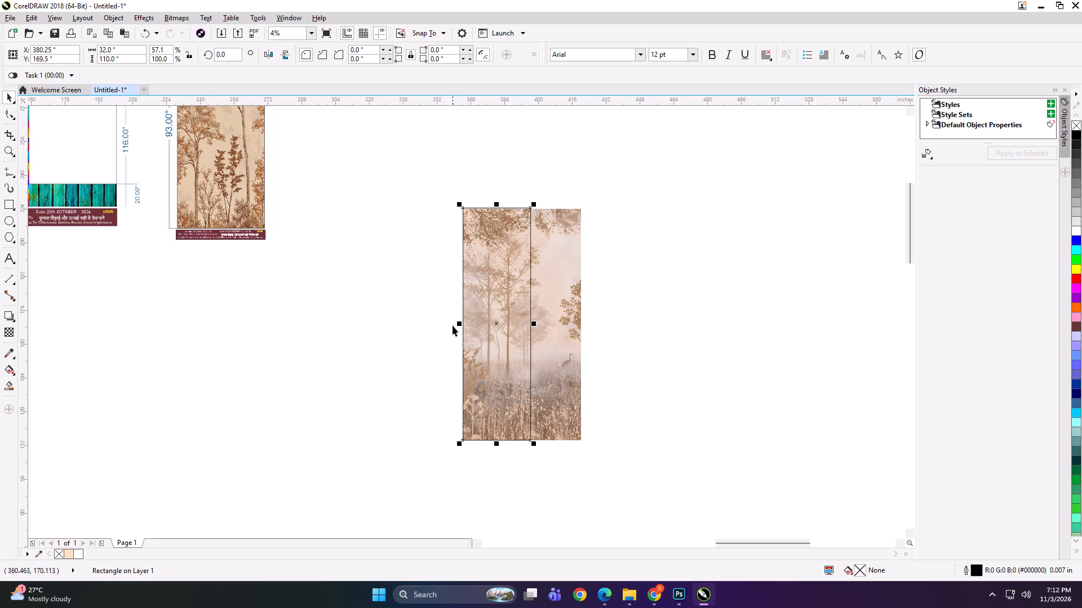
Mirror a copy of the rectangle, make it 13.5 inches wide and set it directly against the 32-inch rectangle's right edge.
{"action": "left_click_drag", "start_coordinate": [459, 323], "coordinate": [539, 318]}
{"action": "right_click", "coordinate": [539, 318], "text": "ctrl"}
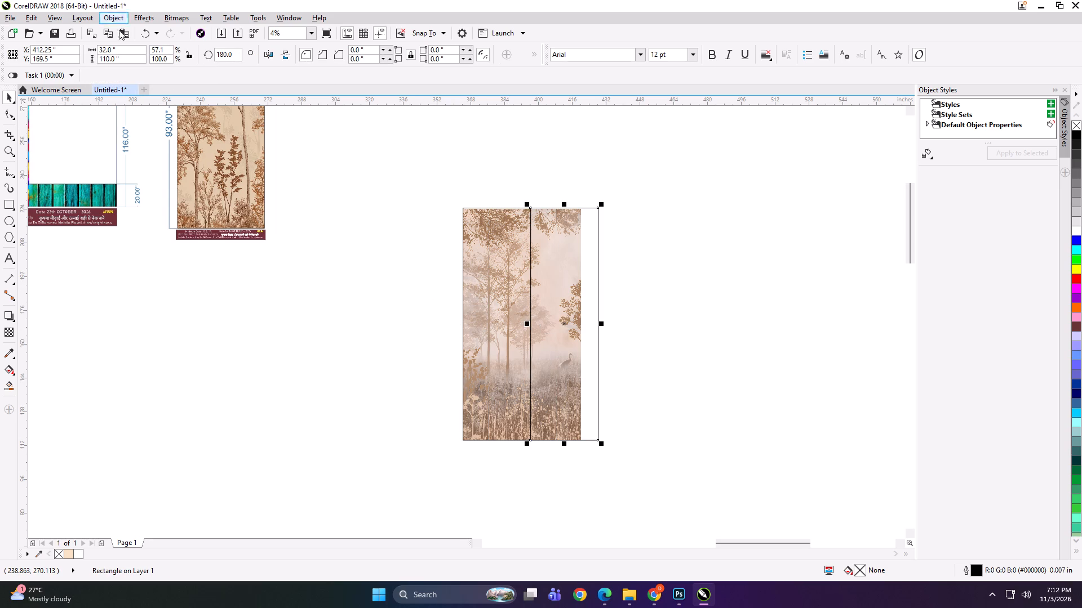
{"action": "left_click", "coordinate": [125, 48]}
{"action": "key", "text": "ctrl+a"}
{"action": "type", "text": "13.5"}
{"action": "key", "text": "Return"}
{"action": "left_click", "coordinate": [500, 267], "text": "shift"}
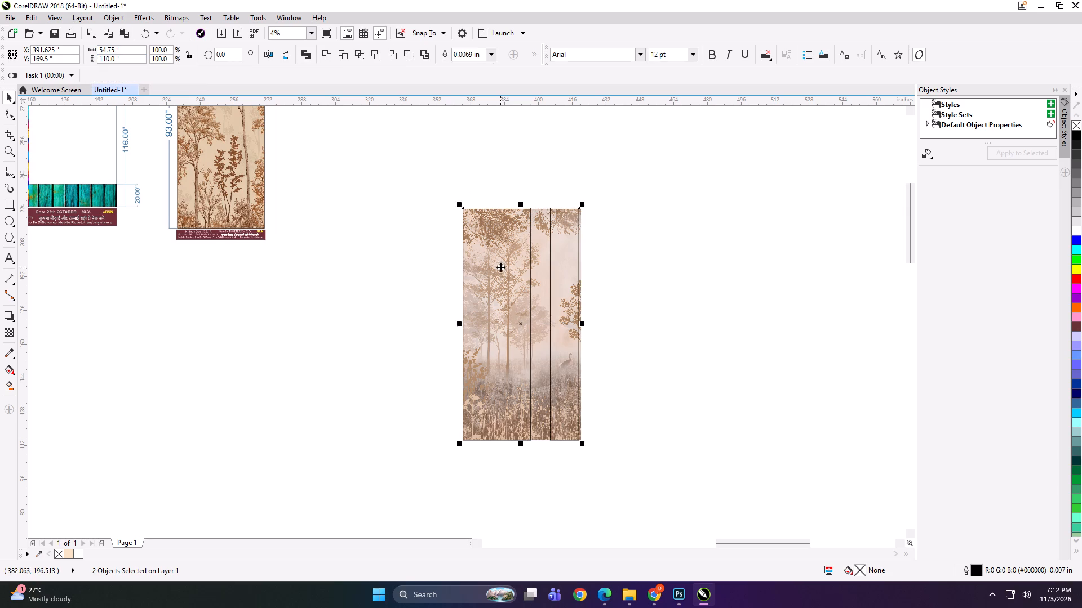
{"action": "key", "text": "t"}
{"action": "key", "text": "r"}
{"action": "left_click", "coordinate": [495, 183]}
{"action": "left_click", "coordinate": [511, 287]}
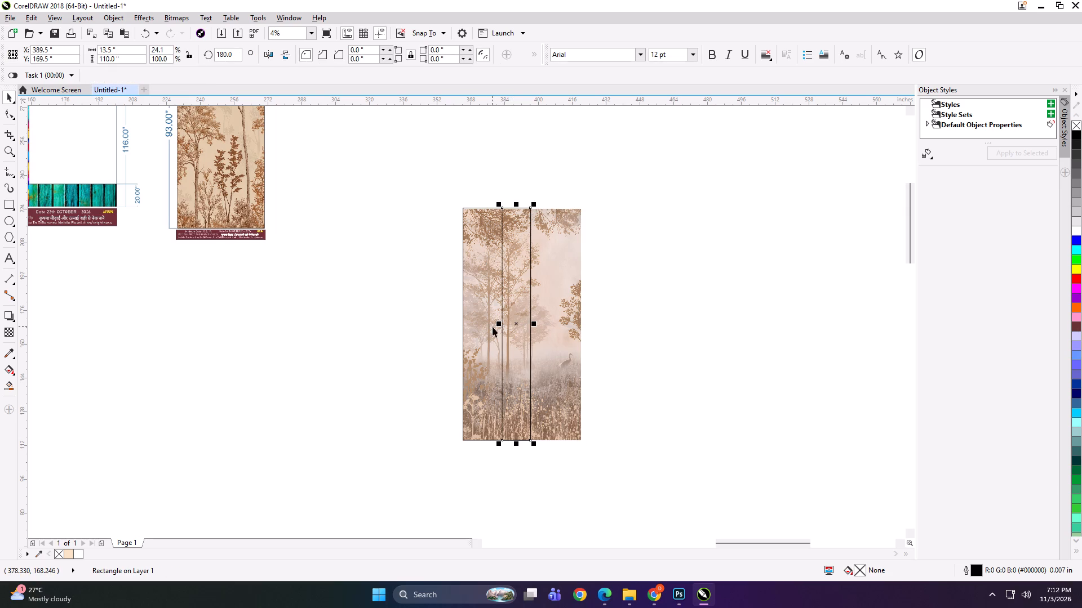
{"action": "left_click_drag", "start_coordinate": [496, 327], "coordinate": [536, 323], "text": "ctrl"}
{"action": "left_click", "coordinate": [551, 323]}
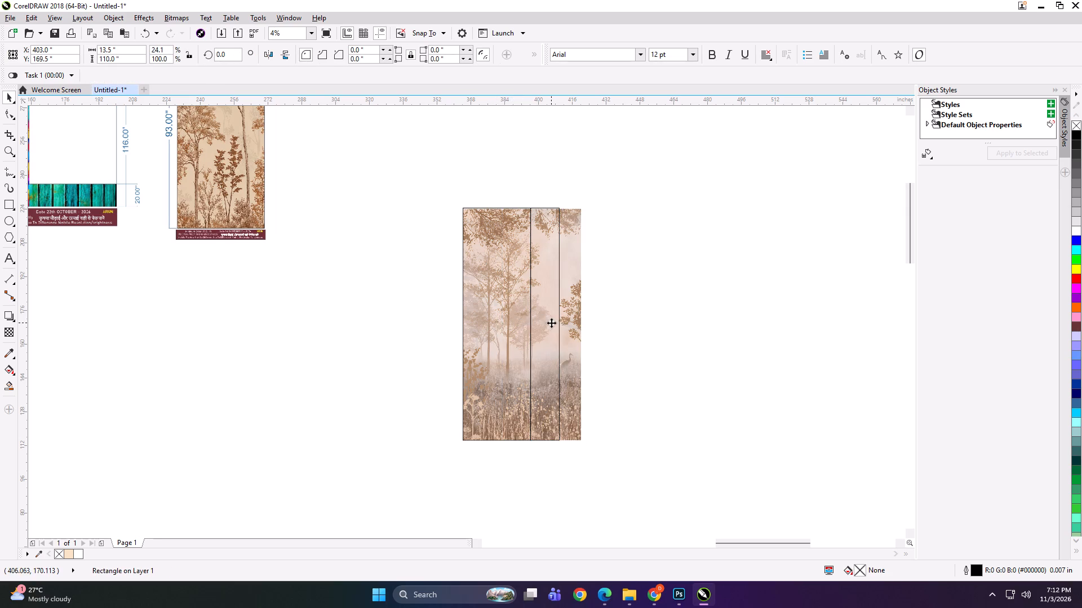
Set the nudge distance to 0.25 inch and nudge the 13.5-inch rectangle left once so it overlaps the 32-inch one.
{"action": "left_click", "coordinate": [624, 302]}
{"action": "left_click_drag", "start_coordinate": [360, 53], "coordinate": [309, 54]}
{"action": "type", "text": ".25"}
{"action": "key", "text": "Return"}
{"action": "left_click", "coordinate": [547, 309]}
{"action": "key", "text": "Left"}
{"action": "left_click", "coordinate": [648, 295]}
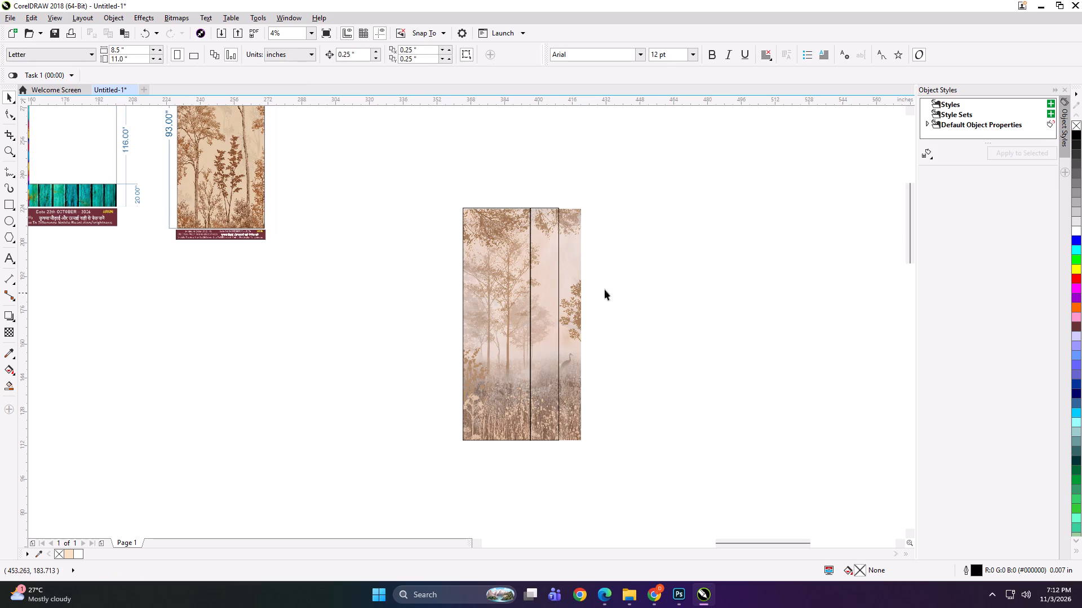
Mirror a copy of the 13.5-inch rectangle to its right, nudge it left 0.25 inch and narrow it to 11 inches at the image's right edge.
{"action": "left_click", "coordinate": [541, 297]}
{"action": "scroll", "coordinate": [535, 333], "scroll_direction": "up", "scroll_amount": 1}
{"action": "left_click_drag", "start_coordinate": [522, 317], "coordinate": [602, 312]}
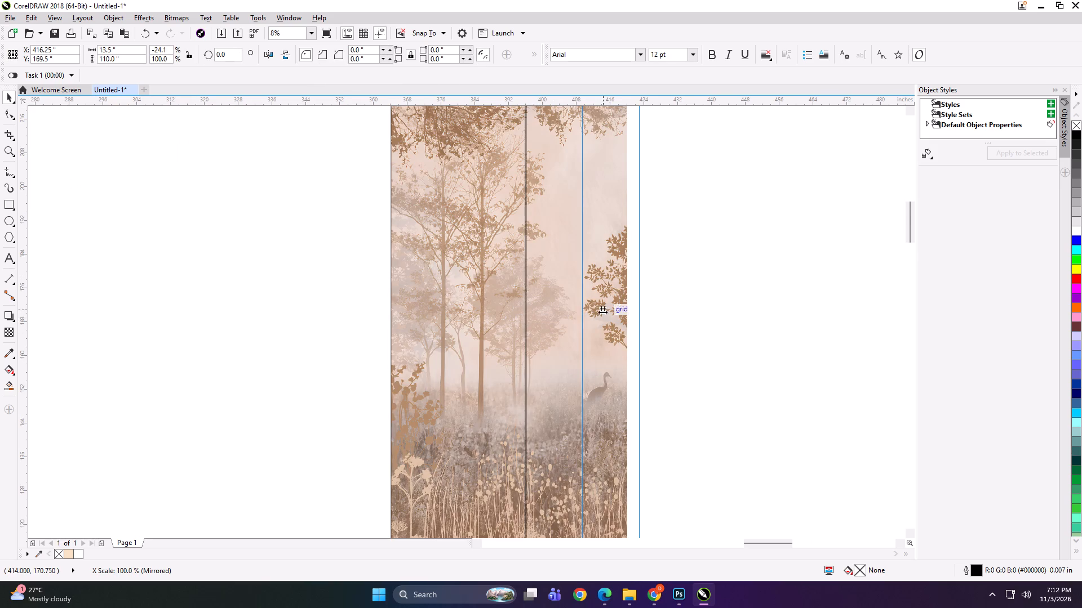
{"action": "left_click_drag", "start_coordinate": [602, 312], "coordinate": [605, 312]}
{"action": "right_click", "coordinate": [605, 312], "text": "ctrl"}
{"action": "key", "text": "Left"}
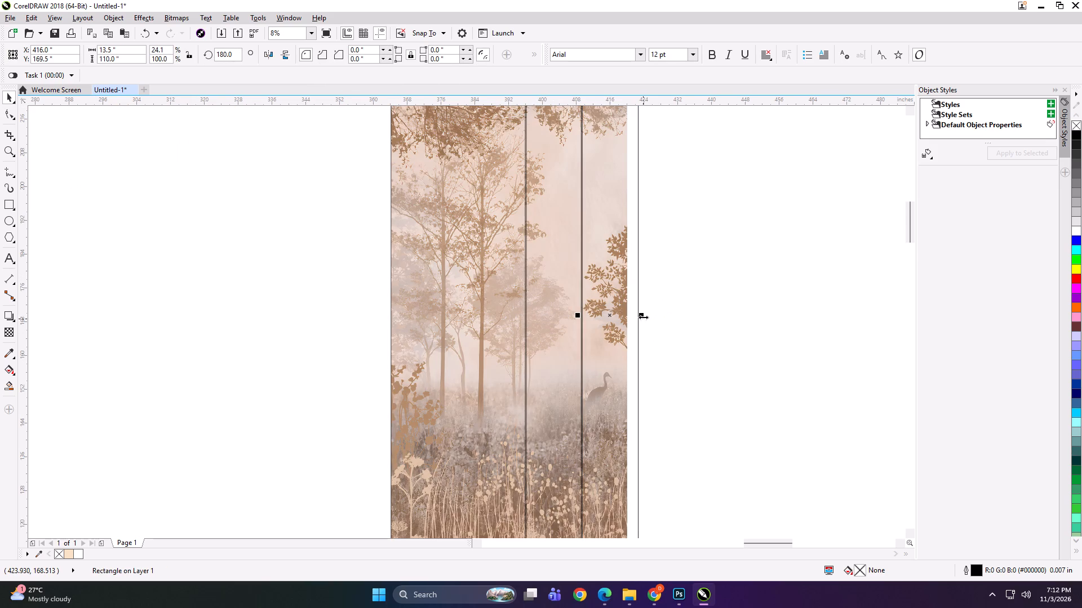
{"action": "left_click_drag", "start_coordinate": [643, 314], "coordinate": [633, 314]}
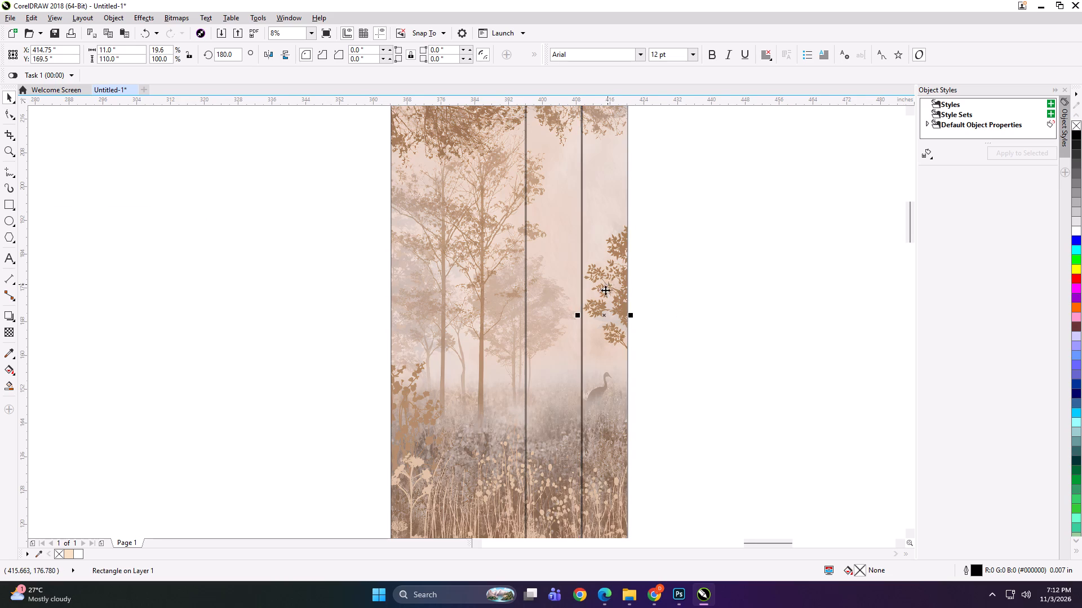
{"action": "scroll", "coordinate": [605, 290], "scroll_direction": "down", "scroll_amount": 1}
{"action": "scroll", "coordinate": [594, 303], "scroll_direction": "up", "scroll_amount": 2}
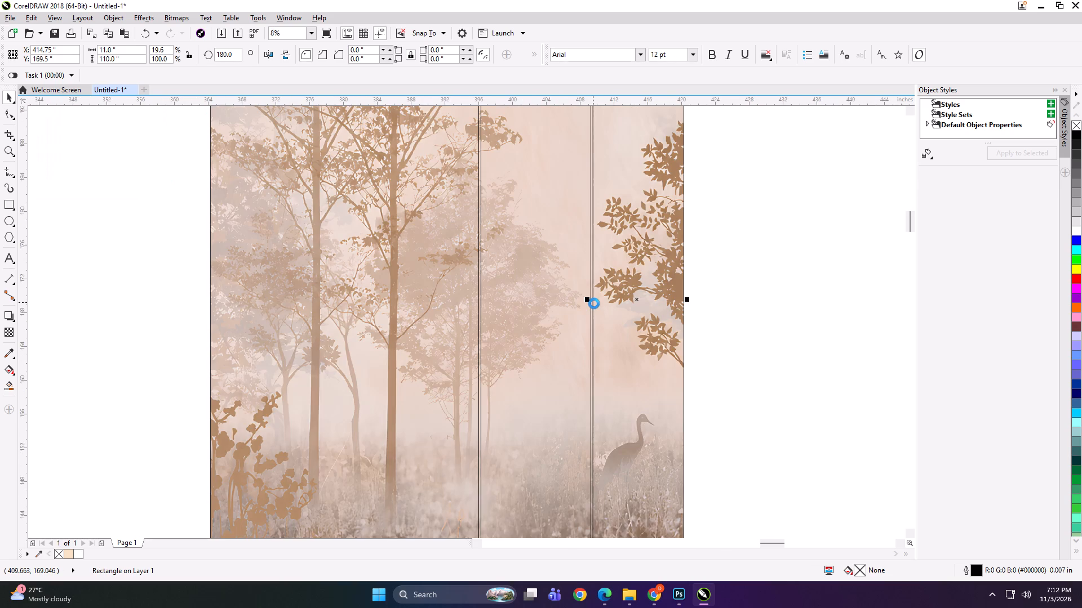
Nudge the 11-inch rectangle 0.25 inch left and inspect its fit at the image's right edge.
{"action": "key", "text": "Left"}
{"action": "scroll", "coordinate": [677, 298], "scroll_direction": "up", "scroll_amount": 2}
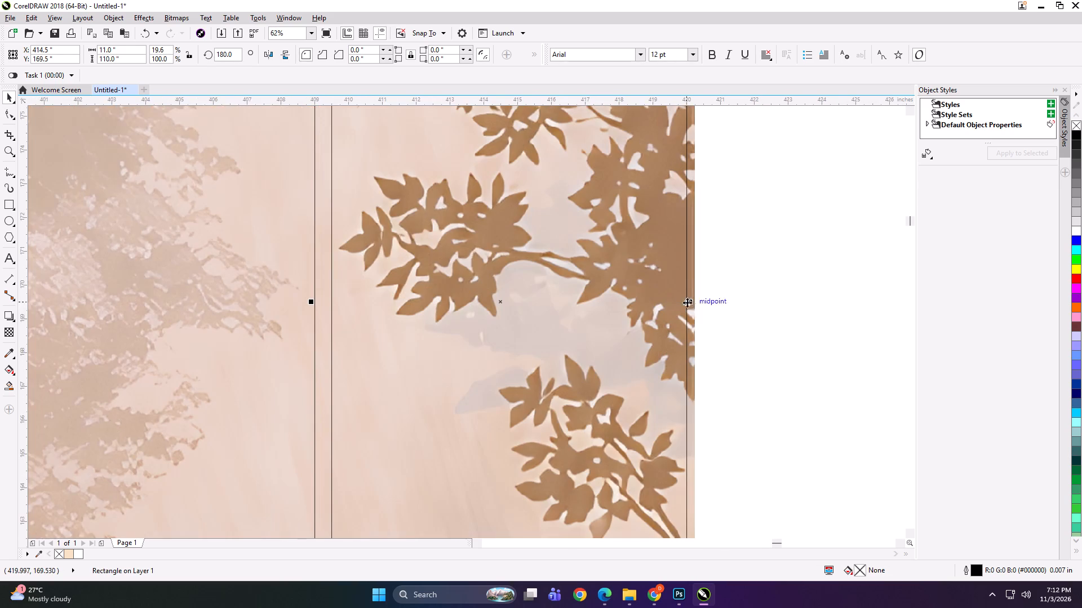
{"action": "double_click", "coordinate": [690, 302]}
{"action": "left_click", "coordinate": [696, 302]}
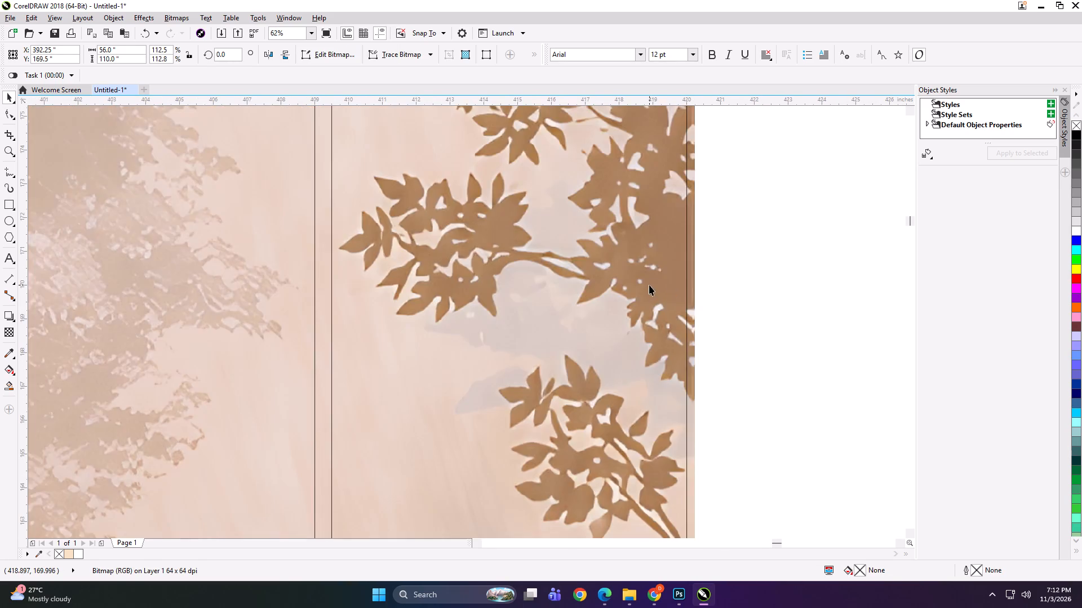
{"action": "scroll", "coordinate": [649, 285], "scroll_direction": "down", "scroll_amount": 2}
Undo the third rectangle and overlap nudge, back to the 13.5-inch rectangle lying inside the 32-inch rectangle's right edge.
{"action": "key", "text": "ctrl+z"}
{"action": "key", "text": "ctrl+z"}
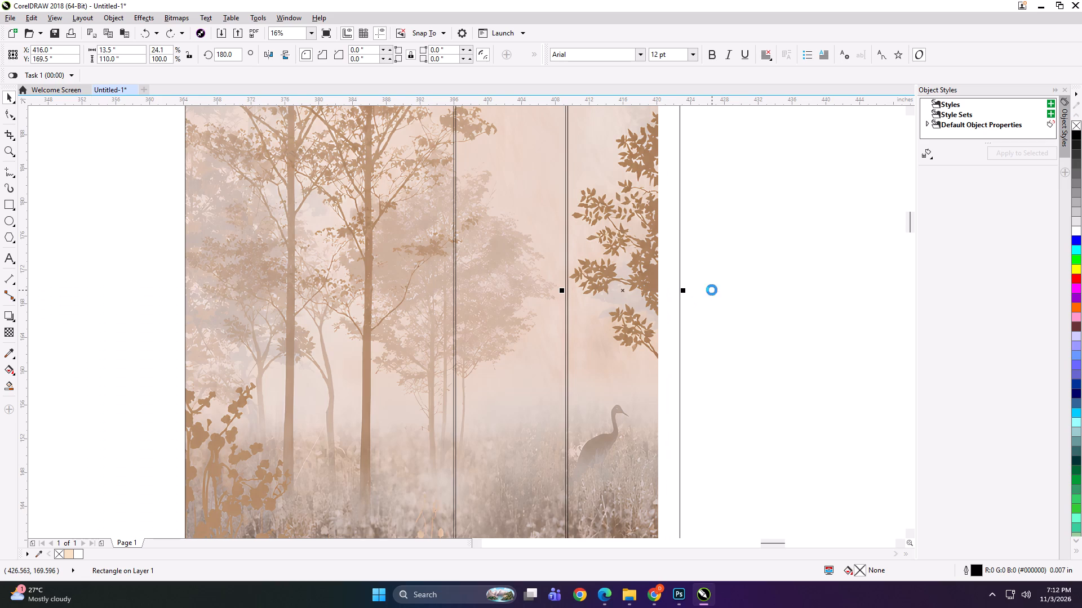
{"action": "key", "text": "ctrl+z"}
{"action": "key", "text": "ctrl+z"}
{"action": "key", "text": "ctrl+z"}
{"action": "key", "text": "ctrl+z"}
{"action": "key", "text": "ctrl+z"}
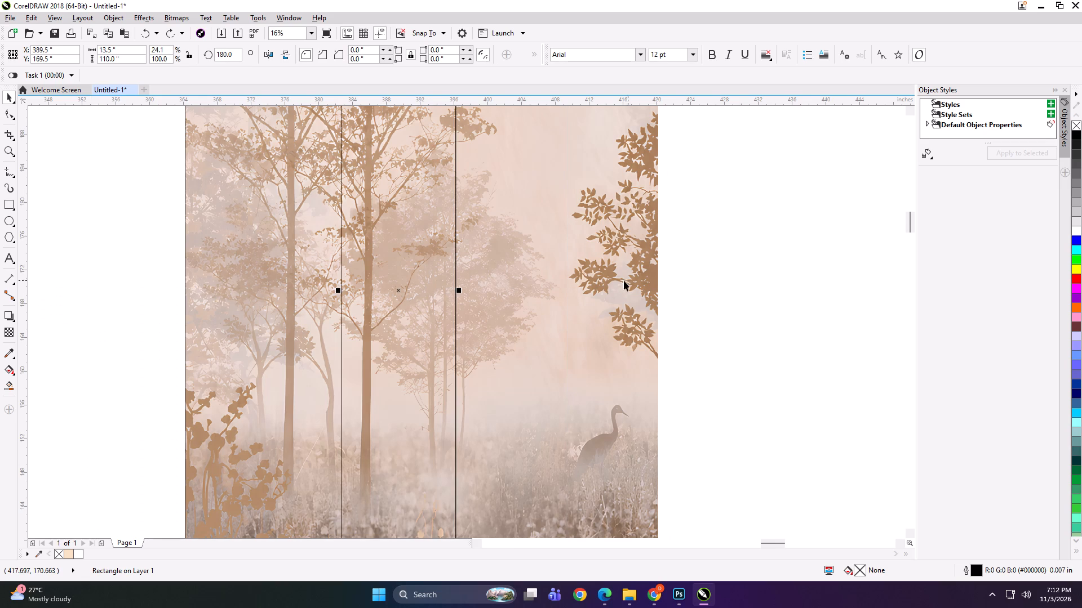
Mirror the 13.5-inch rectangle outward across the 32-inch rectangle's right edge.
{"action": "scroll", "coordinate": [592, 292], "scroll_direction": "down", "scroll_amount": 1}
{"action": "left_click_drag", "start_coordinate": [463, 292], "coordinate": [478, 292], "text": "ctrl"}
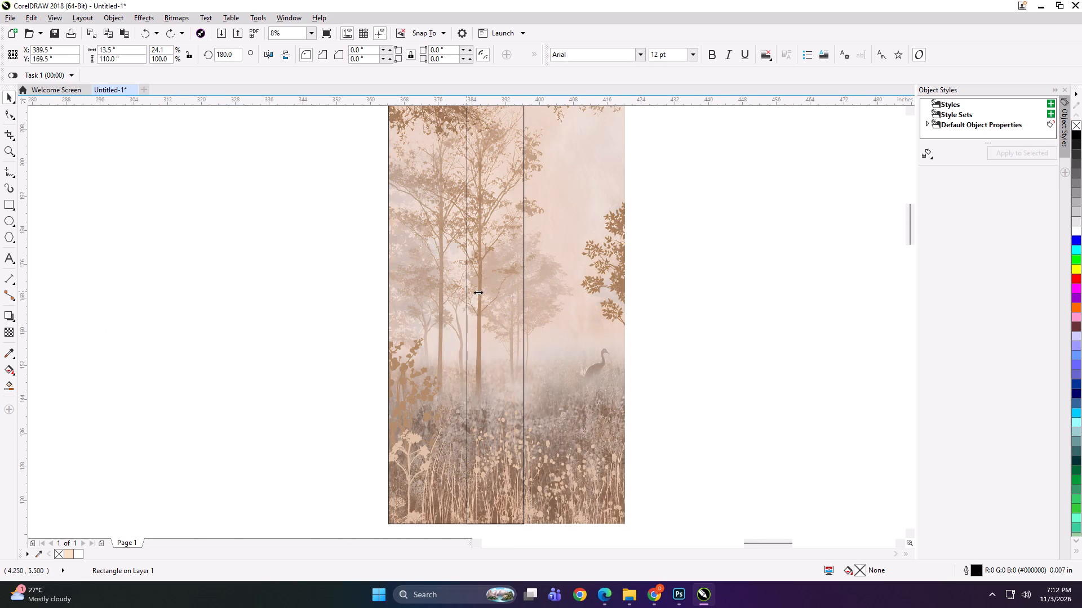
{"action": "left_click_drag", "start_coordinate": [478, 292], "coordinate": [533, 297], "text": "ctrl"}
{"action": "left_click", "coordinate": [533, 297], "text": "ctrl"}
Set the 32-inch rectangle's width to 32.5 inches.
{"action": "left_click", "coordinate": [620, 289]}
{"action": "scroll", "coordinate": [537, 301], "scroll_direction": "down", "scroll_amount": 1}
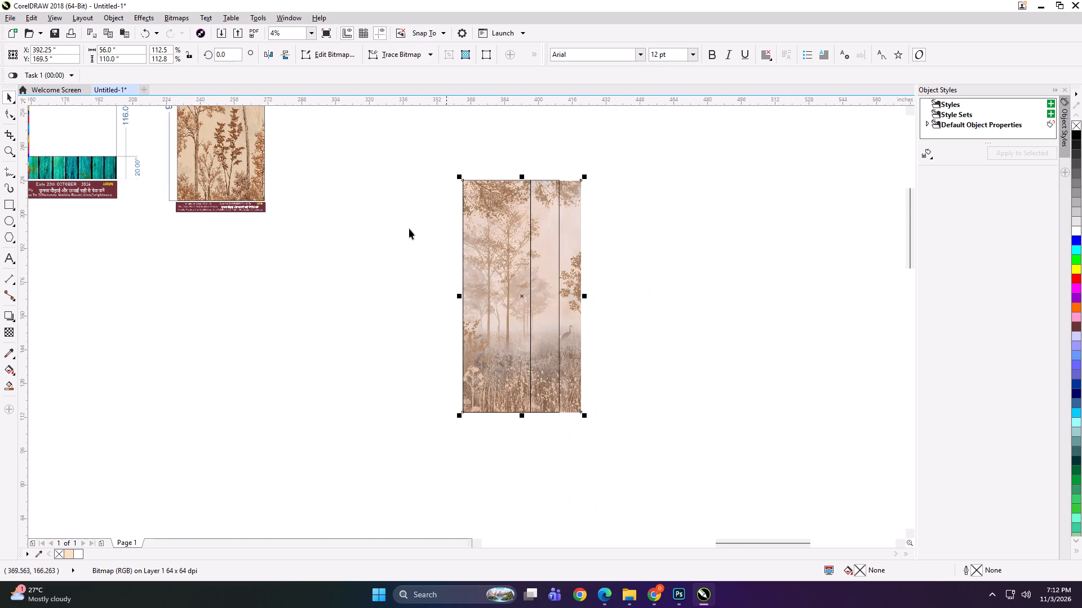
{"action": "left_click", "coordinate": [138, 50]}
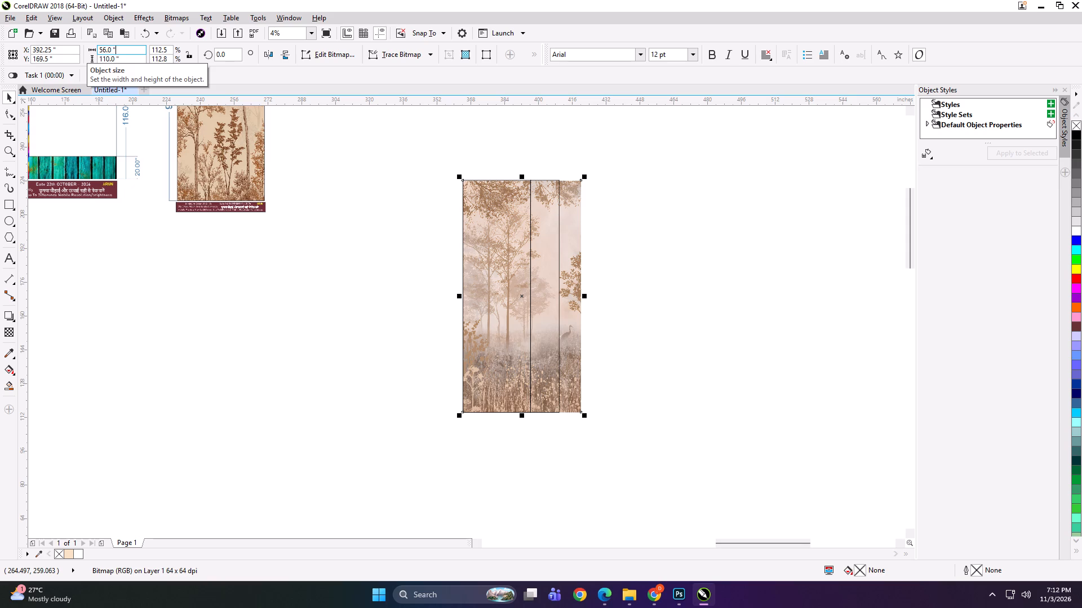
{"action": "left_click", "coordinate": [303, 381]}
{"action": "left_click", "coordinate": [507, 292]}
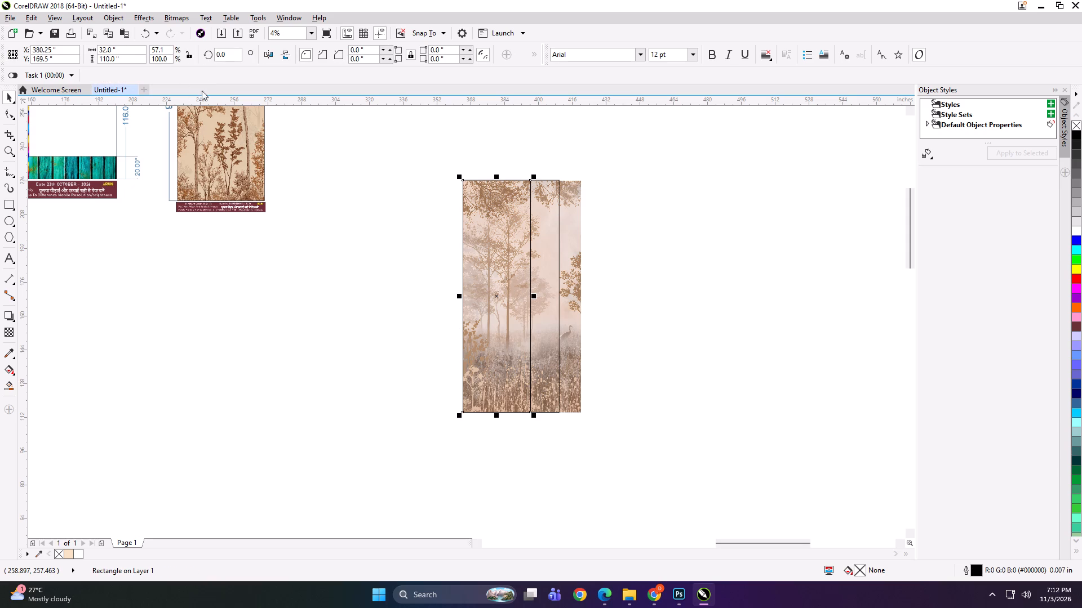
{"action": "left_click", "coordinate": [116, 52]}
{"action": "type", "text": ".5"}
{"action": "key", "text": "Return"}
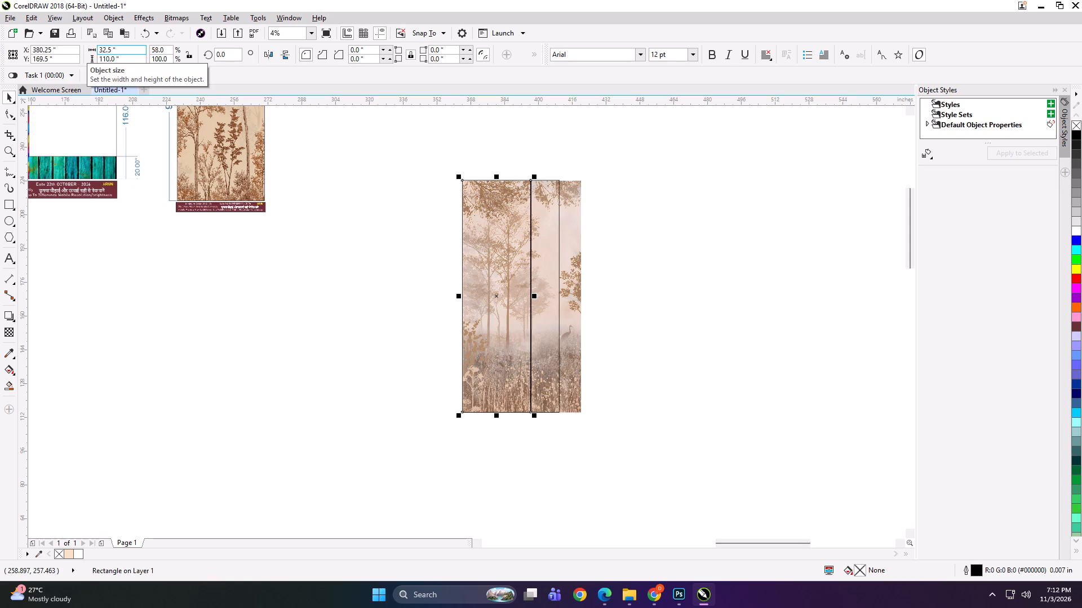
{"action": "left_click", "coordinate": [419, 260]}
Delete the 13.5-inch rectangle from the forest image.
{"action": "left_click", "coordinate": [540, 270]}
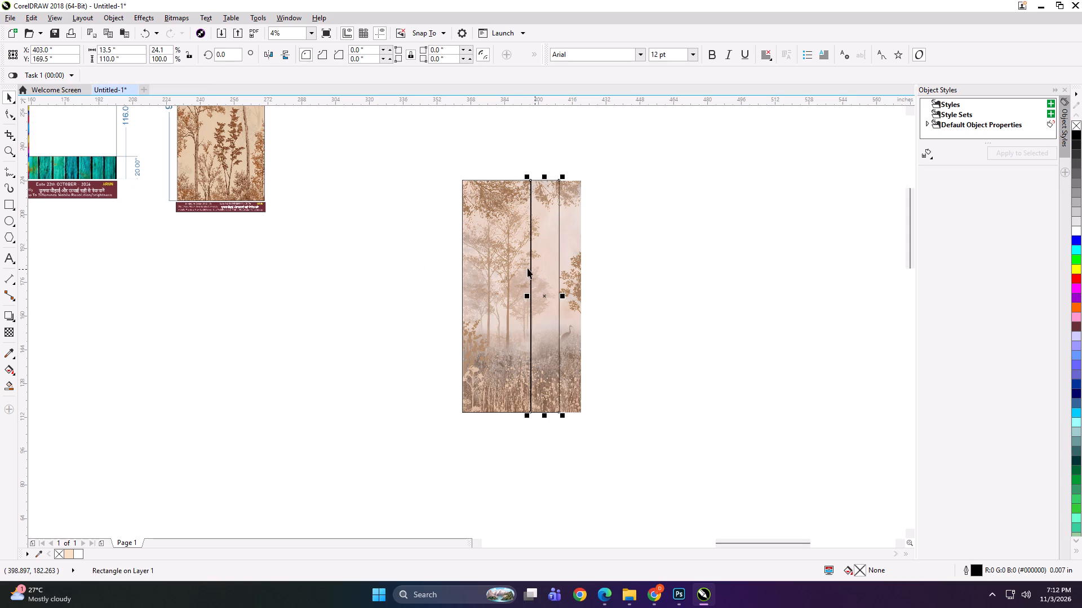
{"action": "key", "text": "Delete"}
Align the 32.5-inch rectangle with the forest image's left edge.
{"action": "left_click", "coordinate": [531, 267]}
{"action": "left_click", "coordinate": [540, 267], "text": "shift"}
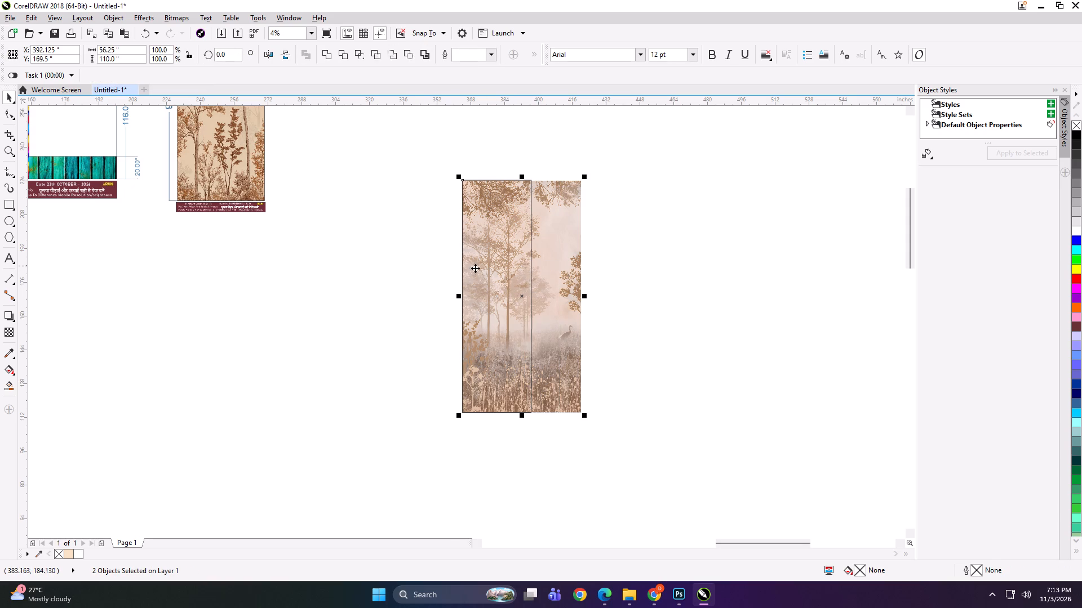
{"action": "key", "text": "l"}
{"action": "left_click", "coordinate": [432, 275]}
Mirror a copy of the 32.5-inch rectangle to its right and make the copy 13.5 inches wide.
{"action": "left_click", "coordinate": [519, 281]}
{"action": "left_click_drag", "start_coordinate": [460, 296], "coordinate": [574, 296]}
{"action": "right_click", "coordinate": [574, 296], "text": "ctrl"}
{"action": "left_click_drag", "start_coordinate": [121, 48], "coordinate": [73, 48]}
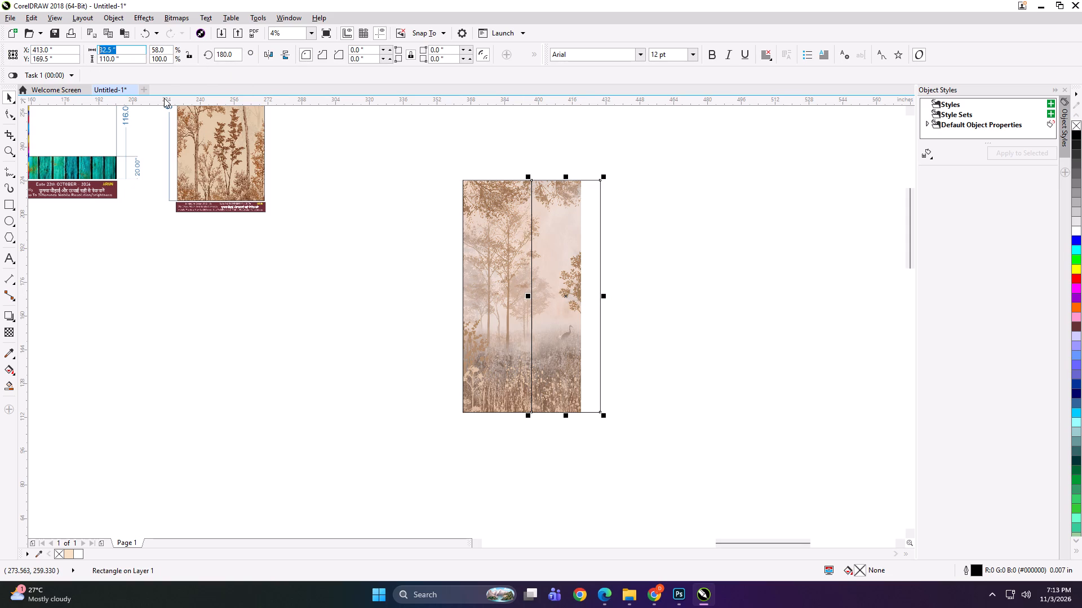
{"action": "type", "text": "13.5"}
{"action": "key", "text": "Return"}
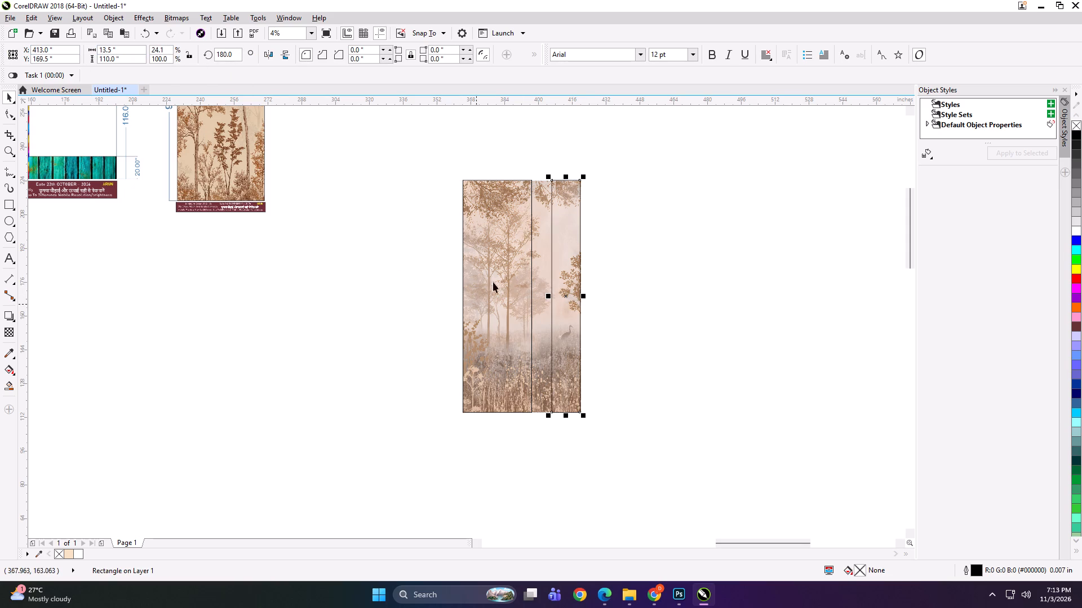
Align the 13.5-inch rectangle to the 32.5-inch rectangle's right edge and mirror it outward so the two sit edge to edge.
{"action": "left_click", "coordinate": [499, 258], "text": "shift"}
{"action": "key", "text": "t"}
{"action": "key", "text": "r"}
{"action": "left_click", "coordinate": [482, 144]}
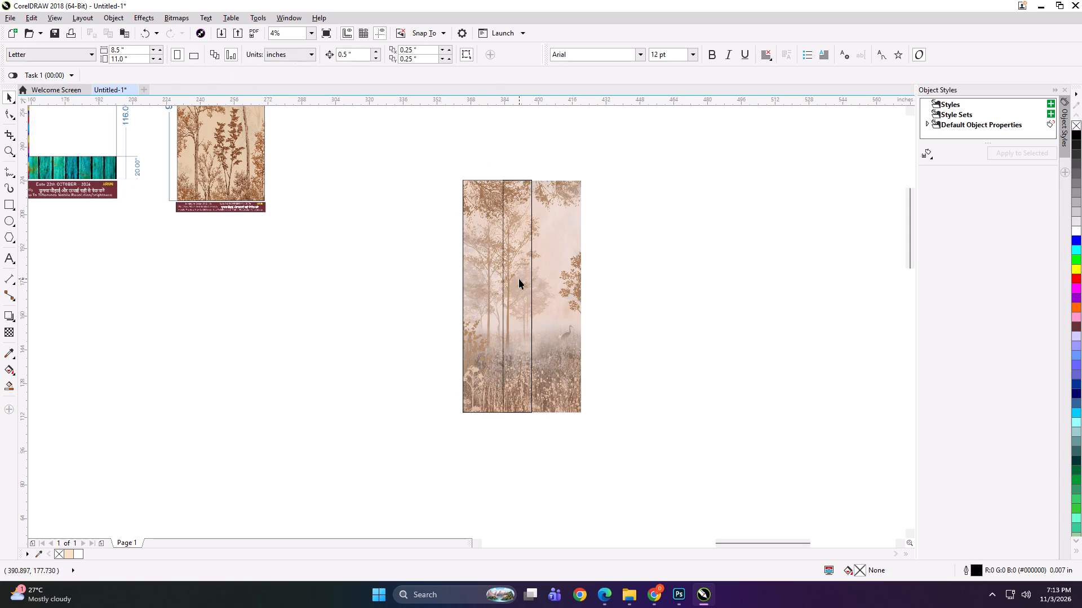
{"action": "left_click", "coordinate": [517, 281]}
{"action": "left_click_drag", "start_coordinate": [498, 296], "coordinate": [547, 296]}
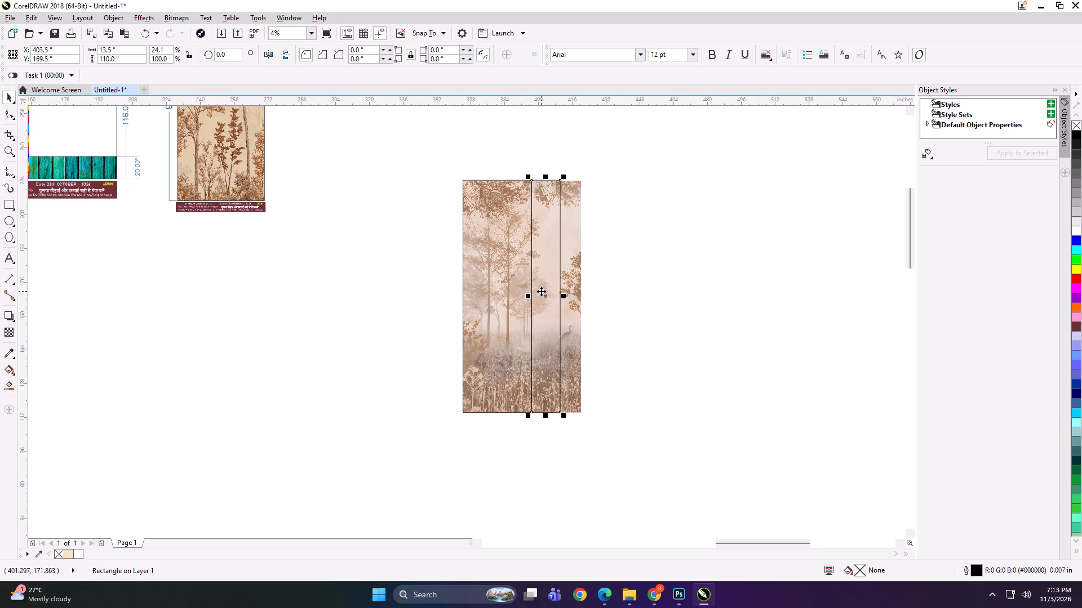
Mirror a copy of the 13.5-inch rectangle to its right and make the copy 11.5 inches wide.
{"action": "scroll", "coordinate": [540, 290], "scroll_direction": "up", "scroll_amount": 1}
{"action": "left_click_drag", "start_coordinate": [518, 302], "coordinate": [629, 302], "text": "ctrl"}
{"action": "right_click", "coordinate": [627, 302], "text": "ctrl"}
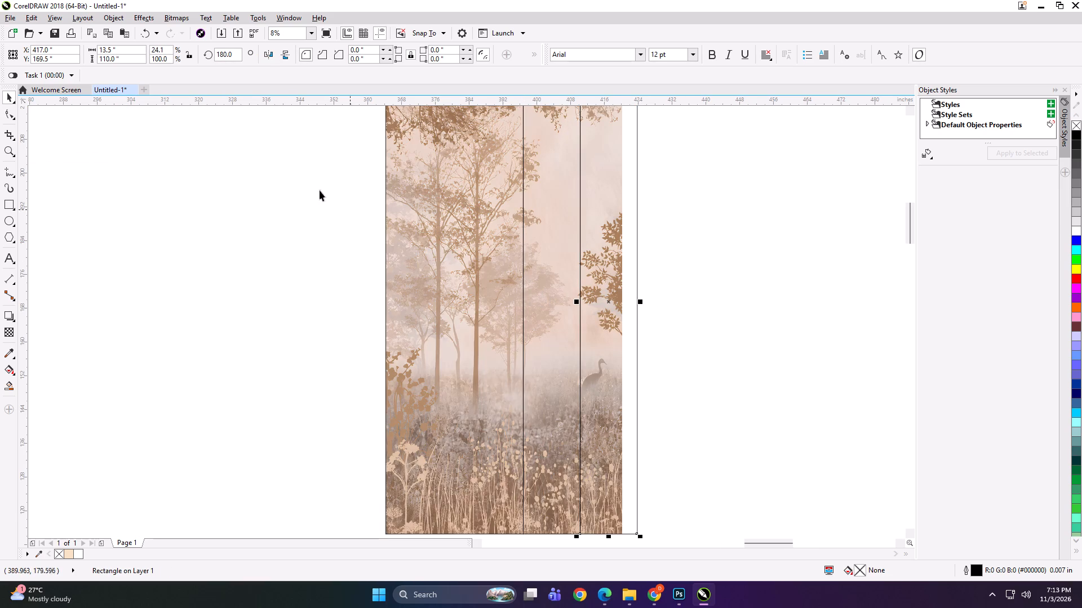
{"action": "key", "text": "ctrl+a"}
{"action": "left_click", "coordinate": [280, 216]}
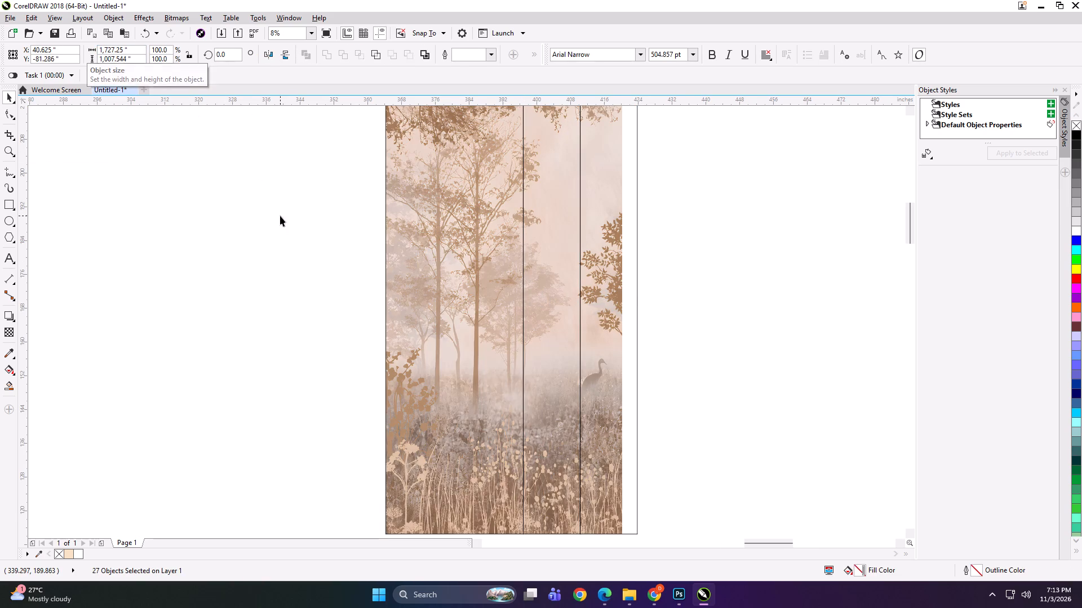
{"action": "left_click", "coordinate": [593, 257]}
{"action": "left_click", "coordinate": [124, 51]}
{"action": "key", "text": "ctrl+a"}
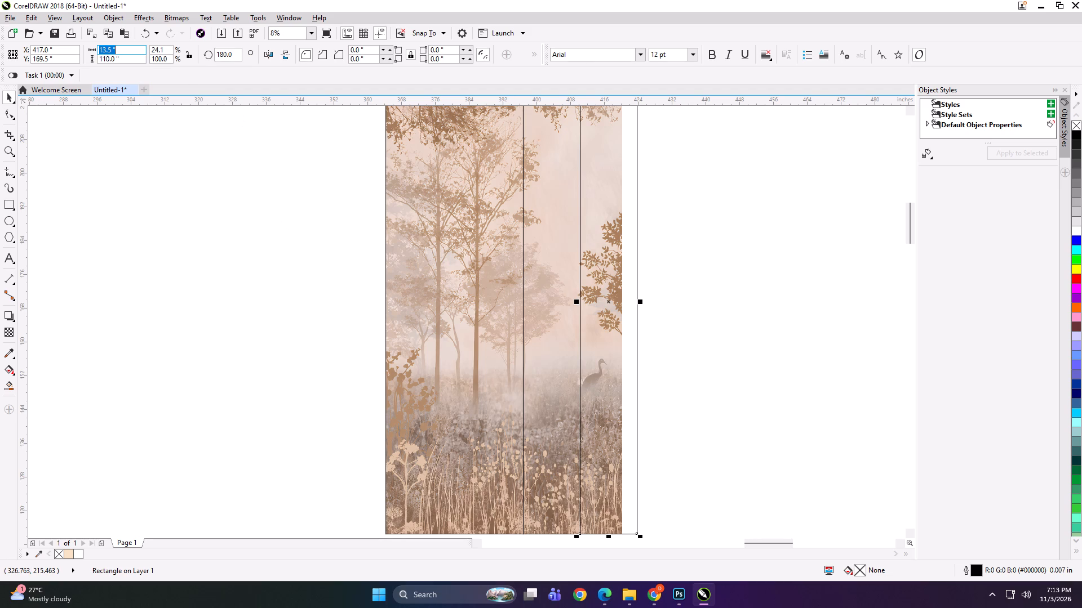
{"action": "type", "text": "11.5"}
{"action": "key", "text": "Return"}
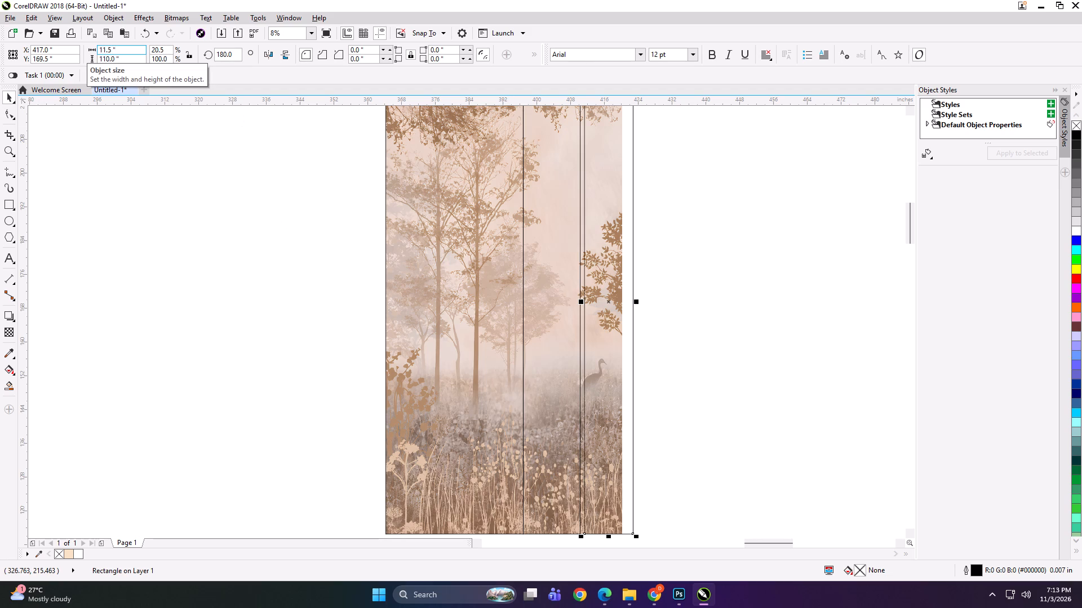
Align the 11.5-inch rectangle to the 13.5-inch rectangle's right edge and mirror it outward so it sits directly against it.
{"action": "left_click", "coordinate": [549, 262], "text": "shift"}
{"action": "type", "text": "TR"}
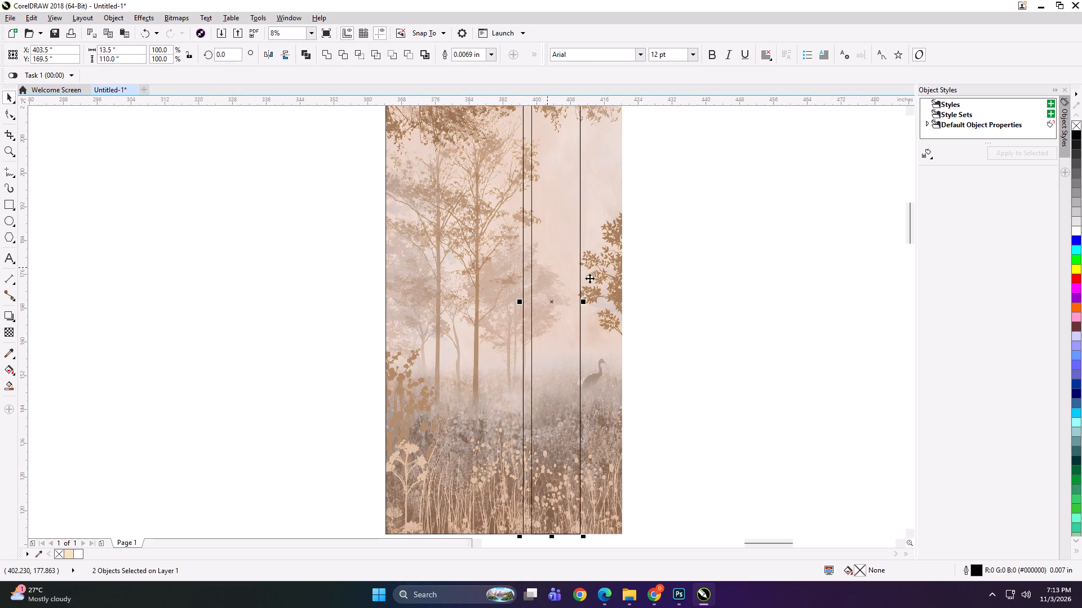
{"action": "left_click", "coordinate": [672, 279]}
{"action": "left_click", "coordinate": [543, 284]}
{"action": "left_click", "coordinate": [528, 301]}
{"action": "left_click", "coordinate": [595, 301], "text": "ctrl"}
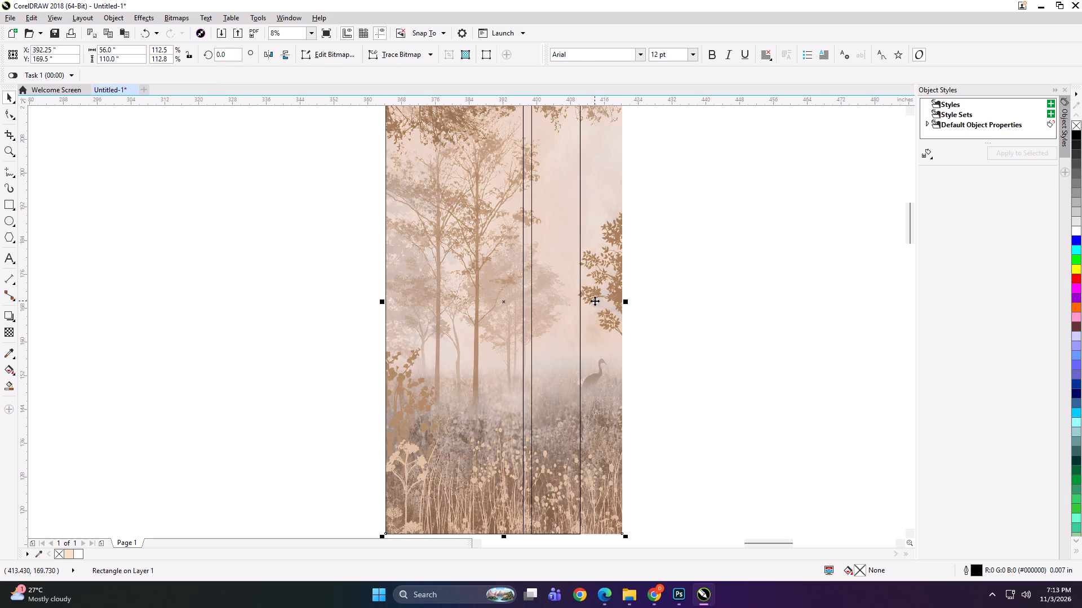
{"action": "left_click", "coordinate": [600, 301], "text": "ctrl"}
{"action": "left_click", "coordinate": [645, 277]}
{"action": "left_click", "coordinate": [559, 271], "text": "alt"}
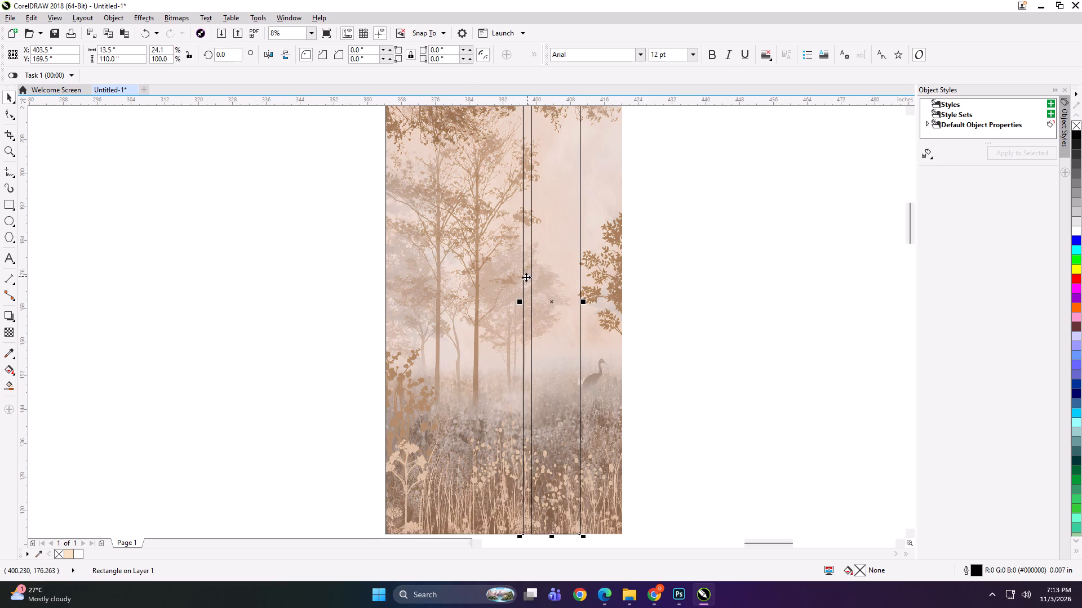
{"action": "left_click", "coordinate": [570, 278]}
{"action": "left_click_drag", "start_coordinate": [527, 301], "coordinate": [587, 297], "text": "ctrl"}
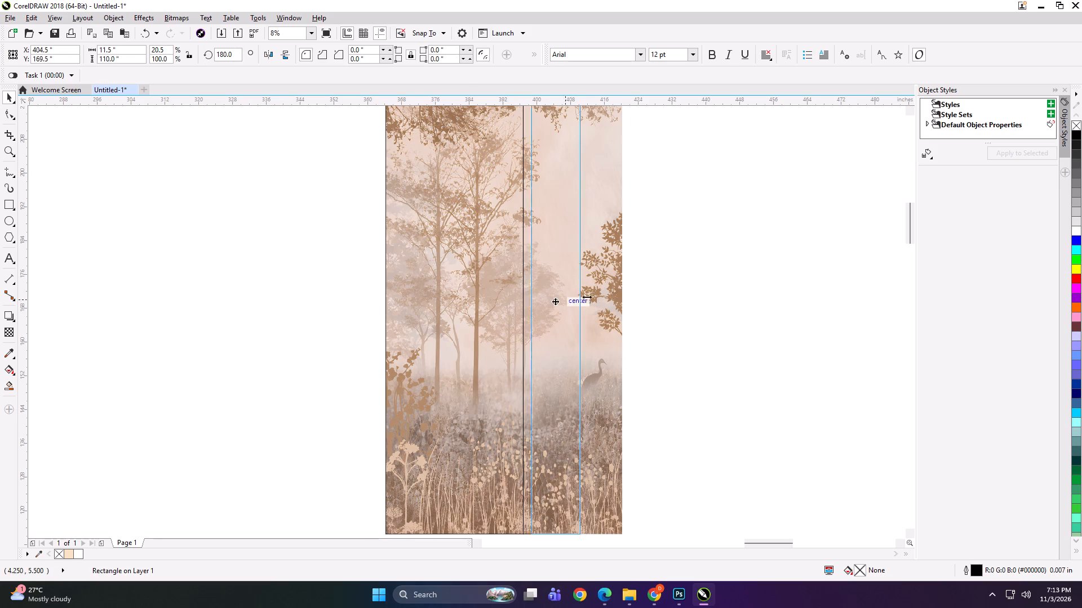
{"action": "left_click_drag", "start_coordinate": [587, 297], "coordinate": [596, 297], "text": "ctrl"}
{"action": "scroll", "coordinate": [580, 296], "scroll_direction": "up", "scroll_amount": 1}
{"action": "scroll", "coordinate": [580, 296], "scroll_direction": "down", "scroll_amount": 1}
{"action": "left_click", "coordinate": [672, 310]}
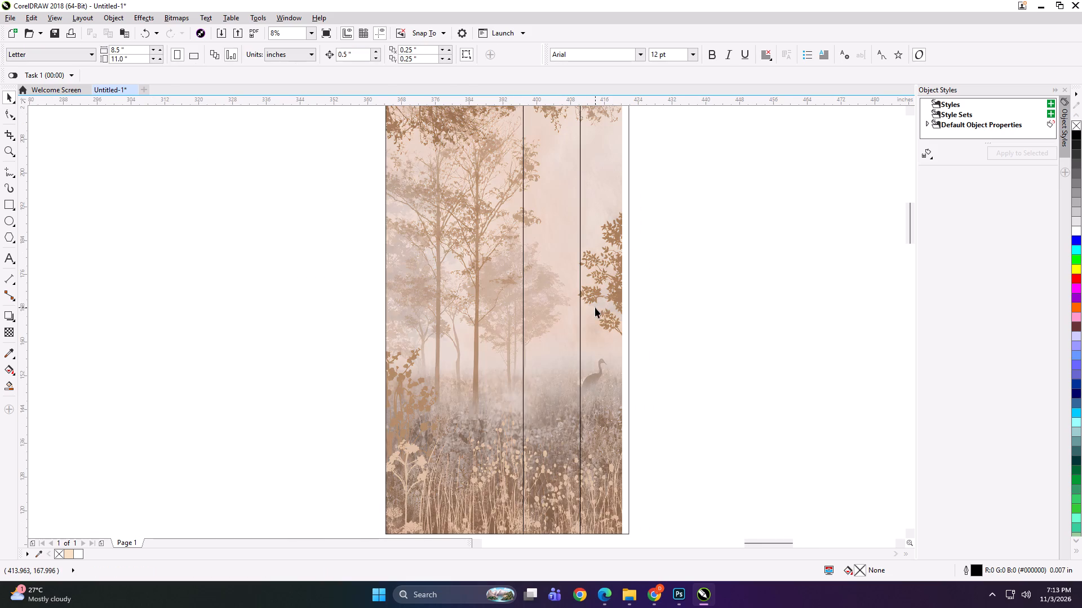
Stretch the forest image horizontally to 57.5 inches so it reaches the third rectangle's right edge.
{"action": "left_click", "coordinate": [596, 306], "text": "alt"}
{"action": "scroll", "coordinate": [608, 305], "scroll_direction": "up", "scroll_amount": 1}
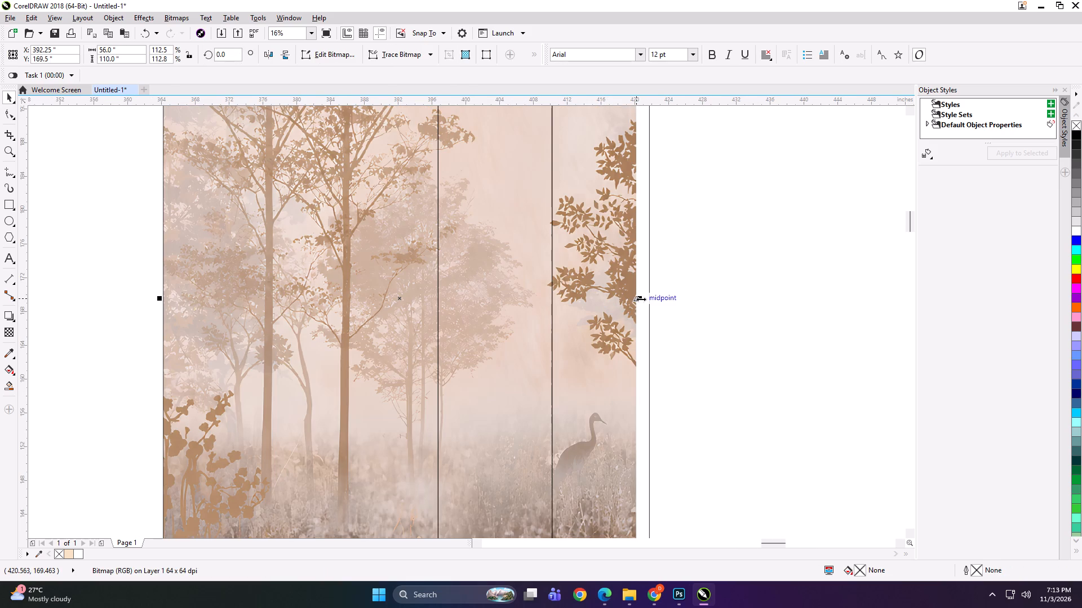
{"action": "left_click", "coordinate": [642, 299]}
{"action": "left_click", "coordinate": [648, 299]}
{"action": "left_click", "coordinate": [623, 300], "text": "alt"}
{"action": "left_click_drag", "start_coordinate": [642, 300], "coordinate": [652, 299]}
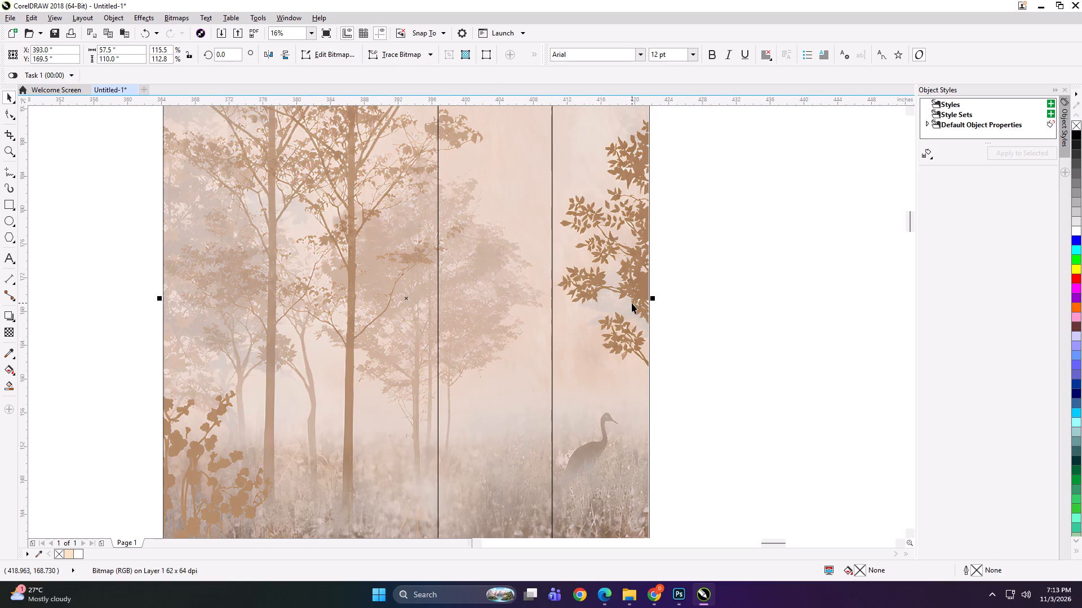
{"action": "scroll", "coordinate": [631, 302], "scroll_direction": "down", "scroll_amount": 2}
{"action": "left_click", "coordinate": [694, 269]}
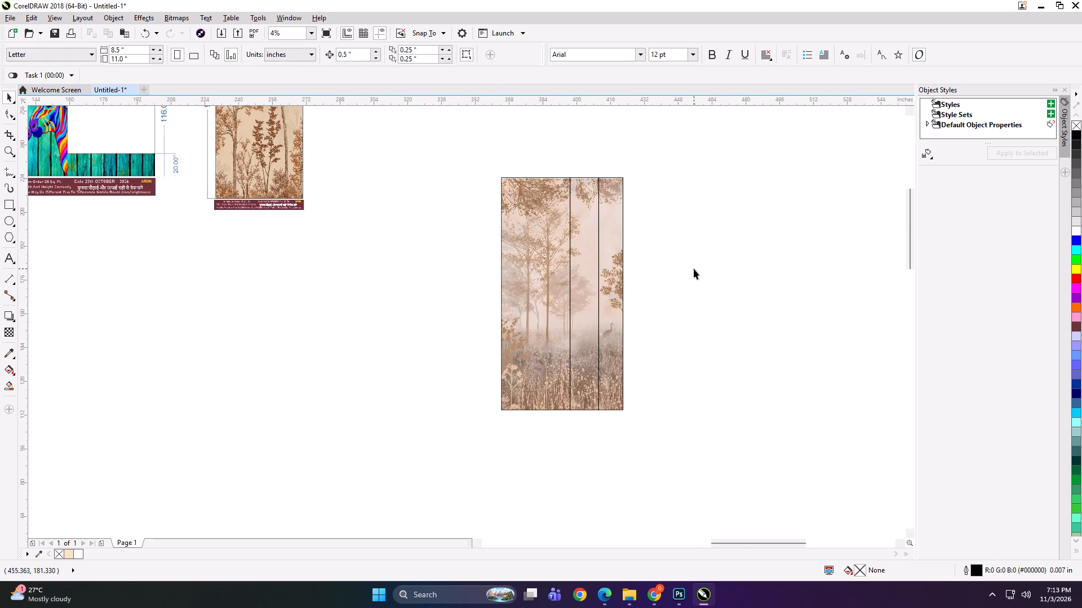
Select the three panel rectangles and group them.
{"action": "left_click", "coordinate": [611, 241]}
{"action": "left_click", "coordinate": [588, 234], "text": "shift"}
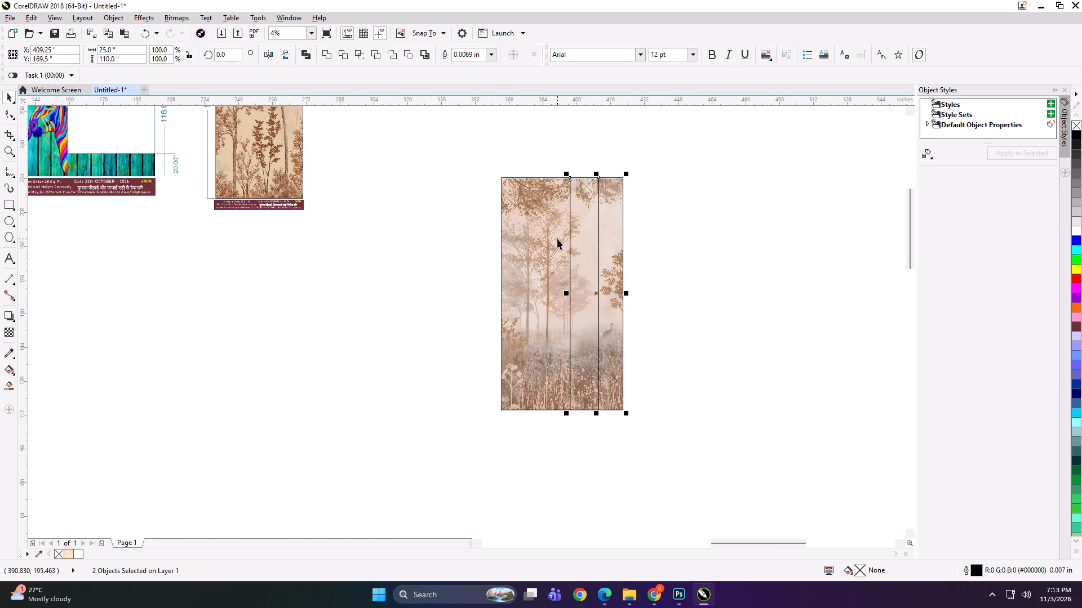
{"action": "left_click", "coordinate": [557, 239], "text": "shift"}
{"action": "key", "text": "ctrl+g"}
PowerClip the forest image into the grouped rectangles and ungroup them into separate panels.
{"action": "left_click", "coordinate": [479, 283]}
{"action": "left_click", "coordinate": [538, 297], "text": "alt"}
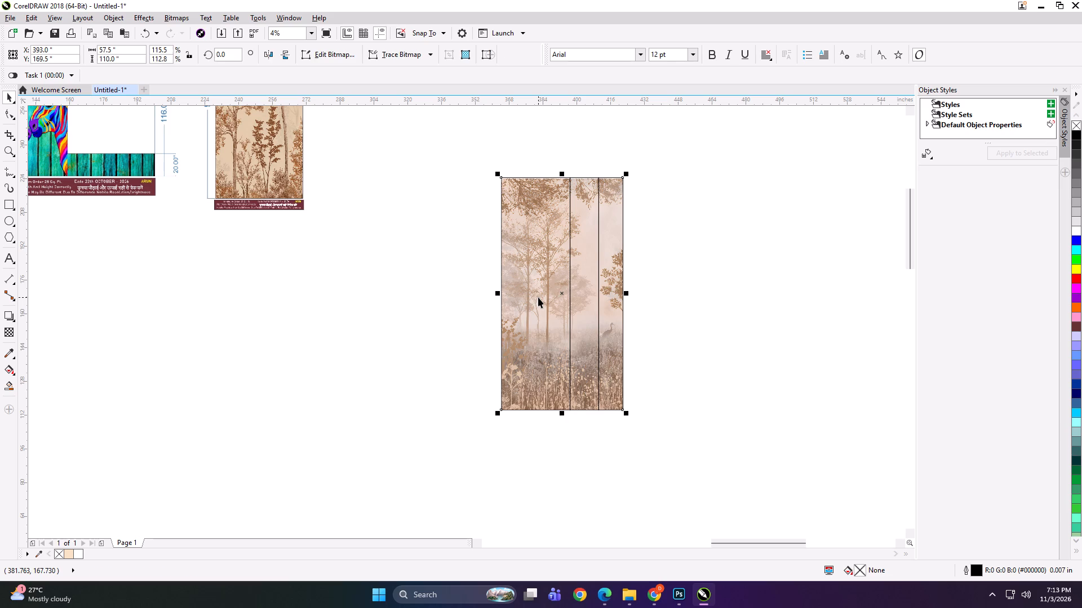
{"action": "key", "text": "shift+Return"}
{"action": "left_click", "coordinate": [560, 293]}
{"action": "key", "text": "ctrl+u"}
{"action": "key", "text": "ctrl+u"}
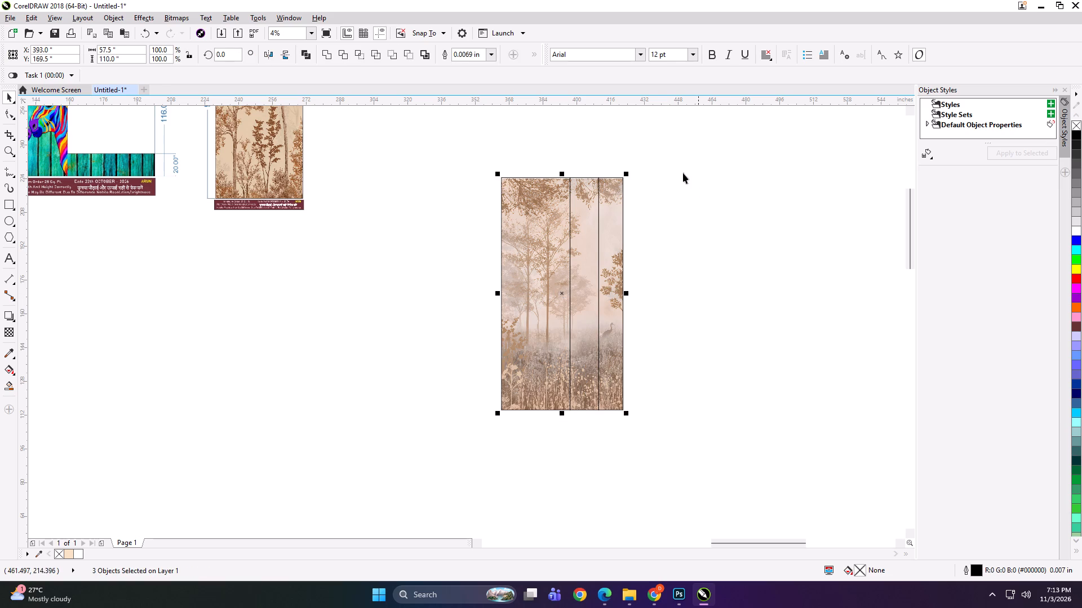
Separate the three panels with 2-inch gaps by nudging the middle and right panels to the right.
{"action": "left_click", "coordinate": [668, 153]}
{"action": "left_click", "coordinate": [606, 205]}
{"action": "left_click", "coordinate": [589, 208]}
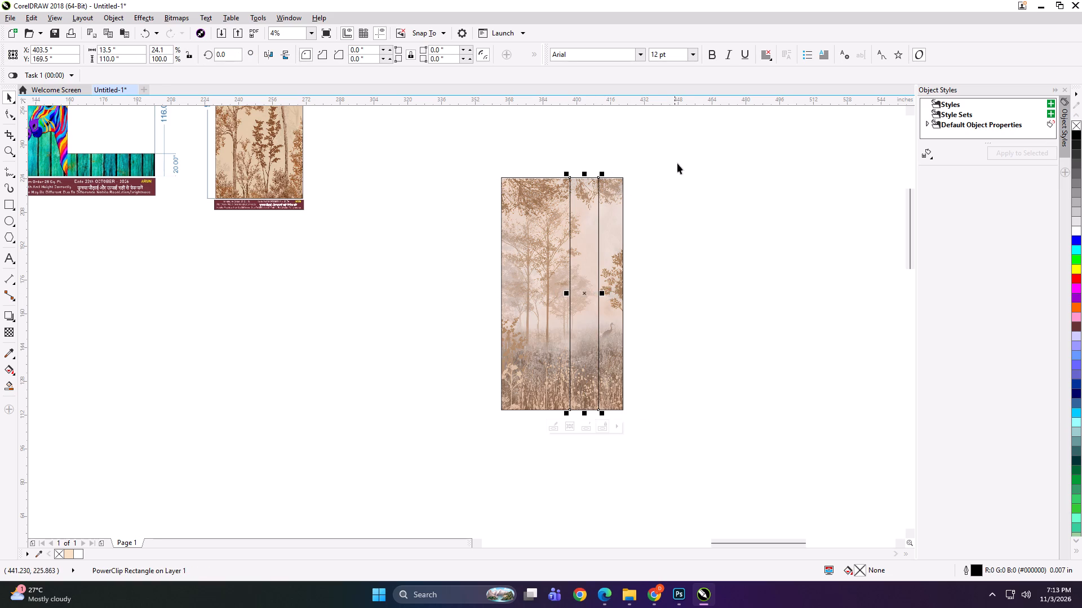
{"action": "left_click", "coordinate": [677, 163]}
{"action": "left_click_drag", "start_coordinate": [675, 150], "coordinate": [549, 438]}
{"action": "key", "text": "Right"}
{"action": "key", "text": "Right"}
{"action": "key", "text": "Right"}
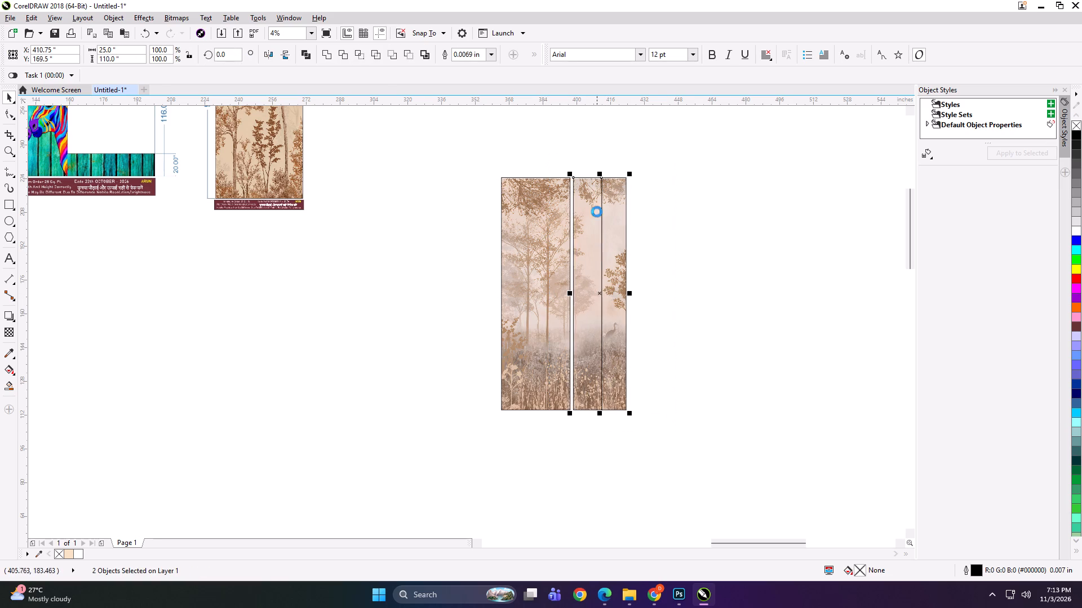
{"action": "key", "text": "Right"}
{"action": "left_click_drag", "start_coordinate": [589, 154], "coordinate": [697, 485]}
{"action": "key", "text": "Right"}
{"action": "key", "text": "Right"}
{"action": "key", "text": "Right"}
{"action": "key", "text": "Right"}
{"action": "left_click", "coordinate": [720, 329]}
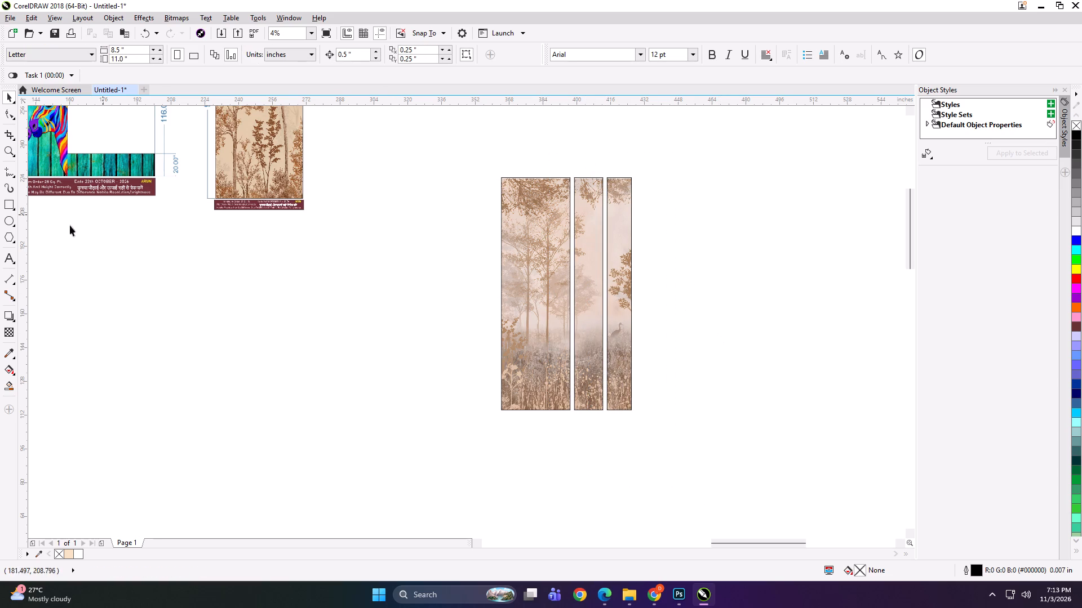
Add the artistic text label "32*110 A" on the top edge of the left forest panel.
{"action": "left_click", "coordinate": [6, 261]}
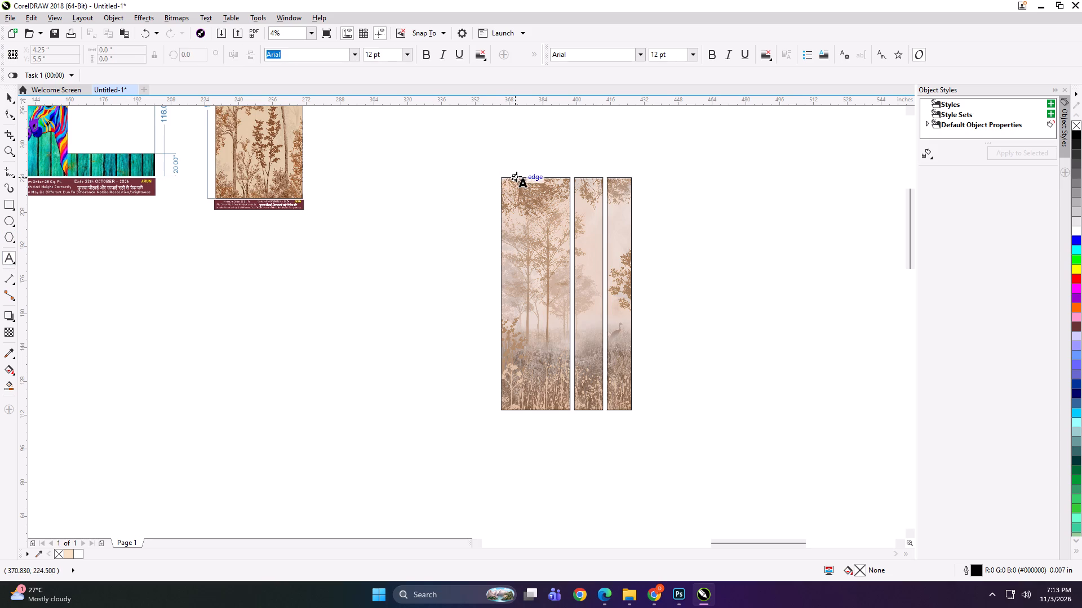
{"action": "left_click", "coordinate": [516, 176]}
{"action": "type", "text": "32*110 P"}
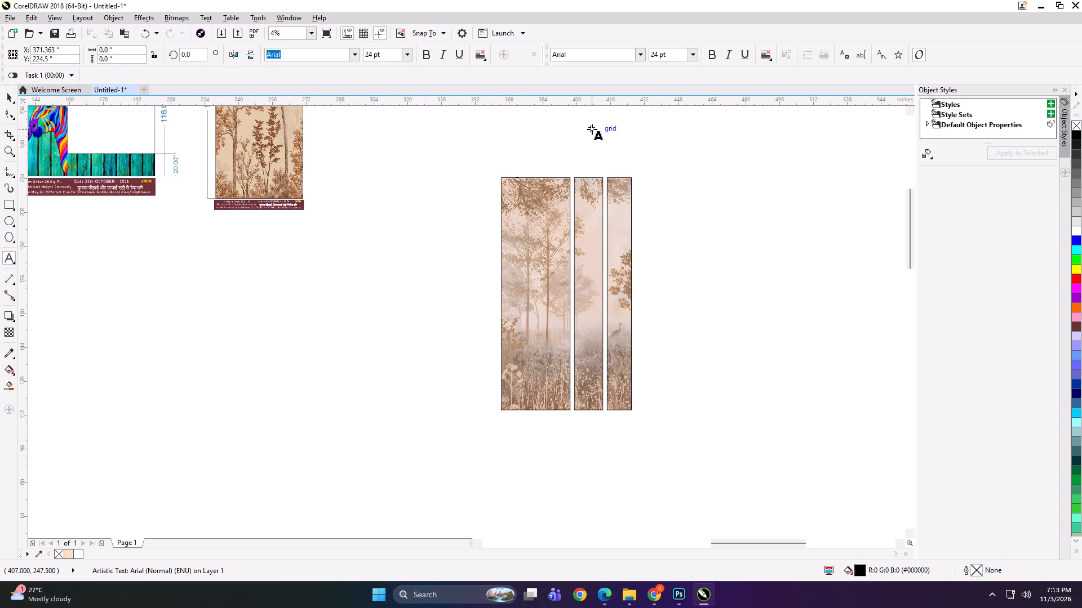
{"action": "scroll", "coordinate": [520, 175], "scroll_direction": "up", "scroll_amount": 6}
{"action": "key", "text": "BackSpace"}
{"action": "key", "text": "a"}
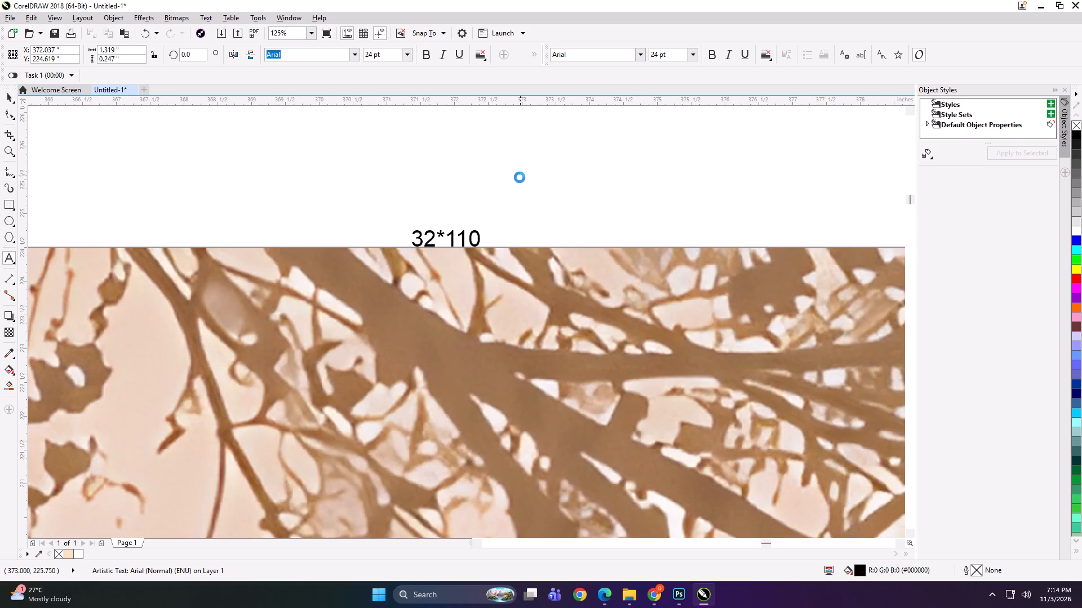
Try to label the middle panel "13*110", and add the label "11*110" on the right panel's top edge.
{"action": "scroll", "coordinate": [438, 216], "scroll_direction": "down", "scroll_amount": 3}
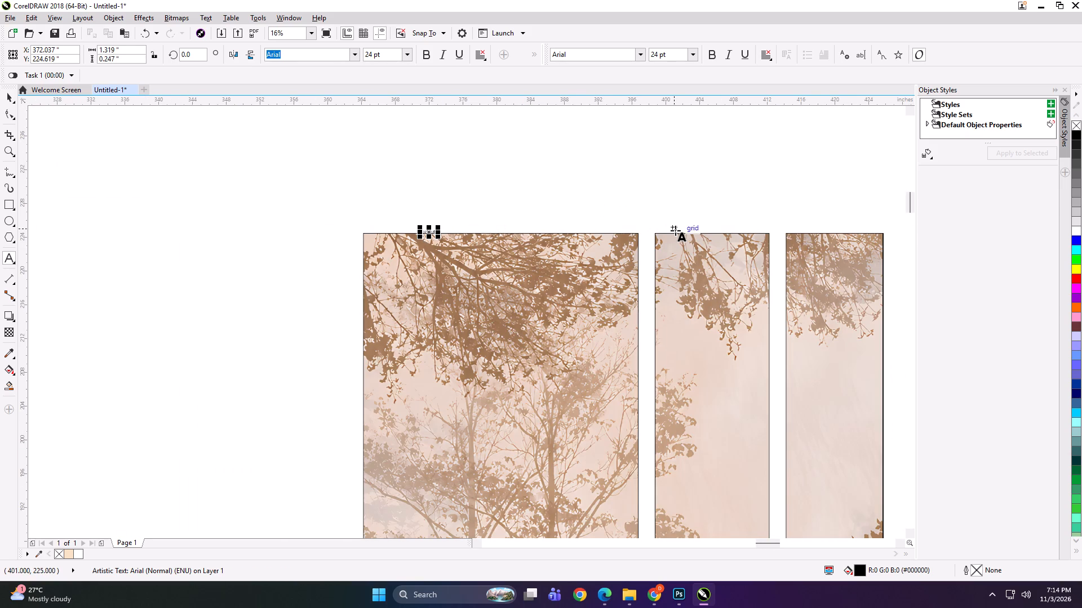
{"action": "type", "text": "13*110"}
{"action": "left_click", "coordinate": [815, 231]}
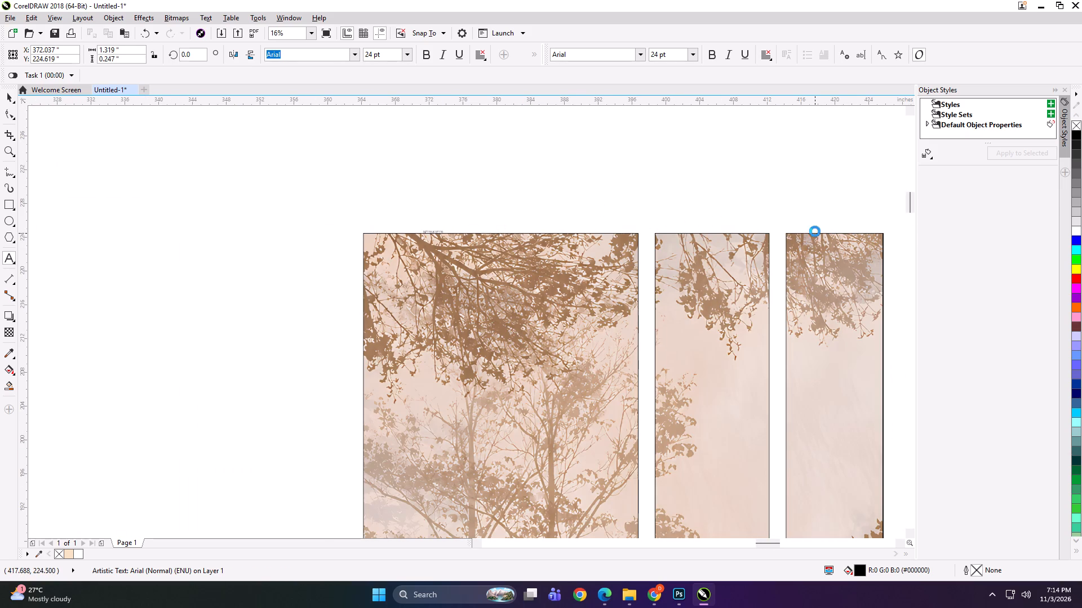
{"action": "type", "text": "11"}
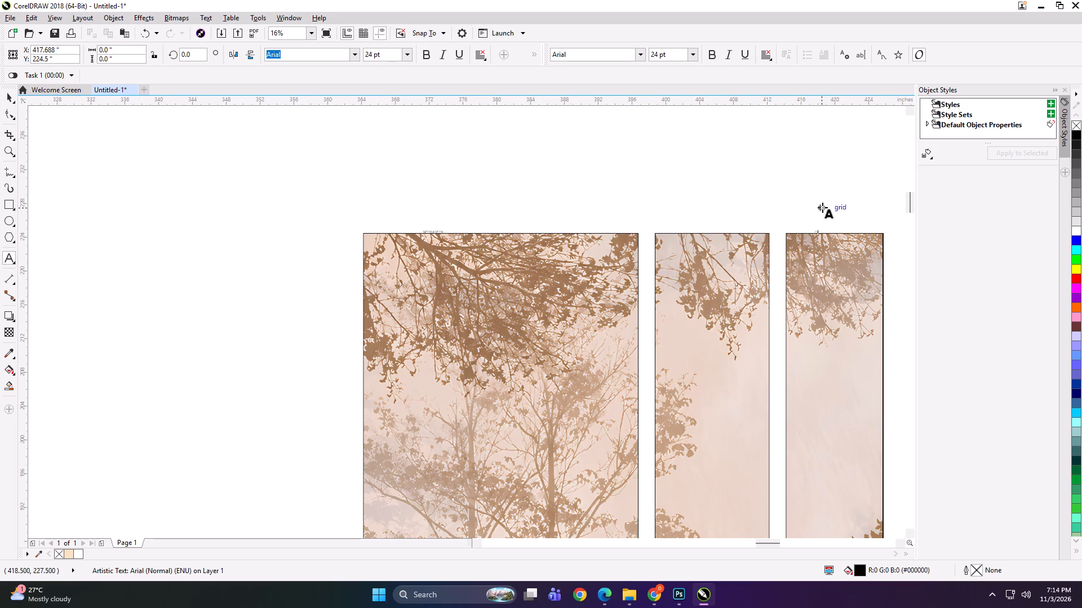
{"action": "type", "text": "*110"}
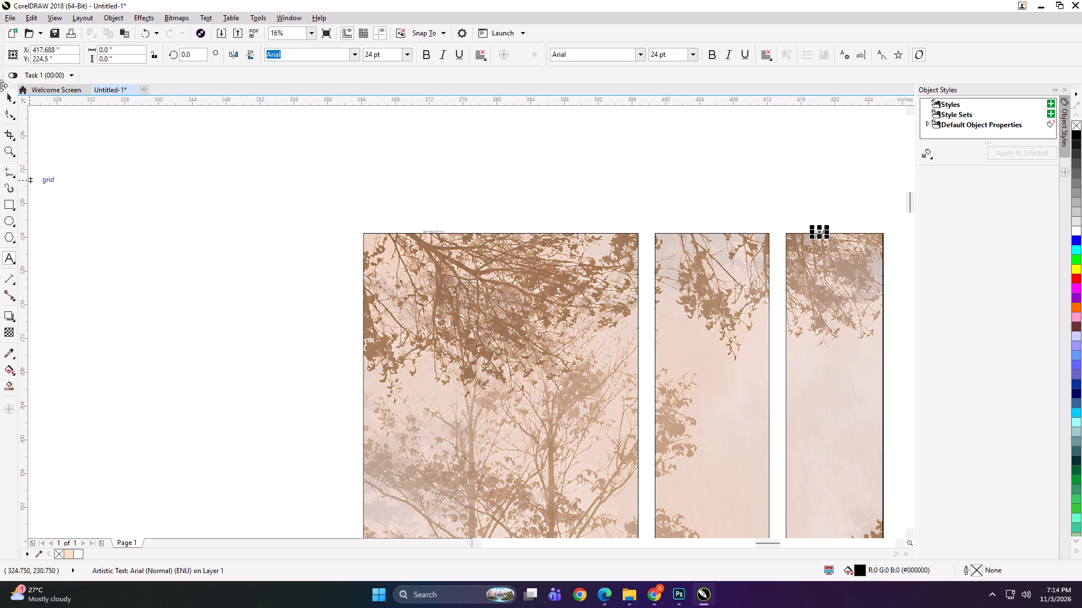
{"action": "left_click", "coordinate": [6, 93]}
Group the right forest panel with its 11*110 label.
{"action": "scroll", "coordinate": [292, 150], "scroll_direction": "down", "scroll_amount": 1}
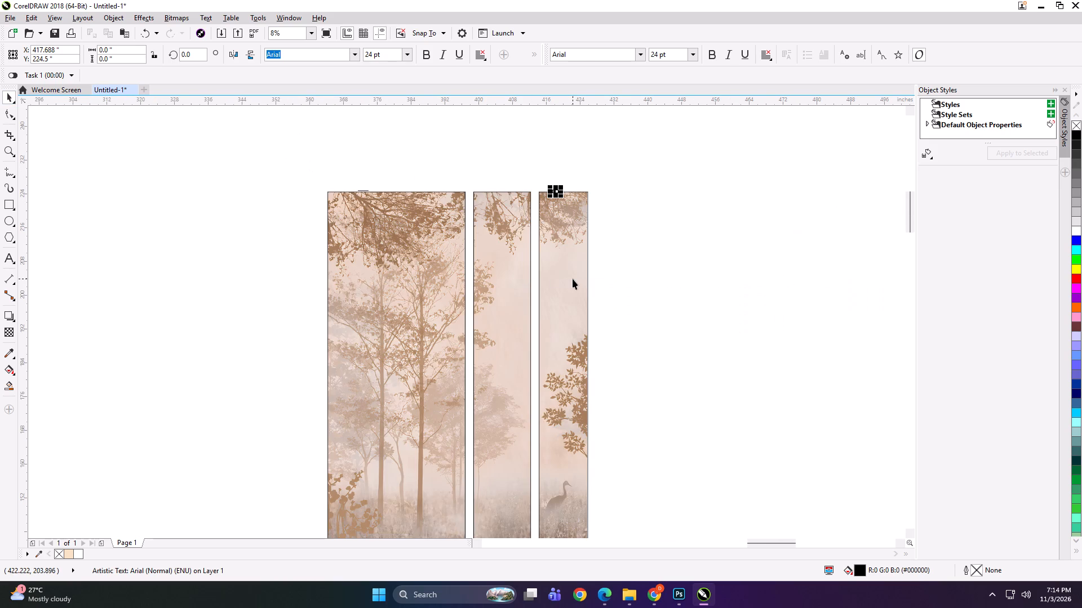
{"action": "left_click", "coordinate": [693, 182]}
{"action": "scroll", "coordinate": [560, 171], "scroll_direction": "down", "scroll_amount": 1}
{"action": "left_click_drag", "start_coordinate": [548, 164], "coordinate": [589, 314]}
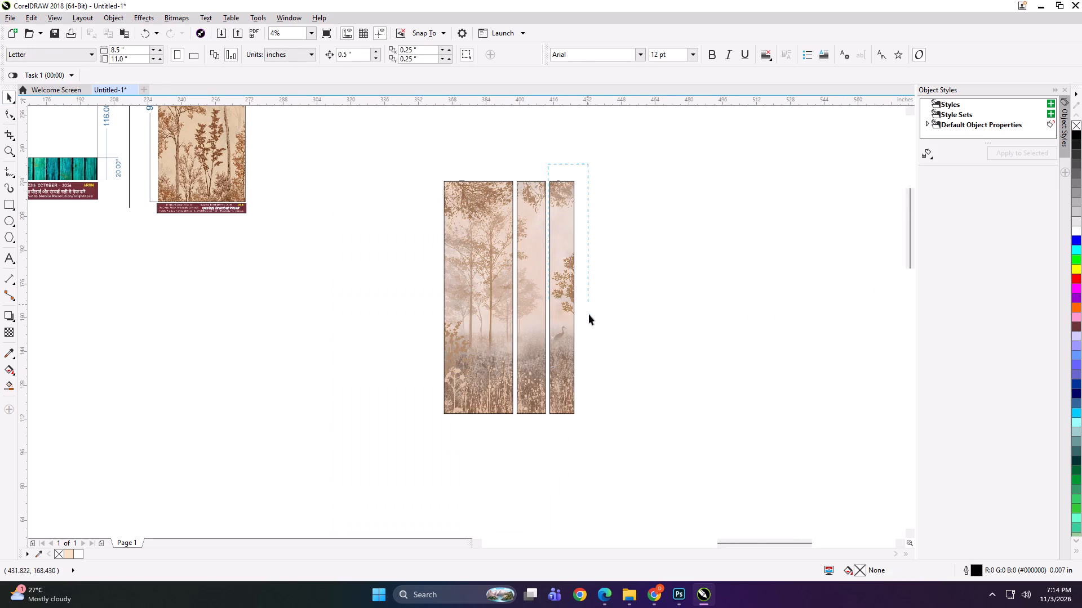
{"action": "left_click_drag", "start_coordinate": [589, 314], "coordinate": [610, 481]}
{"action": "key", "text": "ctrl+g"}
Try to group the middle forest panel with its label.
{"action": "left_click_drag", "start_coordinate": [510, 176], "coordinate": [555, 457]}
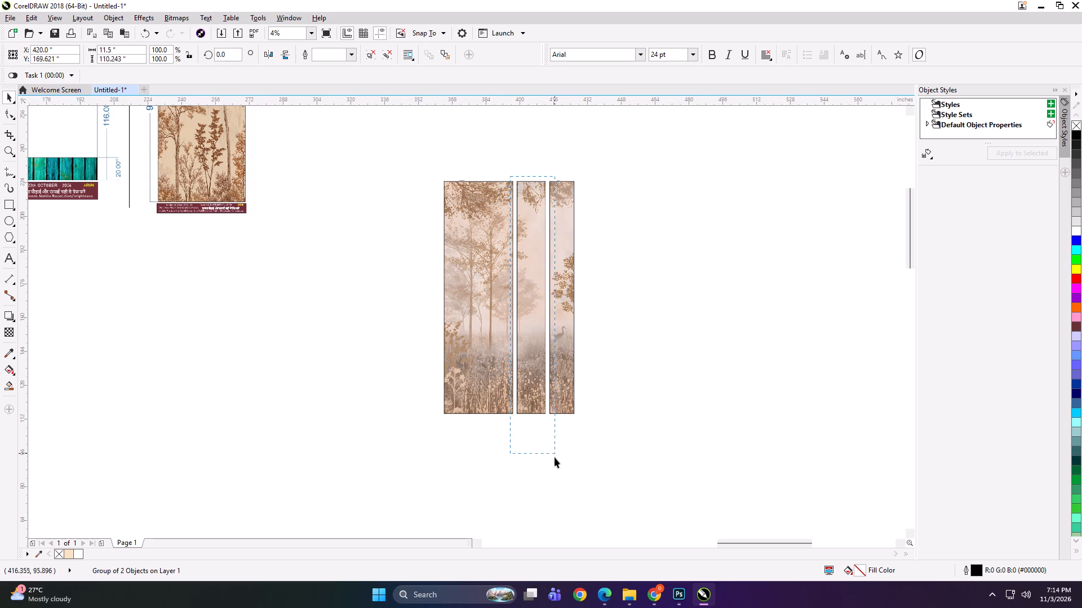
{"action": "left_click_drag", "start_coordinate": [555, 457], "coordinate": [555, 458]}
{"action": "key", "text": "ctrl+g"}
Group the left forest panel with its size label.
{"action": "left_click_drag", "start_coordinate": [515, 220], "coordinate": [405, 512]}
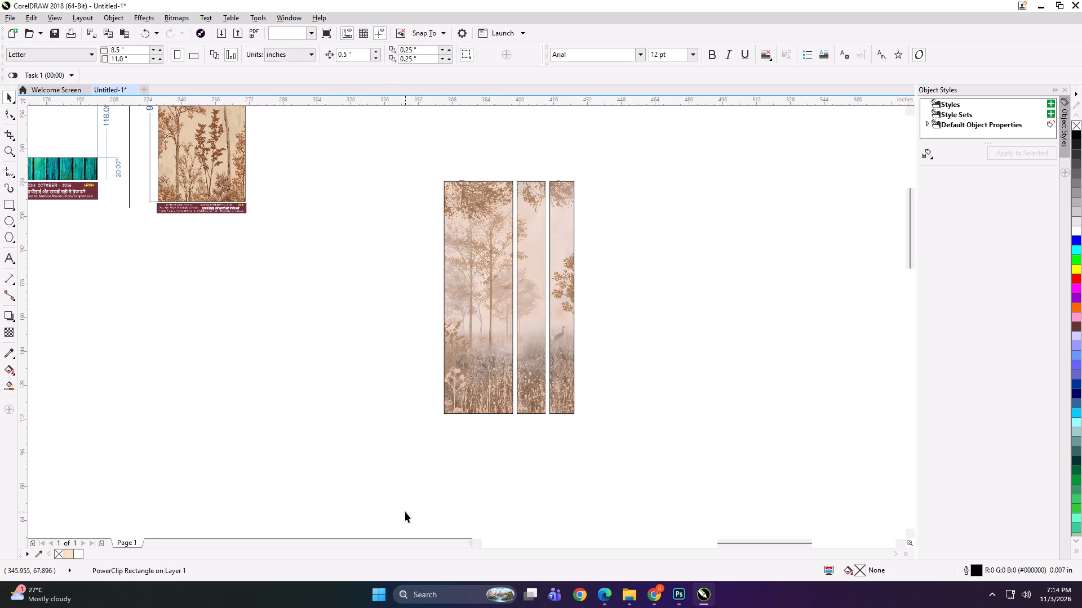
{"action": "left_click", "coordinate": [405, 512]}
{"action": "left_click_drag", "start_coordinate": [430, 148], "coordinate": [515, 453]}
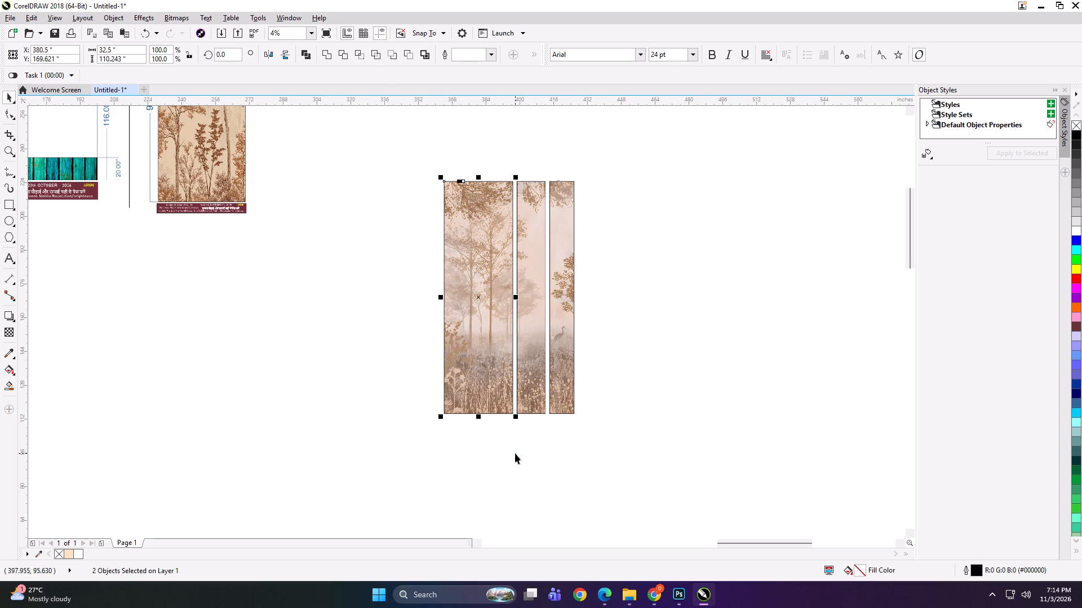
{"action": "key", "text": "ctrl+g"}
Add the text label "13*110" on the middle panel's top edge and group it with the panel.
{"action": "left_click", "coordinate": [526, 237]}
{"action": "scroll", "coordinate": [525, 181], "scroll_direction": "up", "scroll_amount": 5}
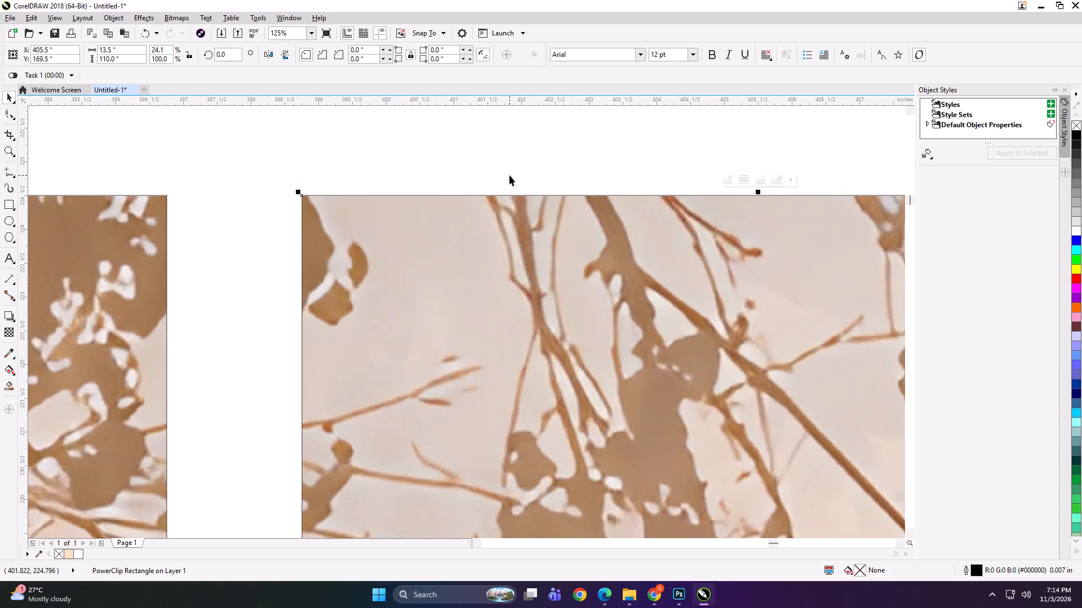
{"action": "key", "text": "space"}
{"action": "left_click", "coordinate": [522, 194]}
{"action": "type", "text": "13*110"}
{"action": "scroll", "coordinate": [572, 173], "scroll_direction": "down", "scroll_amount": 3}
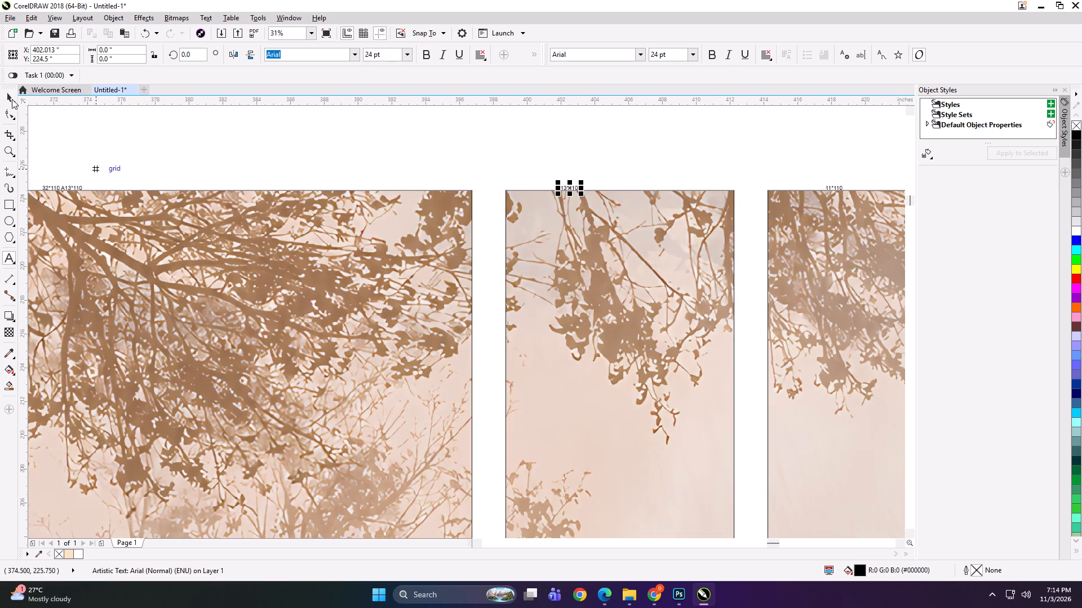
{"action": "left_click", "coordinate": [12, 94]}
{"action": "left_click", "coordinate": [527, 267], "text": "shift"}
{"action": "key", "text": "ctrl+g"}
Start exporting the left panel group and browse to the Print > NOV > 3 folder on the DIGITECH_SHAREDRIVE.
{"action": "scroll", "coordinate": [572, 206], "scroll_direction": "down", "scroll_amount": 1}
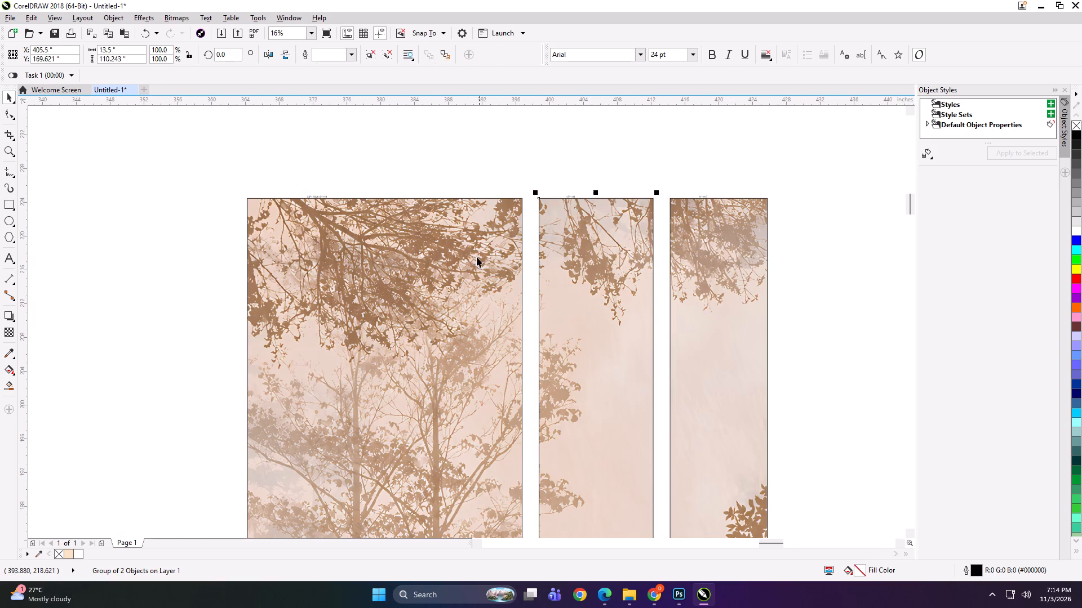
{"action": "left_click", "coordinate": [477, 257]}
{"action": "key", "text": "ctrl+e"}
{"action": "scroll", "coordinate": [566, 301], "scroll_direction": "down", "scroll_amount": 4}
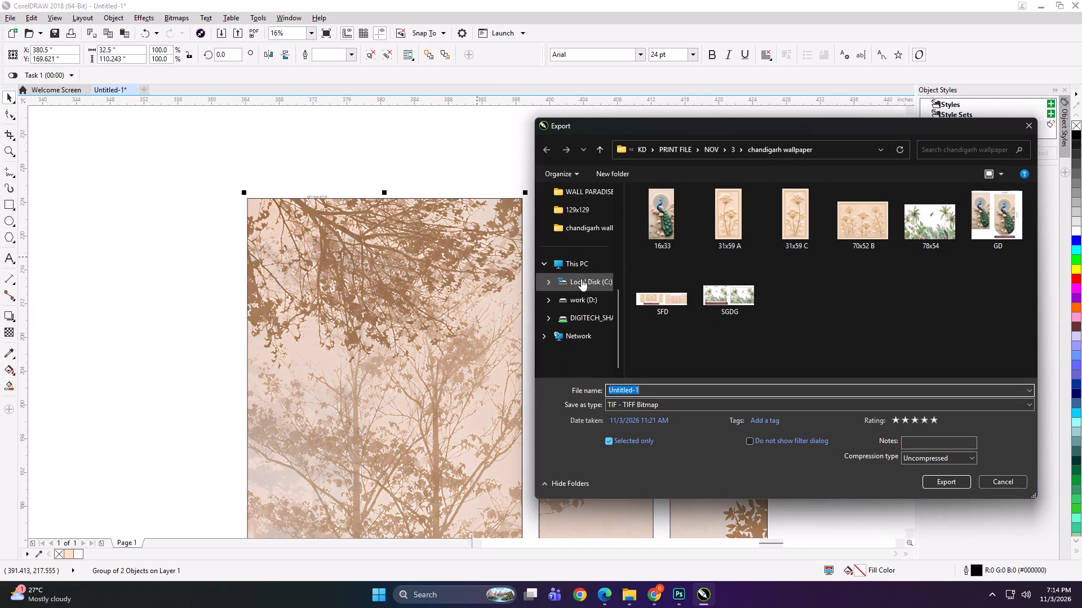
{"action": "left_click", "coordinate": [581, 260]}
{"action": "double_click", "coordinate": [720, 251]}
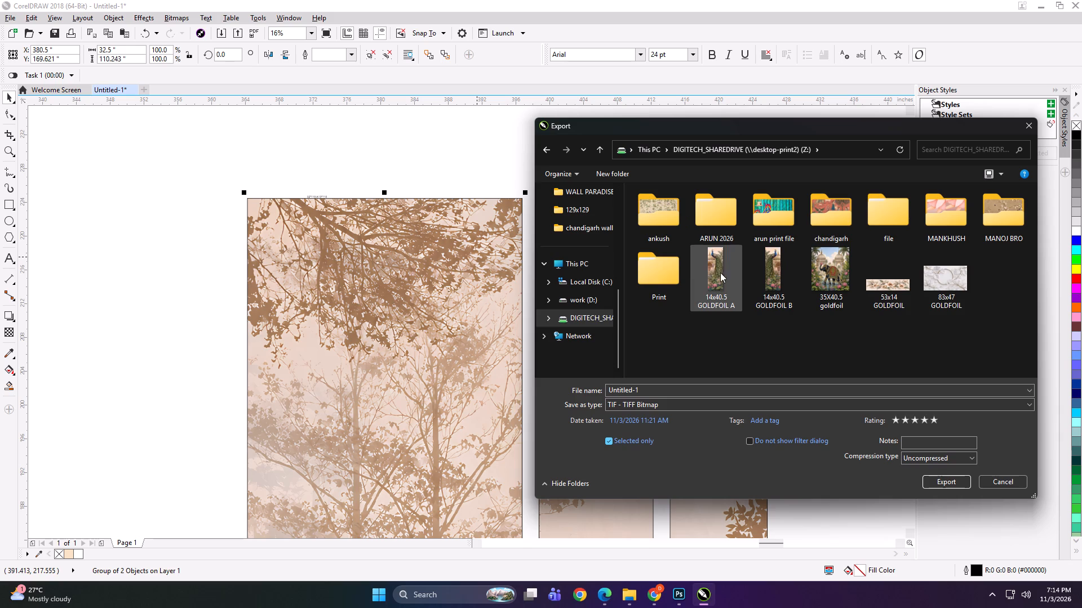
{"action": "double_click", "coordinate": [893, 199]}
{"action": "key", "text": "BackSpace"}
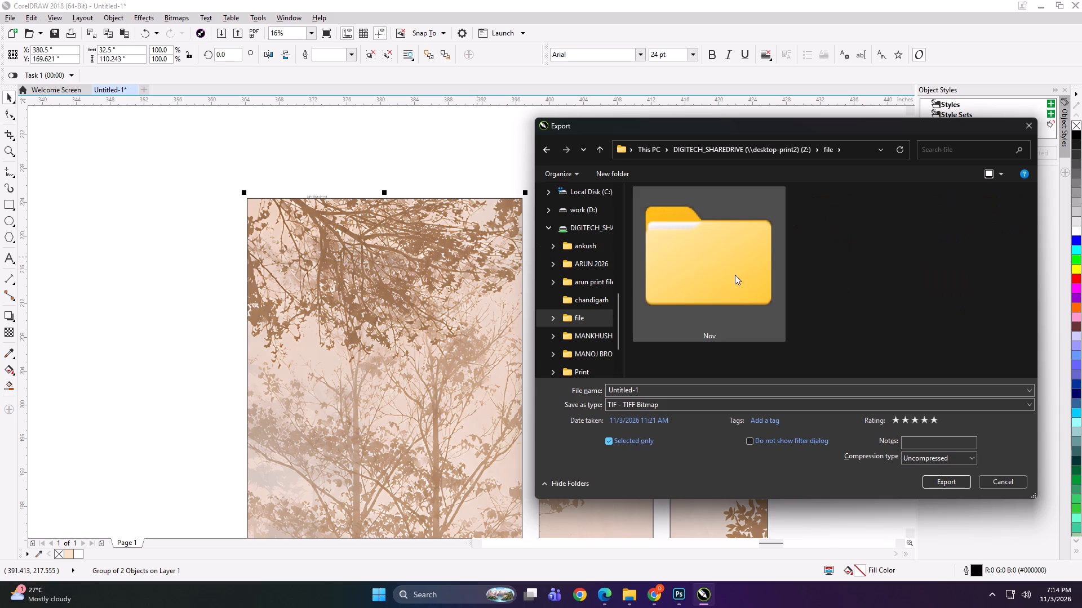
{"action": "double_click", "coordinate": [650, 283]}
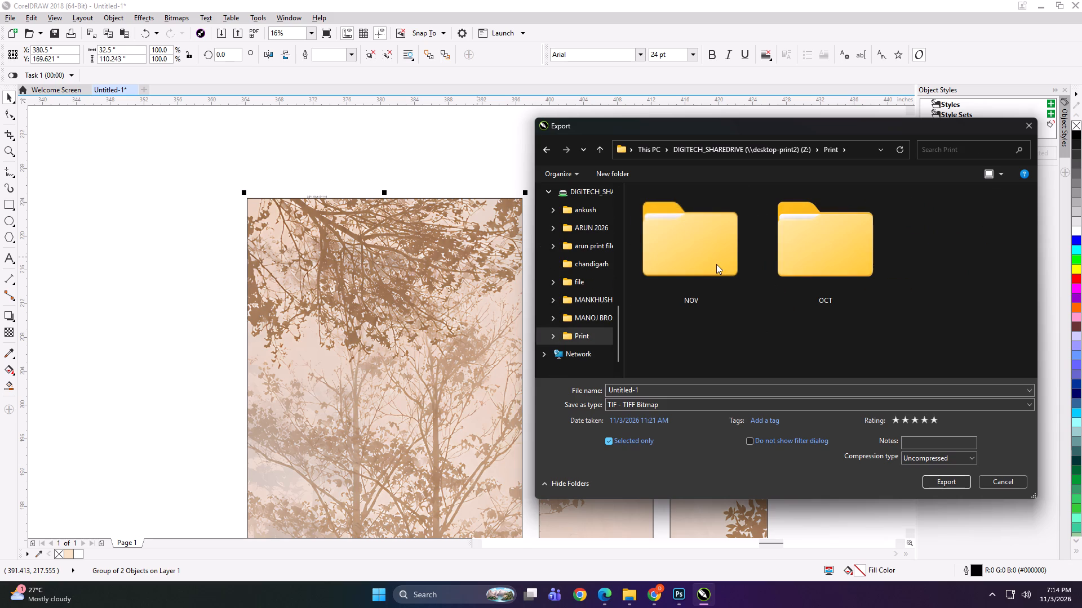
{"action": "left_click", "coordinate": [716, 264]}
{"action": "left_click", "coordinate": [716, 264]}
{"action": "double_click", "coordinate": [672, 239]}
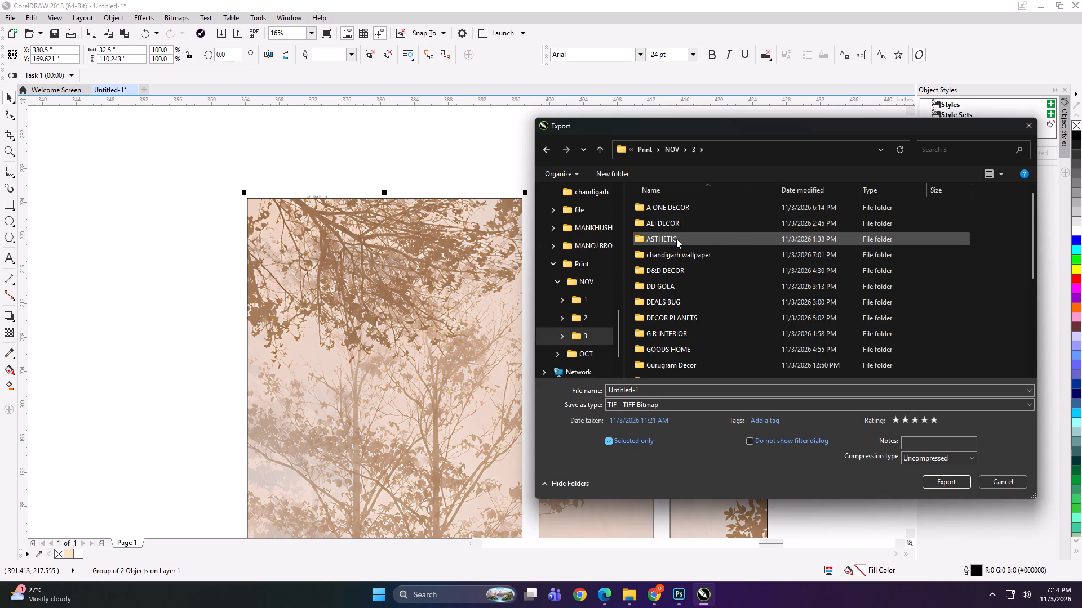
{"action": "scroll", "coordinate": [734, 232], "scroll_direction": "down", "scroll_amount": 9, "text": "ctrl"}
{"action": "scroll", "coordinate": [720, 228], "scroll_direction": "up", "scroll_amount": 13, "text": "ctrl"}
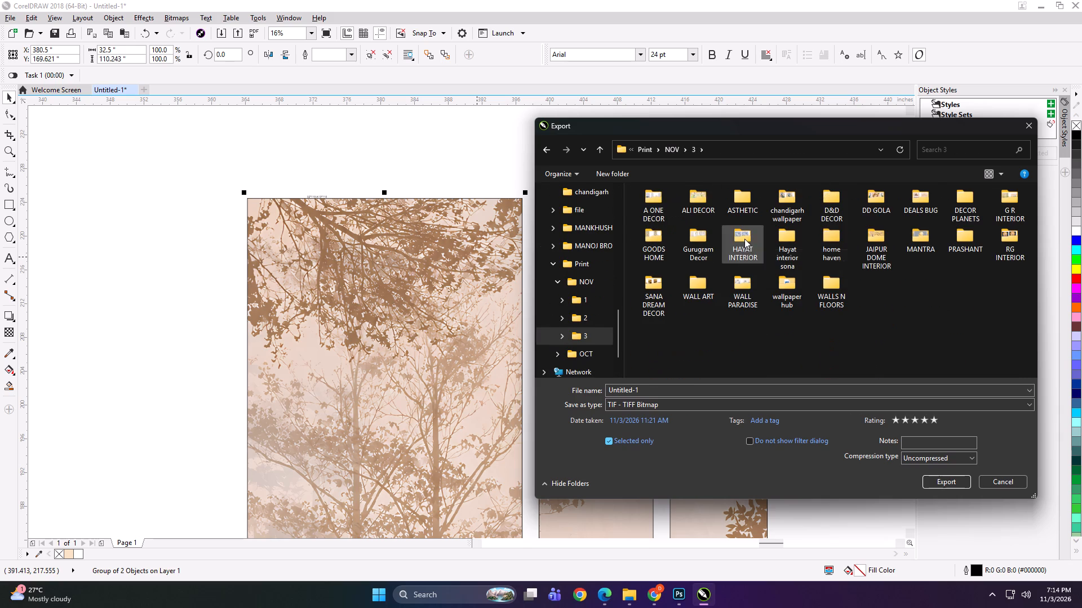
Create a new folder named COMPLAINT inside folder 3 and open it.
{"action": "left_click", "coordinate": [623, 172]}
{"action": "key", "text": "c"}
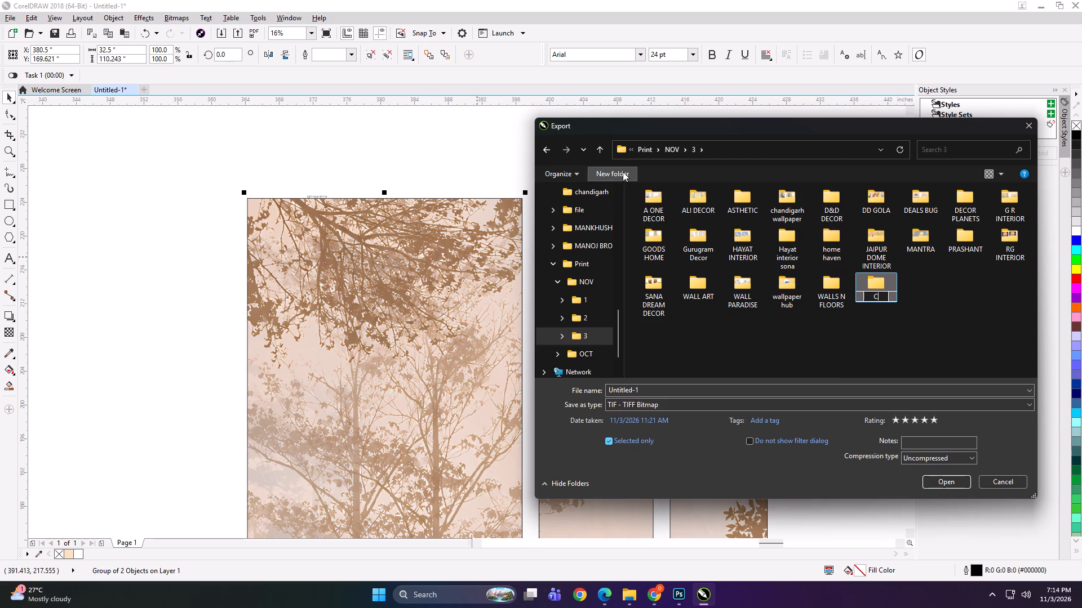
{"action": "key", "text": "m"}
{"action": "key", "text": "BackSpace"}
{"action": "type", "text": "OMPLAINT"}
{"action": "key", "text": "Return"}
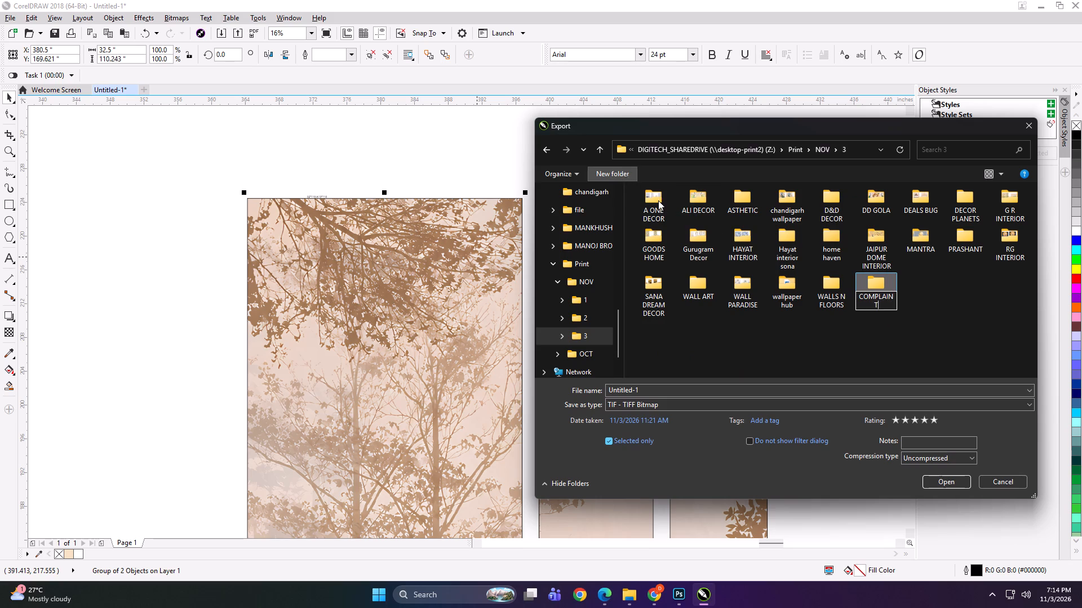
{"action": "double_click", "coordinate": [884, 284]}
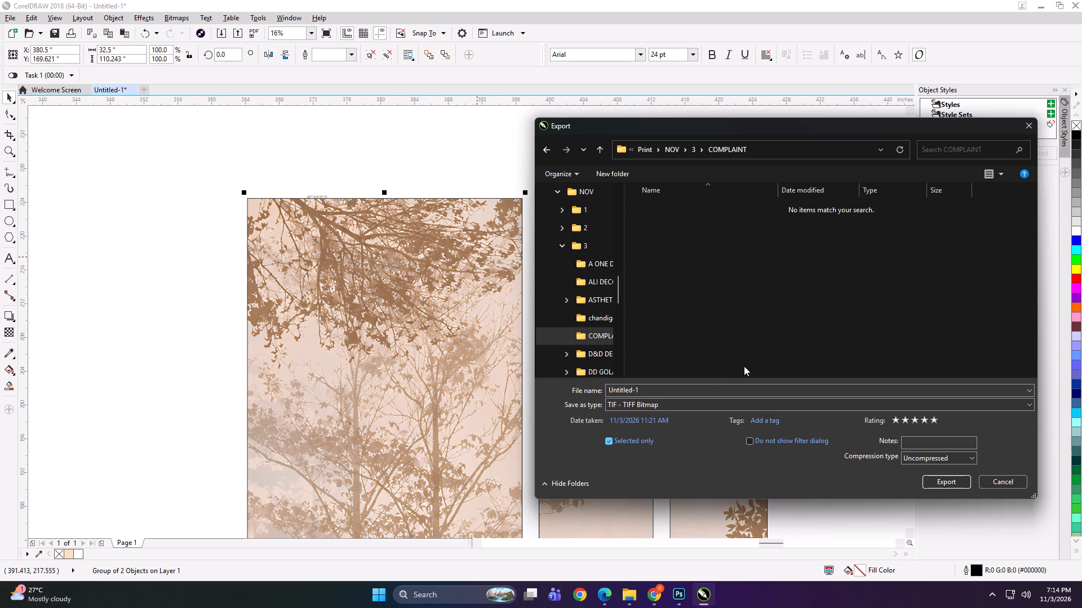
Export the left panel group as a TIFF named "32.5x110 A" in the COMPLAINT folder.
{"action": "left_click", "coordinate": [709, 385]}
{"action": "type", "text": "32.5x110"}
{"action": "key", "text": "space"}
{"action": "key", "text": "a"}
{"action": "key", "text": "Return"}
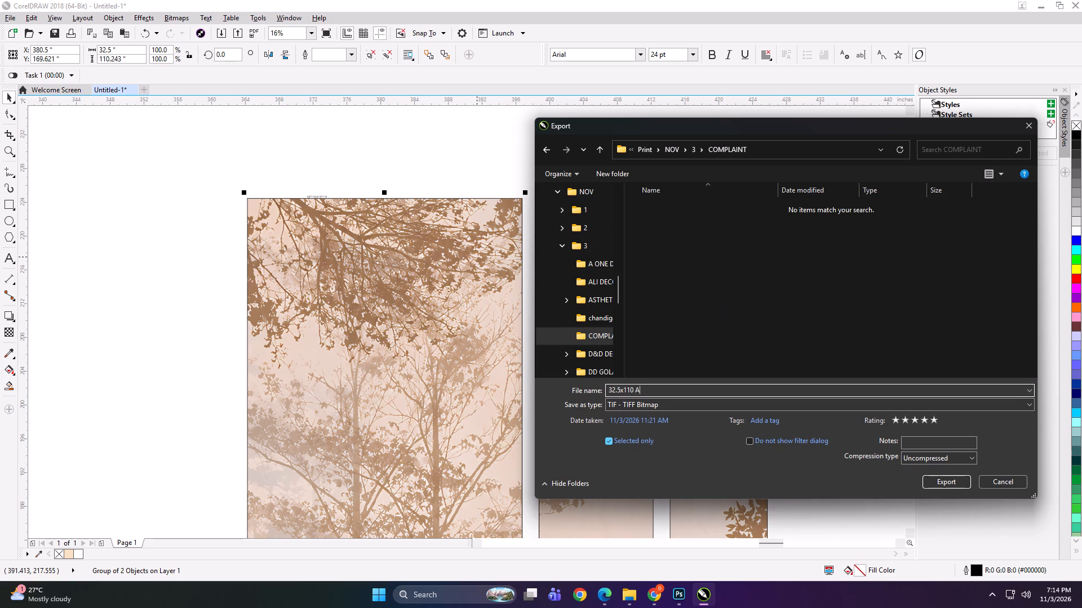
{"action": "key", "text": "Return"}
Export the middle panel group as a TIFF named "13.5x110 B" in the COMPLAINT folder.
{"action": "left_click", "coordinate": [588, 314]}
{"action": "key", "text": "ctrl+e"}
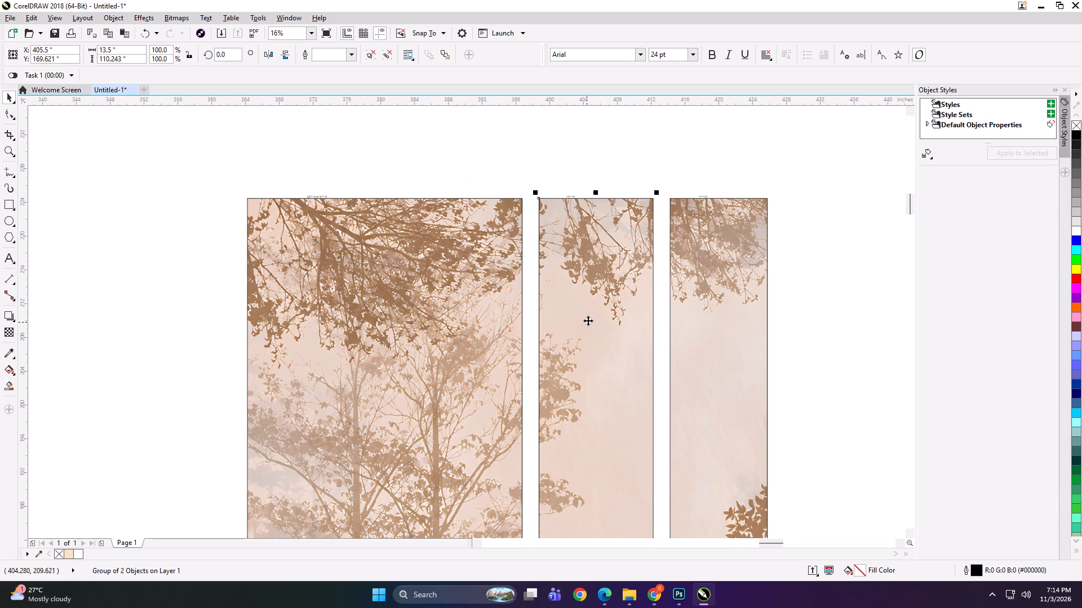
{"action": "key", "text": "ctrl+e"}
{"action": "key", "text": "ctrl+e"}
{"action": "key", "text": "ctrl+e"}
{"action": "key", "text": "ctrl+e"}
{"action": "key", "text": "ctrl+e"}
{"action": "left_click", "coordinate": [574, 136]}
{"action": "left_click", "coordinate": [595, 259]}
{"action": "key", "text": "ctrl+e"}
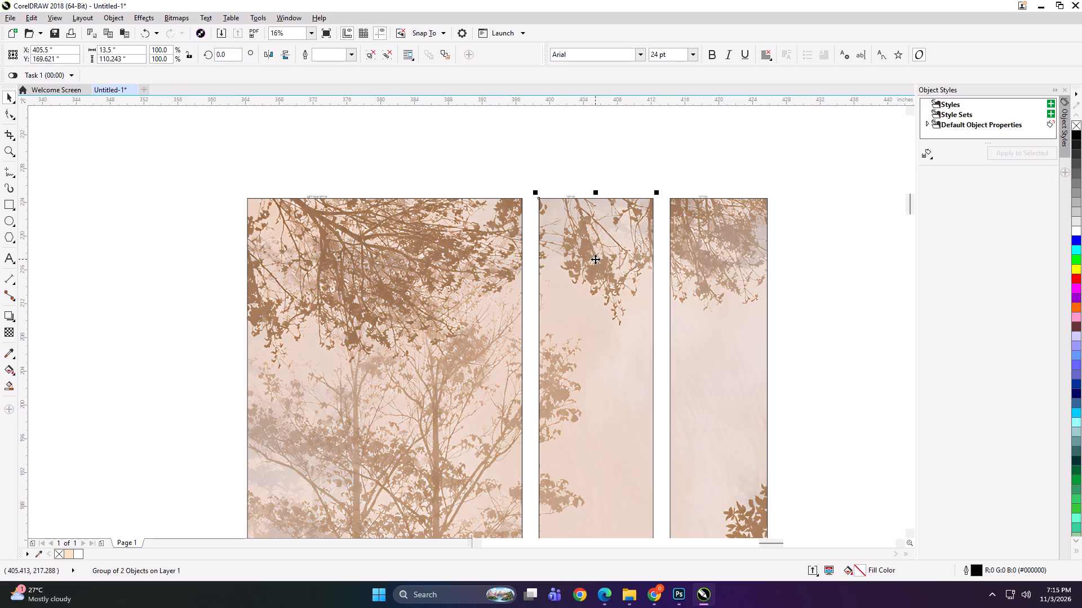
{"action": "key", "text": "ctrl+e"}
{"action": "scroll", "coordinate": [595, 259], "scroll_direction": "down", "scroll_amount": 2}
{"action": "left_click", "coordinate": [577, 189]}
{"action": "left_click", "coordinate": [592, 287]}
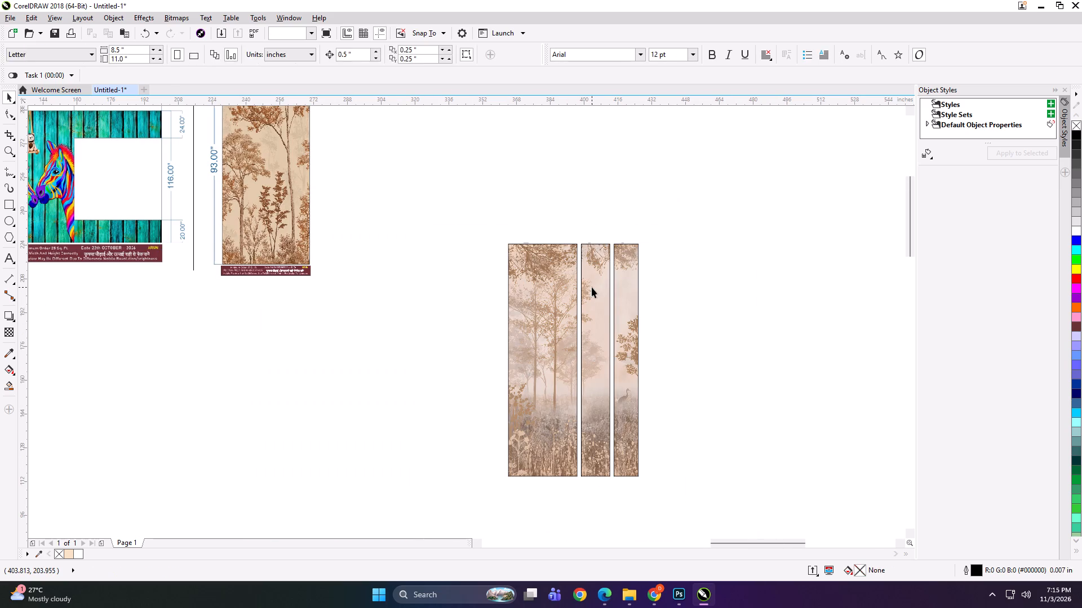
{"action": "key", "text": "ctrl+e"}
{"action": "key", "text": "ctrl+e"}
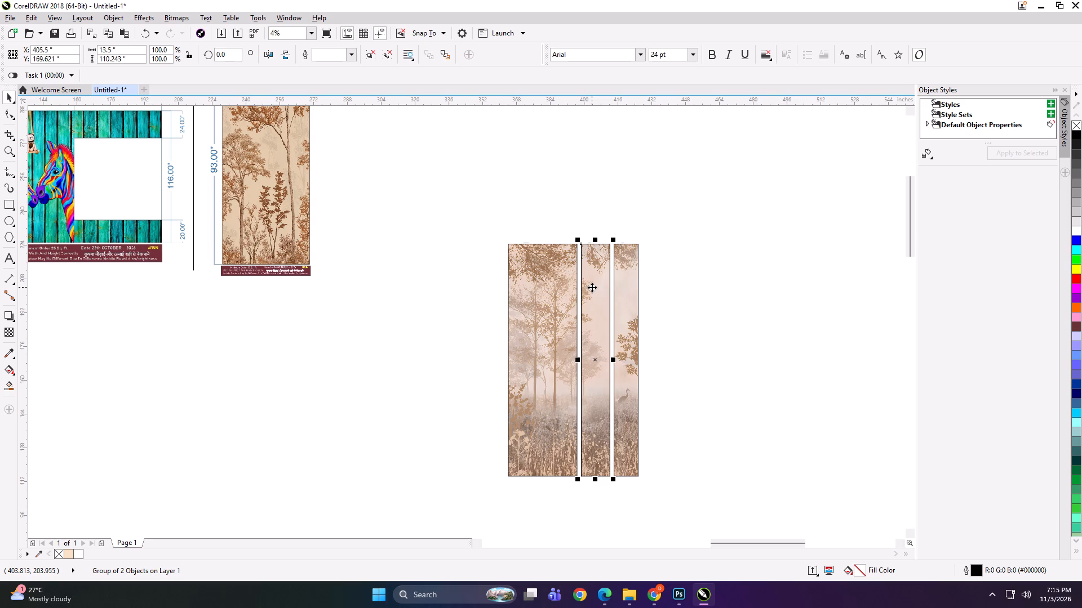
{"action": "key", "text": "ctrl+e"}
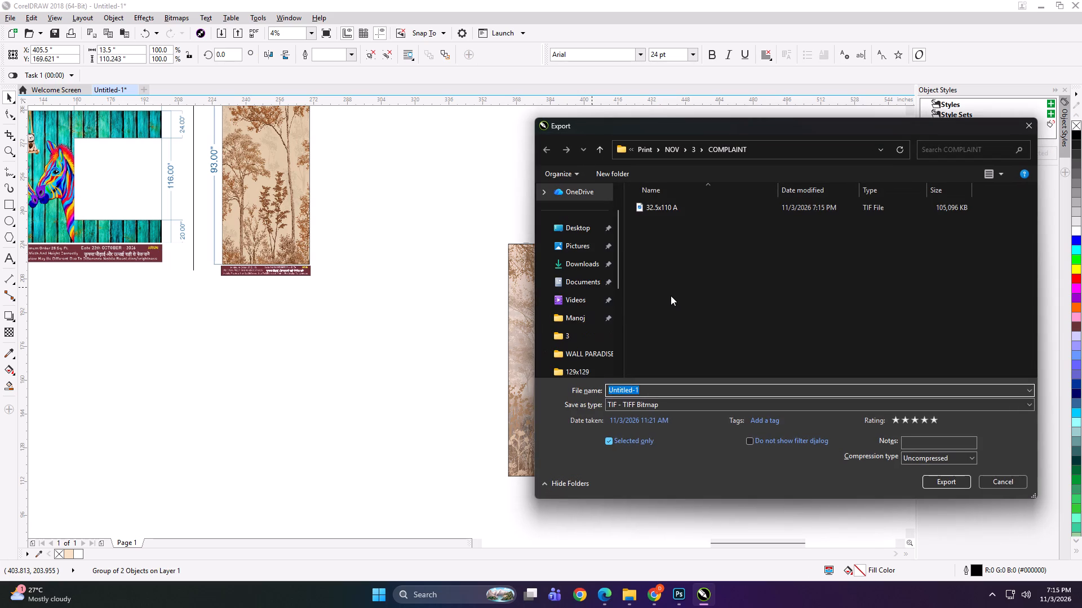
{"action": "type", "text": "13.5x110 B"}
{"action": "key", "text": "Return"}
{"action": "key", "text": "Return"}
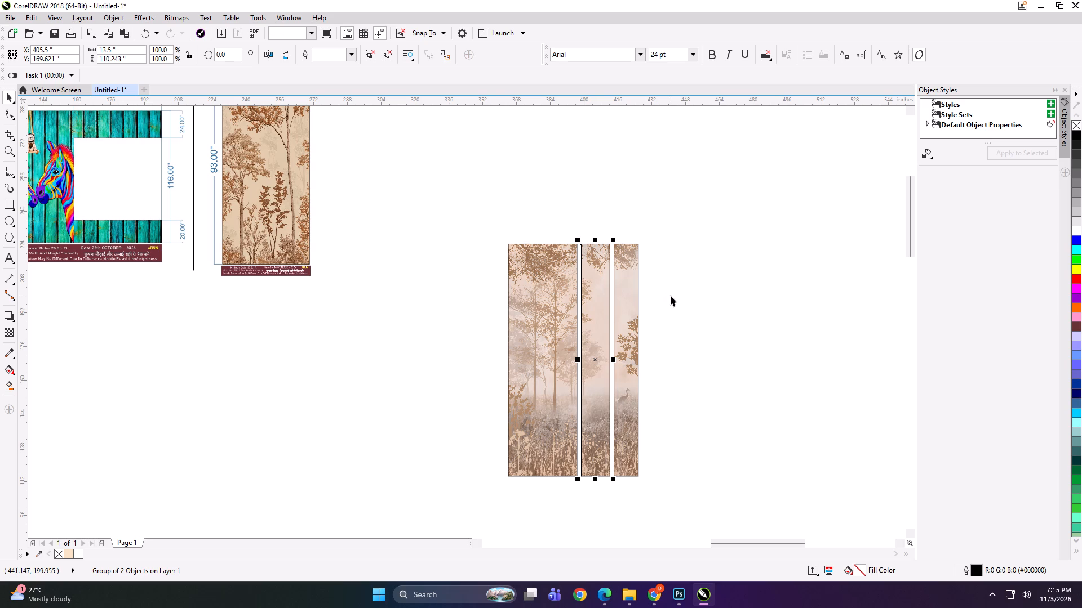
Export the right forest panel group as a TIFF named "11.5x110 C" in the COMPLAINT folder.
{"action": "left_click", "coordinate": [635, 289]}
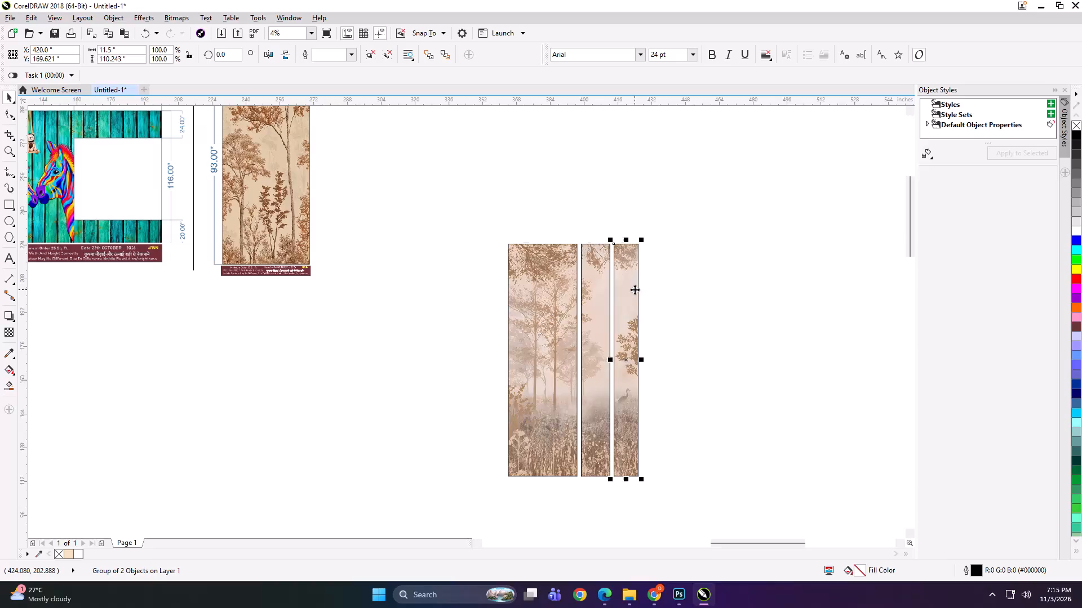
{"action": "key", "text": "ctrl+e"}
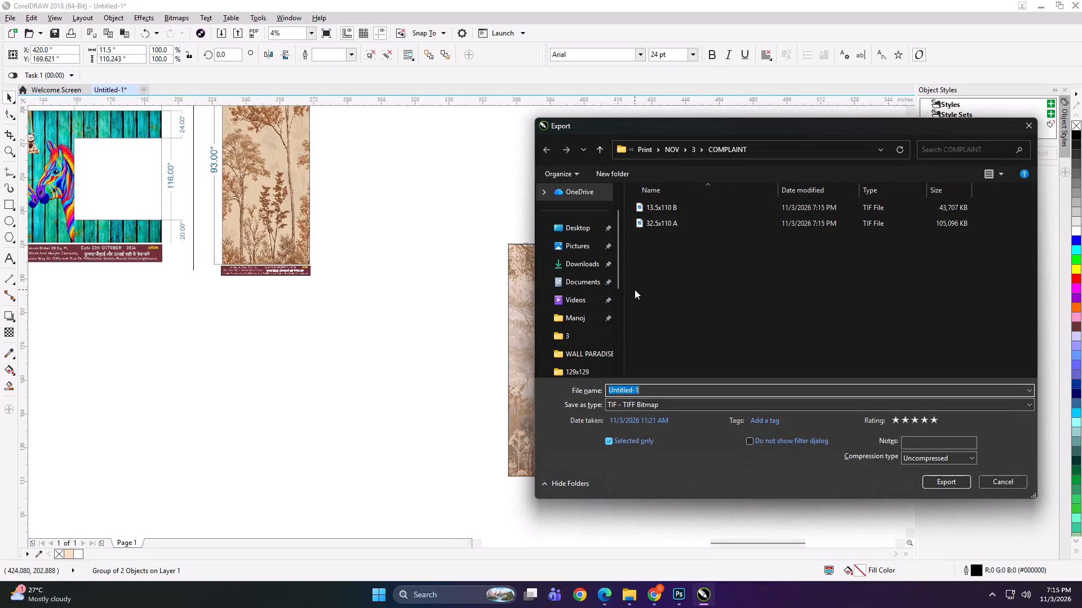
{"action": "type", "text": "11.5x110"}
{"action": "key", "text": "space"}
{"action": "key", "text": "c"}
{"action": "key", "text": "Return"}
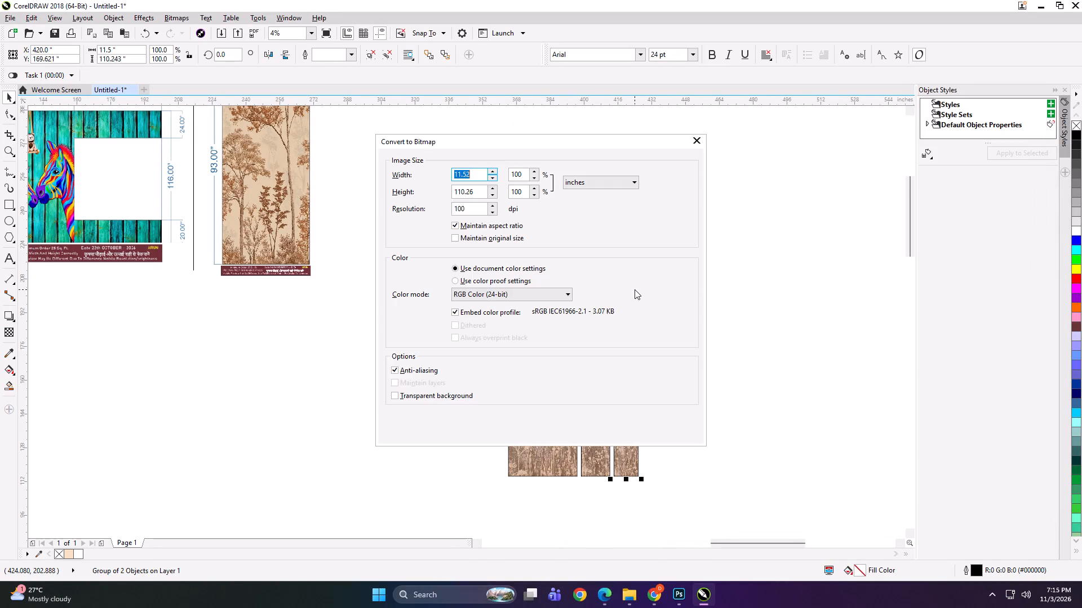
{"action": "key", "text": "Return"}
Widen the gaps beside the middle panel by nudging the right panel 2 inches outward and the left panel 4 inches outward.
{"action": "key", "text": "Right"}
{"action": "key", "text": "Right"}
{"action": "key", "text": "Right"}
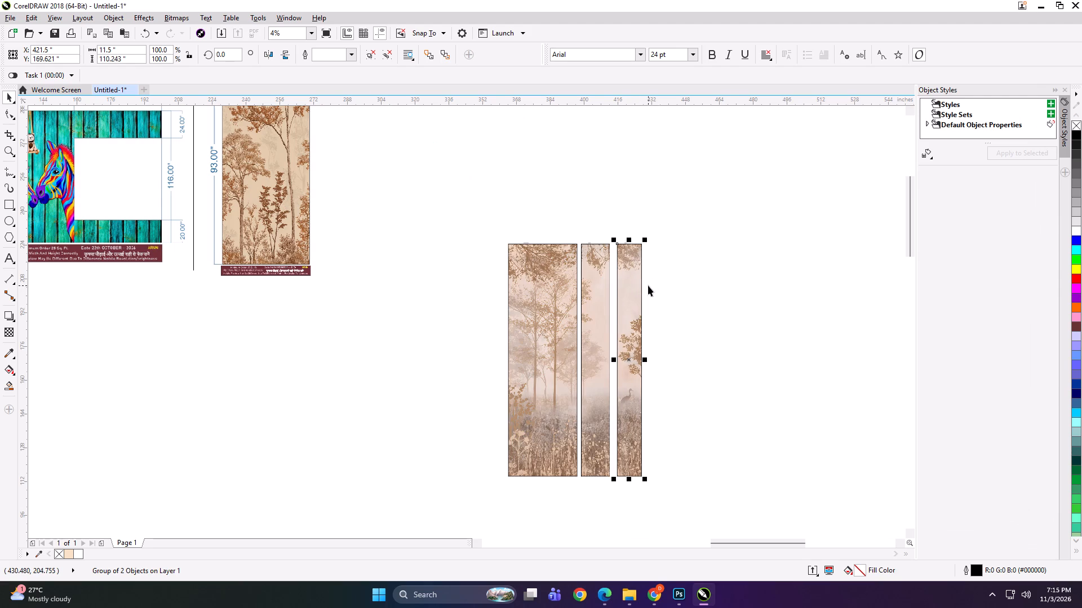
{"action": "key", "text": "Left"}
{"action": "key", "text": "Left"}
{"action": "key", "text": "Left"}
{"action": "key", "text": "Right"}
{"action": "key", "text": "Right"}
{"action": "key", "text": "Right"}
{"action": "key", "text": "Right"}
{"action": "left_click", "coordinate": [561, 297]}
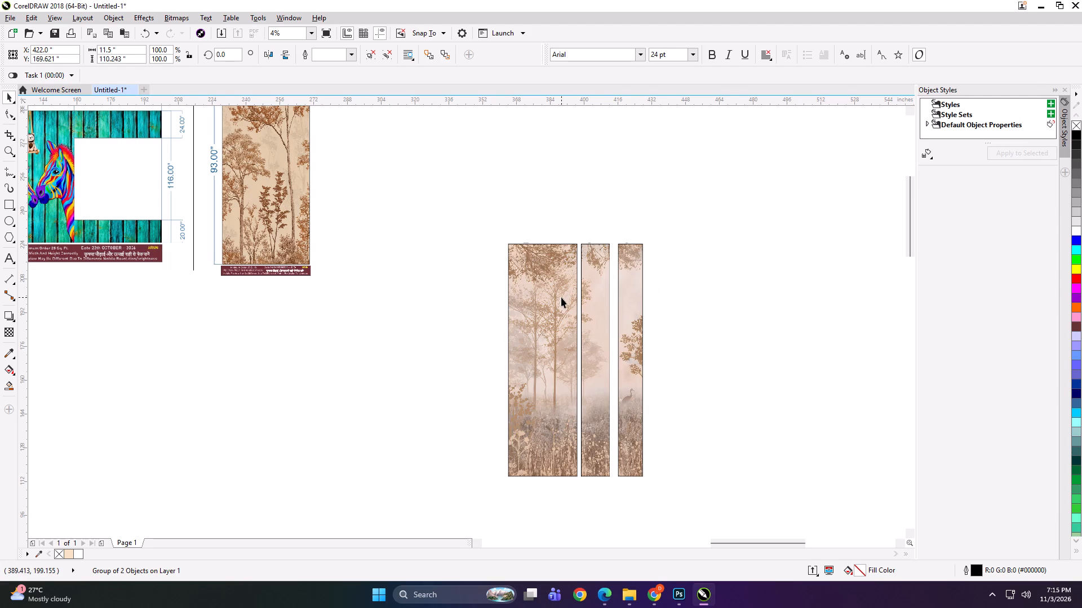
{"action": "key", "text": "Left"}
{"action": "key", "text": "Left"}
{"action": "key", "text": "Left"}
{"action": "key", "text": "Left"}
{"action": "key", "text": "Left"}
{"action": "key", "text": "Left"}
{"action": "key", "text": "Left"}
{"action": "key", "text": "Left"}
Scale all three forest panels down together about their centre to about 2.5 x 4.08 inches.
{"action": "left_click_drag", "start_coordinate": [671, 217], "coordinate": [444, 497]}
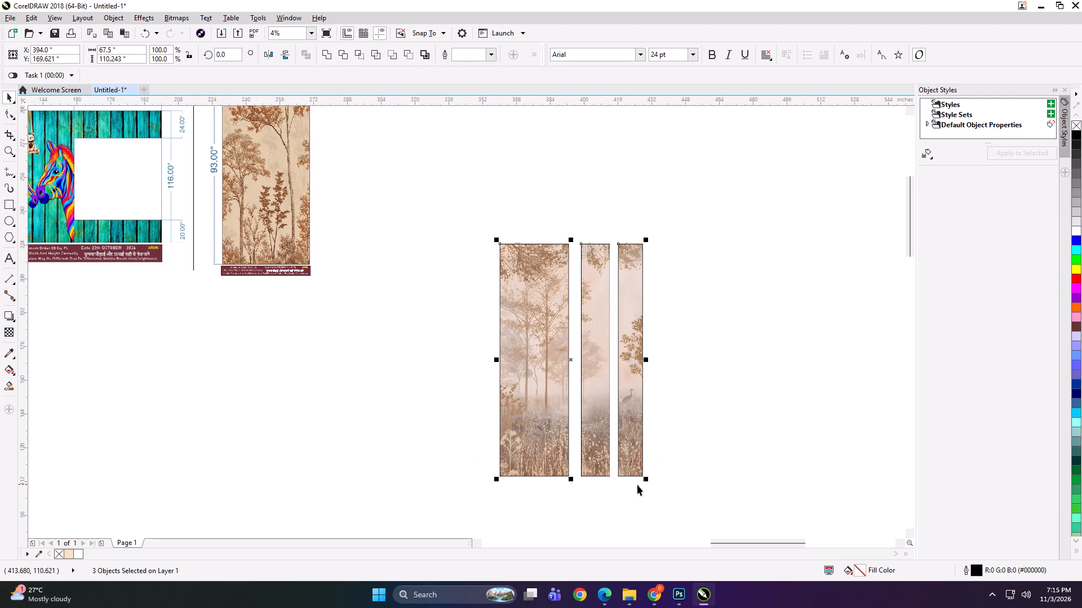
{"action": "left_click_drag", "start_coordinate": [647, 482], "coordinate": [583, 419], "text": "shift"}
{"action": "scroll", "coordinate": [569, 359], "scroll_direction": "up", "scroll_amount": 1}
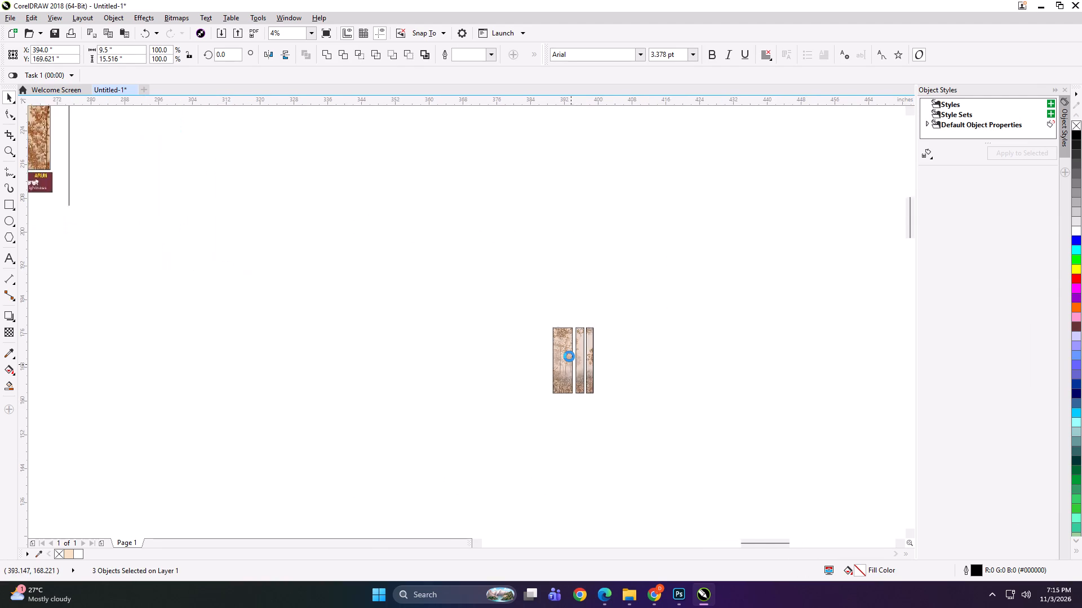
{"action": "scroll", "coordinate": [569, 356], "scroll_direction": "up", "scroll_amount": 2}
{"action": "left_click_drag", "start_coordinate": [668, 500], "coordinate": [618, 440], "text": "shift"}
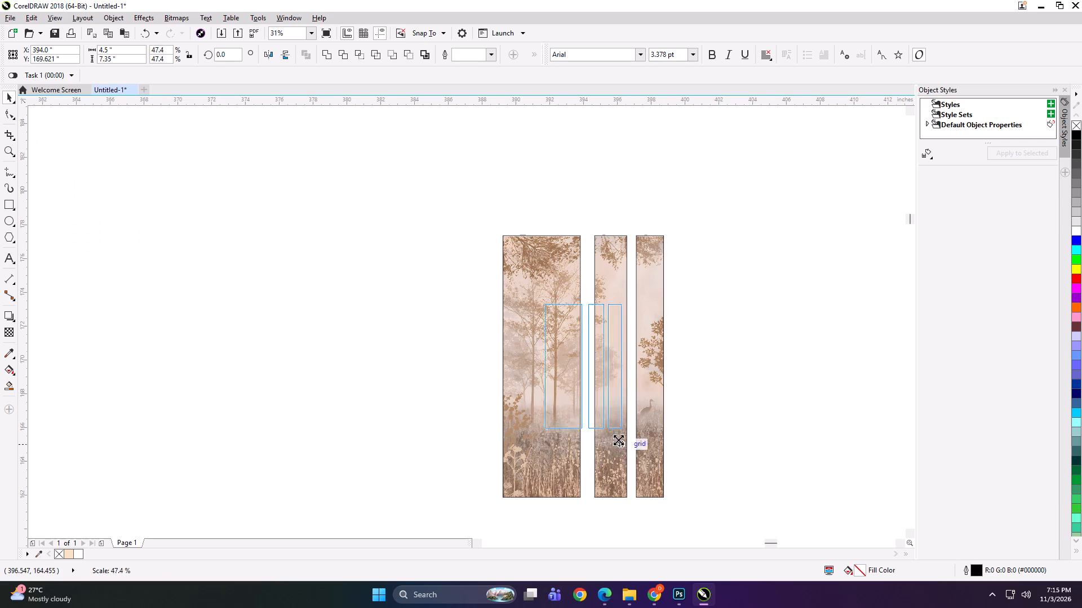
{"action": "left_click_drag", "start_coordinate": [618, 440], "coordinate": [610, 428], "text": "shift"}
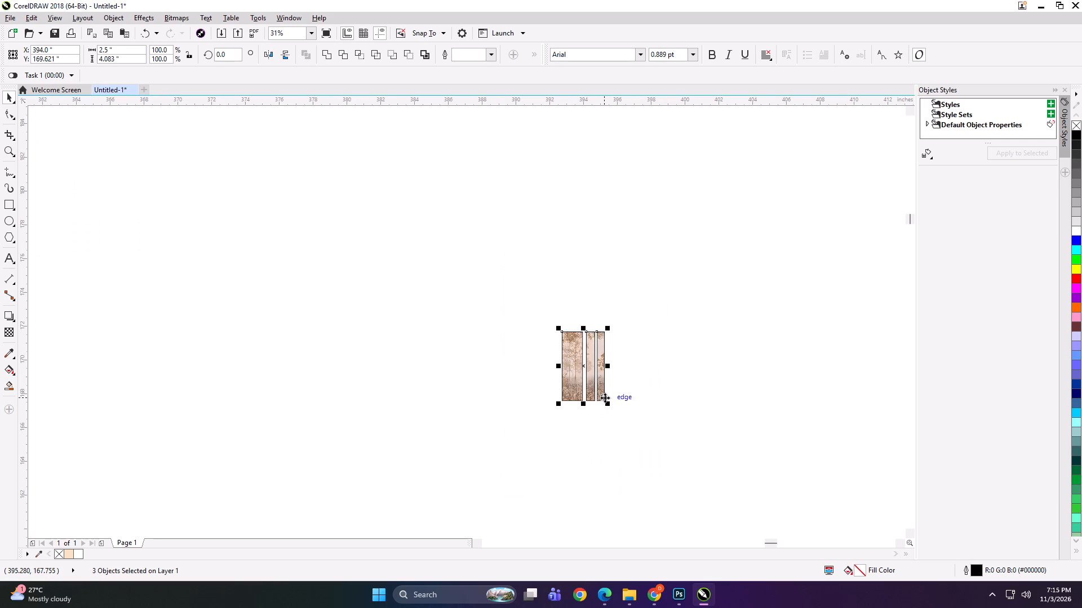
Export the three reduced forest panels together as a preview image named "DSGDHHJJK" in the COMPLAINT folder.
{"action": "key", "text": "ctrl+e"}
{"action": "type", "text": "DSGDHHJJK"}
{"action": "key", "text": "Return"}
{"action": "key", "text": "Return"}
{"action": "key", "text": "Return"}
Delete the three reduced forest panels from the drawing.
{"action": "key", "text": "Delete"}
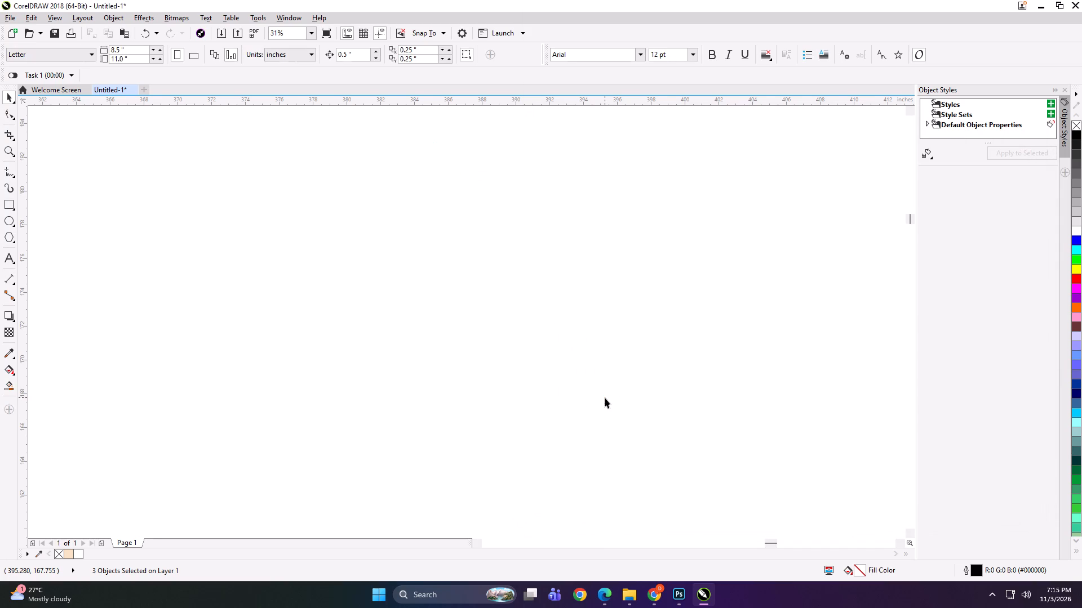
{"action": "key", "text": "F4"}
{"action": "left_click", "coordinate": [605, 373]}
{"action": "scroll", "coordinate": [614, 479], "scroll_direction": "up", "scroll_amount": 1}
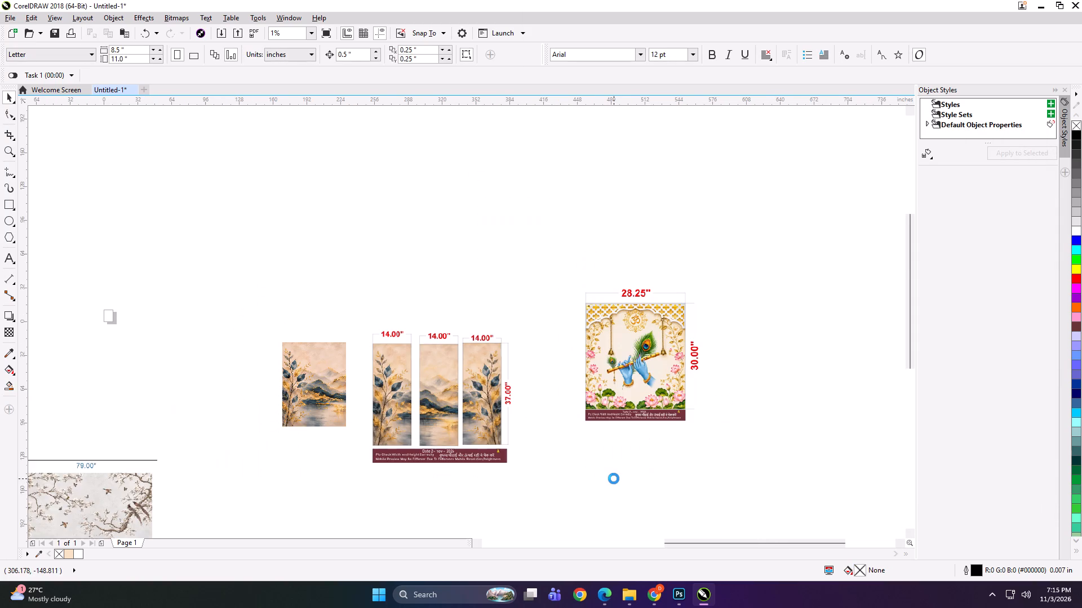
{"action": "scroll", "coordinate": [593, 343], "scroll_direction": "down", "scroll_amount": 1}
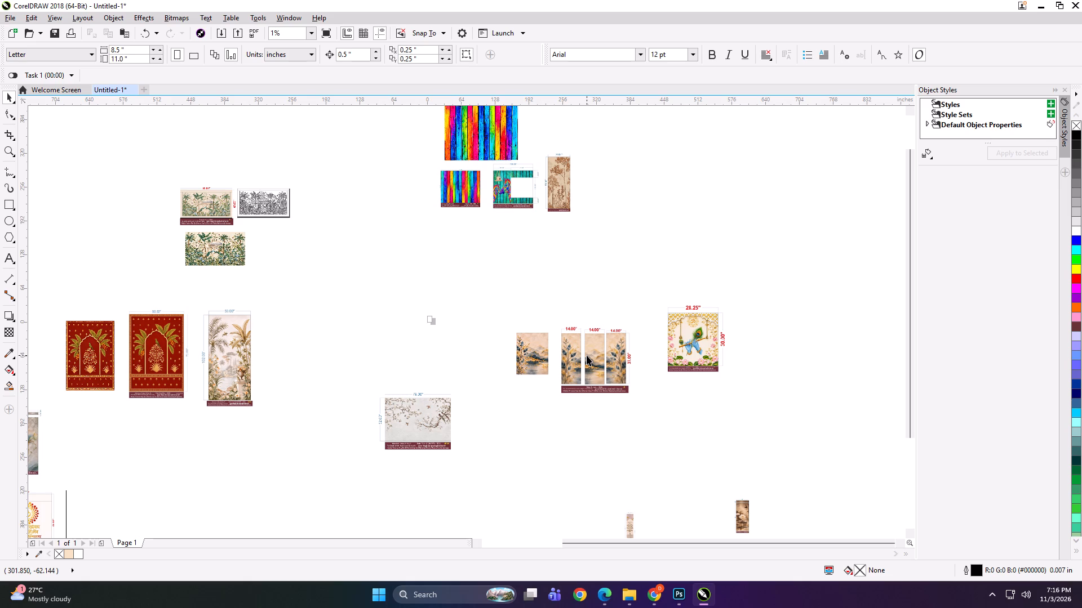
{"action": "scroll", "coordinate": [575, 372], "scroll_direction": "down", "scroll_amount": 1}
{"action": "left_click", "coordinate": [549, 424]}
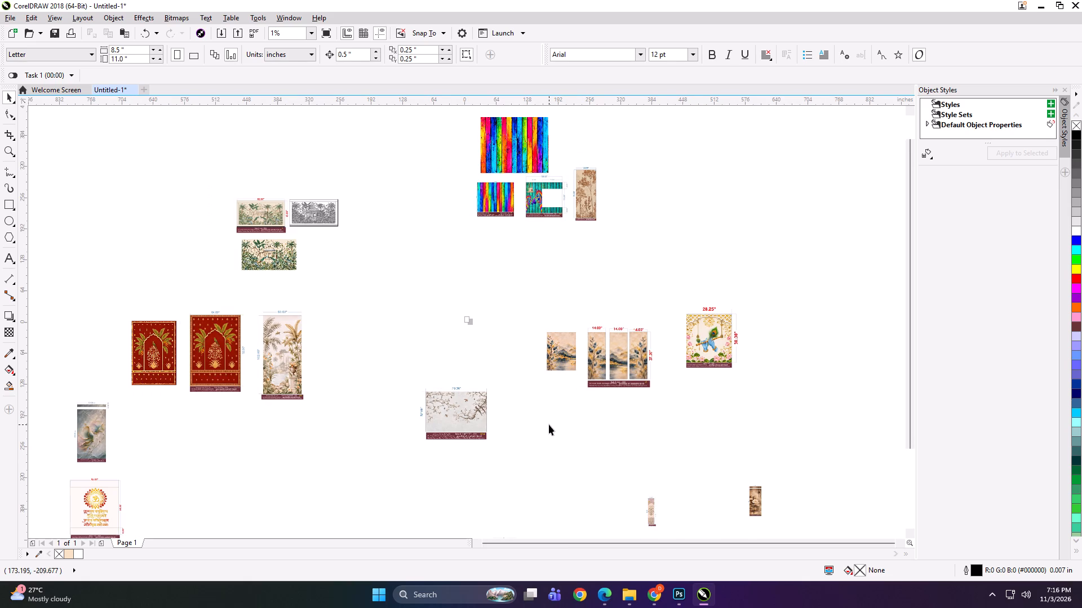
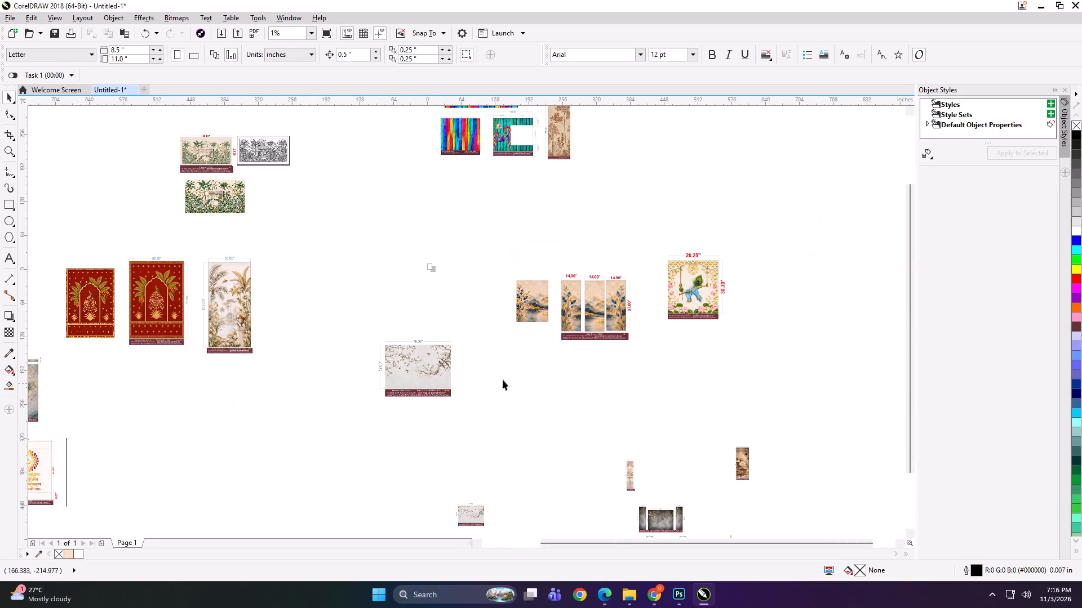
Switch to Photoshop and examine the surface-blurred zebra artwork in preview.png at close range.
{"action": "key", "text": "F4"}
{"action": "left_click", "coordinate": [677, 596]}
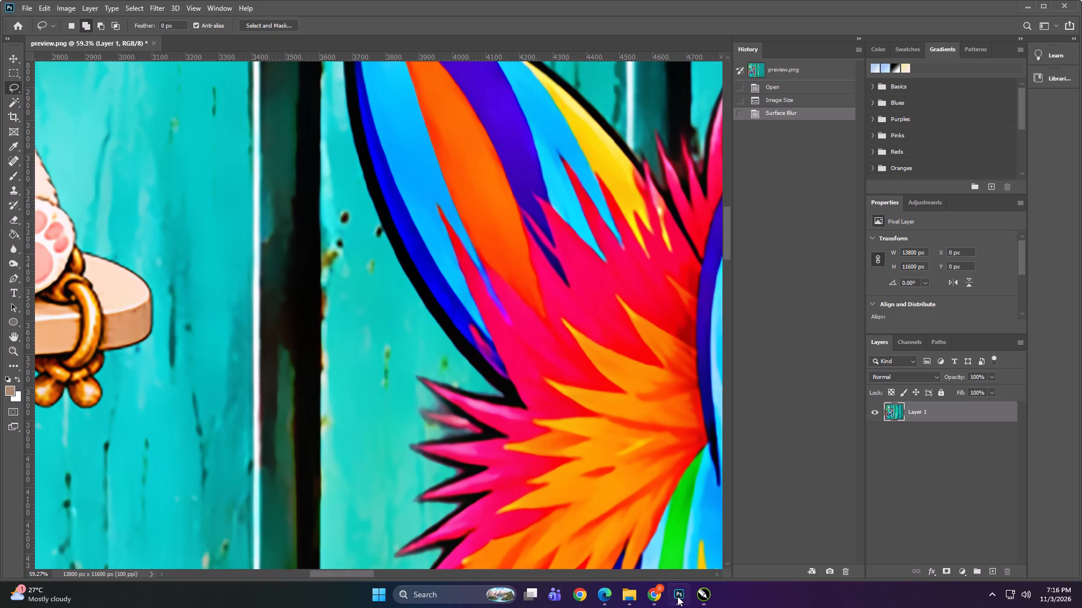
{"action": "scroll", "coordinate": [525, 268], "scroll_direction": "down", "scroll_amount": 20, "text": "alt"}
{"action": "scroll", "coordinate": [525, 268], "scroll_direction": "down", "scroll_amount": 3, "text": "alt"}
{"action": "scroll", "coordinate": [588, 409], "scroll_direction": "up", "scroll_amount": 5, "text": "alt"}
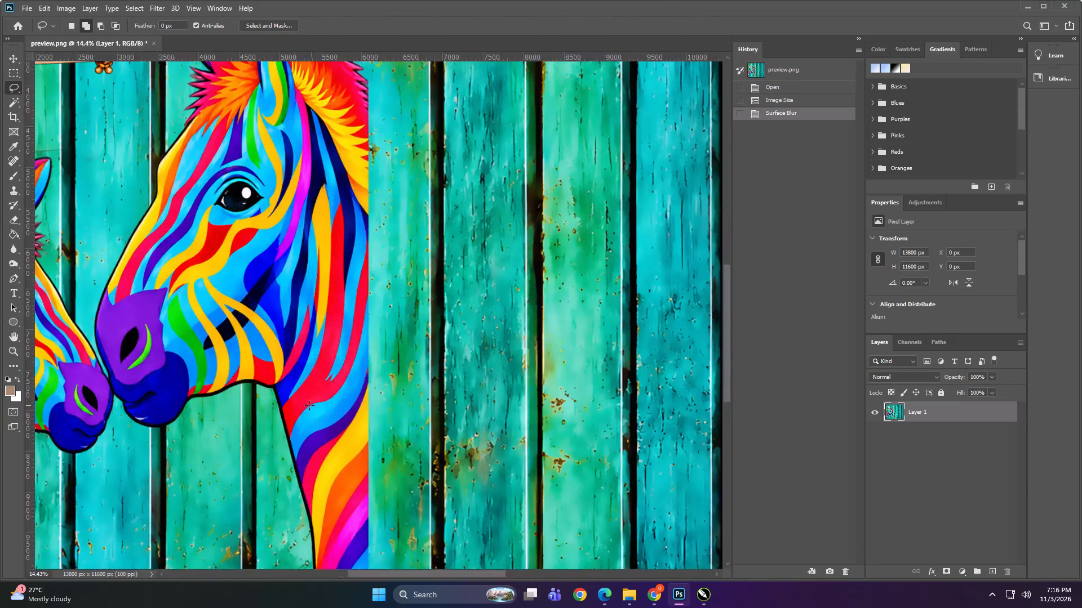
{"action": "scroll", "coordinate": [309, 405], "scroll_direction": "up", "scroll_amount": 5, "text": "alt"}
{"action": "scroll", "coordinate": [274, 245], "scroll_direction": "down", "scroll_amount": 1, "text": "alt"}
{"action": "scroll", "coordinate": [274, 245], "scroll_direction": "up", "scroll_amount": 17, "text": "alt"}
{"action": "key", "text": "space"}
{"action": "key", "text": "space"}
{"action": "key", "text": "space"}
{"action": "key", "text": "space"}
{"action": "key", "text": "space"}
{"action": "key", "text": "space"}
{"action": "key", "text": "space"}
{"action": "key", "text": "space"}
{"action": "key", "text": "space"}
{"action": "key", "text": "space"}
{"action": "key", "text": "space"}
{"action": "left_click_drag", "start_coordinate": [494, 238], "coordinate": [501, 338]}
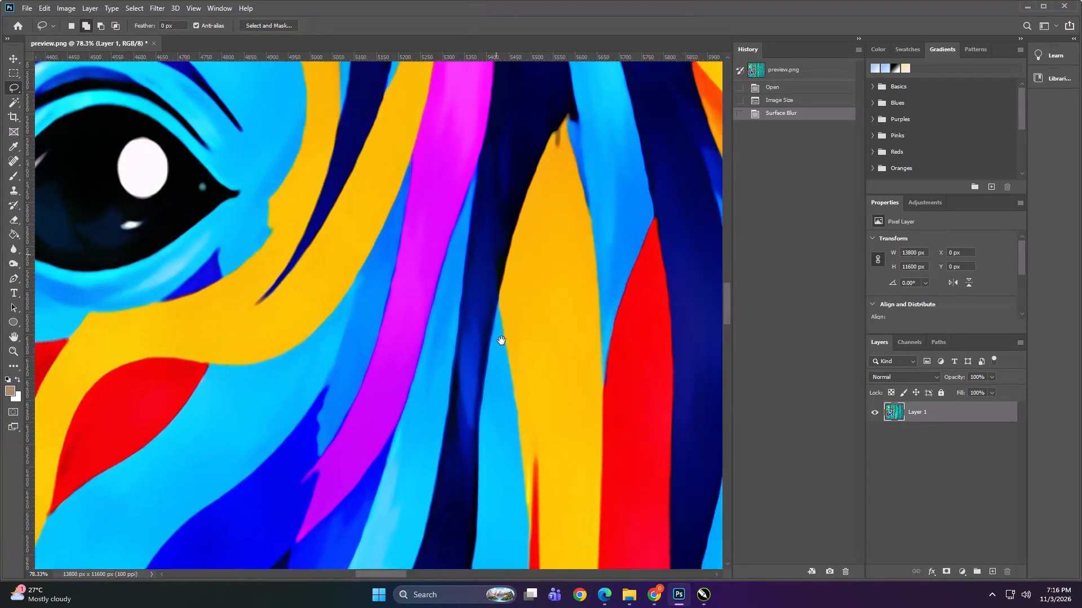
{"action": "left_click", "coordinate": [499, 282]}
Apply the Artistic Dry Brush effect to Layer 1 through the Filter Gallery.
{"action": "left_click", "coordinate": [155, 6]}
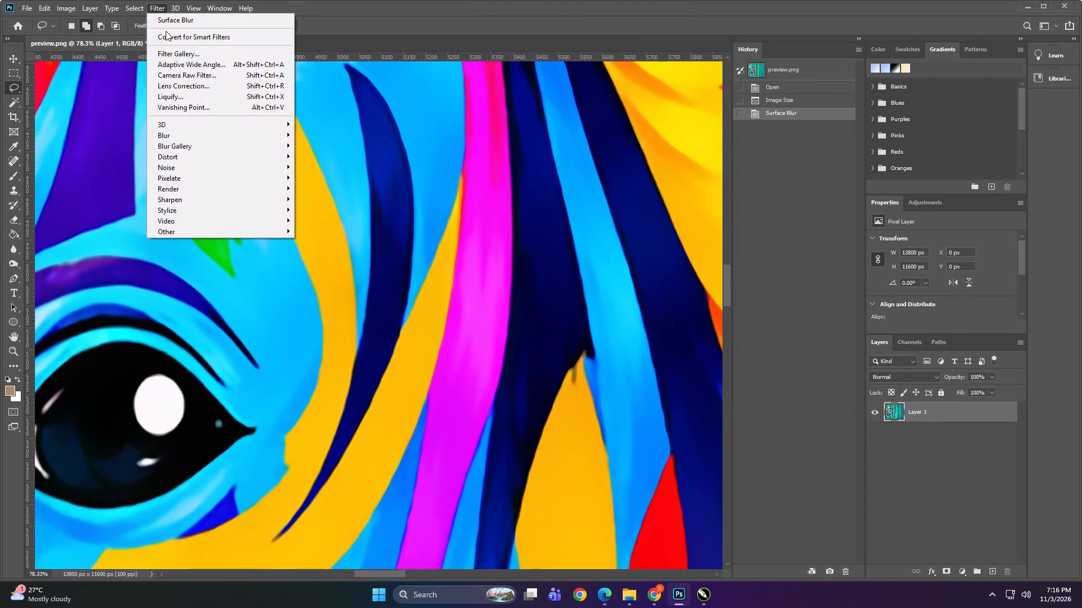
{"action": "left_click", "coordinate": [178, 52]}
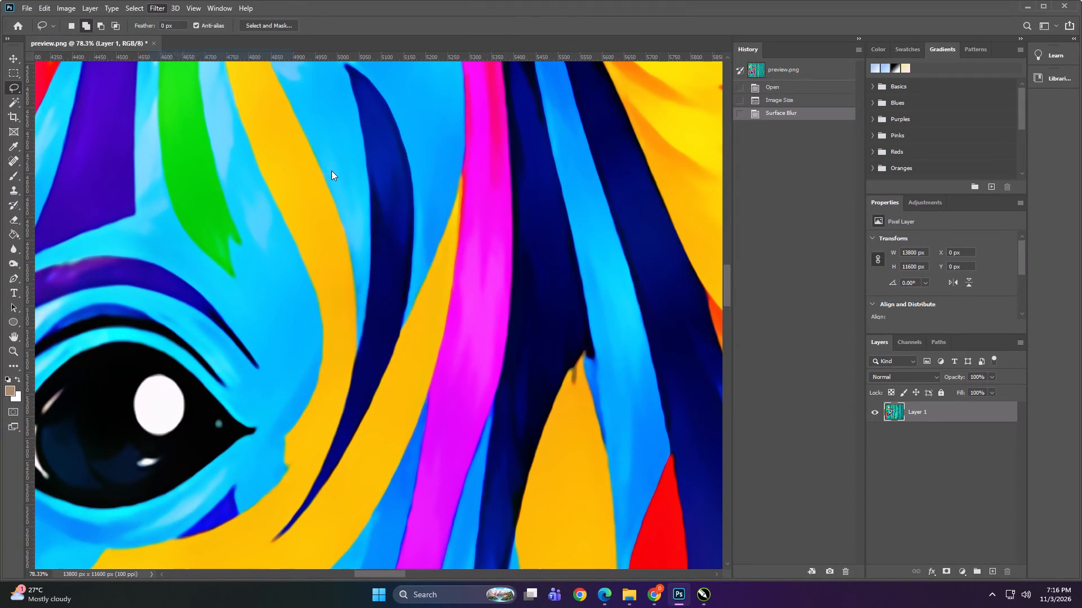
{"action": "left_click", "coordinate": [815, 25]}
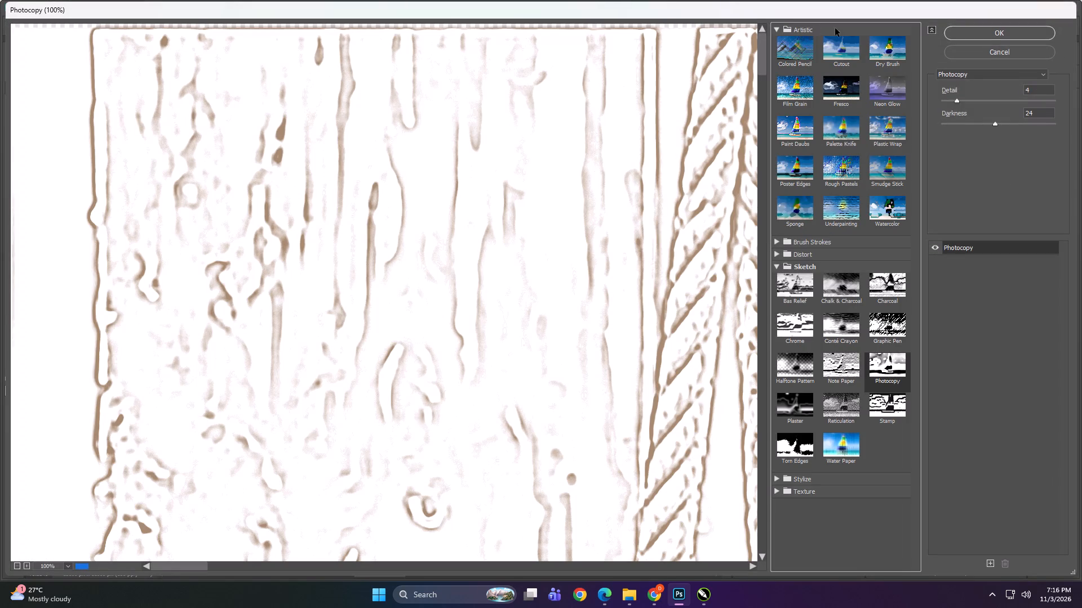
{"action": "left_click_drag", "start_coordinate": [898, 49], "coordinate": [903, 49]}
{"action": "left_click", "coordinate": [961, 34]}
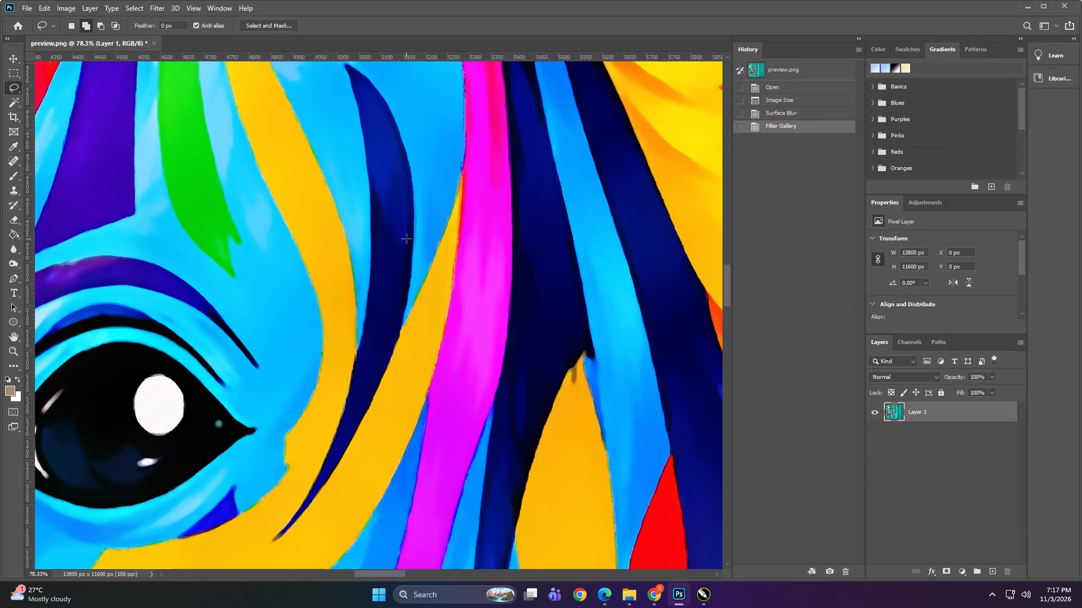
Compare the large zebra's eye and forehead stripes with and without the Filter Gallery effect, ending with the effect undone.
{"action": "scroll", "coordinate": [408, 239], "scroll_direction": "down", "scroll_amount": 7, "text": "alt"}
{"action": "scroll", "coordinate": [345, 281], "scroll_direction": "up", "scroll_amount": 10, "text": "alt"}
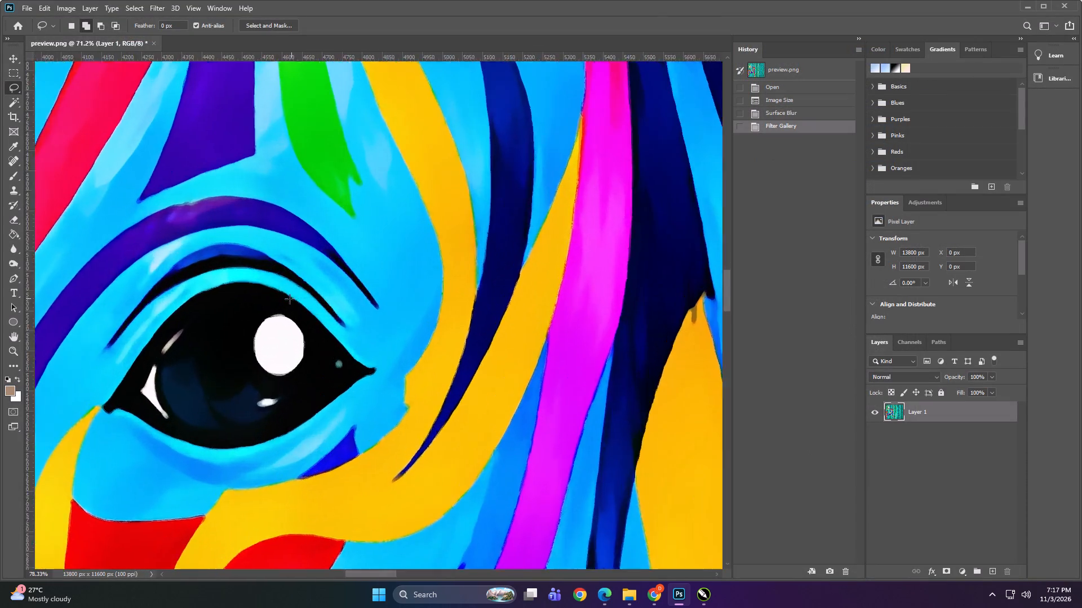
{"action": "scroll", "coordinate": [290, 299], "scroll_direction": "up", "scroll_amount": 8, "text": "alt"}
{"action": "scroll", "coordinate": [484, 254], "scroll_direction": "down", "scroll_amount": 5, "text": "alt"}
{"action": "key", "text": "ctrl+z"}
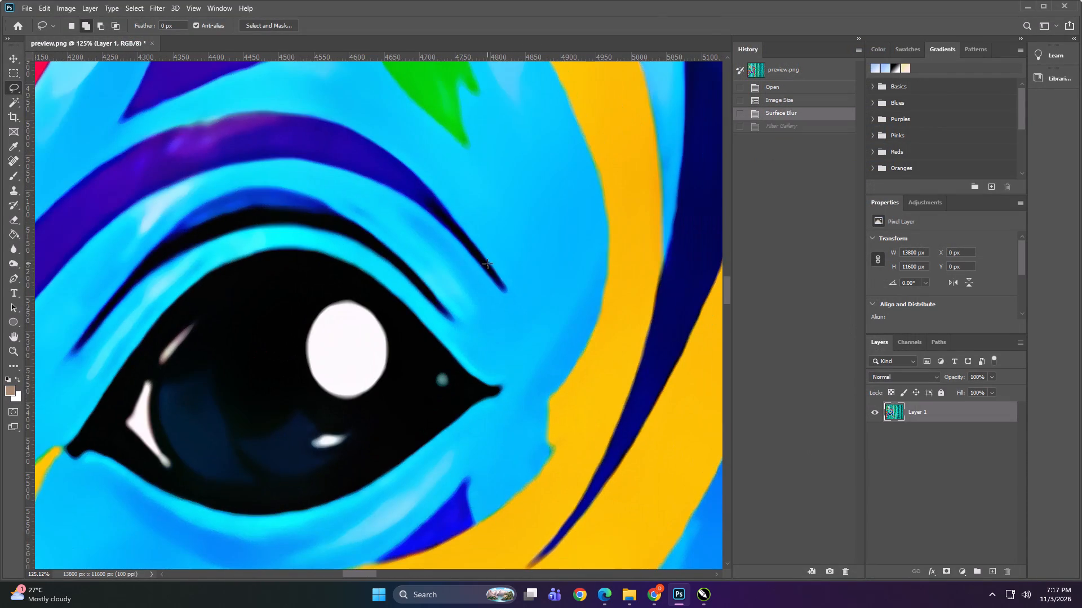
{"action": "scroll", "coordinate": [394, 290], "scroll_direction": "up", "scroll_amount": 6, "text": "alt"}
{"action": "scroll", "coordinate": [453, 252], "scroll_direction": "down", "scroll_amount": 4, "text": "alt"}
{"action": "key", "text": "ctrl+shift+z"}
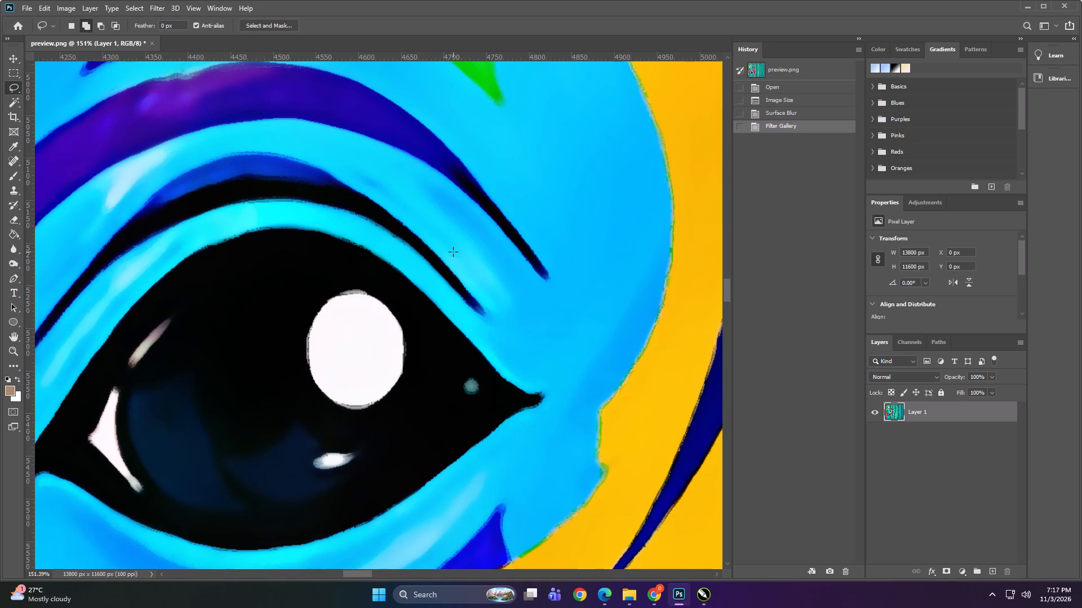
{"action": "scroll", "coordinate": [447, 252], "scroll_direction": "down", "scroll_amount": 17, "text": "alt"}
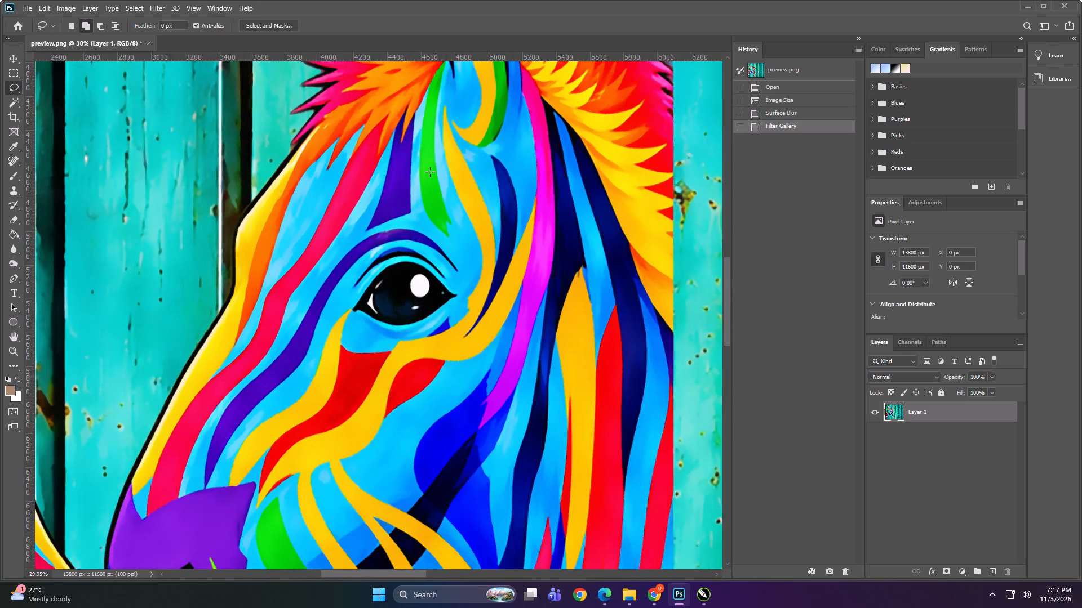
{"action": "scroll", "coordinate": [424, 135], "scroll_direction": "up", "scroll_amount": 3, "text": "alt"}
{"action": "scroll", "coordinate": [424, 135], "scroll_direction": "down", "scroll_amount": 1, "text": "alt"}
{"action": "scroll", "coordinate": [424, 135], "scroll_direction": "up", "scroll_amount": 17, "text": "alt"}
{"action": "key", "text": "ctrl+z"}
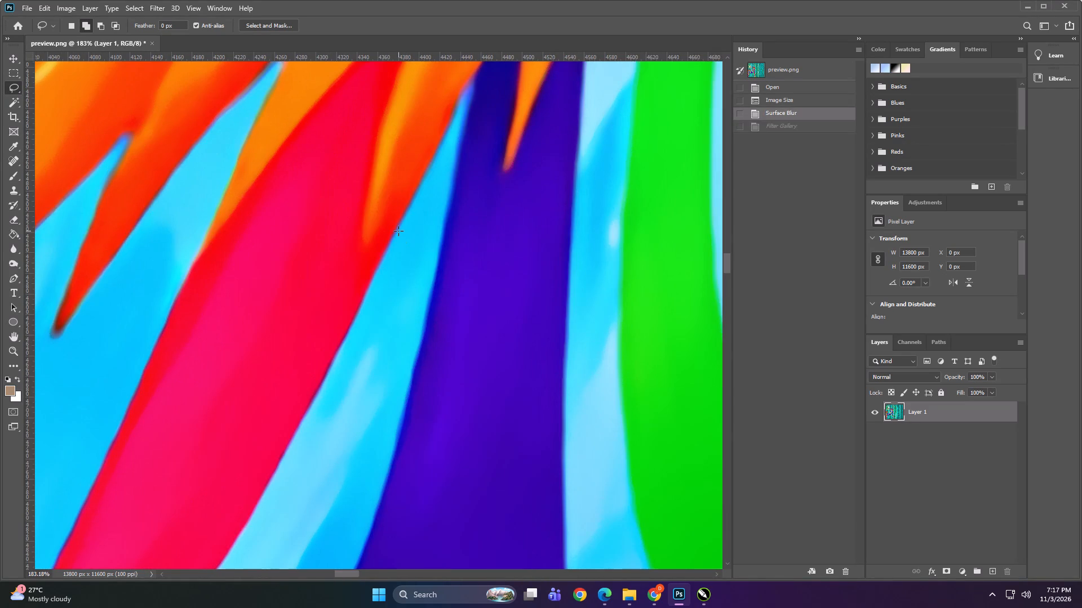
Examine the kittens, wooden planks and zebra muzzles in the version with only Surface Blur applied.
{"action": "scroll", "coordinate": [398, 218], "scroll_direction": "down", "scroll_amount": 8, "text": "alt"}
{"action": "scroll", "coordinate": [402, 237], "scroll_direction": "down", "scroll_amount": 14, "text": "alt"}
{"action": "scroll", "coordinate": [311, 212], "scroll_direction": "up", "scroll_amount": 2, "text": "alt"}
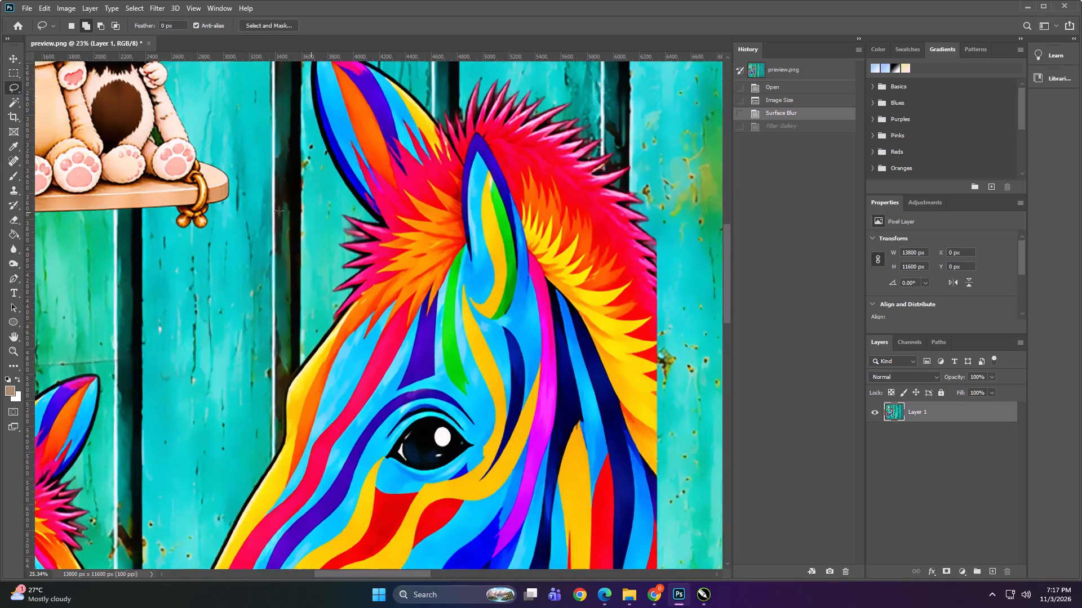
{"action": "scroll", "coordinate": [279, 211], "scroll_direction": "up", "scroll_amount": 11, "text": "alt"}
{"action": "scroll", "coordinate": [395, 242], "scroll_direction": "down", "scroll_amount": 14, "text": "alt"}
{"action": "scroll", "coordinate": [262, 217], "scroll_direction": "up", "scroll_amount": 6, "text": "alt"}
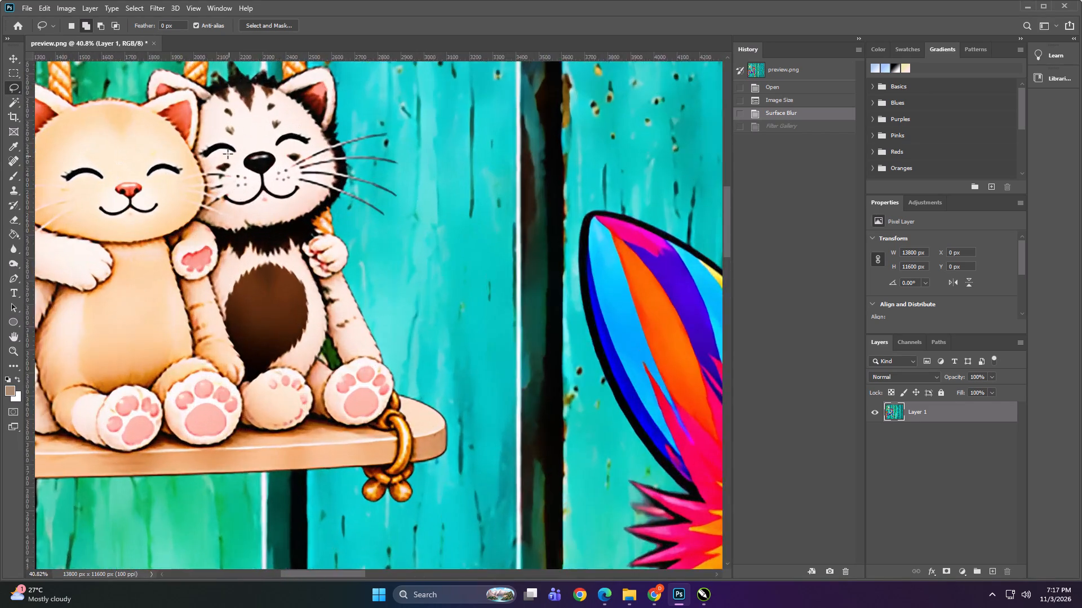
{"action": "scroll", "coordinate": [228, 154], "scroll_direction": "up", "scroll_amount": 10, "text": "alt"}
{"action": "scroll", "coordinate": [228, 153], "scroll_direction": "down", "scroll_amount": 20, "text": "alt"}
{"action": "scroll", "coordinate": [228, 153], "scroll_direction": "down", "scroll_amount": 9, "text": "alt"}
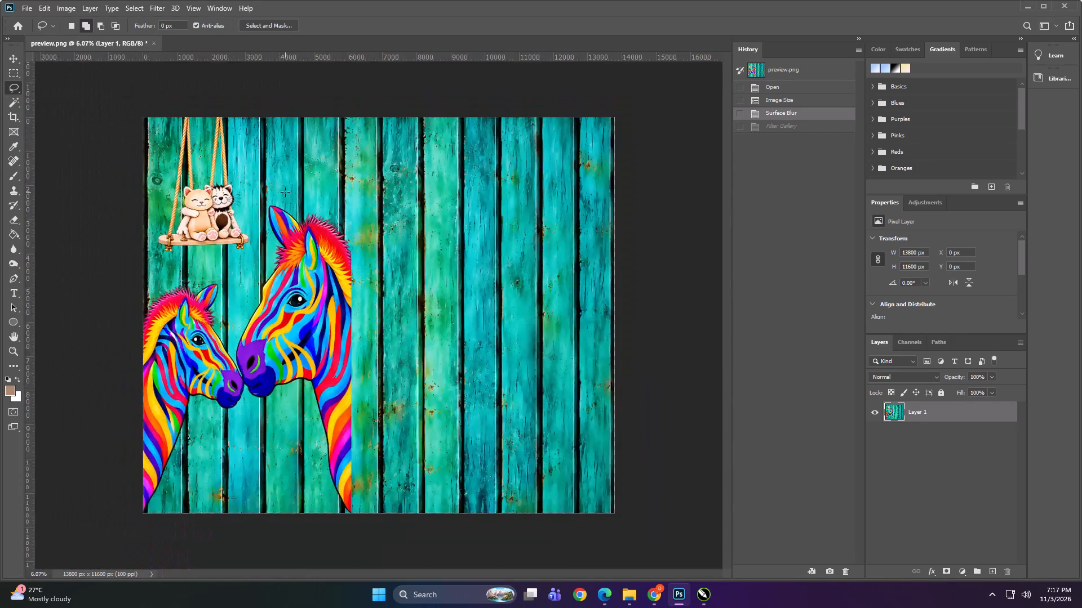
{"action": "scroll", "coordinate": [402, 182], "scroll_direction": "up", "scroll_amount": 20, "text": "alt"}
{"action": "scroll", "coordinate": [402, 182], "scroll_direction": "up", "scroll_amount": 3, "text": "alt"}
{"action": "scroll", "coordinate": [410, 135], "scroll_direction": "down", "scroll_amount": 3, "text": "alt"}
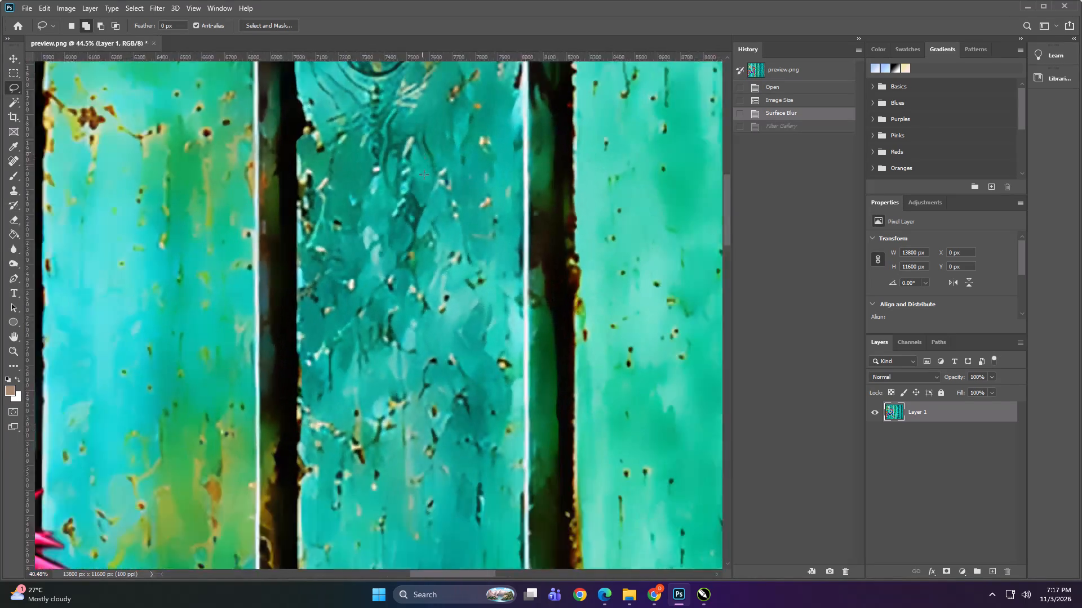
{"action": "scroll", "coordinate": [424, 175], "scroll_direction": "down", "scroll_amount": 19, "text": "alt"}
{"action": "scroll", "coordinate": [259, 456], "scroll_direction": "up", "scroll_amount": 20, "text": "alt"}
{"action": "scroll", "coordinate": [259, 456], "scroll_direction": "up", "scroll_amount": 1, "text": "alt"}
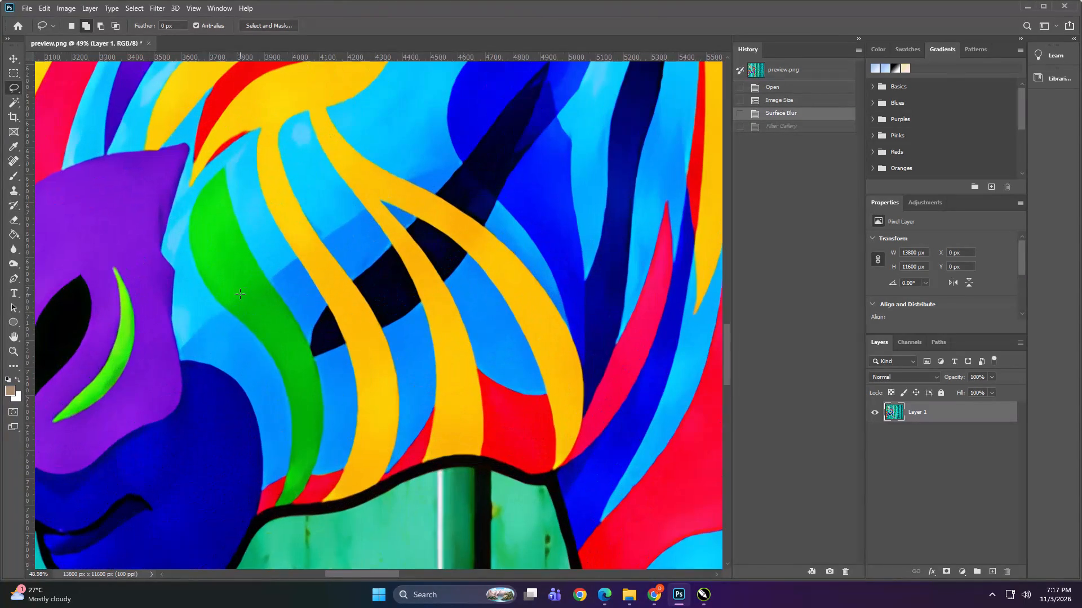
{"action": "scroll", "coordinate": [434, 324], "scroll_direction": "down", "scroll_amount": 8, "text": "alt"}
{"action": "scroll", "coordinate": [241, 356], "scroll_direction": "up", "scroll_amount": 8, "text": "alt"}
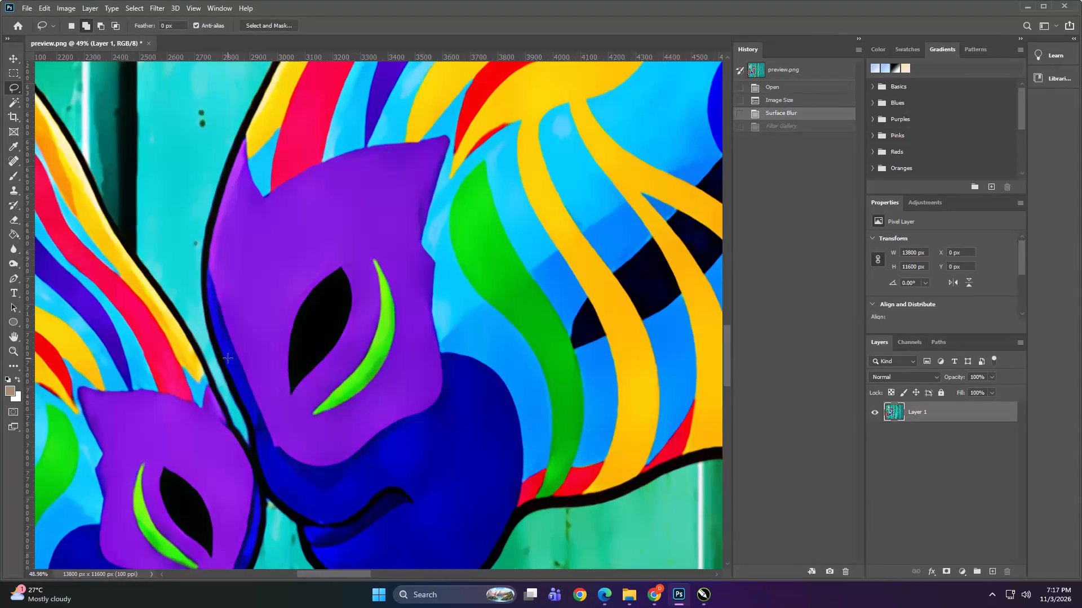
{"action": "scroll", "coordinate": [228, 358], "scroll_direction": "up", "scroll_amount": 7, "text": "alt"}
{"action": "scroll", "coordinate": [411, 320], "scroll_direction": "down", "scroll_amount": 1, "text": "alt"}
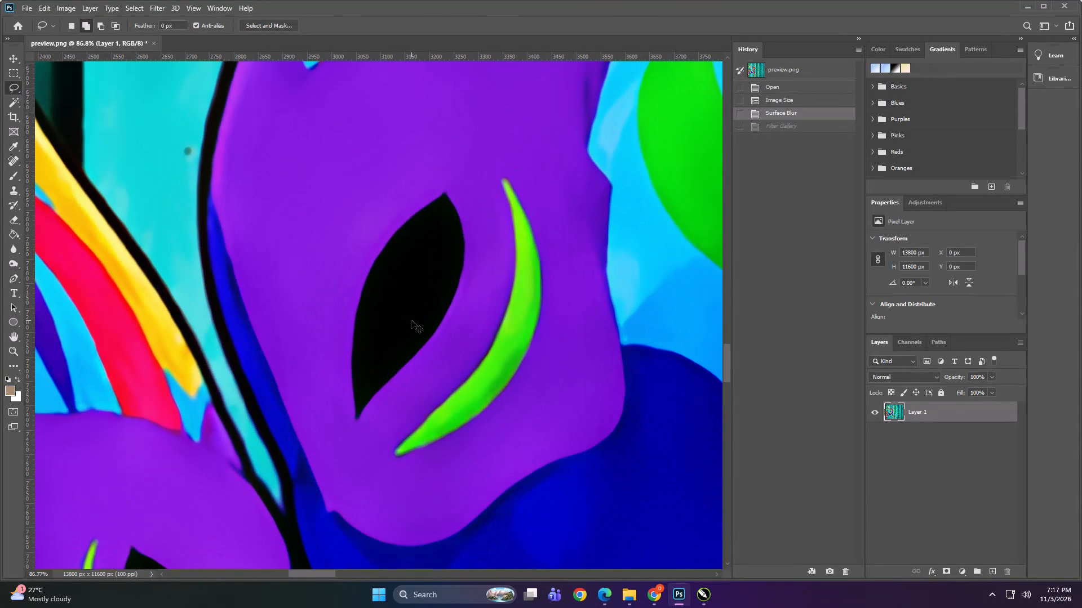
Redo the Filter Gallery effect to inspect the large zebra's nostril, the small zebra's eye and the planks, and undo it again.
{"action": "key", "text": "ctrl+shift+z"}
{"action": "scroll", "coordinate": [411, 320], "scroll_direction": "up", "scroll_amount": 5, "text": "alt"}
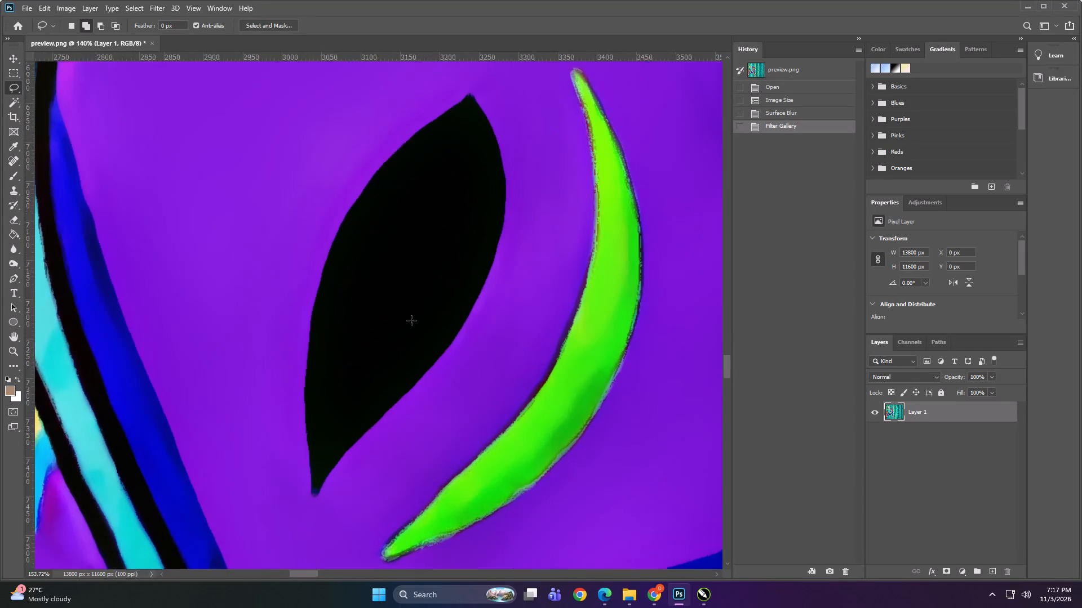
{"action": "scroll", "coordinate": [411, 320], "scroll_direction": "up", "scroll_amount": 1, "text": "alt"}
{"action": "scroll", "coordinate": [467, 277], "scroll_direction": "down", "scroll_amount": 20, "text": "alt"}
{"action": "scroll", "coordinate": [467, 277], "scroll_direction": "down", "scroll_amount": 5, "text": "alt"}
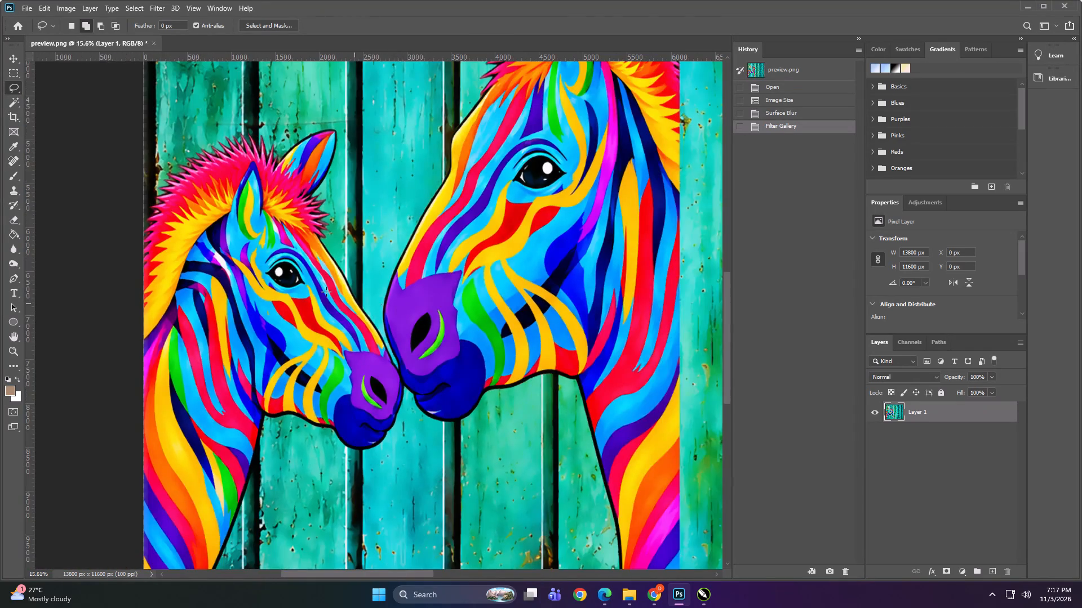
{"action": "scroll", "coordinate": [243, 212], "scroll_direction": "up", "scroll_amount": 20, "text": "alt"}
{"action": "scroll", "coordinate": [243, 212], "scroll_direction": "up", "scroll_amount": 7, "text": "alt"}
{"action": "scroll", "coordinate": [347, 214], "scroll_direction": "down", "scroll_amount": 2, "text": "alt"}
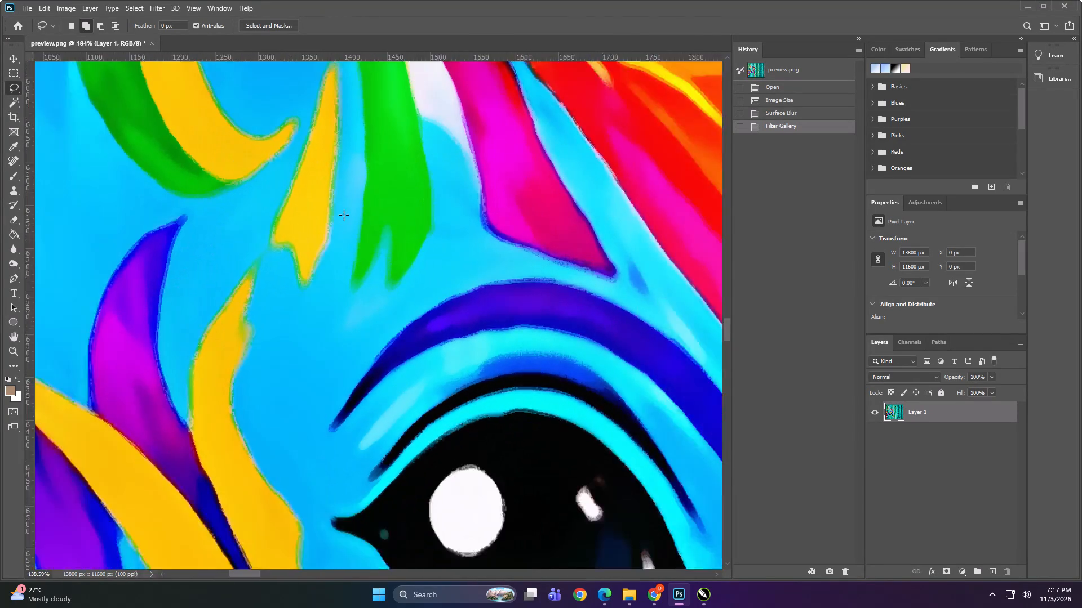
{"action": "scroll", "coordinate": [344, 215], "scroll_direction": "down", "scroll_amount": 20, "text": "alt"}
{"action": "scroll", "coordinate": [344, 215], "scroll_direction": "down", "scroll_amount": 13, "text": "alt"}
{"action": "scroll", "coordinate": [483, 267], "scroll_direction": "up", "scroll_amount": 8, "text": "alt"}
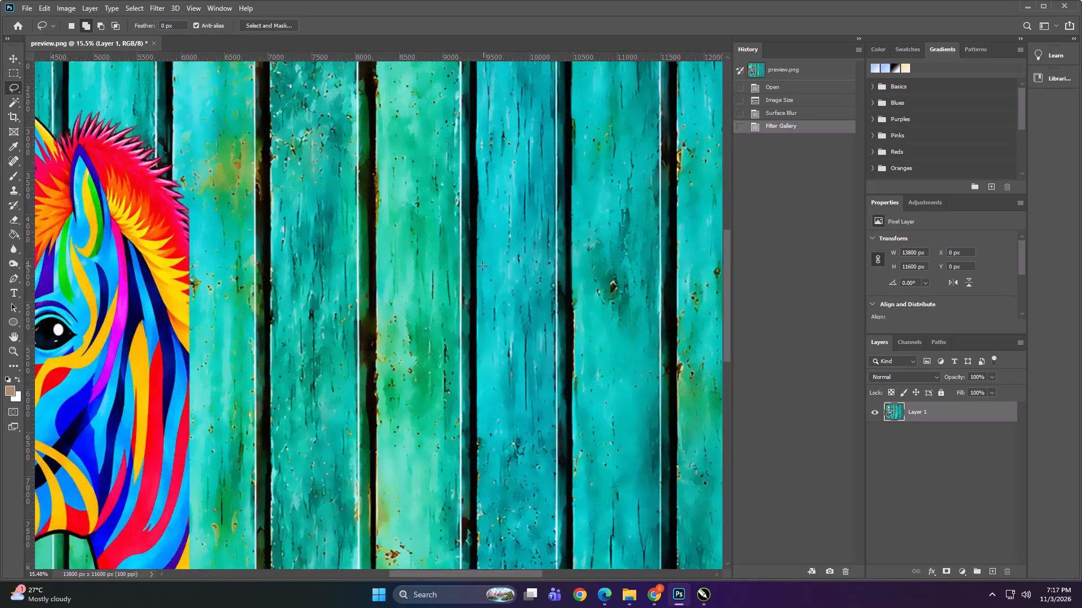
{"action": "scroll", "coordinate": [482, 266], "scroll_direction": "up", "scroll_amount": 15, "text": "alt"}
{"action": "scroll", "coordinate": [431, 265], "scroll_direction": "up", "scroll_amount": 6, "text": "alt"}
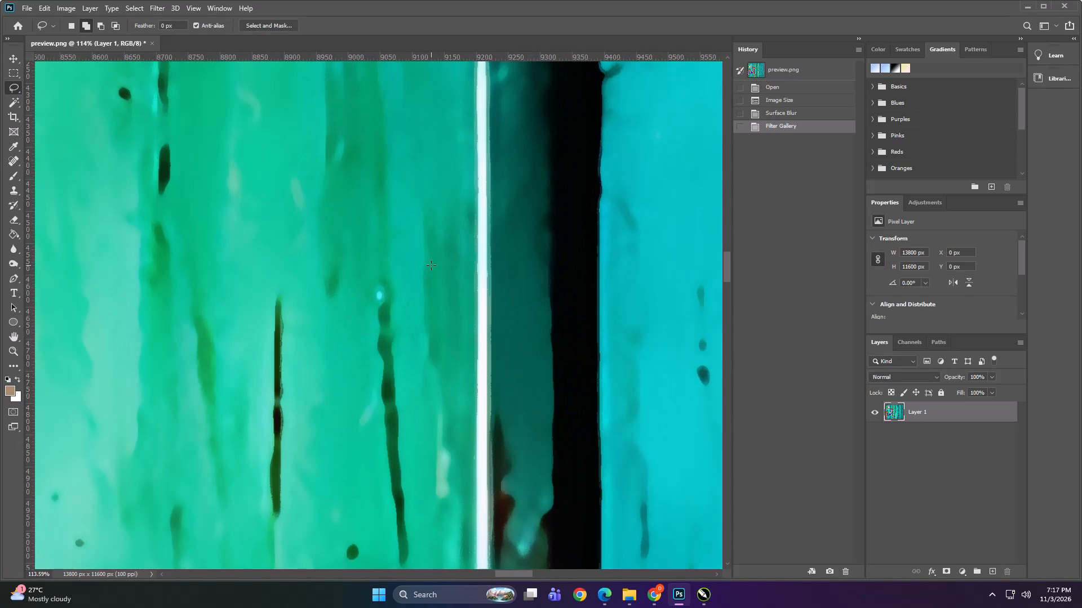
{"action": "key", "text": "ctrl+z"}
Close preview.png and save its changes.
{"action": "scroll", "coordinate": [434, 265], "scroll_direction": "down", "scroll_amount": 7, "text": "alt"}
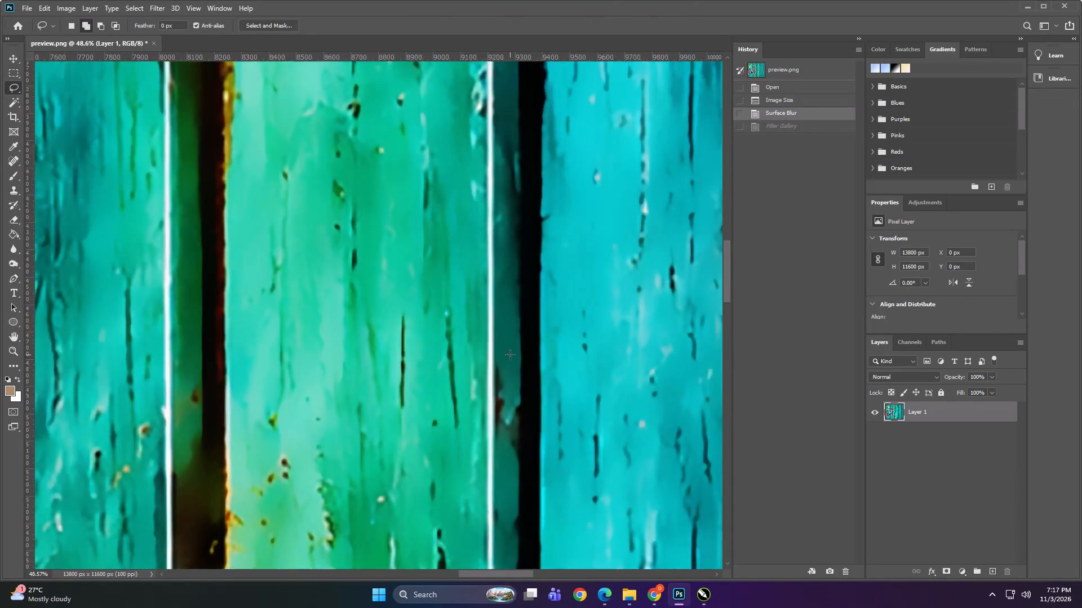
{"action": "scroll", "coordinate": [510, 355], "scroll_direction": "down", "scroll_amount": 20, "text": "alt"}
{"action": "scroll", "coordinate": [510, 355], "scroll_direction": "down", "scroll_amount": 6, "text": "alt"}
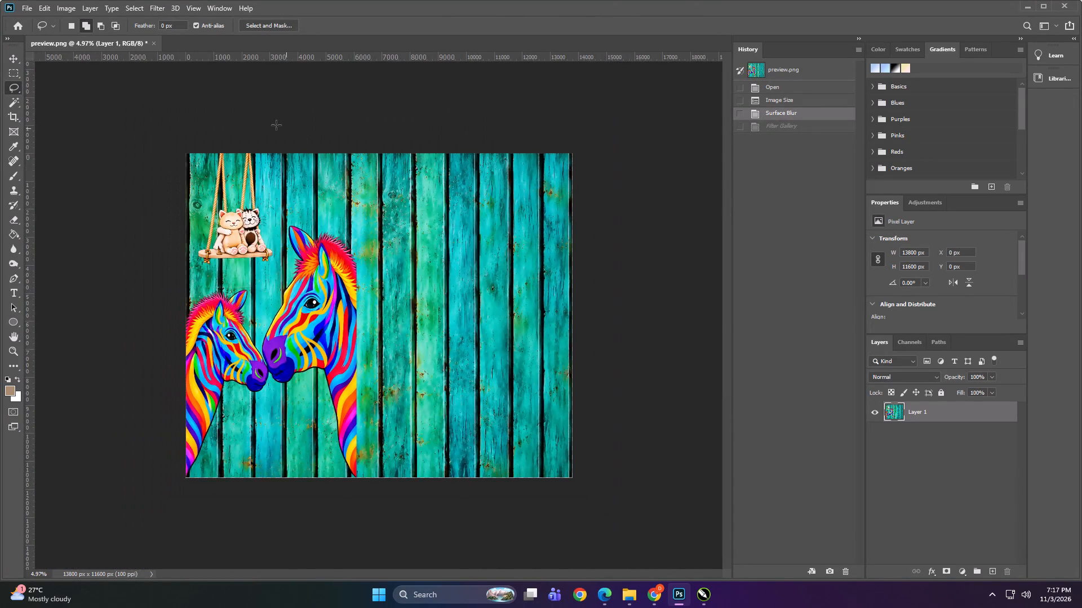
{"action": "left_click", "coordinate": [153, 44]}
{"action": "left_click", "coordinate": [476, 220]}
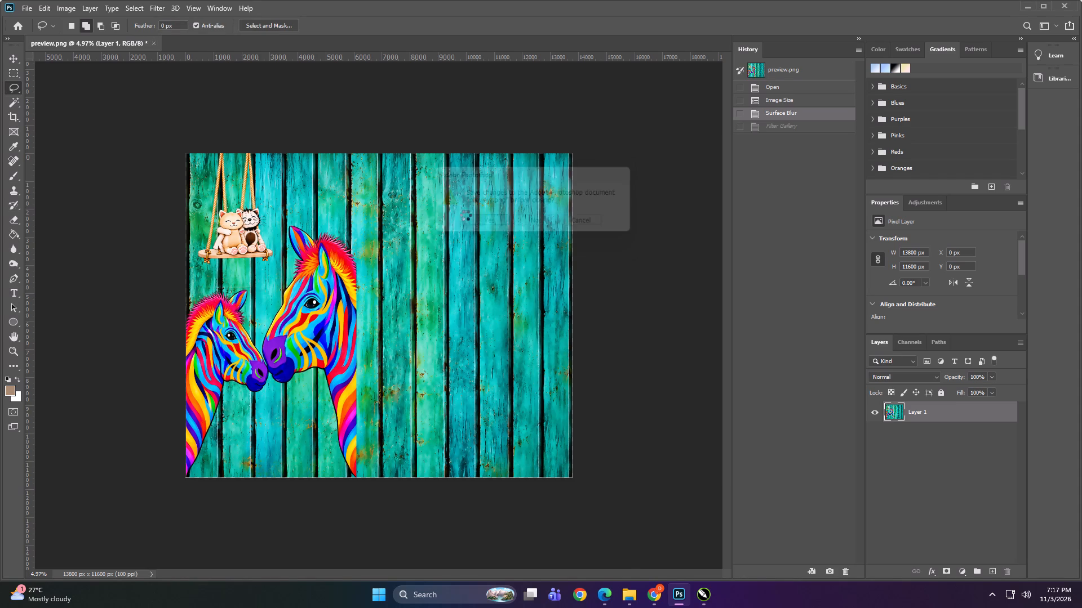
Minimize Photoshop and check the arun print file folder on DIGITECH_SHAREDRIVE (Z:) in File Explorer.
{"action": "left_click", "coordinate": [1026, 3]}
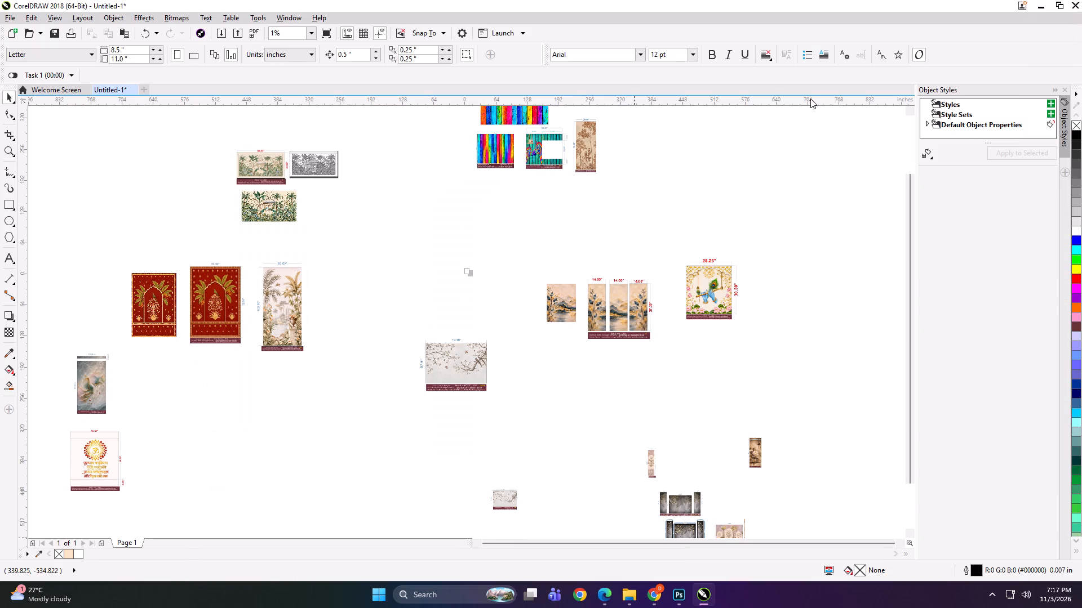
{"action": "left_click", "coordinate": [636, 600]}
{"action": "scroll", "coordinate": [62, 387], "scroll_direction": "up", "scroll_amount": 4}
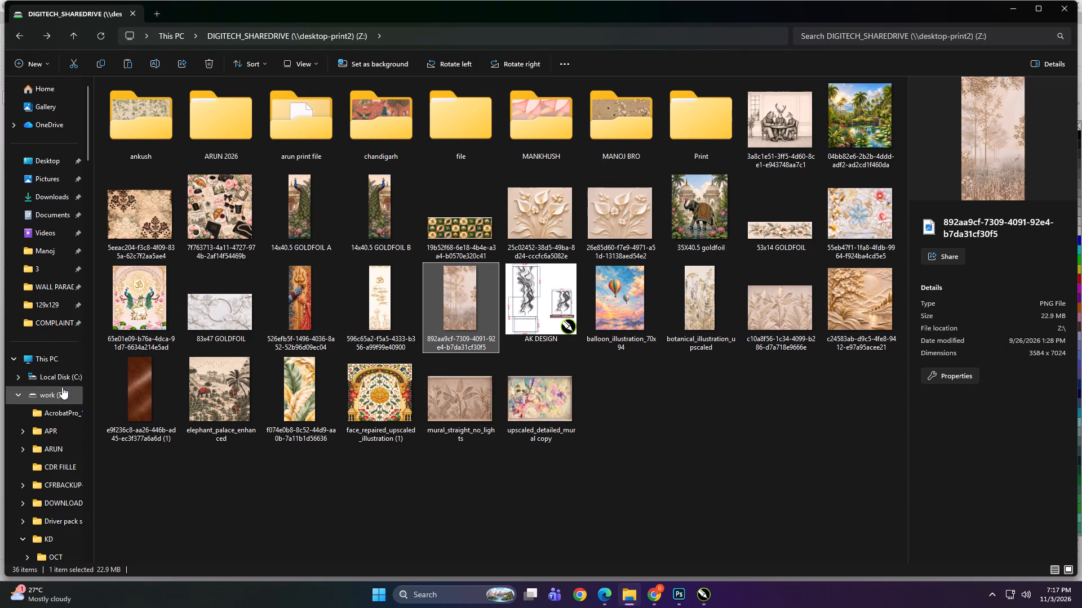
{"action": "scroll", "coordinate": [56, 383], "scroll_direction": "up", "scroll_amount": 3}
{"action": "left_click", "coordinate": [54, 355]}
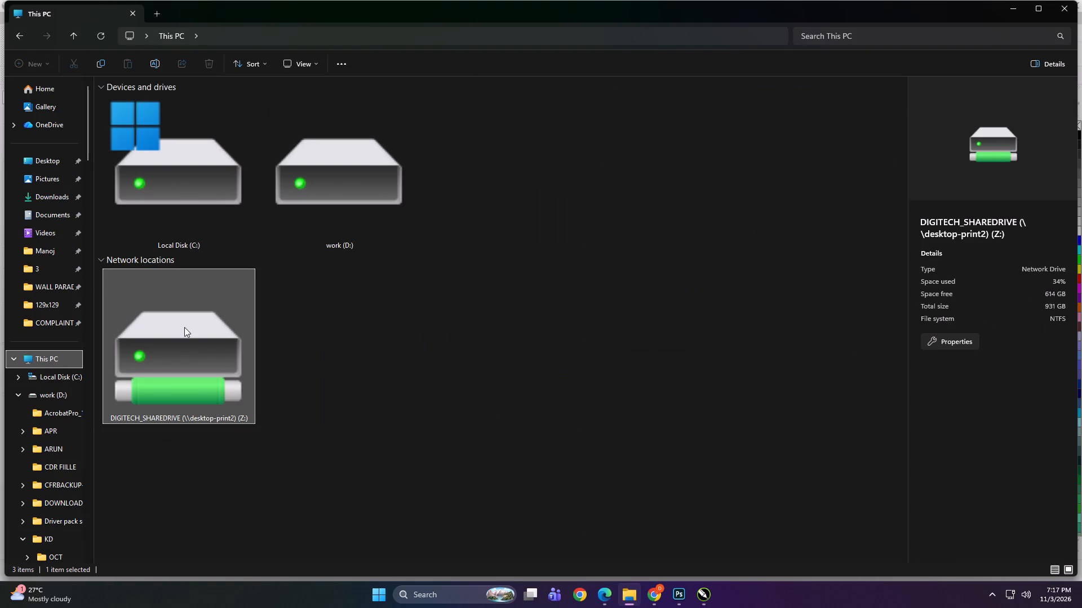
{"action": "double_click", "coordinate": [184, 327]}
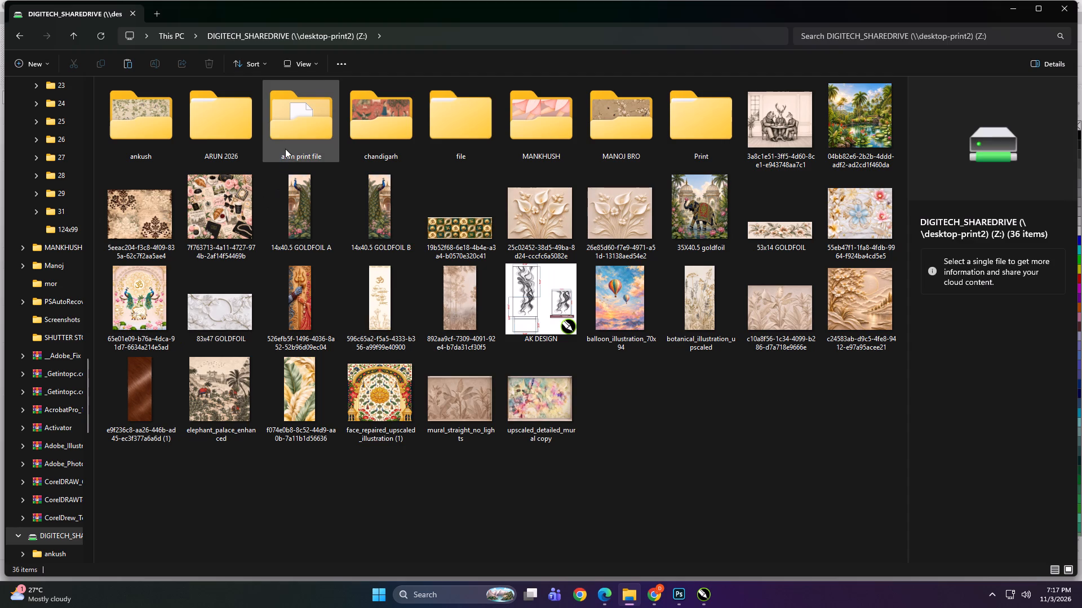
{"action": "double_click", "coordinate": [286, 136]}
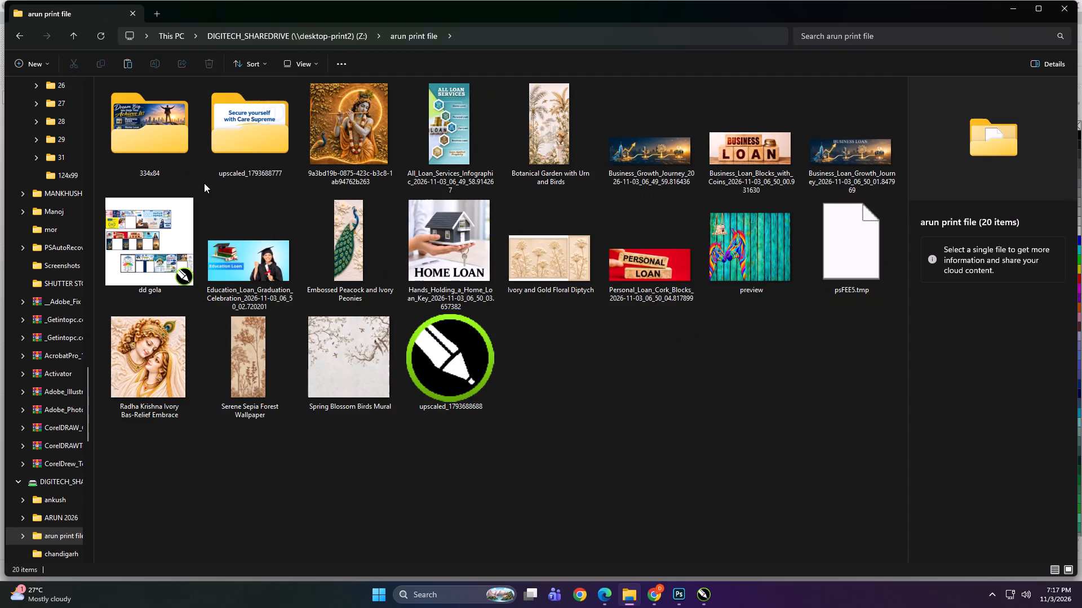
{"action": "key", "text": "BackSpace"}
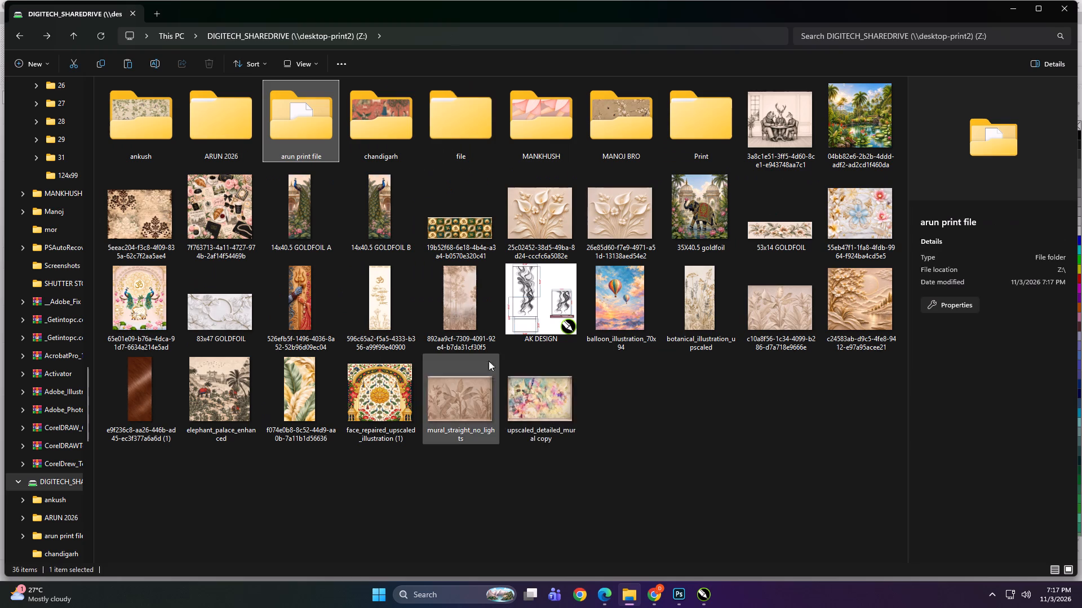
{"action": "double_click", "coordinate": [286, 129]}
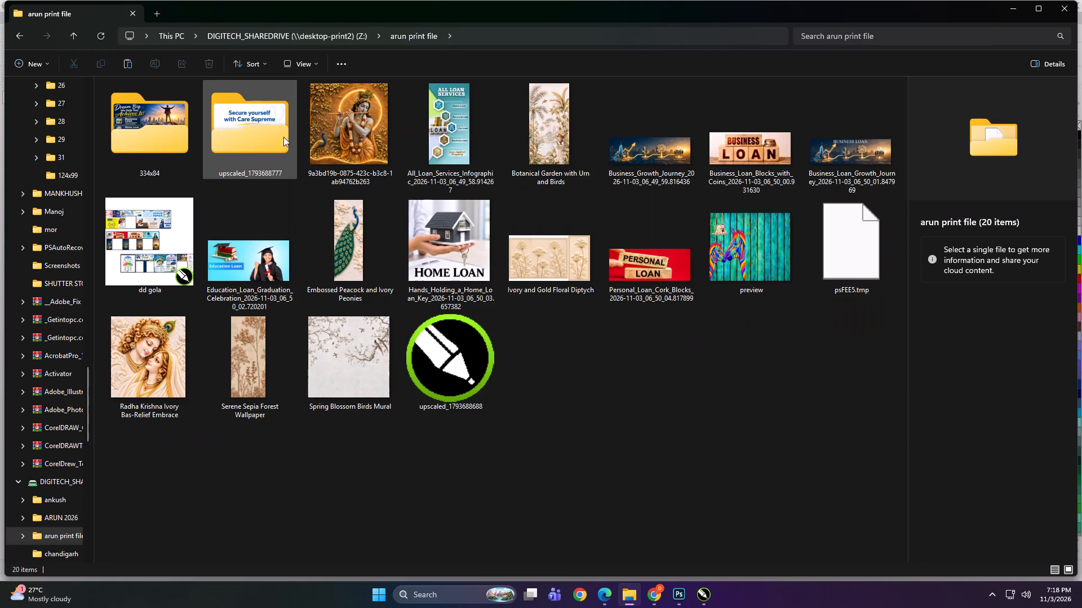
{"action": "left_click", "coordinate": [665, 420]}
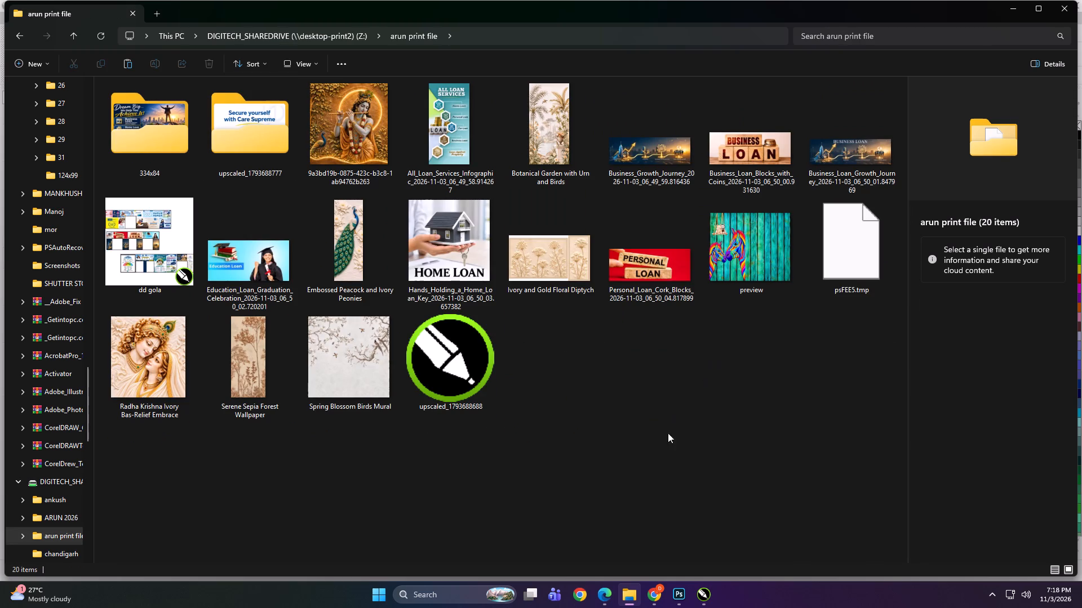
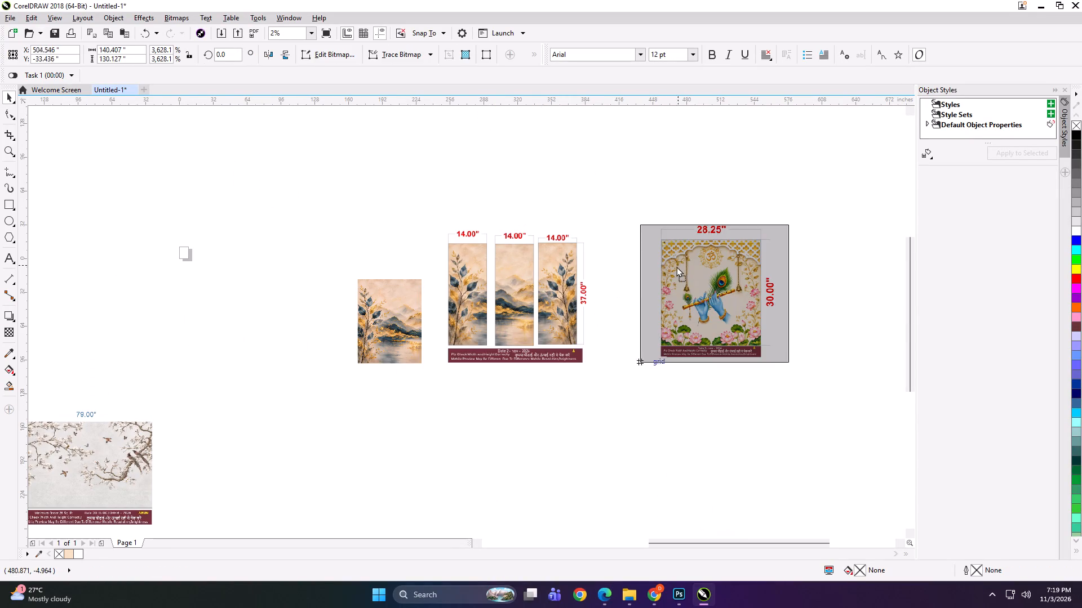
Move the 28.25" × 30.00" Krishna layout slightly closer to the three-panel landscape layout.
{"action": "left_click_drag", "start_coordinate": [676, 266], "coordinate": [663, 272]}
{"action": "left_click", "coordinate": [673, 175]}
{"action": "scroll", "coordinate": [677, 282], "scroll_direction": "down", "scroll_amount": 2}
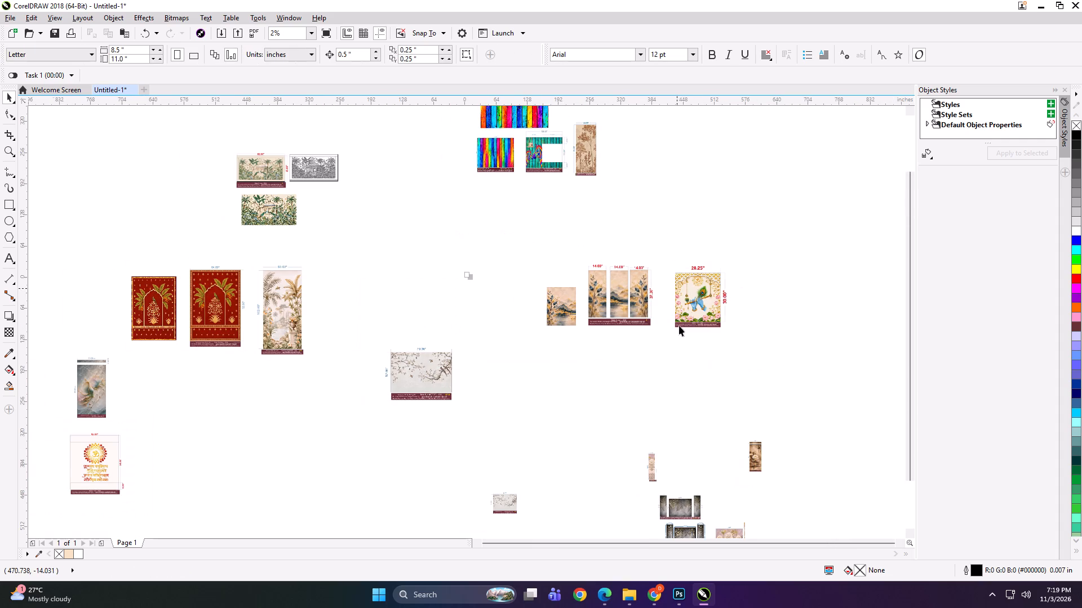
{"action": "scroll", "coordinate": [533, 135], "scroll_direction": "up", "scroll_amount": 1}
{"action": "scroll", "coordinate": [516, 218], "scroll_direction": "down", "scroll_amount": 1}
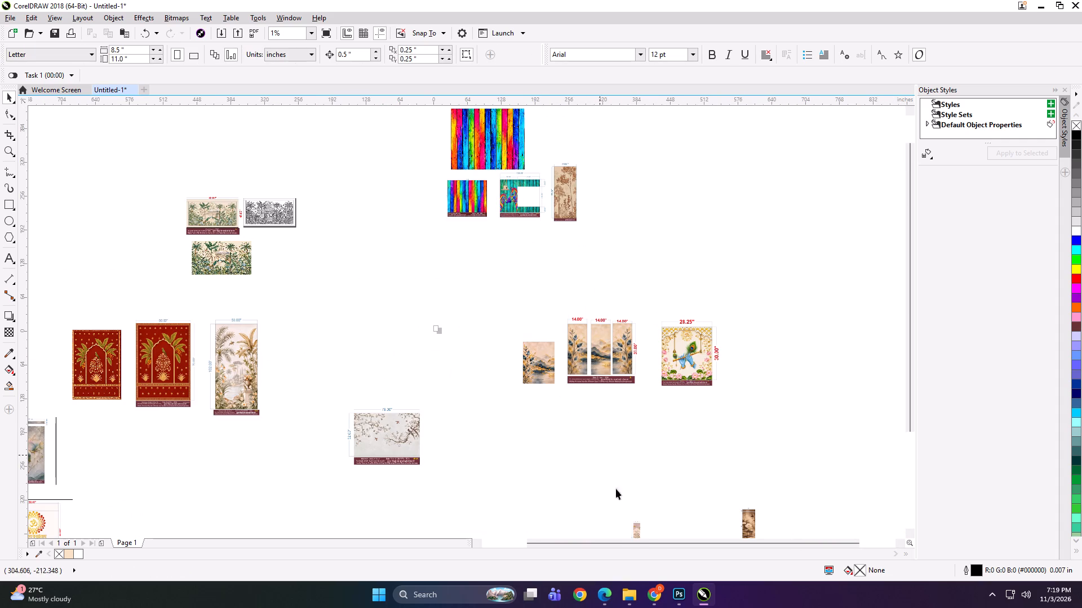
Switch to File Explorer and import the preview image from arun print file into the CorelDRAW document, above the three-panel landscape layout.
{"action": "left_click", "coordinate": [681, 596]}
{"action": "left_click", "coordinate": [1025, 0]}
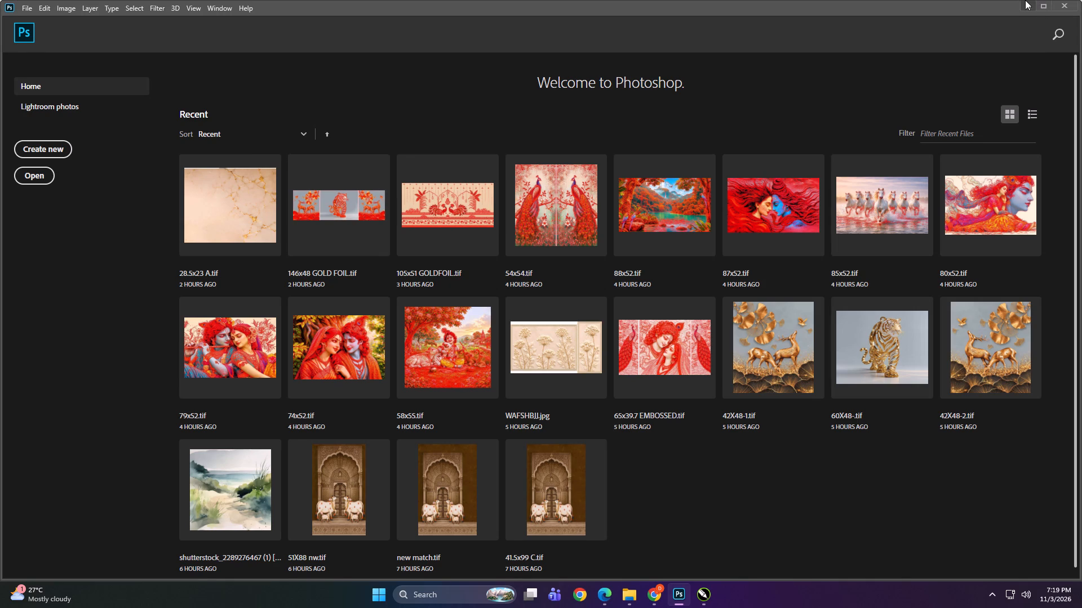
{"action": "left_click", "coordinate": [1025, 0]}
{"action": "left_click", "coordinate": [1032, 6]}
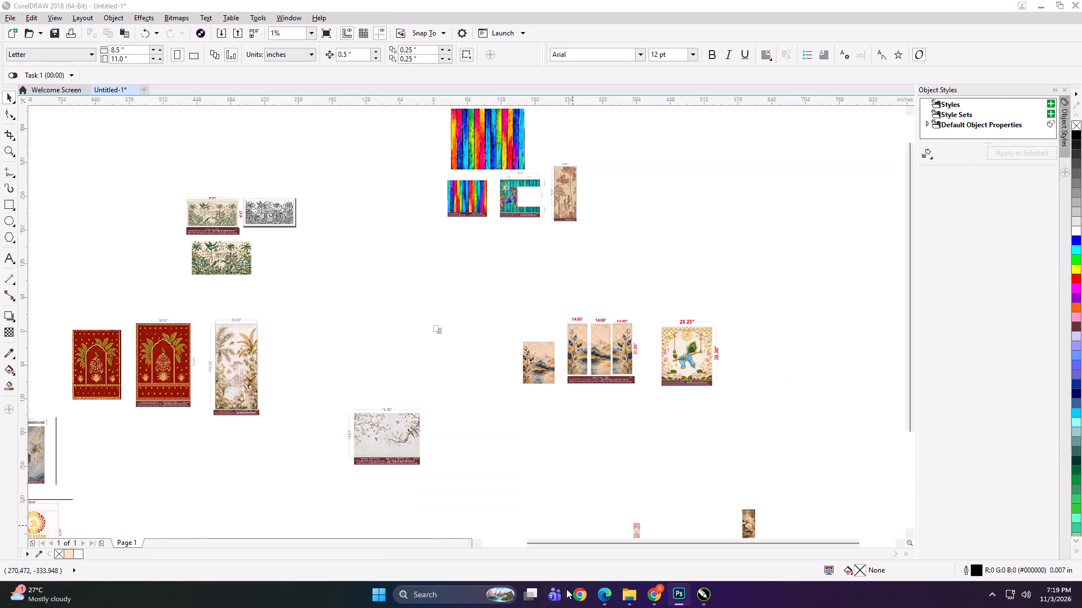
{"action": "left_click", "coordinate": [635, 601]}
{"action": "left_click", "coordinate": [750, 267]}
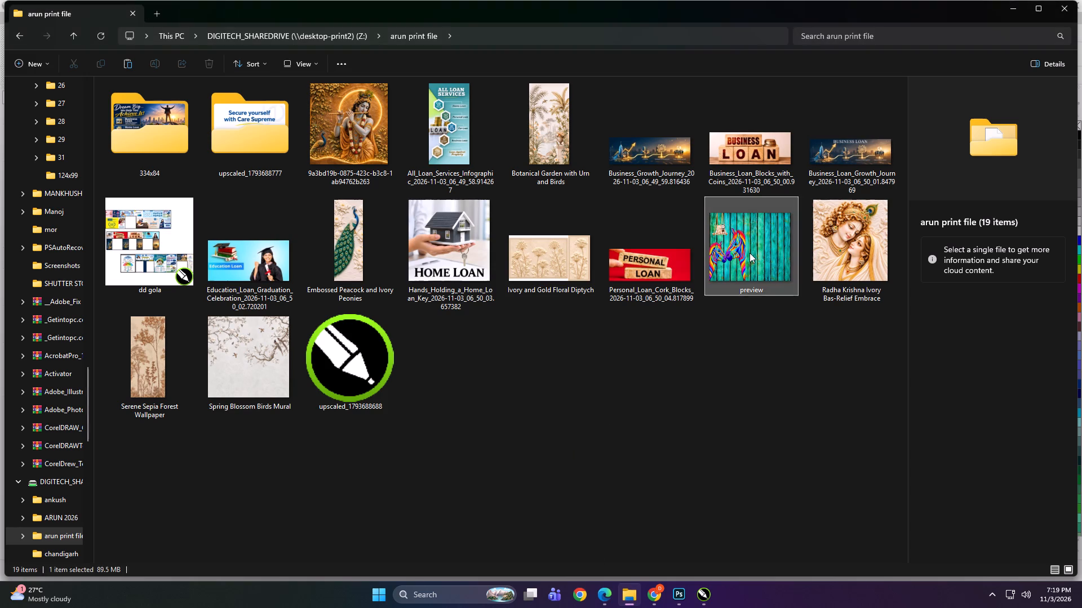
{"action": "left_click_drag", "start_coordinate": [747, 249], "coordinate": [724, 471]}
{"action": "left_click_drag", "start_coordinate": [721, 484], "coordinate": [697, 587]}
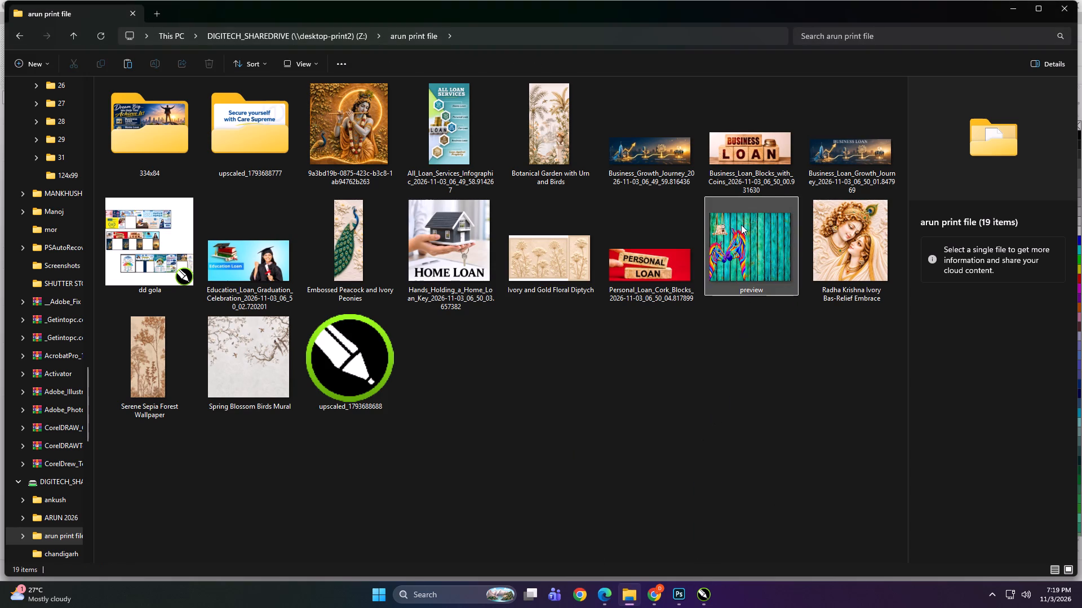
{"action": "left_click_drag", "start_coordinate": [740, 223], "coordinate": [682, 592]}
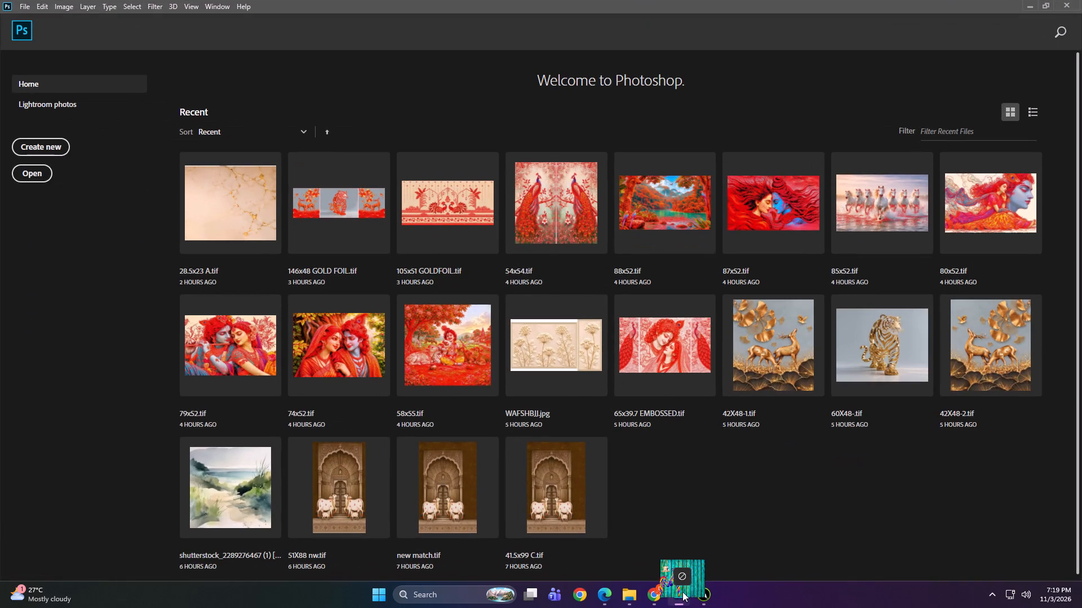
{"action": "left_click_drag", "start_coordinate": [682, 592], "coordinate": [545, 272]}
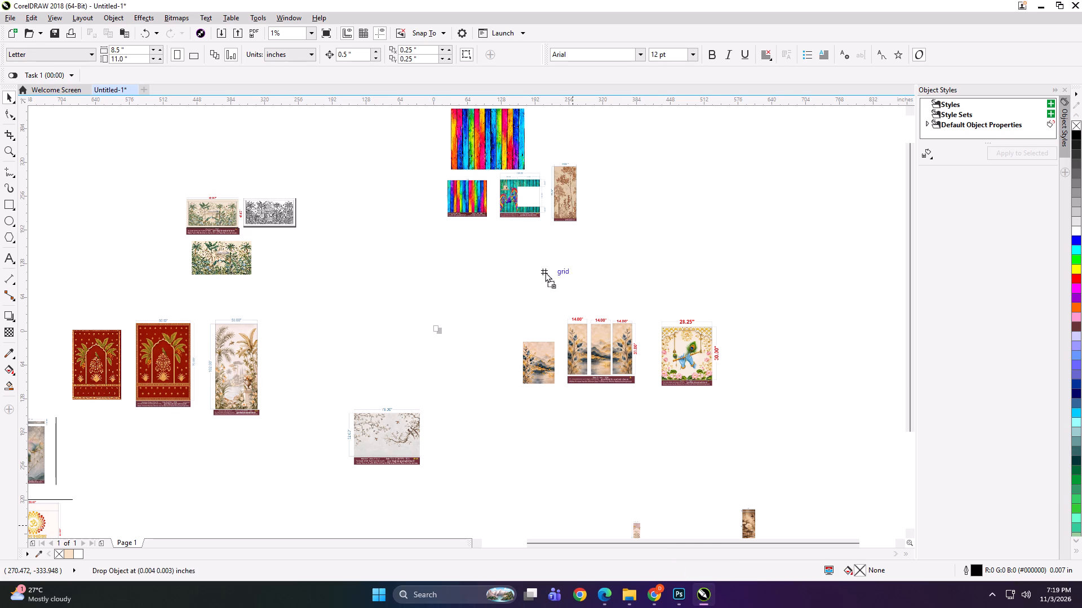
{"action": "left_click_drag", "start_coordinate": [545, 272], "coordinate": [554, 272]}
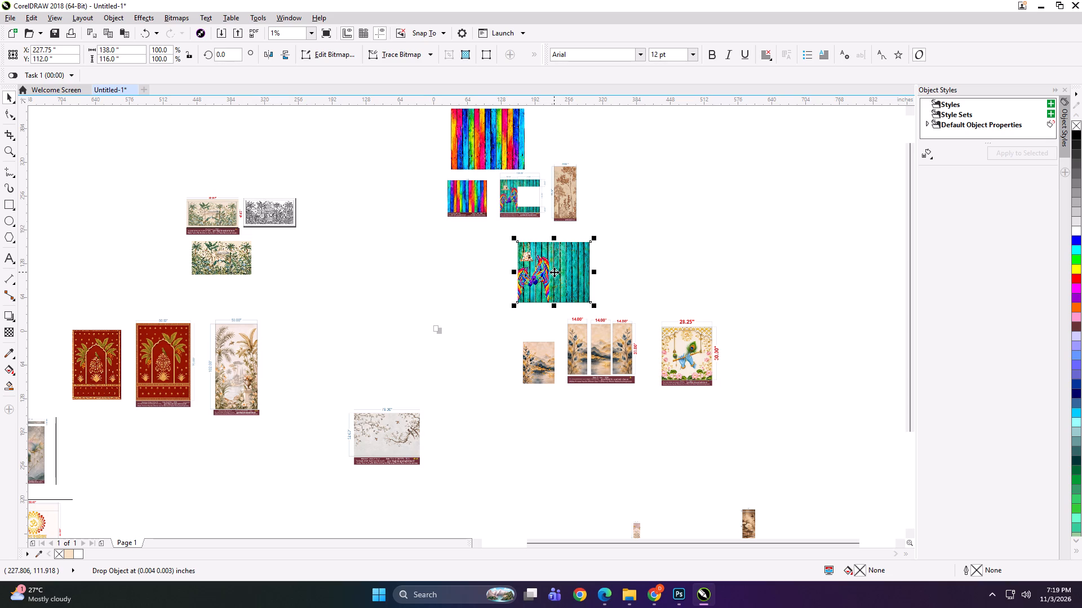
Move the imported zebra artwork beside the zebra preview layout, and the sepia forest layout down near the page.
{"action": "left_click_drag", "start_coordinate": [556, 272], "coordinate": [597, 253]}
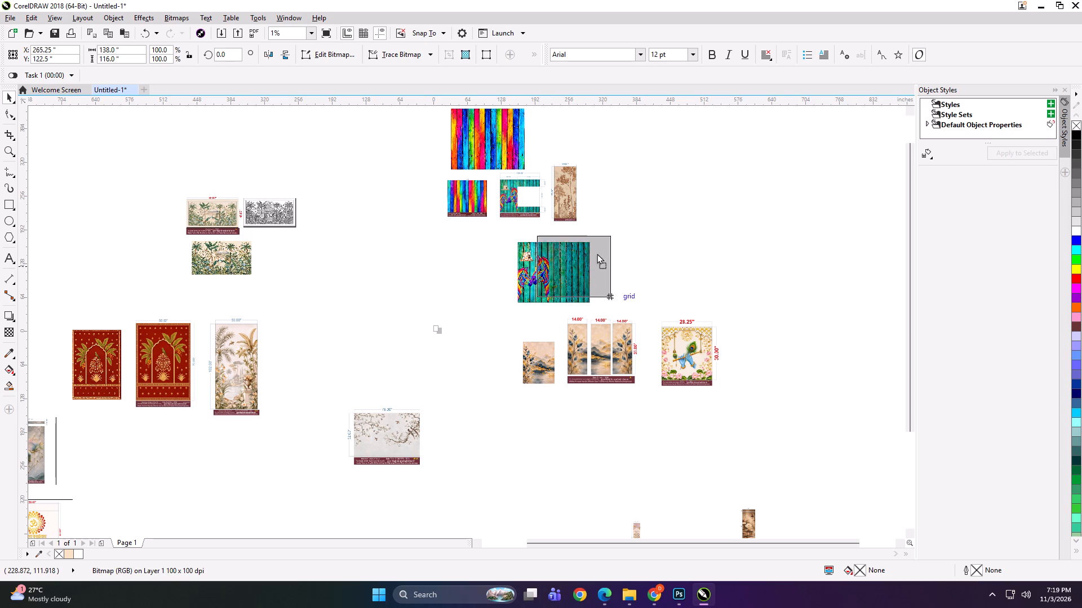
{"action": "left_click_drag", "start_coordinate": [597, 253], "coordinate": [636, 157]}
{"action": "left_click_drag", "start_coordinate": [577, 185], "coordinate": [529, 253]}
{"action": "left_click_drag", "start_coordinate": [511, 270], "coordinate": [442, 336]}
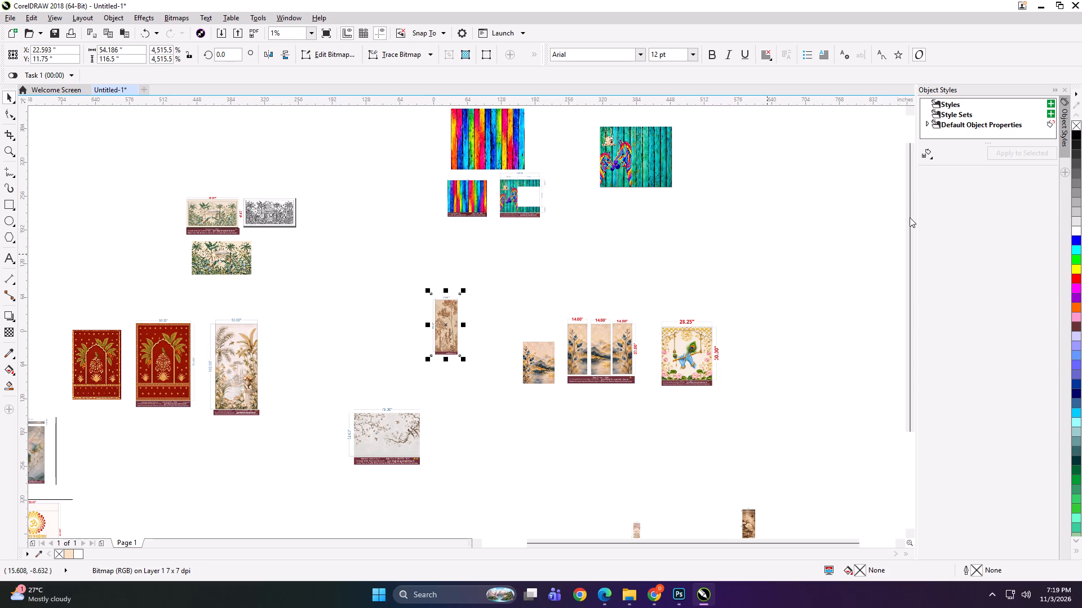
Examine the imported zebra artwork up close, checking the zebras' eyes and muzzles, the kittens and the planks.
{"action": "left_click_drag", "start_coordinate": [912, 167], "coordinate": [909, 137]}
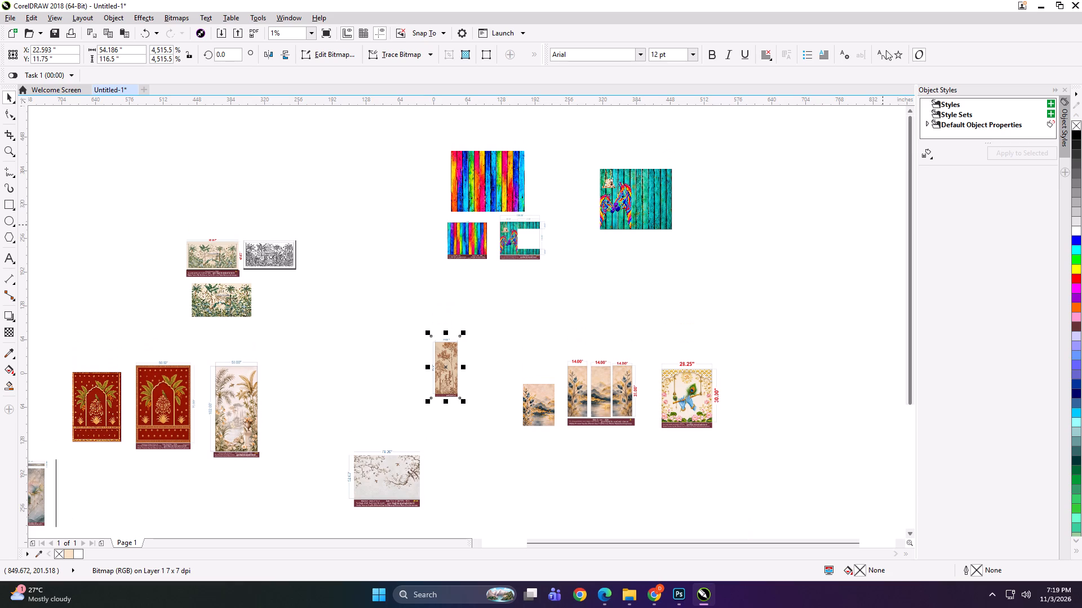
{"action": "scroll", "coordinate": [619, 184], "scroll_direction": "up", "scroll_amount": 6}
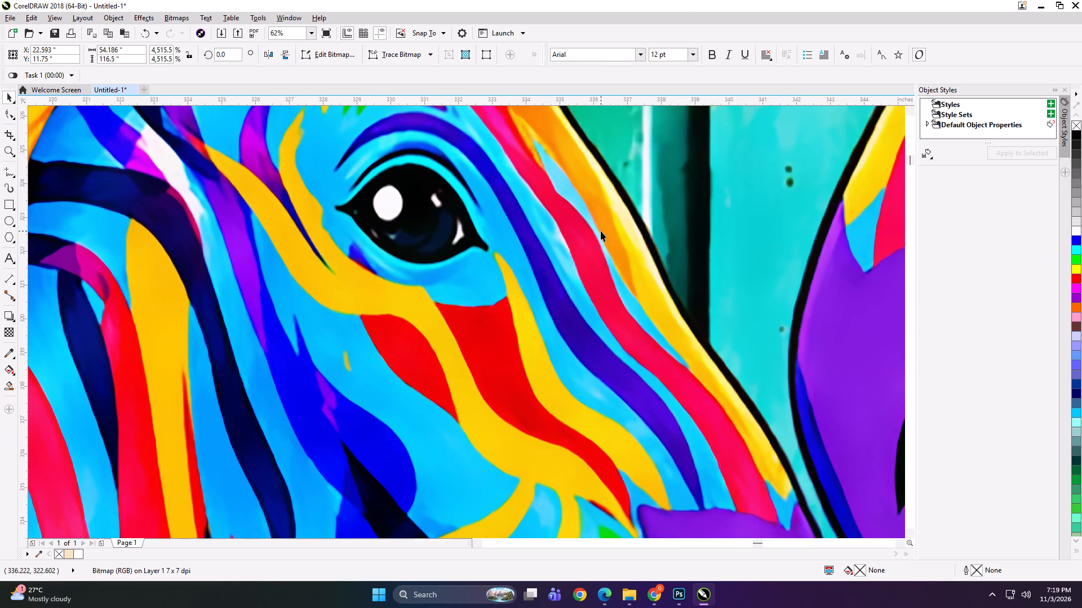
{"action": "scroll", "coordinate": [512, 285], "scroll_direction": "down", "scroll_amount": 3}
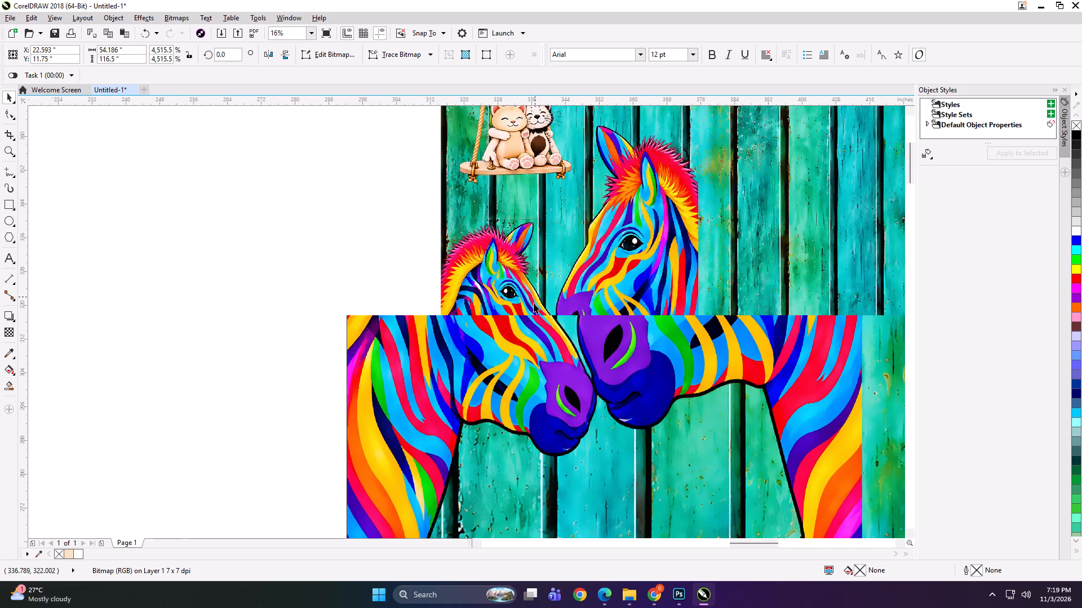
{"action": "scroll", "coordinate": [534, 303], "scroll_direction": "down", "scroll_amount": 1}
{"action": "scroll", "coordinate": [507, 270], "scroll_direction": "up", "scroll_amount": 2}
{"action": "scroll", "coordinate": [560, 223], "scroll_direction": "up", "scroll_amount": 2}
{"action": "scroll", "coordinate": [546, 252], "scroll_direction": "down", "scroll_amount": 3}
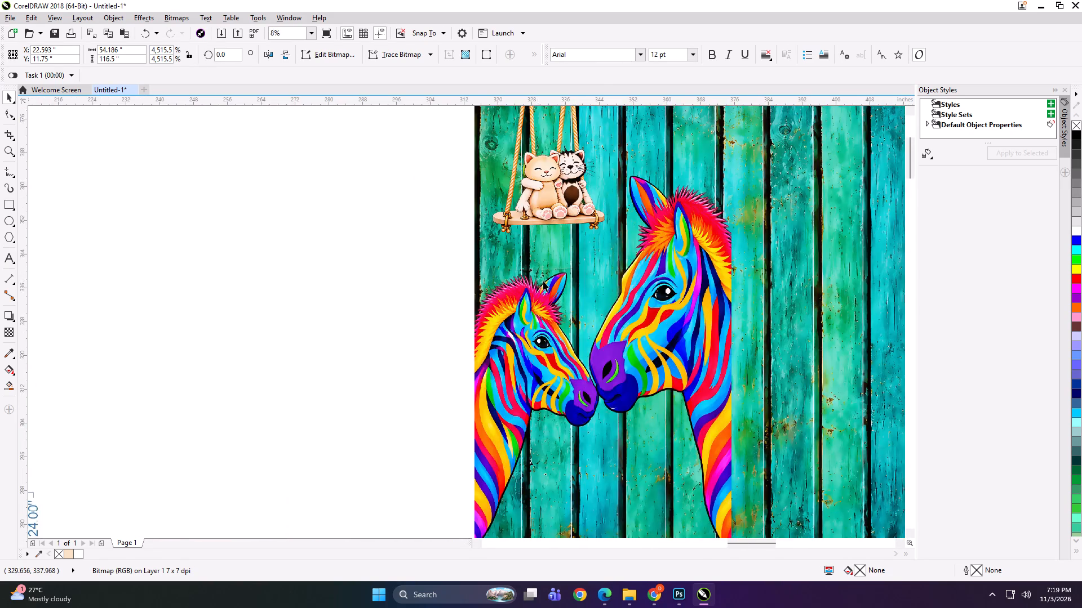
{"action": "scroll", "coordinate": [543, 281], "scroll_direction": "down", "scroll_amount": 1}
{"action": "scroll", "coordinate": [620, 244], "scroll_direction": "down", "scroll_amount": 1}
Move the zebra preview layout beside its full-size artwork and the rainbow plank layout to the left of its full-size image.
{"action": "left_click_drag", "start_coordinate": [445, 320], "coordinate": [542, 231]}
{"action": "left_click_drag", "start_coordinate": [330, 346], "coordinate": [240, 220]}
Set the full-size rainbow plank image to 144 × 116 inches to match its preview layout.
{"action": "scroll", "coordinate": [196, 178], "scroll_direction": "up", "scroll_amount": 2}
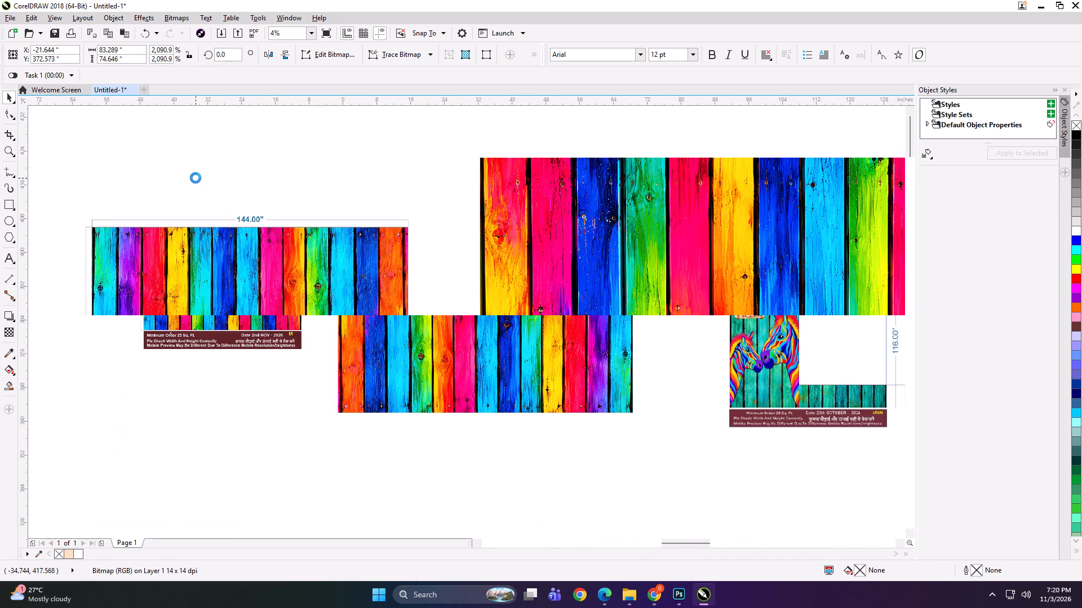
{"action": "left_click", "coordinate": [480, 205]}
{"action": "left_click", "coordinate": [131, 48]}
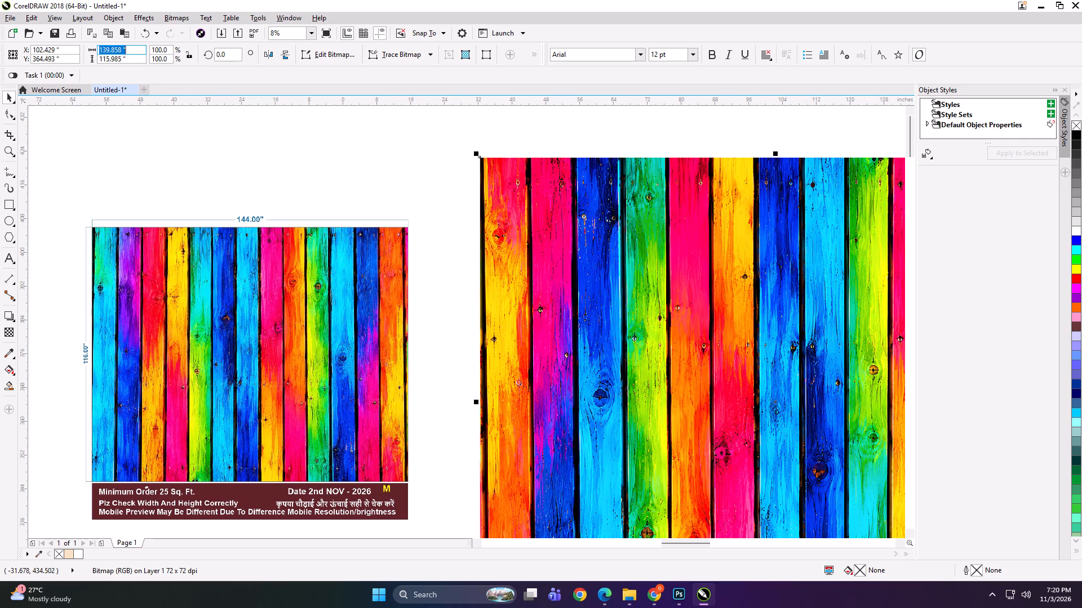
{"action": "key", "text": "ctrl+a"}
{"action": "type", "text": "144"}
{"action": "key", "text": "Tab"}
{"action": "type", "text": "11"}
{"action": "key", "text": "Return"}
Shift the rainbow plank image slightly right and frame it with a rectangle of the same 144 × 116 inch size.
{"action": "scroll", "coordinate": [82, 313], "scroll_direction": "up", "scroll_amount": 1}
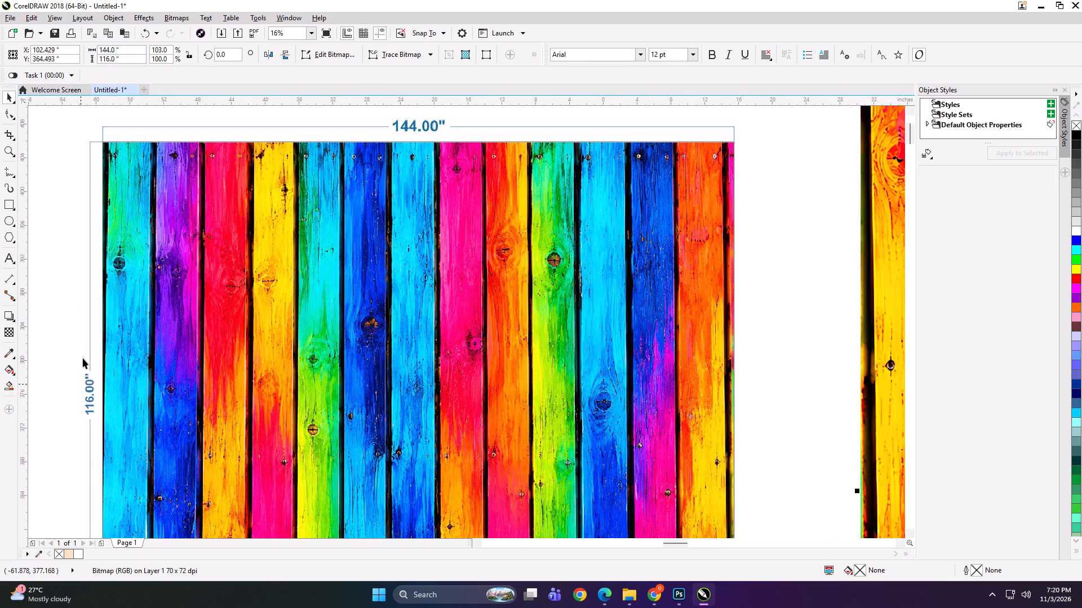
{"action": "scroll", "coordinate": [100, 261], "scroll_direction": "down", "scroll_amount": 2}
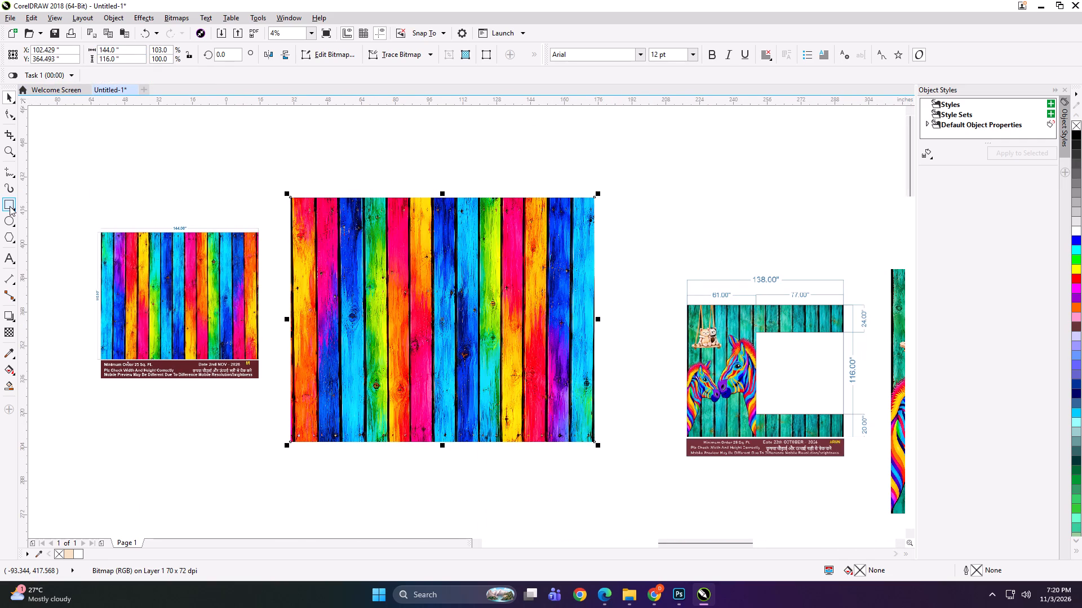
{"action": "left_click", "coordinate": [10, 206], "text": "shift"}
{"action": "key", "text": "shift+space"}
{"action": "left_click", "coordinate": [247, 157]}
{"action": "left_click_drag", "start_coordinate": [360, 235], "coordinate": [369, 235]}
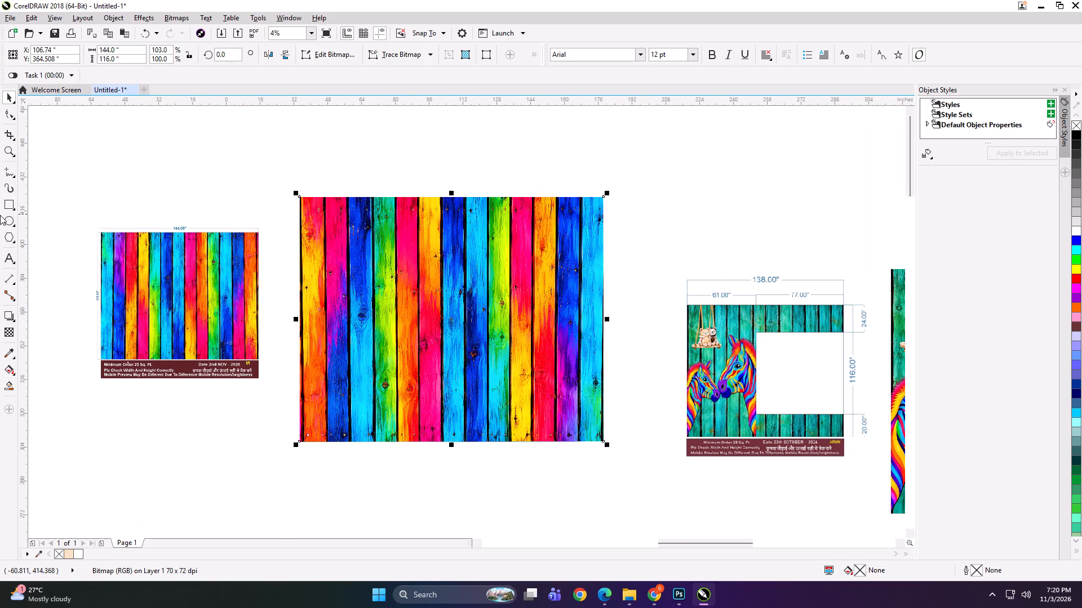
{"action": "double_click", "coordinate": [8, 205], "text": "shift"}
{"action": "key", "text": "shift+space"}
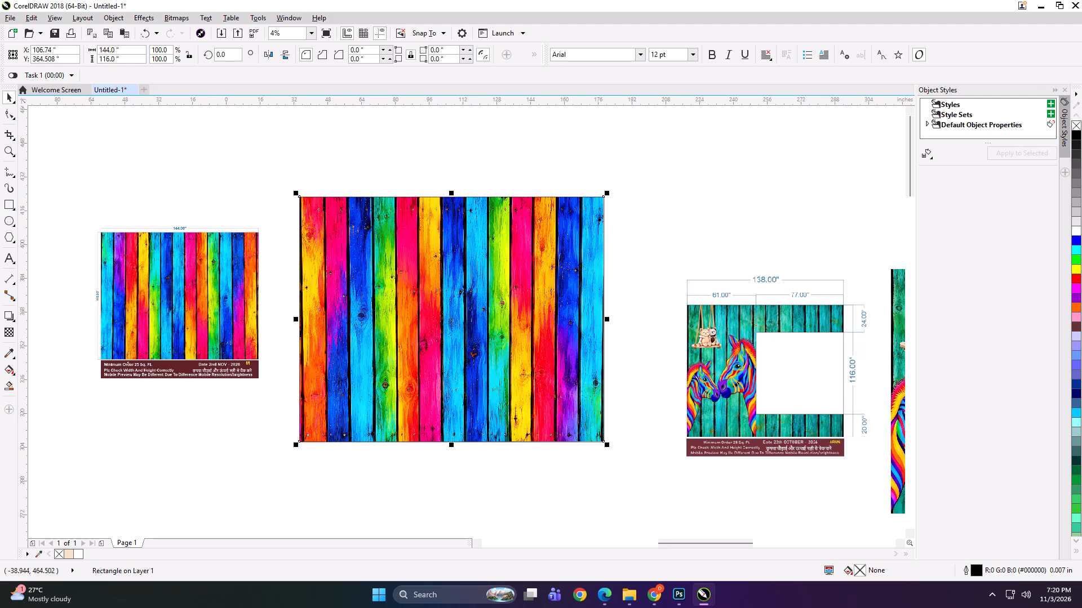
Set the frame rectangle's width to 49 inches and align it to the left edge of the rainbow plank image.
{"action": "double_click", "coordinate": [131, 57]}
{"action": "left_click", "coordinate": [131, 50]}
{"action": "key", "text": "ctrl+a"}
{"action": "type", "text": "49"}
{"action": "key", "text": "Return"}
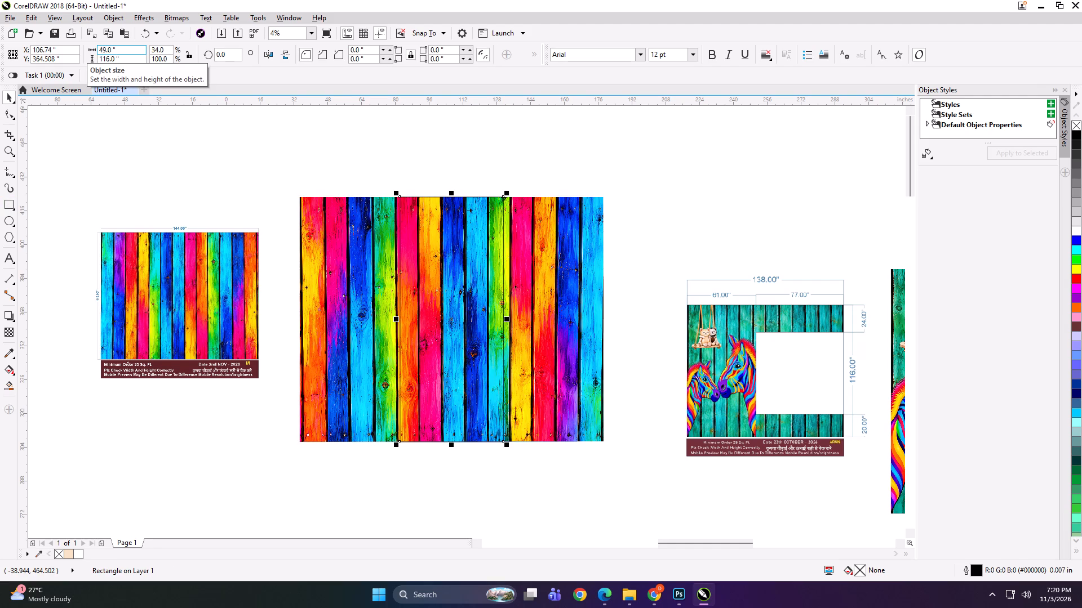
{"action": "left_click", "coordinate": [350, 256], "text": "shift"}
{"action": "key", "text": "l"}
{"action": "left_click", "coordinate": [396, 162]}
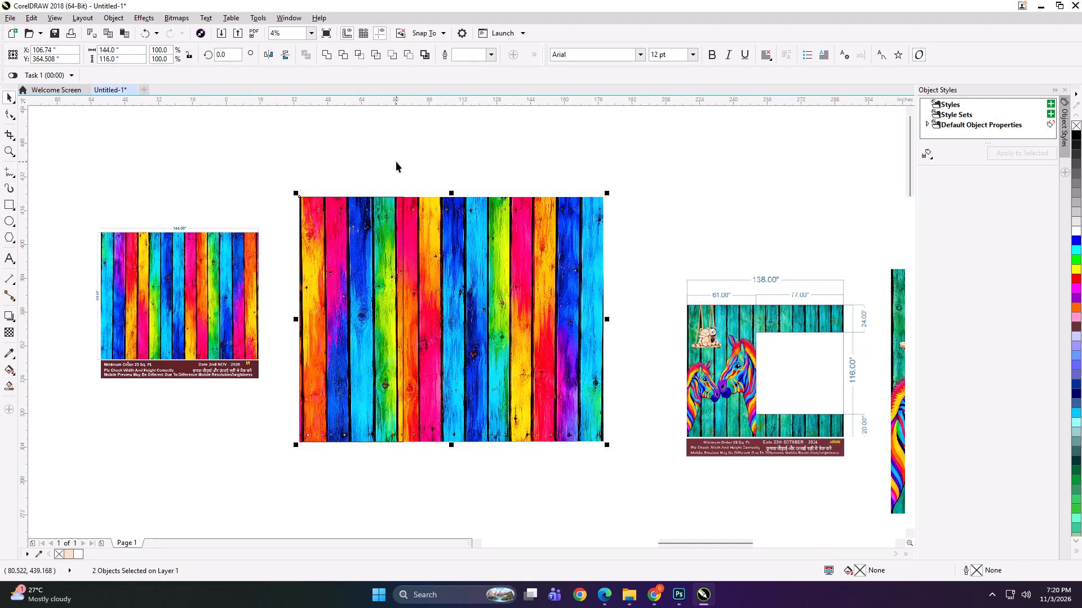
Add two copies of the 49 inch rectangle side by side across the image, each nudged 0.5 inch left to overlap its neighbour.
{"action": "left_click", "coordinate": [366, 258]}
{"action": "left_click_drag", "start_coordinate": [294, 320], "coordinate": [421, 318]}
{"action": "right_click", "coordinate": [421, 318], "text": "ctrl"}
{"action": "key", "text": "Left"}
{"action": "left_click_drag", "start_coordinate": [398, 321], "coordinate": [522, 314]}
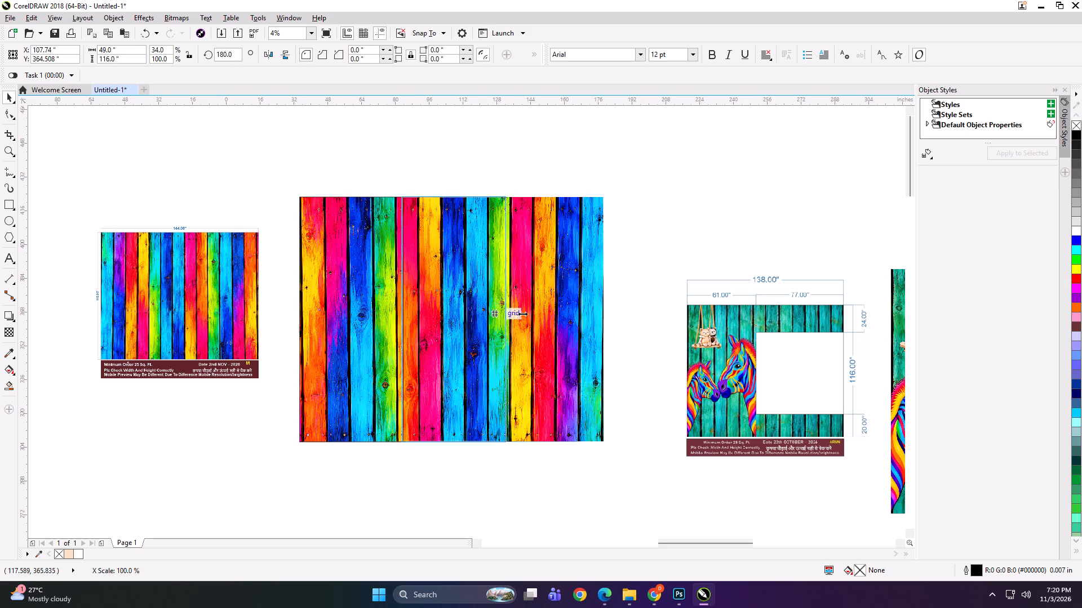
{"action": "left_click_drag", "start_coordinate": [522, 314], "coordinate": [614, 308]}
{"action": "right_click", "coordinate": [614, 308], "text": "ctrl"}
{"action": "scroll", "coordinate": [535, 318], "scroll_direction": "up", "scroll_amount": 1}
{"action": "key", "text": "Left"}
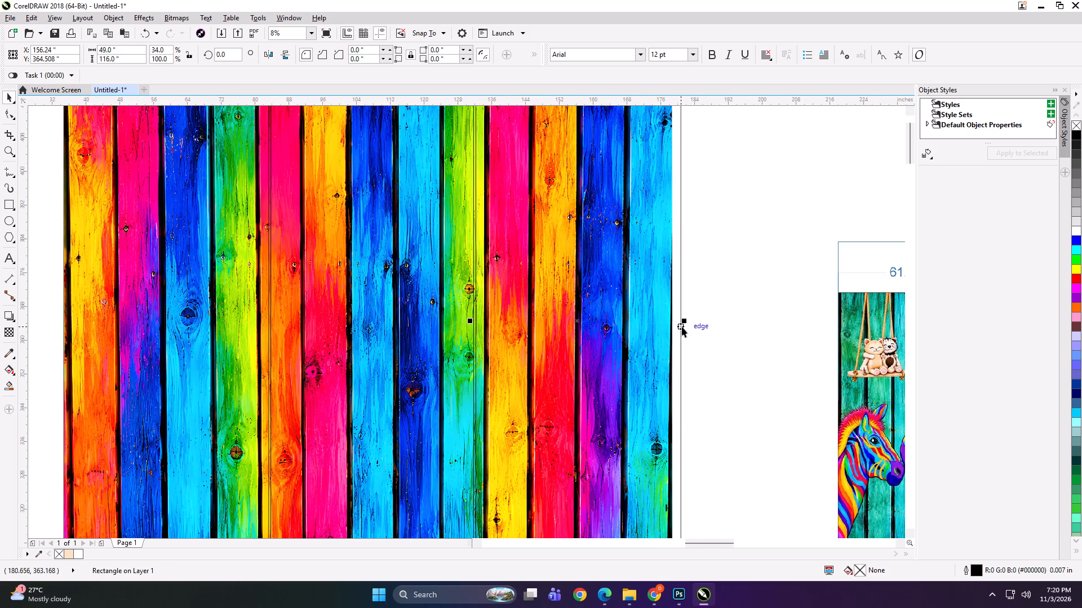
Shorten the third panel rectangle to 47 inches wide so it ends at the image's right edge.
{"action": "left_click_drag", "start_coordinate": [686, 321], "coordinate": [679, 321]}
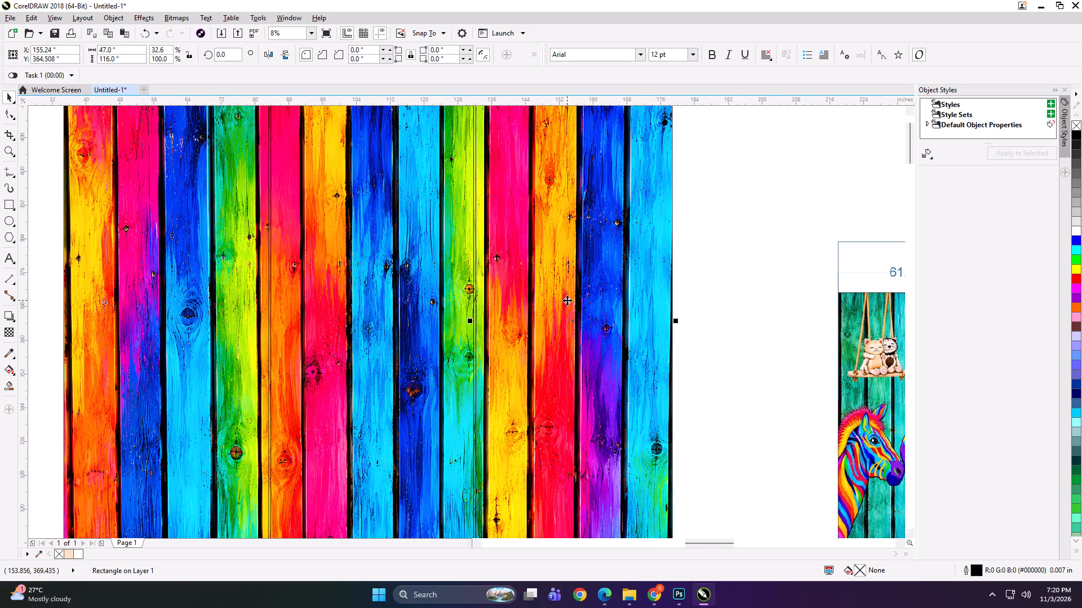
Group the three panel rectangles over the rainbow plank image.
{"action": "scroll", "coordinate": [562, 299], "scroll_direction": "down", "scroll_amount": 1}
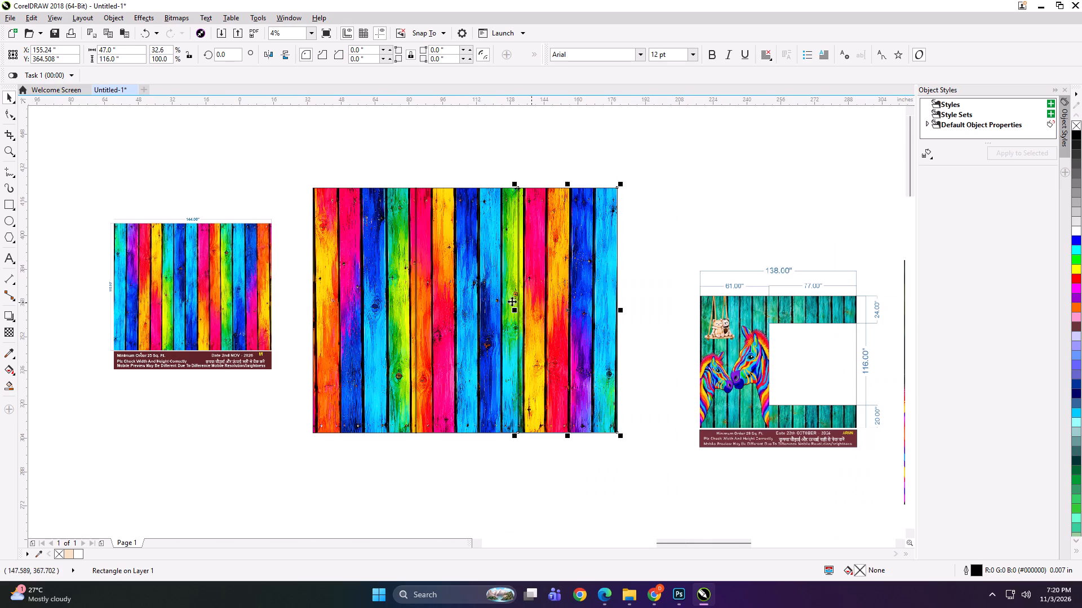
{"action": "left_click", "coordinate": [471, 291], "text": "shift"}
{"action": "left_click", "coordinate": [370, 289], "text": "shift"}
{"action": "key", "text": "ctrl+g"}
{"action": "left_click", "coordinate": [420, 479]}
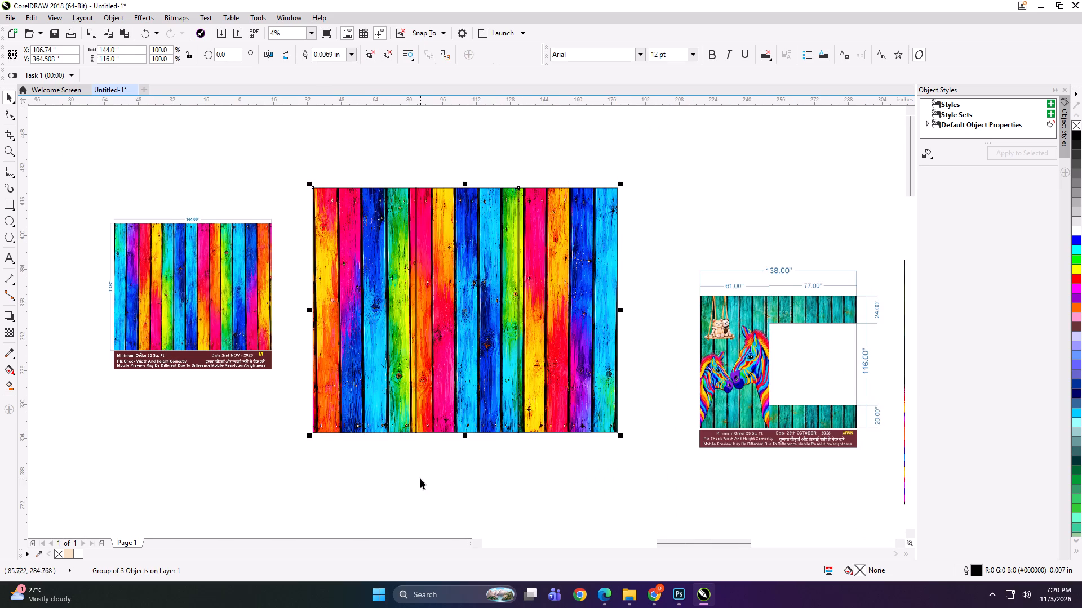
PowerClip the rainbow plank image into the grouped panel rectangles and ungroup them into separate panels.
{"action": "left_click", "coordinate": [472, 365], "text": "alt"}
{"action": "key", "text": "shift+Return"}
{"action": "left_click", "coordinate": [485, 321]}
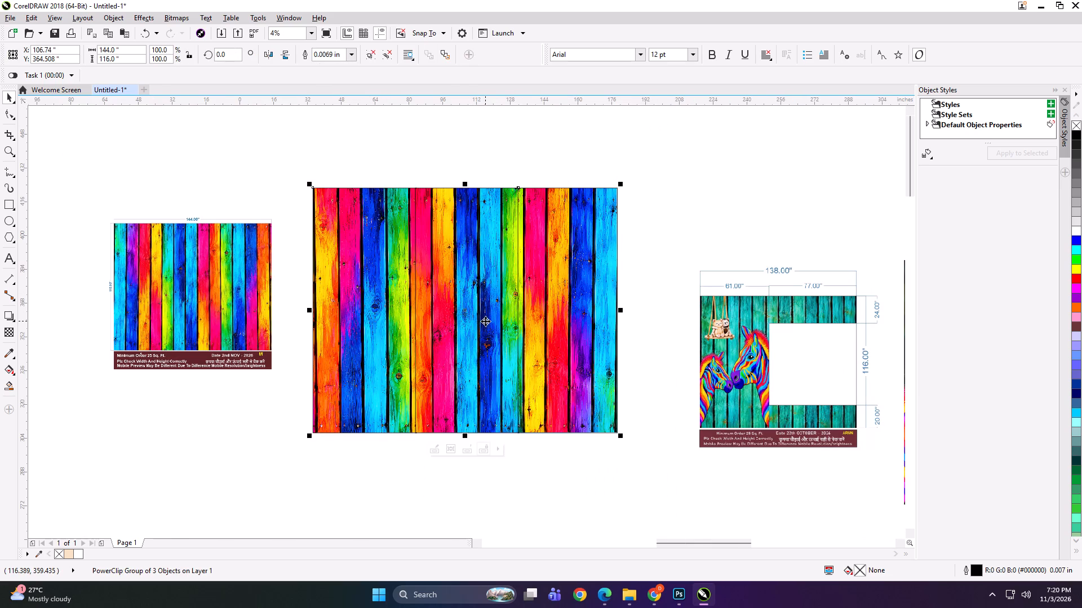
{"action": "key", "text": "ctrl+u"}
{"action": "left_click", "coordinate": [432, 154]}
Add the text label "144*116 PANEL 1" at the top edge of the first rainbow plank panel.
{"action": "left_click", "coordinate": [6, 260]}
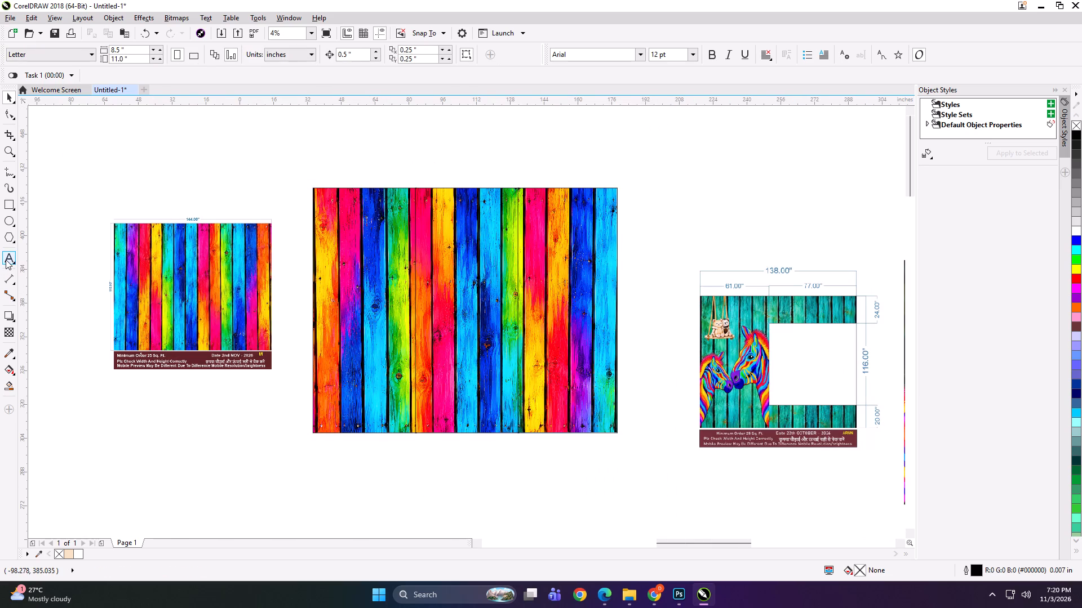
{"action": "scroll", "coordinate": [154, 221], "scroll_direction": "up", "scroll_amount": 1}
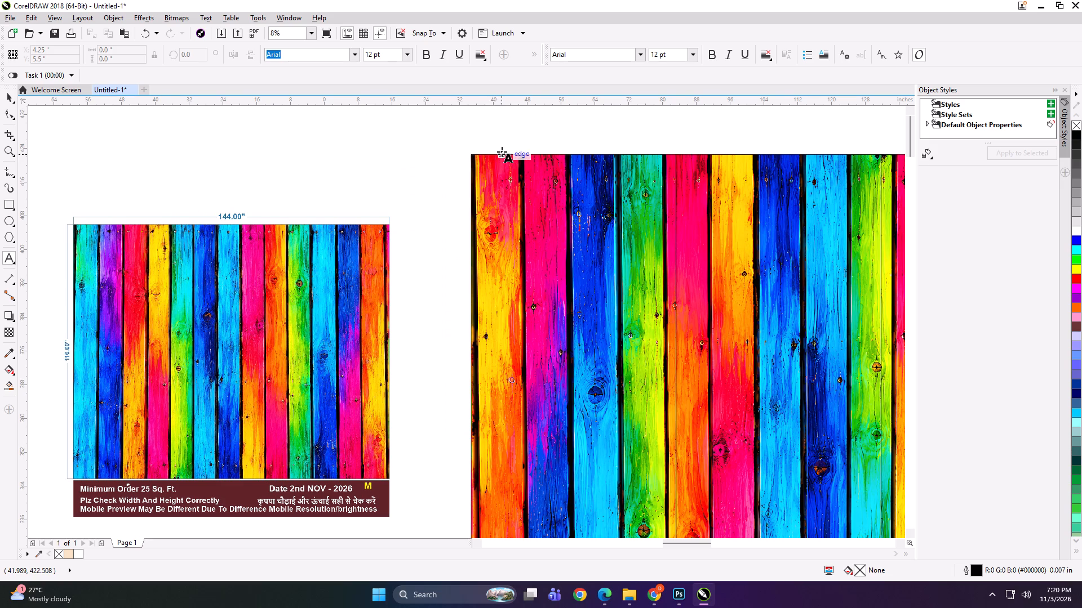
{"action": "left_click", "coordinate": [502, 151]}
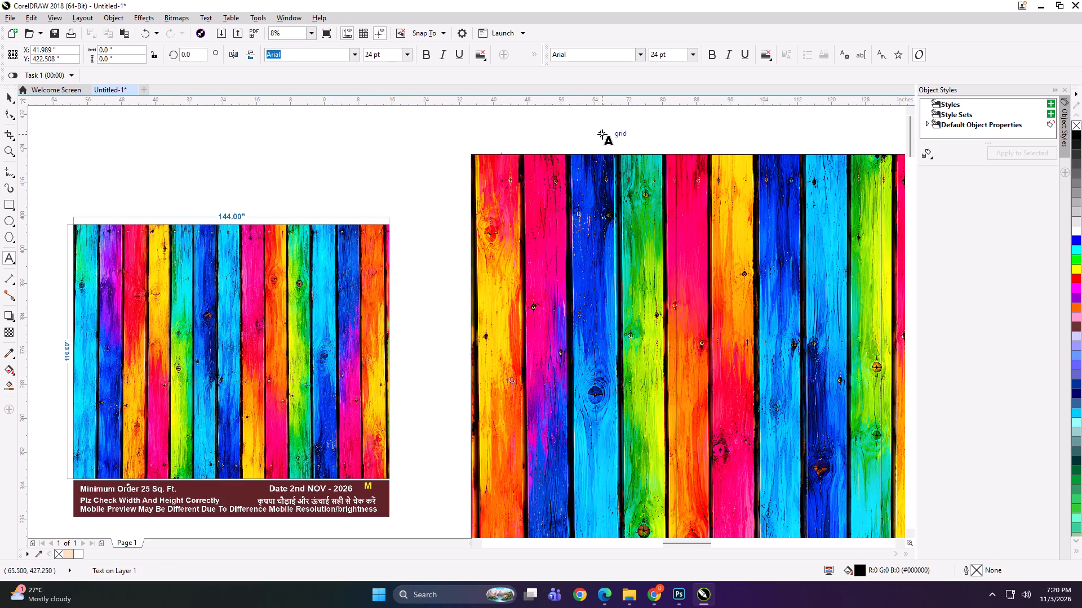
{"action": "type", "text": "144*116 PANEL 1"}
Copy the panel label to the top edge of the second panel and change it to "144*116 PANEL 2".
{"action": "key", "text": "ctrl+a"}
{"action": "key", "text": "ctrl+c"}
{"action": "scroll", "coordinate": [534, 176], "scroll_direction": "down", "scroll_amount": 1}
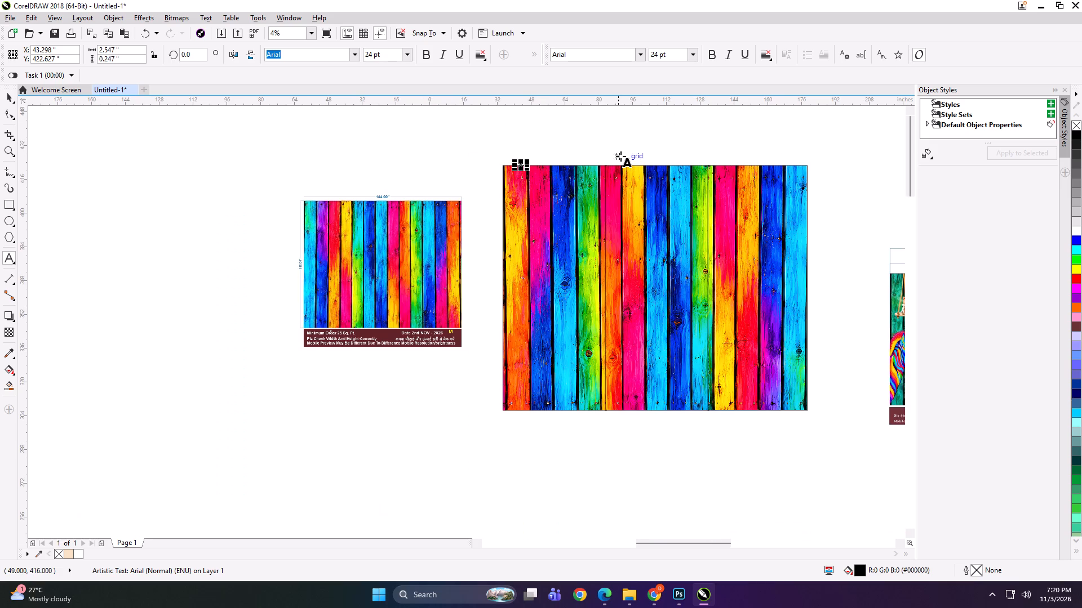
{"action": "left_click", "coordinate": [640, 163]}
{"action": "scroll", "coordinate": [640, 163], "scroll_direction": "up", "scroll_amount": 2}
{"action": "key", "text": "ctrl+v"}
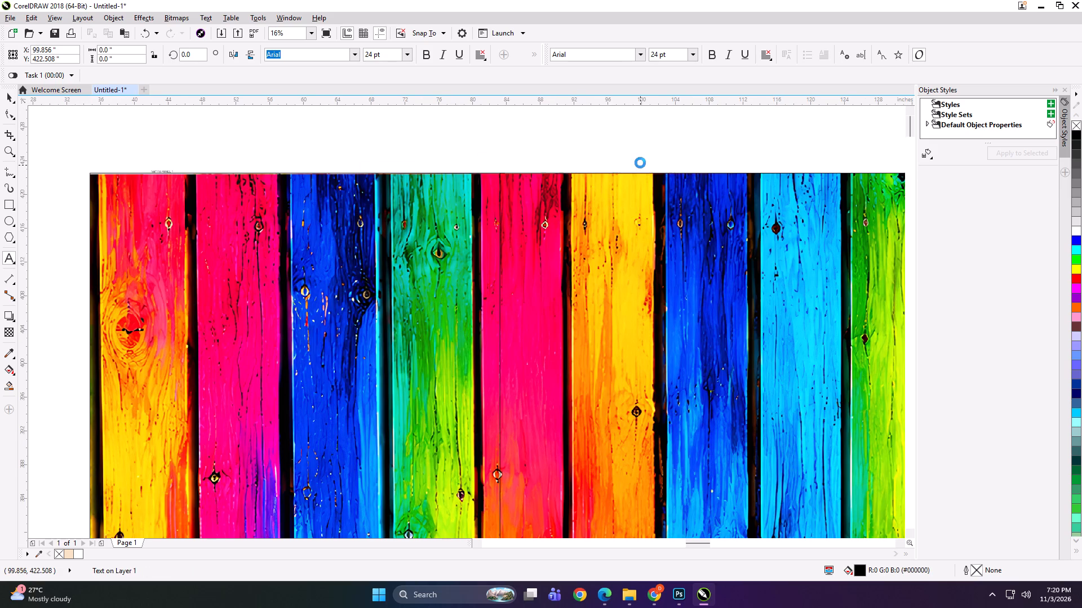
{"action": "key", "text": "BackSpace"}
{"action": "key", "text": "2"}
{"action": "scroll", "coordinate": [567, 194], "scroll_direction": "down", "scroll_amount": 1}
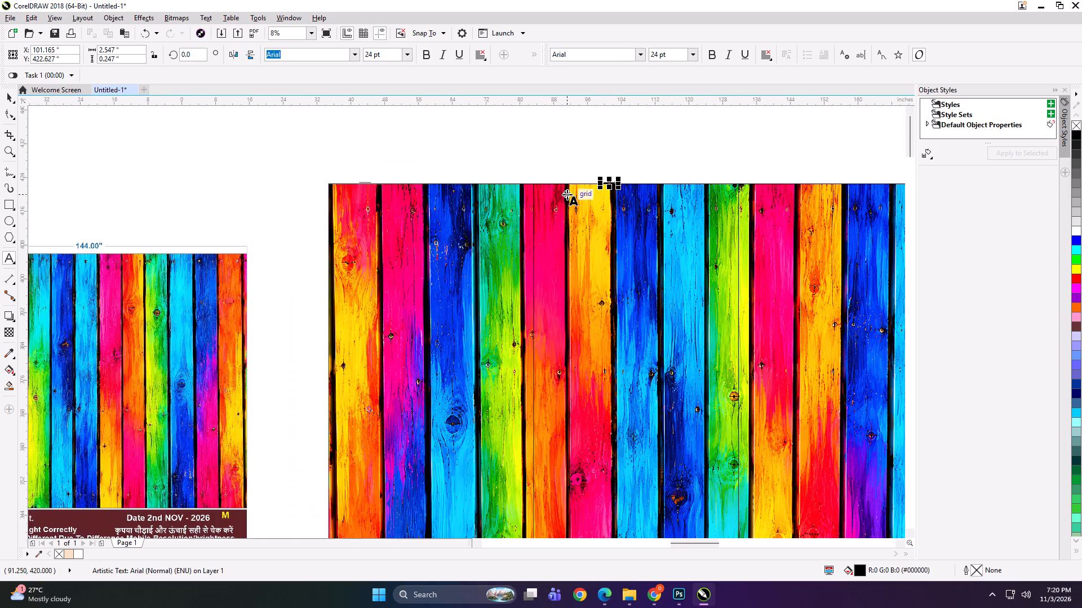
Copy the panel label to the top edge of the third rainbow plank panel and change it to "144*116 PANEL 3".
{"action": "scroll", "coordinate": [626, 181], "scroll_direction": "down", "scroll_amount": 1}
{"action": "scroll", "coordinate": [739, 180], "scroll_direction": "up", "scroll_amount": 2}
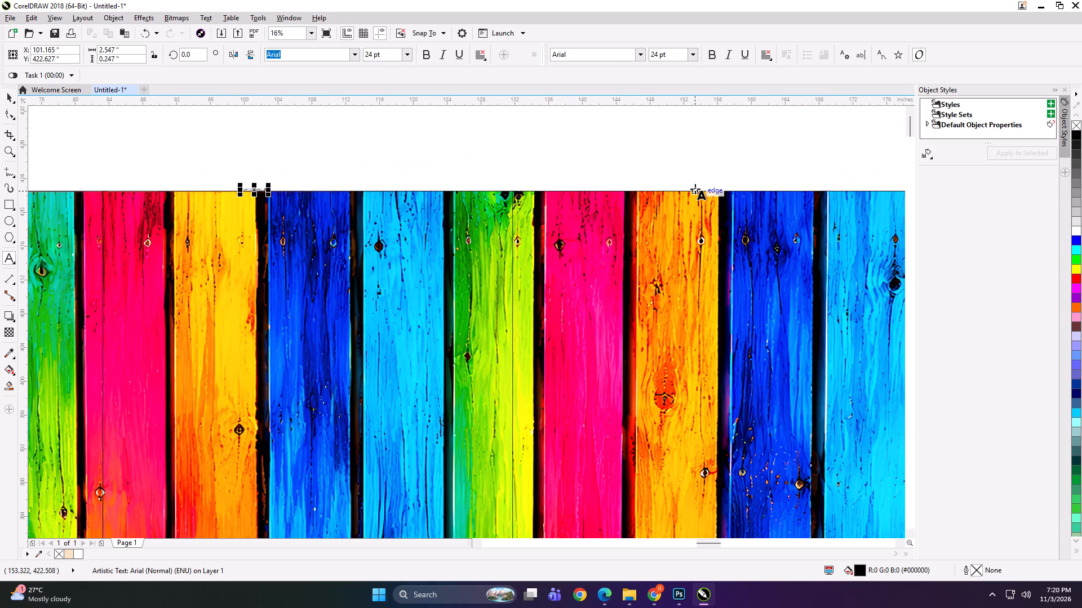
{"action": "left_click", "coordinate": [695, 189]}
{"action": "key", "text": "ctrl+v"}
{"action": "key", "text": "BackSpace"}
{"action": "key", "text": "3"}
{"action": "scroll", "coordinate": [695, 189], "scroll_direction": "down", "scroll_amount": 1}
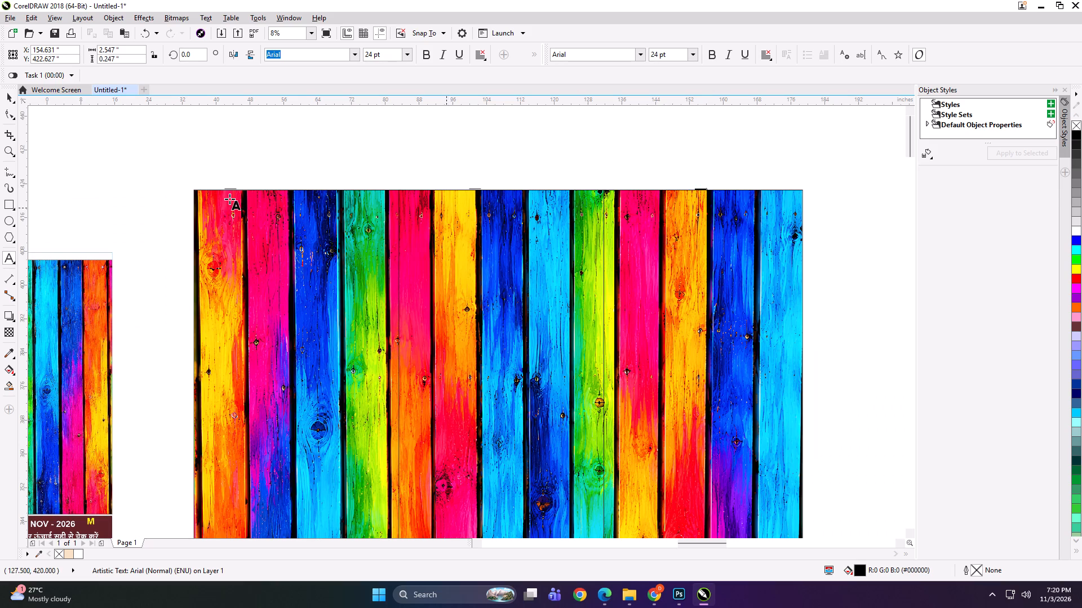
Group each of the three rainbow plank panels with its own text label.
{"action": "left_click", "coordinate": [6, 93]}
{"action": "scroll", "coordinate": [489, 203], "scroll_direction": "down", "scroll_amount": 1}
{"action": "left_click", "coordinate": [562, 251], "text": "shift"}
{"action": "key", "text": "ctrl+g"}
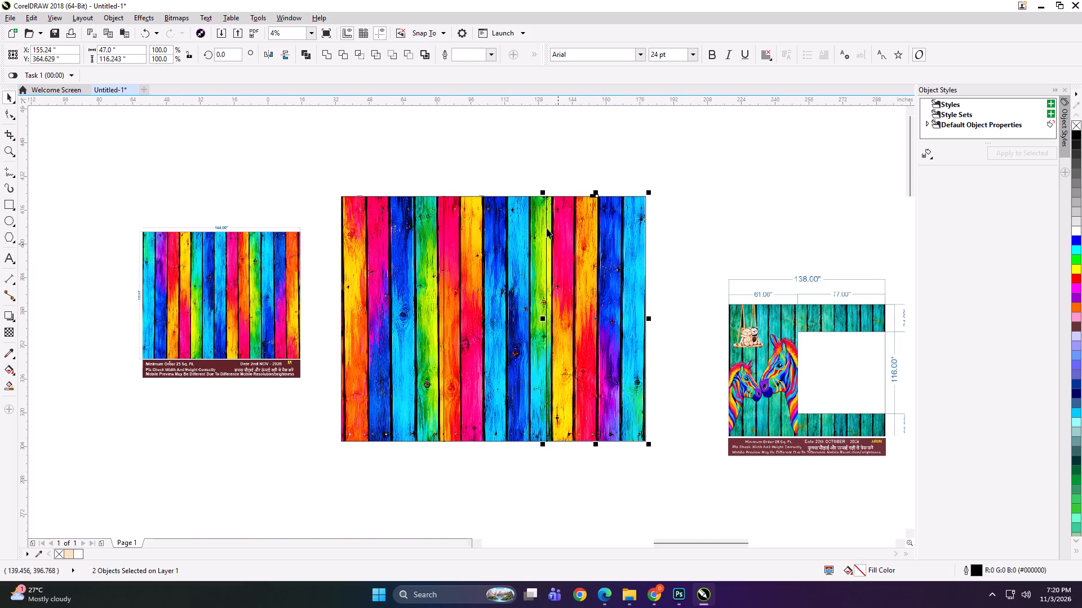
{"action": "left_click_drag", "start_coordinate": [469, 162], "coordinate": [503, 262]}
{"action": "left_click", "coordinate": [503, 262], "text": "shift"}
{"action": "key", "text": "ctrl+g"}
{"action": "left_click_drag", "start_coordinate": [446, 149], "coordinate": [299, 513]}
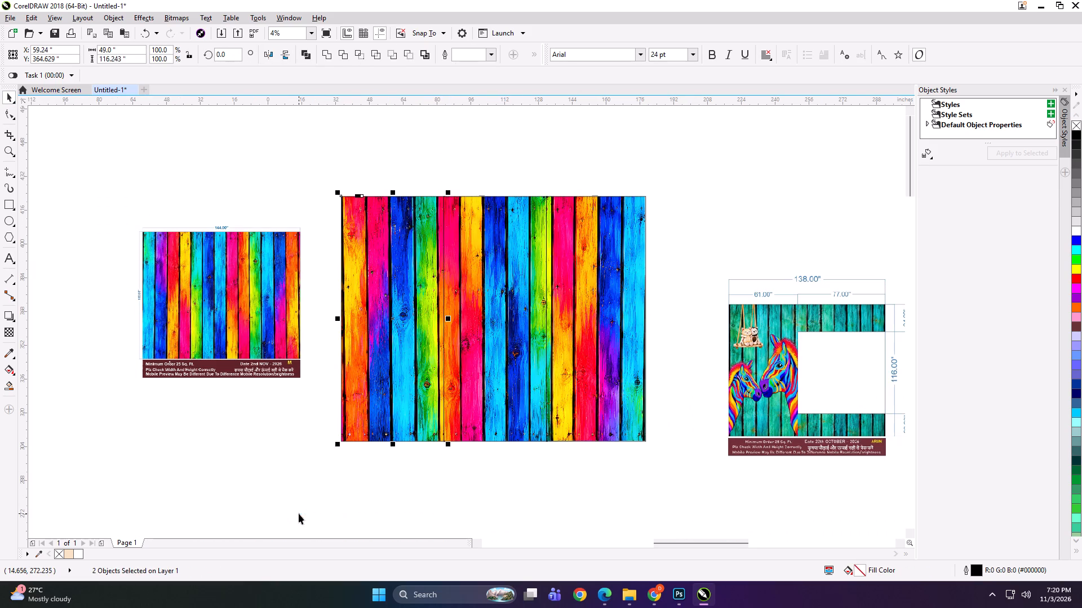
{"action": "key", "text": "ctrl+g"}
Start exporting the first panel and create and open a folder named 144x116 inside NOV > 3 > chandigarh wallpaper.
{"action": "key", "text": "ctrl+e"}
{"action": "scroll", "coordinate": [659, 288], "scroll_direction": "up", "scroll_amount": 9, "text": "ctrl"}
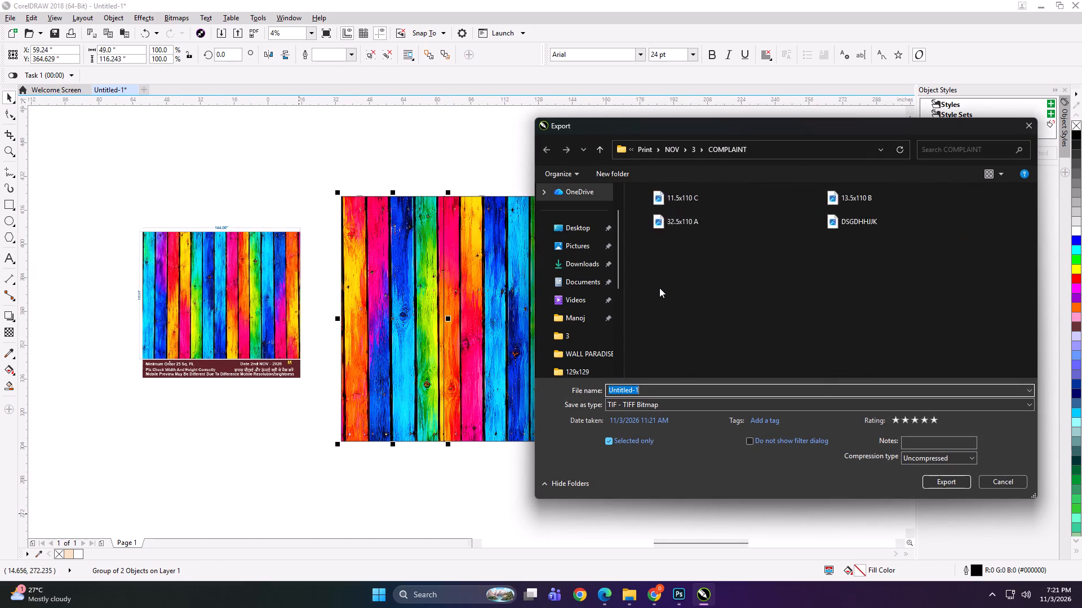
{"action": "scroll", "coordinate": [659, 288], "scroll_direction": "up", "scroll_amount": 14, "text": "ctrl"}
{"action": "left_click", "coordinate": [599, 147]}
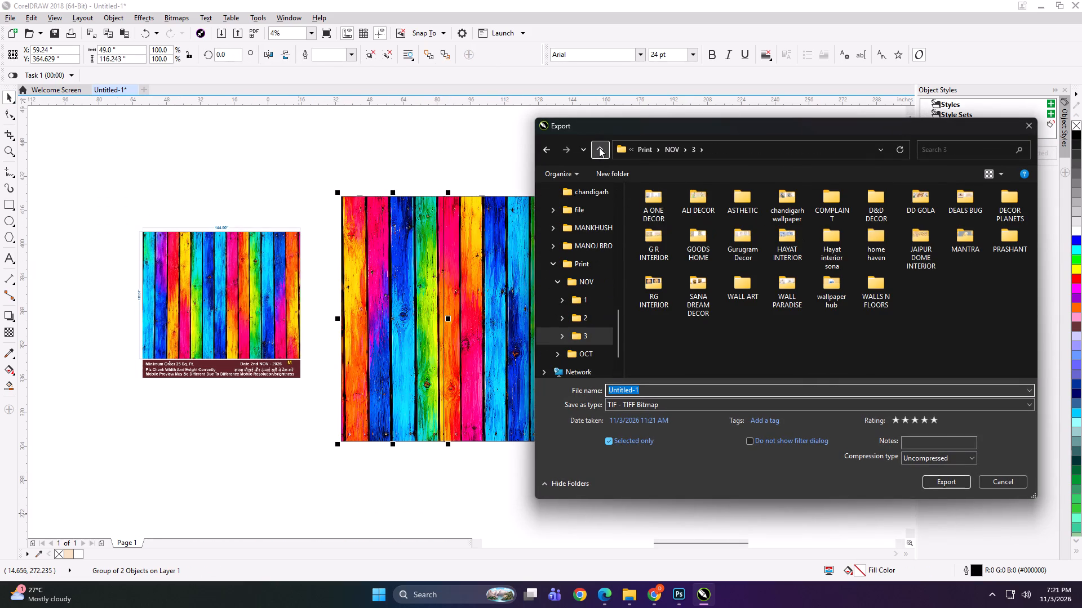
{"action": "double_click", "coordinate": [795, 199]}
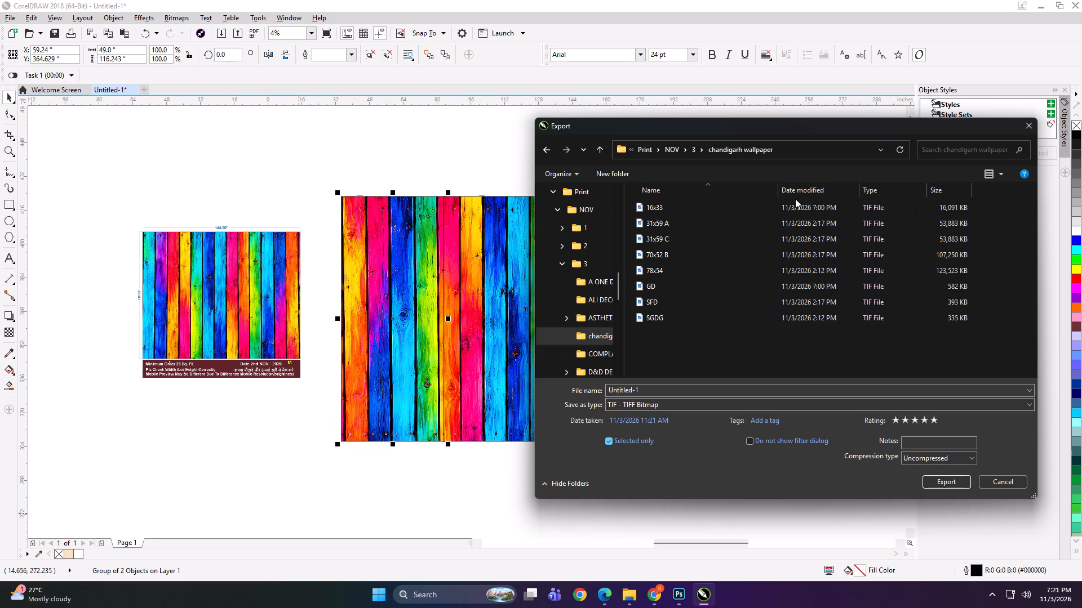
{"action": "left_click", "coordinate": [624, 168]}
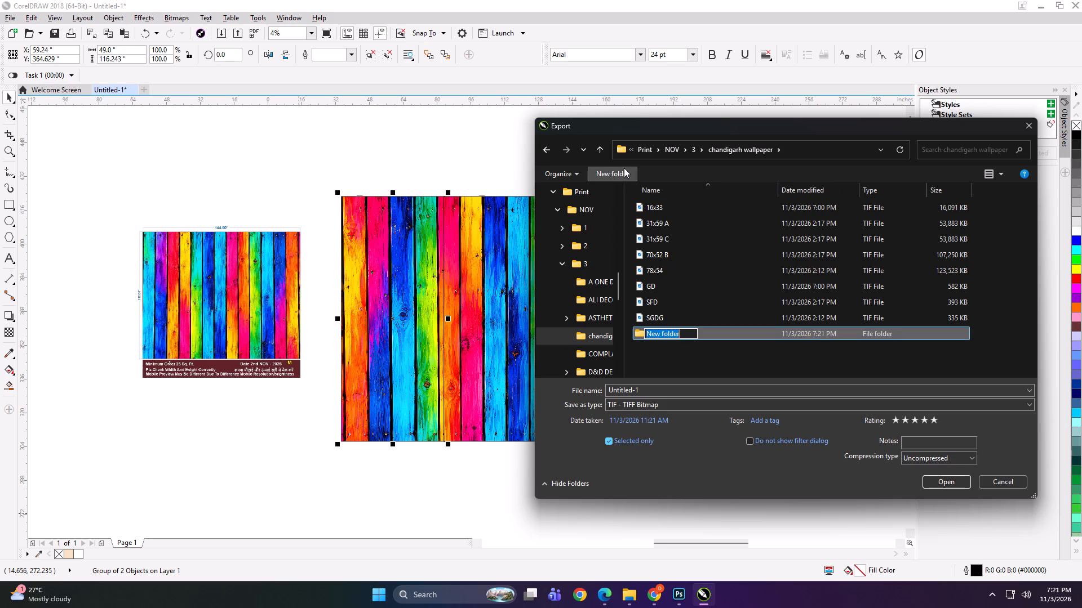
{"action": "type", "text": "144x116"}
{"action": "key", "text": "Return"}
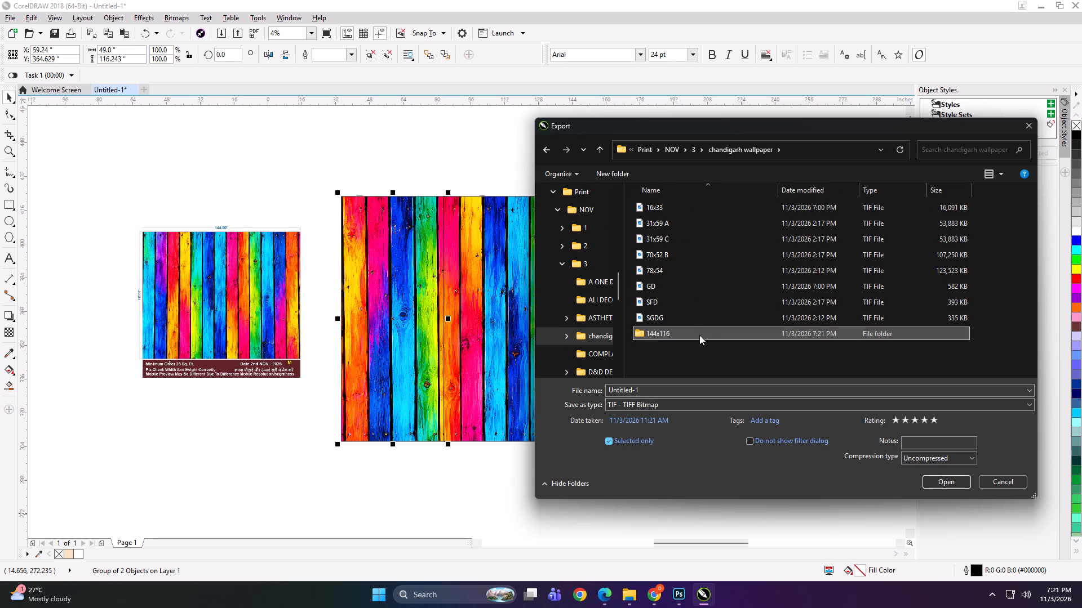
{"action": "double_click", "coordinate": [699, 331]}
Export the first panel as a TIFF named "49x116 A" in RGB at 100 dpi.
{"action": "left_click", "coordinate": [657, 388]}
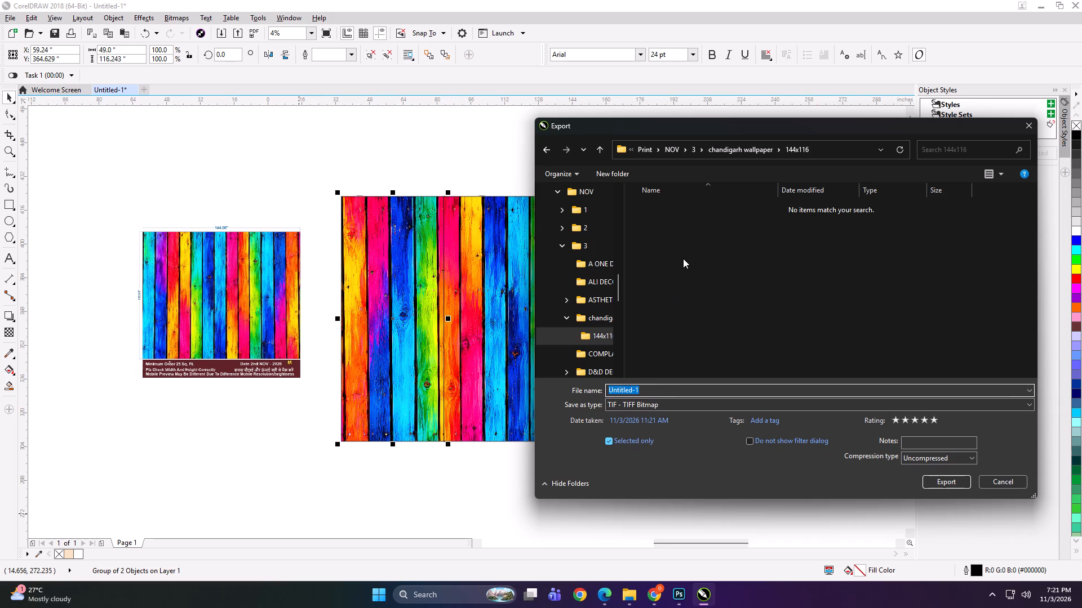
{"action": "type", "text": "49x116 A"}
{"action": "key", "text": "space"}
{"action": "key", "text": "Return"}
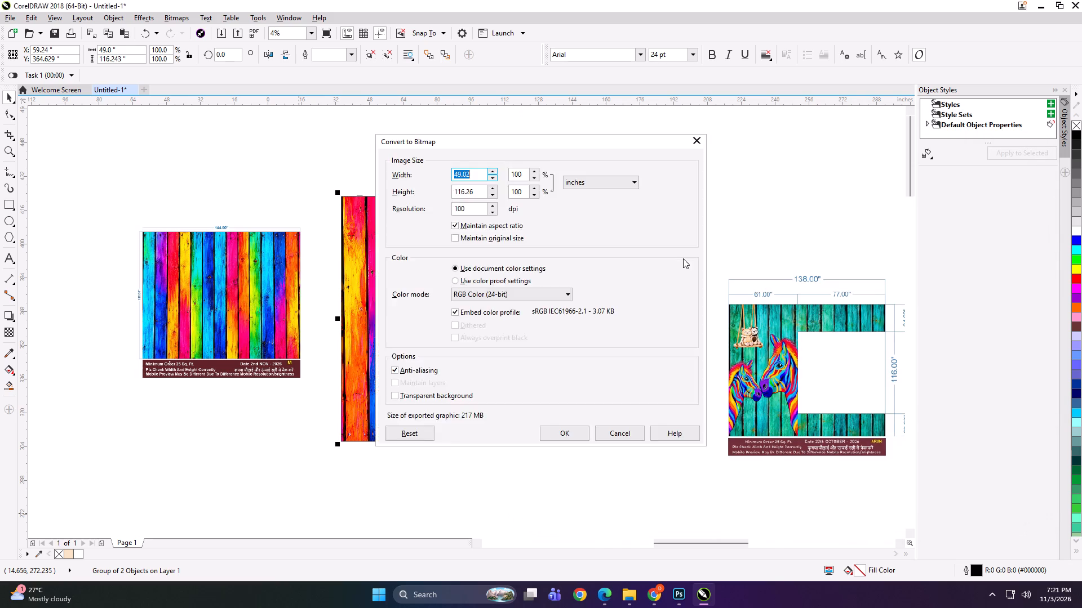
{"action": "key", "text": "Return"}
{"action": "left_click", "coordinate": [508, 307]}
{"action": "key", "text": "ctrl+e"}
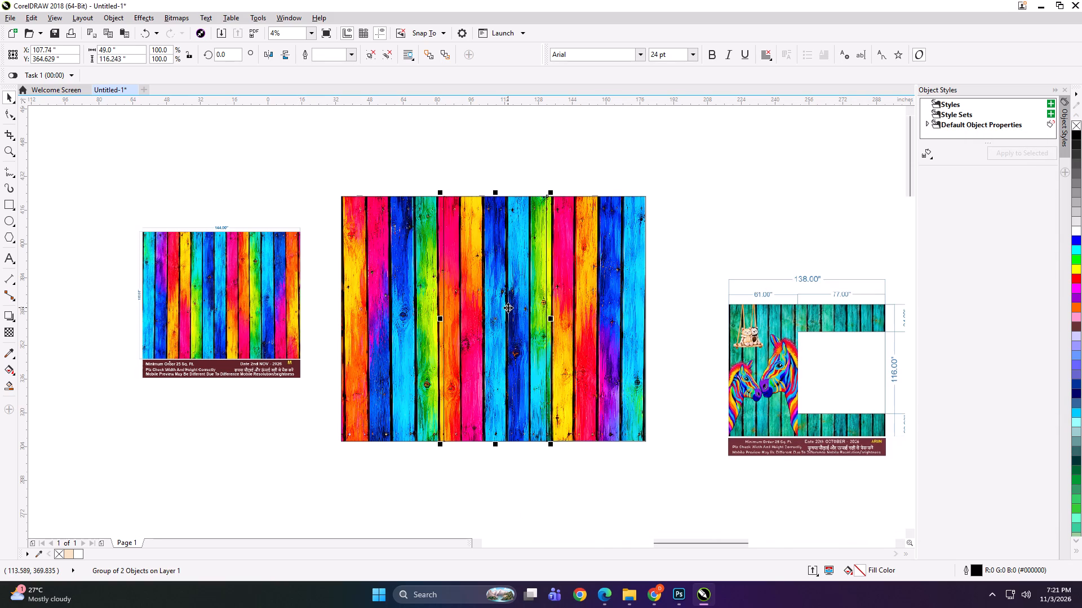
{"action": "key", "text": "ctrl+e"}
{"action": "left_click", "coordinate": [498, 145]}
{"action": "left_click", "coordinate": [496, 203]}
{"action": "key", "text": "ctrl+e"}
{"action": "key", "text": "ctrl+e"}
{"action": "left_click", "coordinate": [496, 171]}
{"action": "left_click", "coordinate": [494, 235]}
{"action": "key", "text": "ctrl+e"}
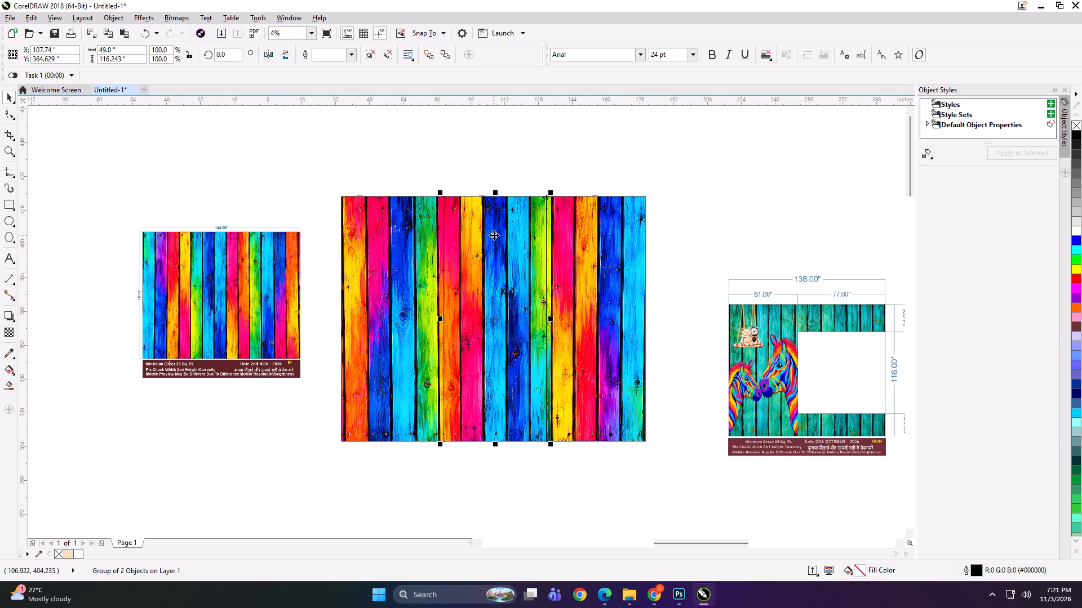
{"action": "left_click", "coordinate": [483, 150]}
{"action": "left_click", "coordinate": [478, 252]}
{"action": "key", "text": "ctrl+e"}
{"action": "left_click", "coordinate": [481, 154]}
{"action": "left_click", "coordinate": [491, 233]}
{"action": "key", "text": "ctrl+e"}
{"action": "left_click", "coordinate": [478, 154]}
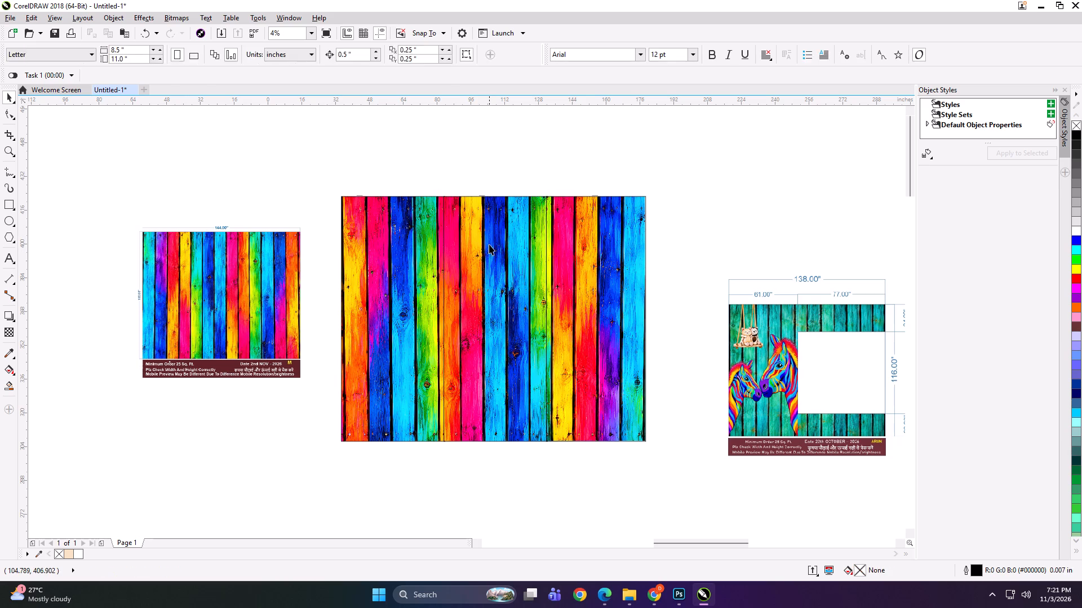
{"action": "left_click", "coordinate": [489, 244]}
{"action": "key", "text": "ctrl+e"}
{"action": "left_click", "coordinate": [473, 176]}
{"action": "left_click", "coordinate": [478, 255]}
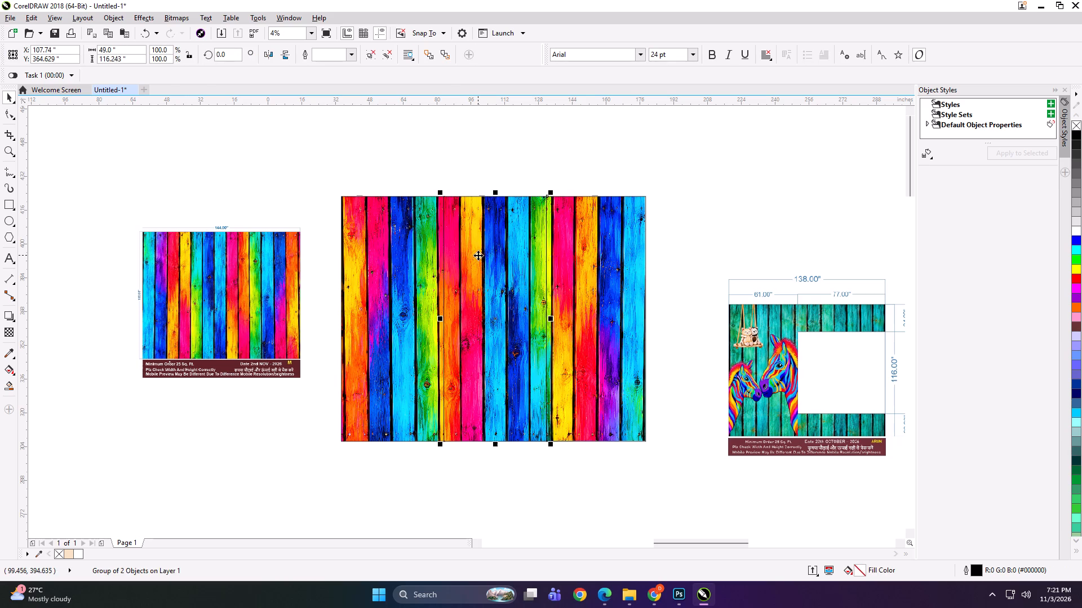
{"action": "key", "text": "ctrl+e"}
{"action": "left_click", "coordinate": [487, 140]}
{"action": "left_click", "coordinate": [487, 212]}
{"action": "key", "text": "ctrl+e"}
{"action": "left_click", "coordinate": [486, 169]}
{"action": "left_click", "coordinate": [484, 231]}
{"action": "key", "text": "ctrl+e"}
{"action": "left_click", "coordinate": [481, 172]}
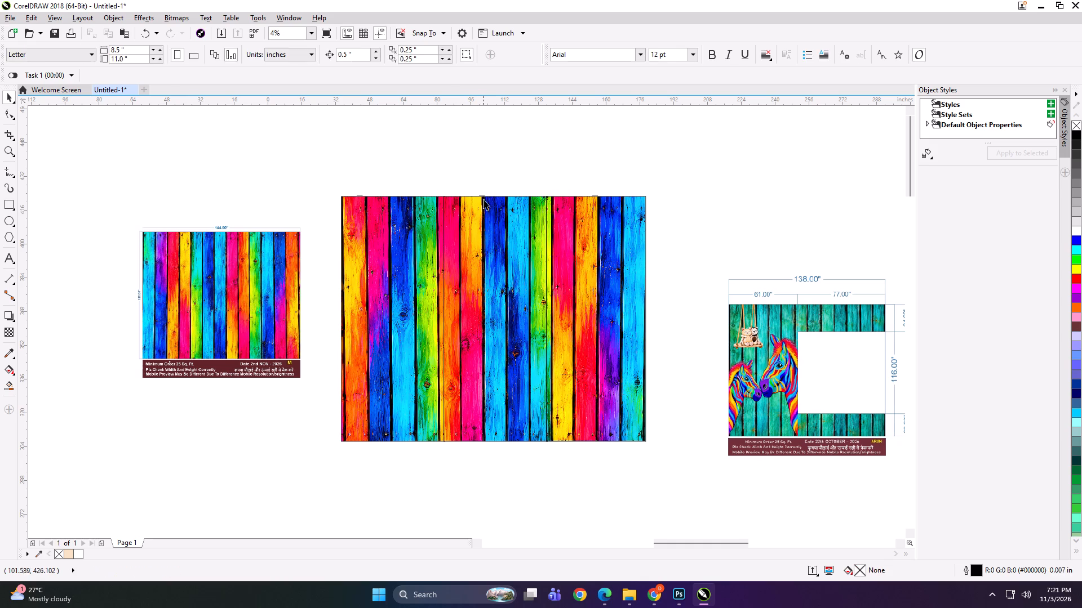
Export the second panel as a TIFF named "49x116 B" into the 144x116 folder.
{"action": "left_click", "coordinate": [484, 207]}
{"action": "key", "text": "ctrl+e"}
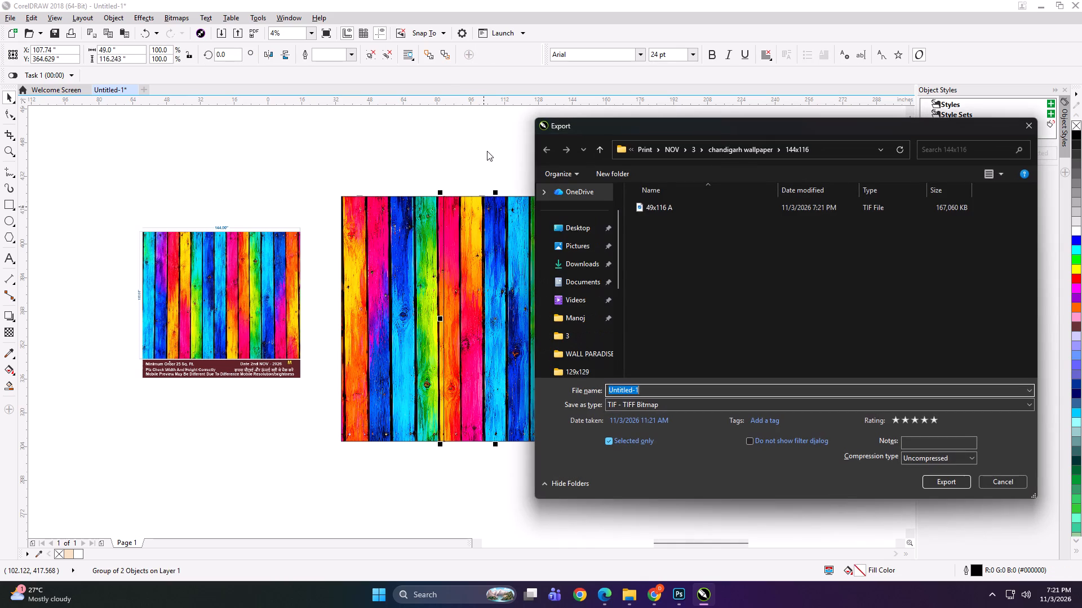
{"action": "left_click", "coordinate": [694, 206]}
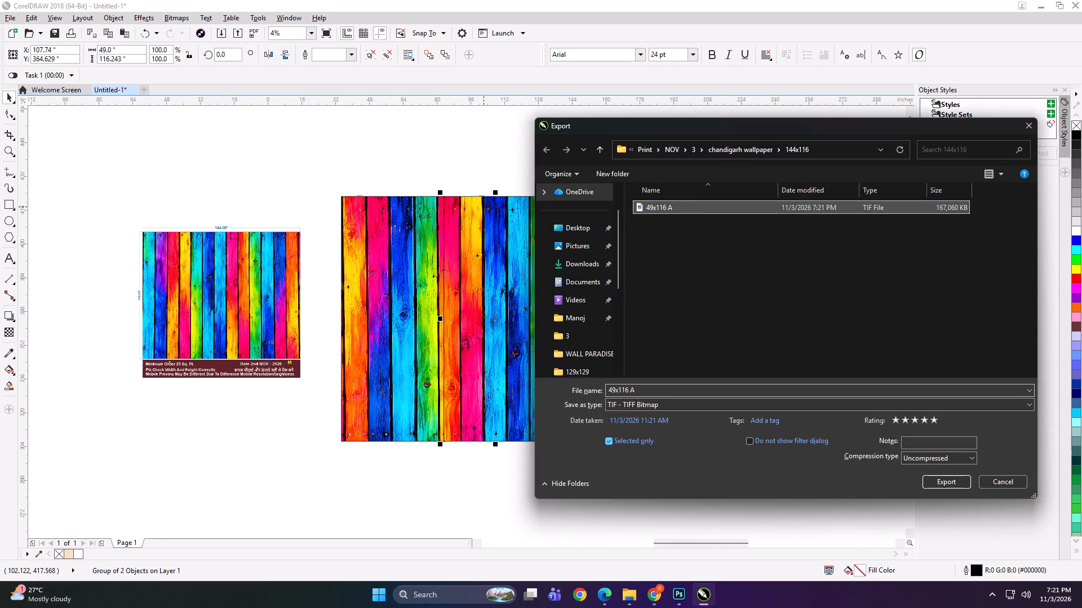
{"action": "double_click", "coordinate": [642, 388]}
{"action": "key", "text": "b"}
{"action": "key", "text": "Return"}
{"action": "key", "text": "Return"}
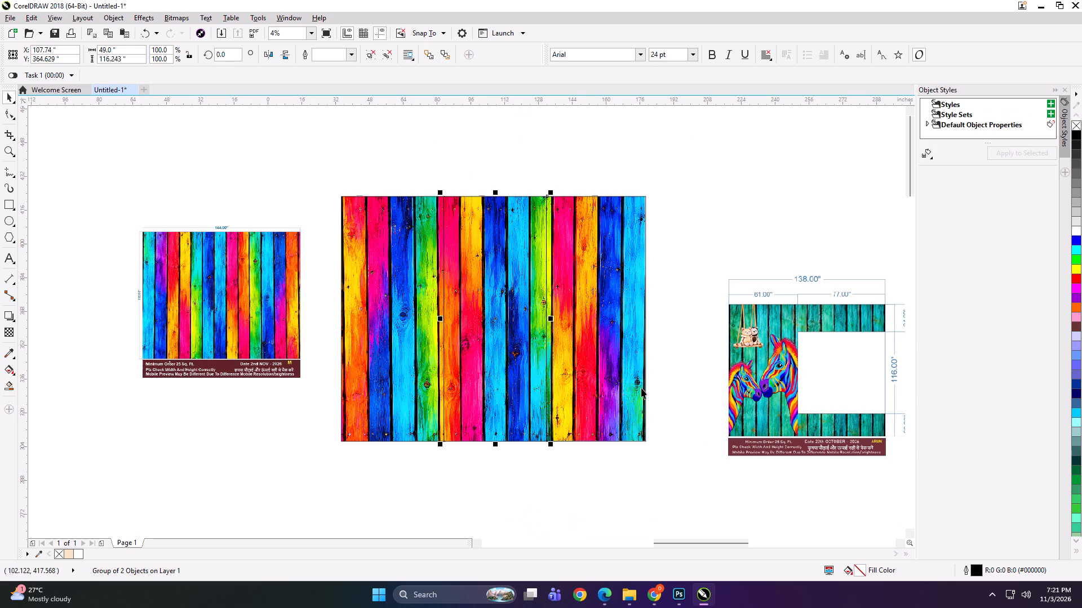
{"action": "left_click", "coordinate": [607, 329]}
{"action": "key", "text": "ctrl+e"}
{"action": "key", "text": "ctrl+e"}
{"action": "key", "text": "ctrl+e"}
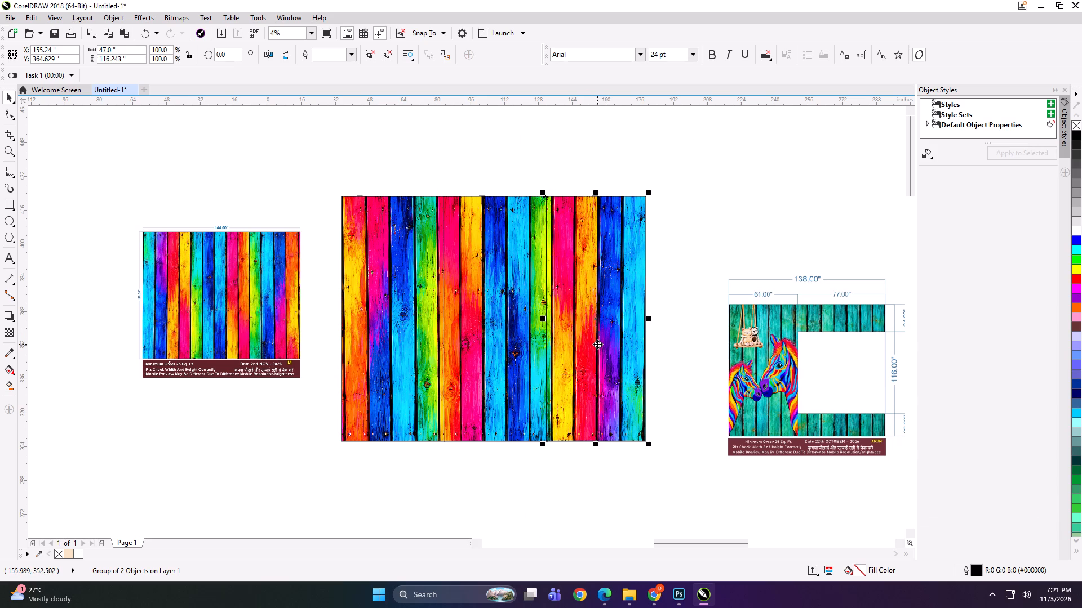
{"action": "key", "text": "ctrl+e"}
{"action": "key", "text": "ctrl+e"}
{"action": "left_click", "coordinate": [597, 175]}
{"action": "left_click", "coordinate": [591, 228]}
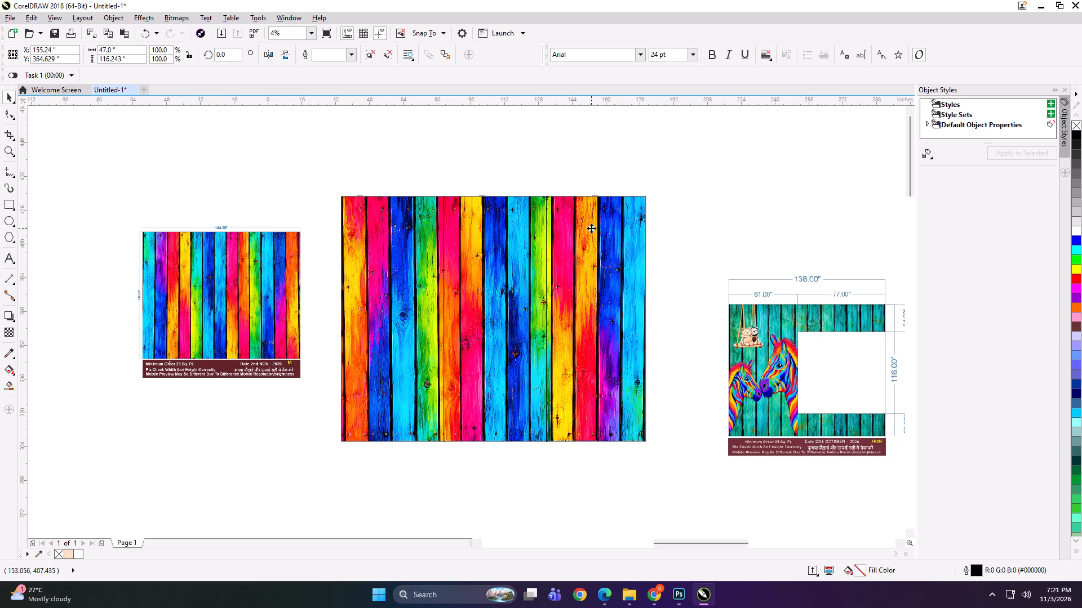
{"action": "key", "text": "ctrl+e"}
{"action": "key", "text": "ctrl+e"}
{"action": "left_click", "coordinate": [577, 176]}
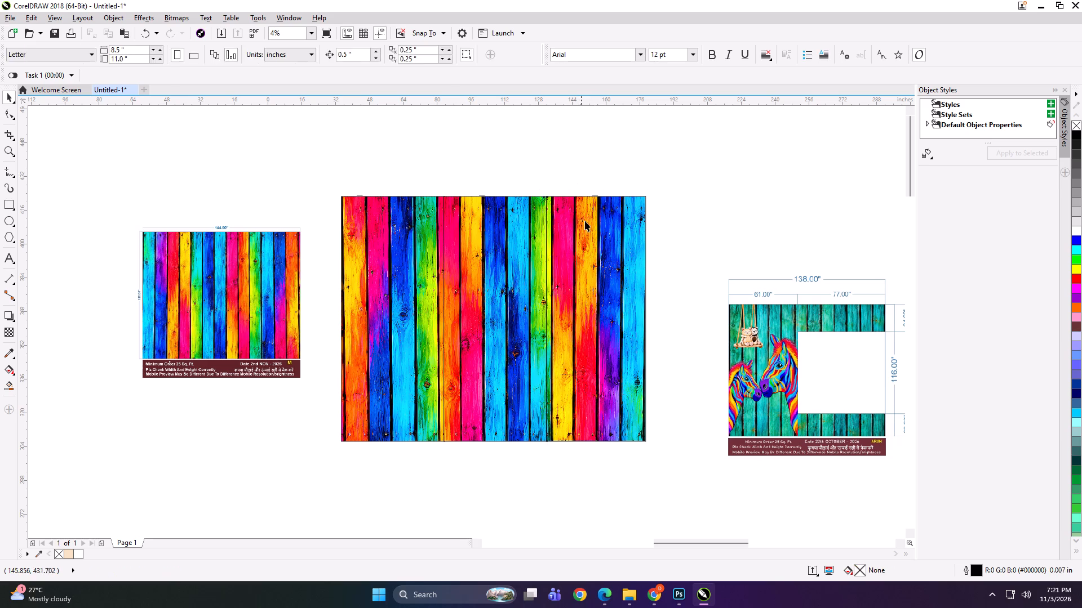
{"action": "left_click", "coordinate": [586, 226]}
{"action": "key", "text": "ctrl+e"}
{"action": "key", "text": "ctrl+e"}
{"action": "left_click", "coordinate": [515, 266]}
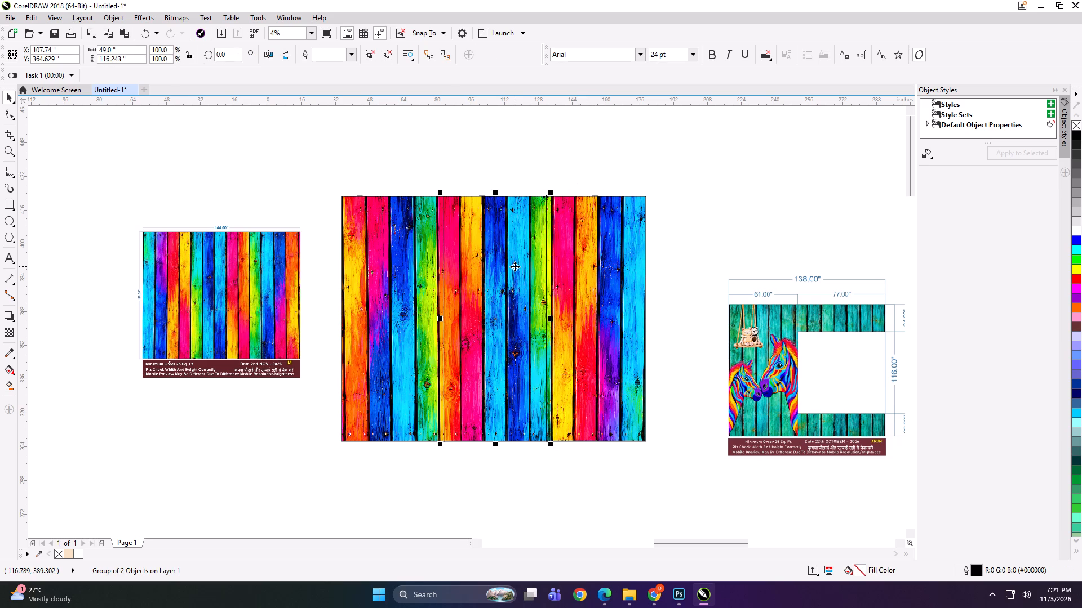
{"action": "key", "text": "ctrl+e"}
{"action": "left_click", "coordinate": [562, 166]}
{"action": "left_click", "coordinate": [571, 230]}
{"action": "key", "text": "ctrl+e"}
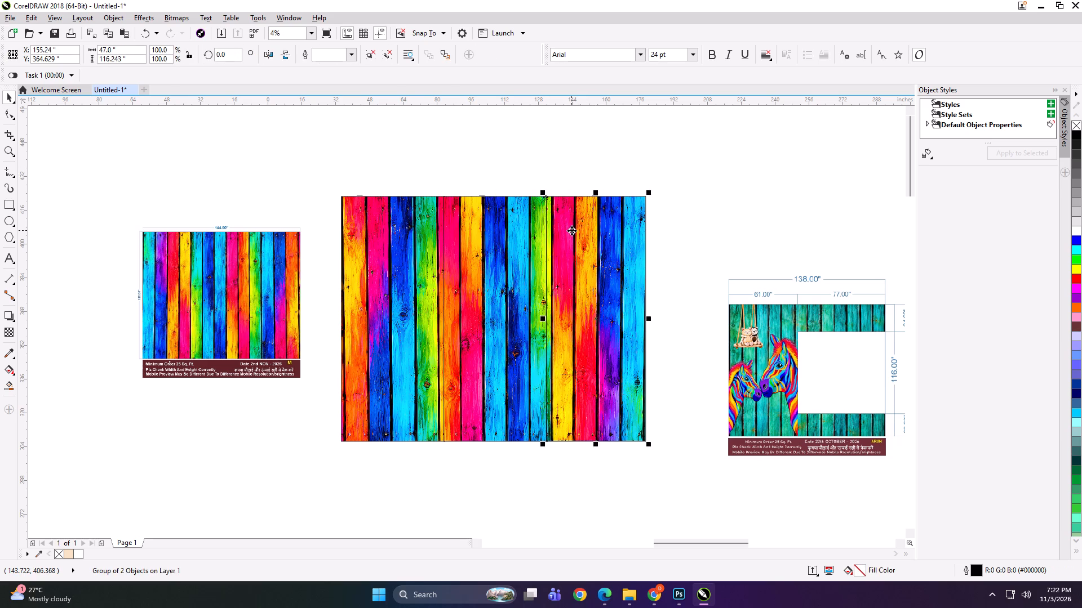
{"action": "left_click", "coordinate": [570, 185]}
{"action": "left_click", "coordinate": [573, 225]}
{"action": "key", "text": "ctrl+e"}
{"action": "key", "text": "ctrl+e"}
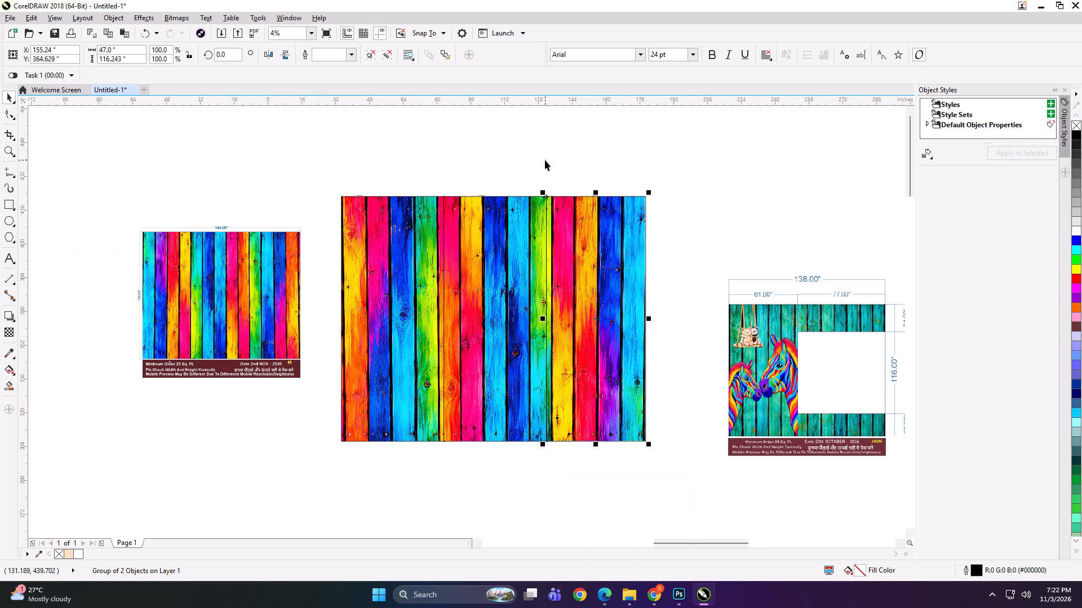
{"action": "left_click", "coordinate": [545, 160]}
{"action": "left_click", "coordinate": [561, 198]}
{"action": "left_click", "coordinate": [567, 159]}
Export the third panel as a TIFF named "47x116 C" into the 144x116 folder.
{"action": "left_click", "coordinate": [591, 249]}
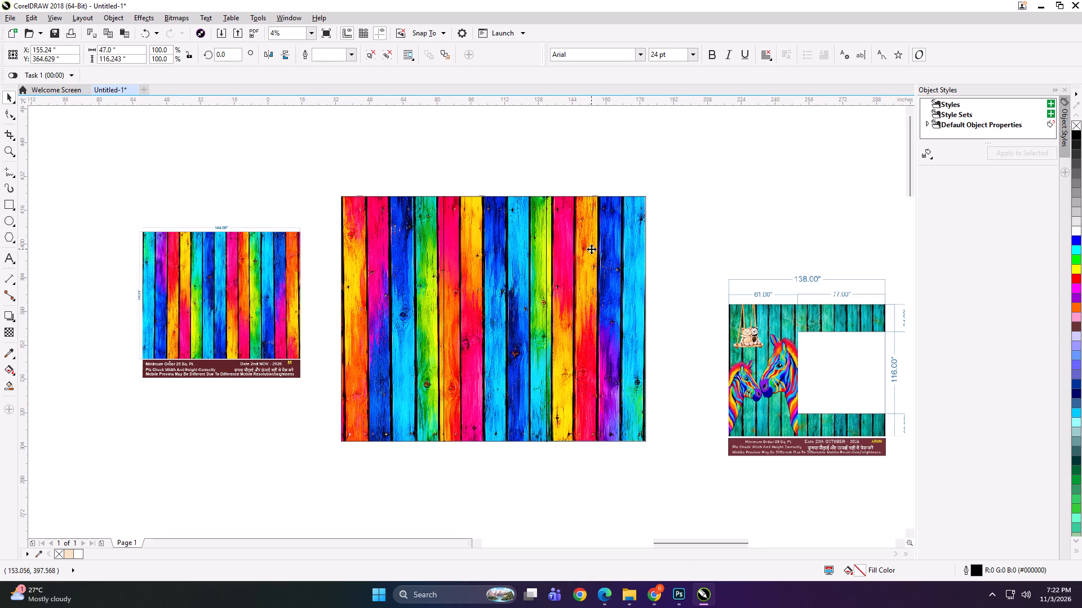
{"action": "key", "text": "ctrl+e"}
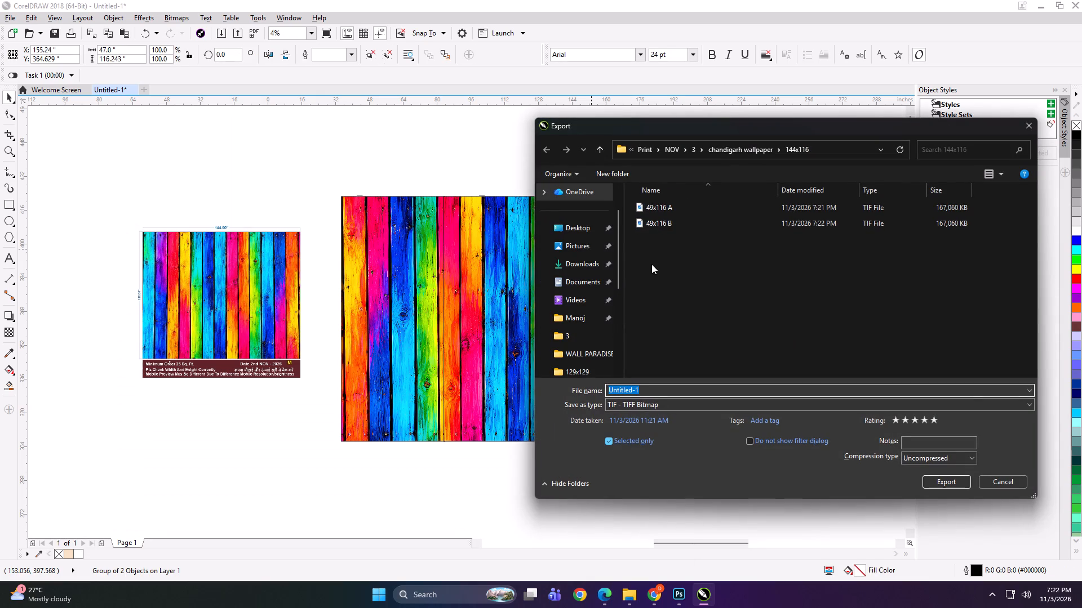
{"action": "scroll", "coordinate": [651, 264], "scroll_direction": "up", "scroll_amount": 20, "text": "ctrl"}
{"action": "scroll", "coordinate": [651, 264], "scroll_direction": "up", "scroll_amount": 10, "text": "ctrl"}
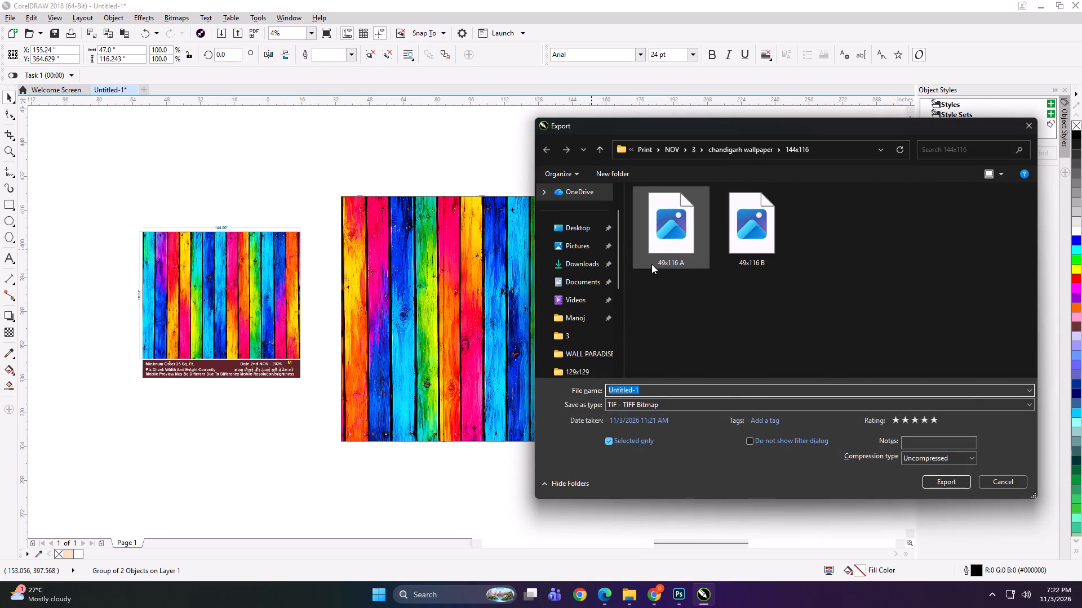
{"action": "scroll", "coordinate": [651, 264], "scroll_direction": "up", "scroll_amount": 3, "text": "ctrl"}
{"action": "type", "text": "47x116"}
{"action": "key", "text": "space"}
{"action": "key", "text": "c"}
{"action": "key", "text": "Return"}
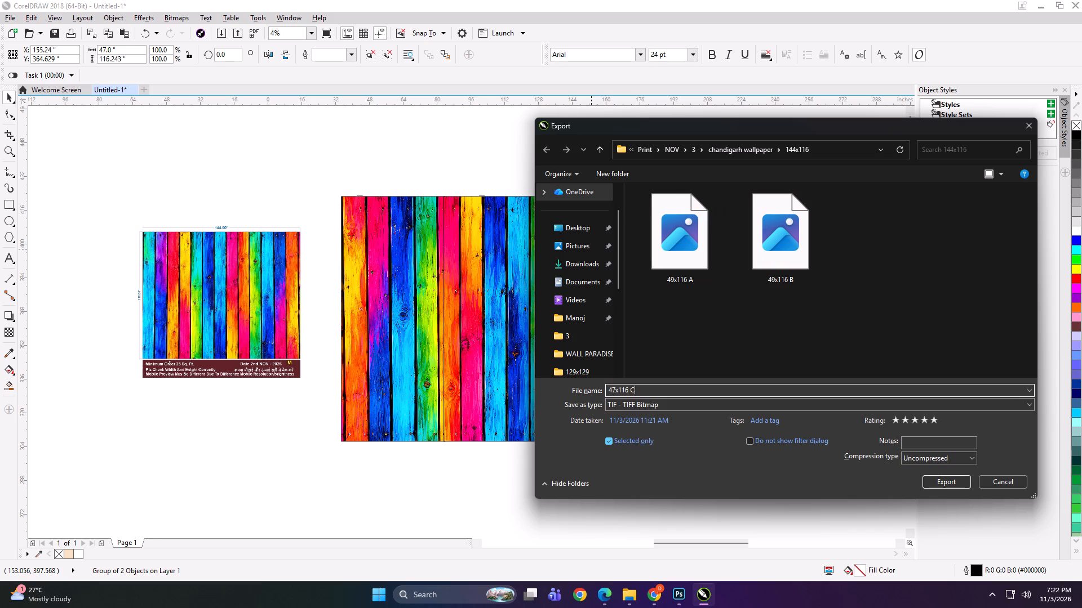
{"action": "key", "text": "Return"}
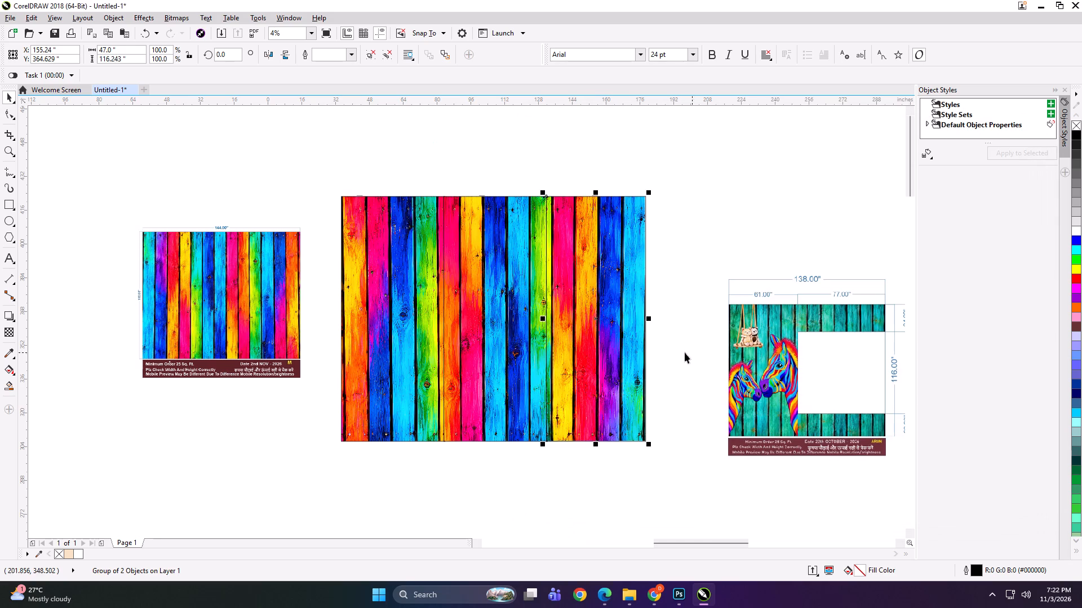
Nudge the third panel about 5.5 inches to the right, away from the second panel.
{"action": "key", "text": "Right"}
{"action": "key", "text": "Right"}
{"action": "key", "text": "Right"}
{"action": "key", "text": "Right"}
{"action": "key", "text": "Right"}
{"action": "key", "text": "Right"}
{"action": "key", "text": "Right"}
{"action": "key", "text": "Right"}
{"action": "key", "text": "Right"}
{"action": "key", "text": "Right"}
{"action": "key", "text": "Right"}
Nudge the first panel to the left to open a gap before the second panel.
{"action": "left_click", "coordinate": [428, 279]}
{"action": "key", "text": "Left"}
{"action": "key", "text": "Left"}
{"action": "key", "text": "Left"}
{"action": "key", "text": "Left"}
{"action": "key", "text": "Left"}
{"action": "key", "text": "Left"}
{"action": "key", "text": "Left"}
{"action": "key", "text": "Left"}
{"action": "key", "text": "Left"}
{"action": "key", "text": "Left"}
{"action": "key", "text": "Left"}
{"action": "key", "text": "Left"}
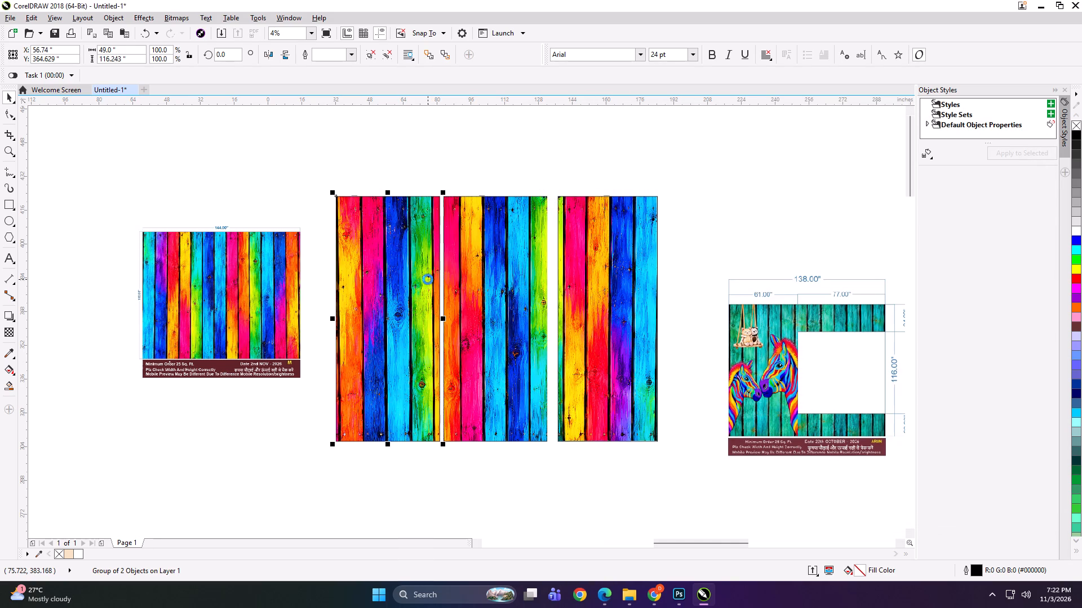
Select the three rainbow plank panels and scale them down proportionally to about 85.9 × 64.2 inches overall.
{"action": "left_click", "coordinate": [559, 285], "text": "shift"}
{"action": "left_click", "coordinate": [542, 284], "text": "shift"}
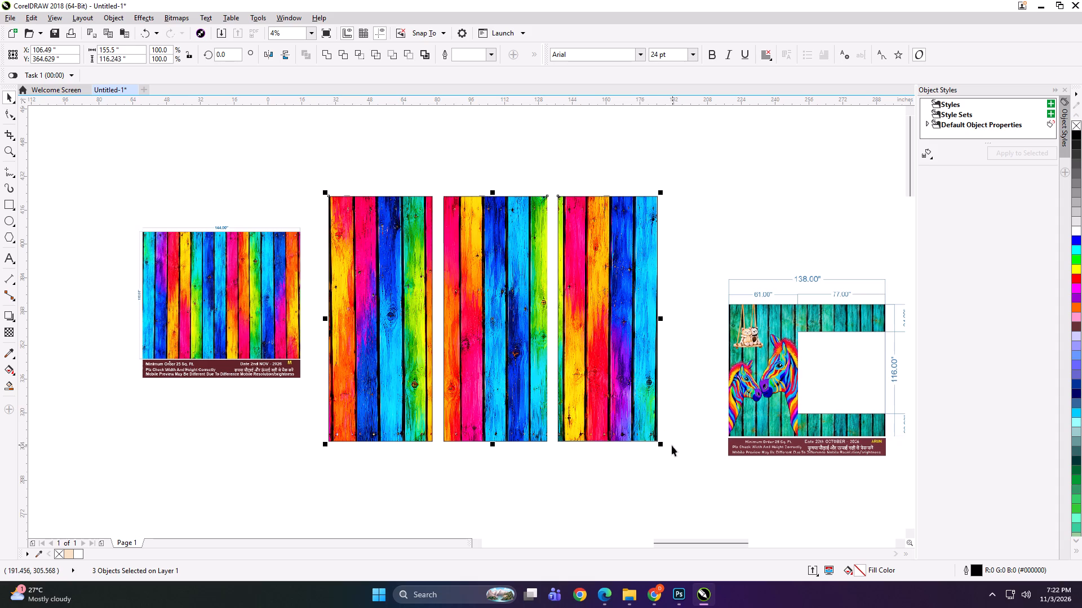
{"action": "left_click", "coordinate": [663, 446], "text": "shift"}
{"action": "left_click_drag", "start_coordinate": [647, 446], "coordinate": [619, 435], "text": "shift"}
{"action": "left_click", "coordinate": [600, 427], "text": "shift"}
{"action": "left_click", "coordinate": [631, 423]}
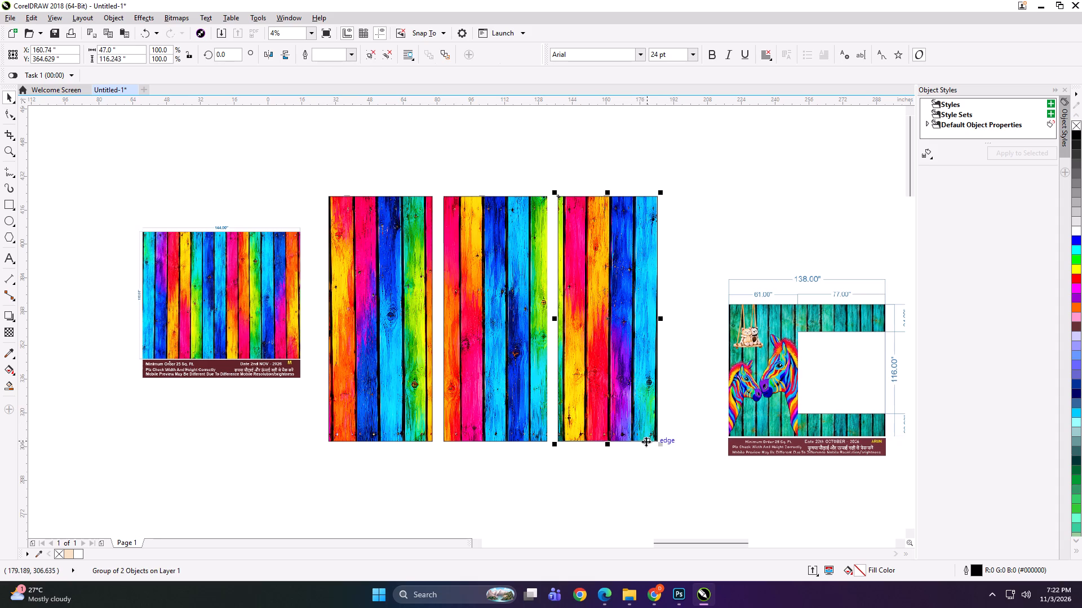
{"action": "left_click", "coordinate": [411, 342], "text": "shift"}
{"action": "left_click", "coordinate": [475, 345], "text": "shift"}
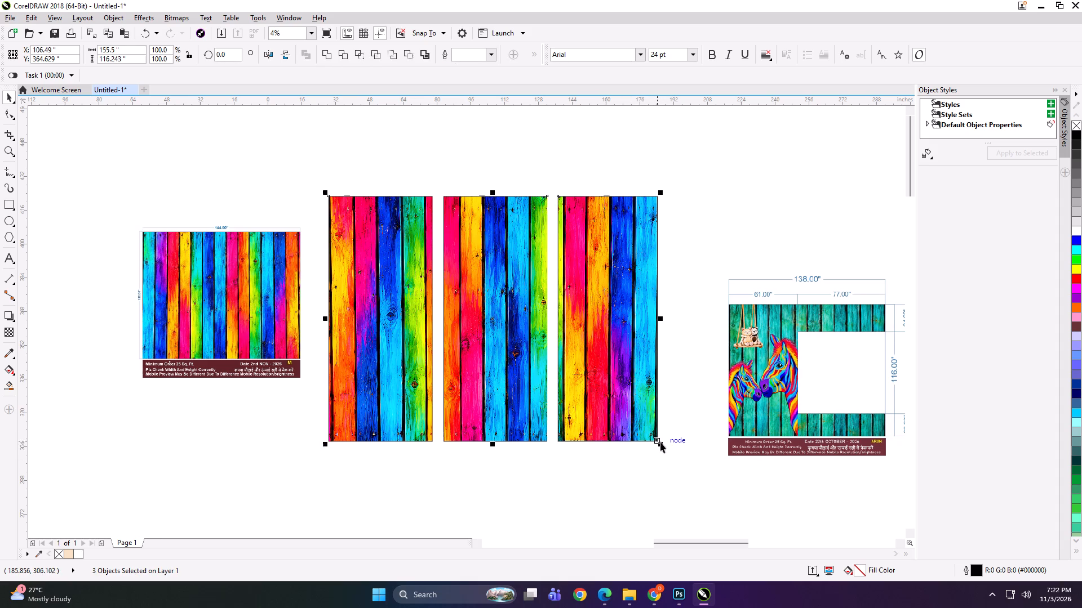
{"action": "left_click_drag", "start_coordinate": [660, 445], "coordinate": [513, 446]}
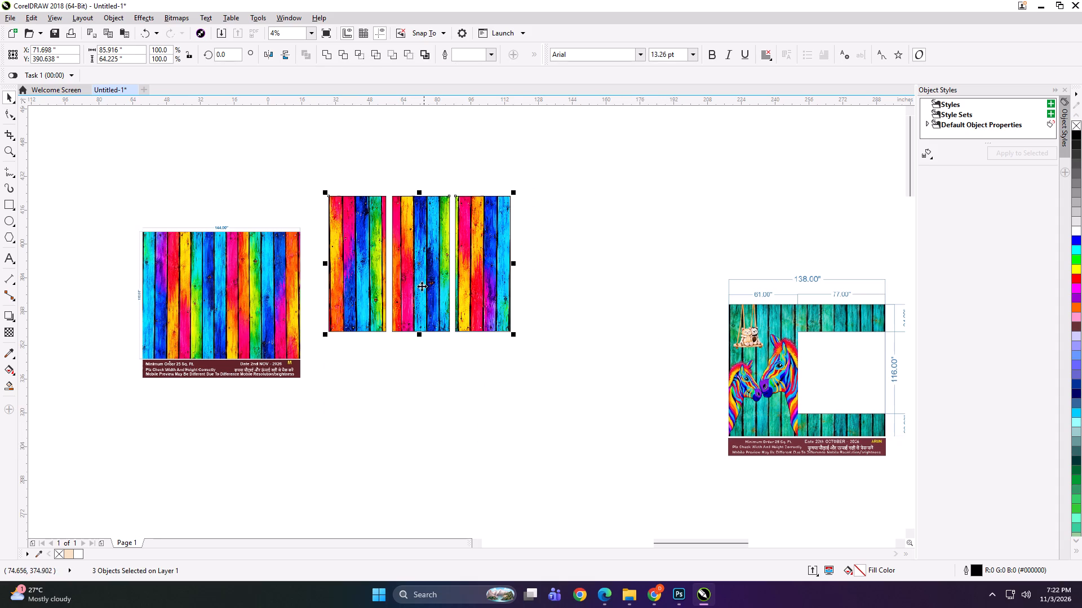
Move the three reduced panels level with the rainbow plank preview and group them together with that preview.
{"action": "left_click_drag", "start_coordinate": [412, 234], "coordinate": [410, 276]}
{"action": "left_click", "coordinate": [285, 276], "text": "shift"}
{"action": "key", "text": "ctrl+g"}
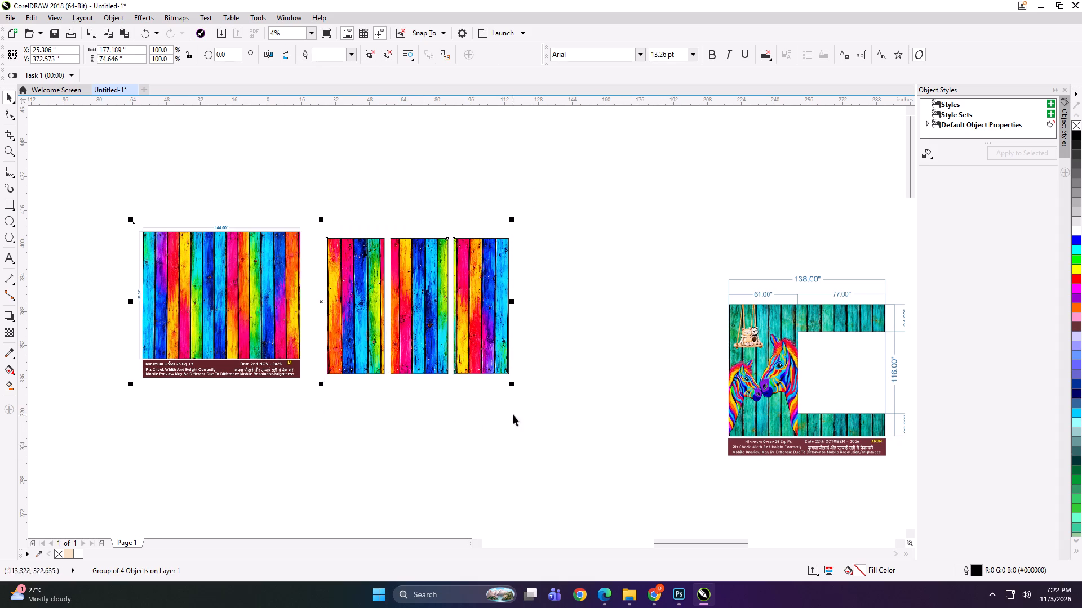
Scale the preview-and-panels group down to 3%, about 5.36 × 2.26 inches.
{"action": "left_click_drag", "start_coordinate": [513, 386], "coordinate": [335, 312], "text": "shift"}
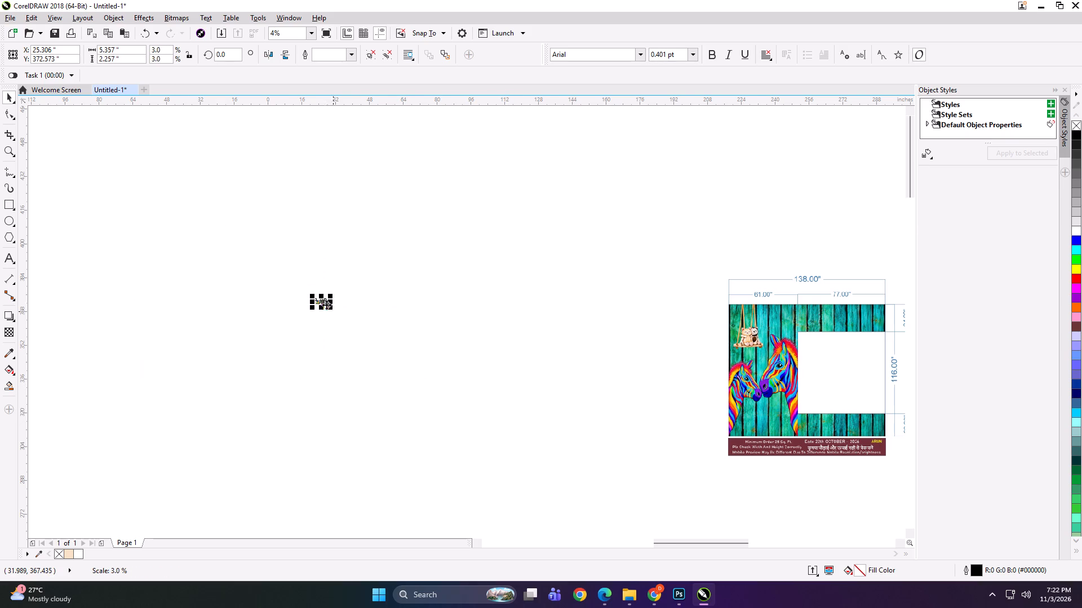
{"action": "scroll", "coordinate": [323, 302], "scroll_direction": "up", "scroll_amount": 4}
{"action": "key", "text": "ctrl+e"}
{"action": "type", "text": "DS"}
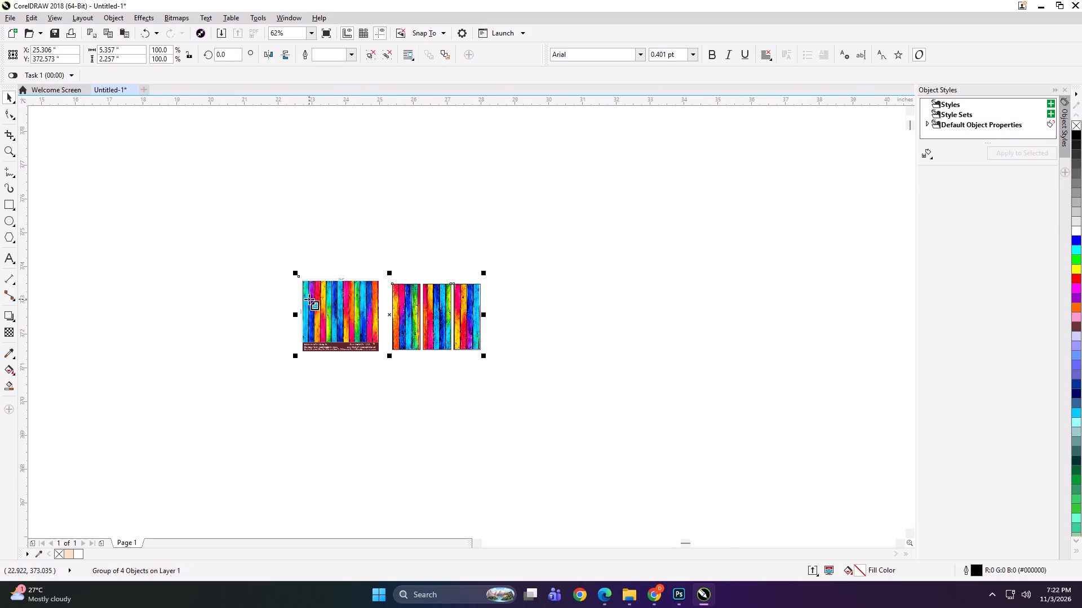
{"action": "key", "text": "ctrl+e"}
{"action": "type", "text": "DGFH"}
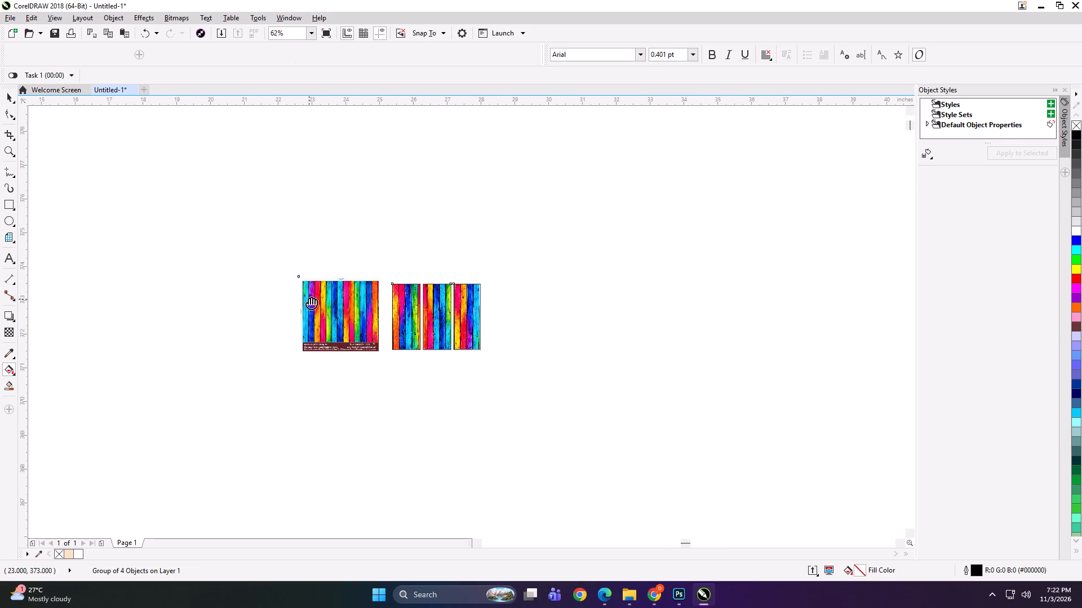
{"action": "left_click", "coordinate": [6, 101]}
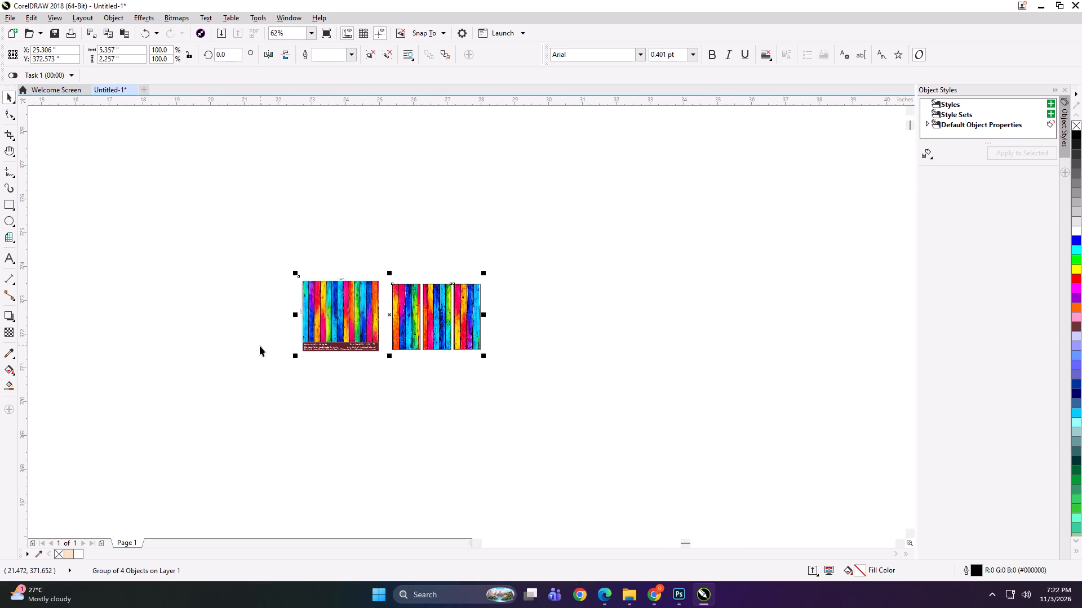
Export the reduced preview-and-panels group as a bitmap named "SGDHGH" at 5.36 × 2.26 inches, 100 dpi, RGB colour.
{"action": "key", "text": "ctrl+e"}
{"action": "key", "text": "ctrl+e"}
{"action": "type", "text": "SGDHGH"}
{"action": "key", "text": "Return"}
{"action": "key", "text": "Return"}
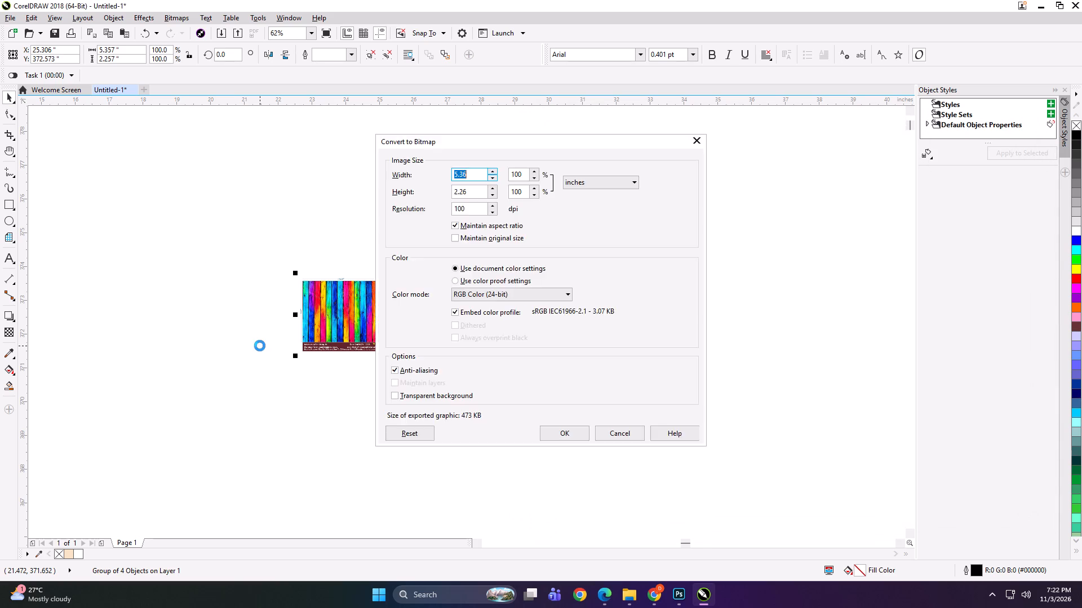
{"action": "key", "text": "Return"}
Delete the reduced rainbow preview-and-panels group from the drawing.
{"action": "key", "text": "Delete"}
Create a rectangle matching the full 138 × 116 inch bounds of the large zebra artwork.
{"action": "key", "text": "F4"}
{"action": "left_click", "coordinate": [476, 314]}
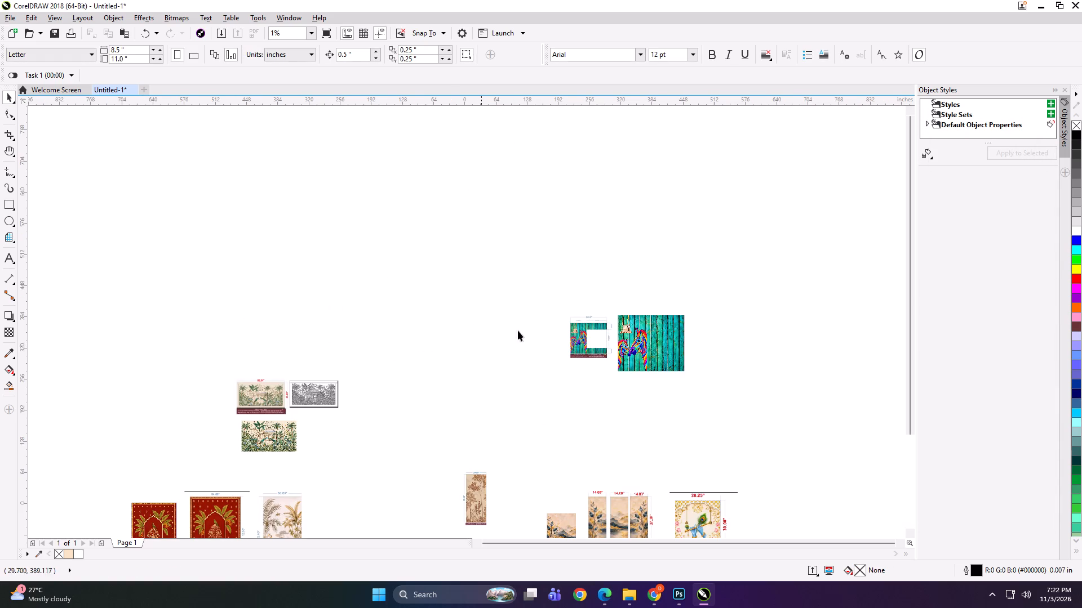
{"action": "scroll", "coordinate": [669, 350], "scroll_direction": "up", "scroll_amount": 1}
{"action": "scroll", "coordinate": [611, 328], "scroll_direction": "up", "scroll_amount": 1}
{"action": "left_click_drag", "start_coordinate": [411, 295], "coordinate": [298, 284]}
{"action": "left_click", "coordinate": [561, 302]}
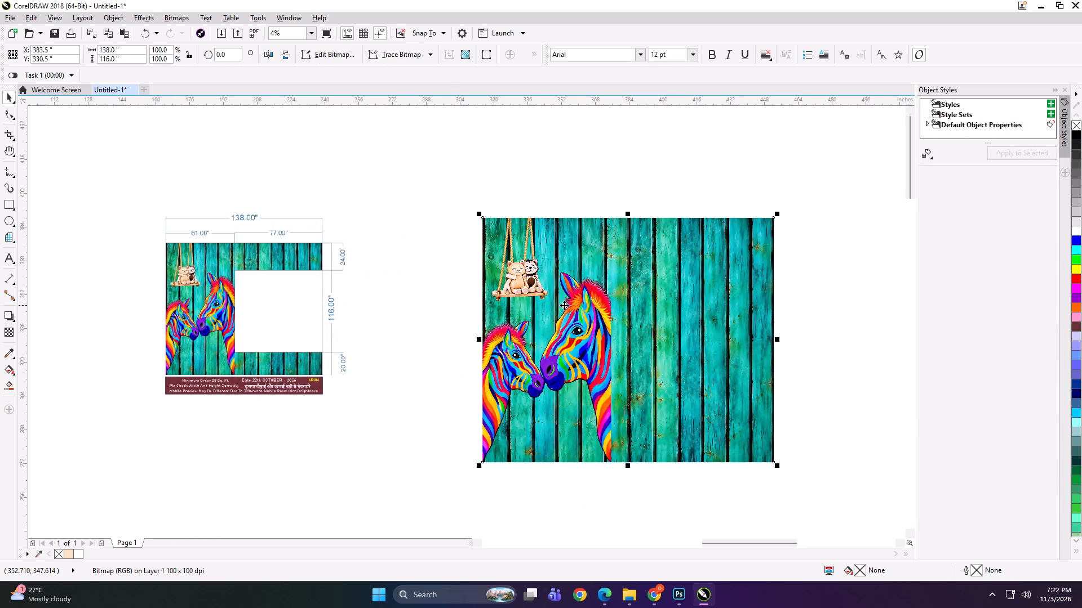
{"action": "double_click", "coordinate": [7, 208], "text": "shift"}
{"action": "key", "text": "shift+space"}
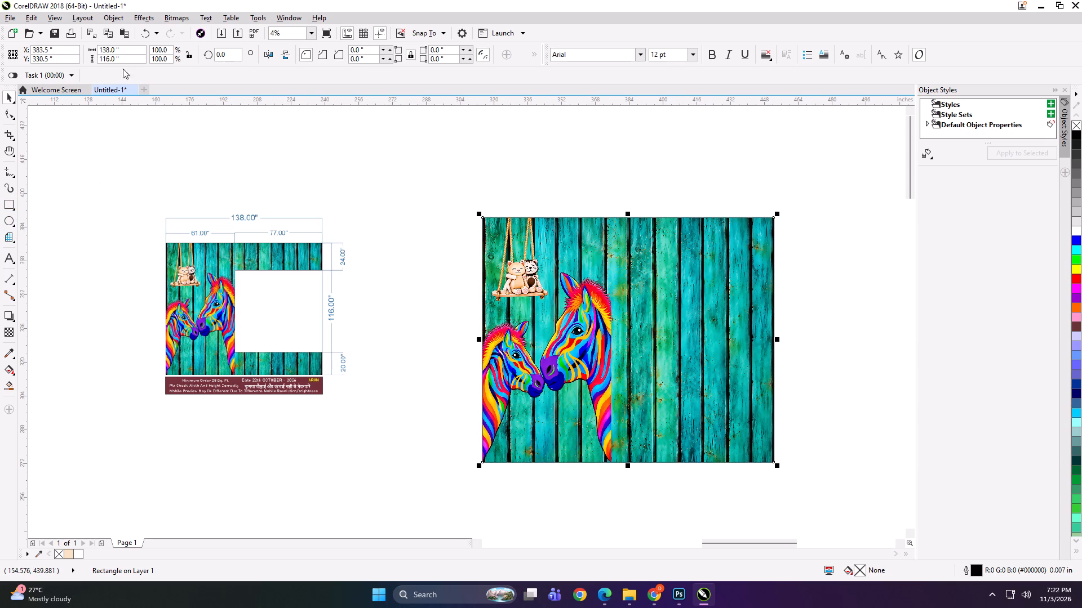
Resize the new rectangle to 77 × 72 inches, subtracting 44 inches from its height, and fill it white.
{"action": "left_click_drag", "start_coordinate": [130, 50], "coordinate": [99, 49]}
{"action": "type", "text": "77"}
{"action": "key", "text": "Tab"}
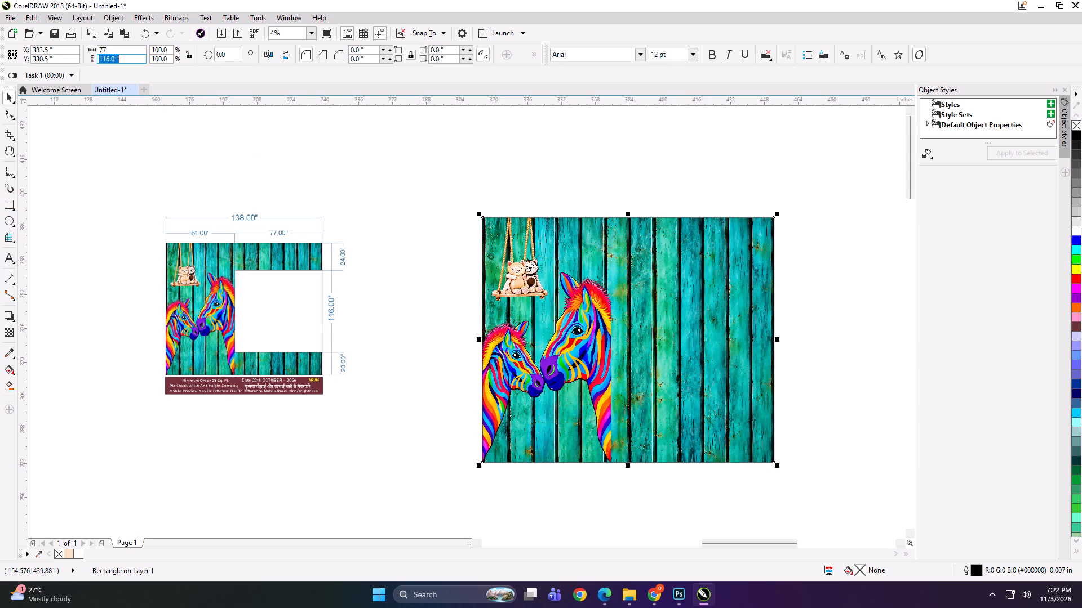
{"action": "key", "text": "Right"}
{"action": "type", "text": "-4"}
{"action": "key", "text": "4"}
{"action": "key", "text": "Return"}
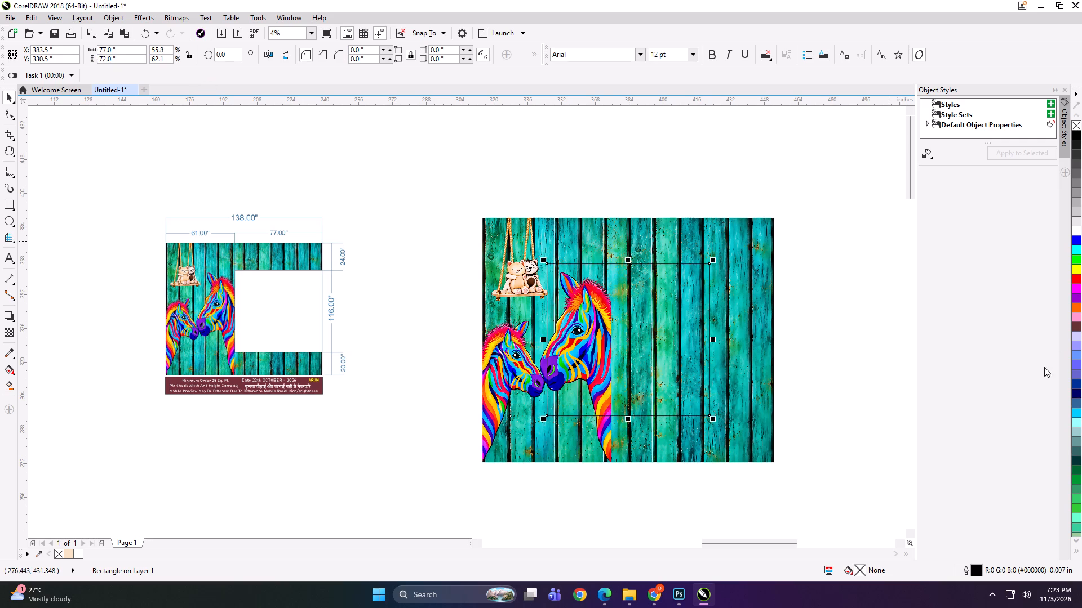
{"action": "left_click", "coordinate": [1078, 234]}
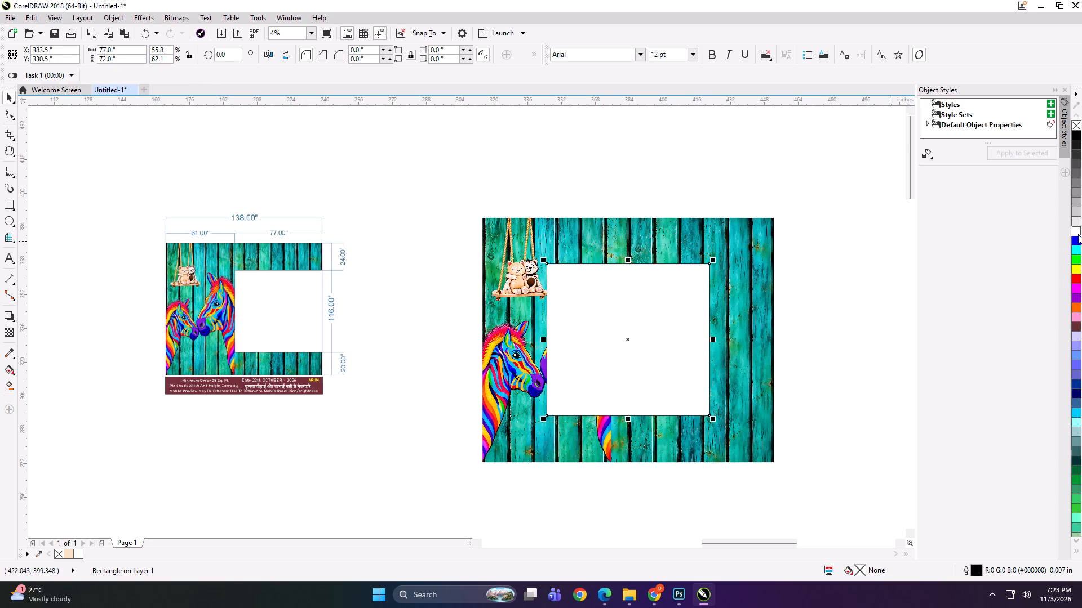
Align the white rectangle to the top and right edges of the zebra artwork.
{"action": "left_click", "coordinate": [521, 307], "text": "shift"}
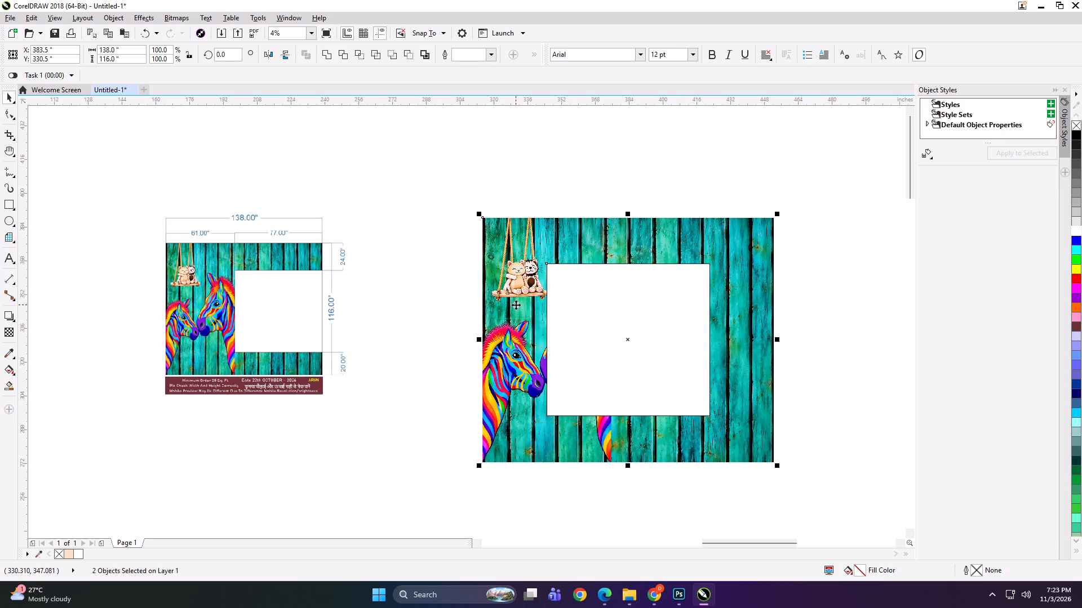
{"action": "type", "text": "TR"}
Set the nudge distance to 24 inches and move the white rectangle down by that amount.
{"action": "left_click", "coordinate": [604, 169]}
{"action": "key", "text": "ctrl+a"}
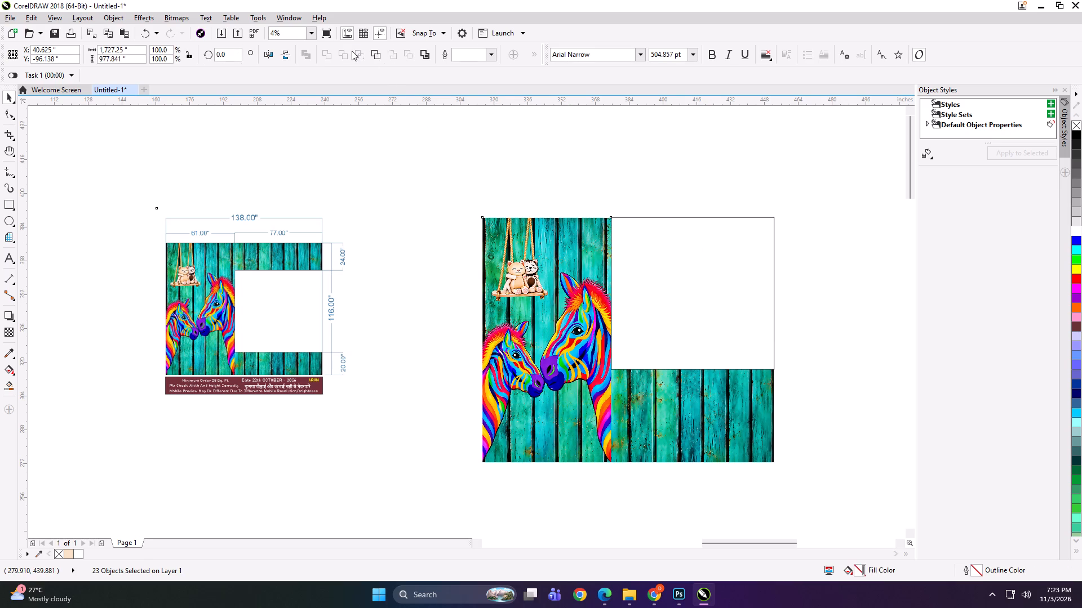
{"action": "left_click", "coordinate": [715, 172]}
{"action": "left_click", "coordinate": [357, 50]}
{"action": "key", "text": "ctrl+a"}
{"action": "left_click", "coordinate": [539, 183]}
{"action": "left_click", "coordinate": [486, 150]}
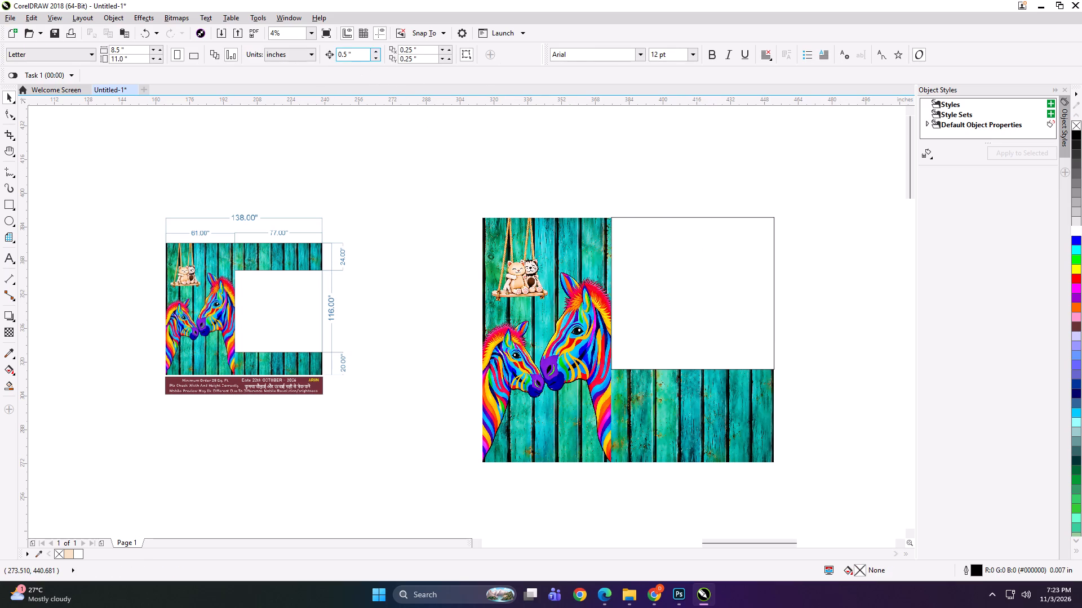
{"action": "key", "text": "ctrl+a"}
{"action": "left_click", "coordinate": [460, 141]}
{"action": "left_click", "coordinate": [357, 52]}
{"action": "key", "text": "ctrl+a"}
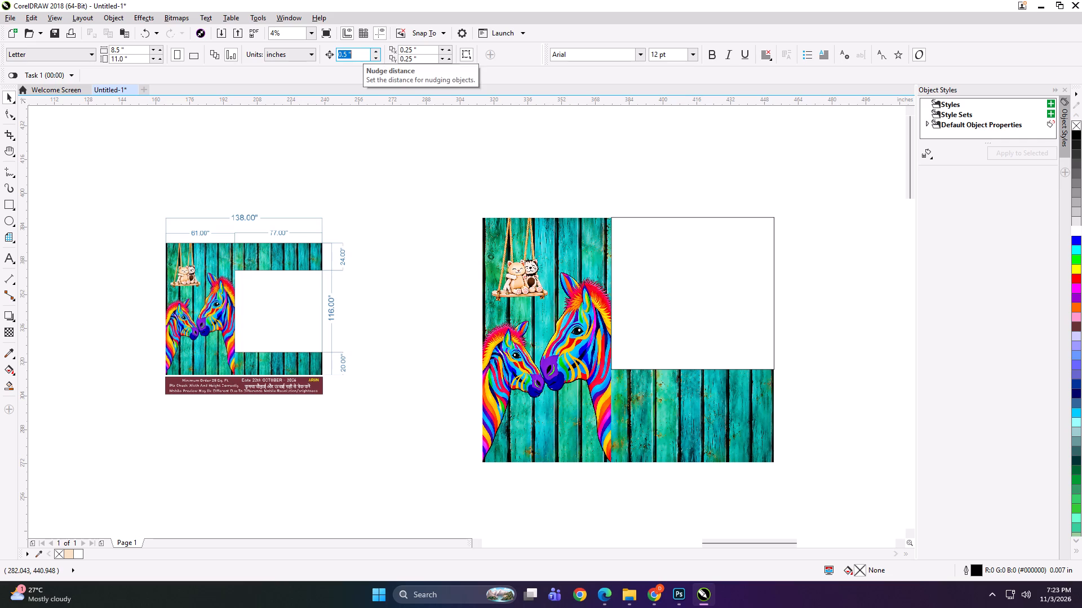
{"action": "type", "text": "24"}
{"action": "key", "text": "Return"}
{"action": "key", "text": "period"}
{"action": "left_click", "coordinate": [728, 298]}
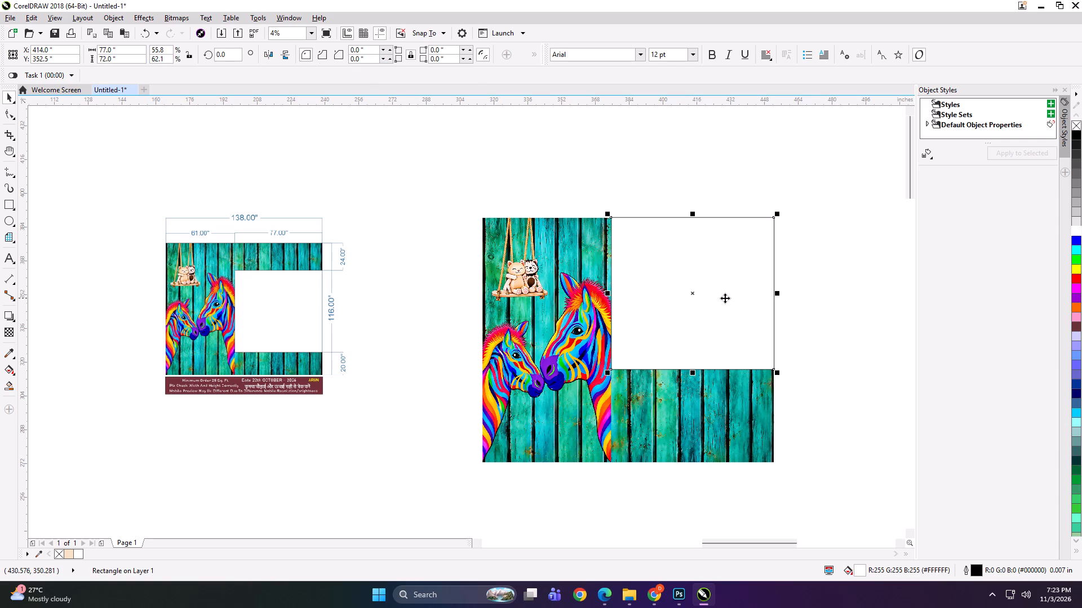
{"action": "key", "text": "Down"}
{"action": "left_click", "coordinate": [688, 180]}
Create a 41 × 116 inch panel rectangle over the zebra artwork and align it to the artwork's left edge.
{"action": "left_click", "coordinate": [563, 259]}
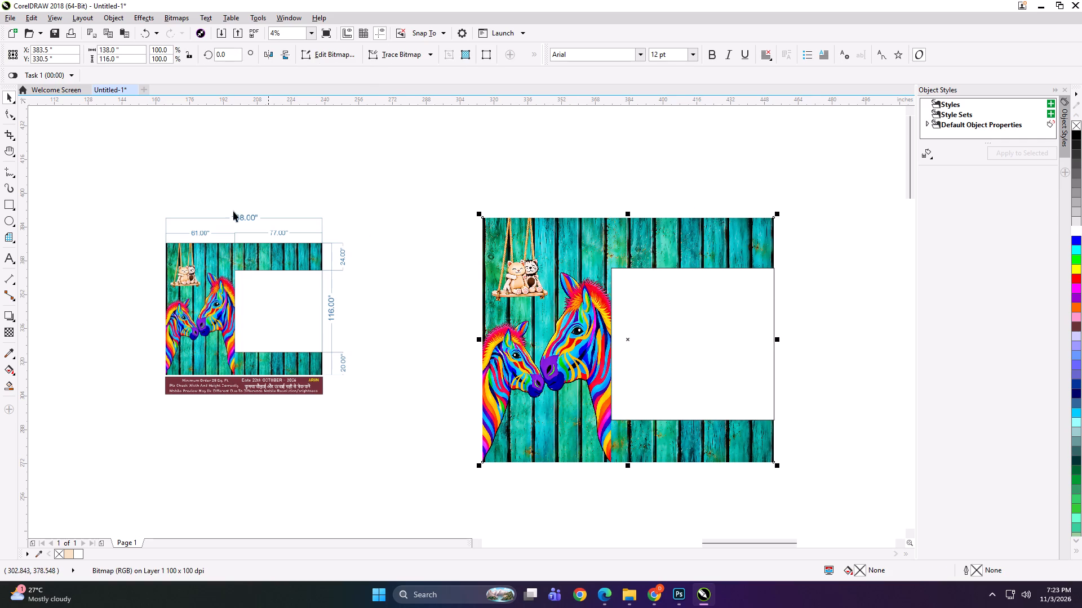
{"action": "double_click", "coordinate": [6, 203], "text": "shift"}
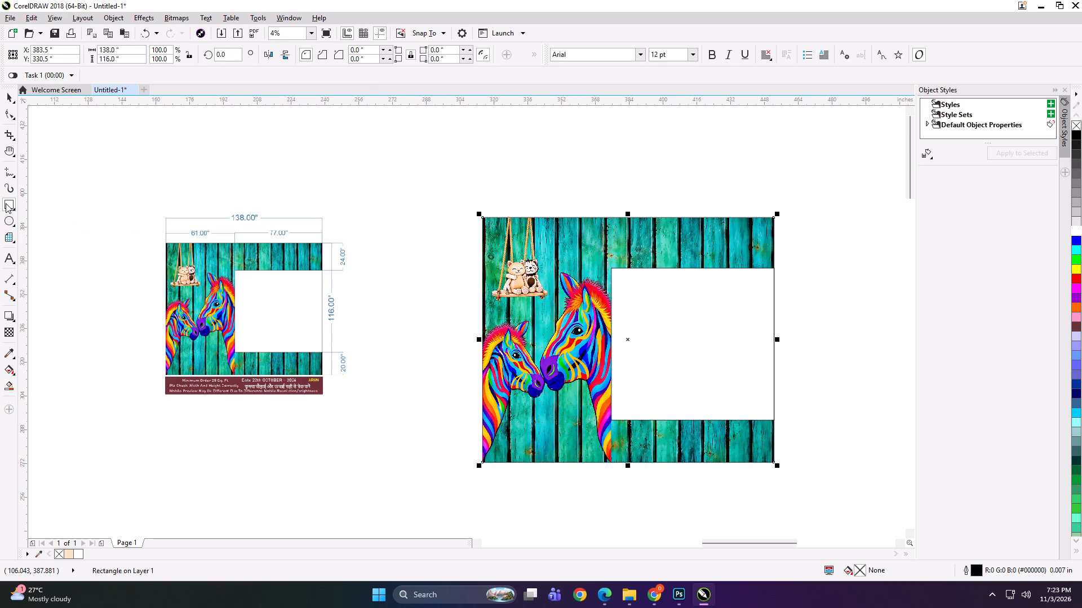
{"action": "key", "text": "shift+space"}
{"action": "left_click", "coordinate": [139, 49]}
{"action": "key", "text": "ctrl+a"}
{"action": "type", "text": "41"}
{"action": "key", "text": "Return"}
{"action": "left_click", "coordinate": [535, 289], "text": "shift"}
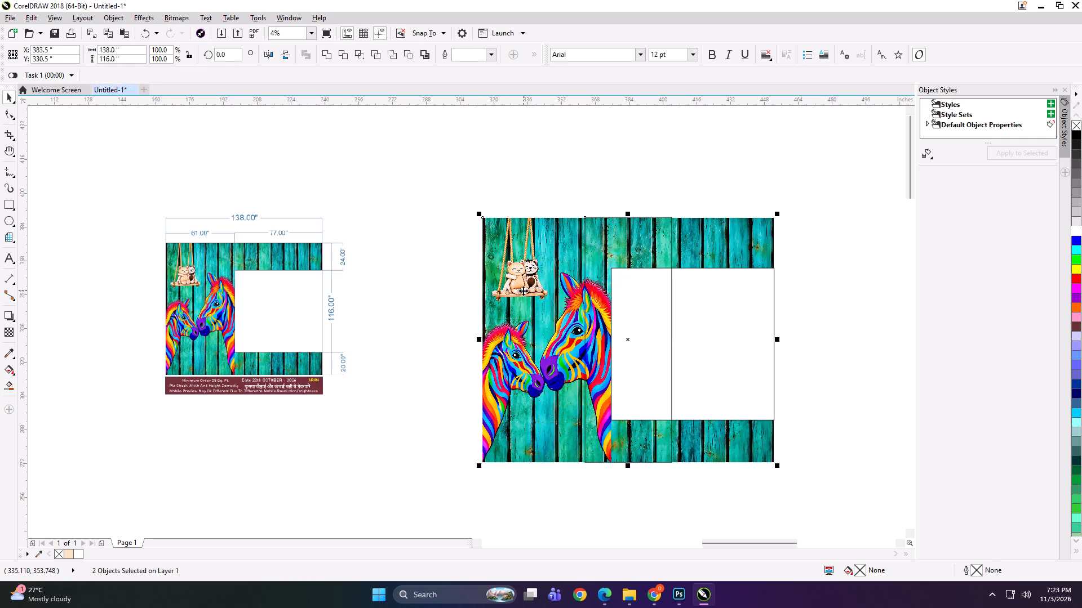
{"action": "key", "text": "l"}
{"action": "left_click", "coordinate": [520, 200]}
Make a mirrored copy of the 41 inch panel rectangle directly against its right side.
{"action": "left_click", "coordinate": [520, 299]}
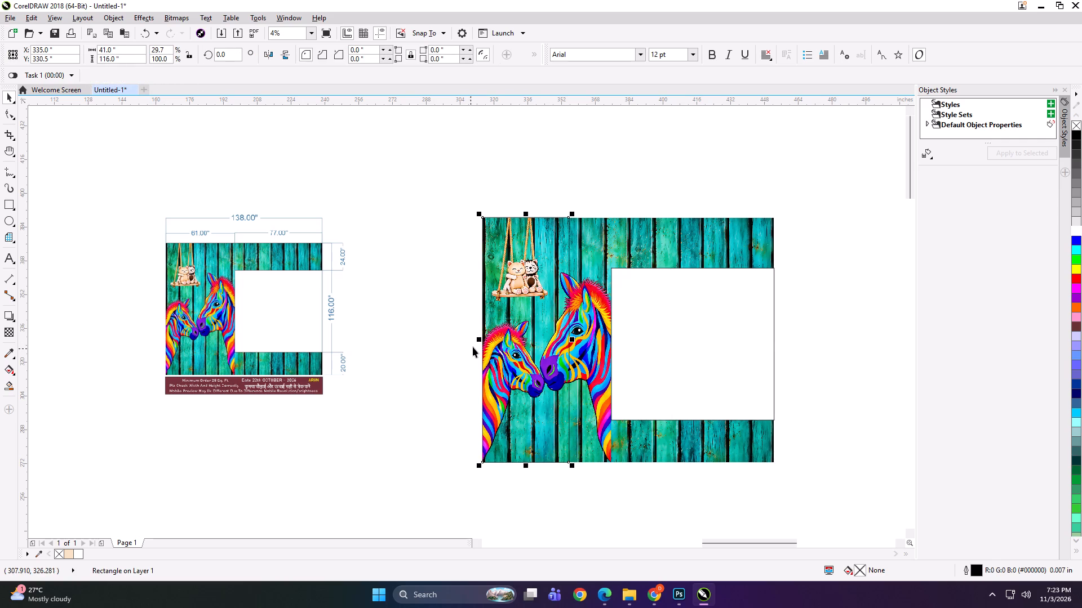
{"action": "left_click_drag", "start_coordinate": [477, 341], "coordinate": [610, 337]}
{"action": "right_click", "coordinate": [610, 337], "text": "ctrl"}
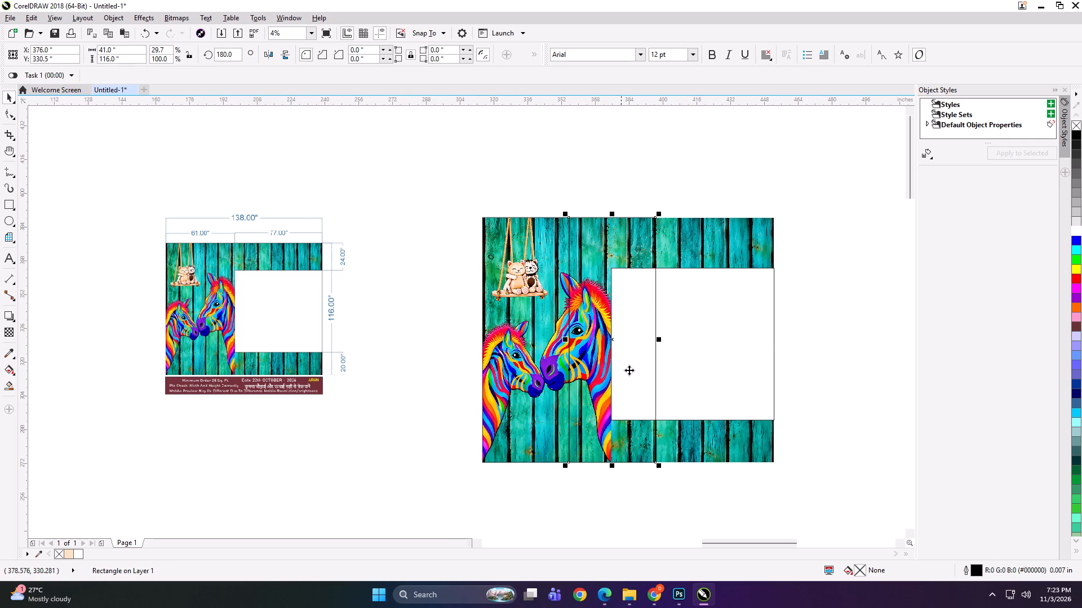
Set the nudge distance to 0.5 inch and move the copied panel rectangle 0.5 inch to the left.
{"action": "key", "text": "Left"}
{"action": "key", "text": "Right"}
{"action": "left_click", "coordinate": [560, 188]}
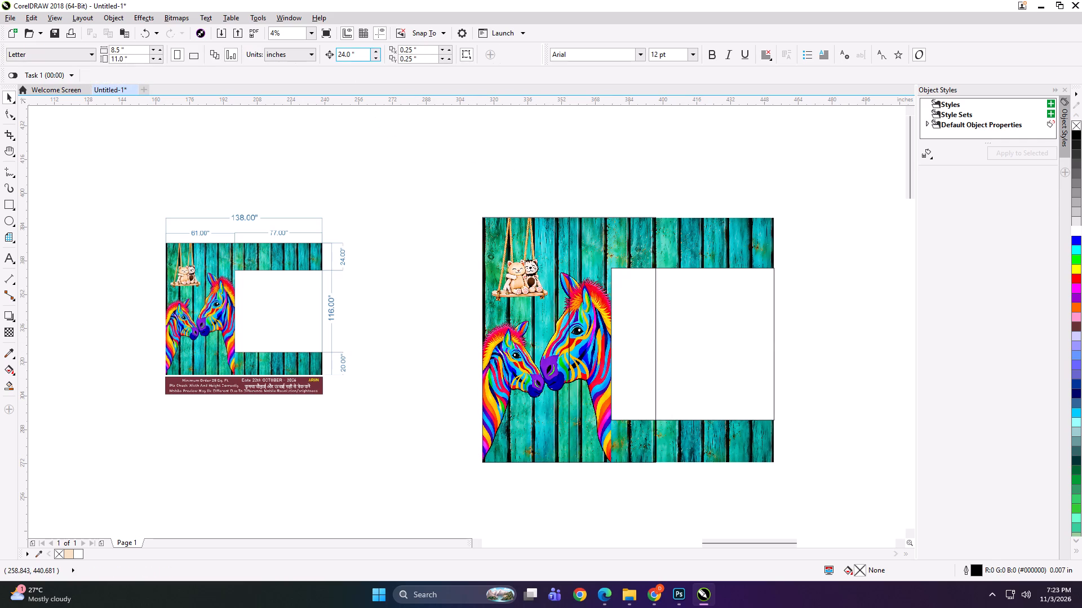
{"action": "left_click_drag", "start_coordinate": [364, 51], "coordinate": [319, 55]}
{"action": "type", "text": ".5"}
{"action": "key", "text": "Return"}
{"action": "left_click", "coordinate": [642, 322]}
{"action": "key", "text": "Left"}
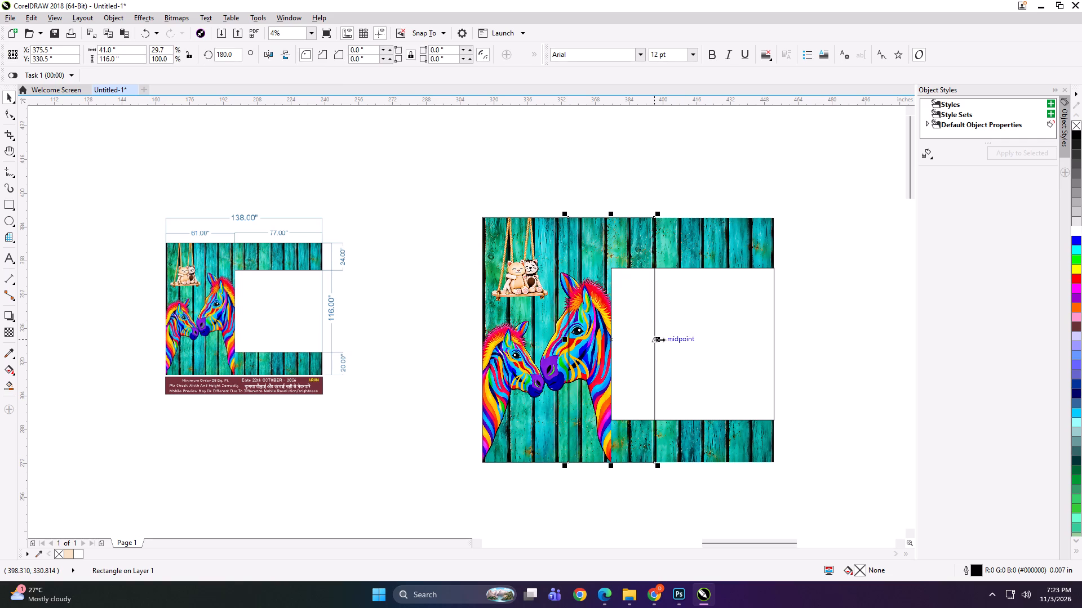
Narrow the second panel rectangle to 20.5 inches so its right edge meets the white rectangle's left edge.
{"action": "left_click_drag", "start_coordinate": [660, 339], "coordinate": [618, 333]}
Convert the second panel rectangle to curves and move its right-hand nodes 0.5 inch to the right.
{"action": "key", "text": "F10"}
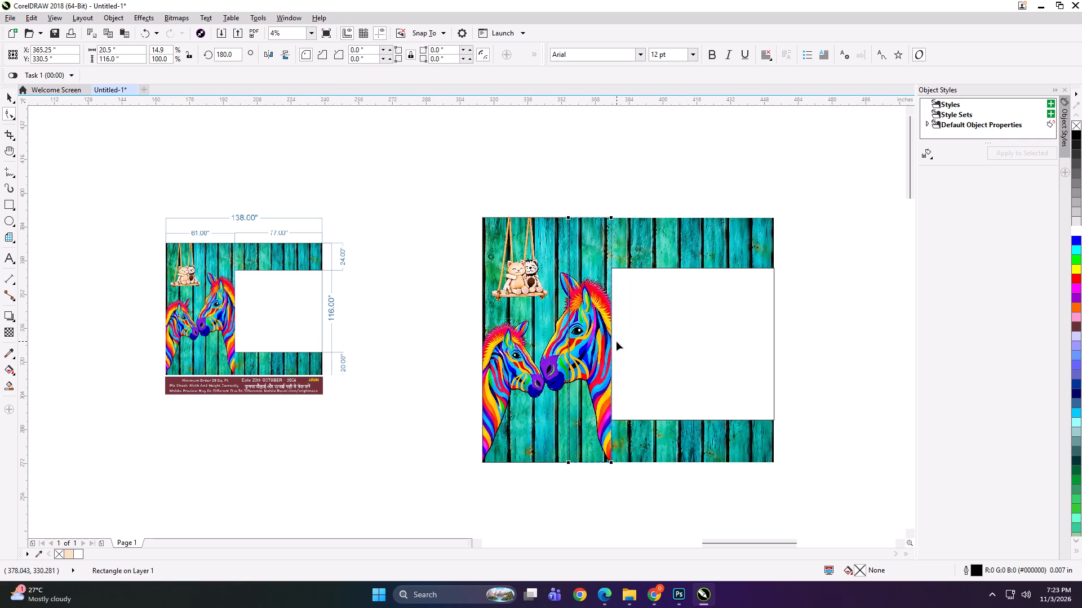
{"action": "key", "text": "ctrl+q"}
{"action": "left_click_drag", "start_coordinate": [606, 204], "coordinate": [642, 473]}
{"action": "left_click_drag", "start_coordinate": [642, 476], "coordinate": [642, 494]}
{"action": "left_click_drag", "start_coordinate": [595, 192], "coordinate": [630, 481]}
{"action": "key", "text": "Right"}
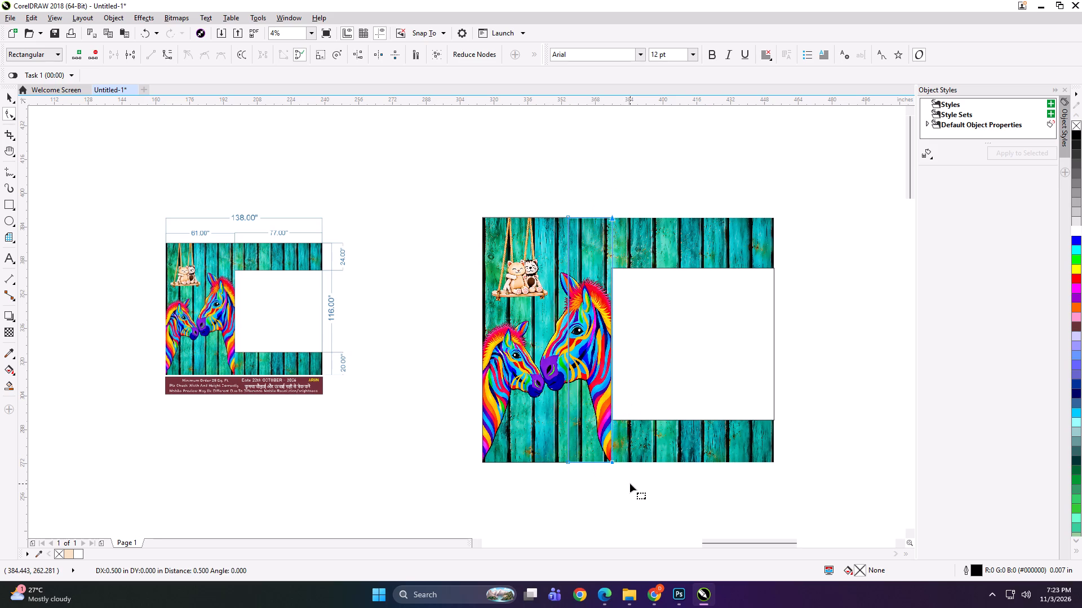
Move the second panel's right-hand nodes another 0.5 inch to the right, making the panel 21.5 inches wide.
{"action": "key", "text": "Right"}
{"action": "key", "text": "space"}
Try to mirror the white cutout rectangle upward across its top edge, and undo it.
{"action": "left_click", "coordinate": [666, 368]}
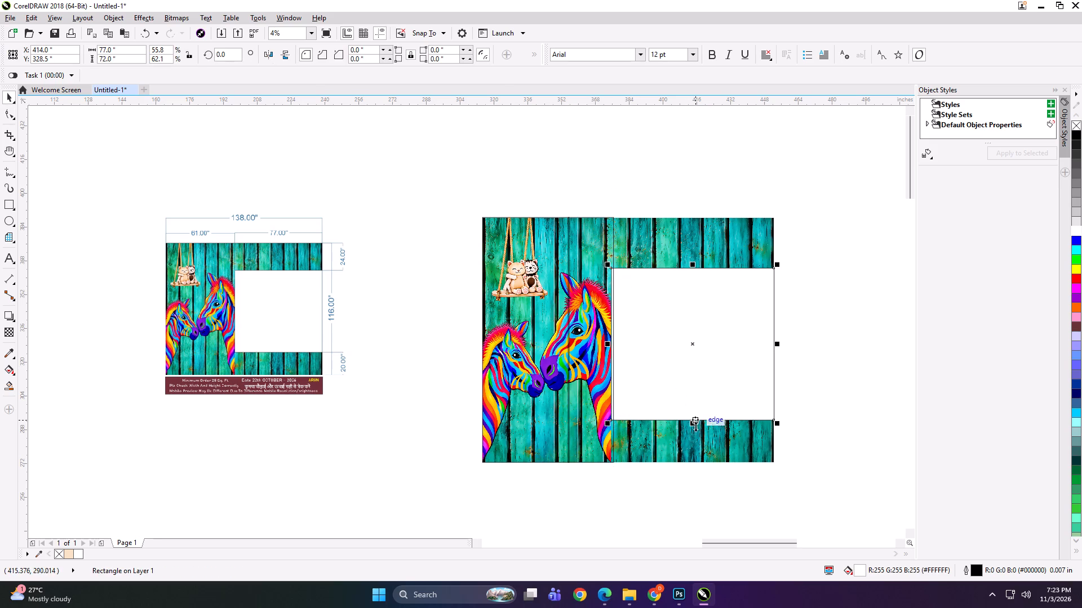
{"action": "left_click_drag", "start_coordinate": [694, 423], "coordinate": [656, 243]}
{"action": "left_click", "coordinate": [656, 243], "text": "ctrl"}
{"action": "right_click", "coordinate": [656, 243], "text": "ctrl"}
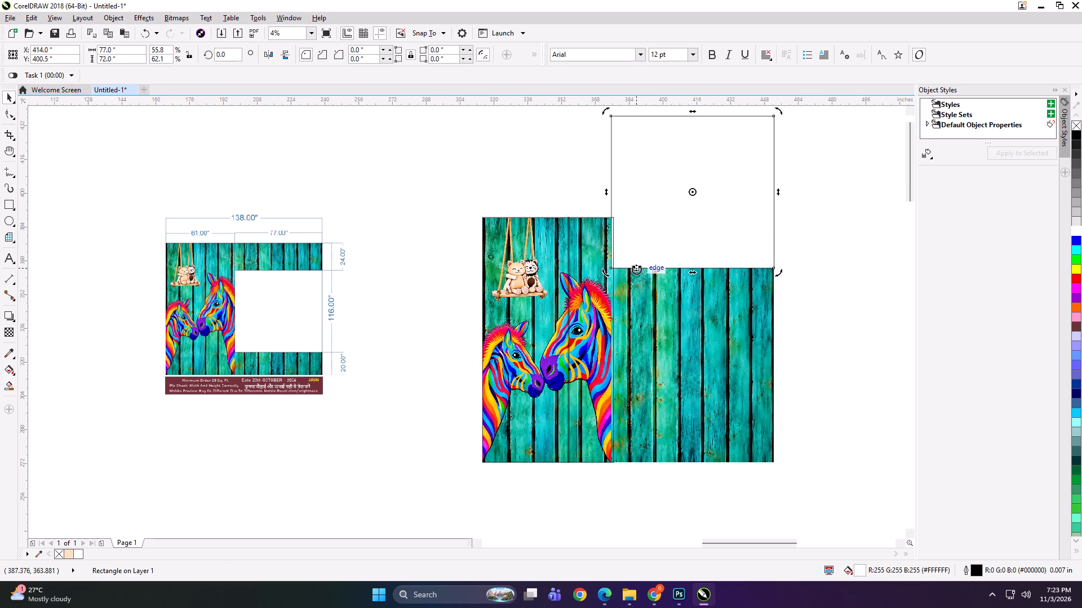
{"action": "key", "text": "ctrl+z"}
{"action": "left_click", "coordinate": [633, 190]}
Make a mirrored copy of the white cutout rectangle directly above it and move the copy 1 inch down.
{"action": "left_click", "coordinate": [659, 303]}
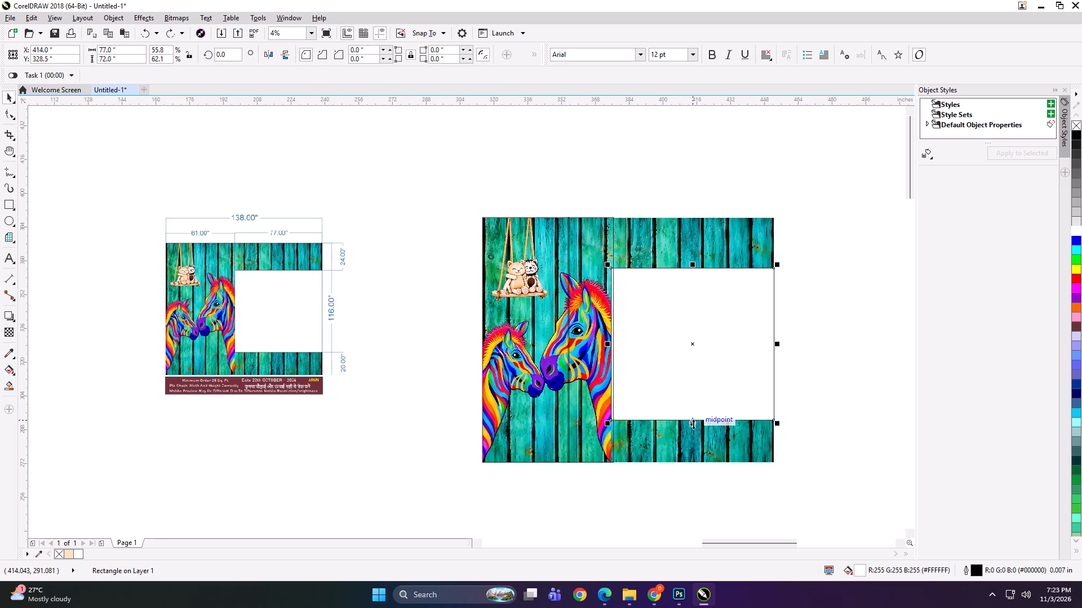
{"action": "left_click_drag", "start_coordinate": [694, 425], "coordinate": [662, 242]}
{"action": "right_click", "coordinate": [662, 242], "text": "ctrl"}
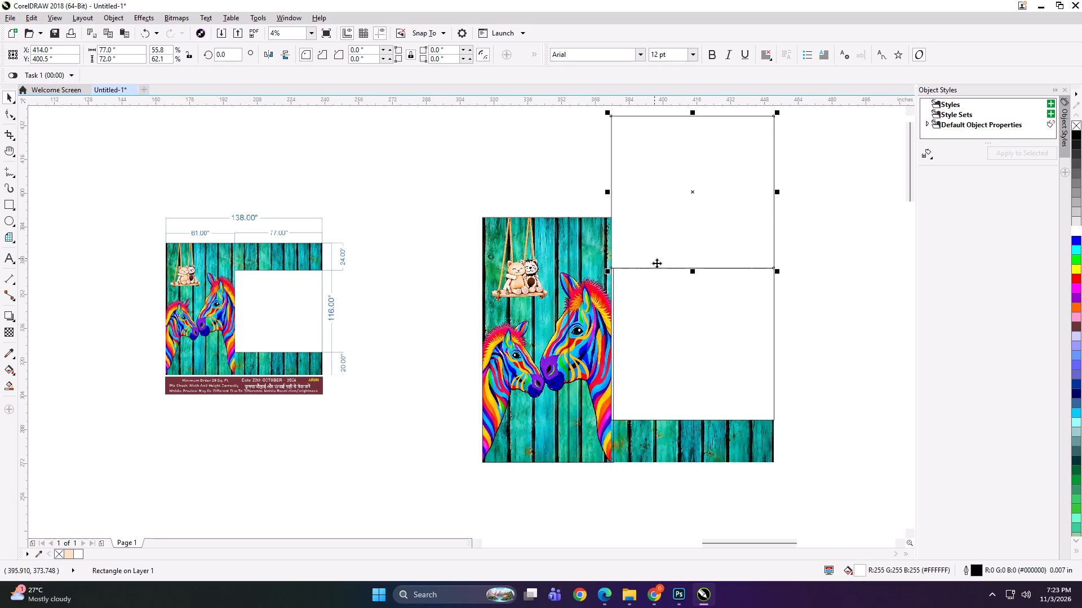
{"action": "key", "text": "Down"}
{"action": "key", "text": "Down"}
Shorten the upper copy from above so its top edge meets the artwork's top edge.
{"action": "left_click_drag", "start_coordinate": [694, 113], "coordinate": [695, 187]}
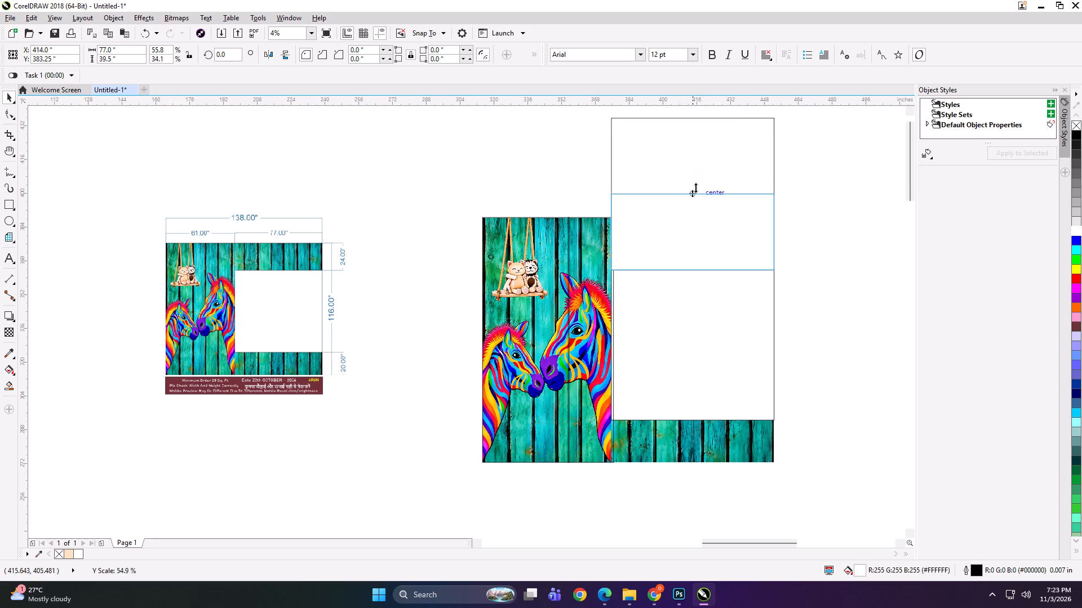
{"action": "left_click_drag", "start_coordinate": [695, 187], "coordinate": [693, 210]}
Make a mirrored copy of the white cutout rectangle directly below it and move the copy 1 inch up.
{"action": "left_click", "coordinate": [686, 351]}
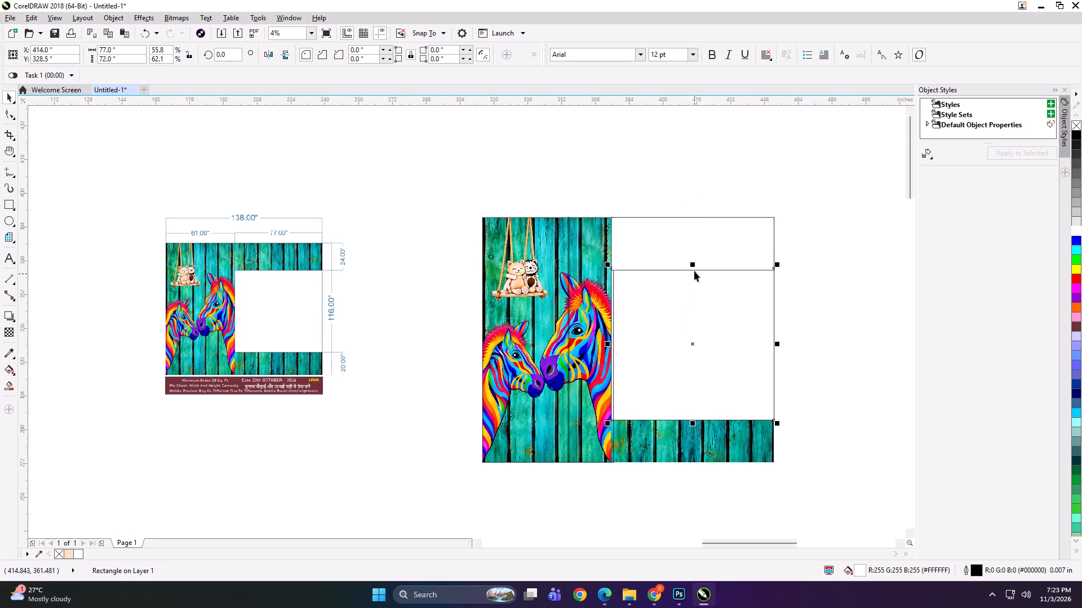
{"action": "left_click_drag", "start_coordinate": [694, 265], "coordinate": [681, 454]}
{"action": "right_click", "coordinate": [681, 454], "text": "ctrl"}
{"action": "scroll", "coordinate": [662, 347], "scroll_direction": "down", "scroll_amount": 1}
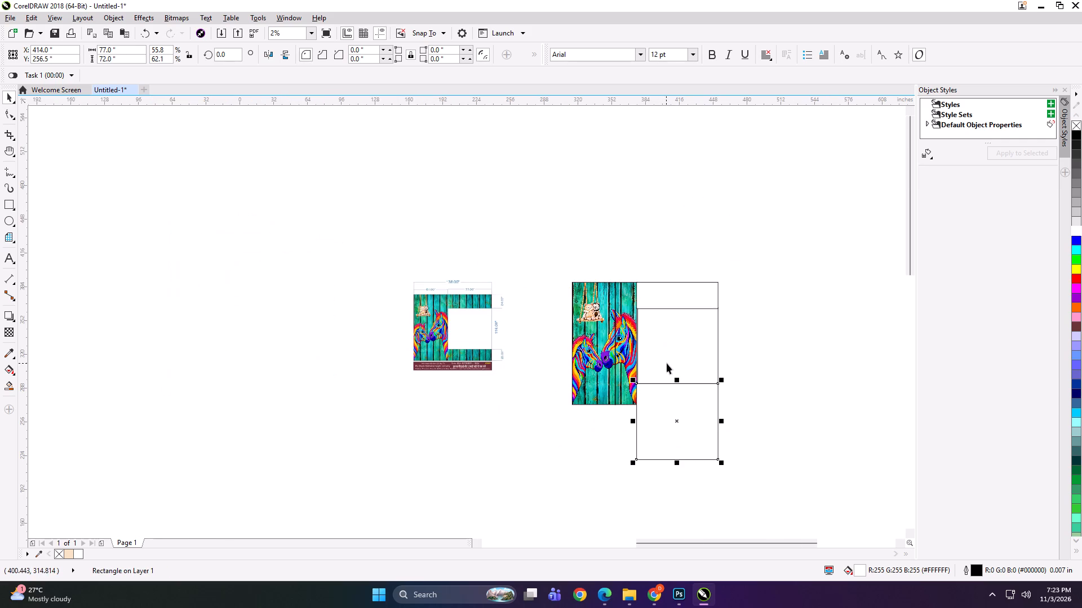
{"action": "key", "text": "Up"}
{"action": "key", "text": "Up"}
Shorten the lower copy from below so its bottom edge meets the artwork's bottom edge.
{"action": "left_click_drag", "start_coordinate": [679, 464], "coordinate": [677, 441]}
{"action": "left_click_drag", "start_coordinate": [676, 435], "coordinate": [675, 427]}
{"action": "left_click_drag", "start_coordinate": [674, 424], "coordinate": [673, 419]}
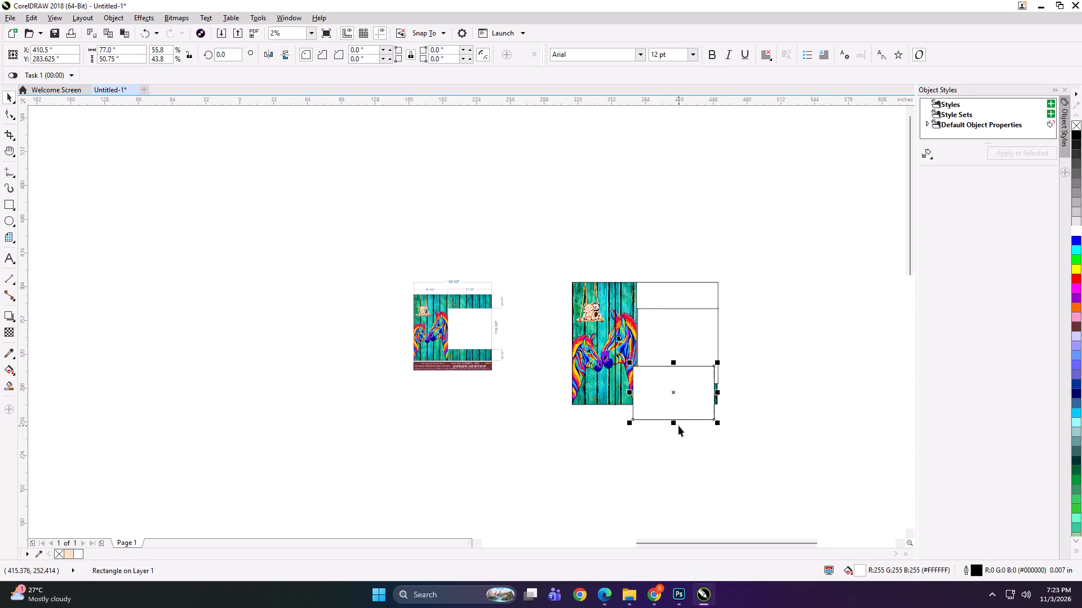
{"action": "key", "text": "ctrl+z"}
{"action": "key", "text": "ctrl+z"}
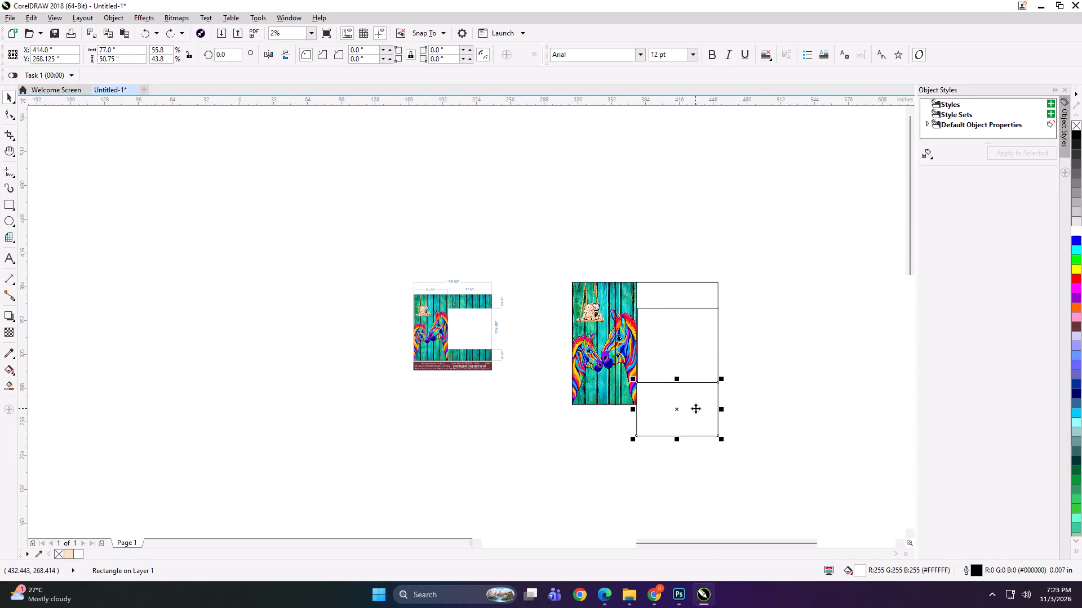
{"action": "left_click", "coordinate": [695, 408]}
{"action": "left_click", "coordinate": [692, 413]}
{"action": "left_click_drag", "start_coordinate": [679, 441], "coordinate": [680, 427]}
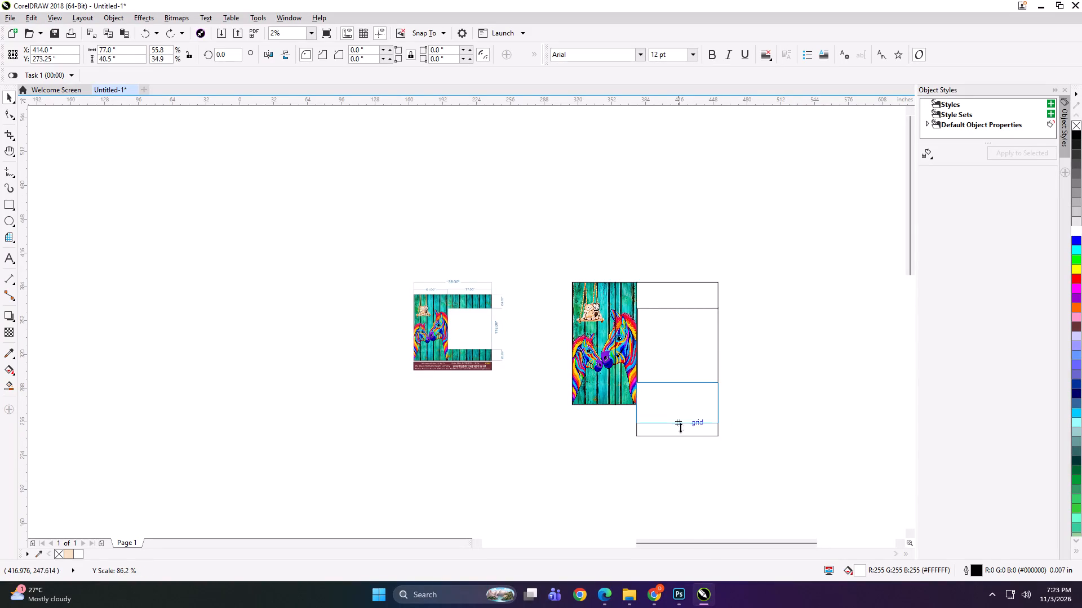
{"action": "left_click_drag", "start_coordinate": [680, 427], "coordinate": [680, 409]}
Group the upper and lower strip rectangles together with the second panel shape.
{"action": "left_click", "coordinate": [655, 295], "text": "shift"}
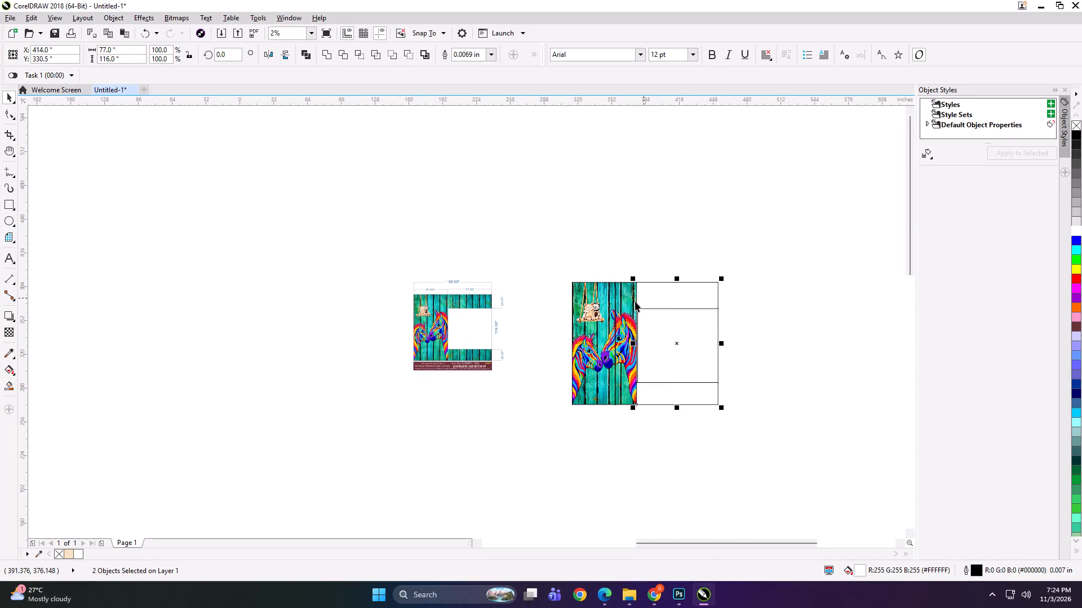
{"action": "left_click", "coordinate": [619, 311], "text": "shift"}
{"action": "key", "text": "ctrl+g"}
Delete the original white 77 × 72 inch cutout rectangle.
{"action": "left_click", "coordinate": [672, 334]}
{"action": "key", "text": "Delete"}
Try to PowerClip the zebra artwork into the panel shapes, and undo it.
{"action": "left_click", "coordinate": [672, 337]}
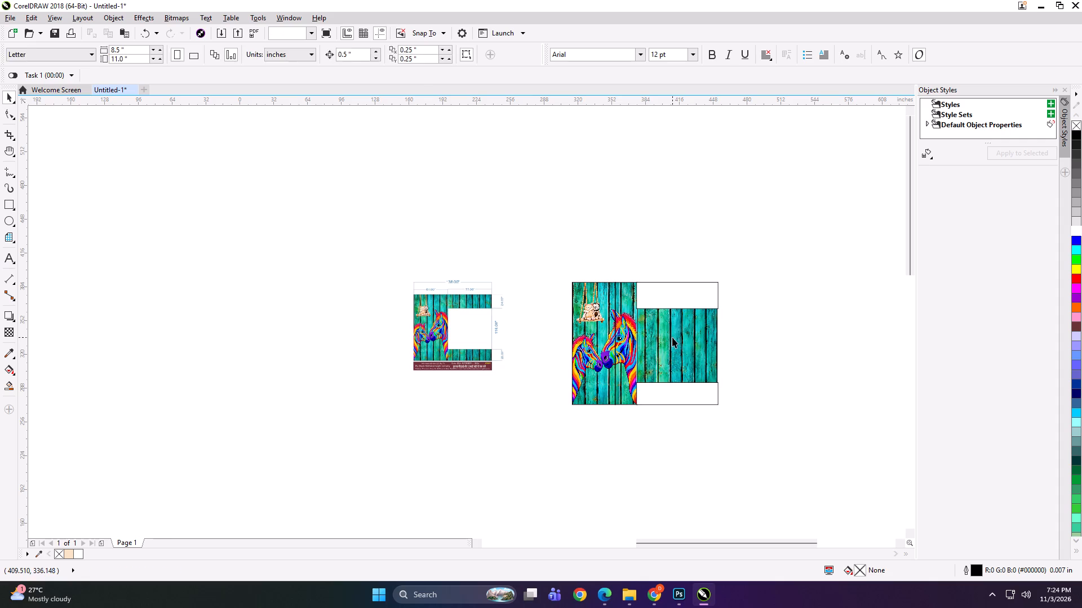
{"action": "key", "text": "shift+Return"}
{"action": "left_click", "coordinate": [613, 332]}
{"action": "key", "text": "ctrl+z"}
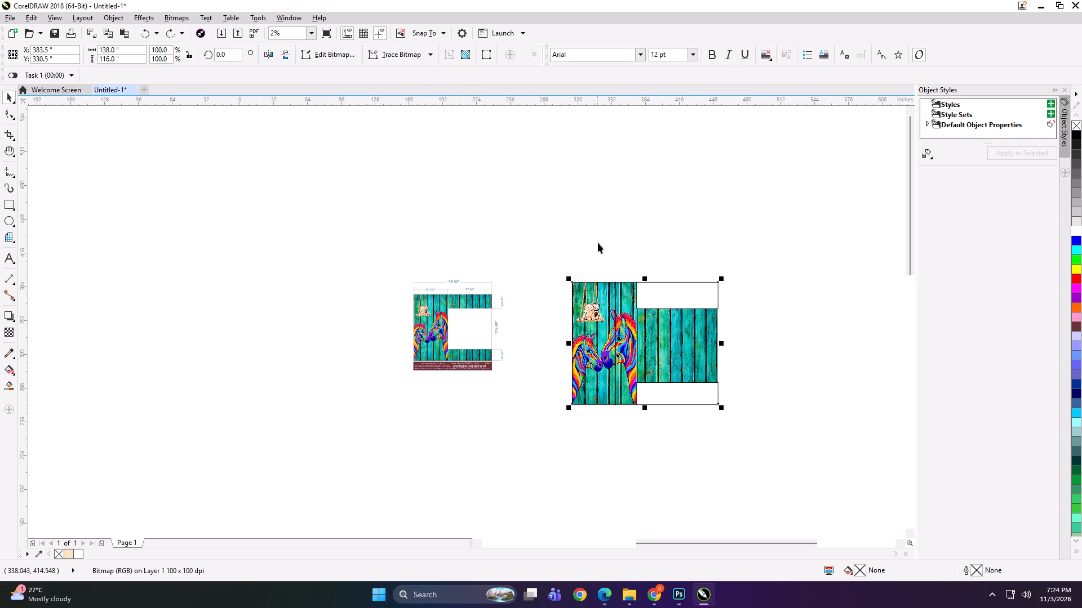
Group the first panel rectangle with the other panel shapes and PowerClip the zebra artwork into that group.
{"action": "left_click", "coordinate": [598, 242]}
{"action": "left_click", "coordinate": [597, 319]}
{"action": "left_click", "coordinate": [626, 315], "text": "shift"}
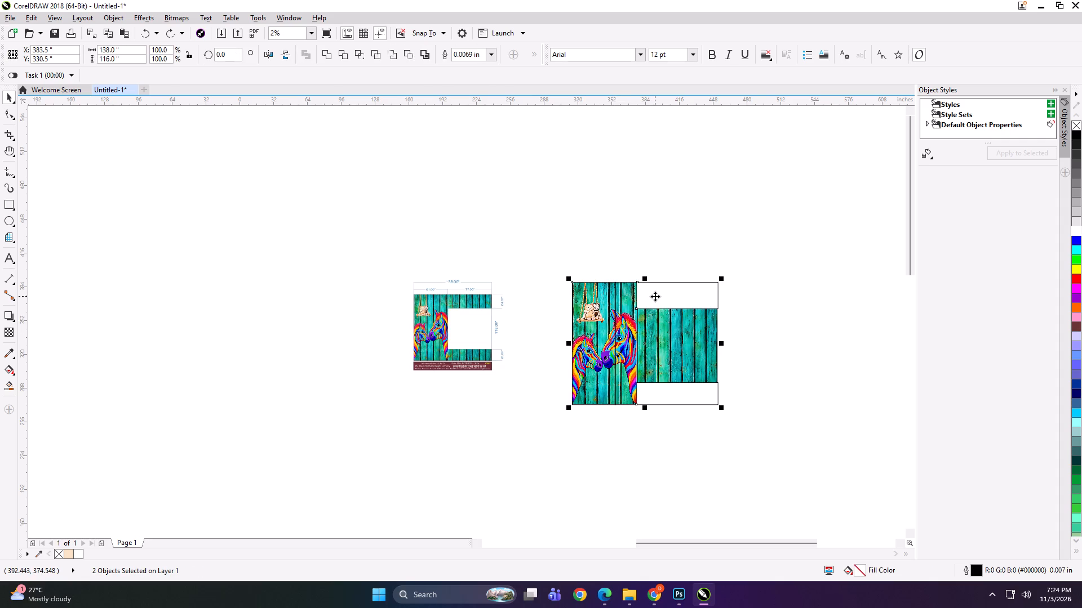
{"action": "key", "text": "ctrl+g"}
{"action": "left_click", "coordinate": [639, 245]}
{"action": "left_click", "coordinate": [672, 339]}
{"action": "key", "text": "shift+Return"}
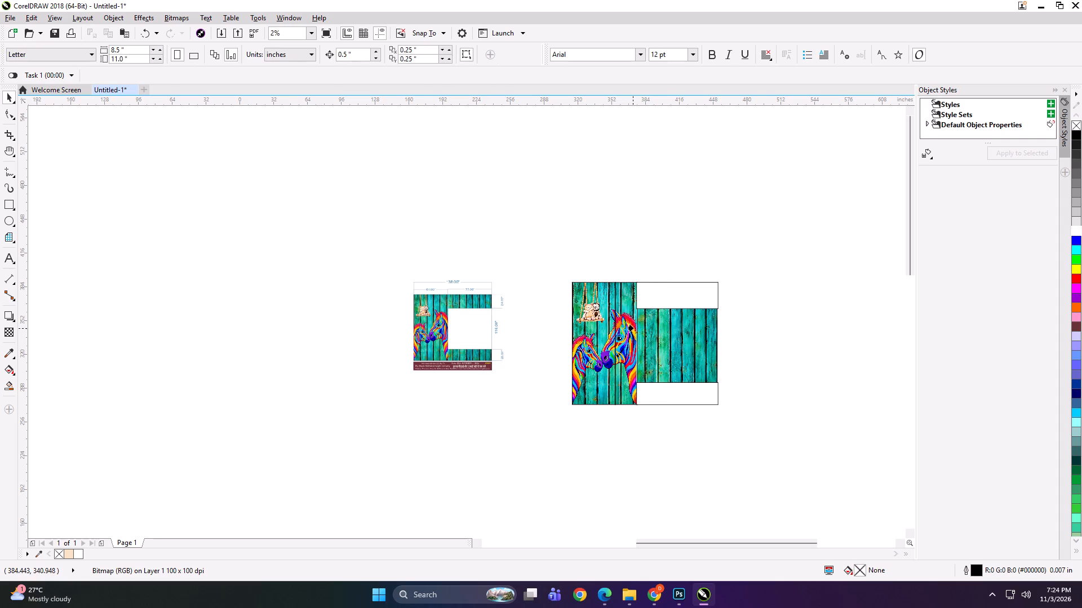
{"action": "left_click", "coordinate": [629, 326]}
Ungroup the PowerClipped artwork fully into separate panels.
{"action": "key", "text": "ctrl+u"}
{"action": "key", "text": "ctrl+u"}
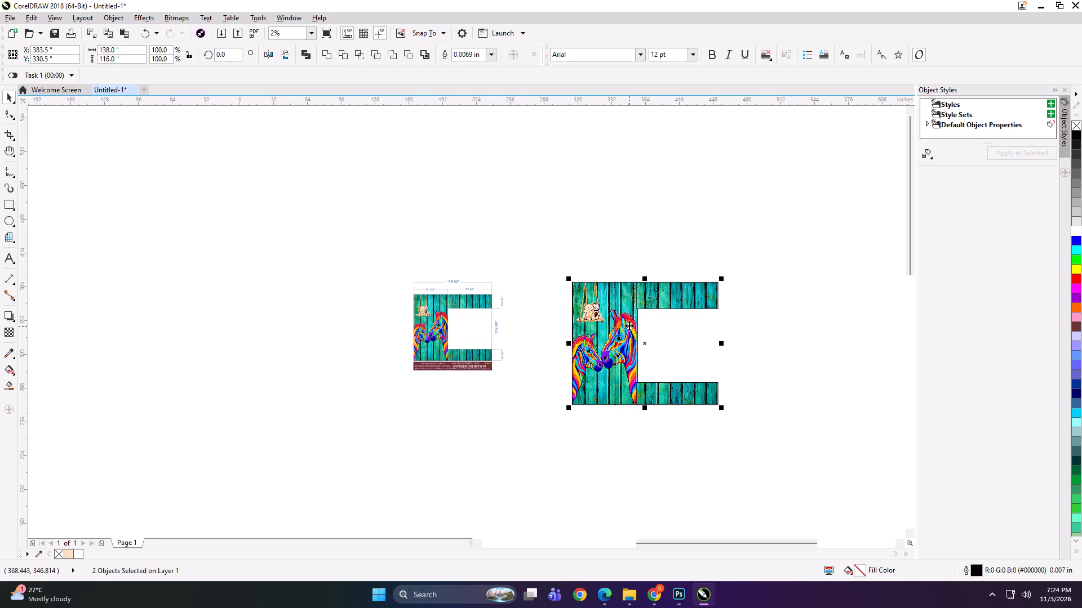
{"action": "key", "text": "ctrl+u"}
Examine the separated panels, checking the first and second panels and the upper strip.
{"action": "left_click", "coordinate": [590, 252]}
{"action": "left_click", "coordinate": [623, 329]}
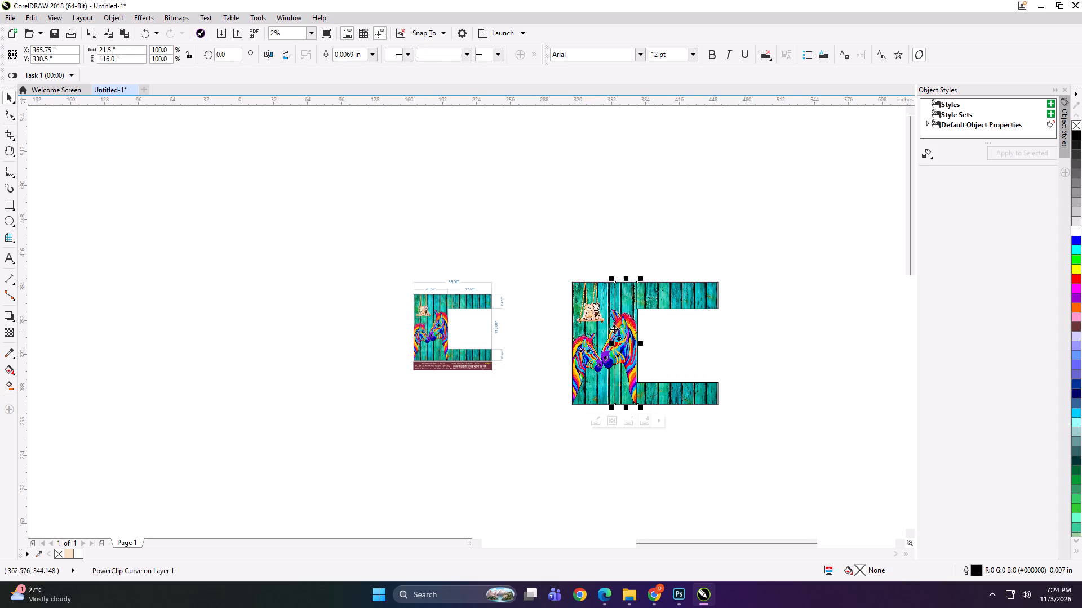
{"action": "left_click", "coordinate": [606, 329], "text": "shift"}
{"action": "scroll", "coordinate": [471, 306], "scroll_direction": "up", "scroll_amount": 1}
{"action": "scroll", "coordinate": [334, 283], "scroll_direction": "down", "scroll_amount": 1}
{"action": "left_click", "coordinate": [592, 220]}
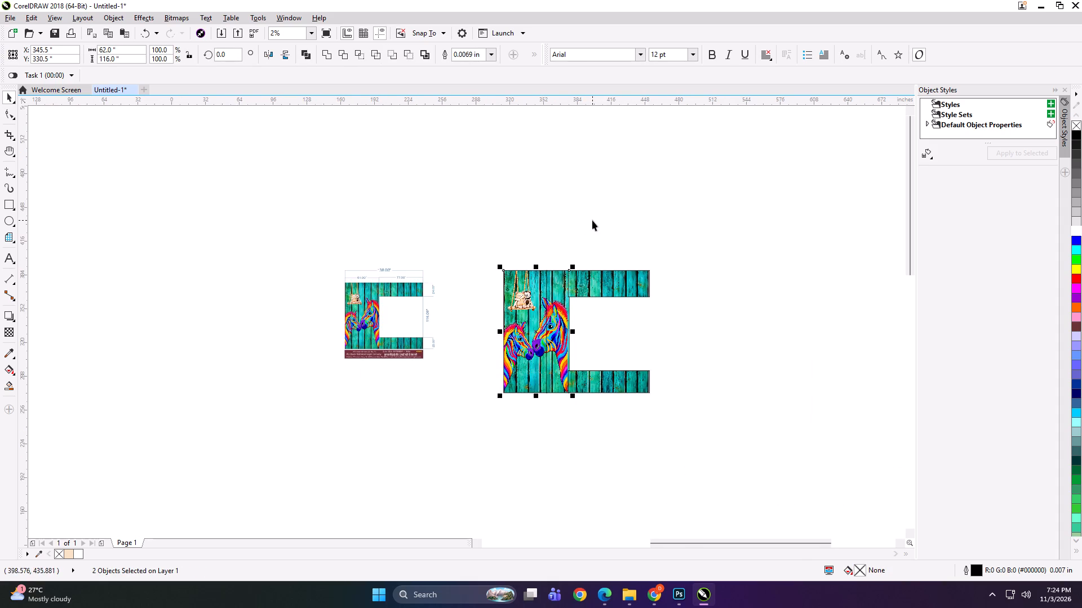
{"action": "scroll", "coordinate": [575, 305], "scroll_direction": "up", "scroll_amount": 1}
{"action": "left_click", "coordinate": [600, 269]}
{"action": "left_click", "coordinate": [578, 210]}
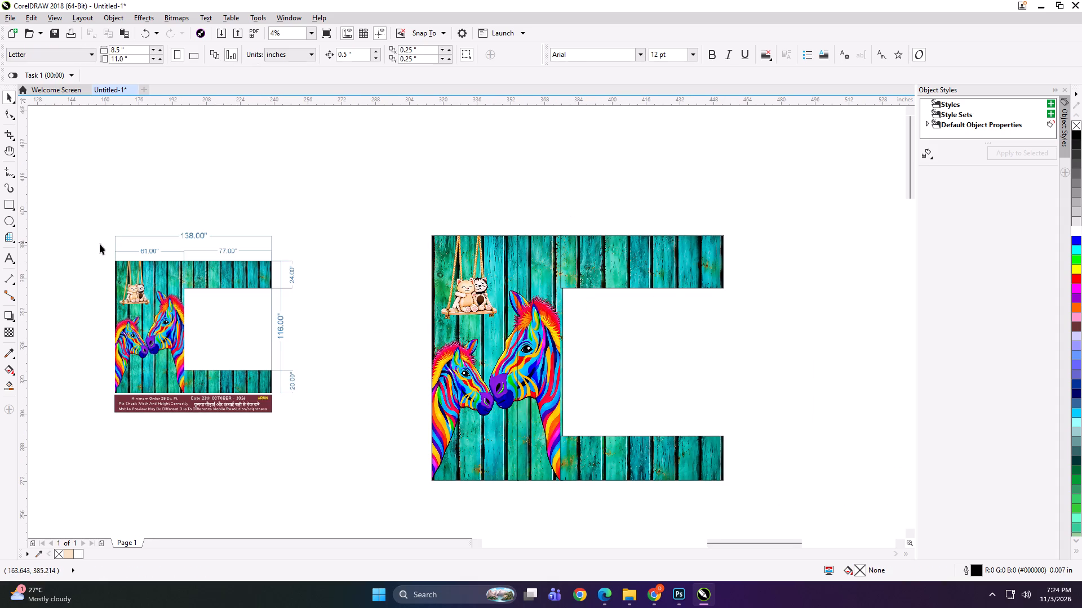
Add the text label "138*116 PANEL 1" at the top edge of the first panel.
{"action": "left_click", "coordinate": [12, 256]}
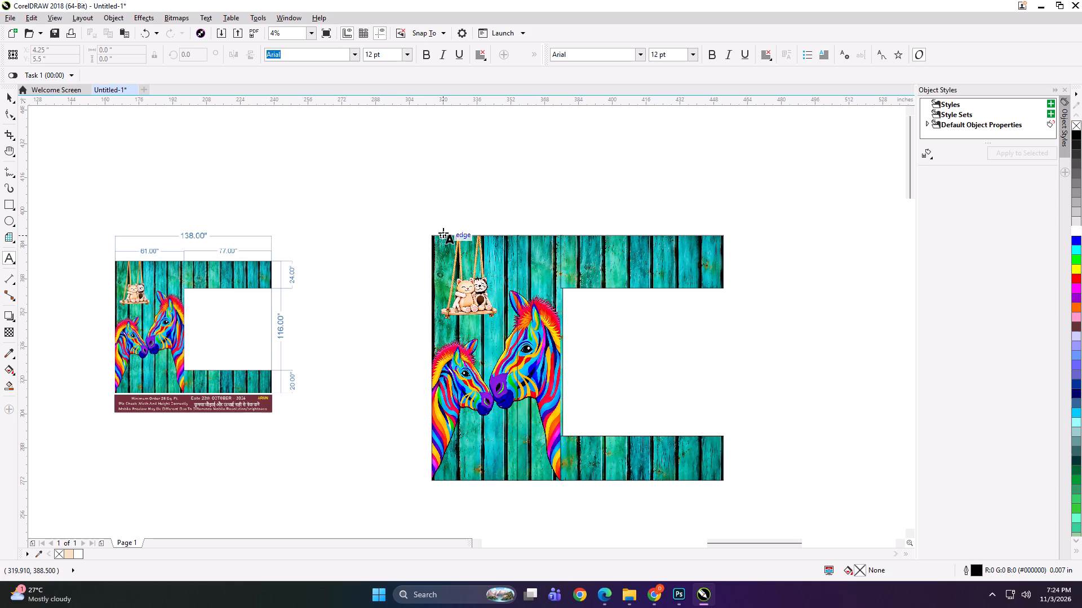
{"action": "left_click", "coordinate": [443, 233]}
{"action": "type", "text": "138*116 PANEL 1"}
Copy the label to the second panel's top edge and change its ending to "PANEL 2".
{"action": "key", "text": "ctrl+a"}
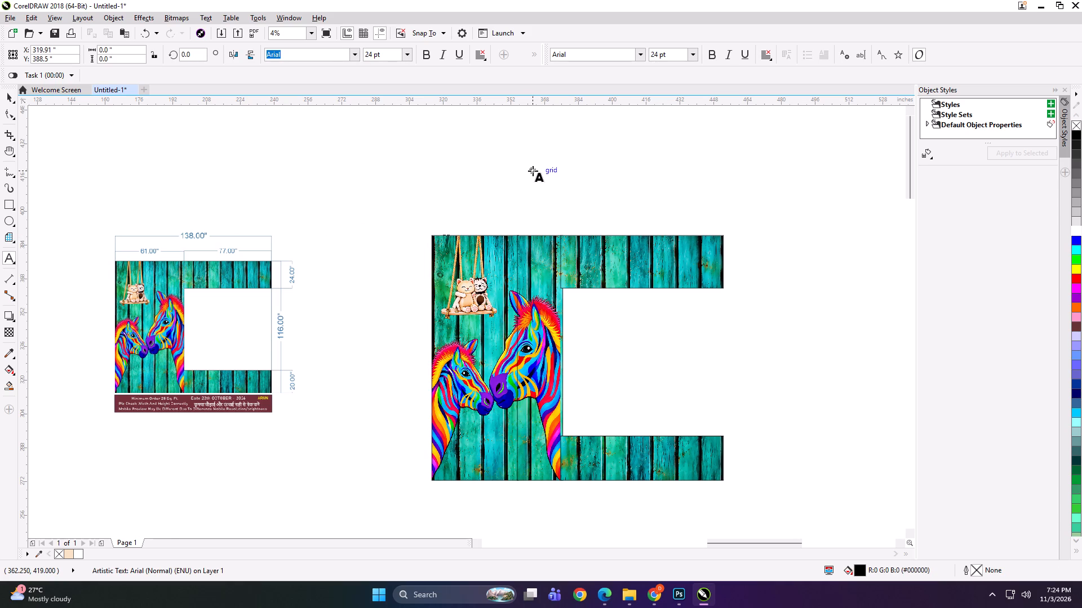
{"action": "key", "text": "ctrl+c"}
{"action": "scroll", "coordinate": [529, 242], "scroll_direction": "up", "scroll_amount": 3}
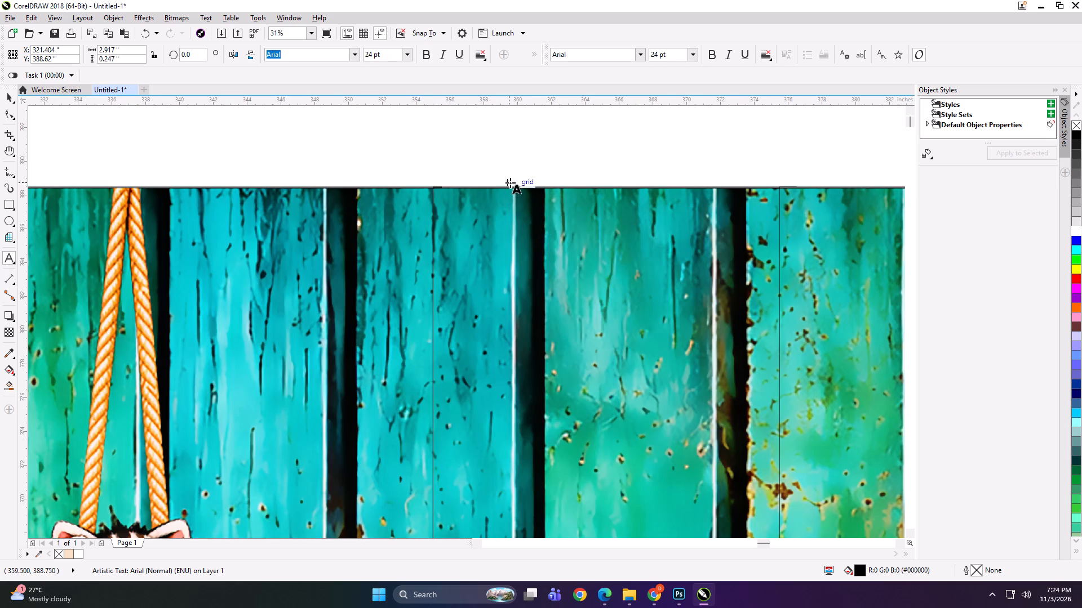
{"action": "left_click", "coordinate": [516, 185]}
{"action": "key", "text": "ctrl+v"}
{"action": "key", "text": "BackSpace"}
{"action": "key", "text": "2"}
Paste the label at the top edge of the upper-right strip and change its ending to "PANEL 3".
{"action": "scroll", "coordinate": [484, 182], "scroll_direction": "down", "scroll_amount": 3}
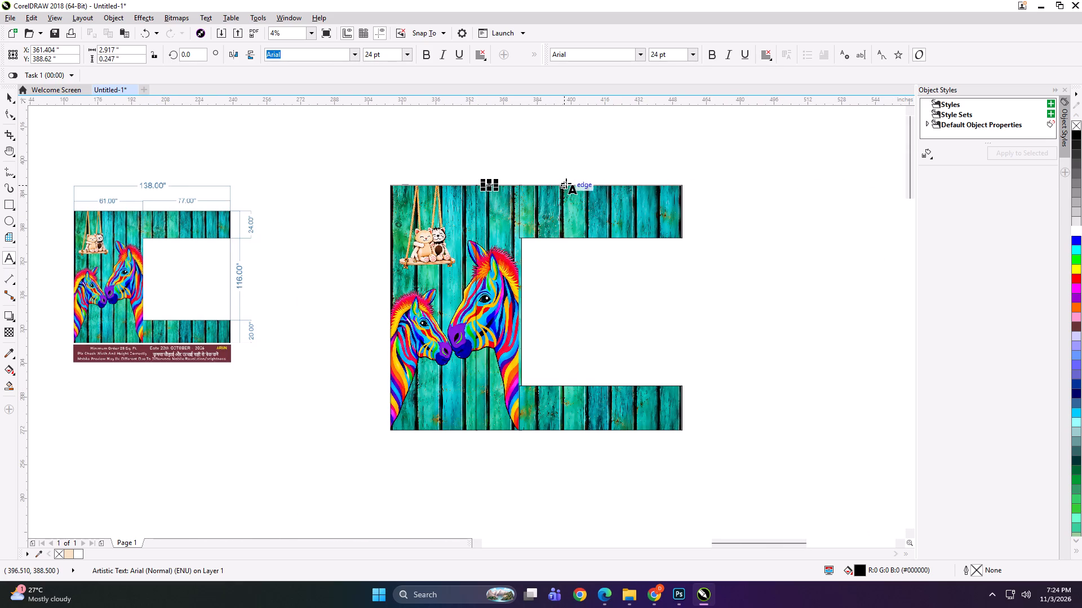
{"action": "left_click", "coordinate": [566, 184]}
{"action": "key", "text": "ctrl+v"}
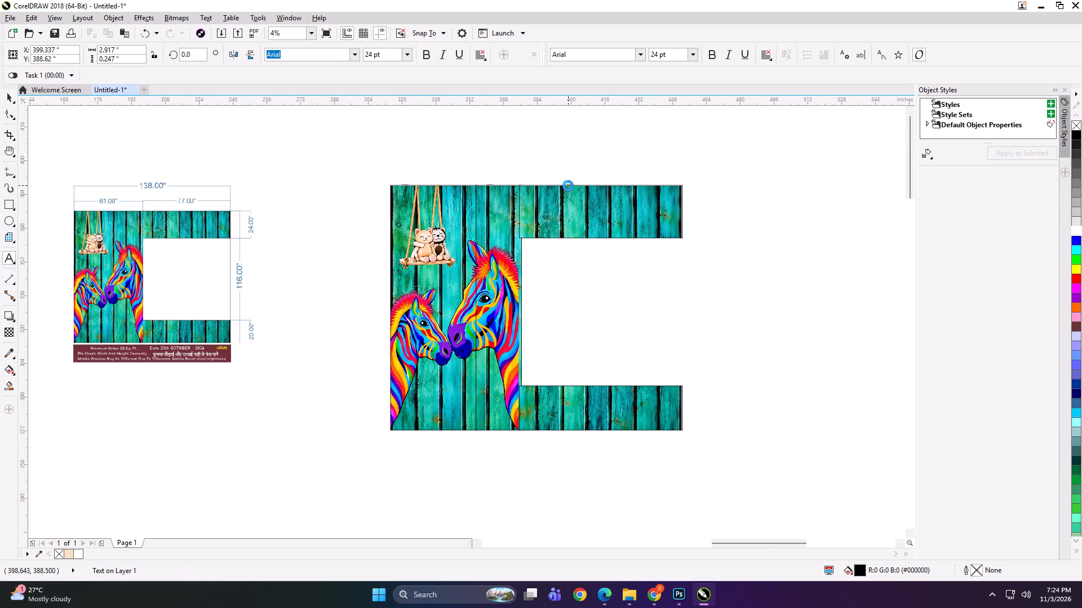
{"action": "scroll", "coordinate": [568, 186], "scroll_direction": "up", "scroll_amount": 3}
{"action": "key", "text": "BackSpace"}
{"action": "key", "text": "3"}
Paste the label at the top edge of the lower-right strip and replace "PANEL 1" with "BOTTOM RIGHT".
{"action": "scroll", "coordinate": [568, 186], "scroll_direction": "down", "scroll_amount": 3}
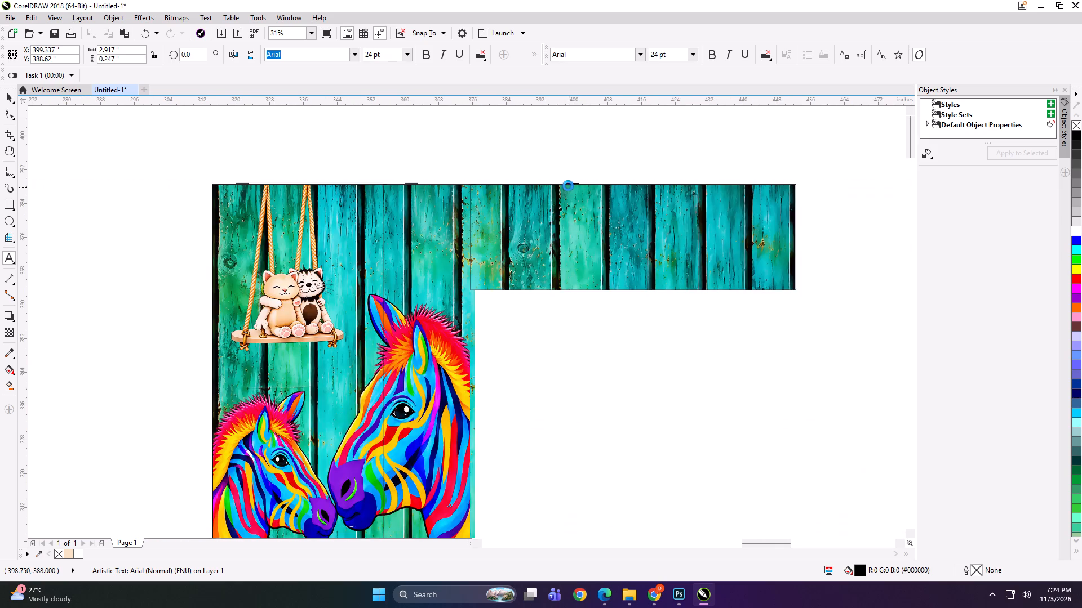
{"action": "scroll", "coordinate": [599, 240], "scroll_direction": "down", "scroll_amount": 1}
{"action": "scroll", "coordinate": [605, 423], "scroll_direction": "up", "scroll_amount": 3}
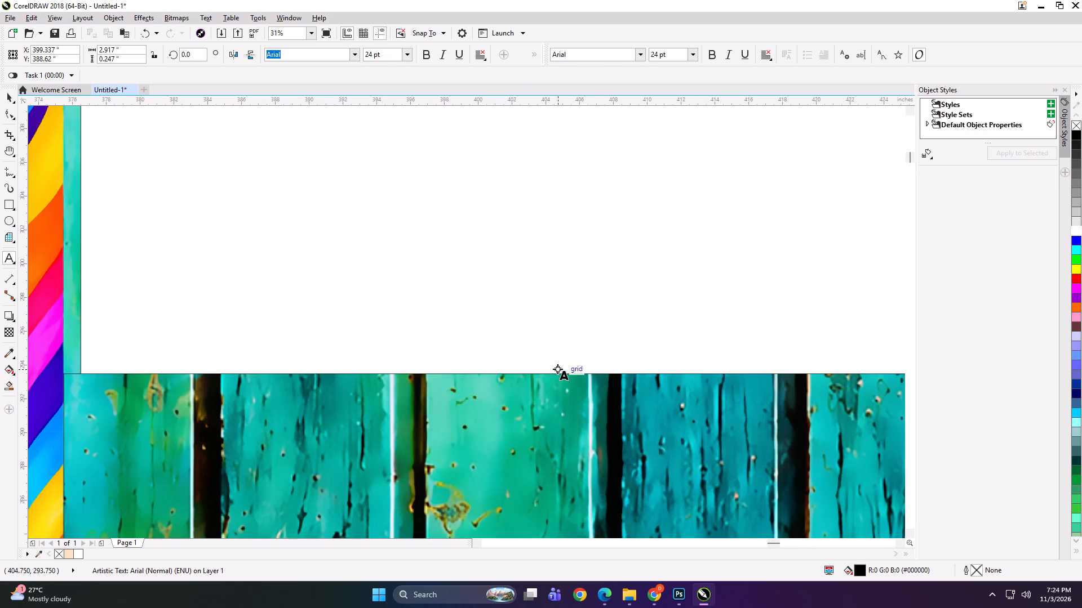
{"action": "left_click", "coordinate": [565, 372]}
{"action": "key", "text": "ctrl+v"}
{"action": "key", "text": "BackSpace"}
{"action": "key", "text": "BackSpace"}
{"action": "key", "text": "BackSpace"}
{"action": "key", "text": "BackSpace"}
{"action": "key", "text": "BackSpace"}
{"action": "key", "text": "BackSpace"}
{"action": "key", "text": "BackSpace"}
{"action": "type", "text": "BOTTOM RG"}
{"action": "key", "text": "h"}
{"action": "key", "text": "BackSpace"}
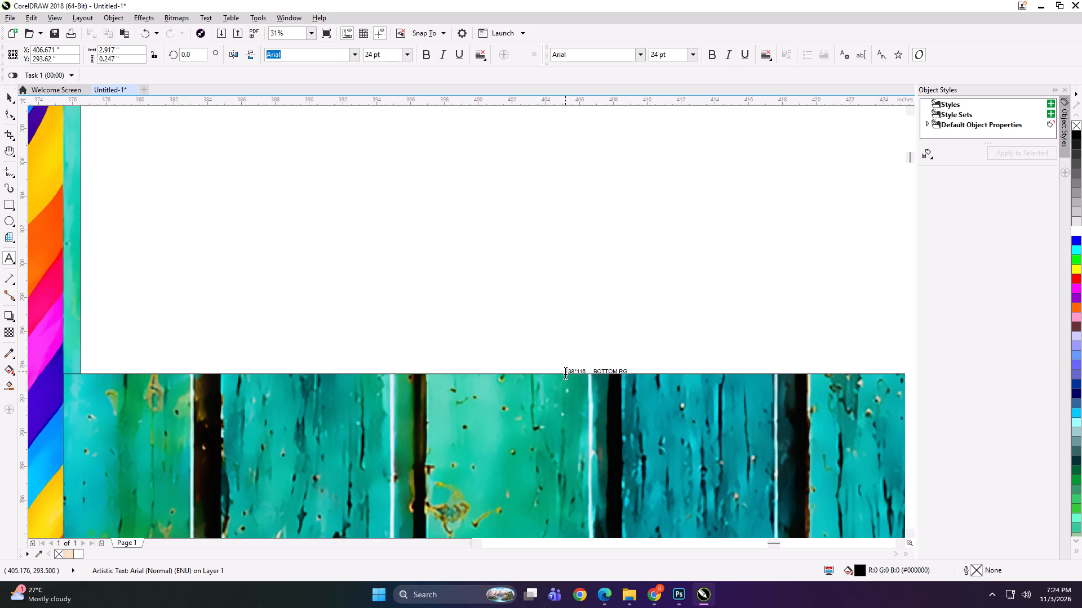
{"action": "key", "text": "BackSpace"}
{"action": "type", "text": "IGHT"}
Group the "BOTTOM RIGHT" label with the lower-right strip.
{"action": "scroll", "coordinate": [577, 372], "scroll_direction": "down", "scroll_amount": 3}
{"action": "scroll", "coordinate": [649, 338], "scroll_direction": "down", "scroll_amount": 2}
{"action": "left_click", "coordinate": [8, 98]}
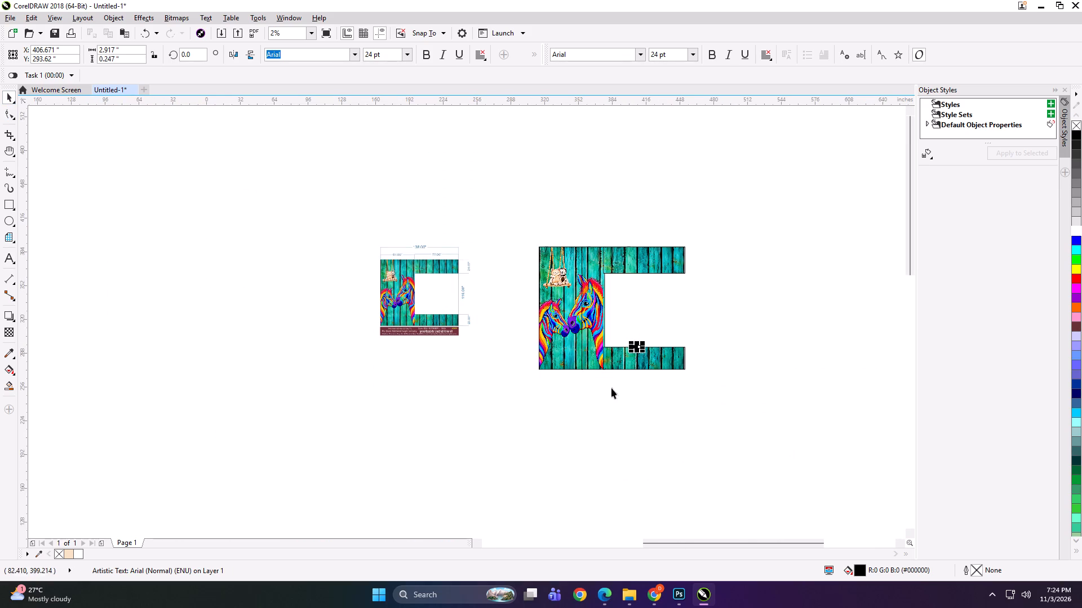
{"action": "left_click_drag", "start_coordinate": [722, 325], "coordinate": [562, 415]}
{"action": "key", "text": "ctrl+g"}
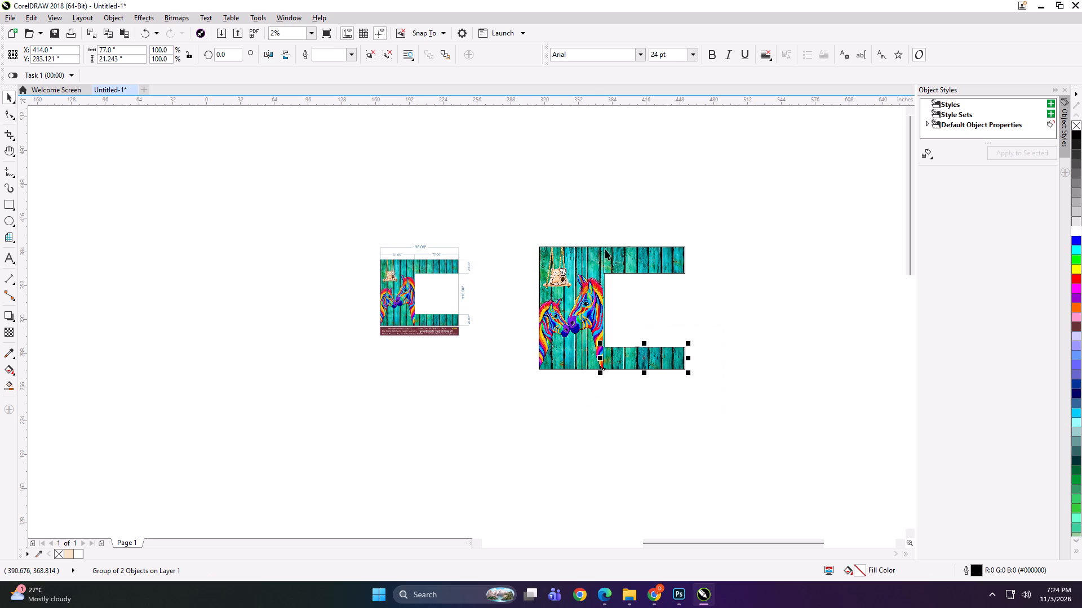
Group the "PANEL 3" label with the upper-right strip.
{"action": "left_click_drag", "start_coordinate": [598, 235], "coordinate": [677, 305]}
{"action": "left_click_drag", "start_coordinate": [679, 305], "coordinate": [693, 305]}
{"action": "left_click_drag", "start_coordinate": [618, 218], "coordinate": [650, 274]}
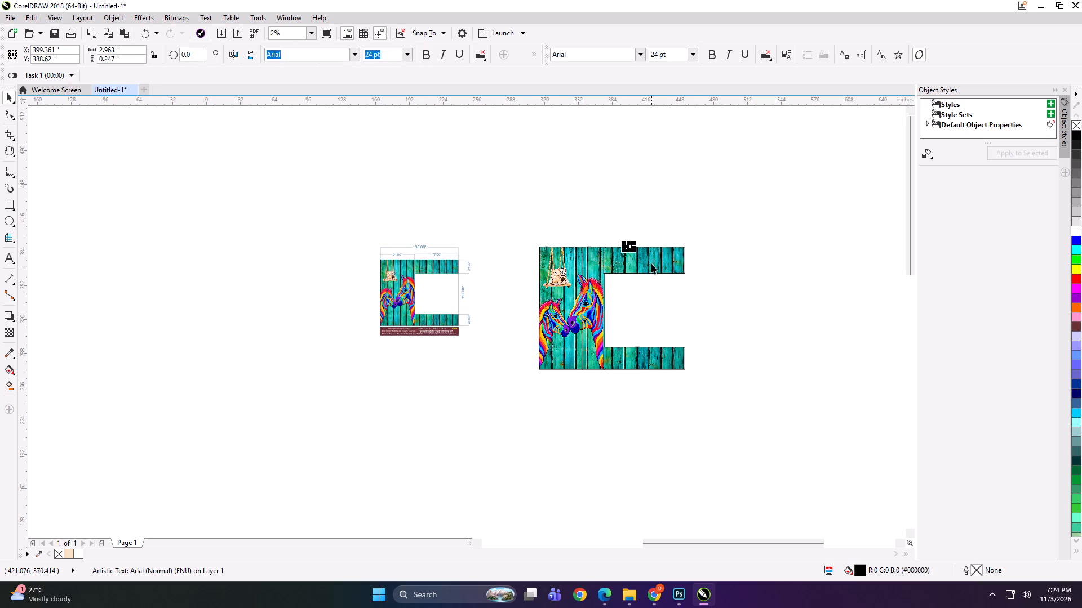
{"action": "left_click", "coordinate": [651, 263], "text": "shift"}
{"action": "key", "text": "ctrl+g"}
Group the "PANEL 2" label with the second panel.
{"action": "left_click_drag", "start_coordinate": [624, 229], "coordinate": [577, 297]}
{"action": "left_click", "coordinate": [591, 284], "text": "shift"}
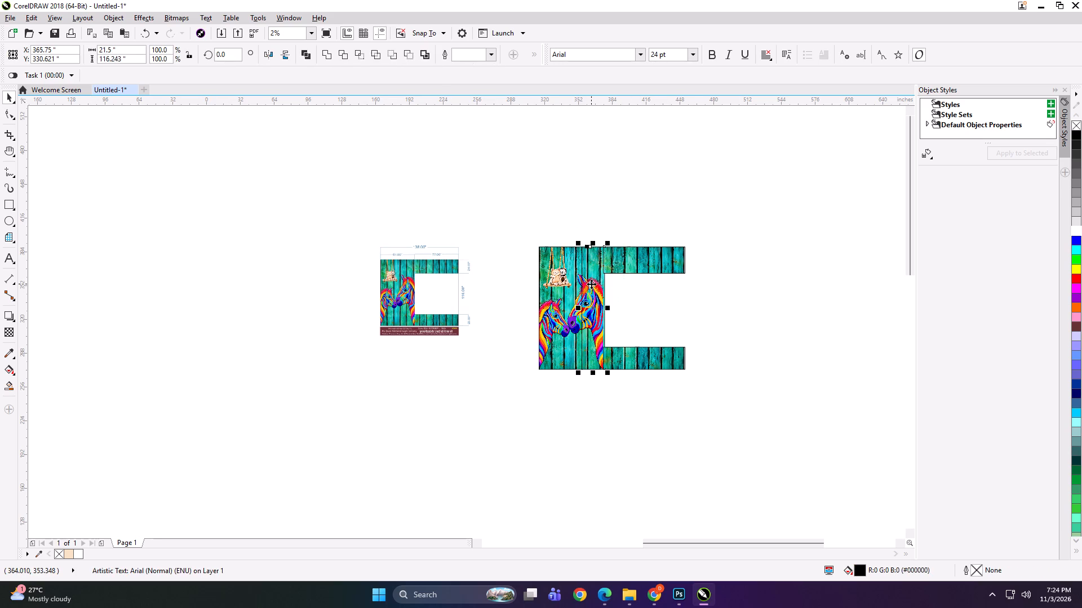
{"action": "key", "text": "ctrl+g"}
Group the "PANEL 1" label with the first 41 inch panel.
{"action": "left_click_drag", "start_coordinate": [592, 225], "coordinate": [507, 406]}
{"action": "key", "text": "ctrl+g"}
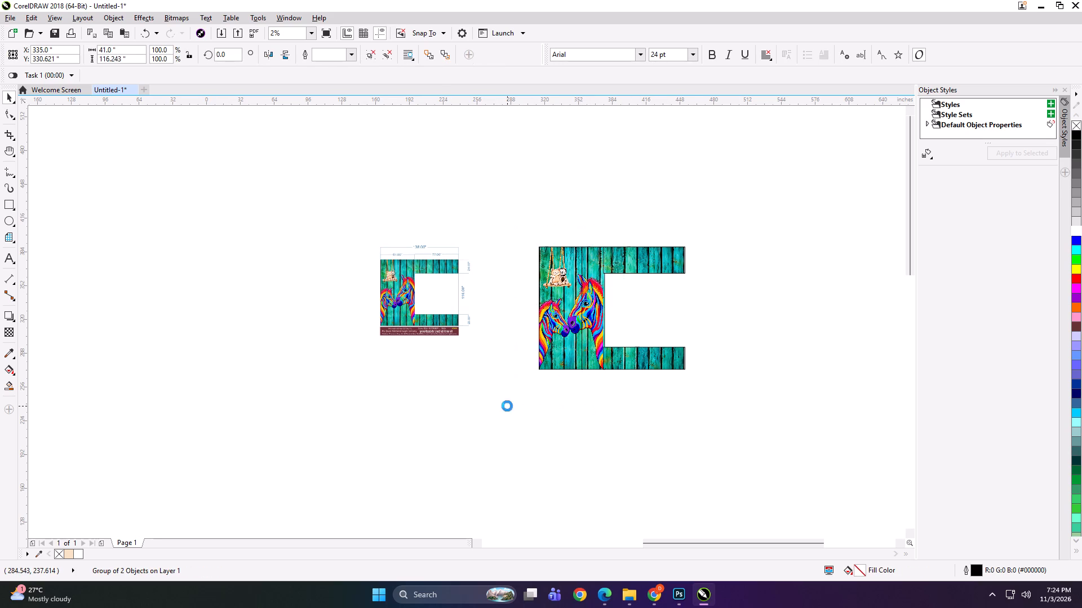
Start exporting the PANEL 1 group and create and open a new folder named 138x116 inside the chandigarh wallpaper folder.
{"action": "key", "text": "ctrl+e"}
{"action": "left_click", "coordinate": [600, 150]}
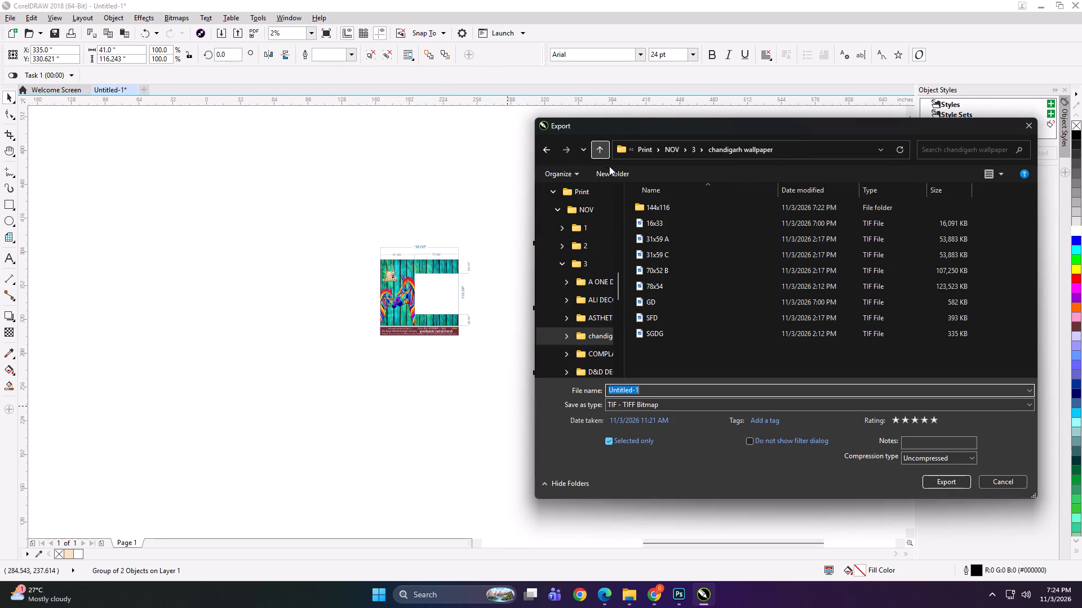
{"action": "left_click", "coordinate": [611, 172]}
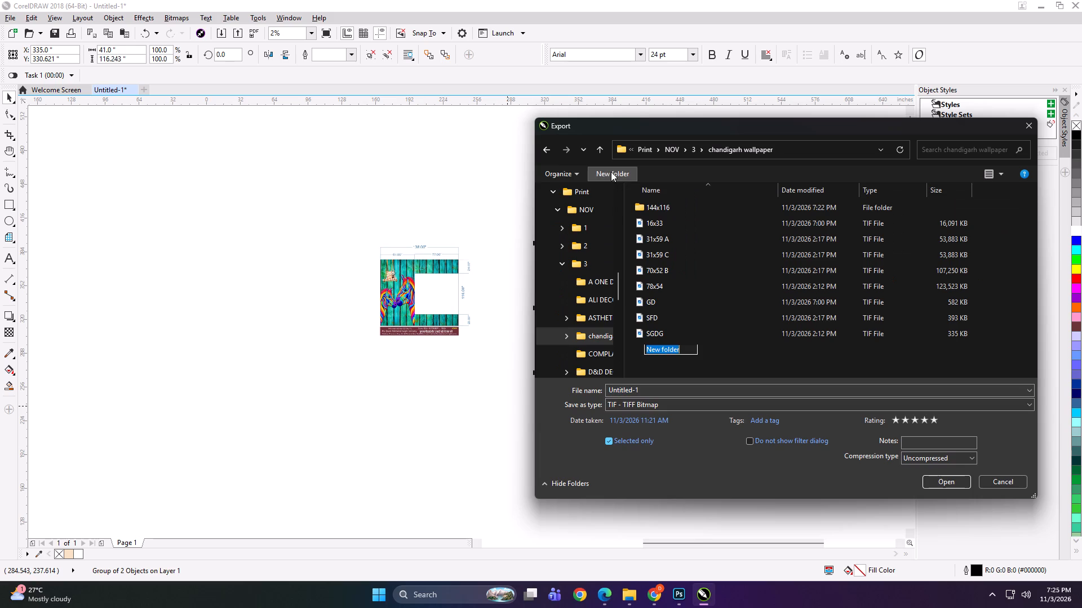
{"action": "type", "text": "138x116"}
{"action": "key", "text": "space"}
{"action": "key", "text": "Return"}
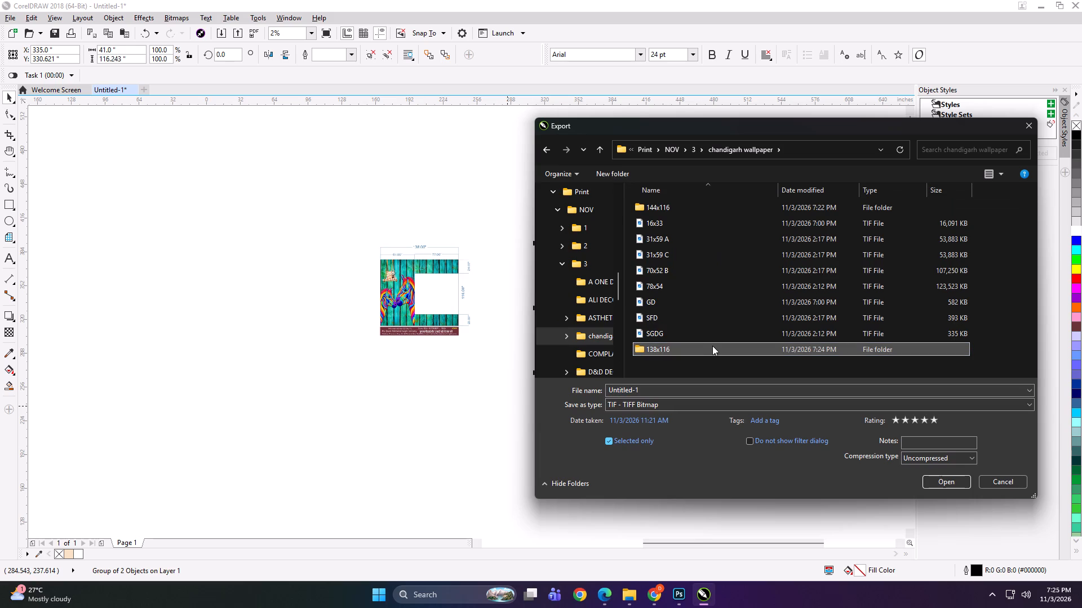
{"action": "double_click", "coordinate": [713, 346]}
Export the selected PANEL 1 group as a TIFF named "41x116 A" in the 138x116 folder.
{"action": "left_click", "coordinate": [684, 392]}
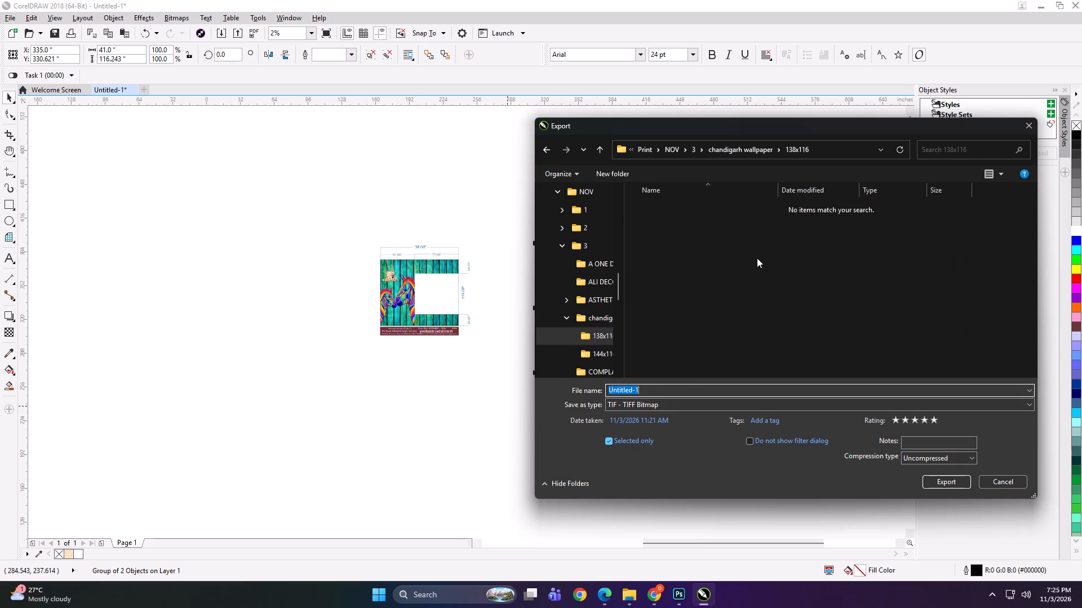
{"action": "type", "text": "41x16 A"}
{"action": "key", "text": "Return"}
{"action": "key", "text": "Return"}
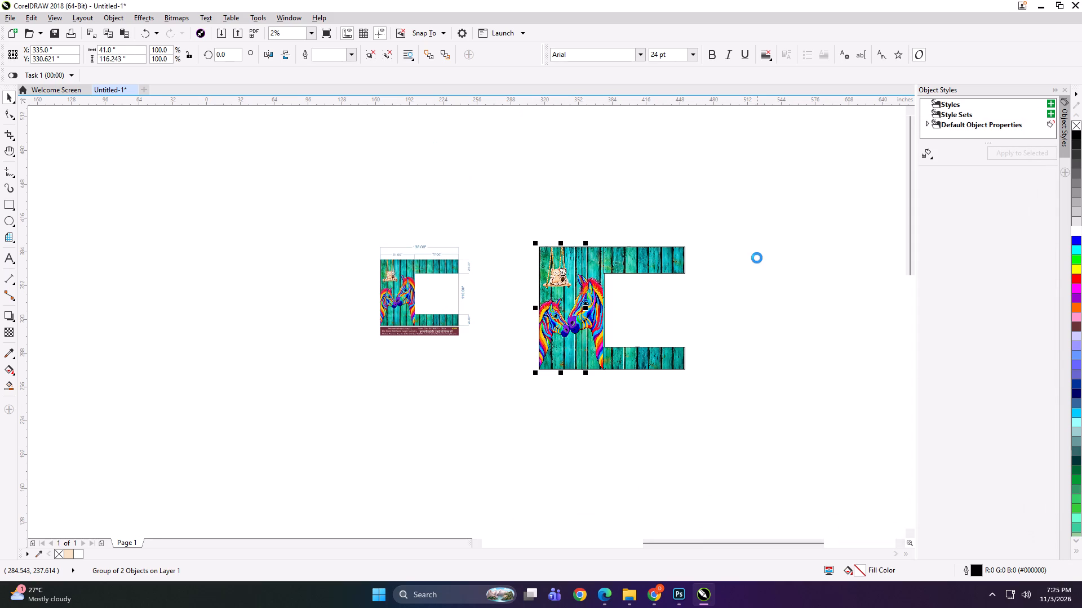
Select the grouped 21.5 inch wide PANEL 2 for export.
{"action": "left_click", "coordinate": [606, 287]}
{"action": "left_click", "coordinate": [601, 287]}
{"action": "key", "text": "ctrl+e"}
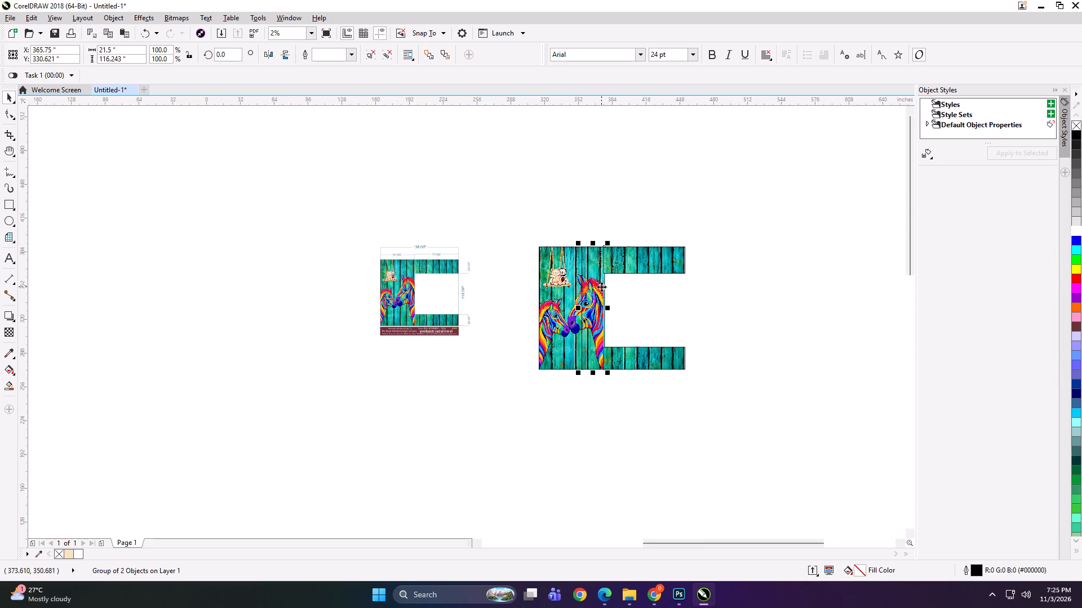
{"action": "key", "text": "ctrl+e"}
{"action": "key", "text": "ctrl+e"}
Switch to File Explorer and copy the ANJALI INTERIOR folder from KD\PRINT FILE\NOV\3 on the work (D:) drive.
{"action": "left_click", "coordinate": [632, 603]}
{"action": "scroll", "coordinate": [87, 316], "scroll_direction": "up", "scroll_amount": 9}
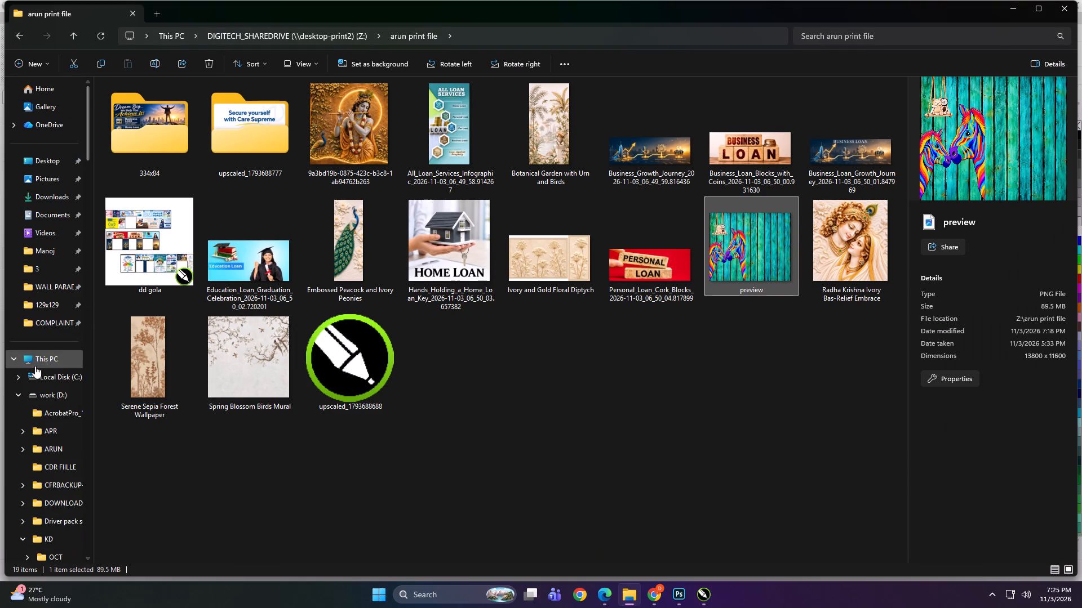
{"action": "left_click", "coordinate": [35, 366]}
{"action": "double_click", "coordinate": [313, 196]}
{"action": "double_click", "coordinate": [262, 310]}
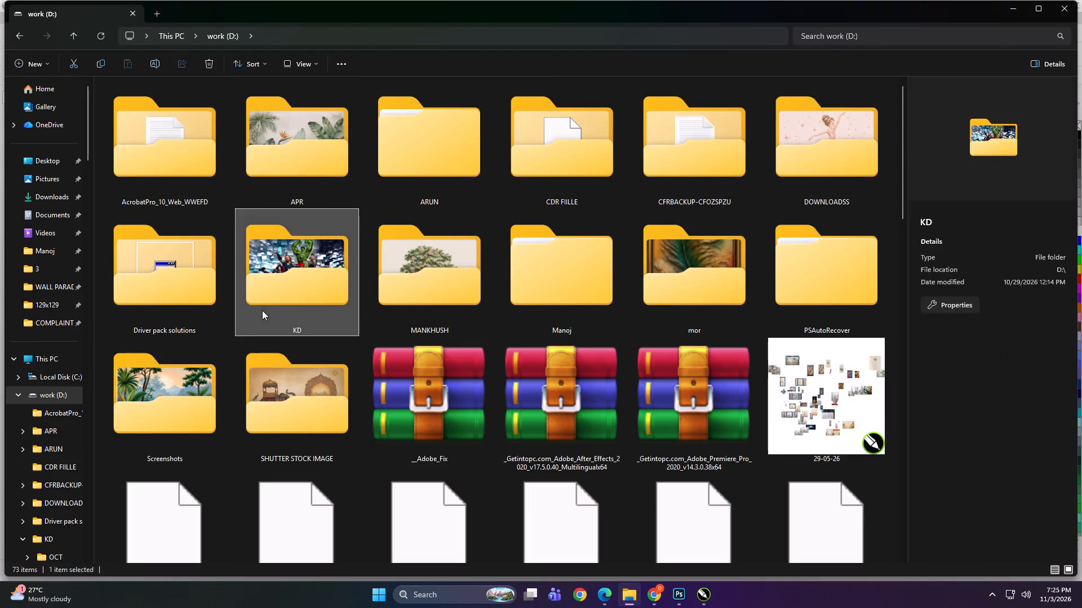
{"action": "double_click", "coordinate": [473, 178]}
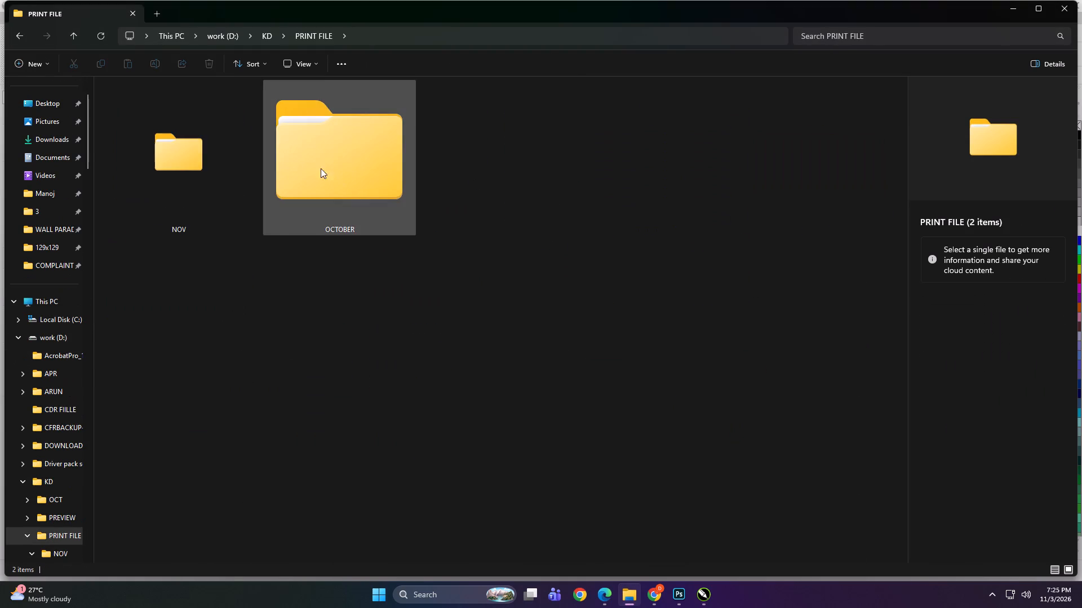
{"action": "double_click", "coordinate": [211, 159]}
{"action": "left_click", "coordinate": [397, 169]}
{"action": "double_click", "coordinate": [476, 178]}
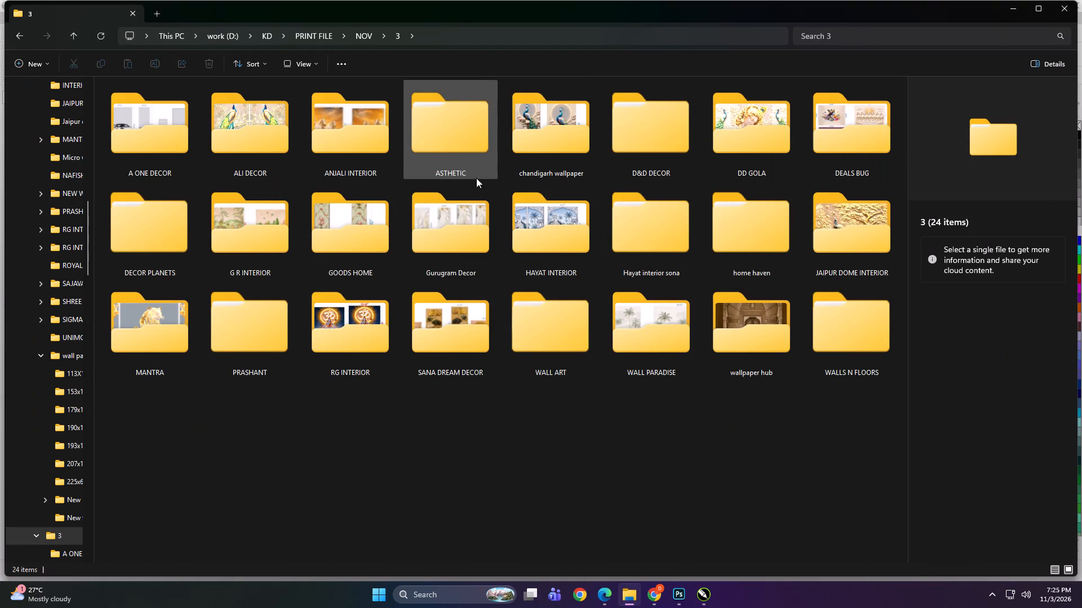
{"action": "left_click", "coordinate": [374, 128]}
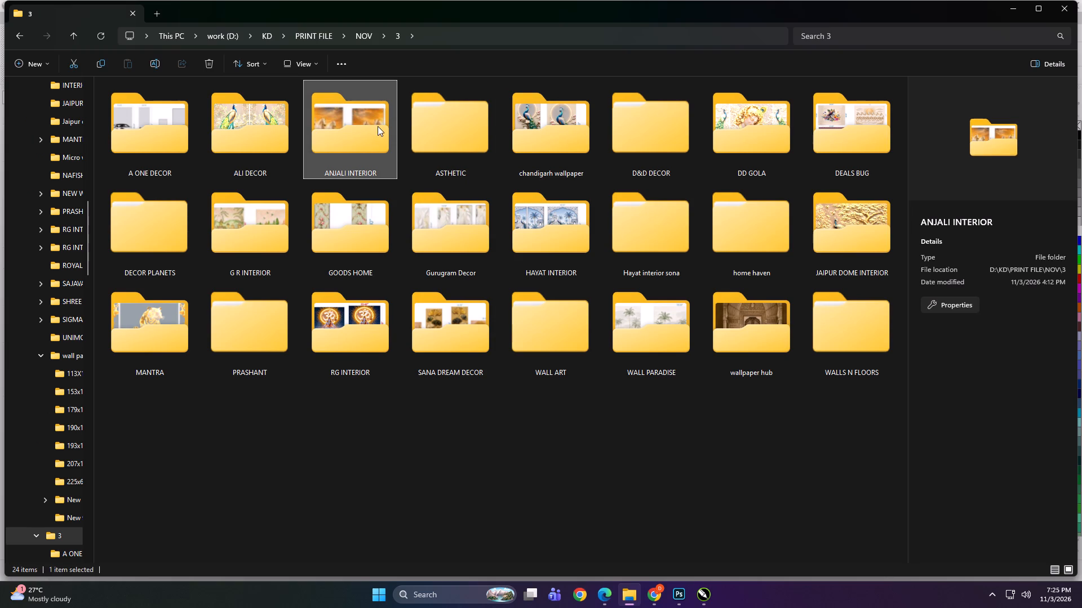
{"action": "key", "text": "ctrl+c"}
Paste the ANJALI INTERIOR folder into Print\NOV\3 on the DIGITECH_SHAREDRIVE (Z:) drive.
{"action": "scroll", "coordinate": [52, 360], "scroll_direction": "up", "scroll_amount": 5}
{"action": "left_click", "coordinate": [52, 354]}
{"action": "double_click", "coordinate": [184, 359]}
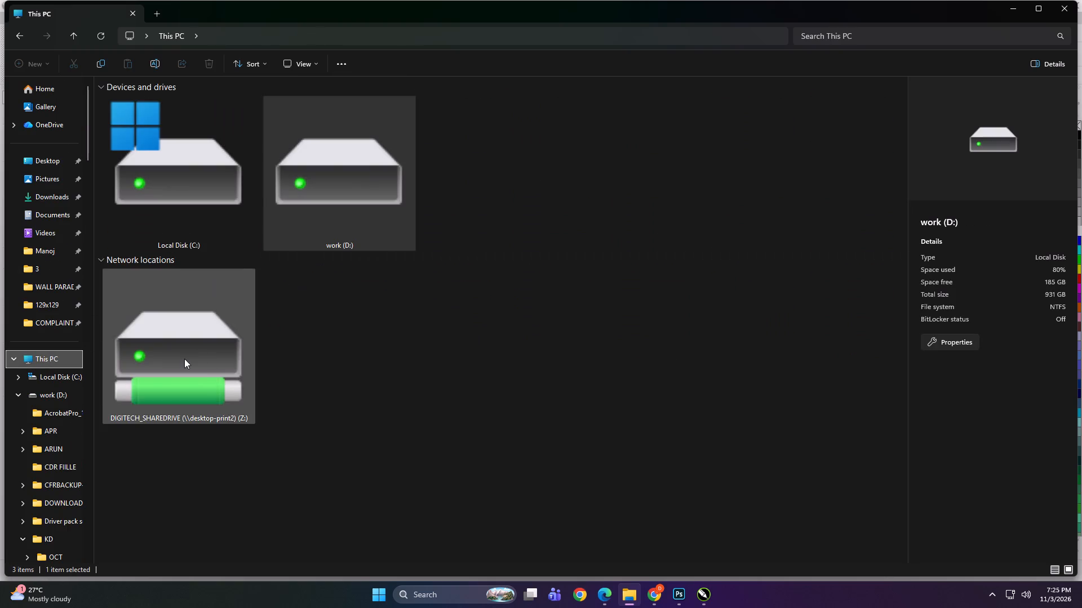
{"action": "left_click", "coordinate": [655, 135]}
{"action": "double_click", "coordinate": [705, 124]}
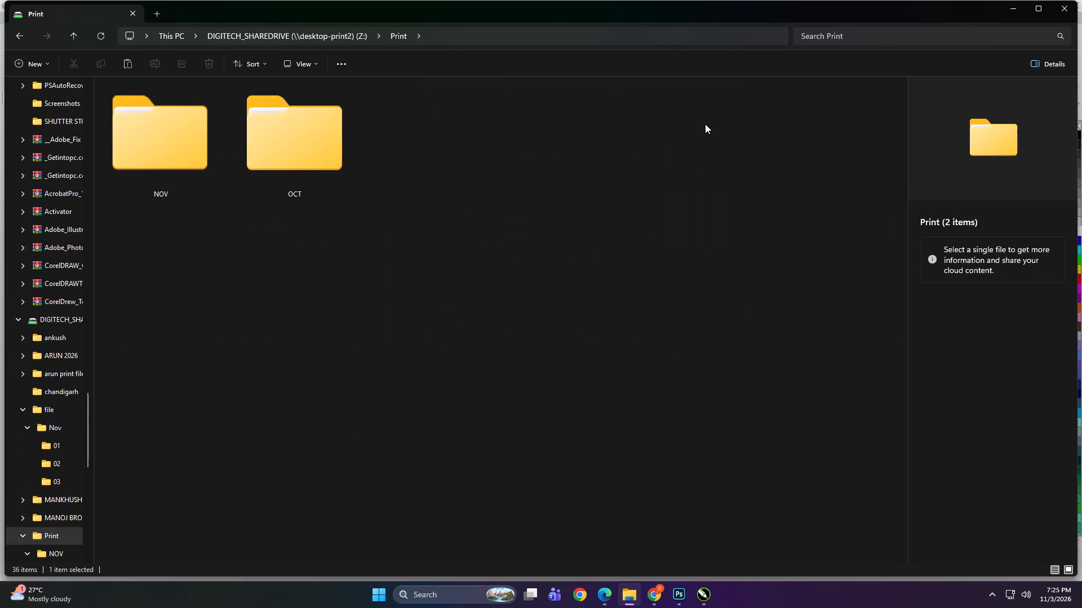
{"action": "double_click", "coordinate": [157, 133]}
{"action": "triple_click", "coordinate": [488, 169]}
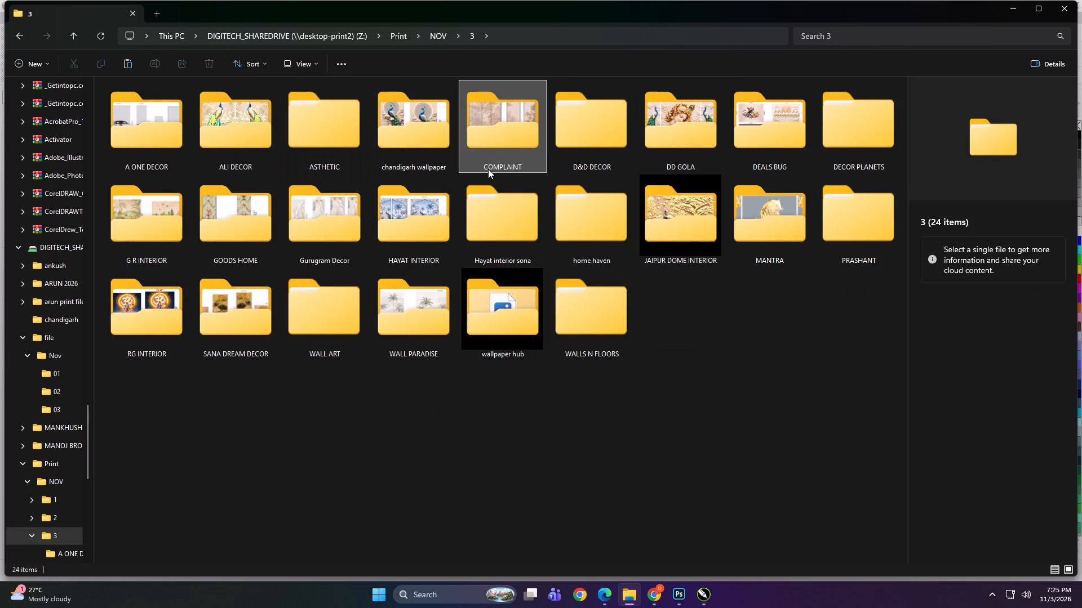
{"action": "scroll", "coordinate": [427, 268], "scroll_direction": "down", "scroll_amount": 3, "text": "ctrl"}
{"action": "right_click", "coordinate": [419, 356]}
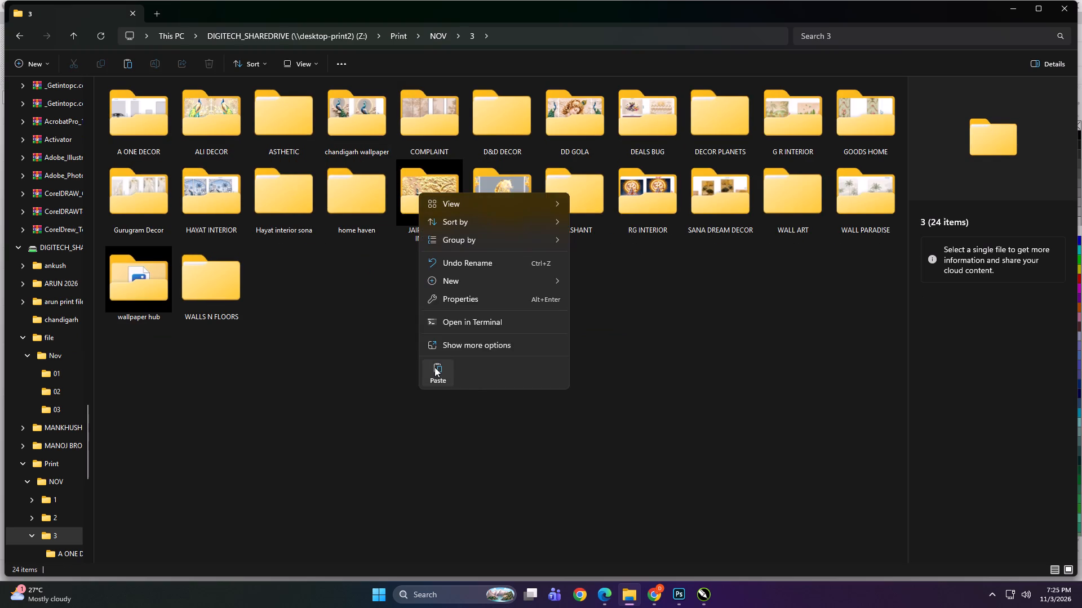
{"action": "left_click", "coordinate": [434, 367]}
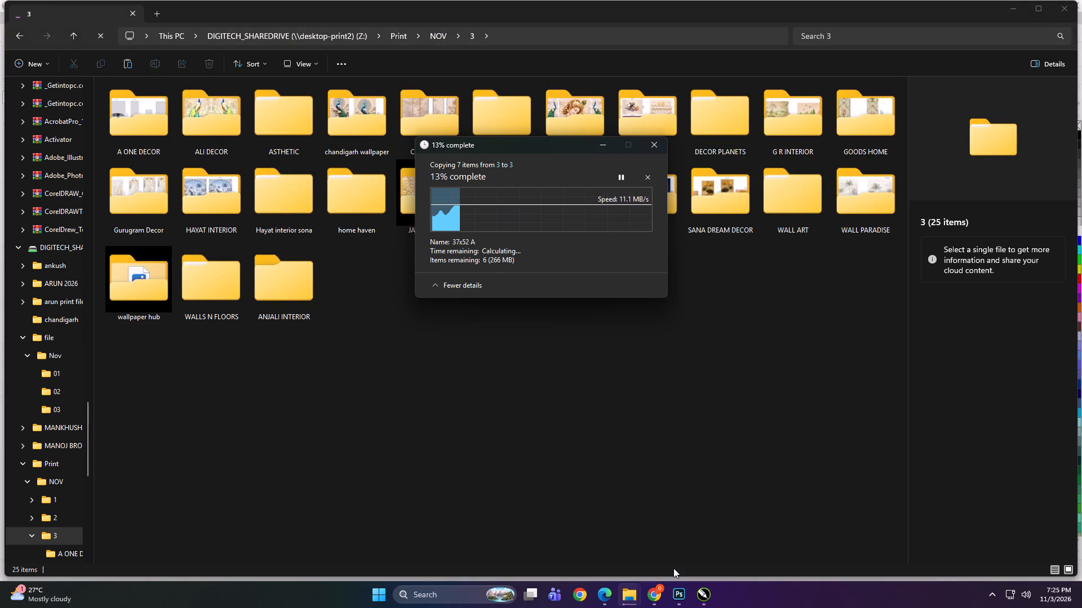
Switch back to the zebra artwork in CorelDRAW.
{"action": "left_click", "coordinate": [700, 590]}
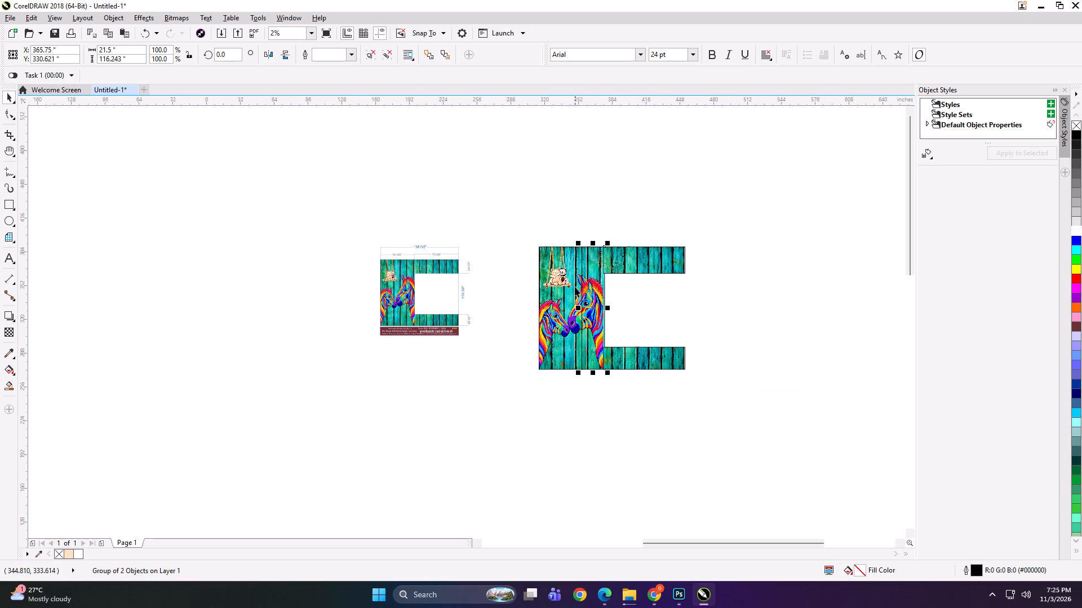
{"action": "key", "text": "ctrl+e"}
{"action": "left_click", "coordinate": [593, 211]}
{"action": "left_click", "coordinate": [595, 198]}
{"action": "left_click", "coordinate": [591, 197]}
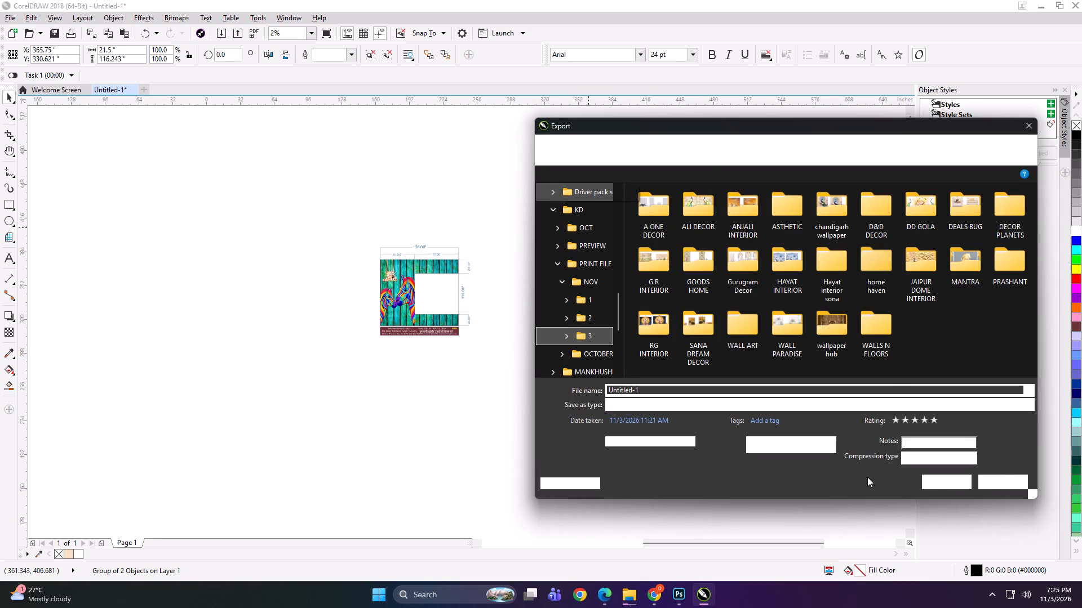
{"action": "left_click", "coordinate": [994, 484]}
Export the selected PANEL 2 group as a TIFF named "21.5x116 B" in the 138x116 folder.
{"action": "key", "text": "ctrl+e"}
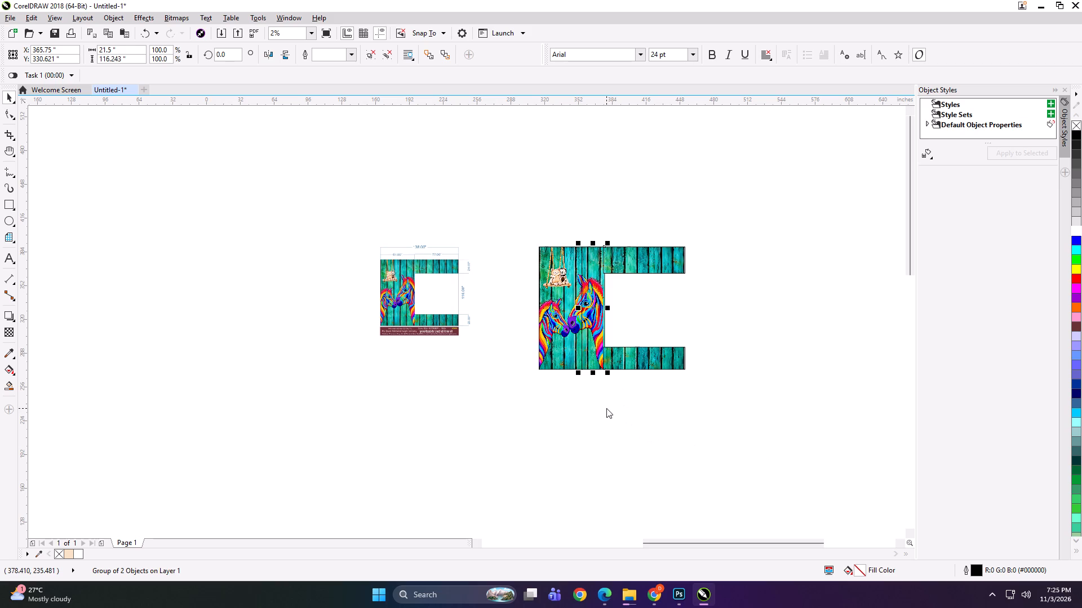
{"action": "type", "text": "21.5"}
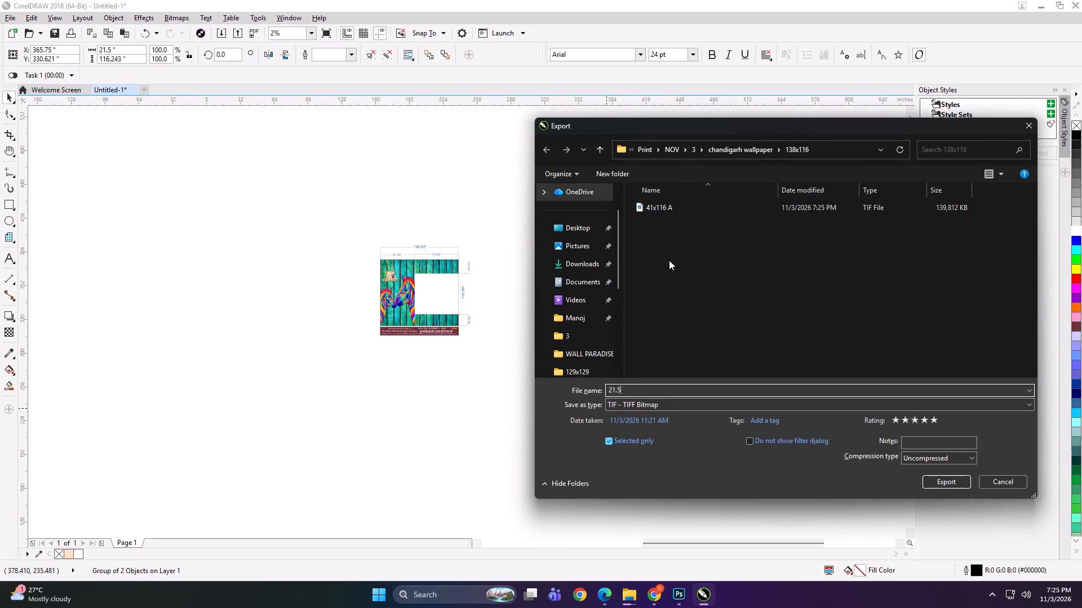
{"action": "type", "text": "x116 B"}
{"action": "key", "text": "Return"}
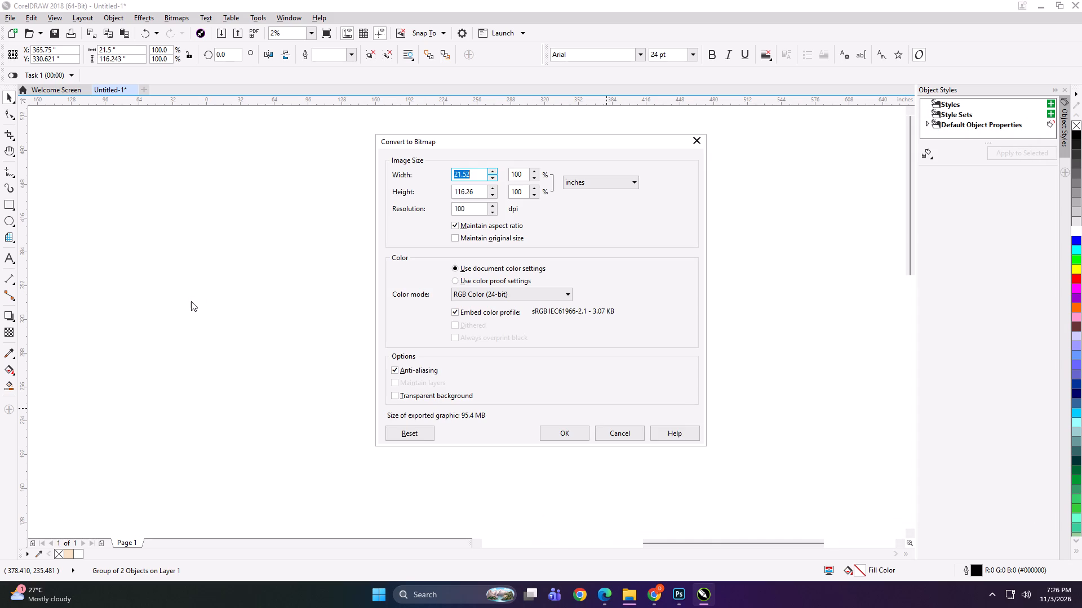
{"action": "left_click", "coordinate": [575, 431]}
Export the grouped PANEL 3 strip above the cutout as a TIFF named "77x25 C" in the 138x116 folder.
{"action": "left_click_drag", "start_coordinate": [583, 199], "coordinate": [733, 300]}
{"action": "key", "text": "ctrl+e"}
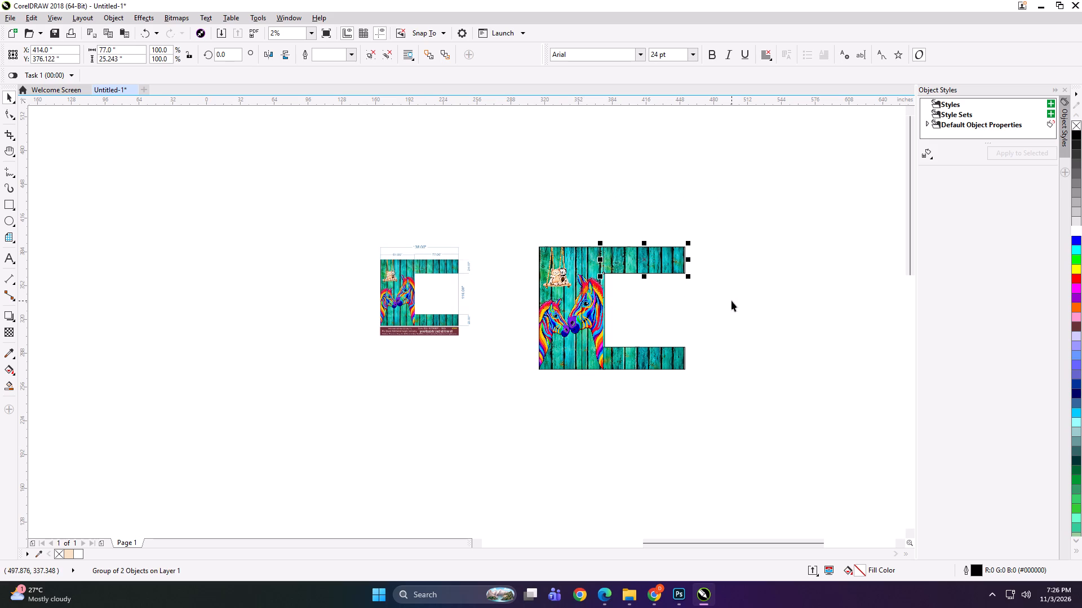
{"action": "key", "text": "ctrl+e"}
{"action": "left_click", "coordinate": [706, 276]}
{"action": "left_click", "coordinate": [661, 256]}
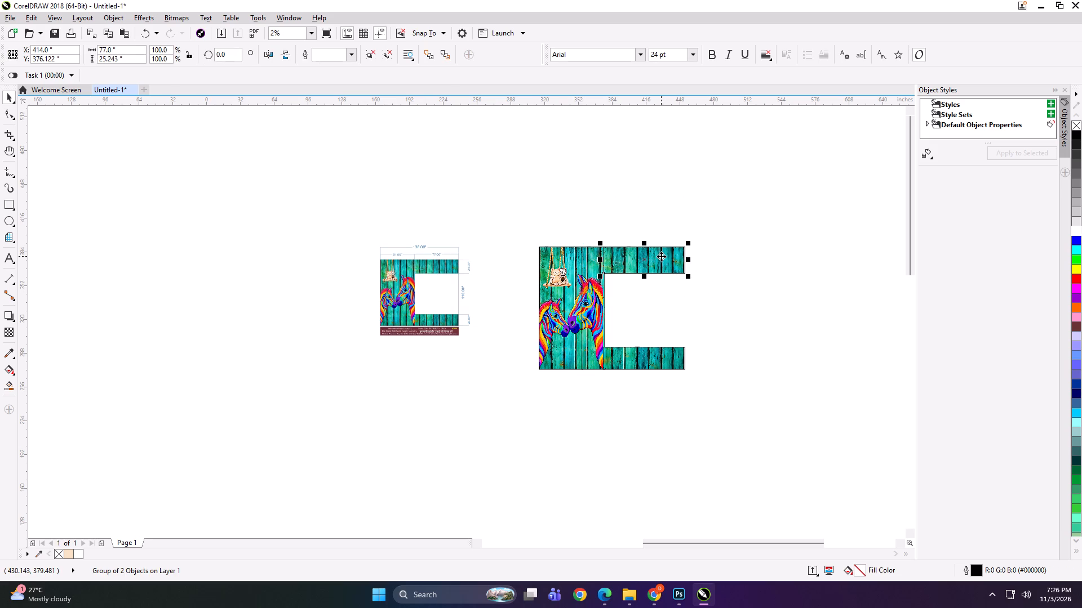
{"action": "key", "text": "ctrl+e"}
{"action": "left_click", "coordinate": [657, 302]}
{"action": "left_click", "coordinate": [658, 268]}
{"action": "key", "text": "ctrl+e"}
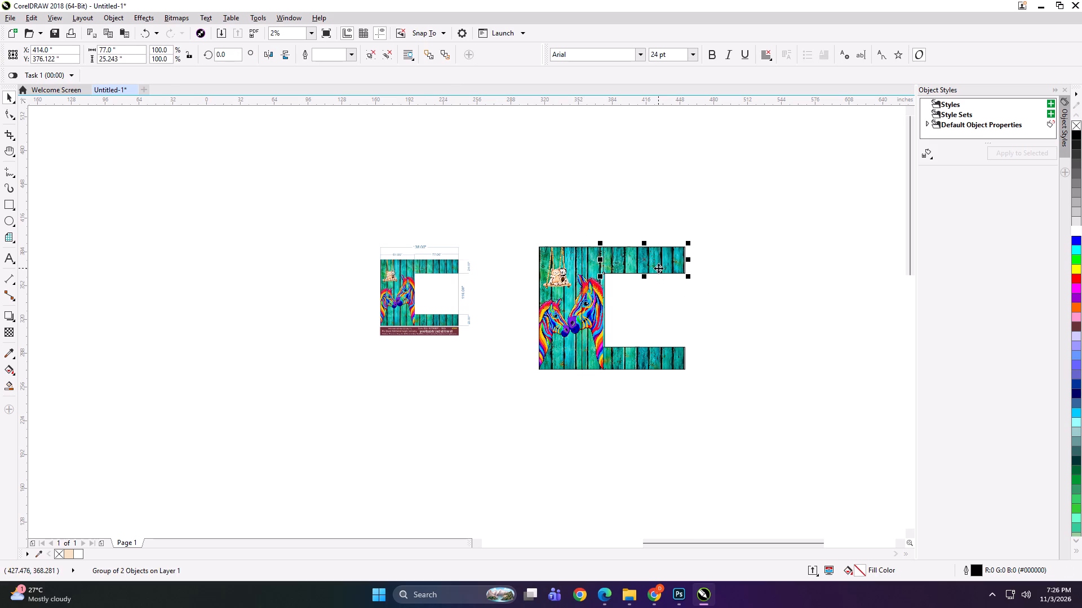
{"action": "key", "text": "ctrl+e"}
{"action": "left_click", "coordinate": [658, 293]}
{"action": "left_click", "coordinate": [649, 267]}
{"action": "key", "text": "ctrl+e"}
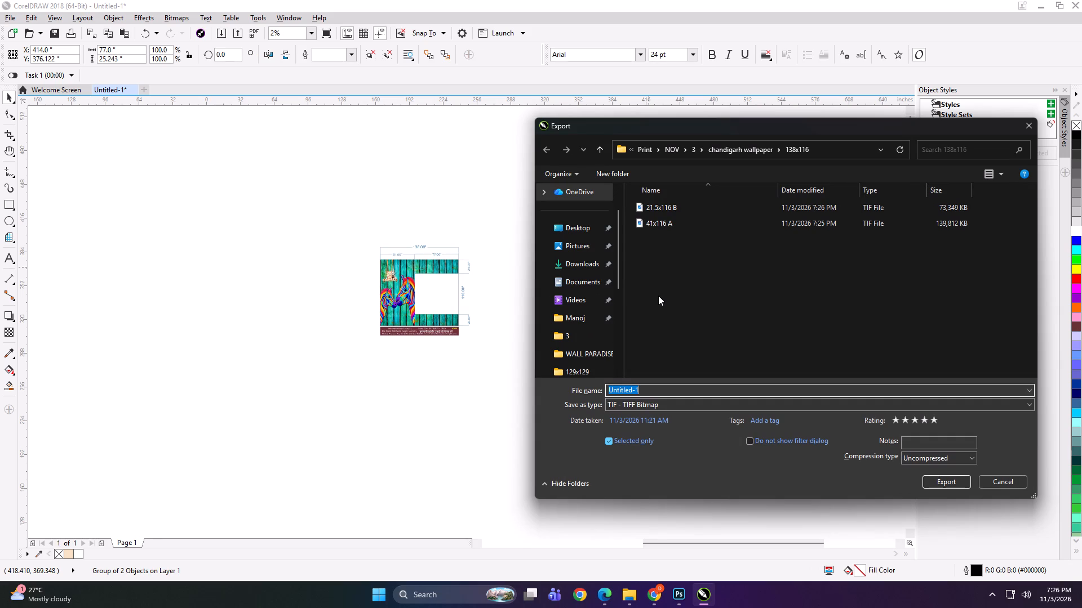
{"action": "type", "text": "77x2 C"}
{"action": "key", "text": "Return"}
{"action": "key", "text": "Return"}
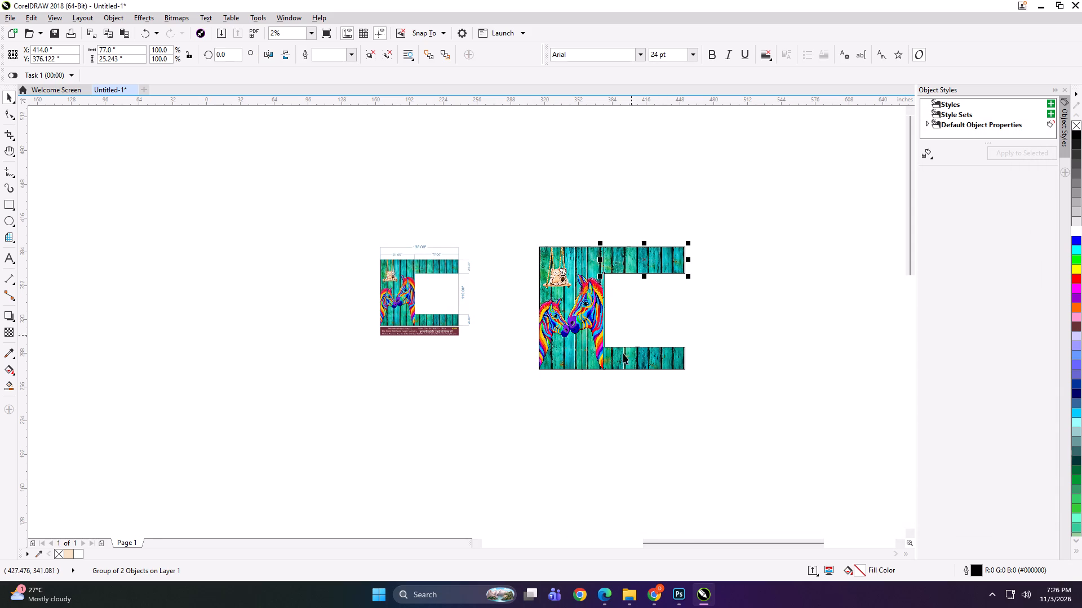
Export the grouped strip below the cutout as a TIFF named "77x21 D" in the 138x116 folder.
{"action": "left_click_drag", "start_coordinate": [710, 316], "coordinate": [589, 413]}
{"action": "key", "text": "ctrl+e"}
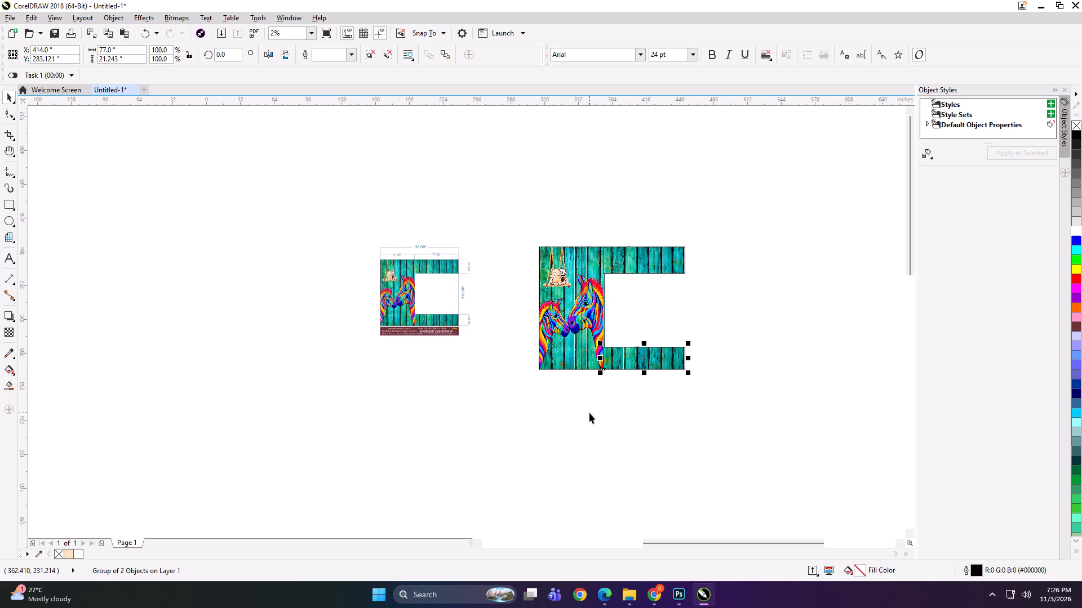
{"action": "key", "text": "ctrl+e"}
{"action": "key", "text": "ctrl+e"}
{"action": "key", "text": "ctrl+e"}
{"action": "key", "text": "ctrl+e"}
{"action": "key", "text": "ctrl+e"}
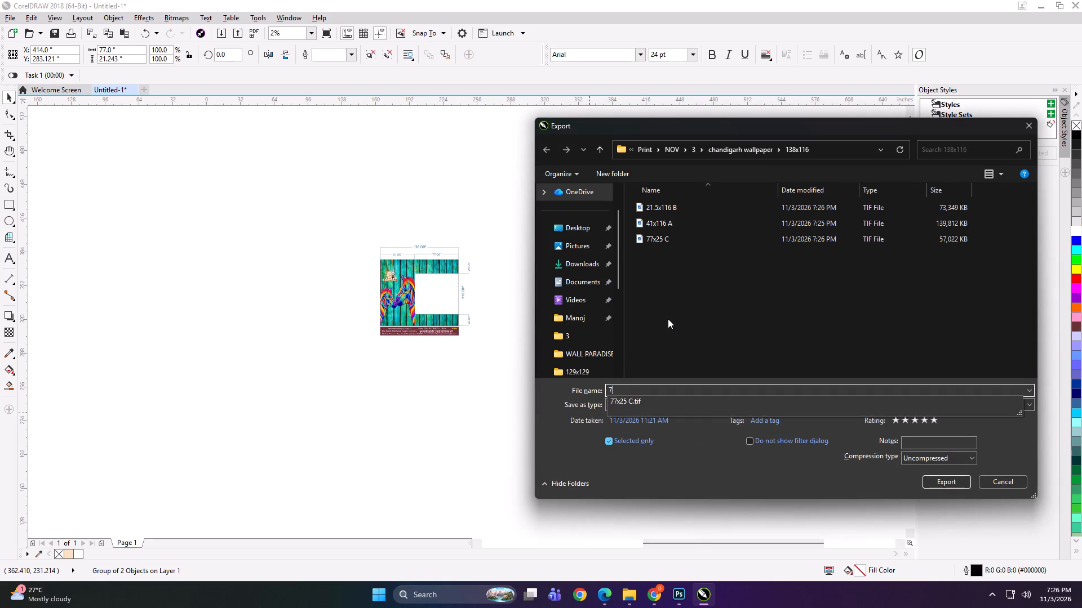
{"action": "type", "text": "7x21"}
{"action": "key", "text": "space"}
{"action": "key", "text": "d"}
{"action": "key", "text": "Return"}
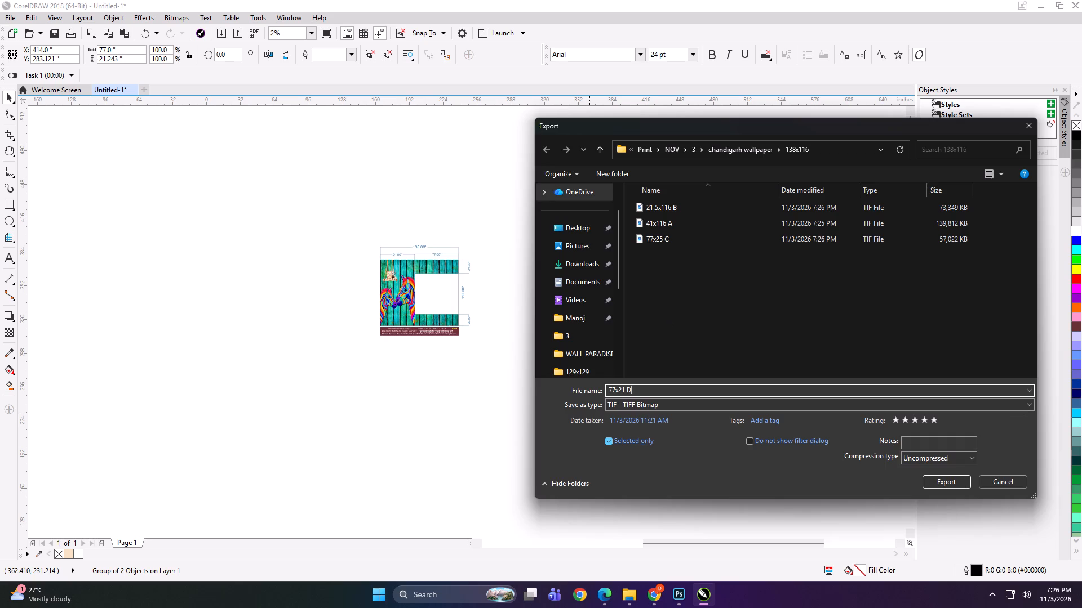
{"action": "key", "text": "Return"}
Space the panels apart horizontally, nudging PANEL 2 and both strips rightward about 5 inches, and the strips alone about 5.5 inches further.
{"action": "left_click_drag", "start_coordinate": [562, 211], "coordinate": [737, 418]}
{"action": "key", "text": "Right"}
{"action": "key", "text": "Right"}
{"action": "key", "text": "Right"}
{"action": "key", "text": "Right"}
{"action": "key", "text": "Right"}
{"action": "key", "text": "Right"}
{"action": "key", "text": "Right"}
{"action": "key", "text": "Right"}
{"action": "key", "text": "Right"}
{"action": "key", "text": "Right"}
{"action": "left_click_drag", "start_coordinate": [592, 230], "coordinate": [738, 443]}
{"action": "key", "text": "Right"}
{"action": "key", "text": "Right"}
{"action": "key", "text": "Right"}
{"action": "key", "text": "Right"}
{"action": "key", "text": "Right"}
{"action": "key", "text": "Right"}
{"action": "key", "text": "Right"}
{"action": "key", "text": "Right"}
{"action": "key", "text": "Right"}
{"action": "key", "text": "Right"}
{"action": "key", "text": "Right"}
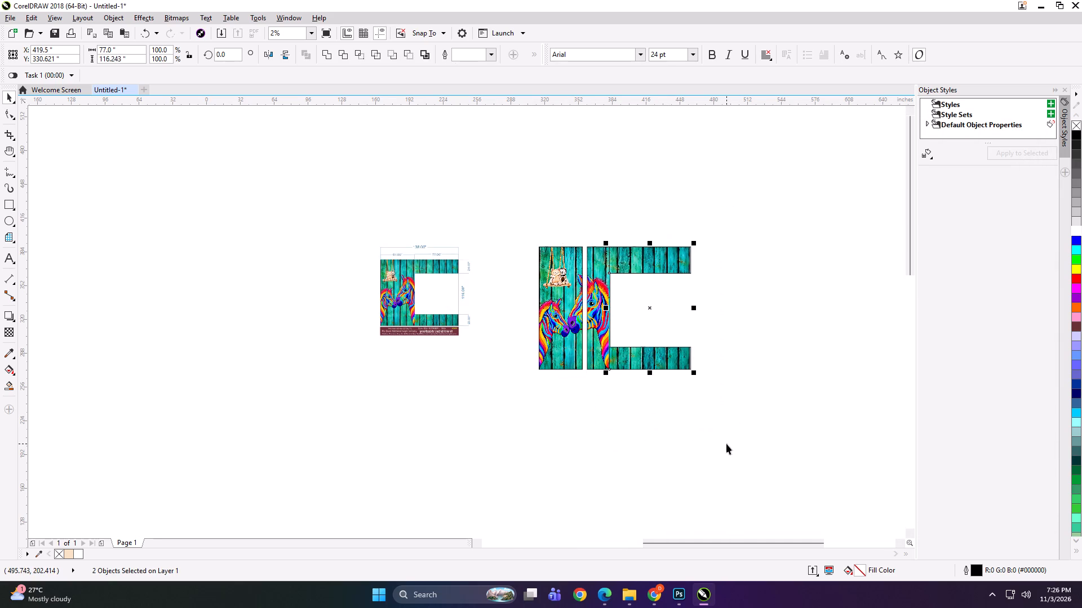
Move all four panels beside the small dimensioned layout and scale them down to about 82 × 64 inches.
{"action": "left_click_drag", "start_coordinate": [720, 216], "coordinate": [486, 428]}
{"action": "left_click_drag", "start_coordinate": [565, 285], "coordinate": [512, 288]}
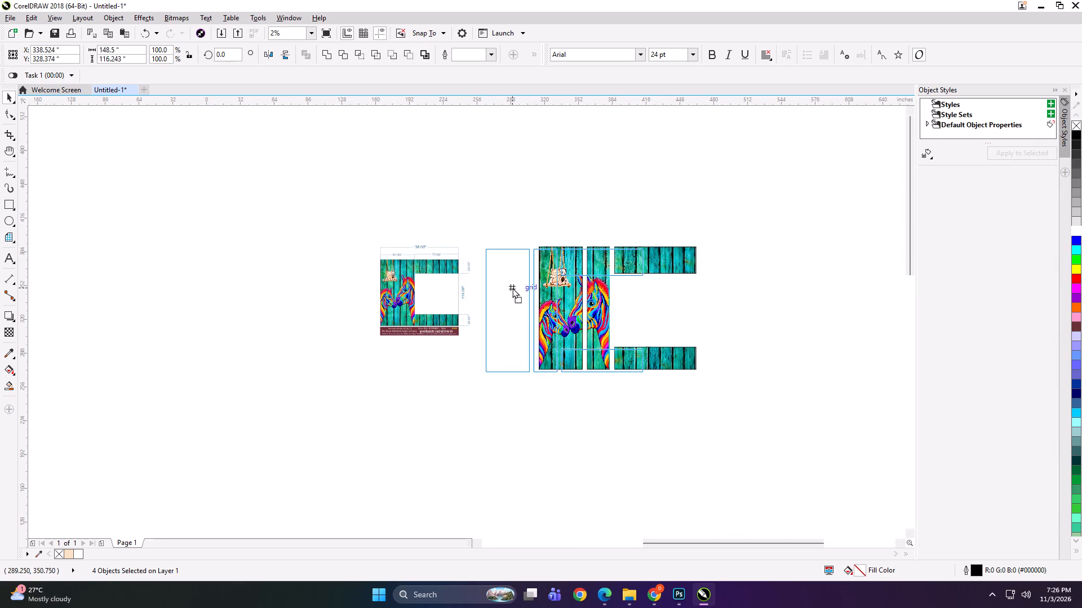
{"action": "left_click_drag", "start_coordinate": [512, 288], "coordinate": [508, 297]}
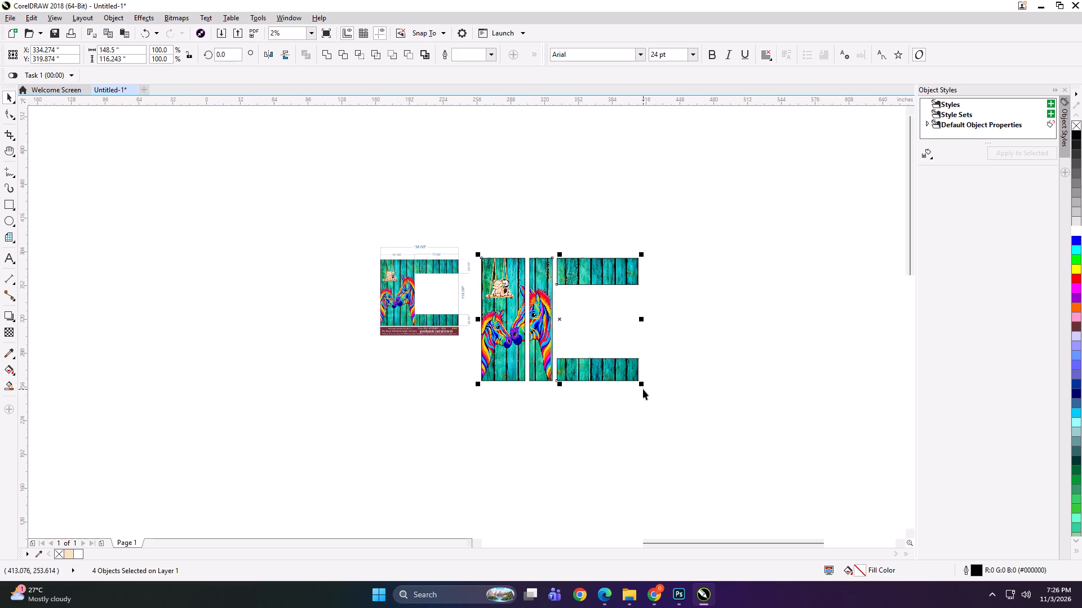
{"action": "left_click_drag", "start_coordinate": [642, 387], "coordinate": [572, 405]}
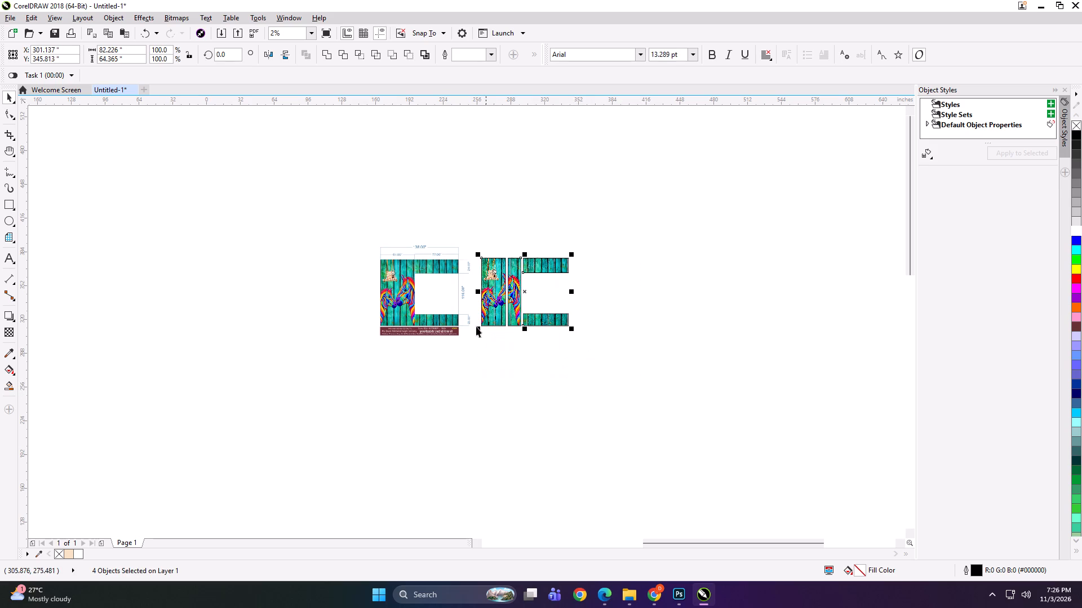
Group the spaced panels with the dimensioned layout and scale the group down to about 5.5 × 2.8 inches.
{"action": "left_click", "coordinate": [421, 302], "text": "shift"}
{"action": "key", "text": "ctrl+g"}
{"action": "scroll", "coordinate": [453, 288], "scroll_direction": "up", "scroll_amount": 1}
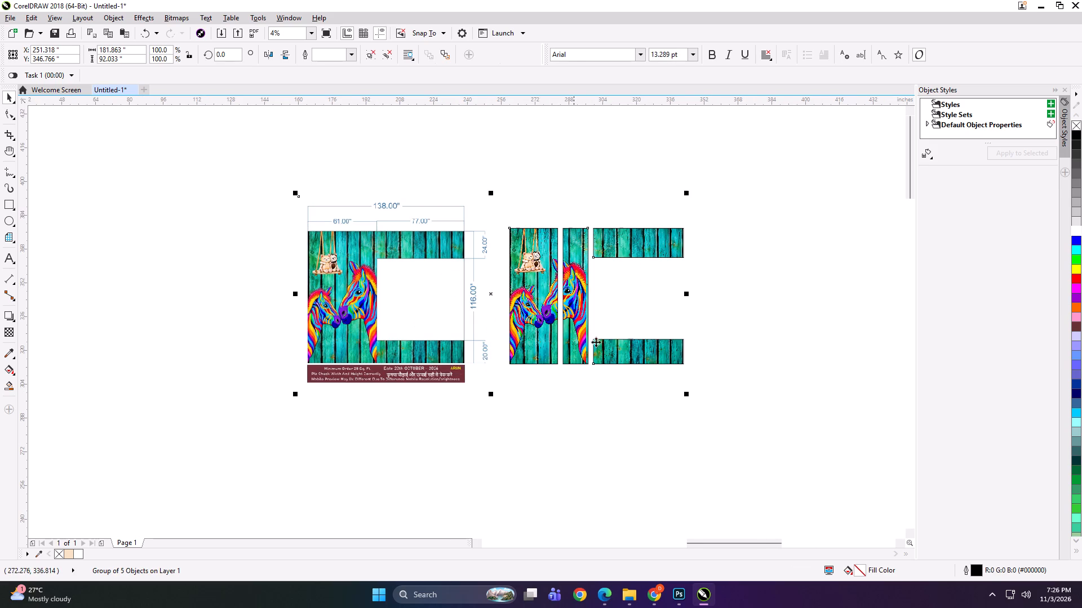
{"action": "left_click_drag", "start_coordinate": [687, 393], "coordinate": [509, 319], "text": "shift"}
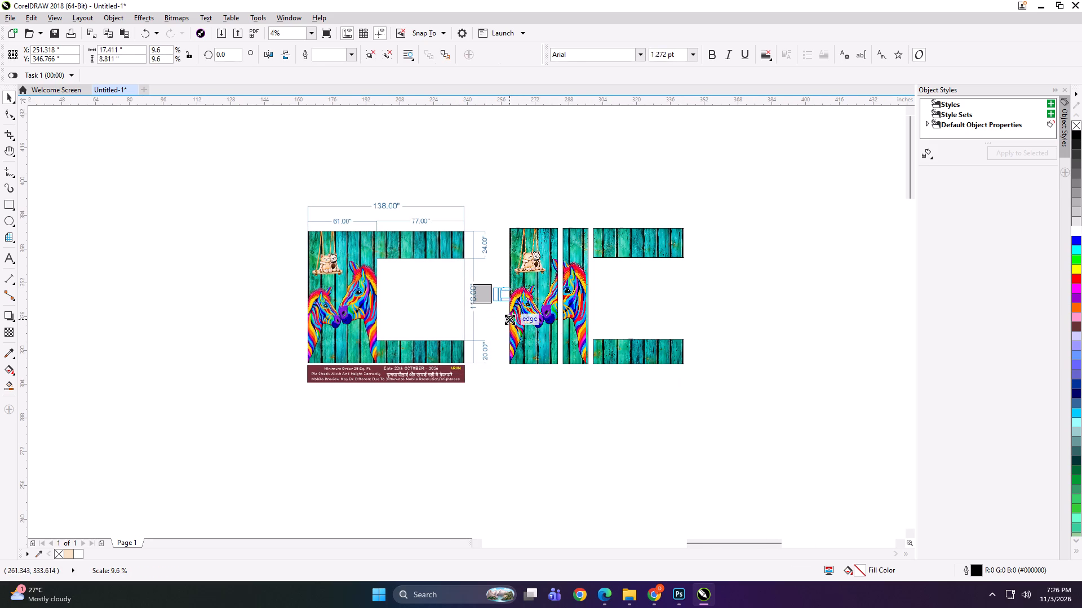
{"action": "left_click_drag", "start_coordinate": [509, 319], "coordinate": [507, 317], "text": "shift"}
{"action": "scroll", "coordinate": [492, 293], "scroll_direction": "up", "scroll_amount": 4}
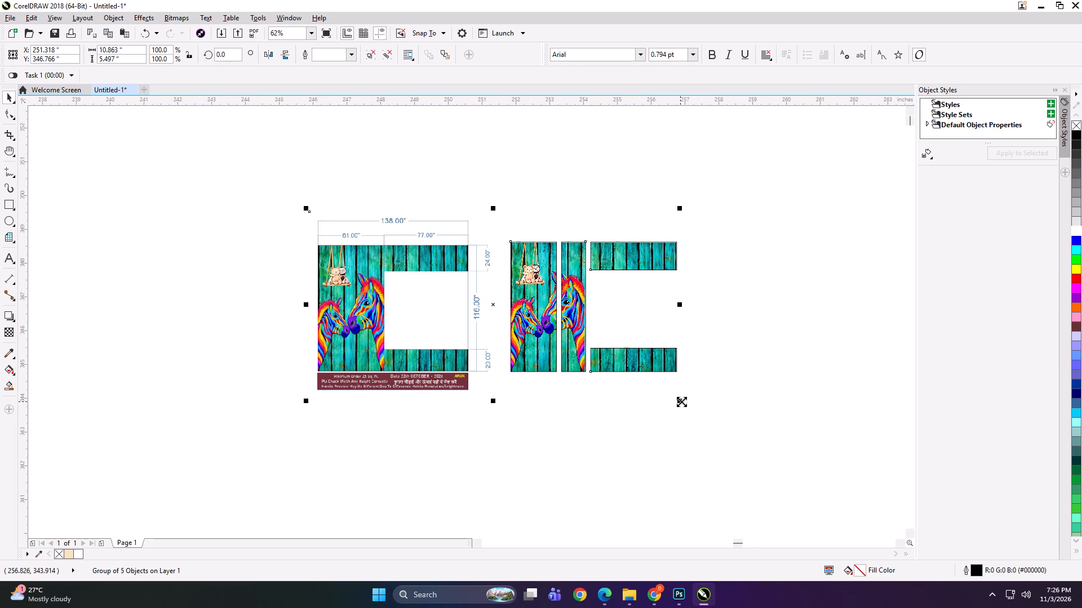
{"action": "left_click_drag", "start_coordinate": [682, 401], "coordinate": [589, 366], "text": "shift"}
Export the scaled-down preview group under the name "SGDHK".
{"action": "key", "text": "ctrl+e"}
{"action": "type", "text": "SGDHK"}
{"action": "key", "text": "Return"}
{"action": "key", "text": "Return"}
{"action": "key", "text": "Return"}
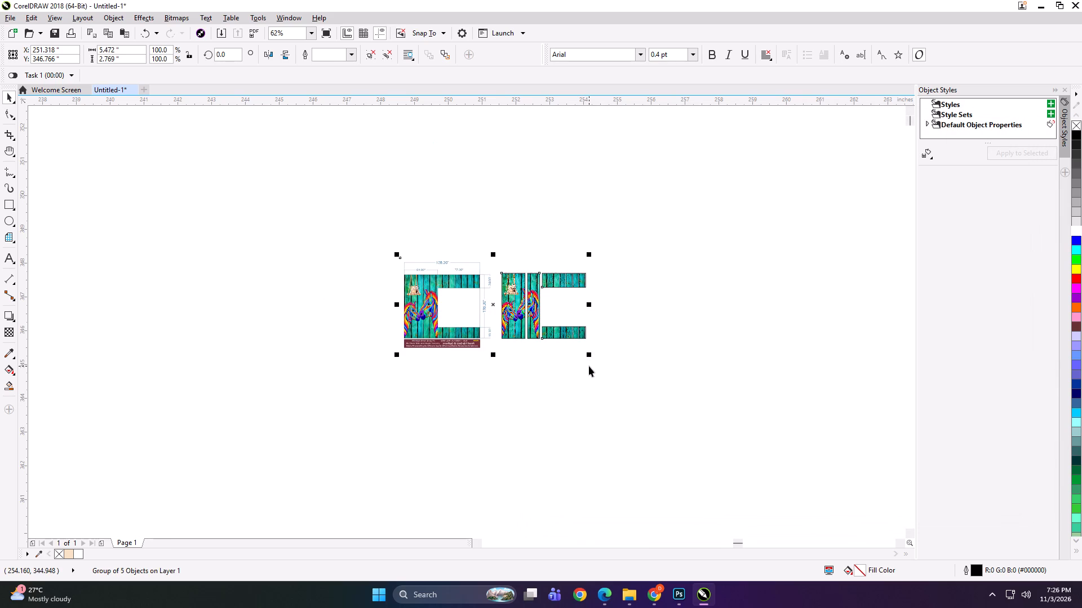
Delete the zebra preview group from the drawing.
{"action": "key", "text": "Delete"}
{"action": "key", "text": "F4"}
{"action": "left_click", "coordinate": [589, 366]}
{"action": "scroll", "coordinate": [498, 254], "scroll_direction": "down", "scroll_amount": 2}
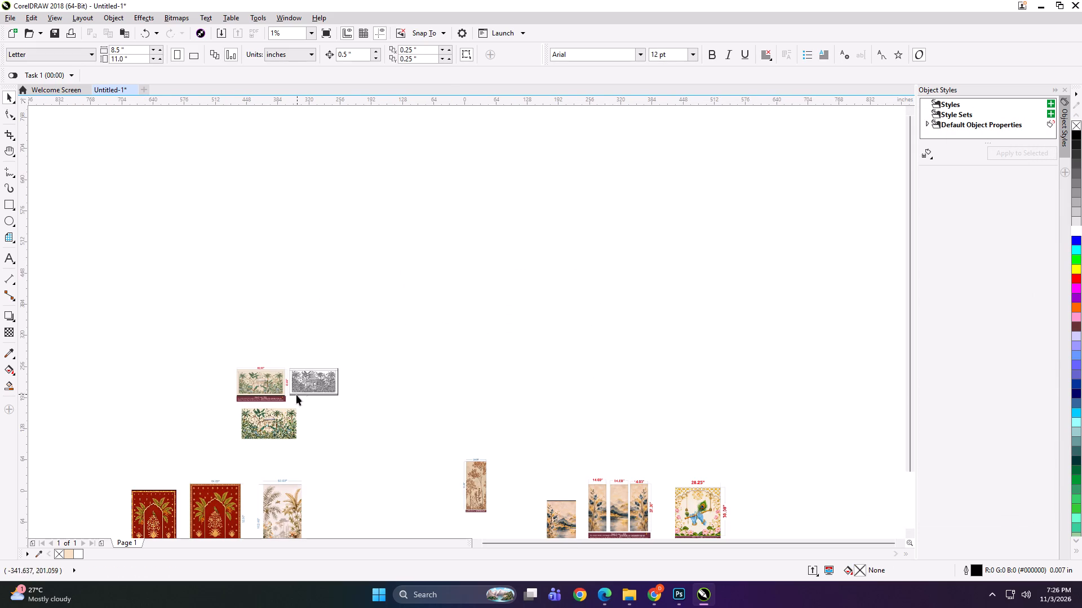
{"action": "scroll", "coordinate": [283, 401], "scroll_direction": "up", "scroll_amount": 1}
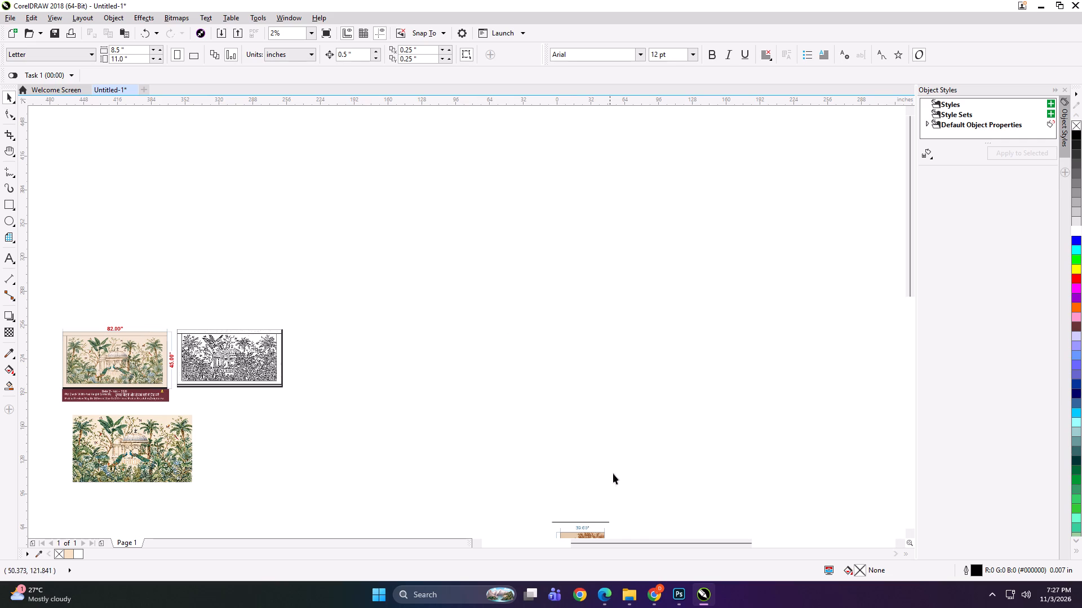
In File Explorer, check the contents of KD\PRINT FILE\NOV\3\chandigarh wallpaper on the work (D:) drive.
{"action": "left_click", "coordinate": [639, 590]}
{"action": "left_click", "coordinate": [633, 593]}
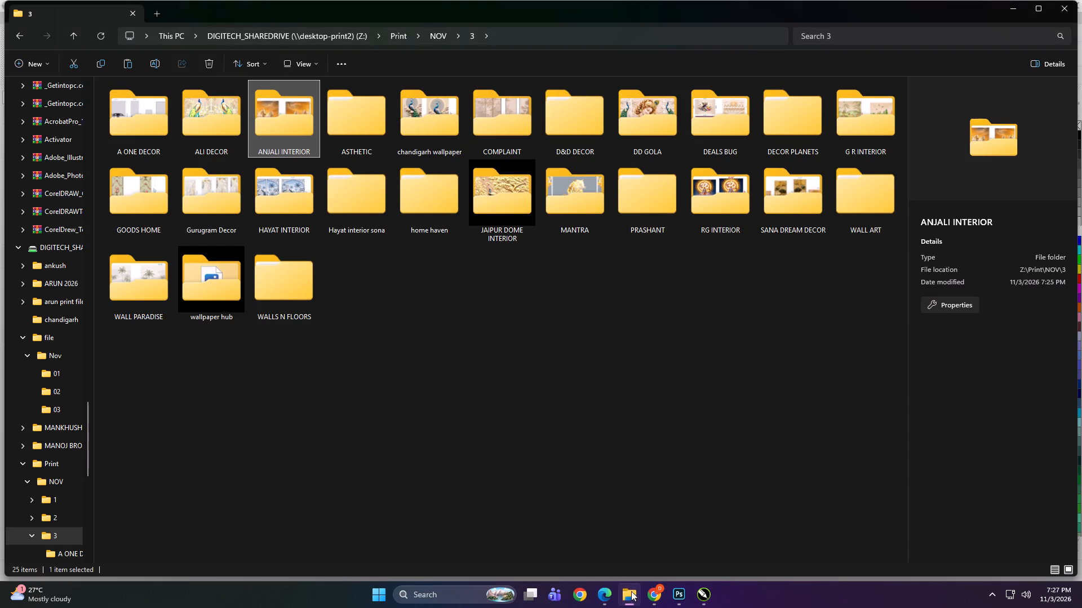
{"action": "left_click", "coordinate": [577, 413]}
{"action": "key", "text": "BackSpace"}
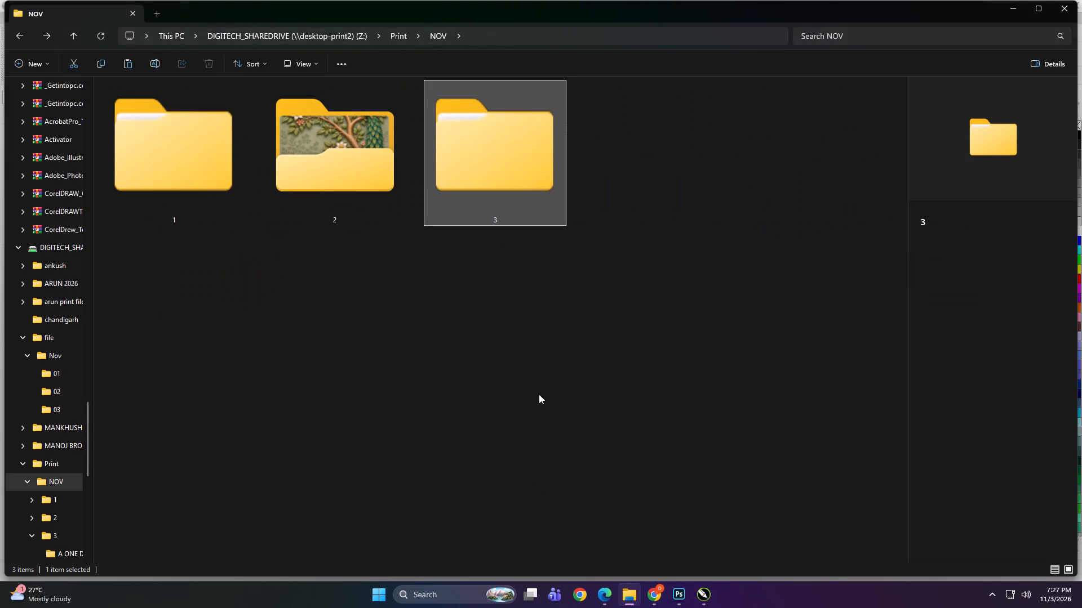
{"action": "left_click", "coordinate": [544, 353]}
{"action": "key", "text": "BackSpace"}
{"action": "left_click", "coordinate": [544, 353]}
{"action": "key", "text": "BackSpace"}
{"action": "scroll", "coordinate": [303, 267], "scroll_direction": "up", "scroll_amount": 2}
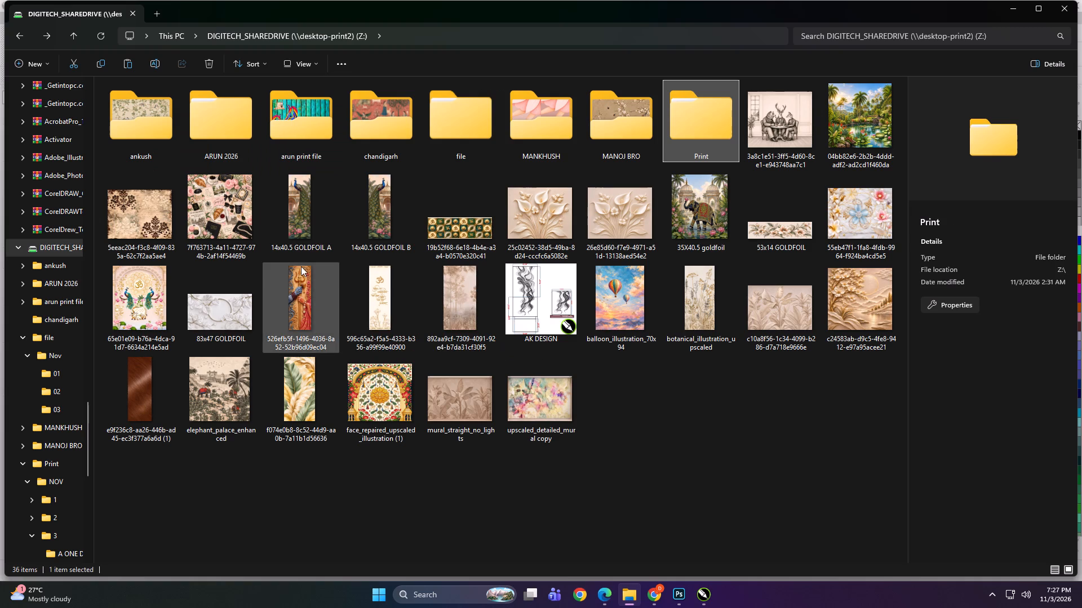
{"action": "scroll", "coordinate": [301, 266], "scroll_direction": "up", "scroll_amount": 3}
{"action": "scroll", "coordinate": [63, 320], "scroll_direction": "up", "scroll_amount": 11}
{"action": "key", "text": "BackSpace"}
{"action": "left_click", "coordinate": [60, 356]}
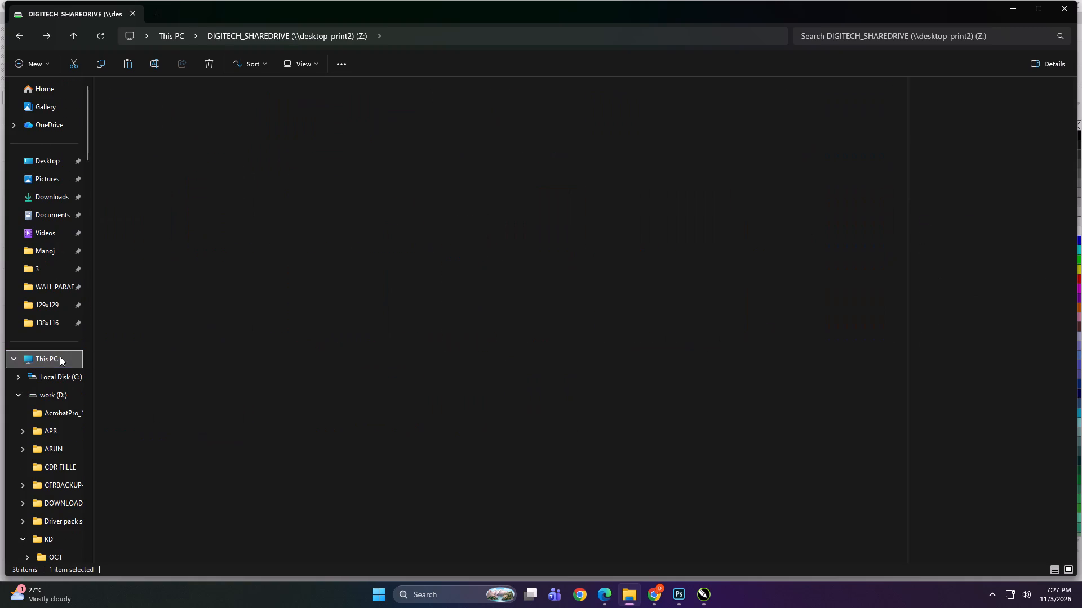
{"action": "double_click", "coordinate": [360, 173]}
{"action": "double_click", "coordinate": [323, 269]}
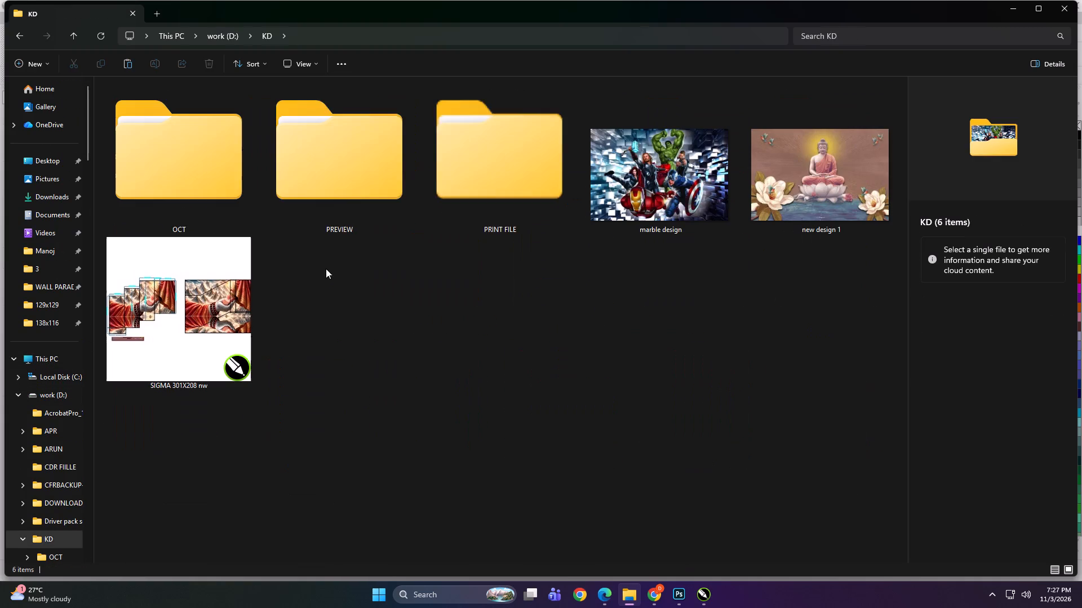
{"action": "double_click", "coordinate": [547, 161]}
{"action": "double_click", "coordinate": [168, 164]}
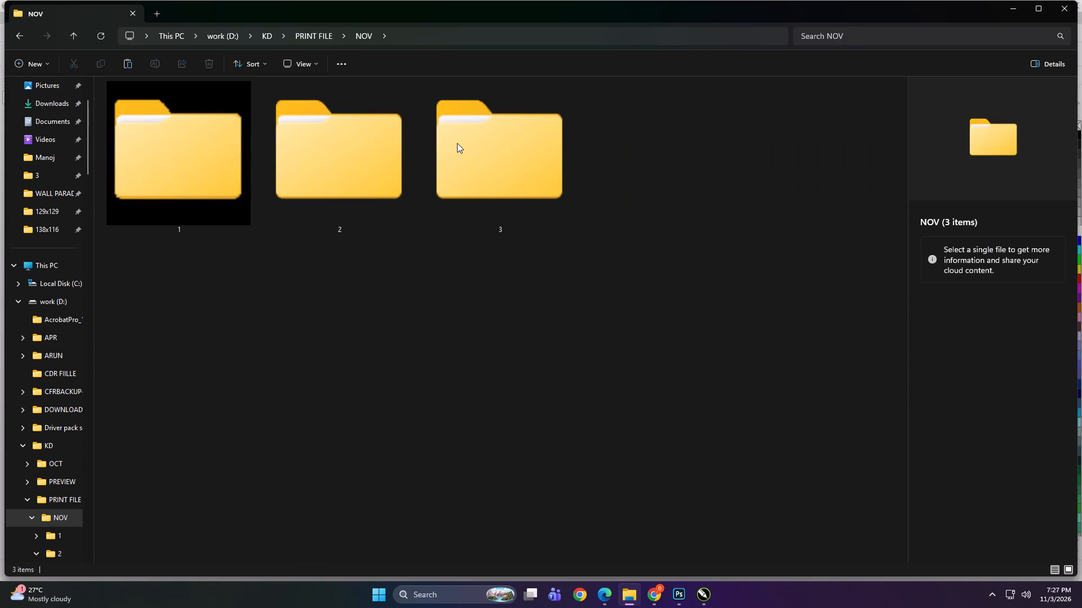
{"action": "double_click", "coordinate": [458, 143]}
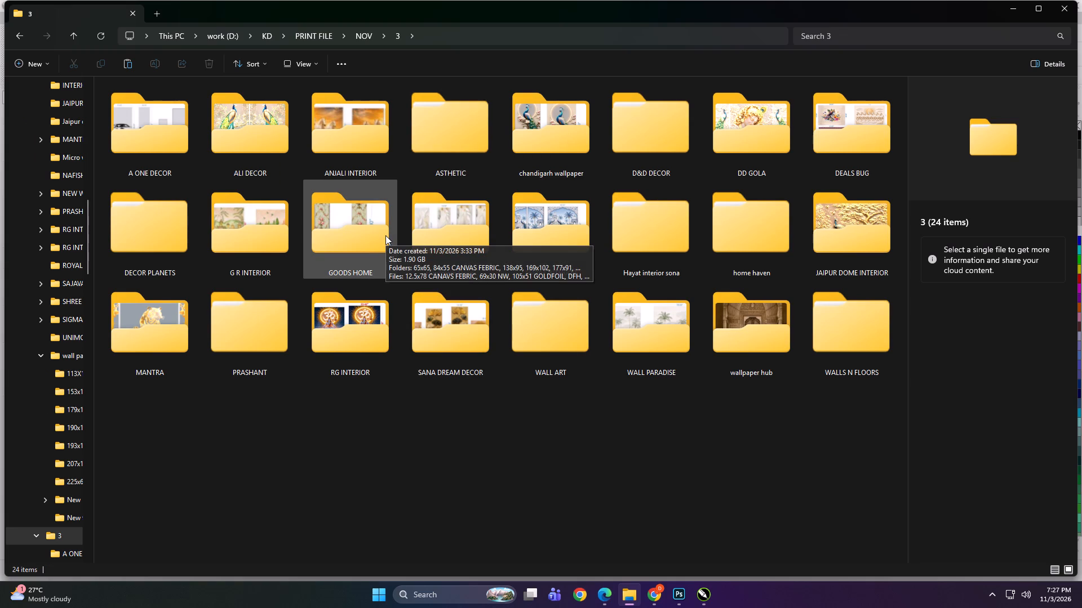
{"action": "double_click", "coordinate": [540, 145]}
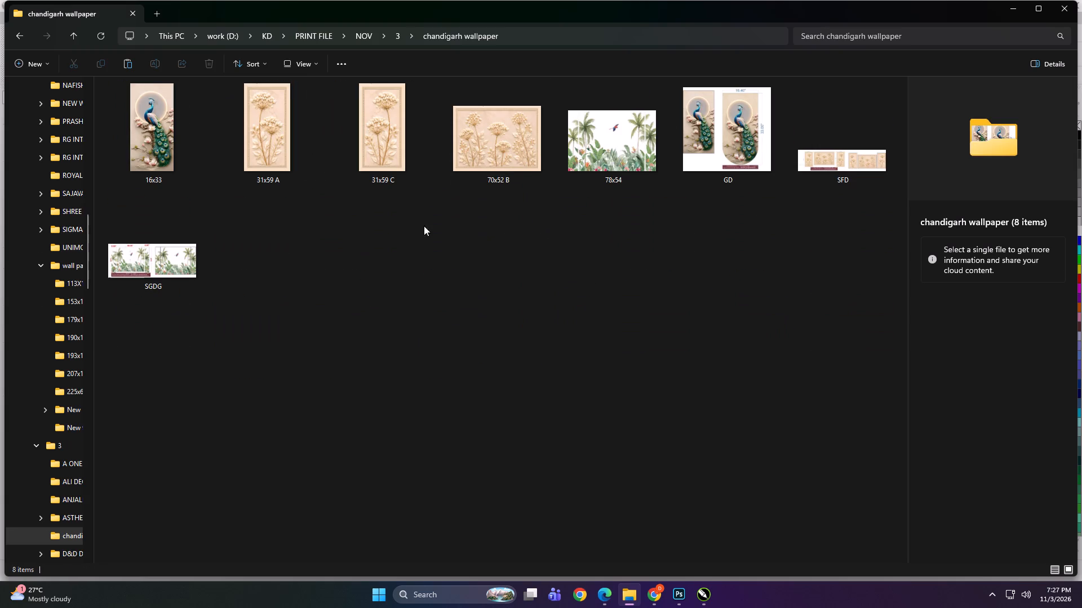
{"action": "left_click", "coordinate": [450, 288]}
{"action": "key", "text": "BackSpace"}
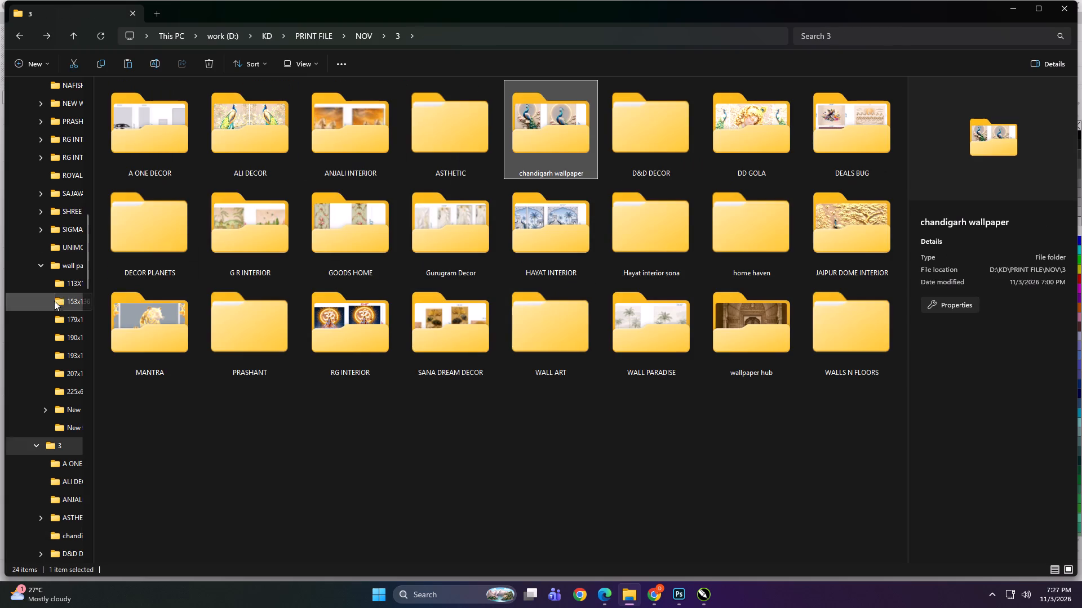
Copy the 138x116 and 144x116 folders from Print\NOV\3\chandigarh wallpaper on the DIGITECH_SHAREDRIVE (Z:) drive.
{"action": "scroll", "coordinate": [4, 365], "scroll_direction": "up", "scroll_amount": 6}
{"action": "left_click", "coordinate": [41, 361]}
{"action": "double_click", "coordinate": [187, 336]}
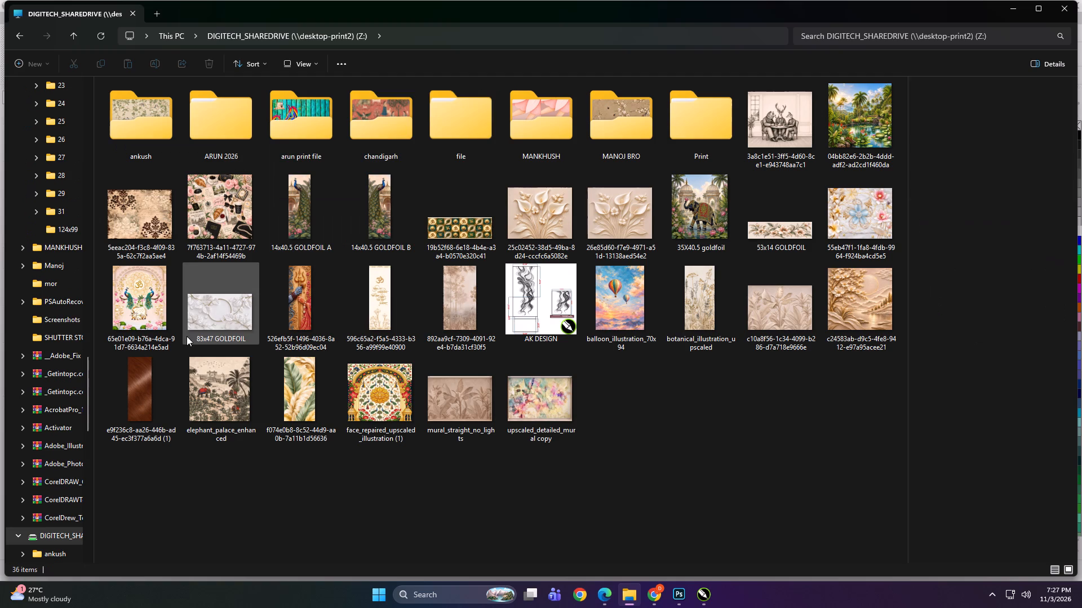
{"action": "double_click", "coordinate": [672, 114]}
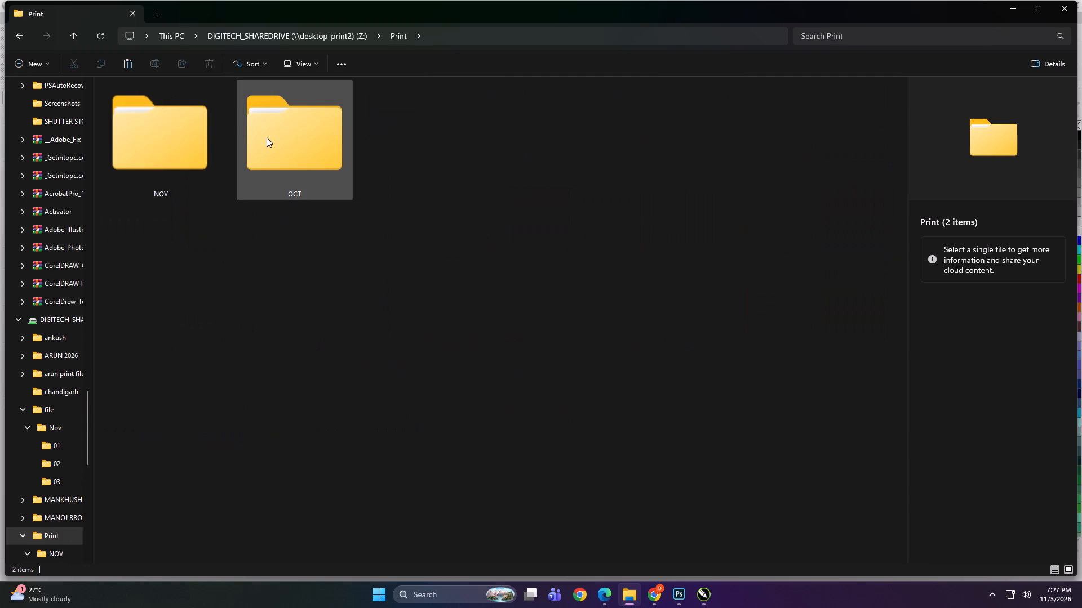
{"action": "double_click", "coordinate": [155, 144]}
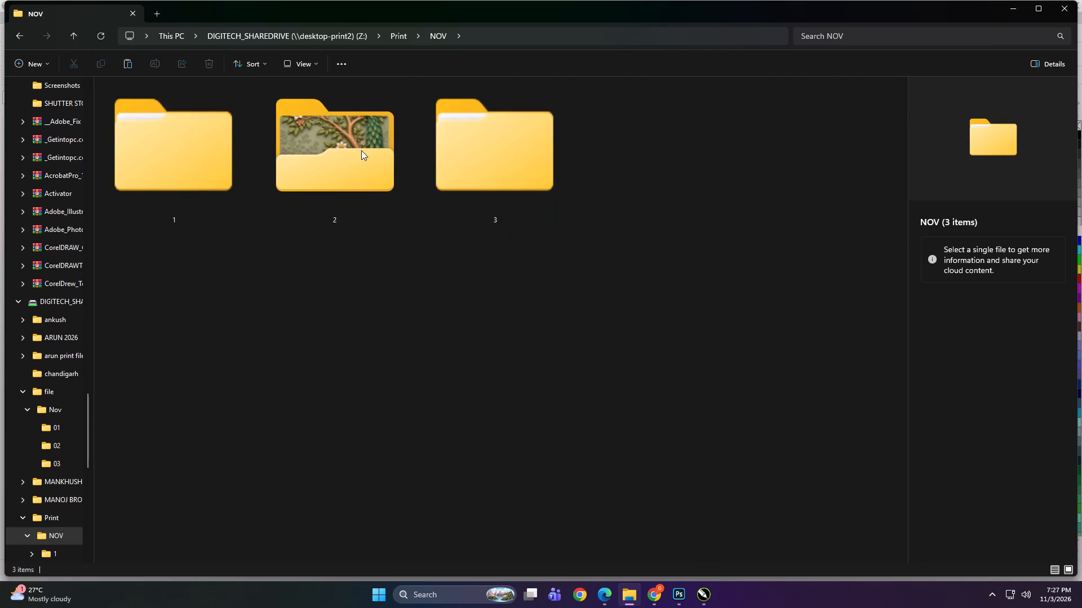
{"action": "double_click", "coordinate": [478, 149]}
{"action": "double_click", "coordinate": [430, 125]}
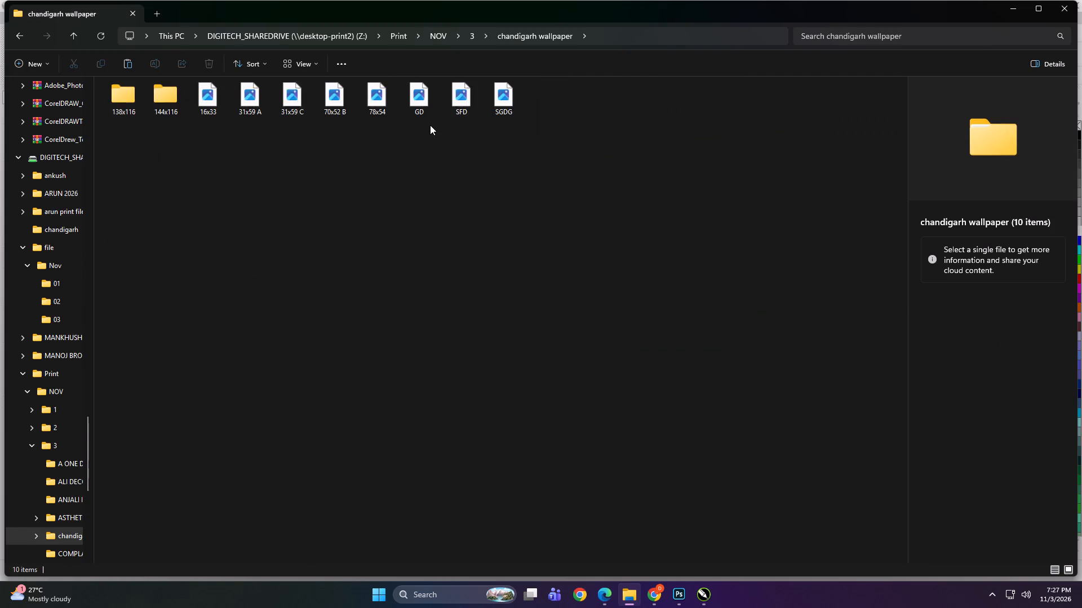
{"action": "scroll", "coordinate": [377, 243], "scroll_direction": "up", "scroll_amount": 14, "text": "ctrl"}
{"action": "left_click", "coordinate": [135, 140]}
{"action": "left_click", "coordinate": [201, 143], "text": "ctrl"}
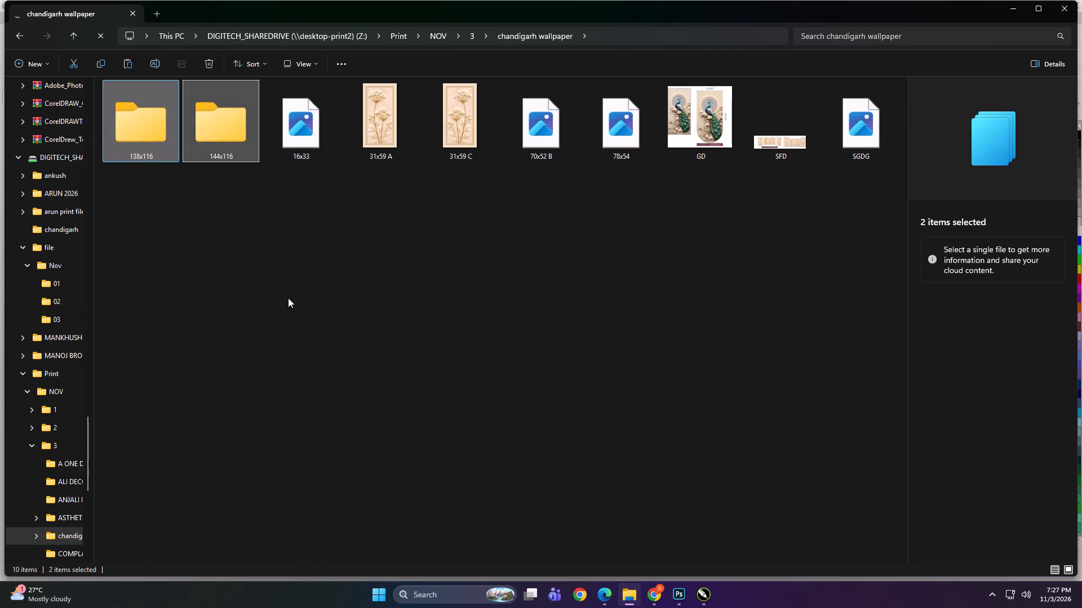
{"action": "key", "text": "ctrl+c"}
Paste the copied 138x116 and 144x116 folders into KD\PRINT FILE\NOV\3\chandigarh wallpaper on the work (D:) drive.
{"action": "scroll", "coordinate": [99, 310], "scroll_direction": "up", "scroll_amount": 14}
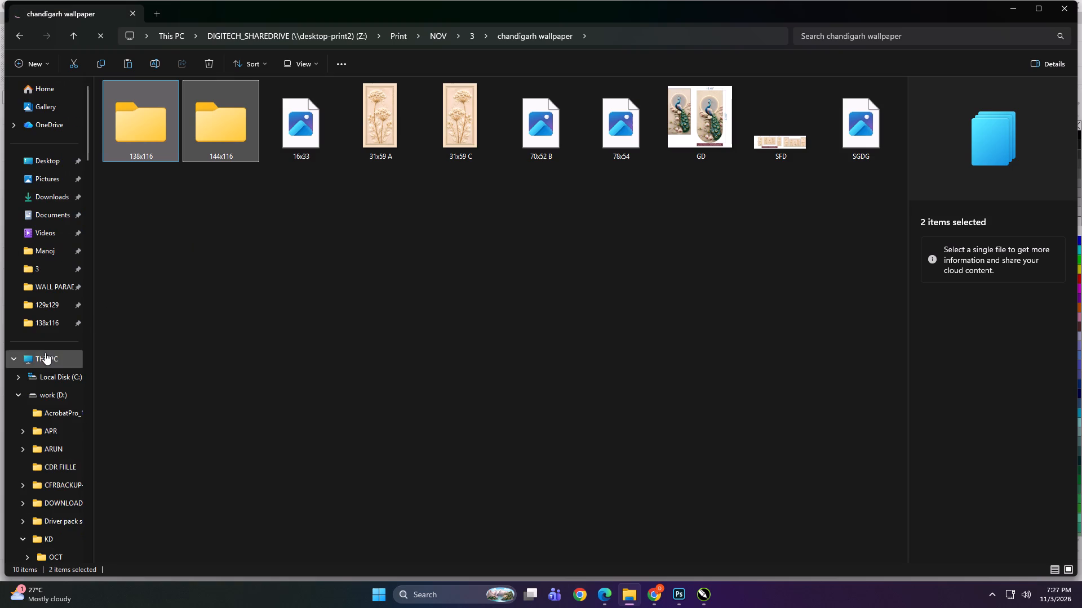
{"action": "left_click", "coordinate": [45, 353]}
{"action": "double_click", "coordinate": [312, 190]}
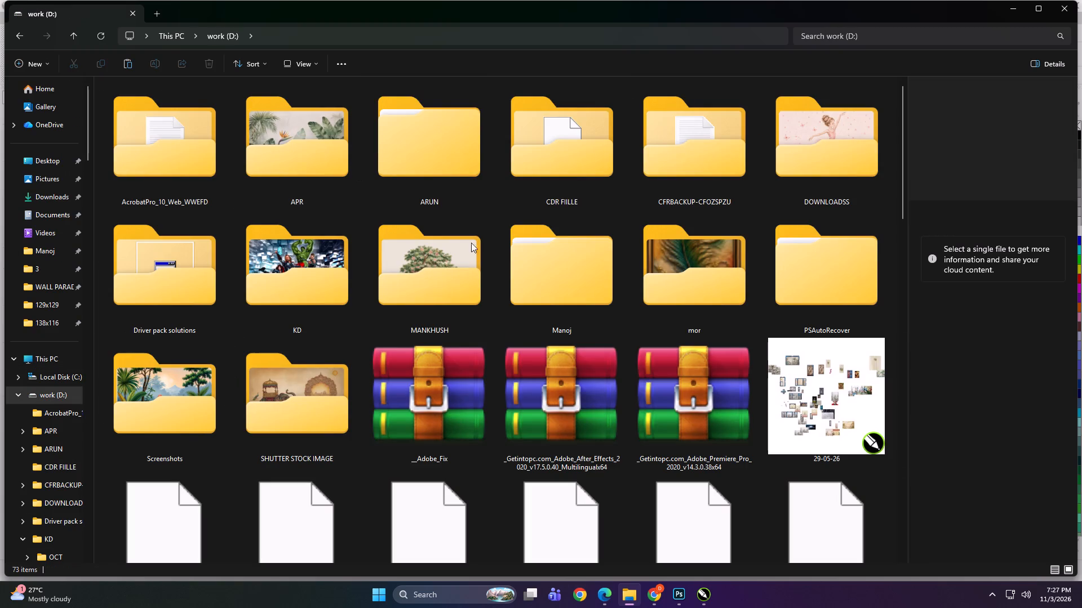
{"action": "double_click", "coordinate": [262, 283]}
{"action": "left_click", "coordinate": [496, 181]}
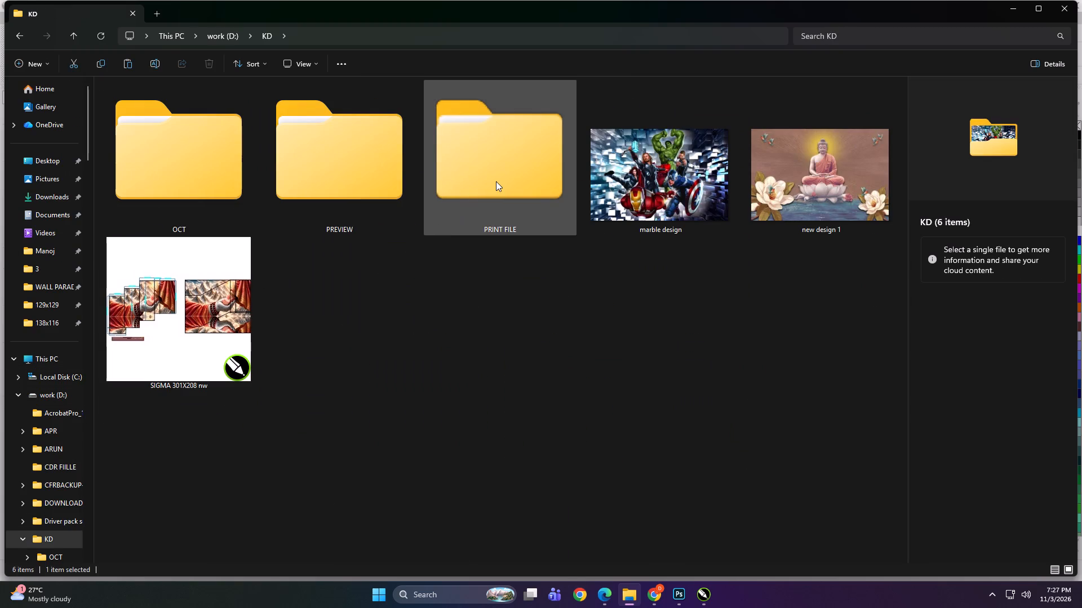
{"action": "left_click", "coordinate": [496, 181]}
{"action": "double_click", "coordinate": [177, 179]}
{"action": "triple_click", "coordinate": [463, 185]}
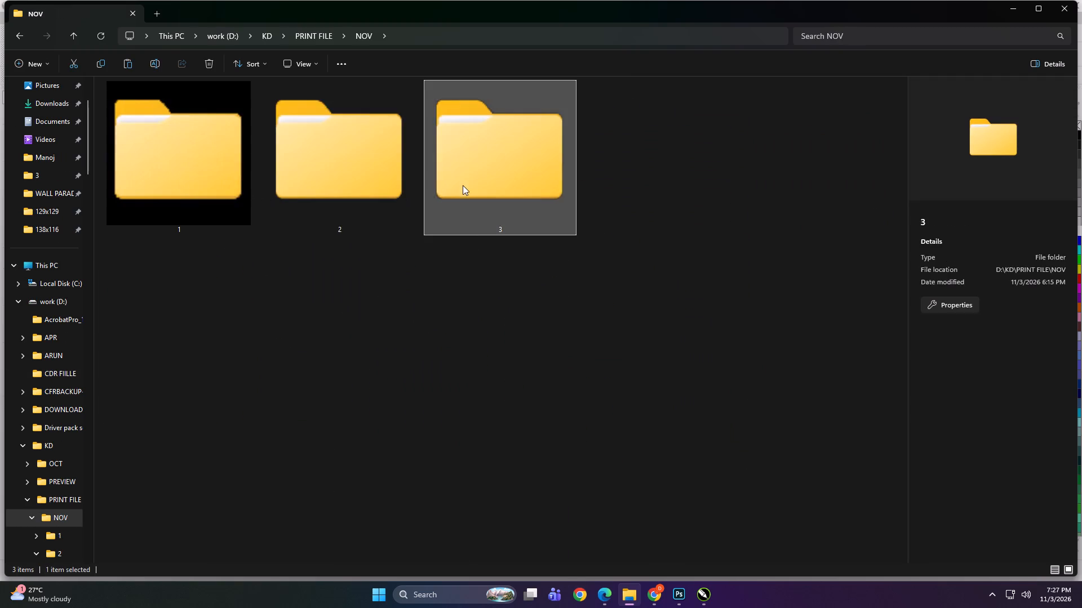
{"action": "left_click", "coordinate": [368, 486]}
{"action": "double_click", "coordinate": [557, 136]}
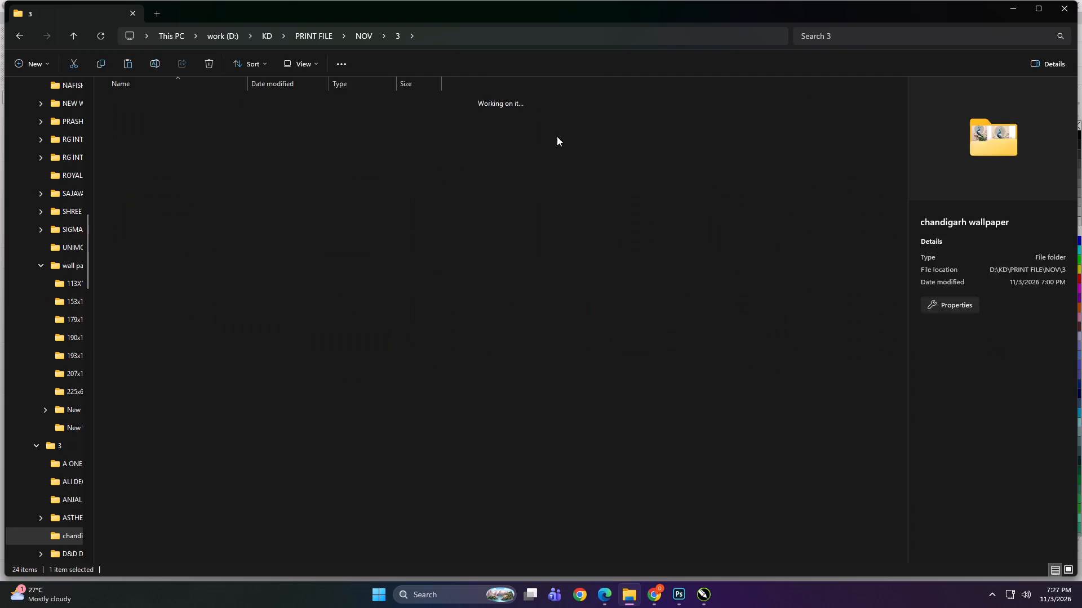
{"action": "right_click", "coordinate": [441, 280]}
{"action": "left_click", "coordinate": [456, 292]}
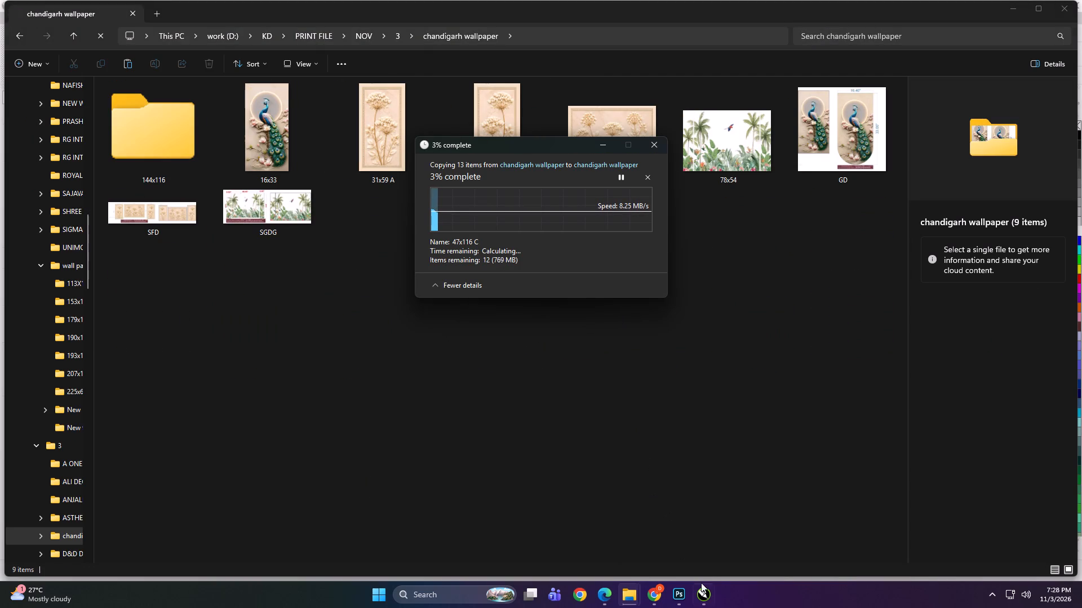
Switch to CorelDRAW and resize the loose palm-and-peacock bitmap below the dimensioned preview to 82 × 45 inches.
{"action": "left_click", "coordinate": [703, 607]}
{"action": "left_click", "coordinate": [708, 597]}
{"action": "left_click", "coordinate": [677, 418]}
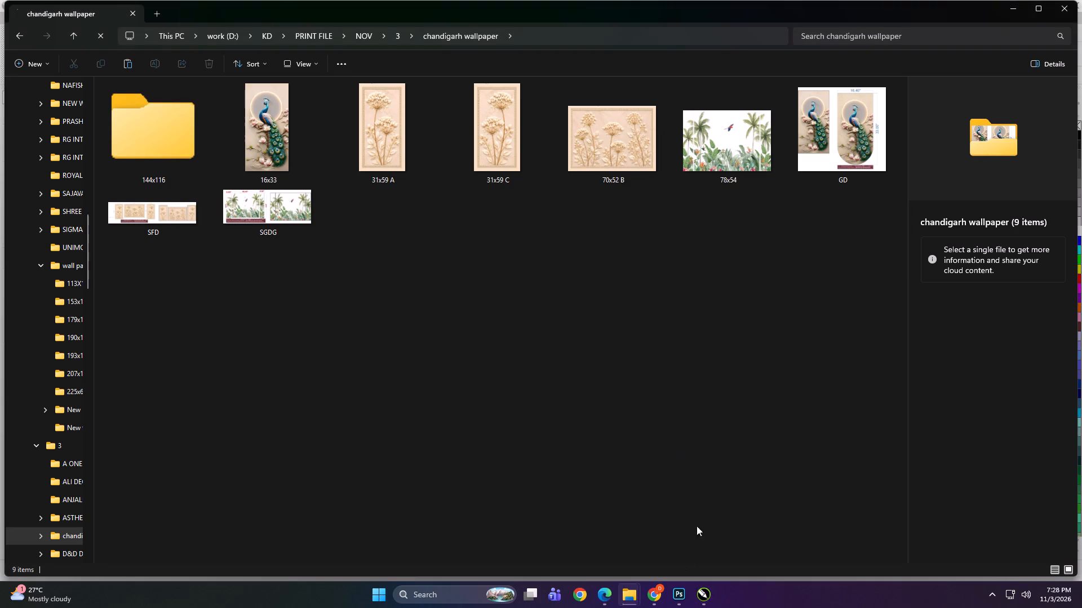
{"action": "left_click", "coordinate": [1014, 8]}
{"action": "left_click", "coordinate": [688, 293]}
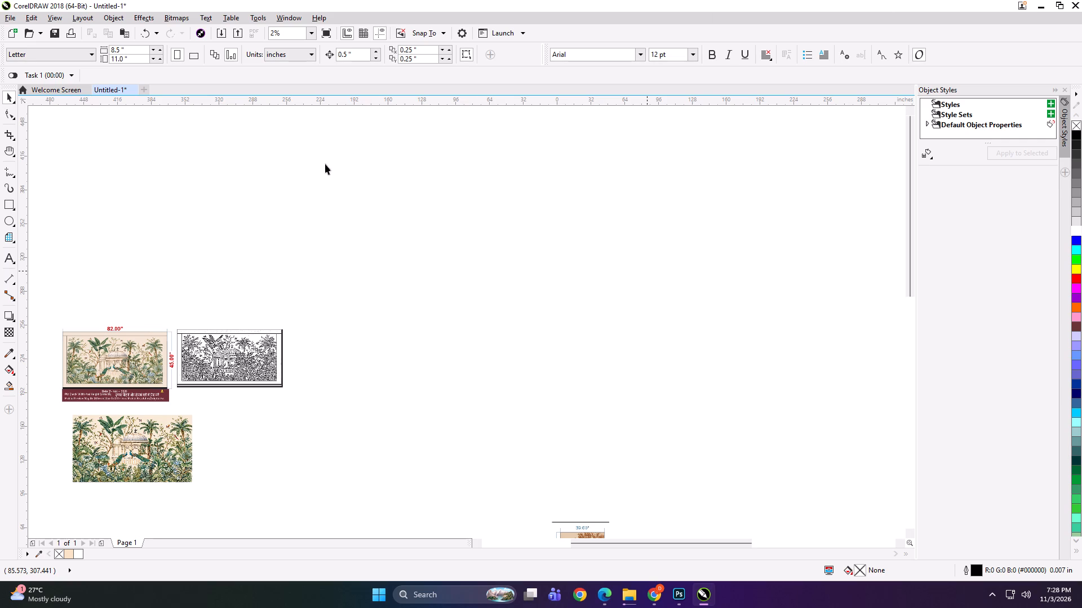
{"action": "scroll", "coordinate": [71, 437], "scroll_direction": "up", "scroll_amount": 1}
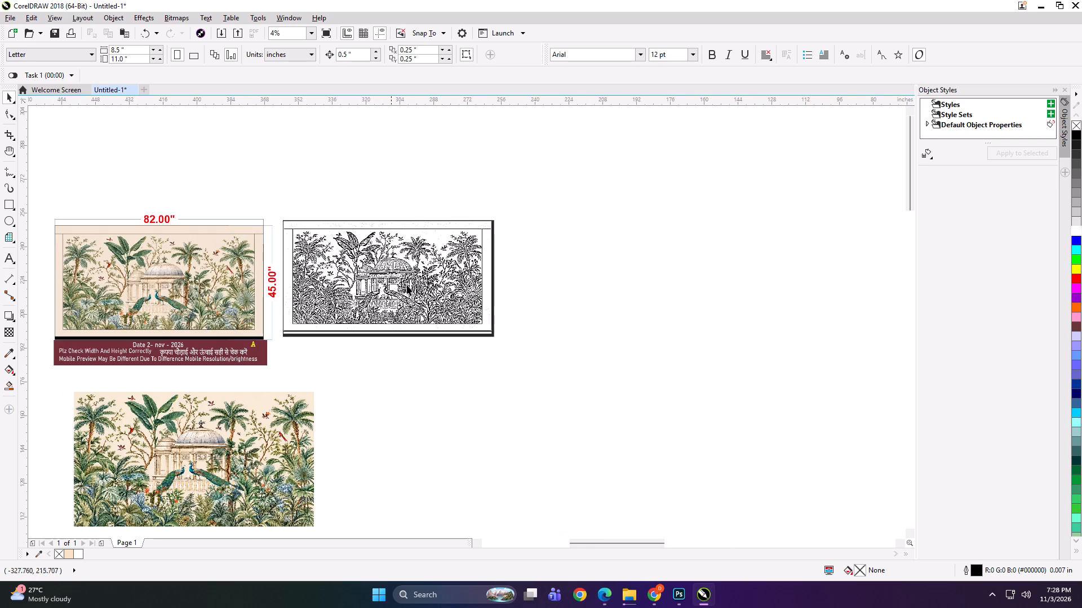
{"action": "scroll", "coordinate": [434, 279], "scroll_direction": "down", "scroll_amount": 1}
{"action": "scroll", "coordinate": [337, 299], "scroll_direction": "up", "scroll_amount": 1}
{"action": "scroll", "coordinate": [202, 214], "scroll_direction": "up", "scroll_amount": 1}
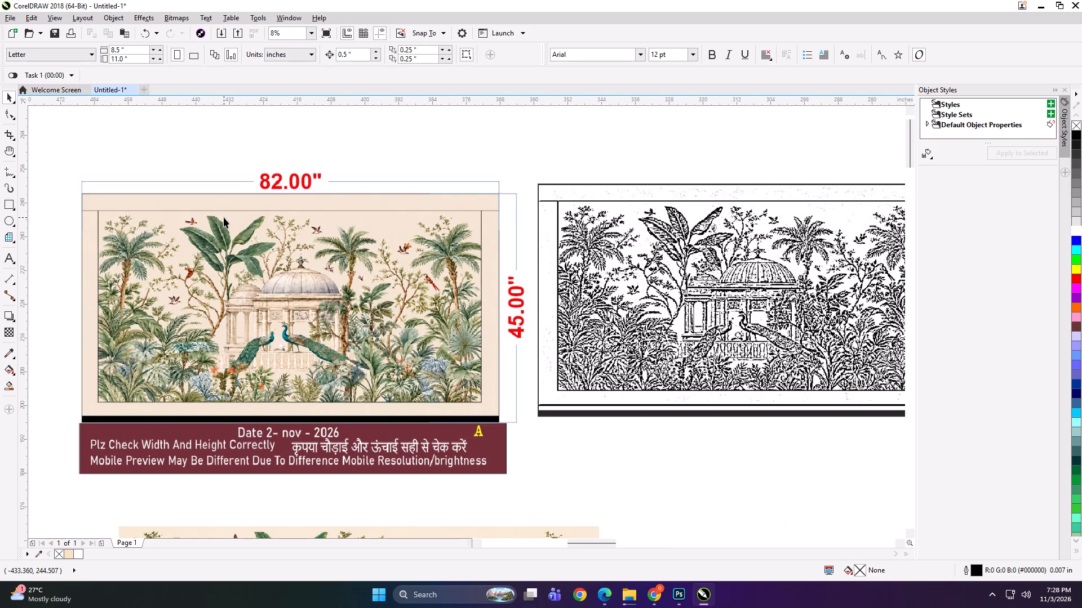
{"action": "scroll", "coordinate": [224, 217], "scroll_direction": "down", "scroll_amount": 1}
{"action": "left_click", "coordinate": [274, 380]}
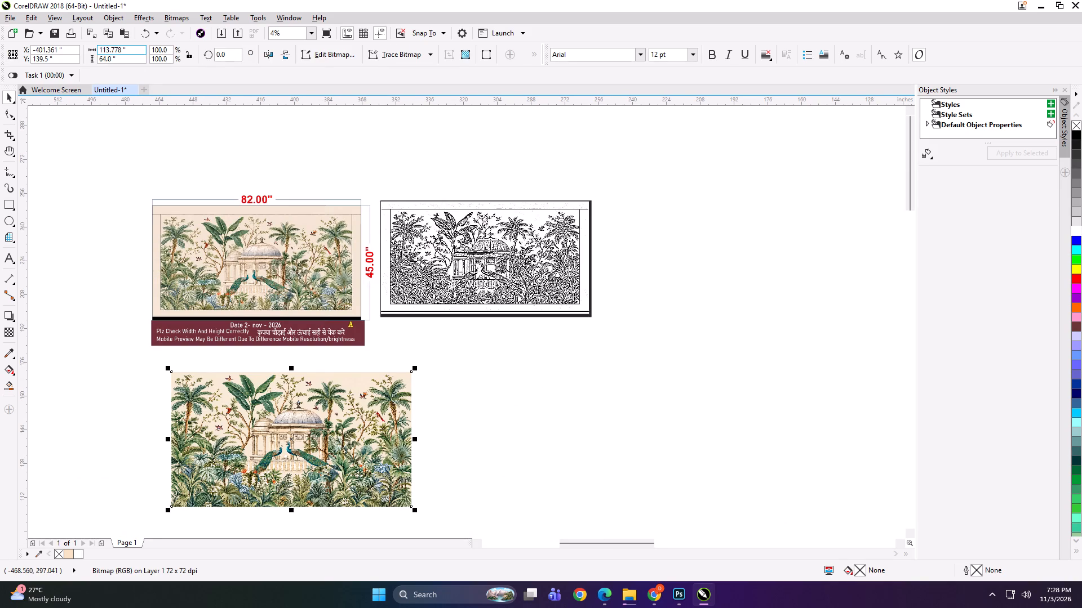
{"action": "left_click_drag", "start_coordinate": [135, 48], "coordinate": [77, 46]}
{"action": "type", "text": "82"}
{"action": "key", "text": "Tab"}
{"action": "key", "text": "4"}
{"action": "key", "text": "5"}
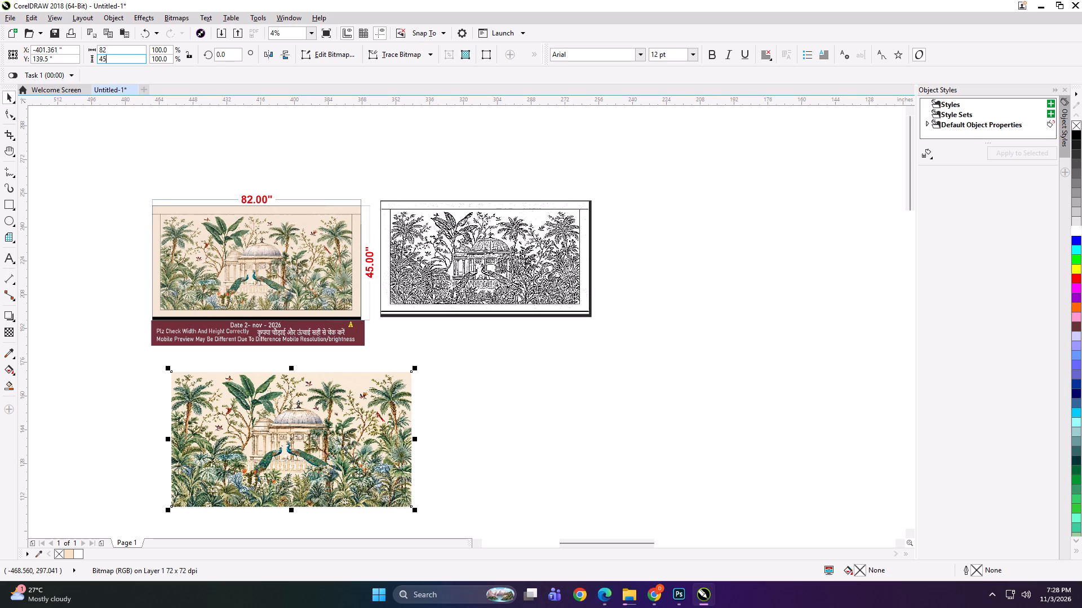
{"action": "key", "text": "Return"}
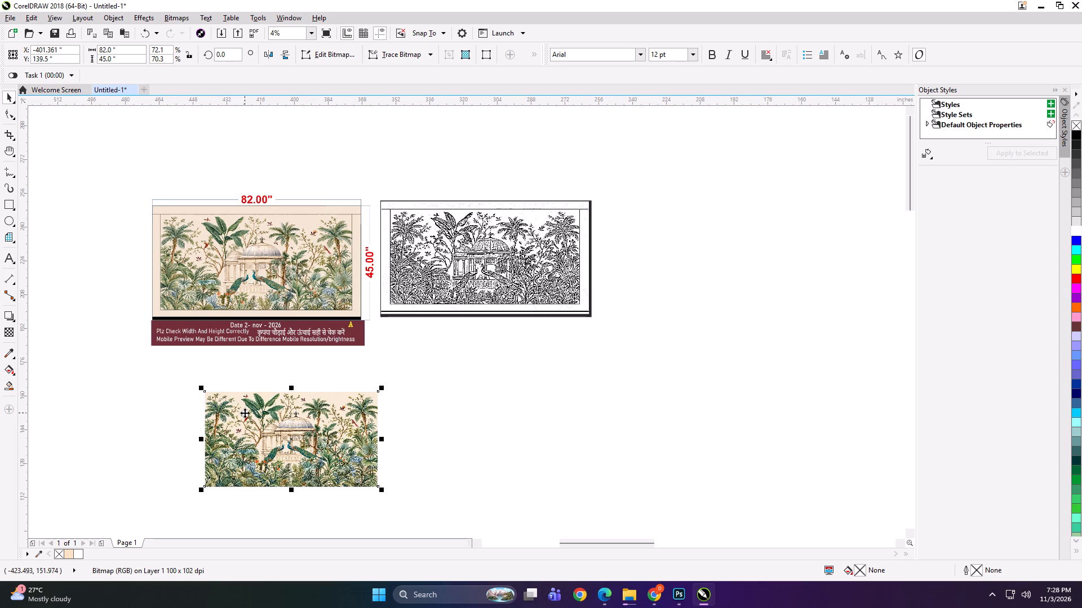
Move the resized bitmap slightly closer to the preview and add an 82 × 45 inch rectangle frame exactly around it.
{"action": "scroll", "coordinate": [207, 321], "scroll_direction": "up", "scroll_amount": 2}
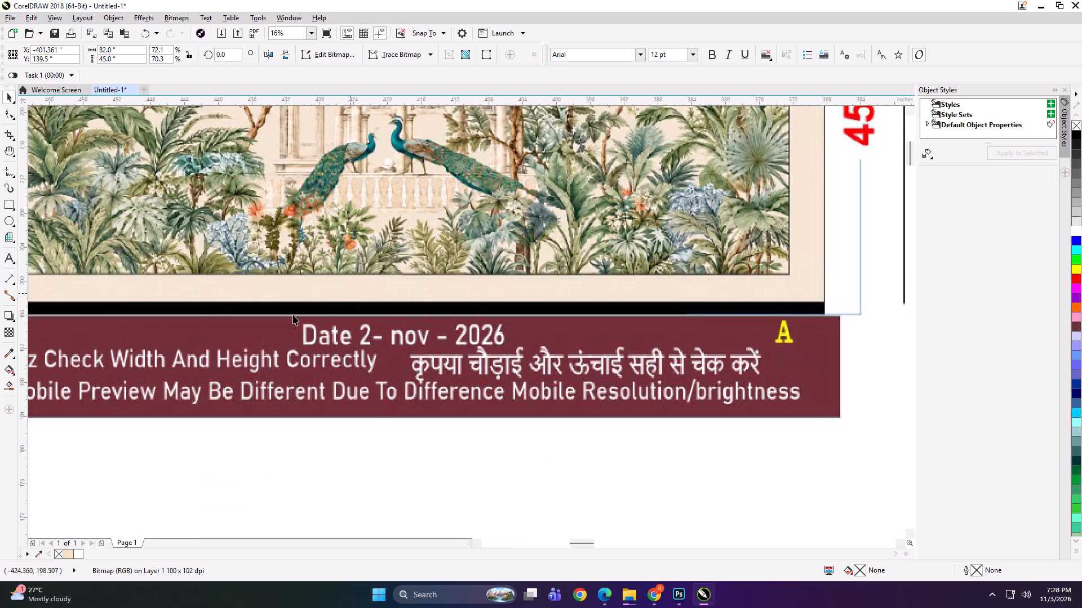
{"action": "scroll", "coordinate": [287, 324], "scroll_direction": "down", "scroll_amount": 1}
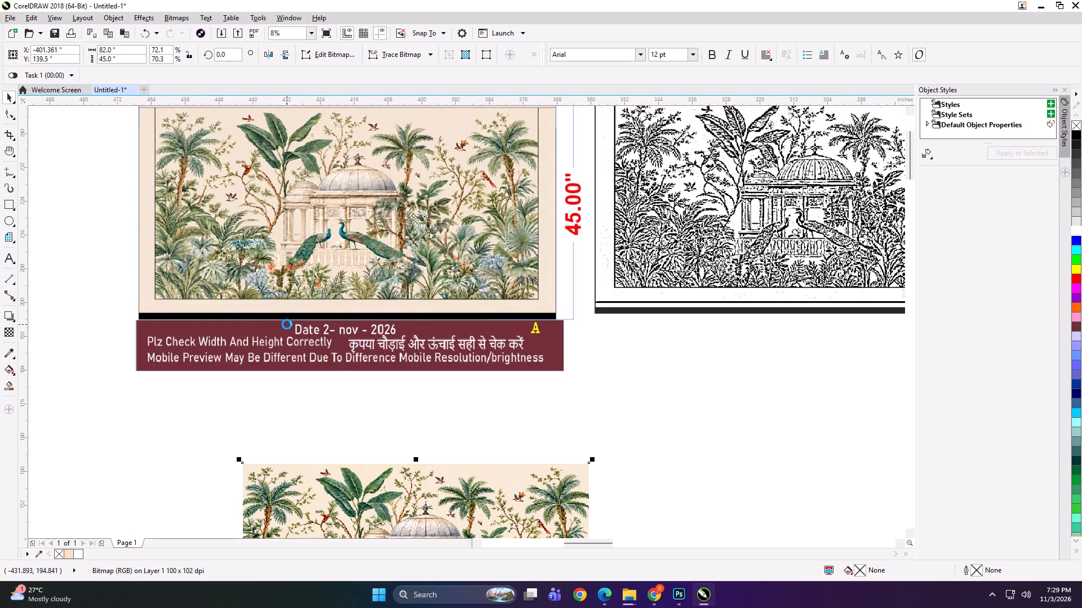
{"action": "scroll", "coordinate": [302, 324], "scroll_direction": "down", "scroll_amount": 1}
{"action": "left_click_drag", "start_coordinate": [383, 437], "coordinate": [393, 419]}
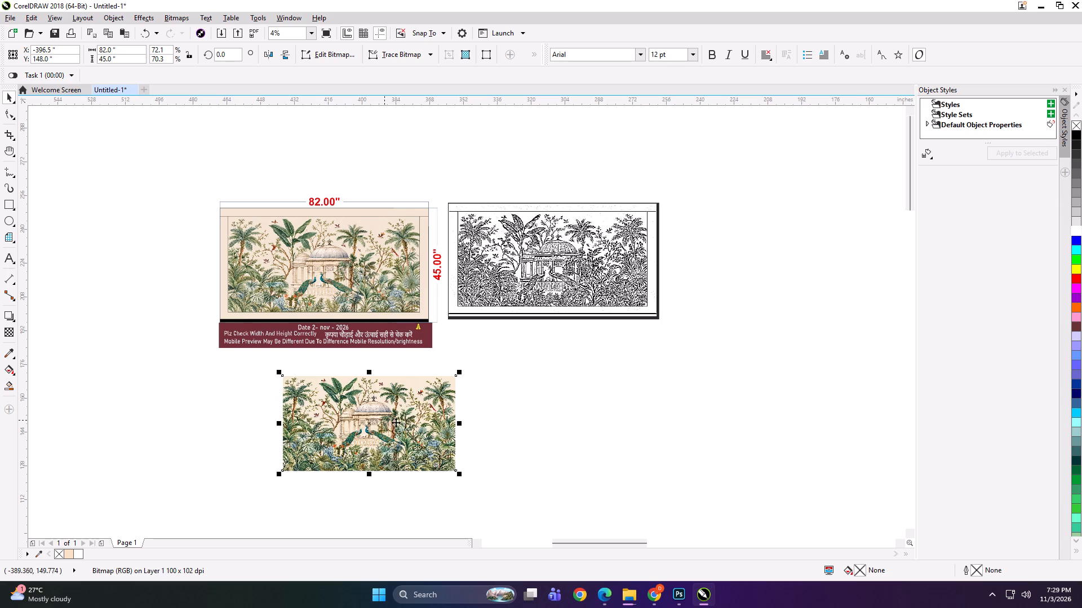
{"action": "double_click", "coordinate": [8, 203], "text": "shift"}
{"action": "key", "text": "shift+space"}
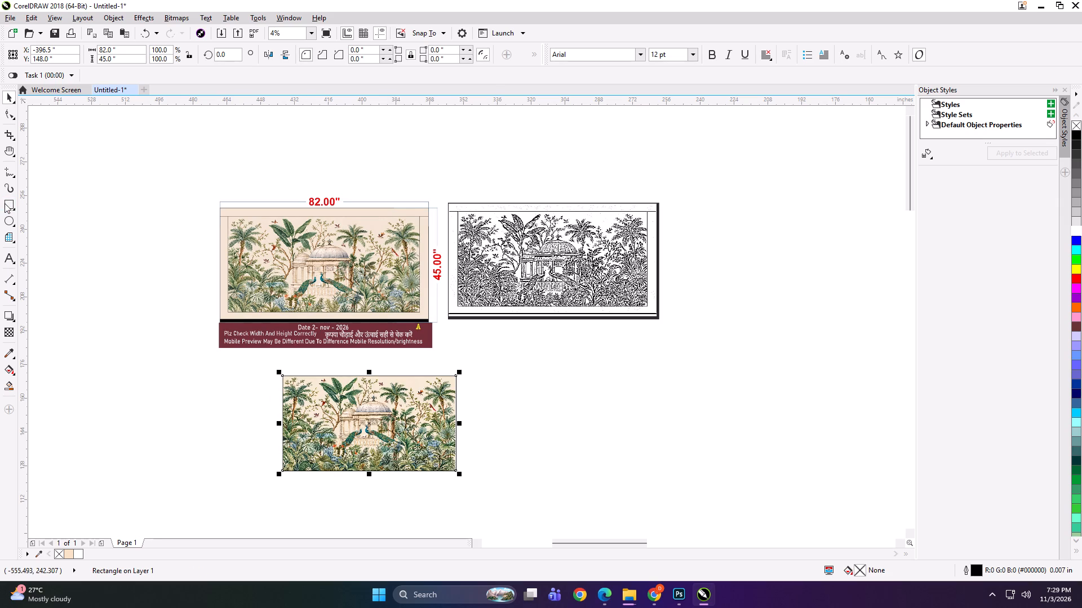
{"action": "left_click", "coordinate": [125, 421]}
{"action": "left_click", "coordinate": [204, 432]}
Reduce the bitmap inside the frame by 8 inches in width and 9 inches in height, to 74 × 36 inches.
{"action": "left_click", "coordinate": [380, 424], "text": "alt"}
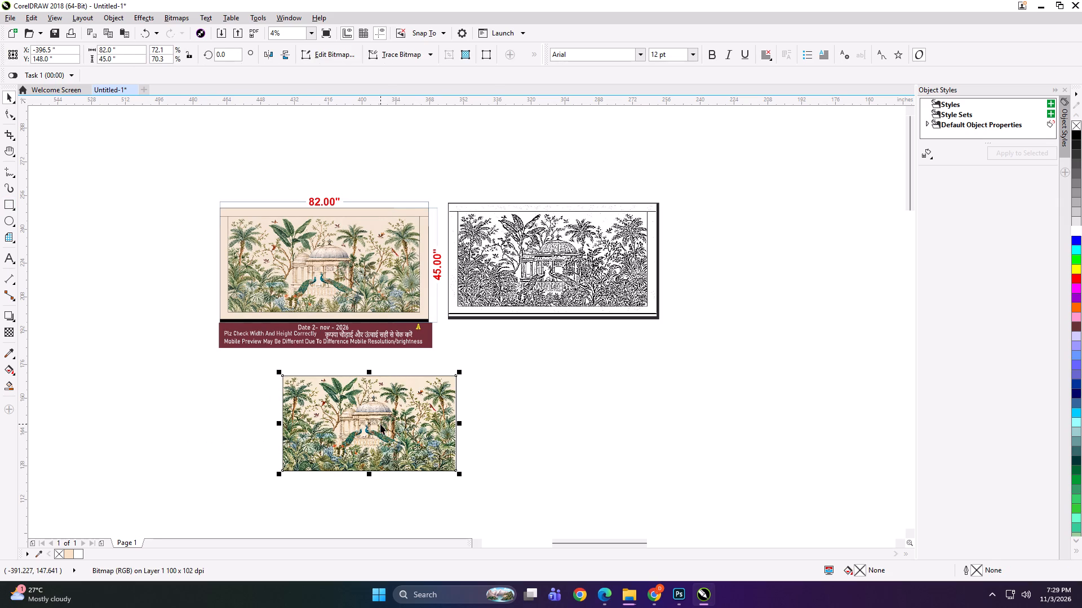
{"action": "left_click", "coordinate": [121, 61]}
{"action": "key", "text": "minus"}
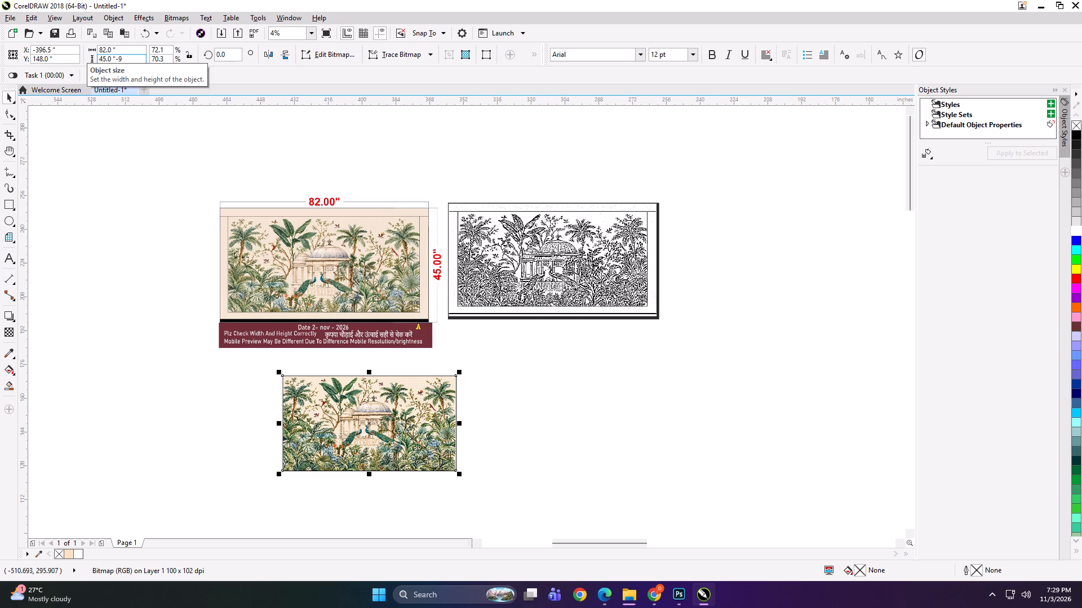
{"action": "left_click", "coordinate": [124, 54]}
{"action": "left_click", "coordinate": [125, 50]}
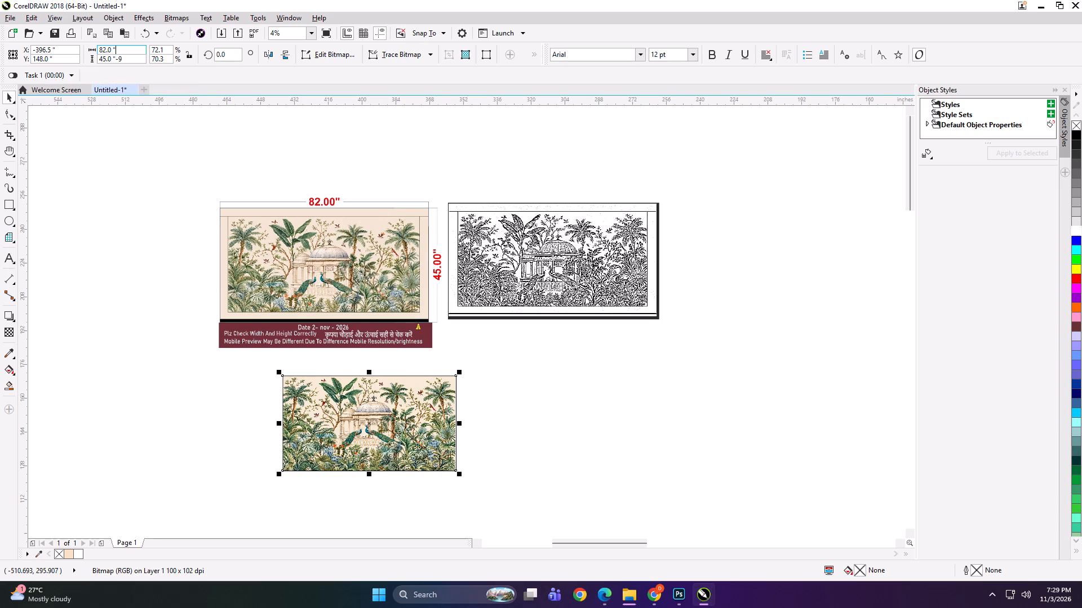
{"action": "type", "text": "-8"}
{"action": "key", "text": "Return"}
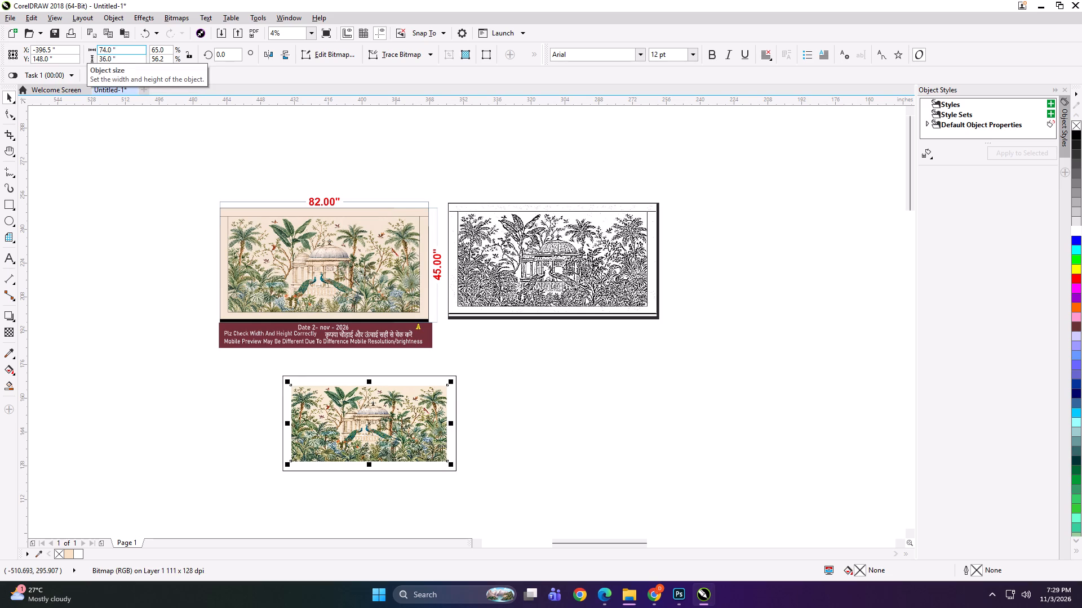
Align the bitmap to the frame's top edge, and nudge it down 4 inches in 0.5-inch increments.
{"action": "left_click", "coordinate": [284, 404], "text": "shift"}
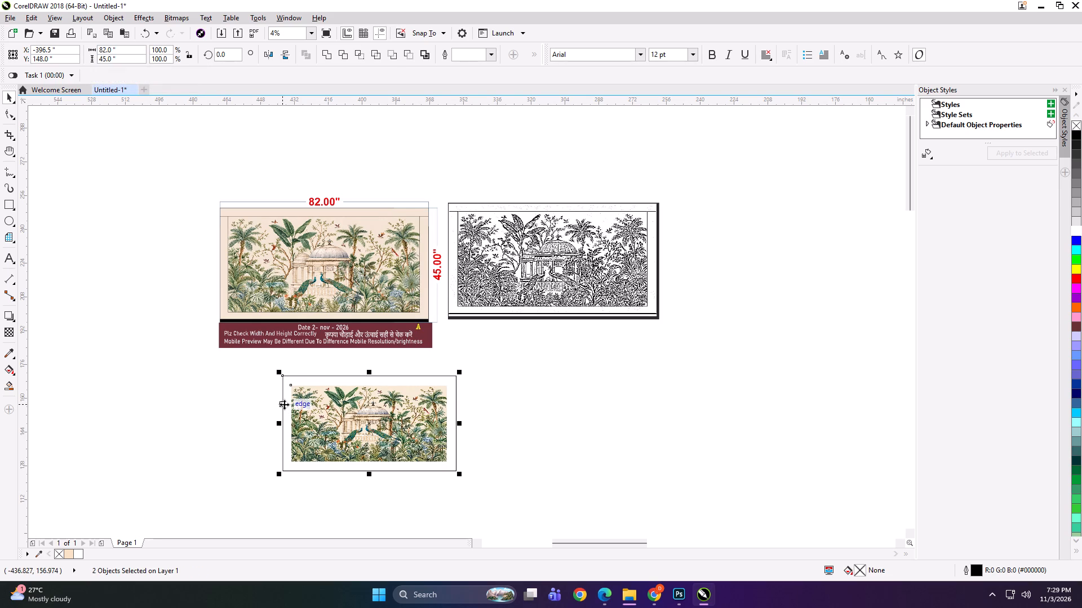
{"action": "key", "text": "t"}
{"action": "left_click", "coordinate": [194, 427]}
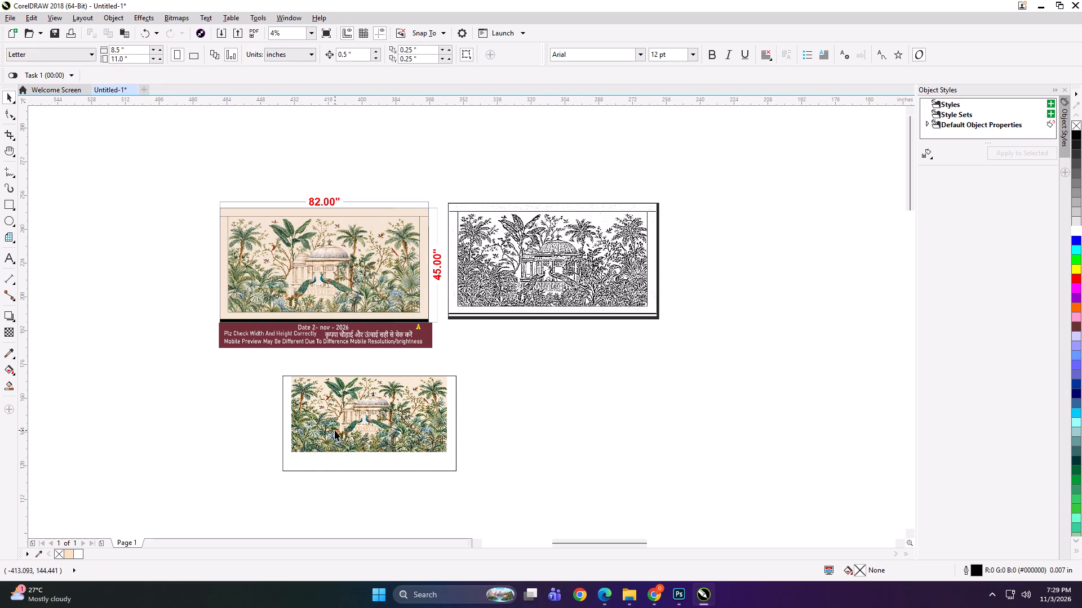
{"action": "left_click", "coordinate": [335, 430], "text": "alt"}
{"action": "key", "text": "Down"}
{"action": "key", "text": "Down"}
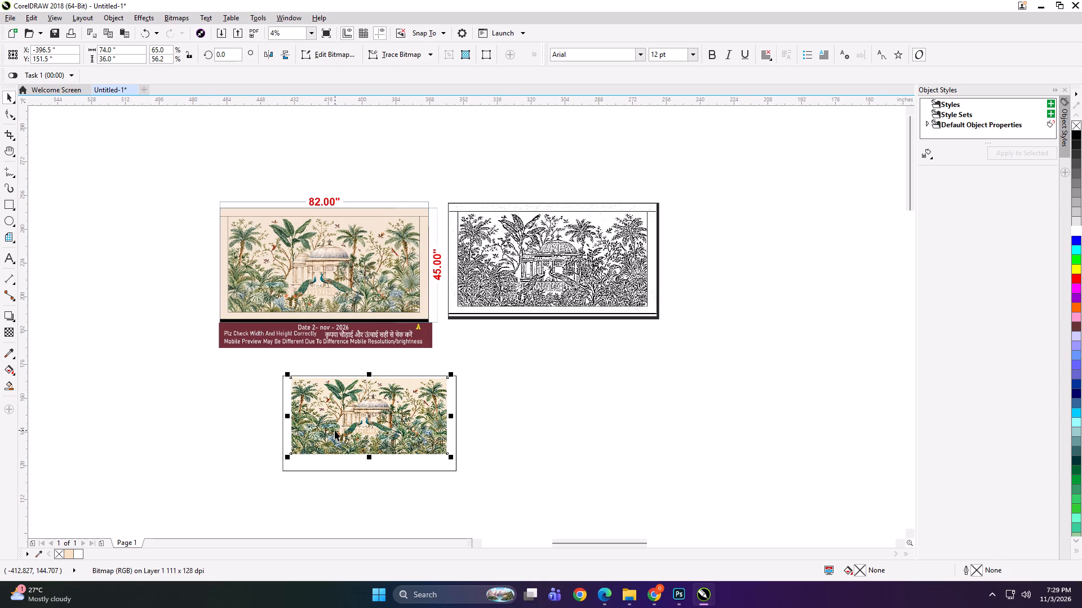
{"action": "key", "text": "Down"}
{"action": "key", "text": "Down"}
{"action": "key", "text": "Down"}
{"action": "key", "text": "Down"}
{"action": "key", "text": "Down"}
{"action": "key", "text": "Down"}
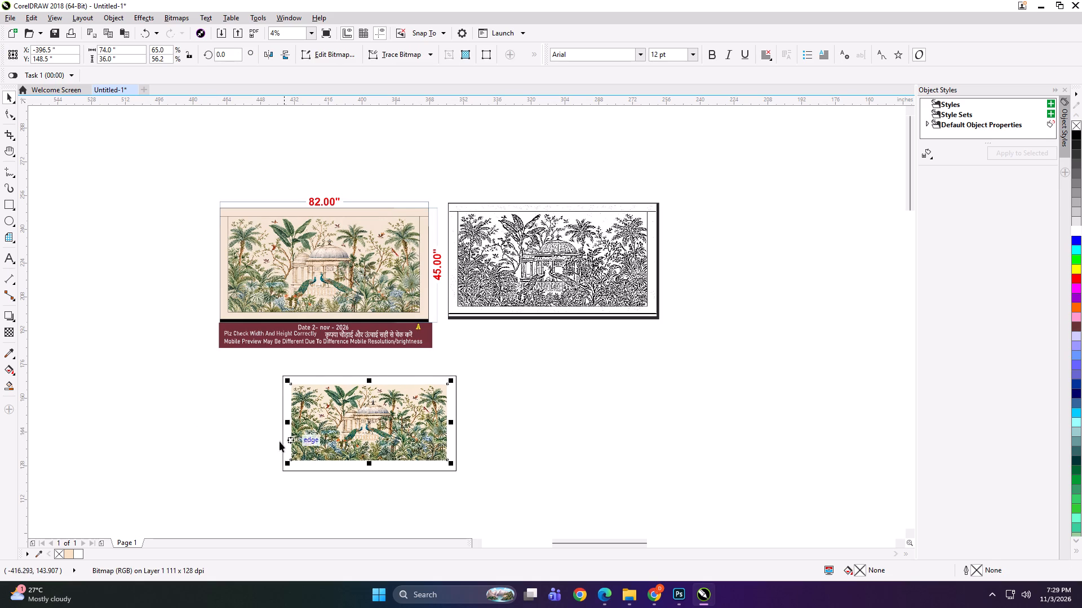
{"action": "left_click", "coordinate": [227, 441]}
Duplicate the frame rectangle, set the copy's height to 1 inch, and align it to the frame's bottom edge.
{"action": "scroll", "coordinate": [371, 457], "scroll_direction": "up", "scroll_amount": 1}
{"action": "left_click", "coordinate": [371, 472]}
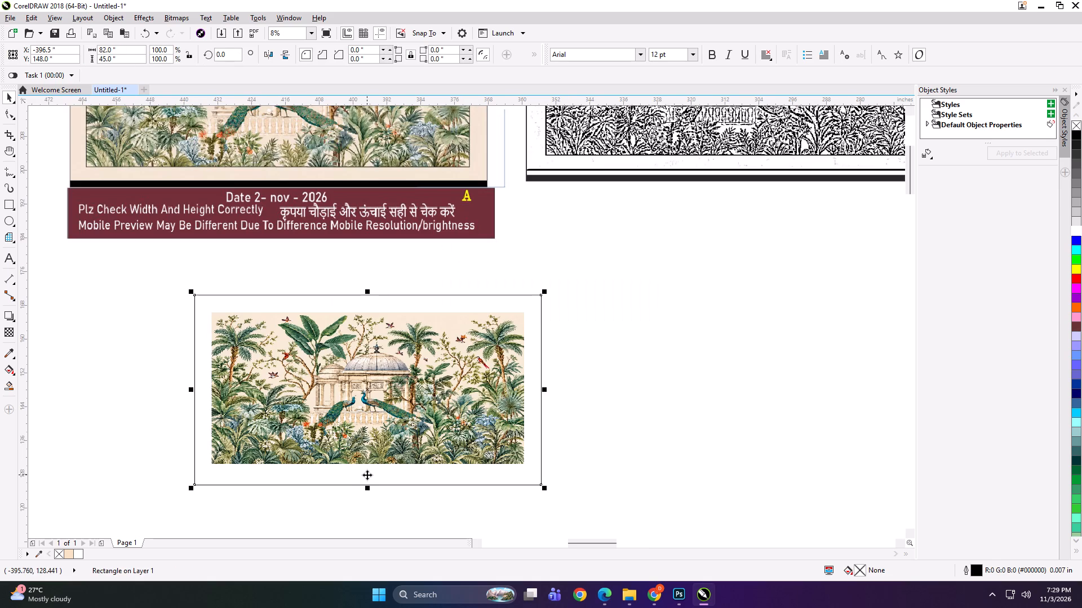
{"action": "key", "text": "plus"}
{"action": "left_click", "coordinate": [139, 57]}
{"action": "key", "text": "ctrl+a"}
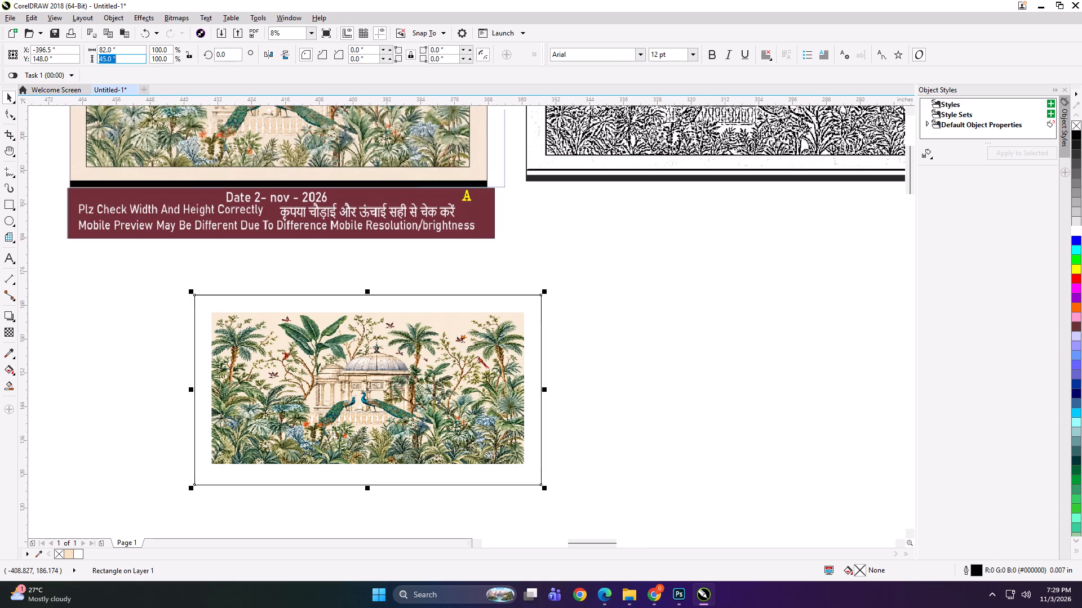
{"action": "key", "text": "1"}
{"action": "key", "text": "Return"}
{"action": "left_click", "coordinate": [340, 456], "text": "shift"}
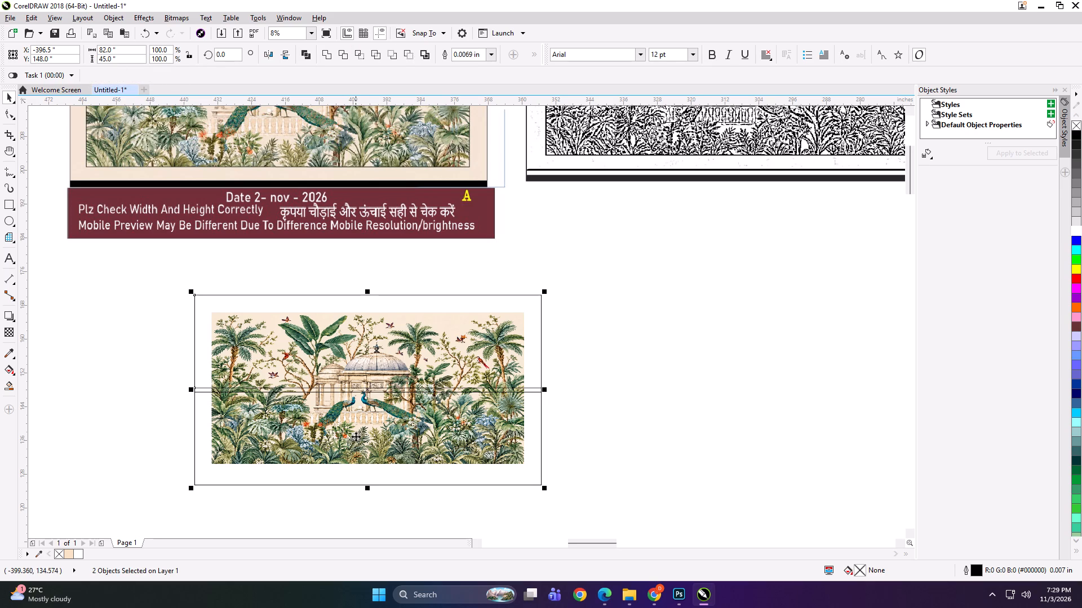
{"action": "key", "text": "b"}
{"action": "left_click", "coordinate": [312, 509]}
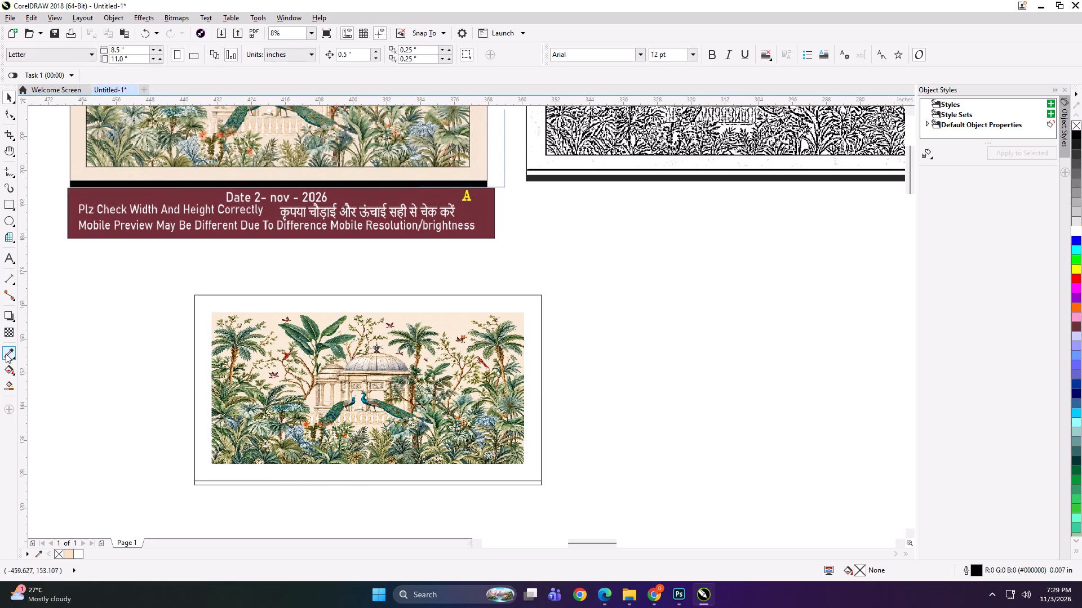
Sample the black from the preview's bottom band and fill the 1-inch bottom strip with it.
{"action": "left_click", "coordinate": [6, 354]}
{"action": "scroll", "coordinate": [291, 184], "scroll_direction": "up", "scroll_amount": 2}
{"action": "left_click", "coordinate": [292, 182]}
{"action": "scroll", "coordinate": [349, 180], "scroll_direction": "down", "scroll_amount": 2}
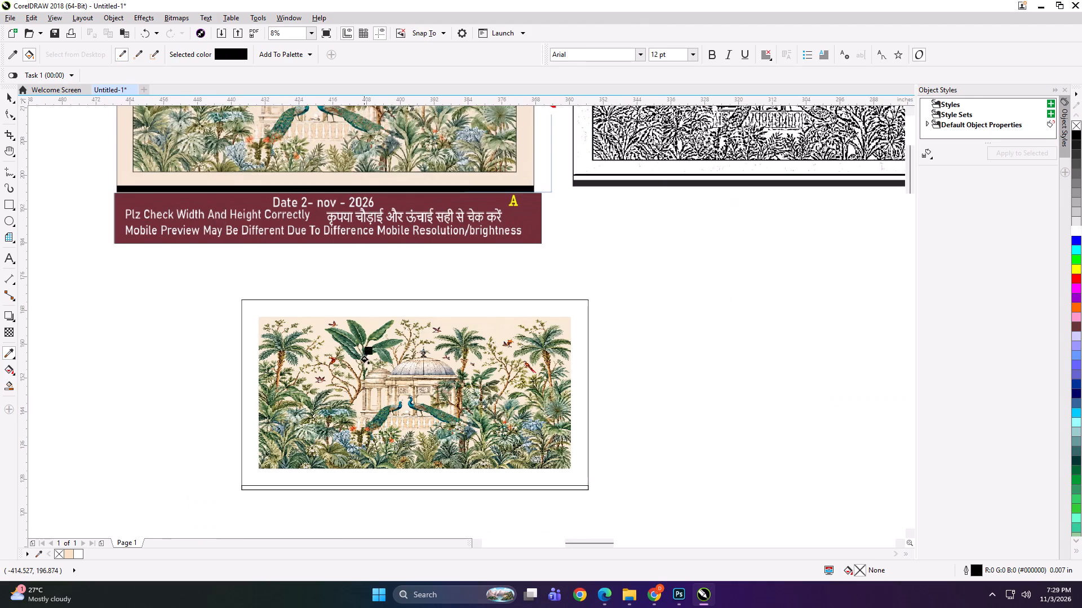
{"action": "scroll", "coordinate": [383, 479], "scroll_direction": "up", "scroll_amount": 3}
{"action": "scroll", "coordinate": [423, 413], "scroll_direction": "down", "scroll_amount": 1}
{"action": "scroll", "coordinate": [425, 464], "scroll_direction": "up", "scroll_amount": 2}
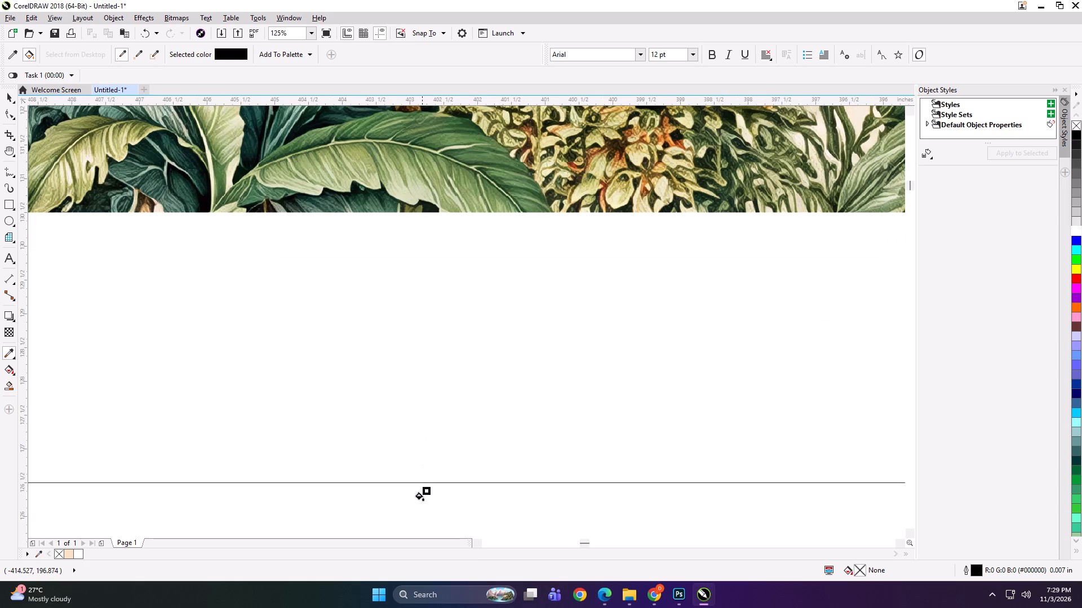
{"action": "left_click", "coordinate": [419, 501]}
{"action": "scroll", "coordinate": [458, 403], "scroll_direction": "down", "scroll_amount": 3}
{"action": "key", "text": "space"}
{"action": "scroll", "coordinate": [454, 393], "scroll_direction": "down", "scroll_amount": 1}
Sample the cream background at the top of the palm bitmap and fill the 82 × 45 inch frame with it.
{"action": "key", "text": "space"}
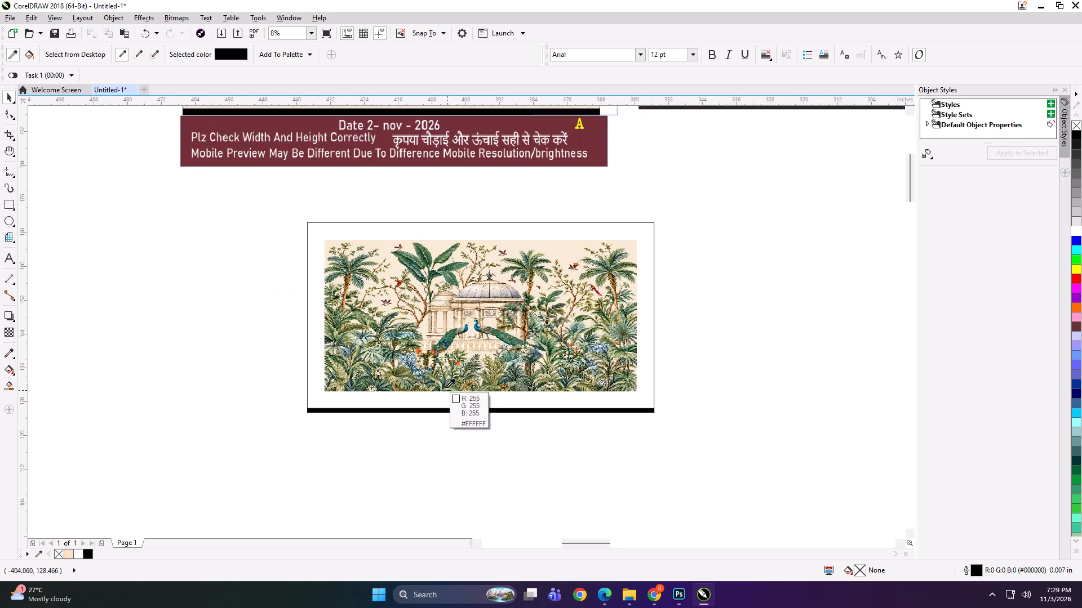
{"action": "scroll", "coordinate": [456, 237], "scroll_direction": "up", "scroll_amount": 2}
{"action": "left_click", "coordinate": [481, 257]}
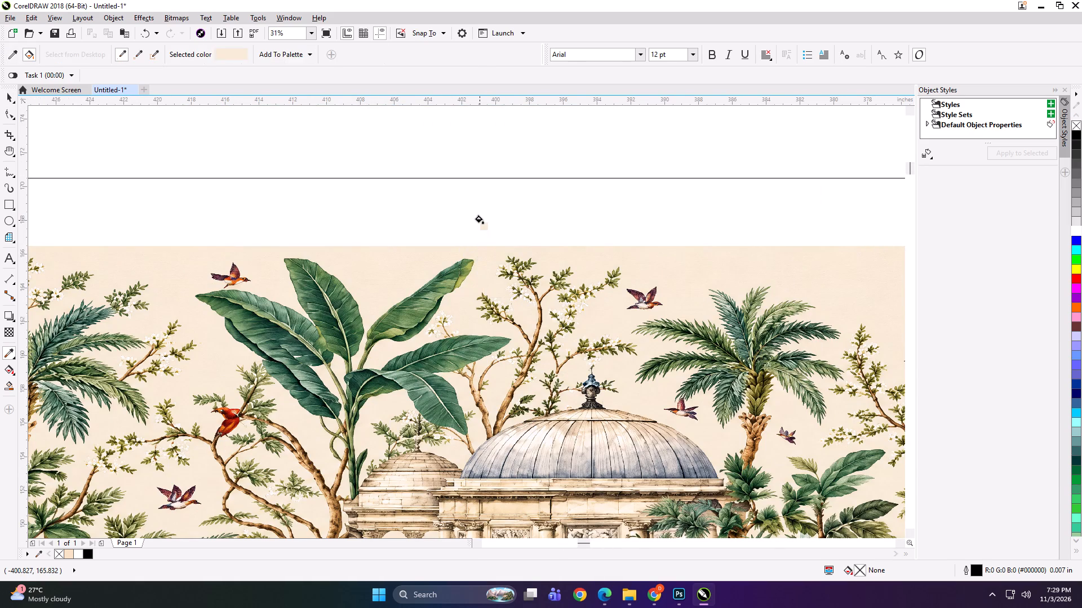
{"action": "left_click", "coordinate": [480, 220]}
{"action": "key", "text": "space"}
PowerClip the palm-and-peacock bitmap inside the cream frame.
{"action": "scroll", "coordinate": [480, 220], "scroll_direction": "down", "scroll_amount": 3}
{"action": "left_click", "coordinate": [474, 301], "text": "alt"}
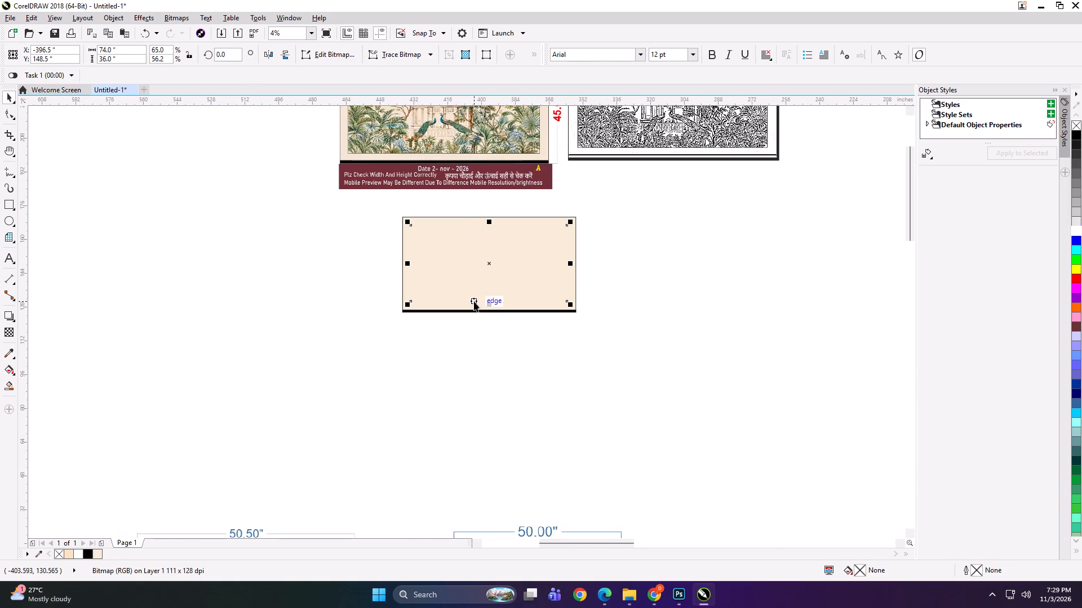
{"action": "key", "text": "shift+Return"}
{"action": "left_click", "coordinate": [475, 285]}
{"action": "left_click_drag", "start_coordinate": [607, 291], "coordinate": [376, 361]}
{"action": "left_click", "coordinate": [373, 361]}
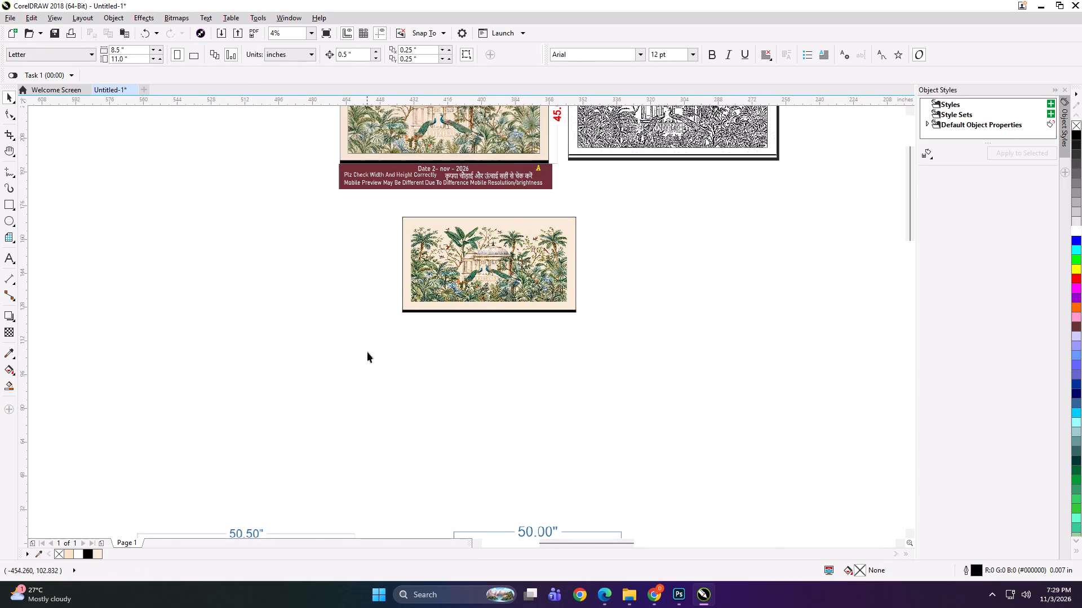
Send the black bottom strip to the back and PowerClip it inside the cream frame.
{"action": "left_click_drag", "start_coordinate": [368, 287], "coordinate": [587, 366]}
{"action": "key", "text": "shift+Page_Down"}
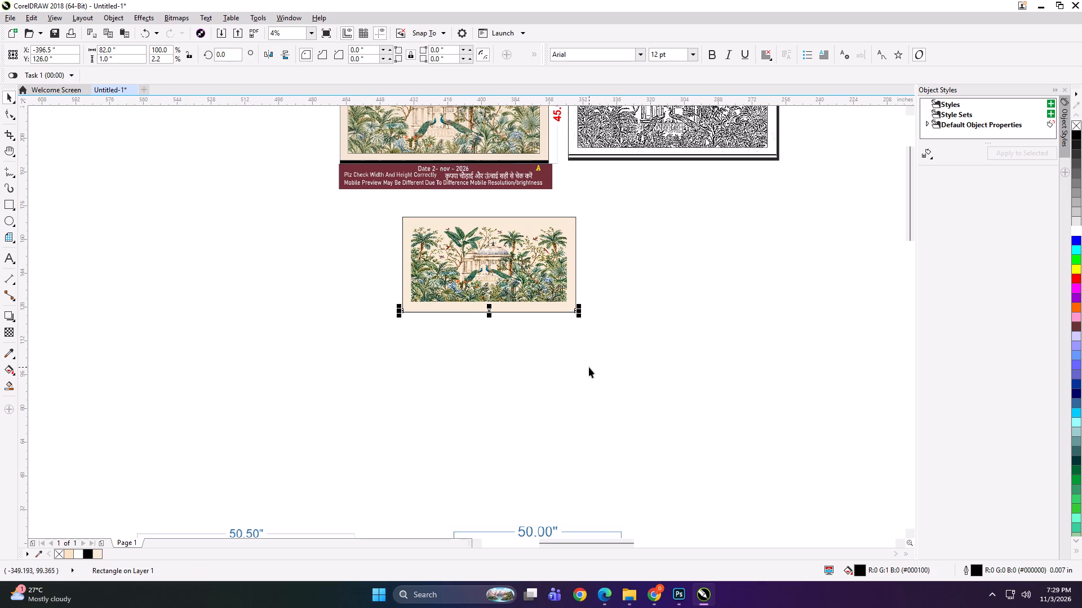
{"action": "key", "text": "shift+Return"}
{"action": "left_click", "coordinate": [523, 285]}
Move the finished framed artwork to the empty area just left of the 82.00" preview, centred at about X -517.5, Y 226.75 inches.
{"action": "scroll", "coordinate": [513, 339], "scroll_direction": "down", "scroll_amount": 1}
{"action": "scroll", "coordinate": [477, 198], "scroll_direction": "up", "scroll_amount": 1}
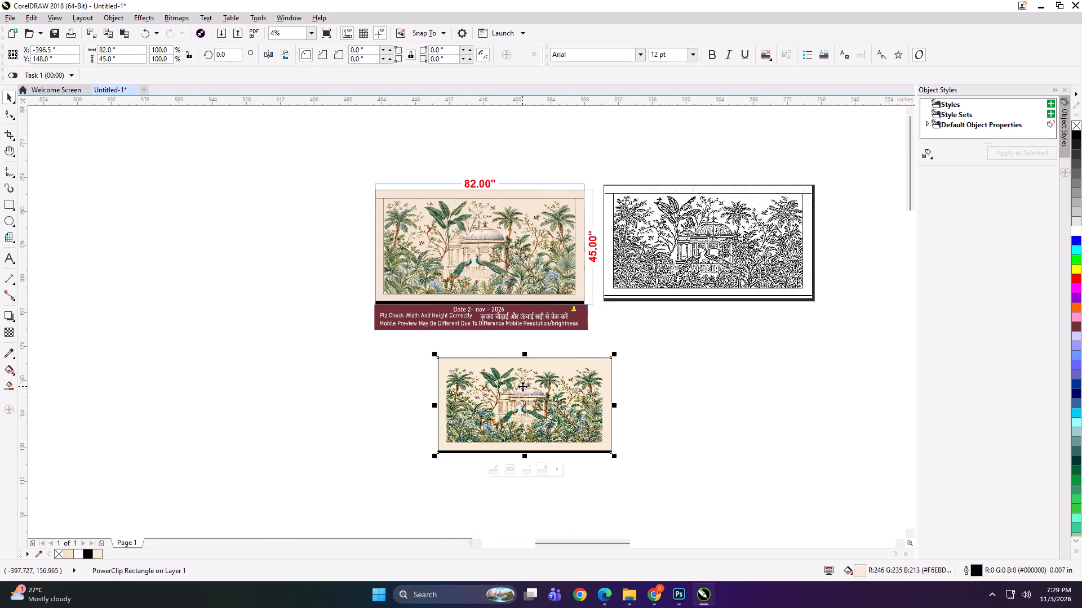
{"action": "left_click_drag", "start_coordinate": [529, 403], "coordinate": [296, 351]}
{"action": "left_click_drag", "start_coordinate": [269, 322], "coordinate": [264, 310]}
{"action": "left_click_drag", "start_coordinate": [261, 299], "coordinate": [256, 261]}
{"action": "left_click_drag", "start_coordinate": [289, 299], "coordinate": [269, 239]}
{"action": "scroll", "coordinate": [267, 156], "scroll_direction": "up", "scroll_amount": 2}
{"action": "scroll", "coordinate": [374, 227], "scroll_direction": "down", "scroll_amount": 1}
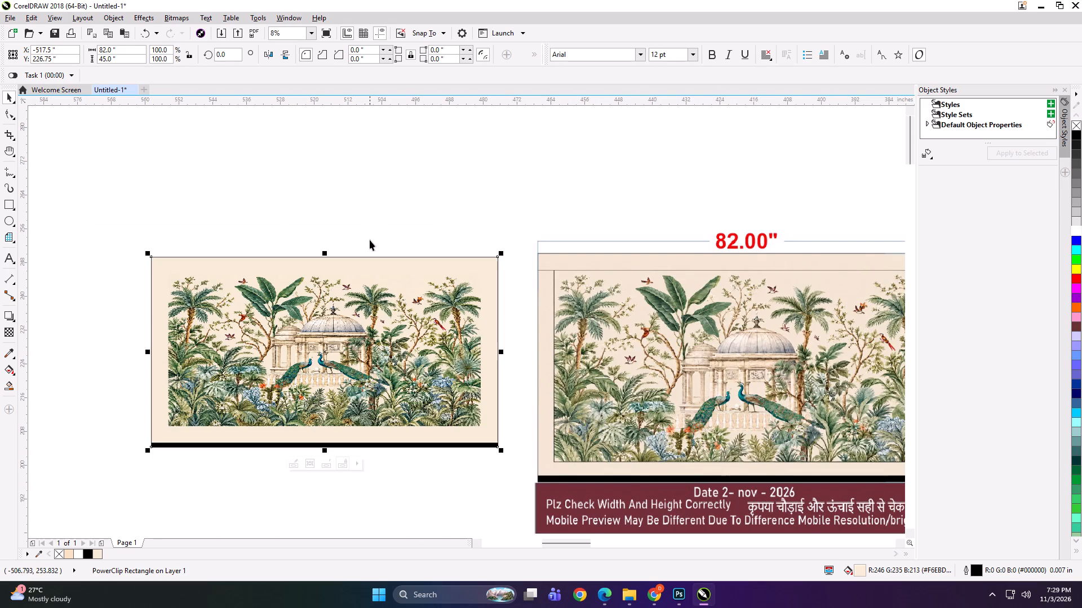
Start exporting the selected framed artwork and browse to work (D:) > KD > PRINT FILE > NOV > 3 > WALL PARADISE as the destination.
{"action": "key", "text": "ctrl+e"}
{"action": "scroll", "coordinate": [619, 202], "scroll_direction": "up", "scroll_amount": 2}
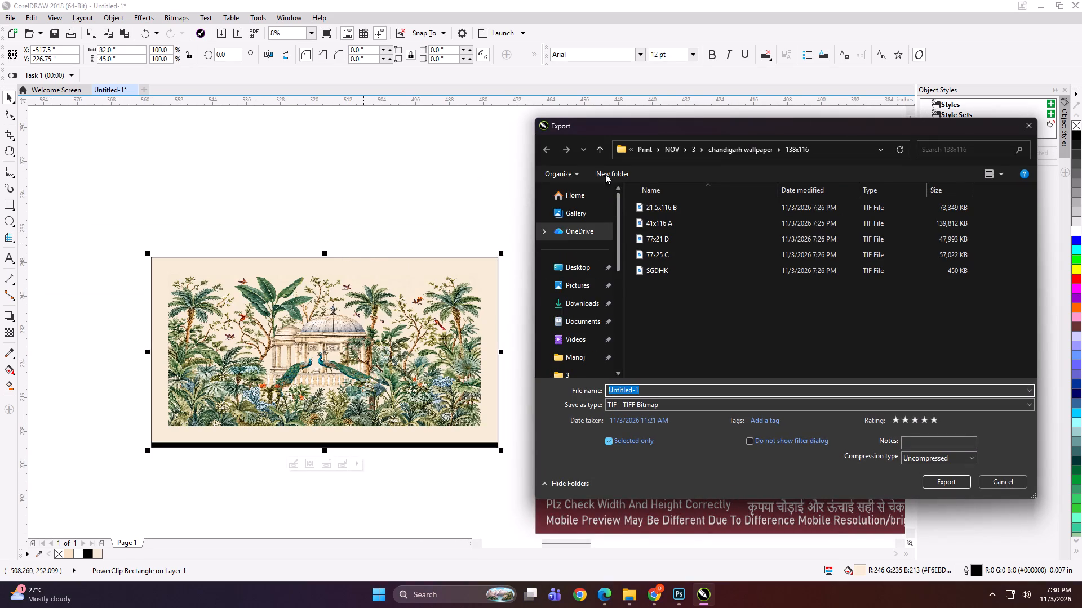
{"action": "scroll", "coordinate": [605, 174], "scroll_direction": "up", "scroll_amount": 1}
{"action": "left_click", "coordinate": [604, 154]}
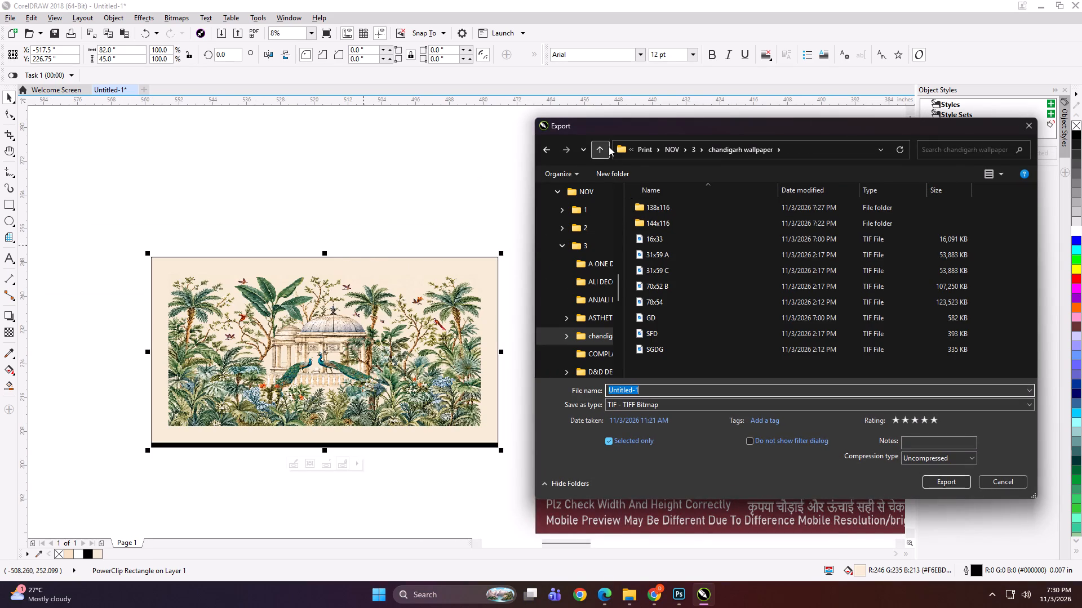
{"action": "left_click", "coordinate": [609, 146]}
{"action": "double_click", "coordinate": [824, 284]}
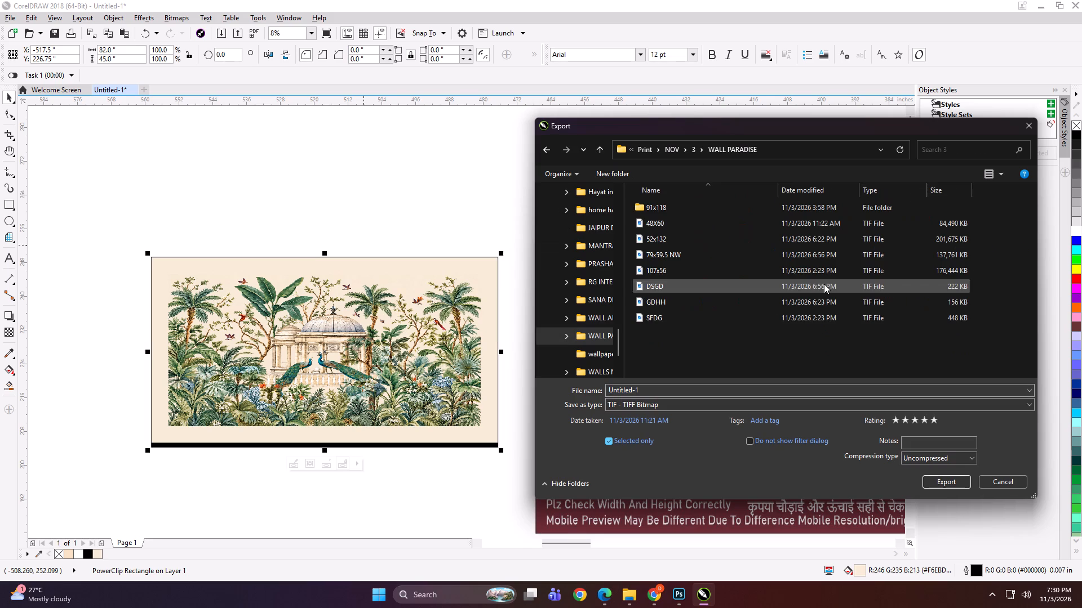
{"action": "scroll", "coordinate": [690, 321], "scroll_direction": "up", "scroll_amount": 19, "text": "ctrl"}
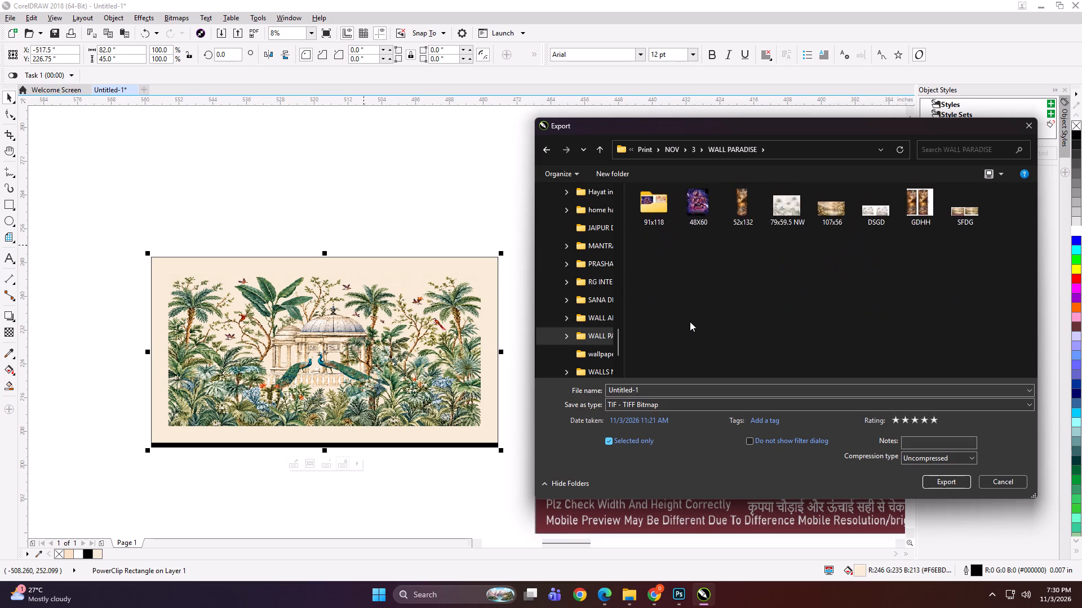
{"action": "scroll", "coordinate": [690, 321], "scroll_direction": "up", "scroll_amount": 8, "text": "ctrl"}
{"action": "scroll", "coordinate": [567, 318], "scroll_direction": "up", "scroll_amount": 11}
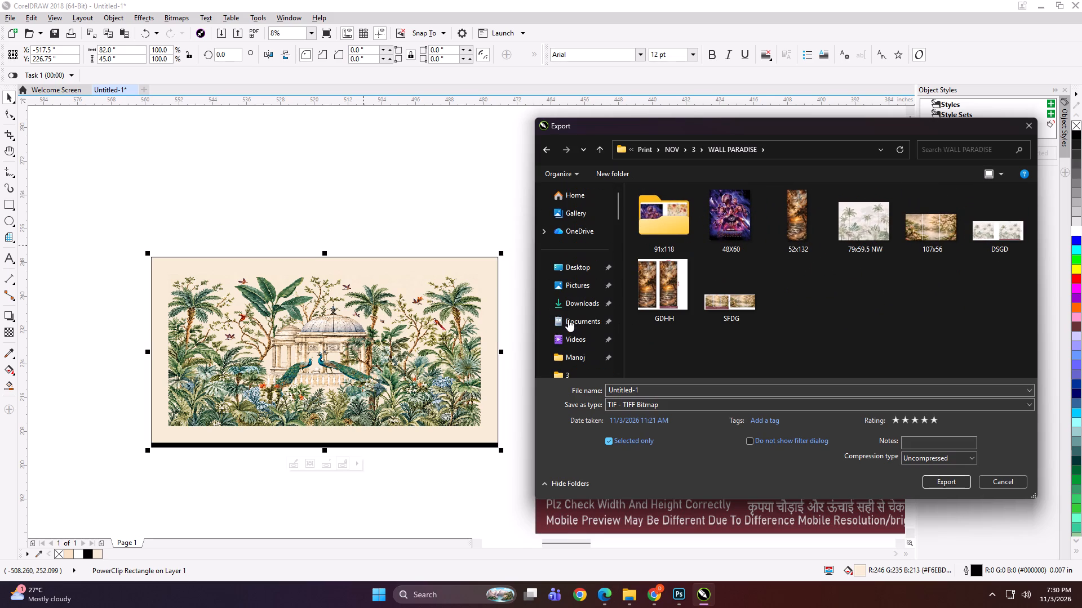
{"action": "scroll", "coordinate": [577, 314], "scroll_direction": "down", "scroll_amount": 1}
{"action": "left_click", "coordinate": [577, 314]}
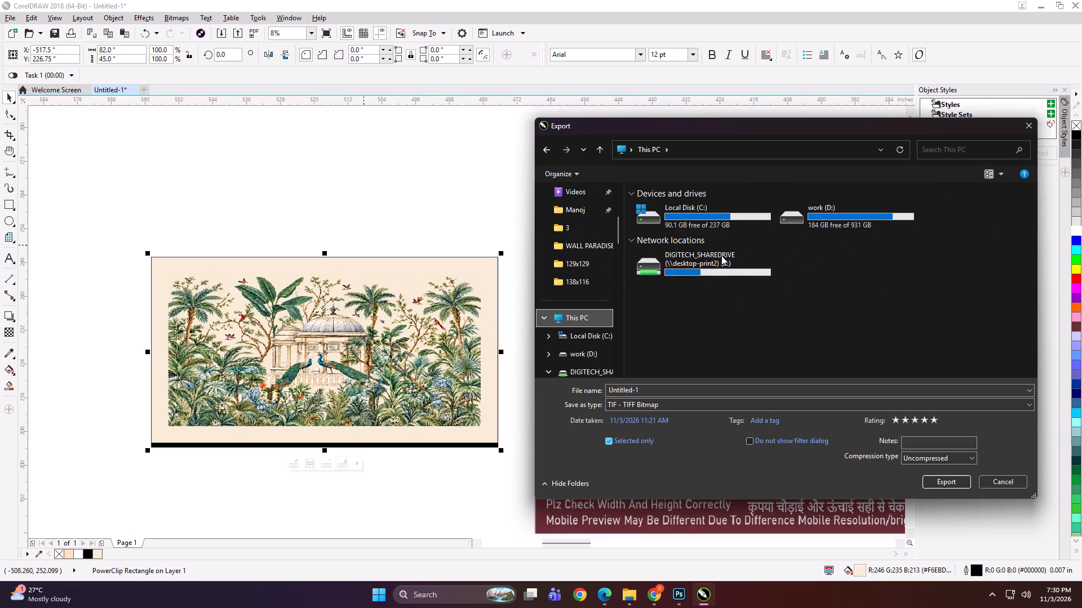
{"action": "double_click", "coordinate": [842, 207]}
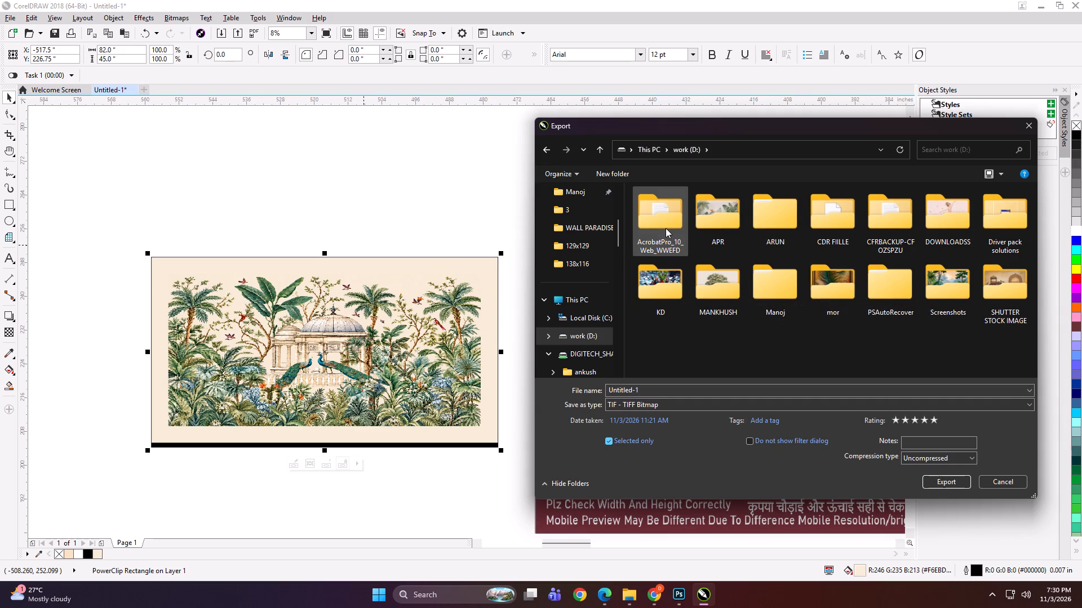
{"action": "double_click", "coordinate": [657, 278]}
{"action": "double_click", "coordinate": [880, 240]}
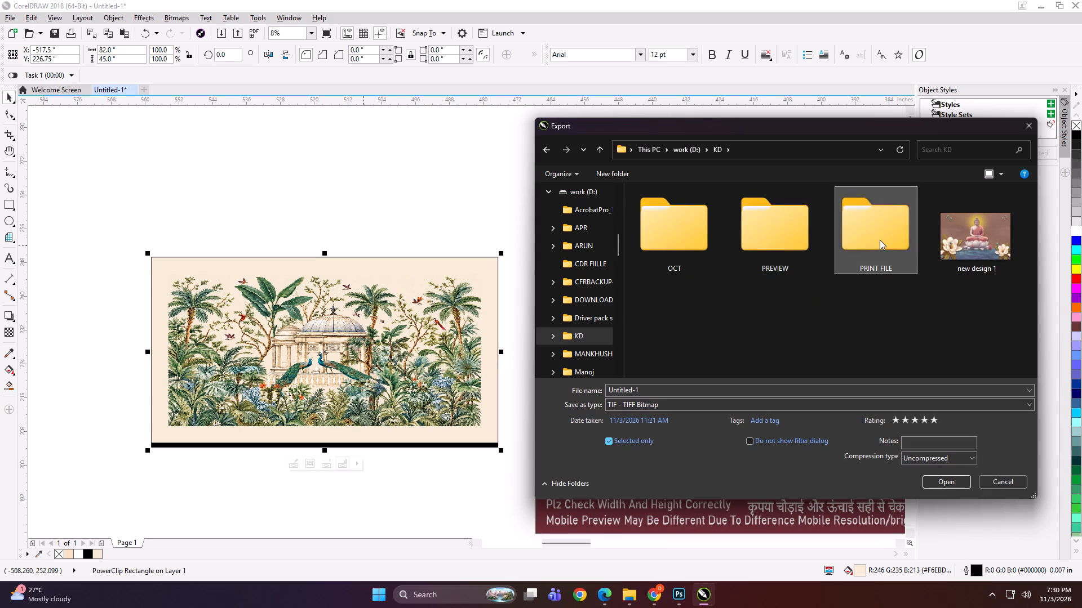
{"action": "double_click", "coordinate": [655, 231]}
{"action": "double_click", "coordinate": [662, 238]}
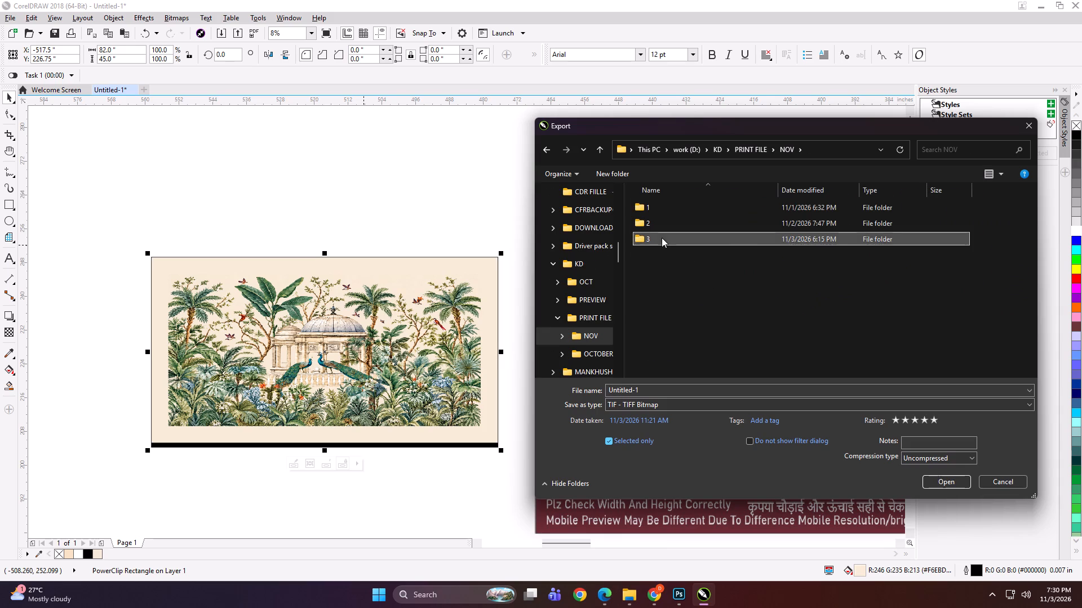
{"action": "scroll", "coordinate": [758, 263], "scroll_direction": "down", "scroll_amount": 7, "text": "ctrl"}
{"action": "left_click", "coordinate": [745, 320]}
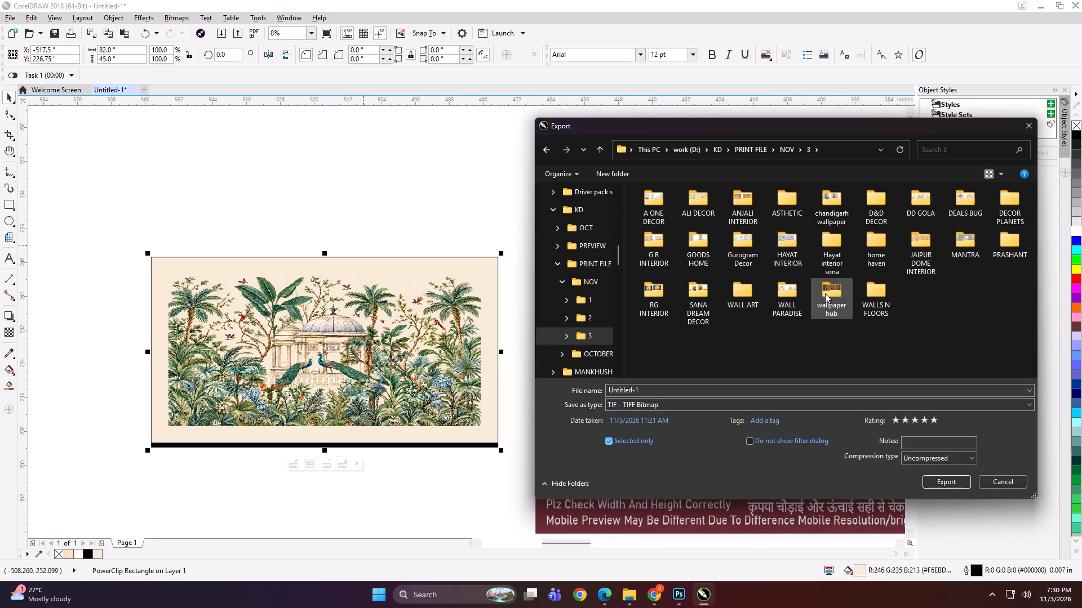
{"action": "left_click", "coordinate": [782, 295]}
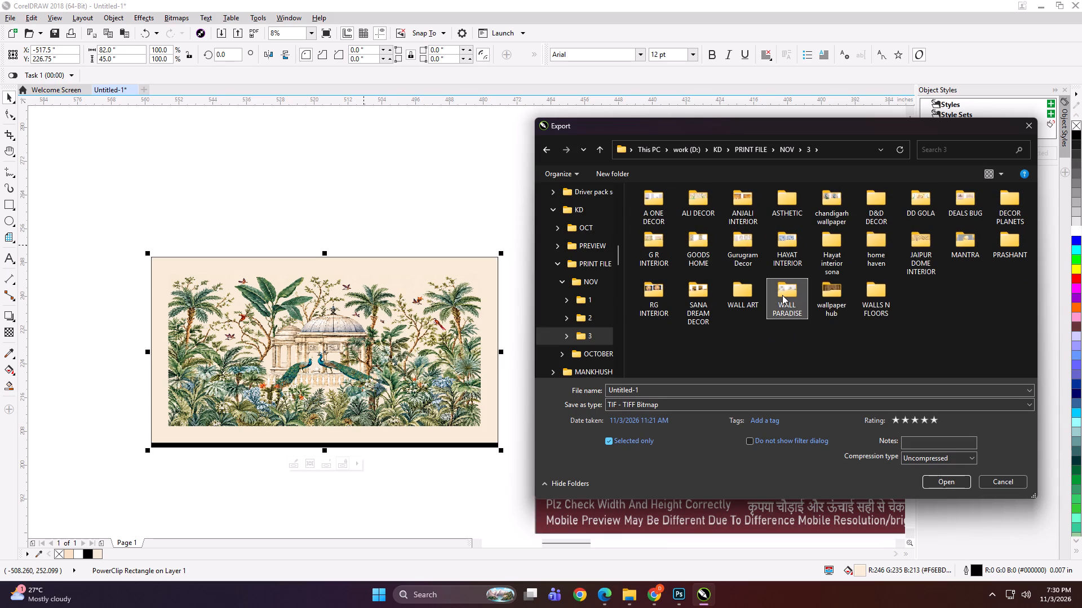
{"action": "triple_click", "coordinate": [782, 295]}
Name the file 822x45 GOLDFOIL and export the framed artwork as an uncompressed TIFF bitmap.
{"action": "left_click", "coordinate": [700, 391]}
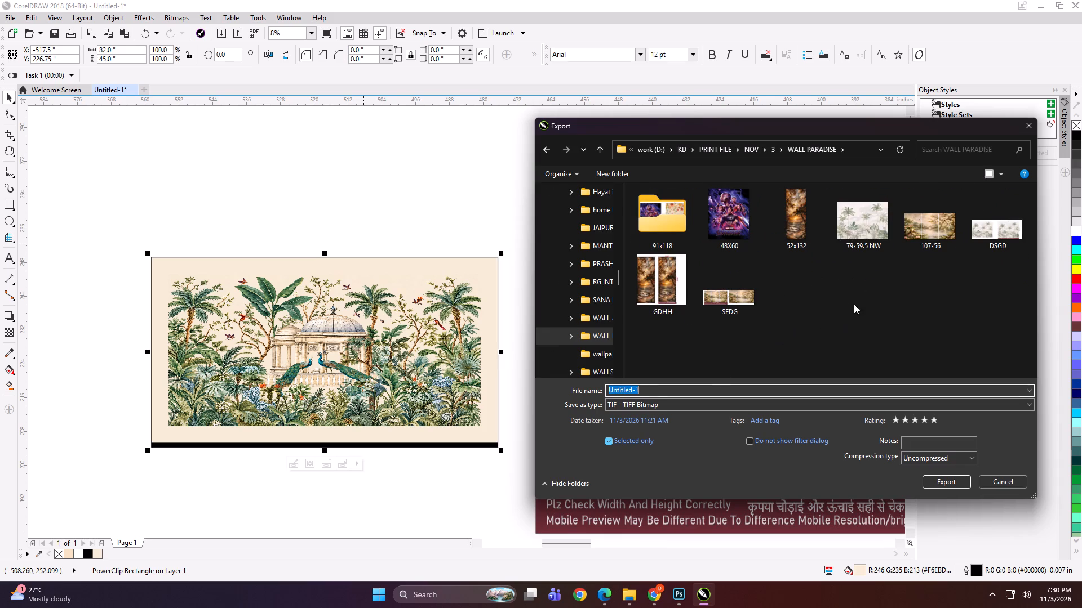
{"action": "type", "text": "823"}
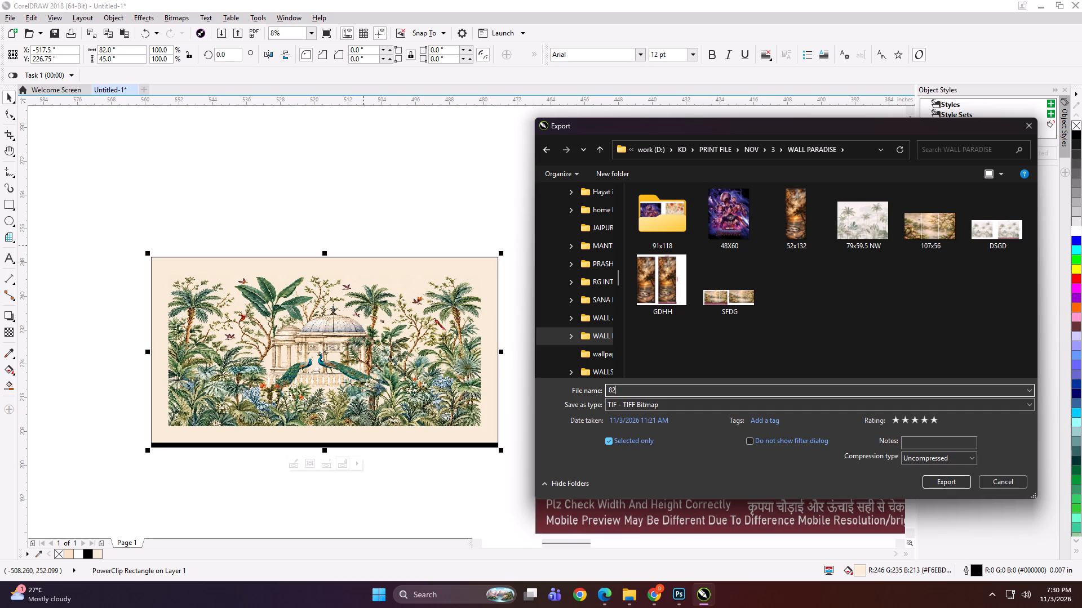
{"action": "key", "text": "BackSpace"}
{"action": "type", "text": "2x45"}
{"action": "key", "text": "space"}
{"action": "type", "text": "GP"}
{"action": "key", "text": "BackSpace"}
{"action": "type", "text": "OLDFOIL"}
{"action": "key", "text": "Return"}
{"action": "key", "text": "Return"}
Group the framed artwork together with the 82.00" × 45.00" preview and its black-and-white line version.
{"action": "scroll", "coordinate": [444, 263], "scroll_direction": "down", "scroll_amount": 1}
{"action": "left_click_drag", "start_coordinate": [447, 303], "coordinate": [443, 312]}
{"action": "left_click_drag", "start_coordinate": [469, 365], "coordinate": [487, 379], "text": "shift"}
{"action": "left_click", "coordinate": [538, 350], "text": "shift"}
{"action": "key", "text": "ctrl+g"}
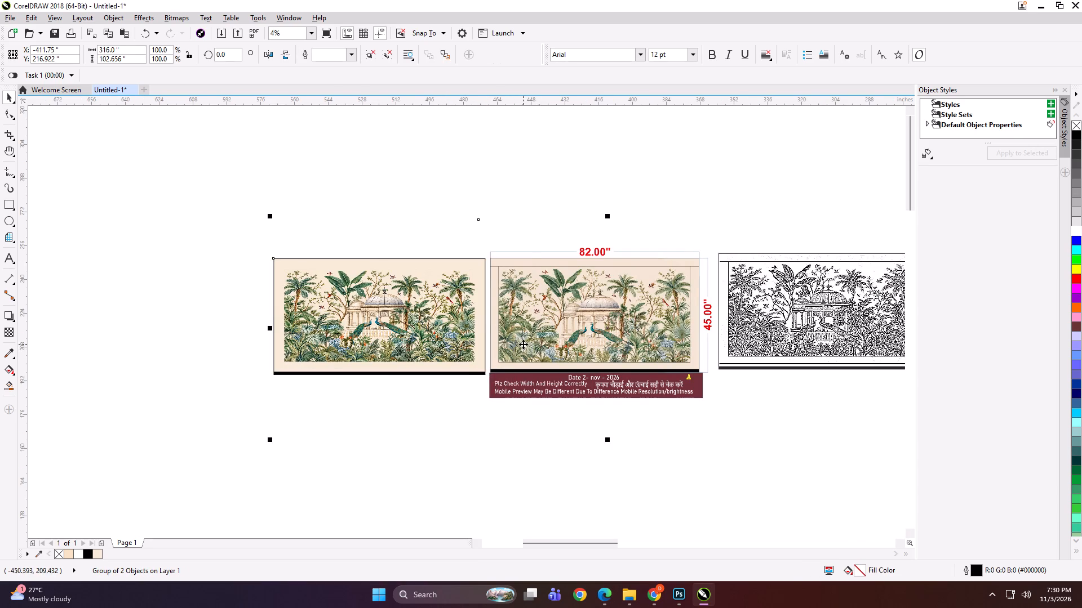
Scale the group of layouts down about its centre to about 5.7 × 1.8 inches.
{"action": "scroll", "coordinate": [523, 344], "scroll_direction": "down", "scroll_amount": 1}
{"action": "left_click_drag", "start_coordinate": [710, 385], "coordinate": [552, 355], "text": "shift"}
{"action": "scroll", "coordinate": [545, 343], "scroll_direction": "up", "scroll_amount": 5}
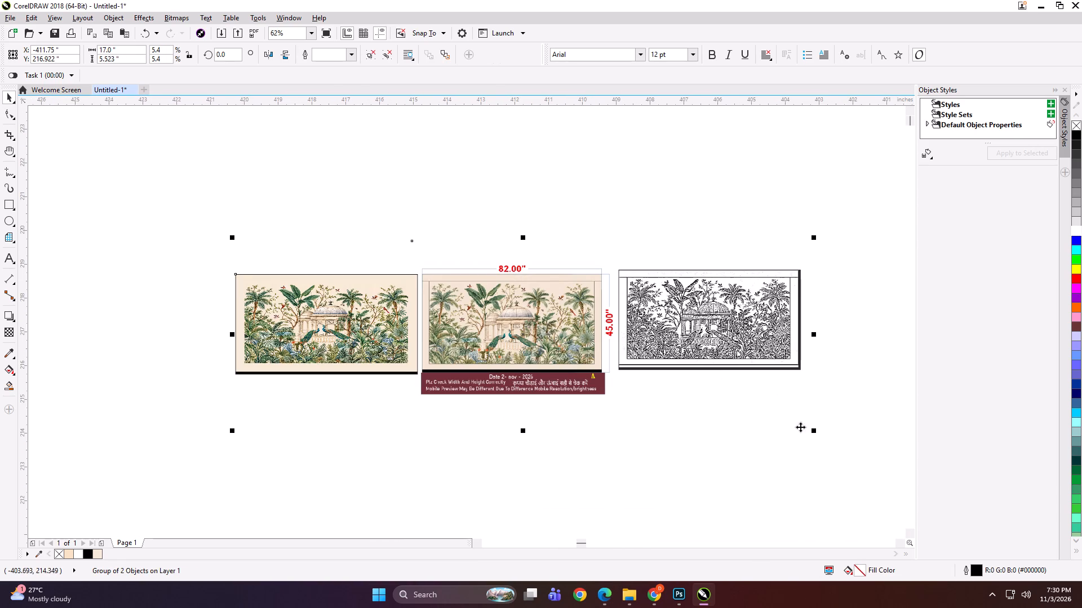
{"action": "left_click_drag", "start_coordinate": [815, 431], "coordinate": [634, 371], "text": "shift"}
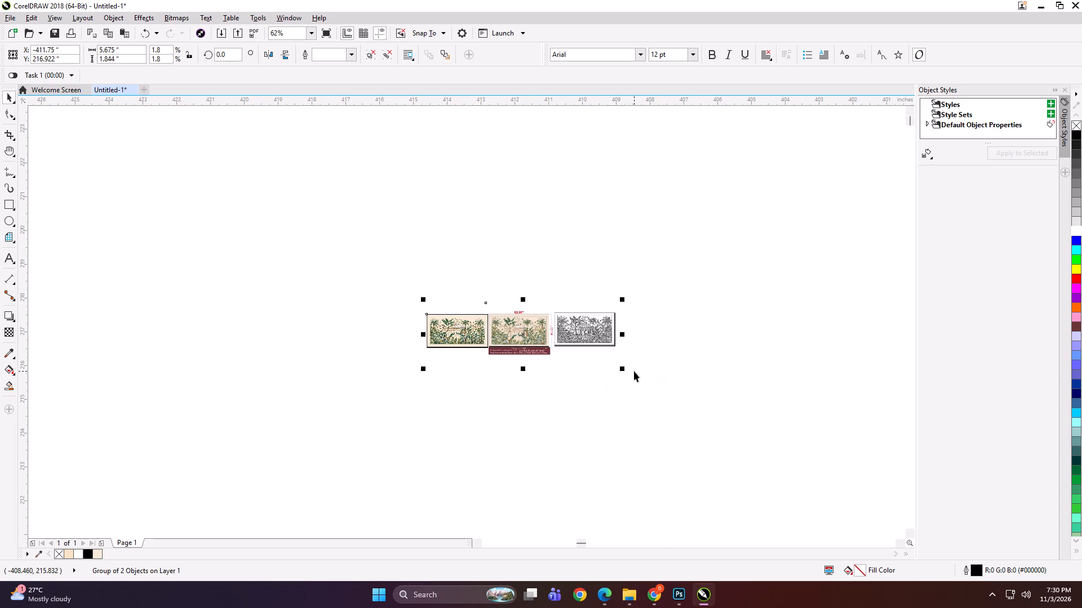
Export the scaled-down group of layouts under the file name FSDGDDH.
{"action": "key", "text": "ctrl+e"}
{"action": "type", "text": "FSDGDDH"}
{"action": "key", "text": "Return"}
{"action": "key", "text": "Return"}
{"action": "key", "text": "Return"}
Delete the exported group of layouts from the drawing.
{"action": "key", "text": "Delete"}
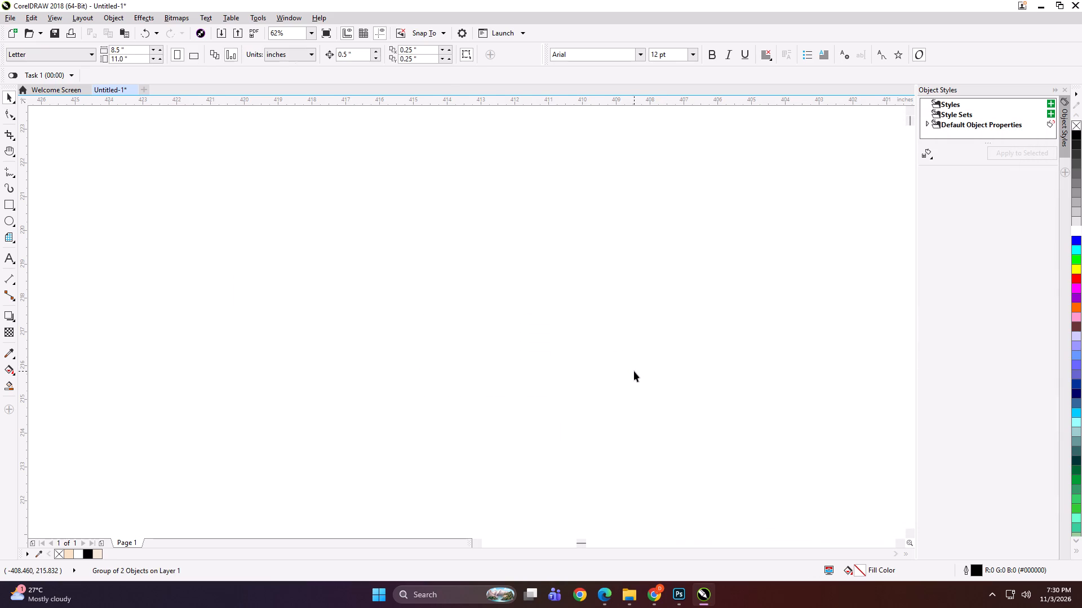
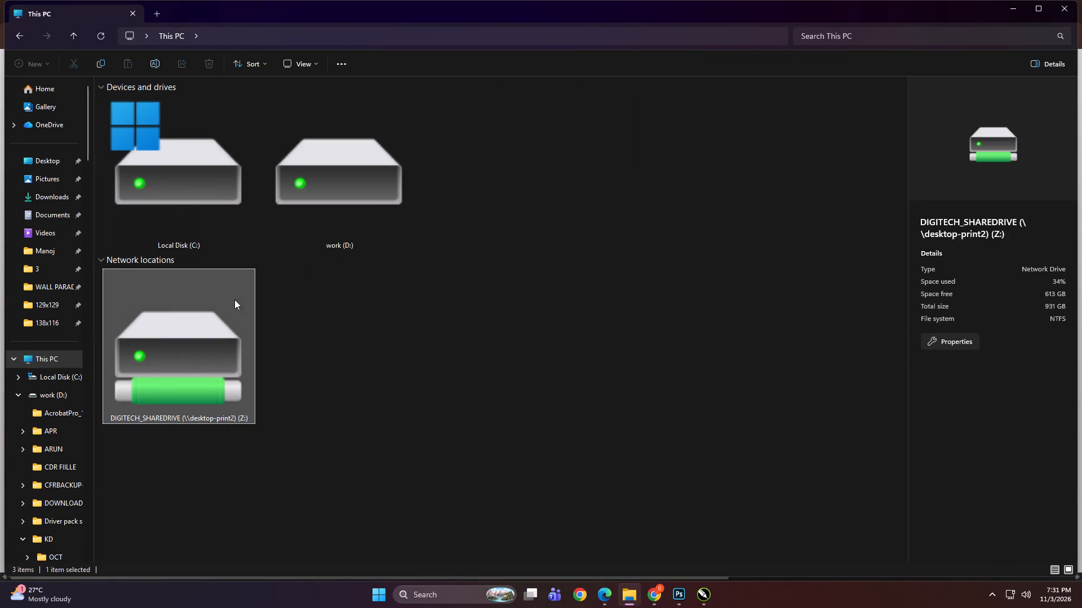
Open the 822x45 GOLDFOIL TIFF from the D: drive's KD > PRINT FILE > NOV > 3 > WALL PARADISE folder in Photoshop.
{"action": "double_click", "coordinate": [358, 172]}
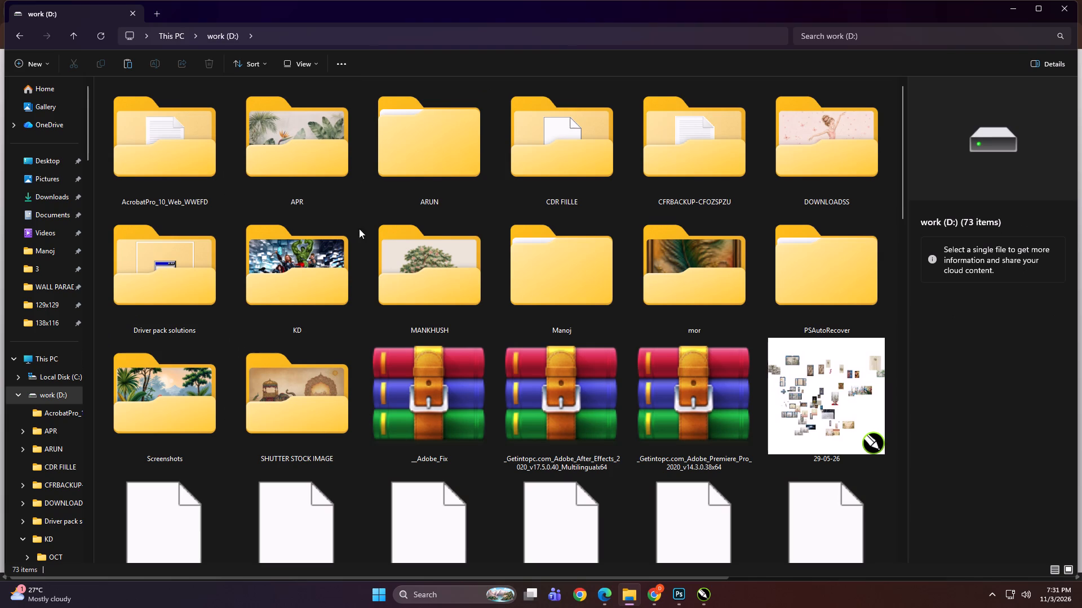
{"action": "double_click", "coordinate": [307, 264]}
{"action": "left_click", "coordinate": [525, 169]}
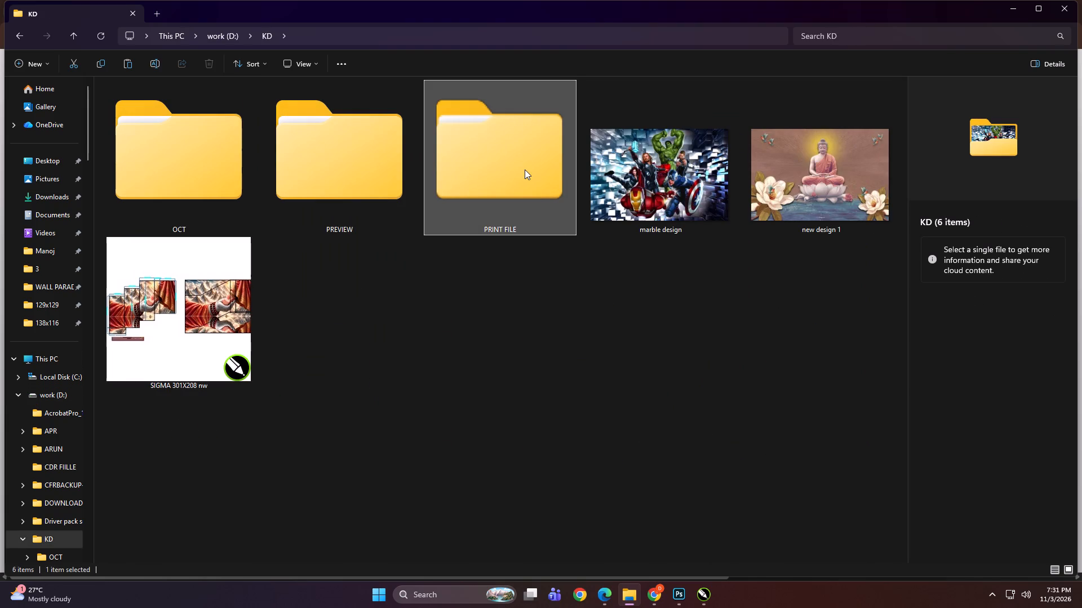
{"action": "double_click", "coordinate": [525, 169]}
{"action": "double_click", "coordinate": [190, 157]}
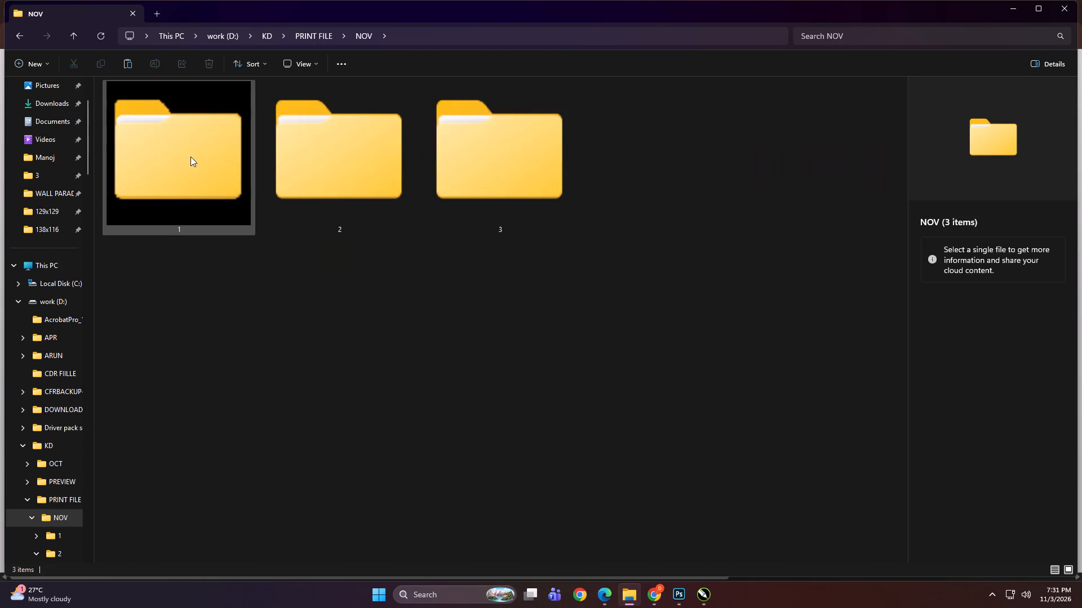
{"action": "double_click", "coordinate": [544, 182]}
{"action": "double_click", "coordinate": [666, 350]}
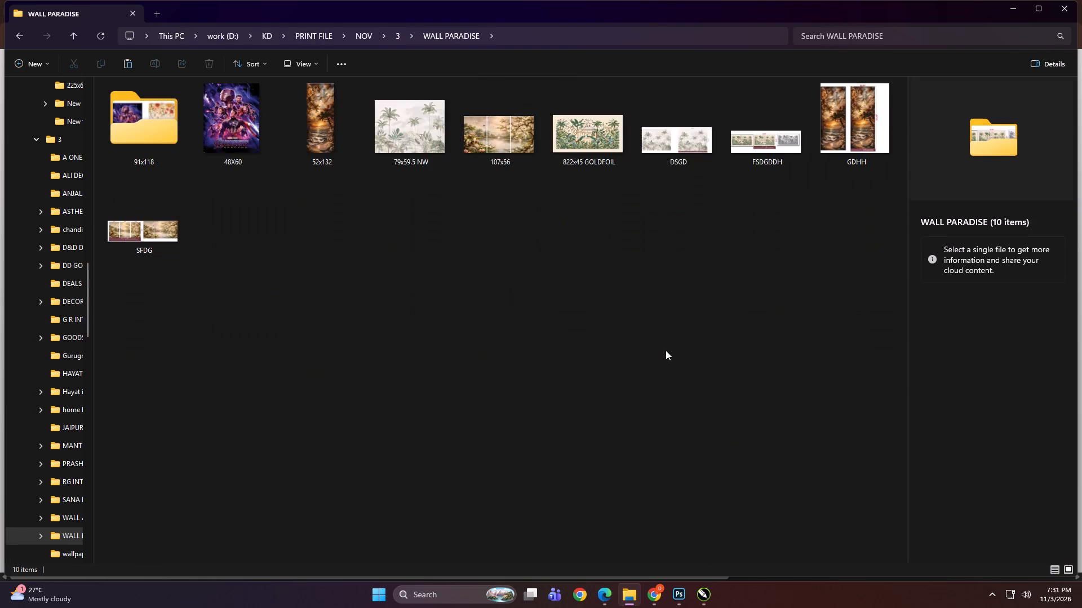
{"action": "scroll", "coordinate": [433, 339], "scroll_direction": "up", "scroll_amount": 5, "text": "ctrl"}
{"action": "left_click", "coordinate": [826, 159]}
{"action": "left_click_drag", "start_coordinate": [839, 147], "coordinate": [757, 299]}
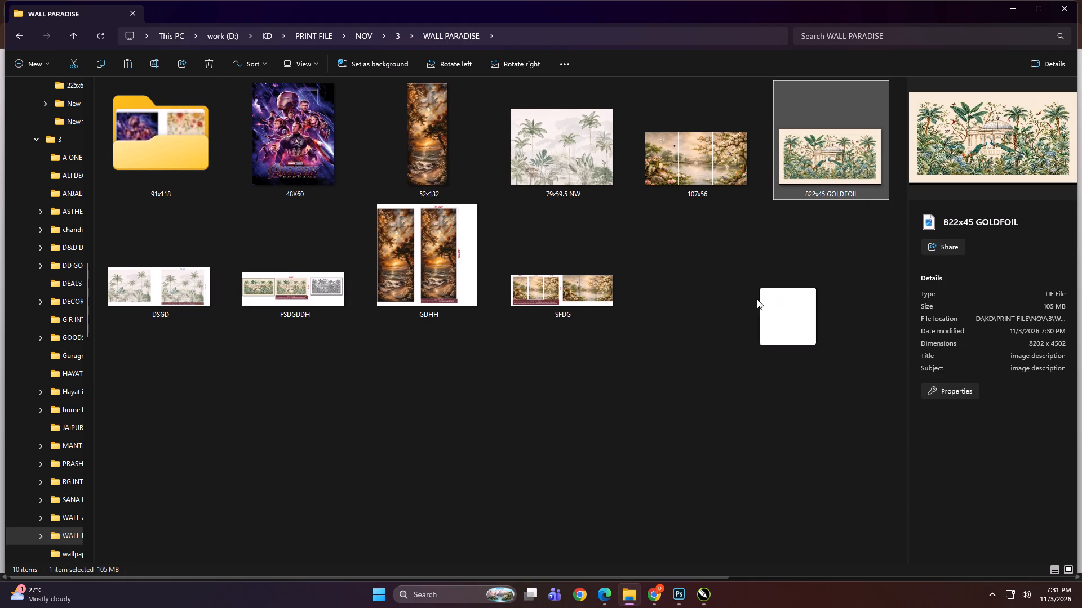
{"action": "left_click_drag", "start_coordinate": [757, 299], "coordinate": [688, 493]}
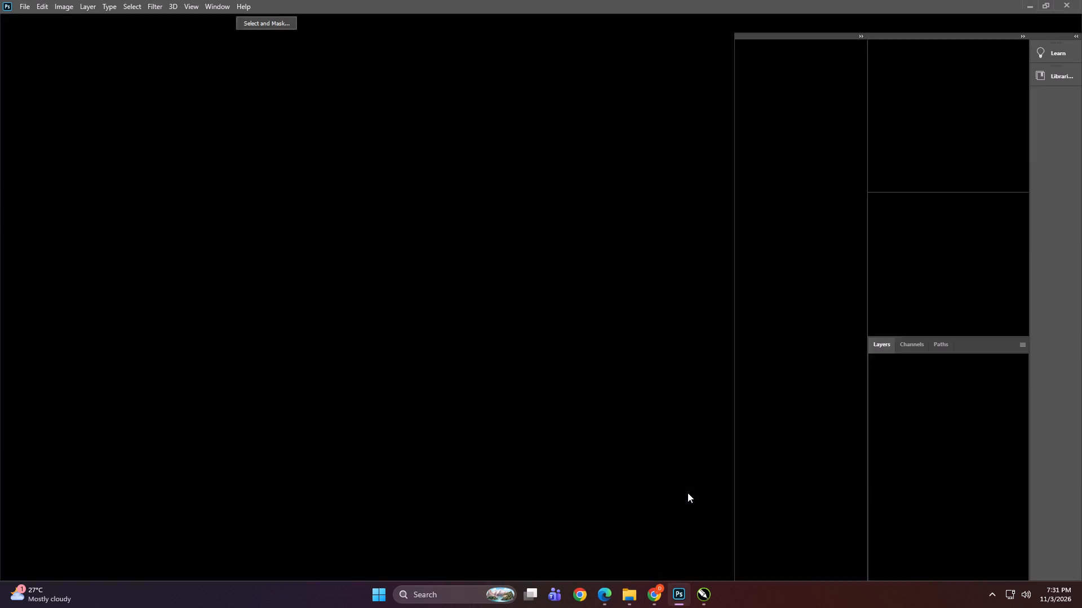
Duplicate the mural's background as a new layer and apply the Photocopy sketch filter with Detail 4 and Darkness 24.
{"action": "key", "text": "ctrl+j"}
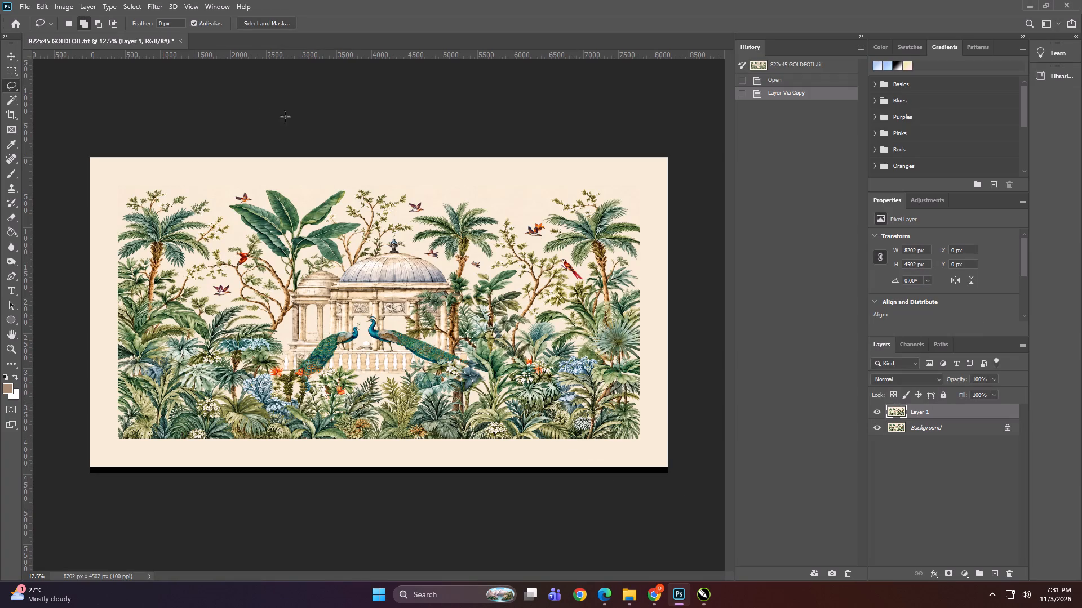
{"action": "left_click", "coordinate": [151, 6]}
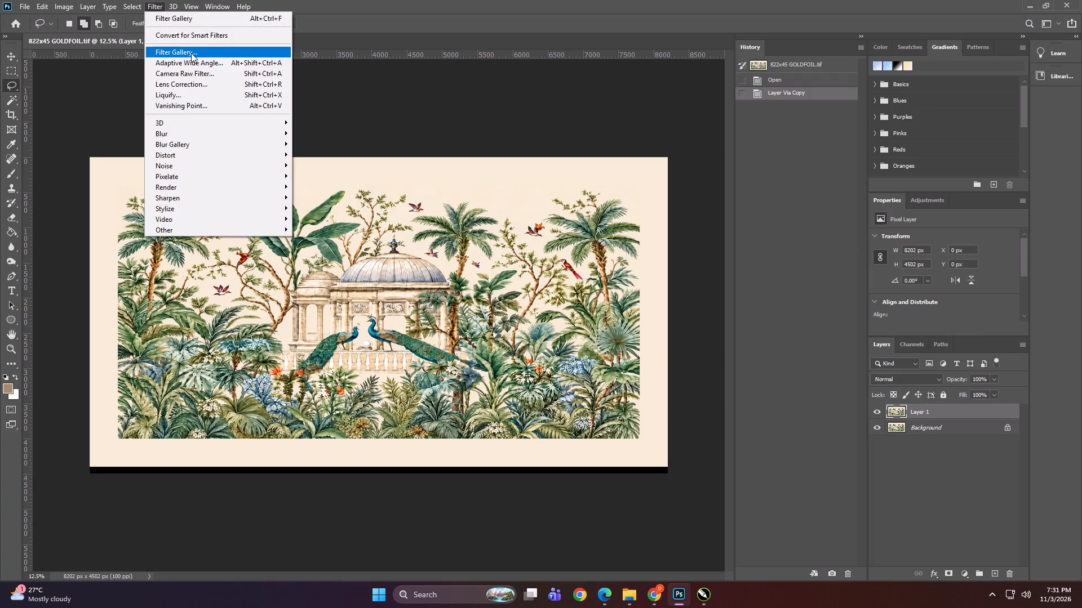
{"action": "left_click", "coordinate": [191, 53]}
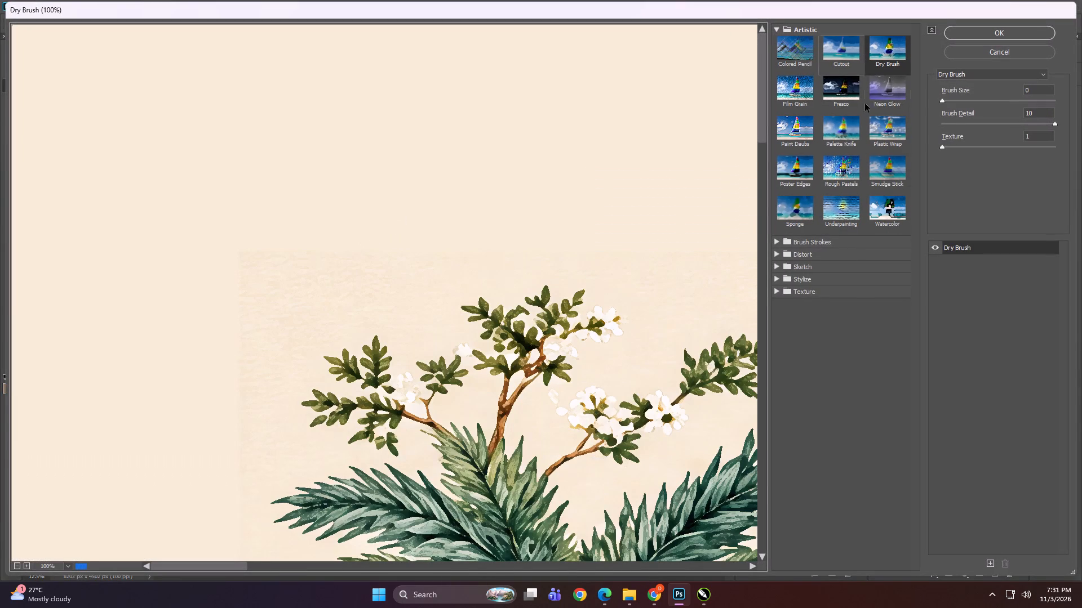
{"action": "scroll", "coordinate": [860, 243], "scroll_direction": "up", "scroll_amount": 3}
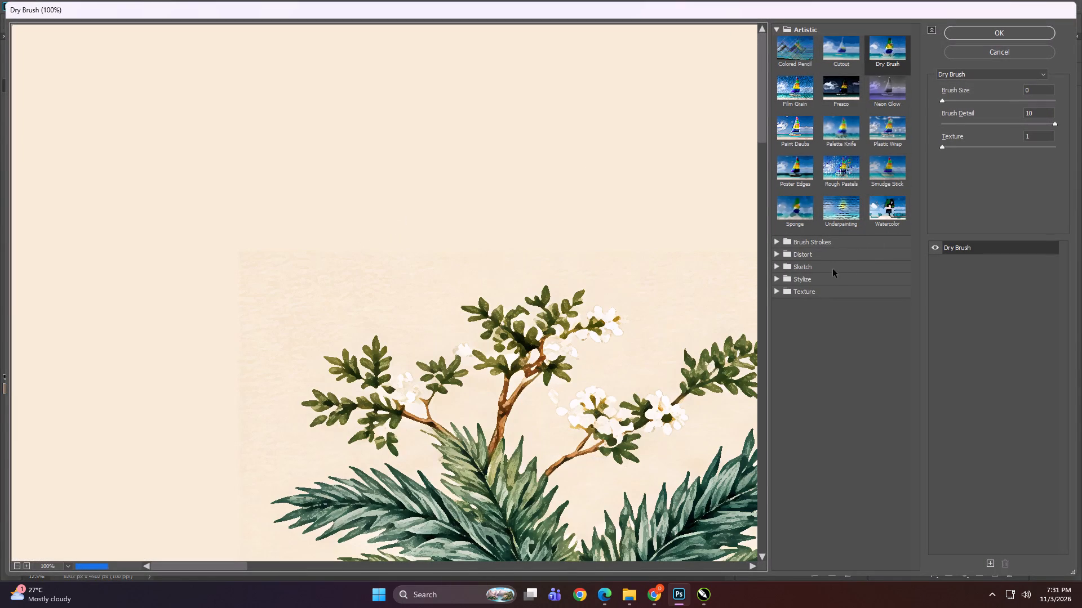
{"action": "left_click", "coordinate": [833, 269]}
{"action": "left_click", "coordinate": [885, 366]}
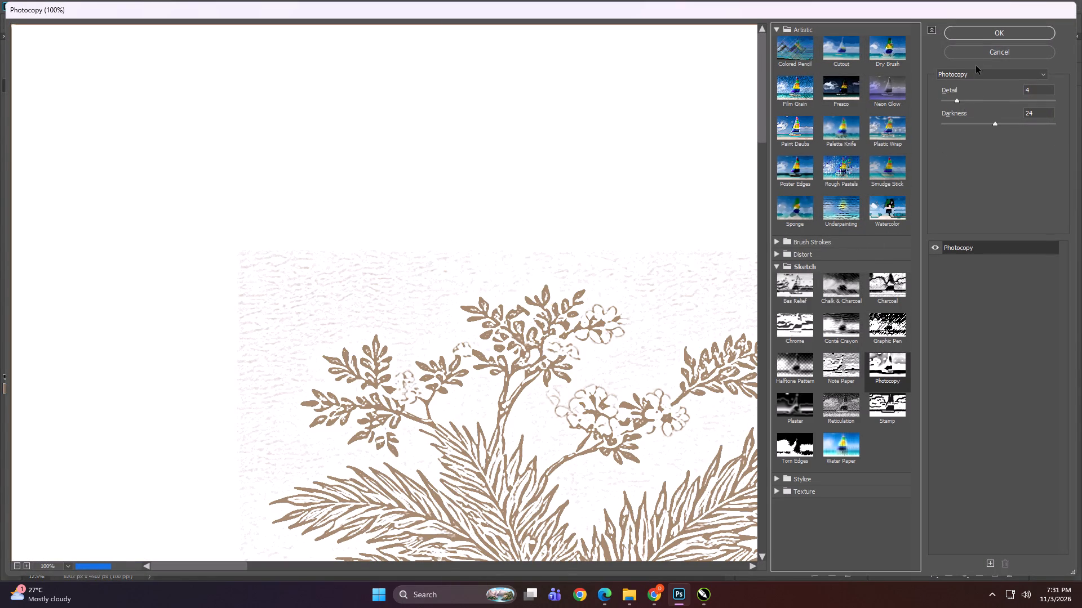
{"action": "left_click", "coordinate": [978, 36]}
Select the brown outline around the peacock's head with the Magic Wand and extend the selection to all similar pixels.
{"action": "scroll", "coordinate": [490, 294], "scroll_direction": "up", "scroll_amount": 5, "text": "alt"}
{"action": "scroll", "coordinate": [376, 373], "scroll_direction": "down", "scroll_amount": 1, "text": "alt"}
{"action": "scroll", "coordinate": [371, 376], "scroll_direction": "up", "scroll_amount": 18, "text": "alt"}
{"action": "scroll", "coordinate": [355, 309], "scroll_direction": "down", "scroll_amount": 1, "text": "alt"}
{"action": "scroll", "coordinate": [355, 309], "scroll_direction": "up", "scroll_amount": 20, "text": "alt"}
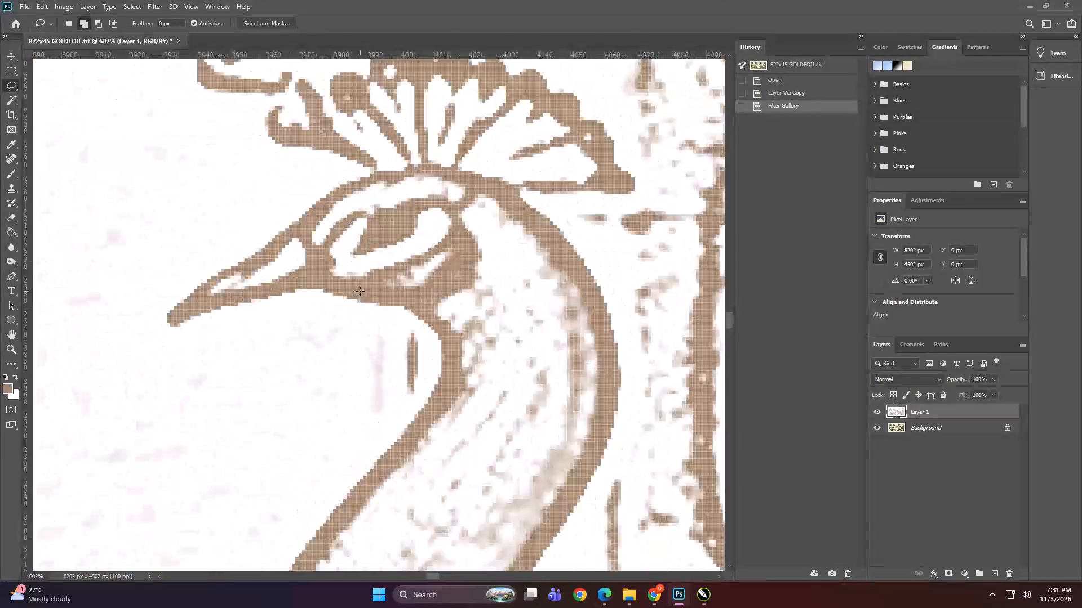
{"action": "left_click", "coordinate": [360, 291], "text": "shift"}
{"action": "left_click", "coordinate": [360, 291]}
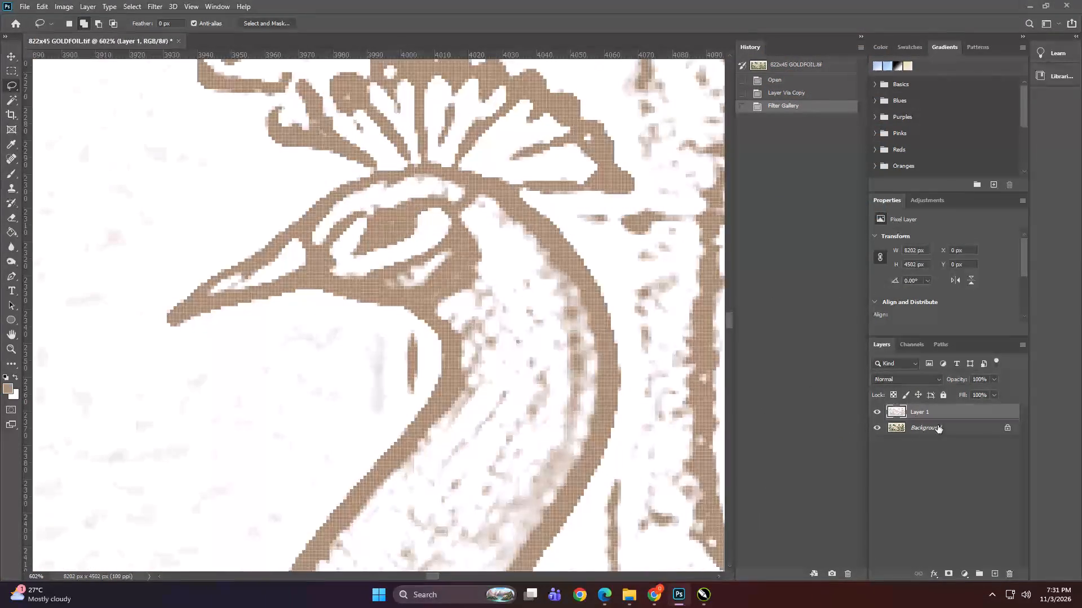
{"action": "left_click", "coordinate": [938, 425]}
{"action": "left_click", "coordinate": [938, 411]}
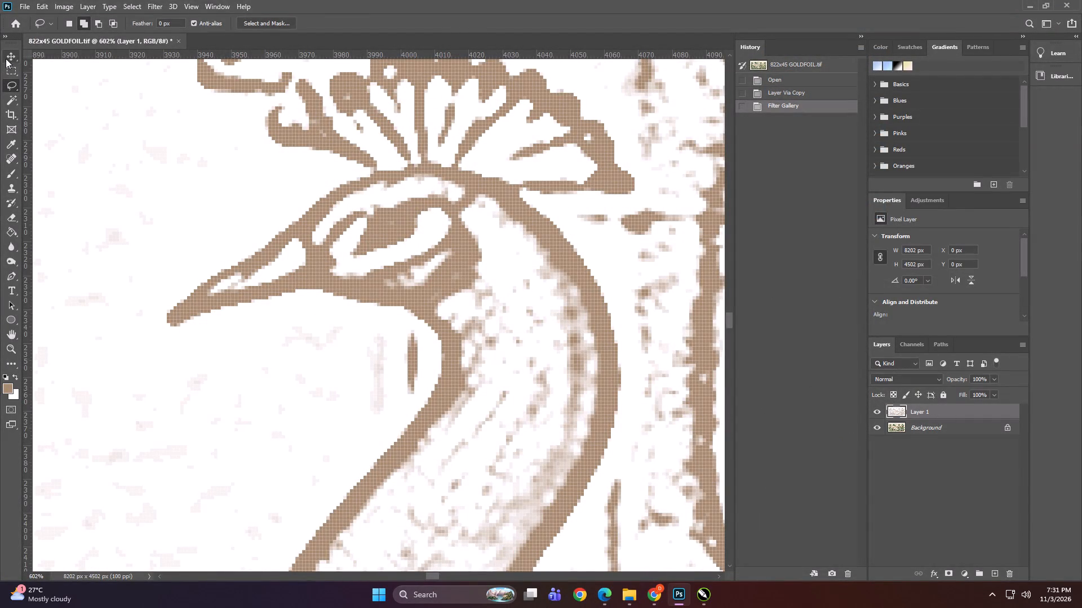
{"action": "left_click", "coordinate": [11, 56]}
{"action": "key", "text": "w"}
{"action": "left_click", "coordinate": [380, 295], "text": "shift"}
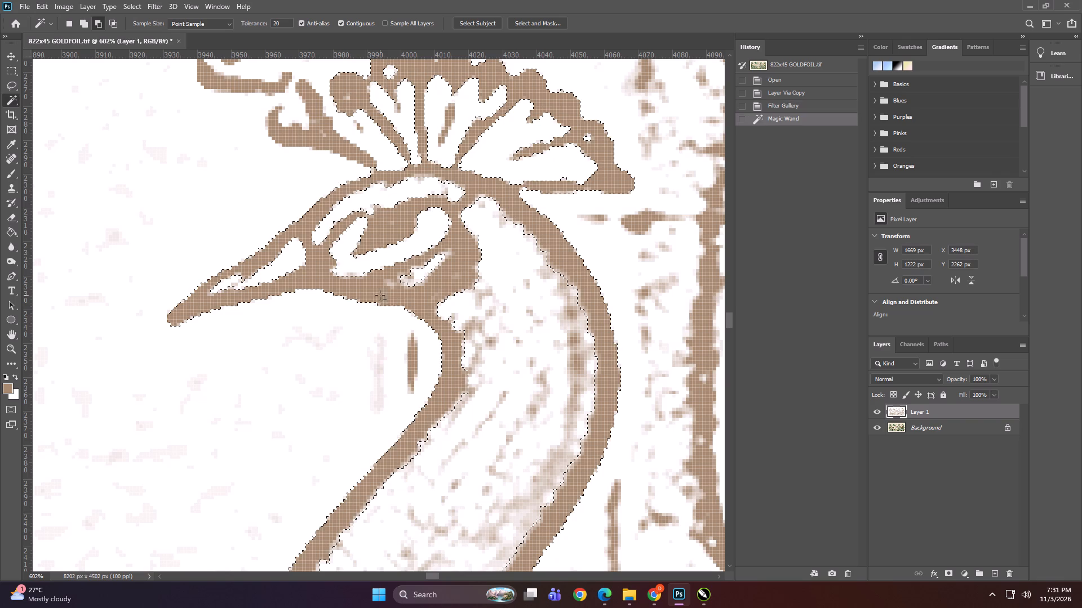
{"action": "right_click", "coordinate": [380, 295]}
{"action": "left_click", "coordinate": [428, 418]}
{"action": "scroll", "coordinate": [455, 287], "scroll_direction": "down", "scroll_amount": 3, "text": "alt"}
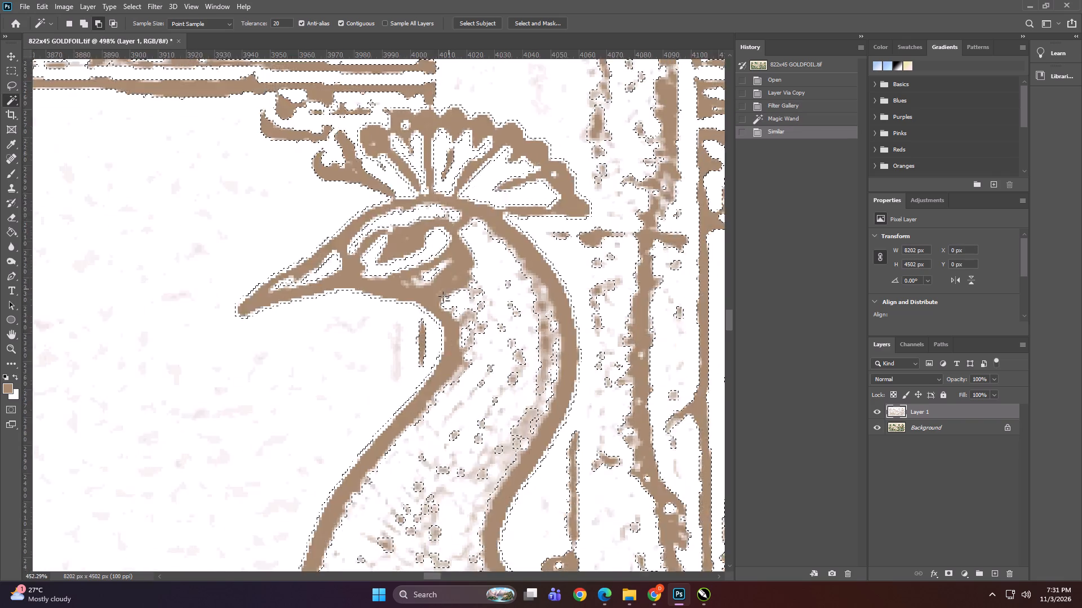
With the Background layer active, create a new spot channel named Spot 1 from the selected line work.
{"action": "scroll", "coordinate": [443, 296], "scroll_direction": "down", "scroll_amount": 20, "text": "alt"}
{"action": "scroll", "coordinate": [443, 296], "scroll_direction": "down", "scroll_amount": 17, "text": "alt"}
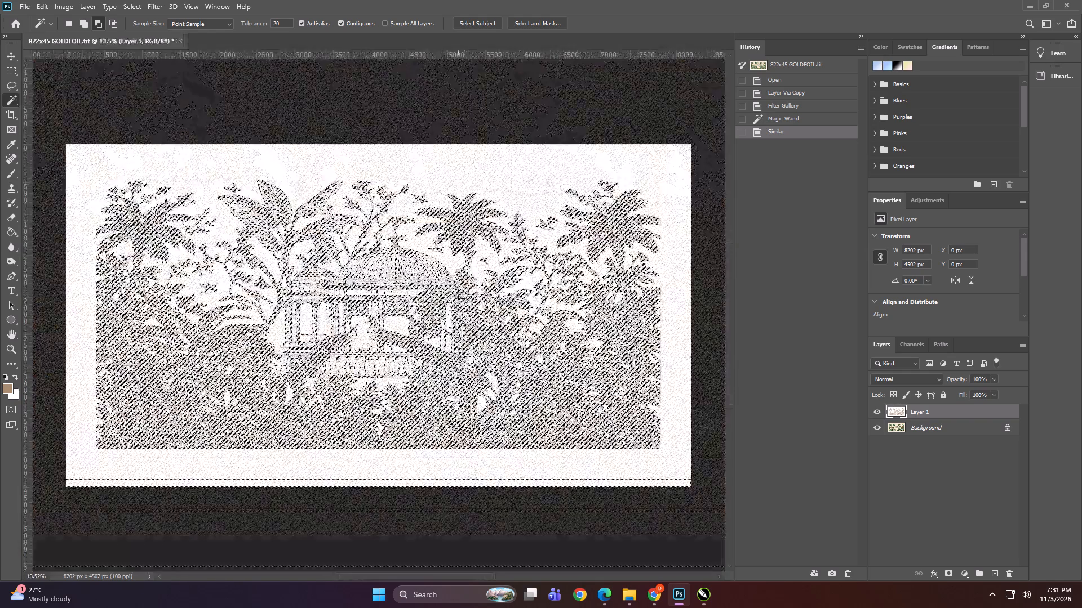
{"action": "left_click", "coordinate": [959, 429]}
{"action": "left_click", "coordinate": [920, 345]}
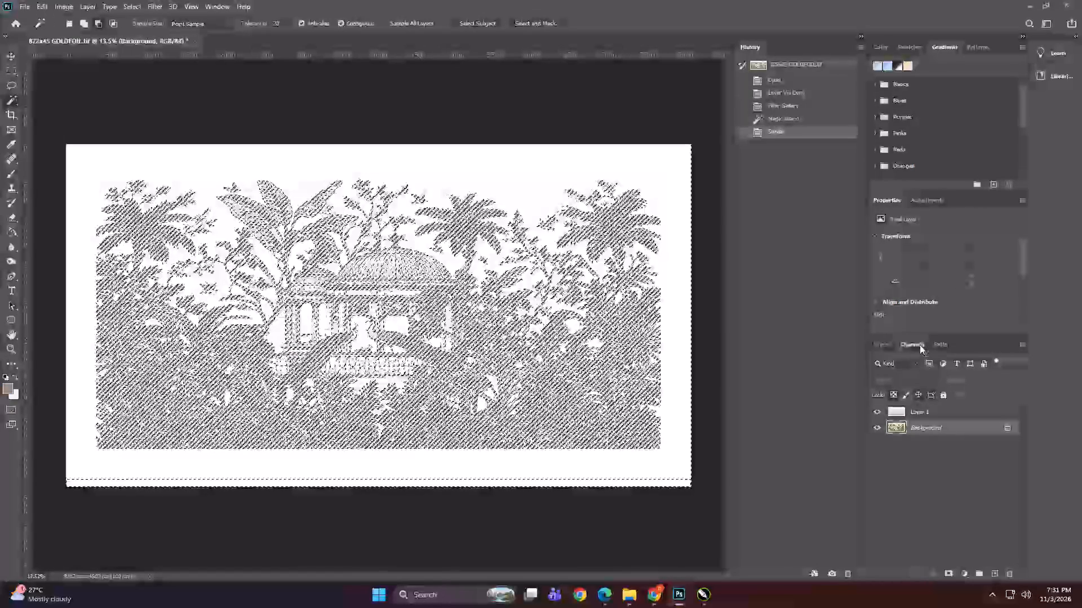
{"action": "left_click", "coordinate": [1025, 345]}
{"action": "left_click", "coordinate": [1025, 388]}
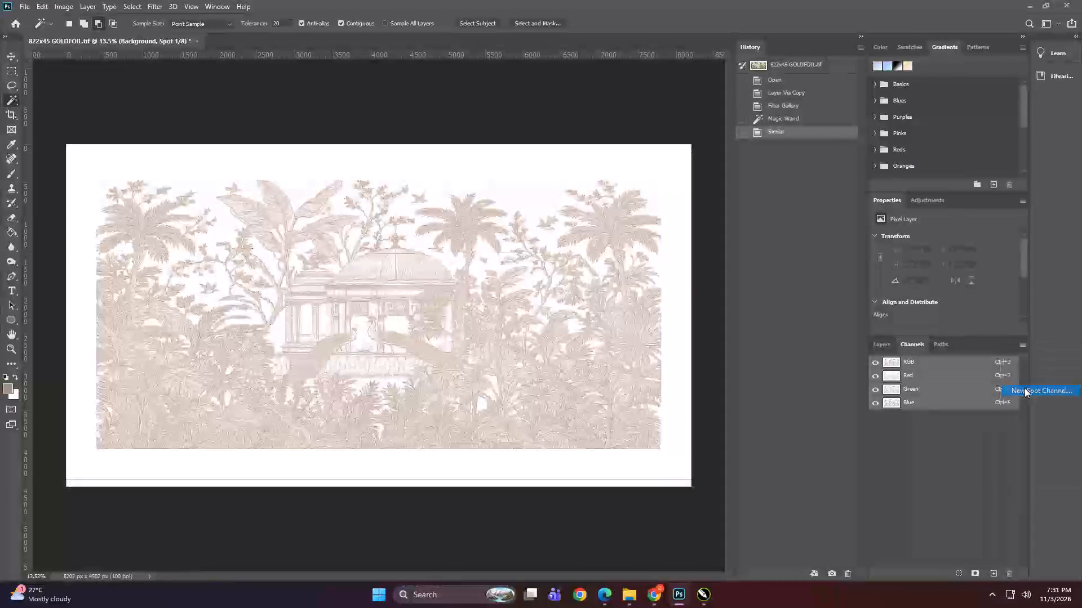
{"action": "left_click", "coordinate": [634, 177]}
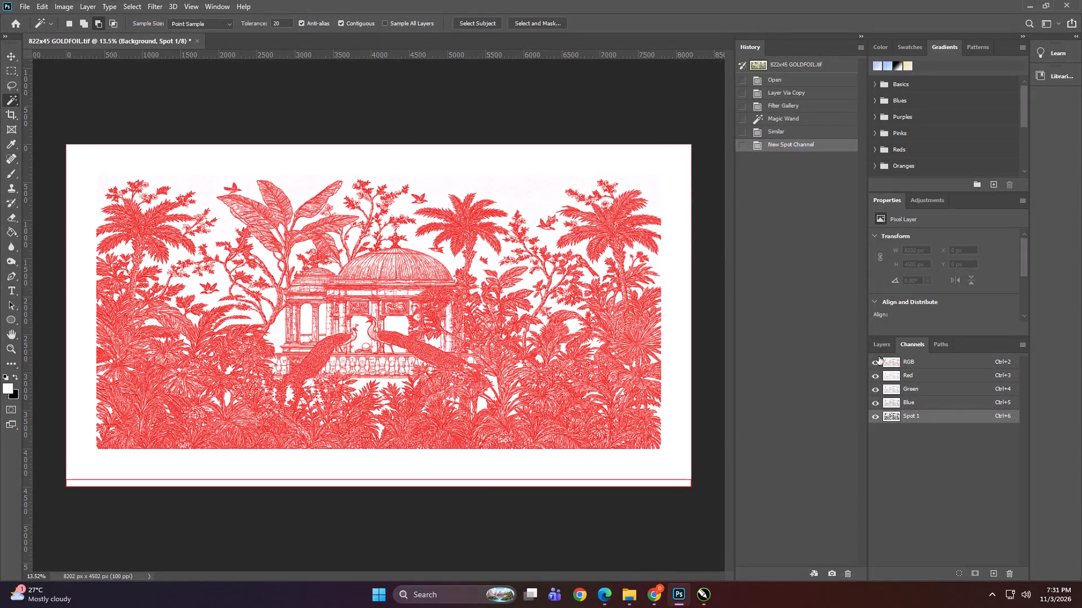
Duplicate the Spot 1 channel within the same document under the name Spot 2.
{"action": "right_click", "coordinate": [945, 417]}
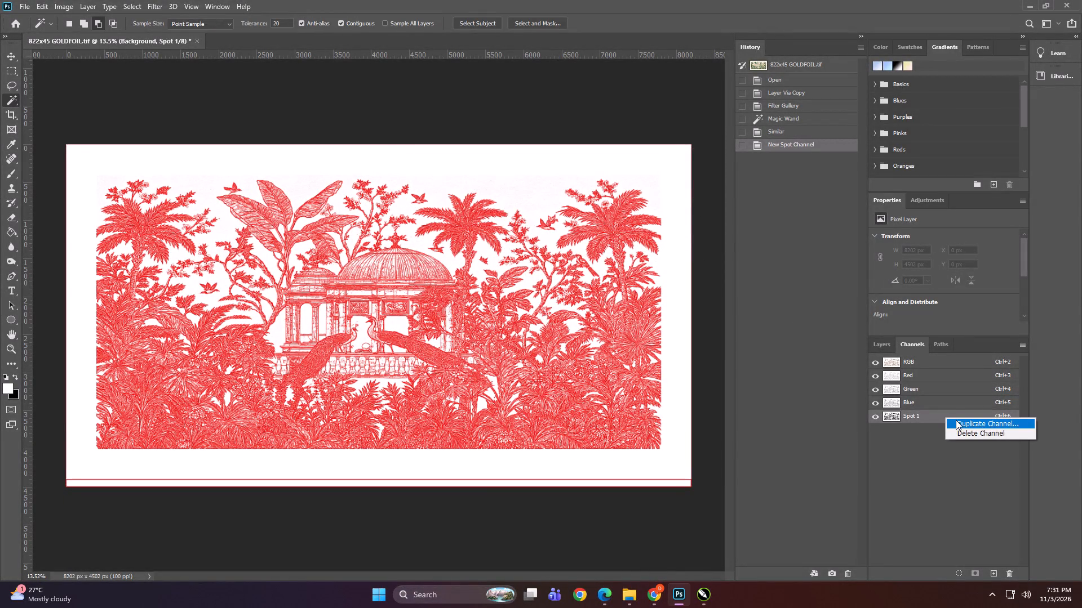
{"action": "left_click", "coordinate": [959, 421]}
{"action": "key", "text": "Right"}
{"action": "key", "text": "BackSpace"}
{"action": "key", "text": "BackSpace"}
{"action": "key", "text": "BackSpace"}
{"action": "key", "text": "BackSpace"}
{"action": "key", "text": "BackSpace"}
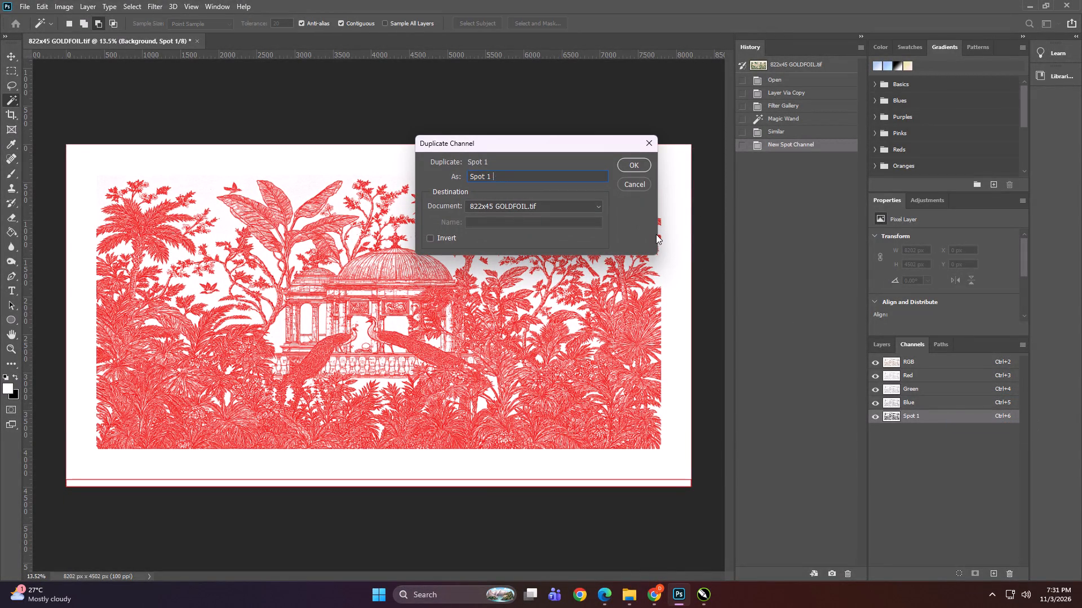
{"action": "key", "text": "BackSpace"}
{"action": "key", "text": "2"}
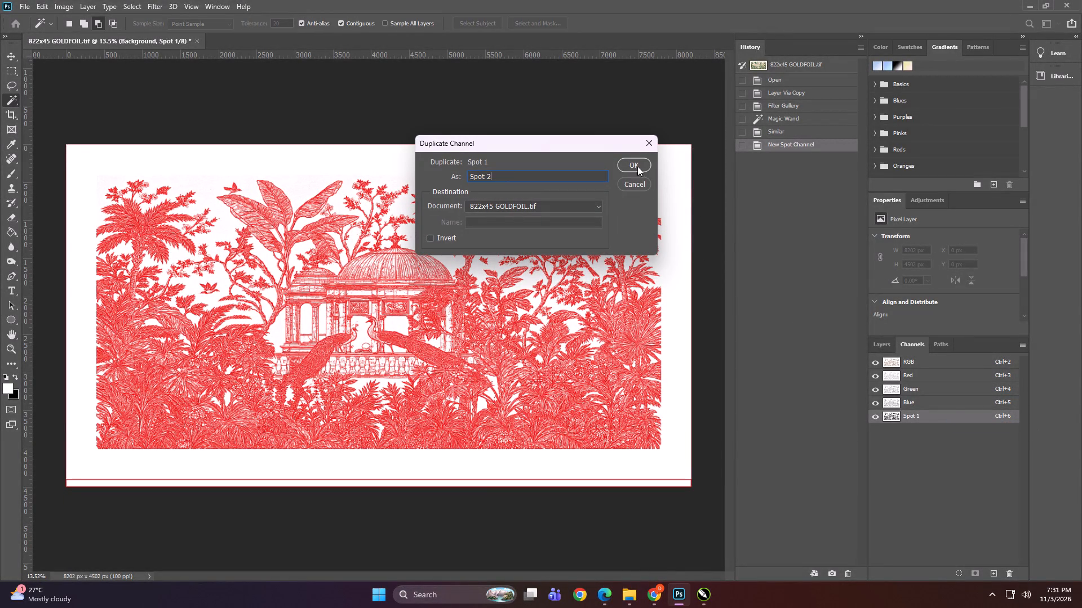
{"action": "left_click", "coordinate": [637, 163]}
{"action": "left_click", "coordinate": [877, 427]}
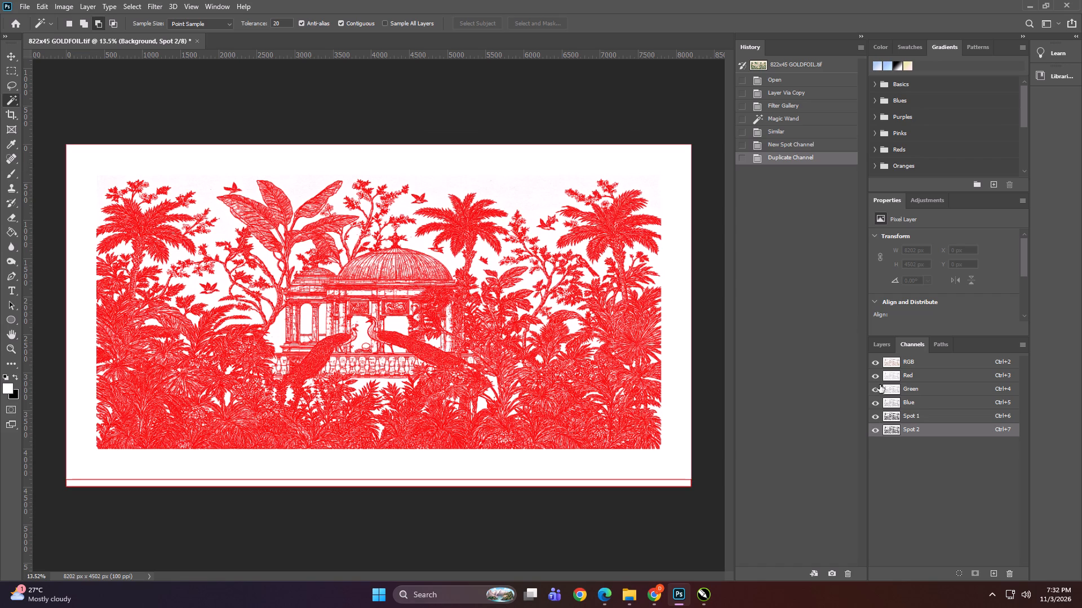
Delete the photocopy-filtered Layer 1, leaving only the Background layer.
{"action": "left_click", "coordinate": [882, 343]}
{"action": "left_click", "coordinate": [925, 414]}
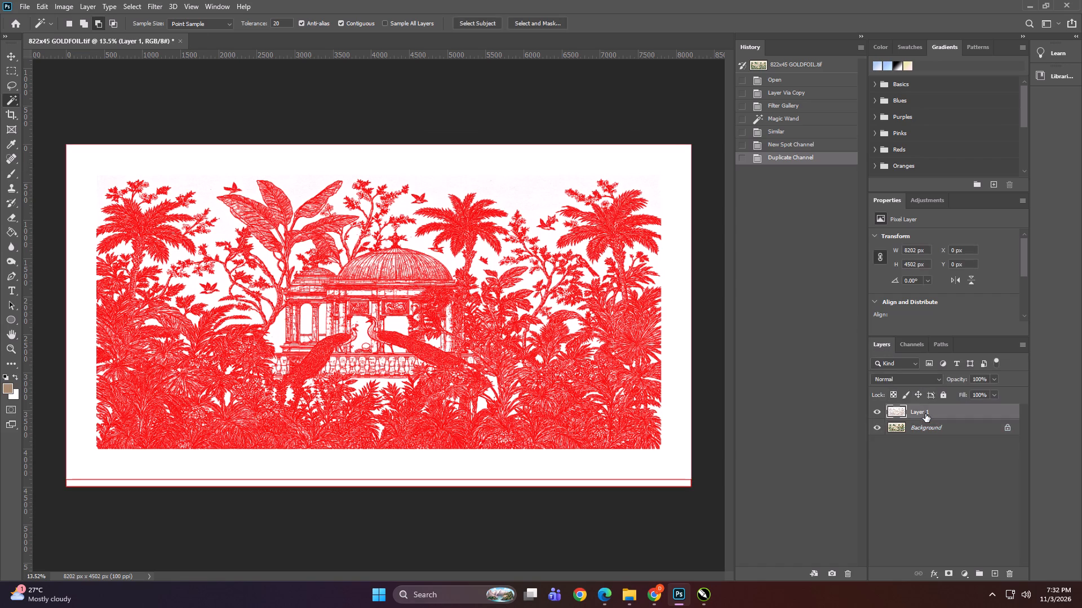
{"action": "key", "text": "Delete"}
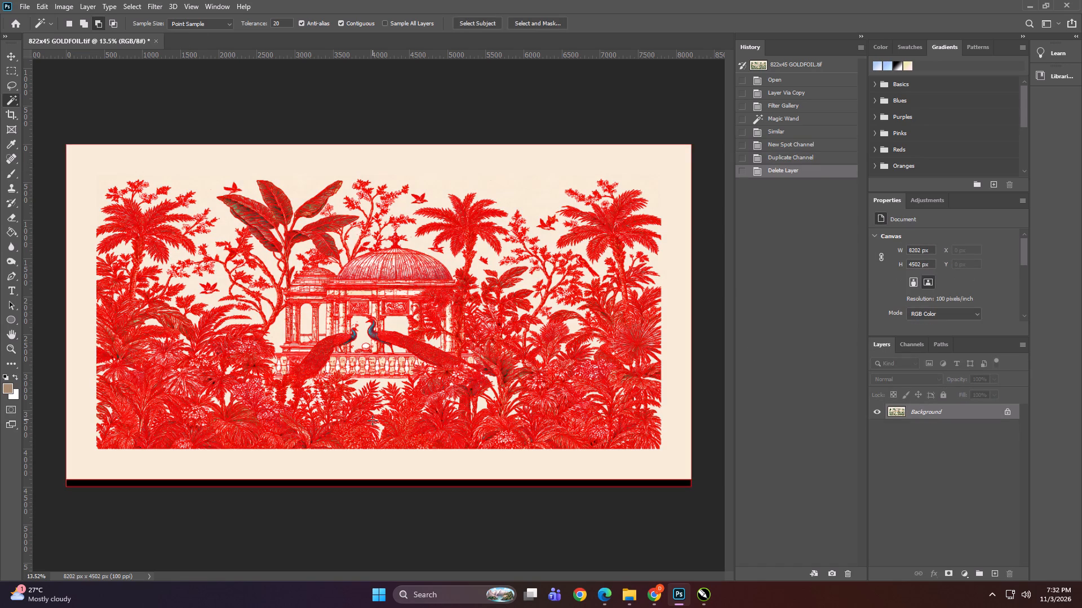
Save the mural with its spot colors as an LZW-compressed TIFF, replacing the existing 822x45 GOLDFOIL file in WALL PARADISE.
{"action": "scroll", "coordinate": [373, 424], "scroll_direction": "up", "scroll_amount": 20, "text": "alt"}
{"action": "scroll", "coordinate": [373, 424], "scroll_direction": "up", "scroll_amount": 9, "text": "alt"}
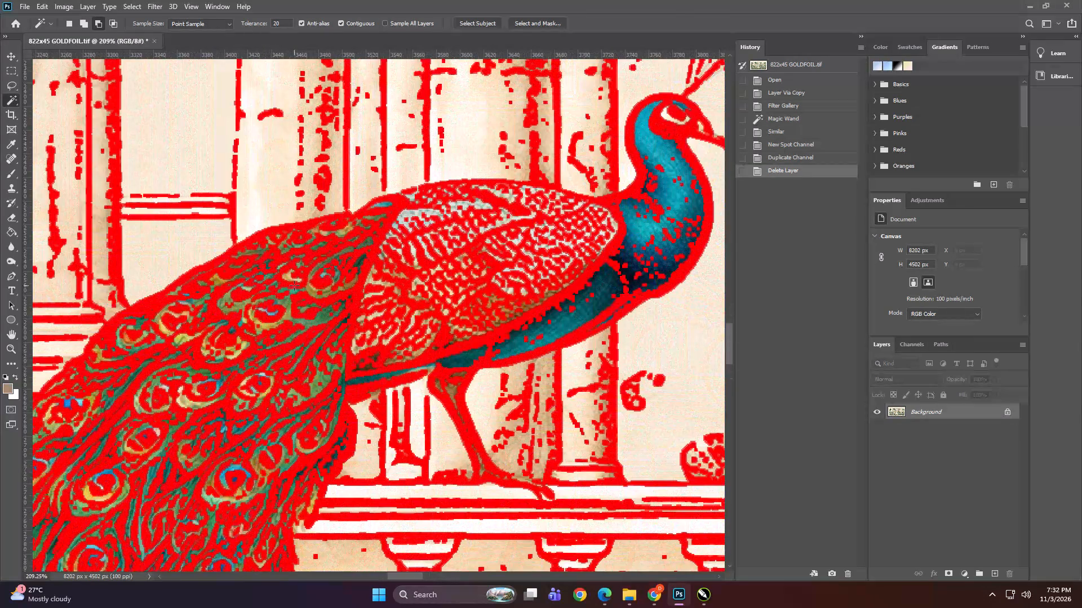
{"action": "scroll", "coordinate": [483, 279], "scroll_direction": "down", "scroll_amount": 15, "text": "alt"}
{"action": "scroll", "coordinate": [457, 312], "scroll_direction": "down", "scroll_amount": 7, "text": "alt"}
{"action": "scroll", "coordinate": [456, 261], "scroll_direction": "down", "scroll_amount": 6, "text": "alt"}
{"action": "key", "text": "ctrl+shift+s"}
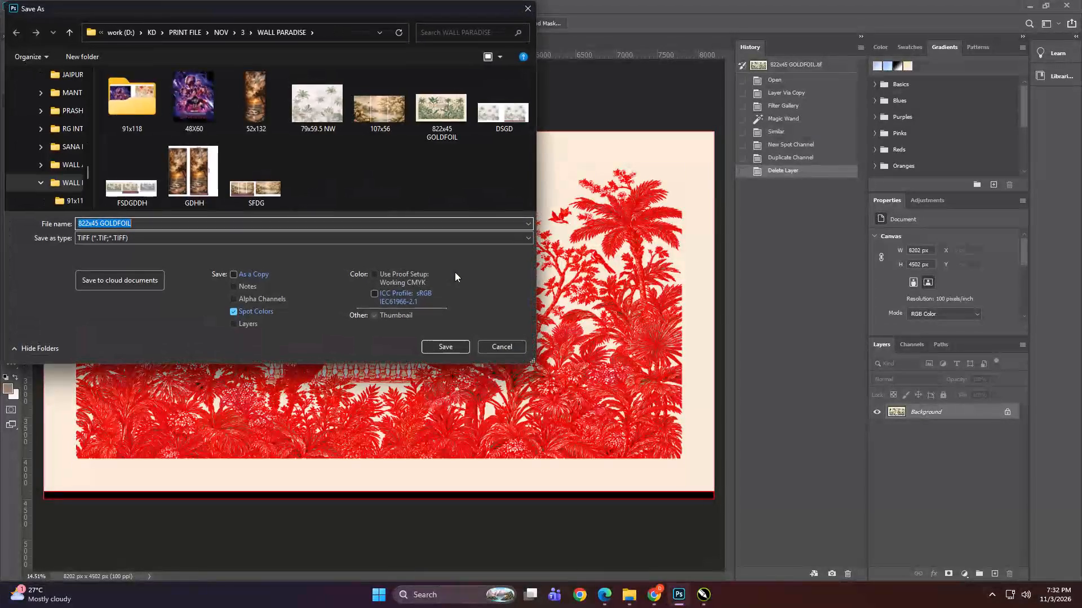
{"action": "left_click", "coordinate": [223, 221]}
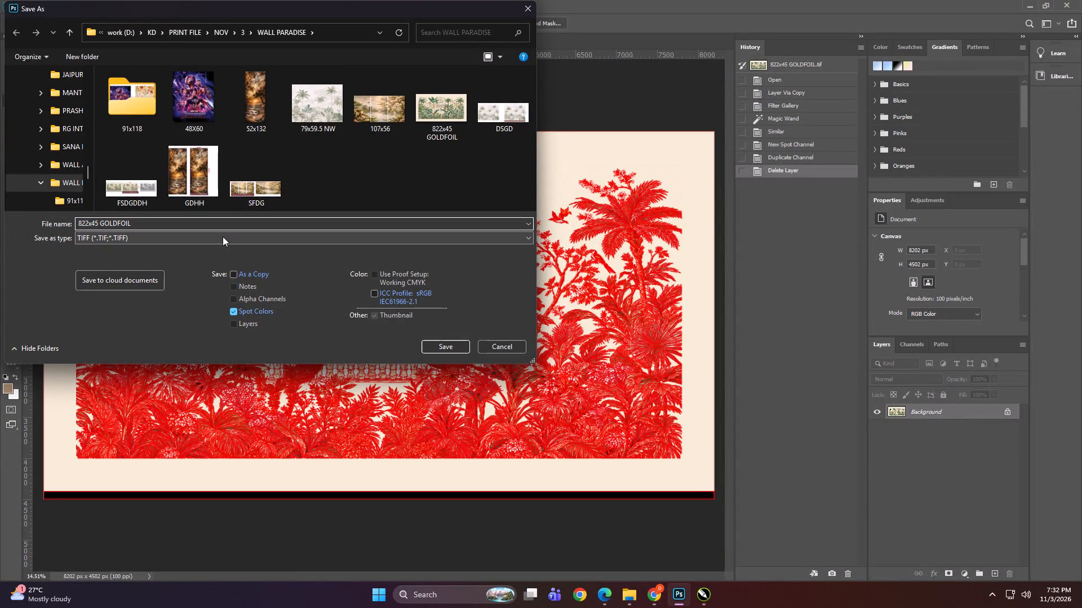
{"action": "left_click", "coordinate": [441, 340]}
{"action": "left_click", "coordinate": [569, 293]}
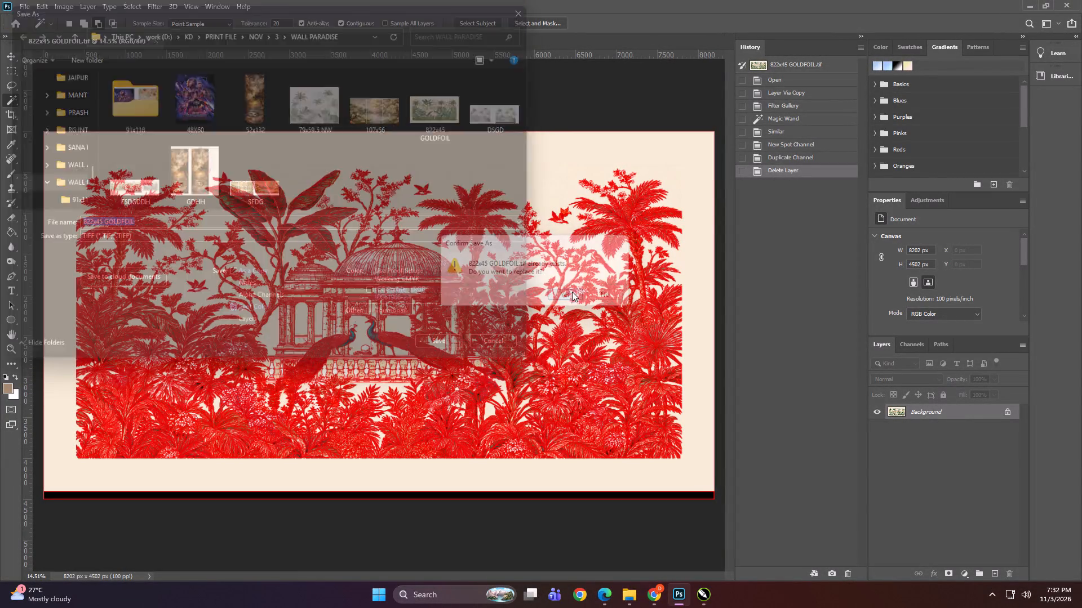
{"action": "left_click", "coordinate": [399, 164]}
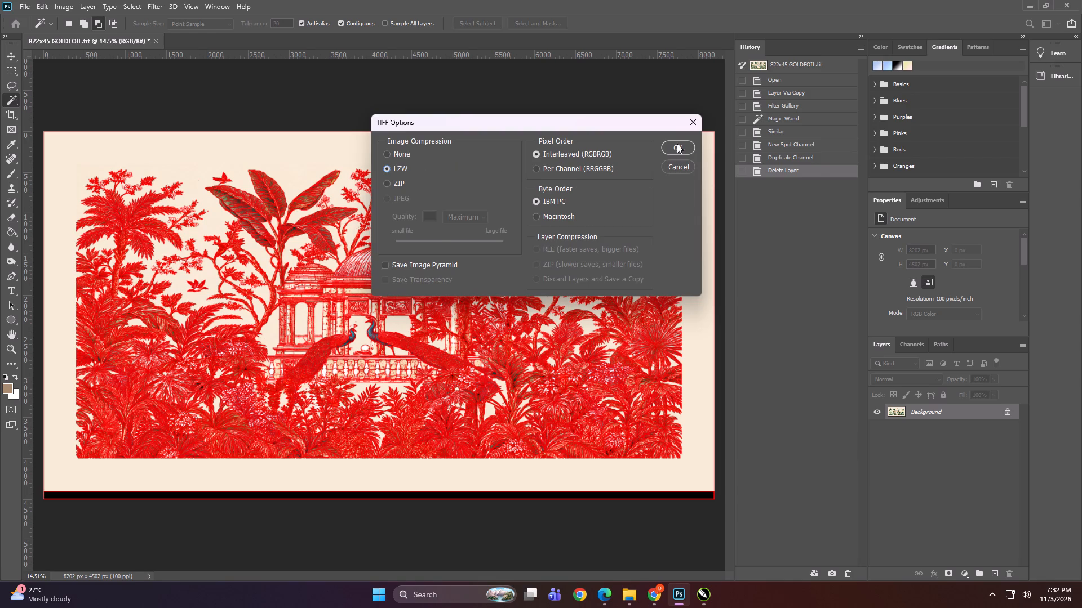
{"action": "left_click", "coordinate": [677, 144]}
Quit Photoshop, letting the background save complete first.
{"action": "left_click", "coordinate": [1061, 4]}
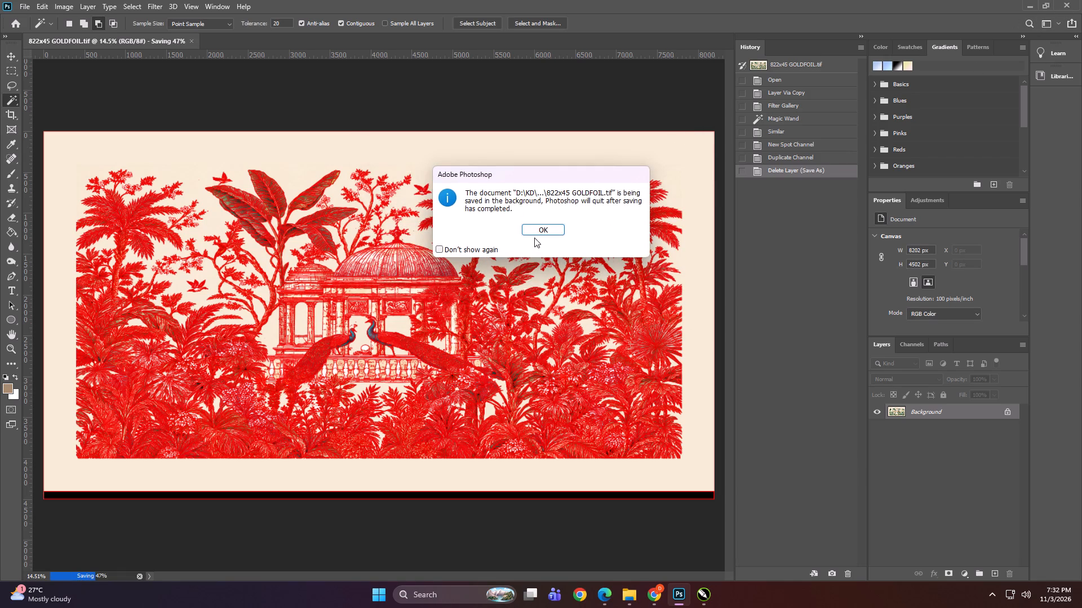
{"action": "left_click", "coordinate": [531, 230]}
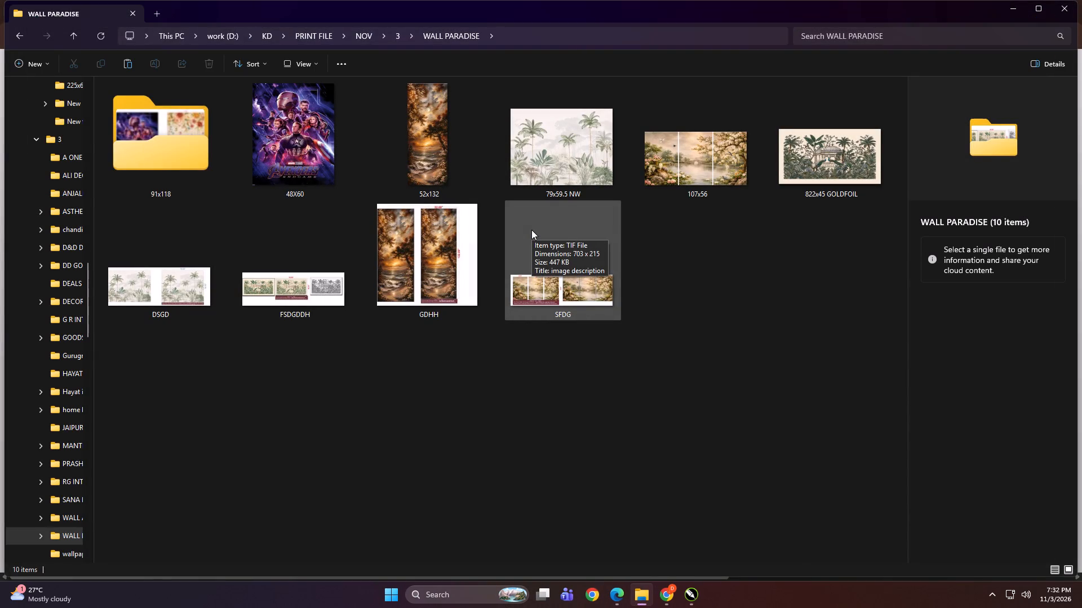
Refresh the contents of the local WALL PARADISE folder.
{"action": "left_click", "coordinate": [477, 389]}
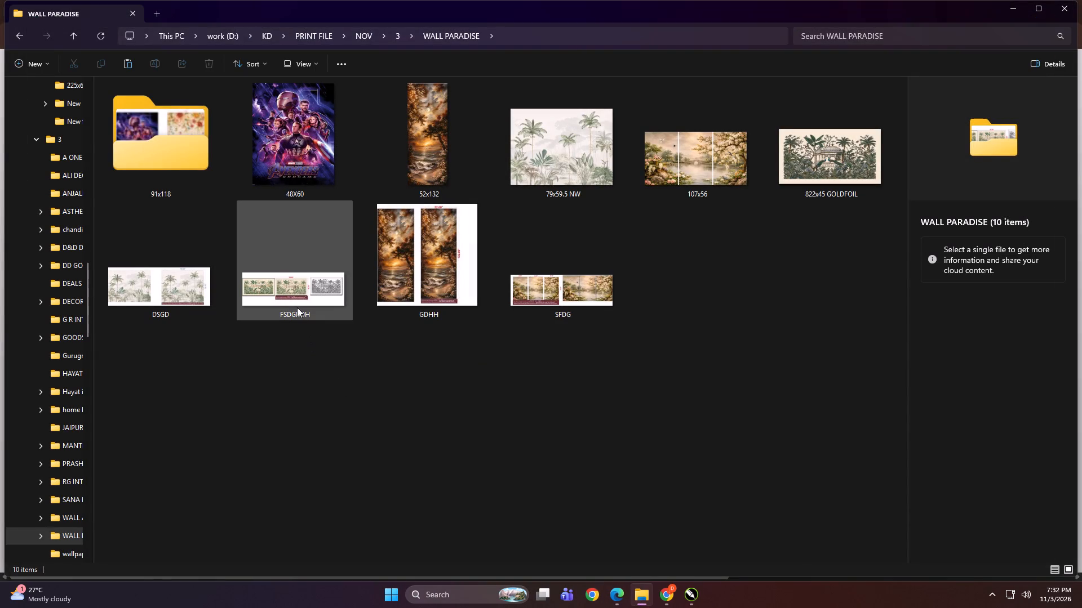
{"action": "right_click", "coordinate": [465, 396]}
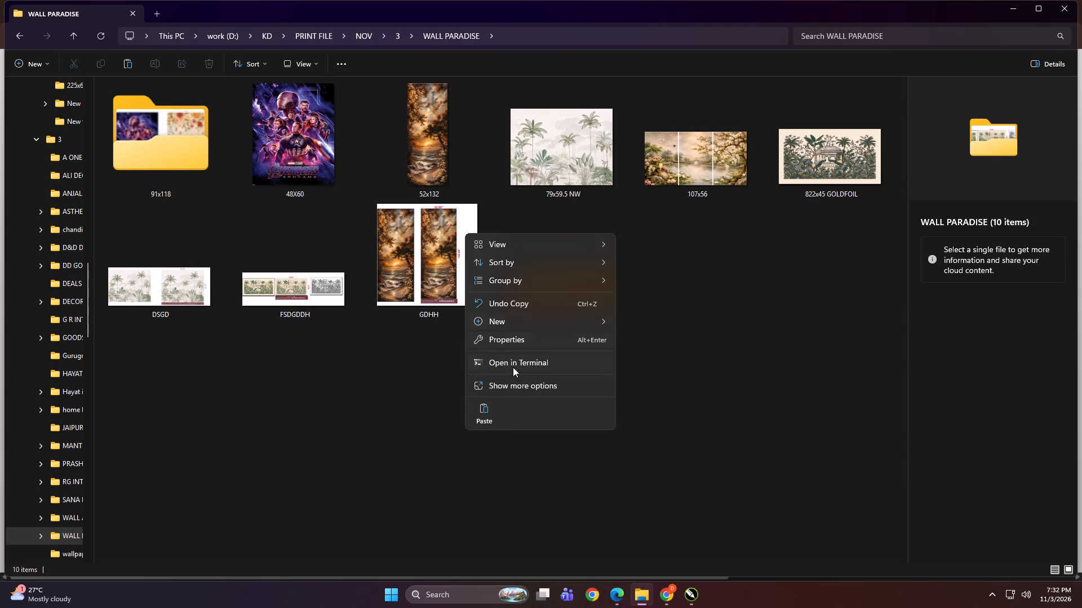
{"action": "left_click", "coordinate": [513, 386]}
{"action": "left_click", "coordinate": [509, 257]}
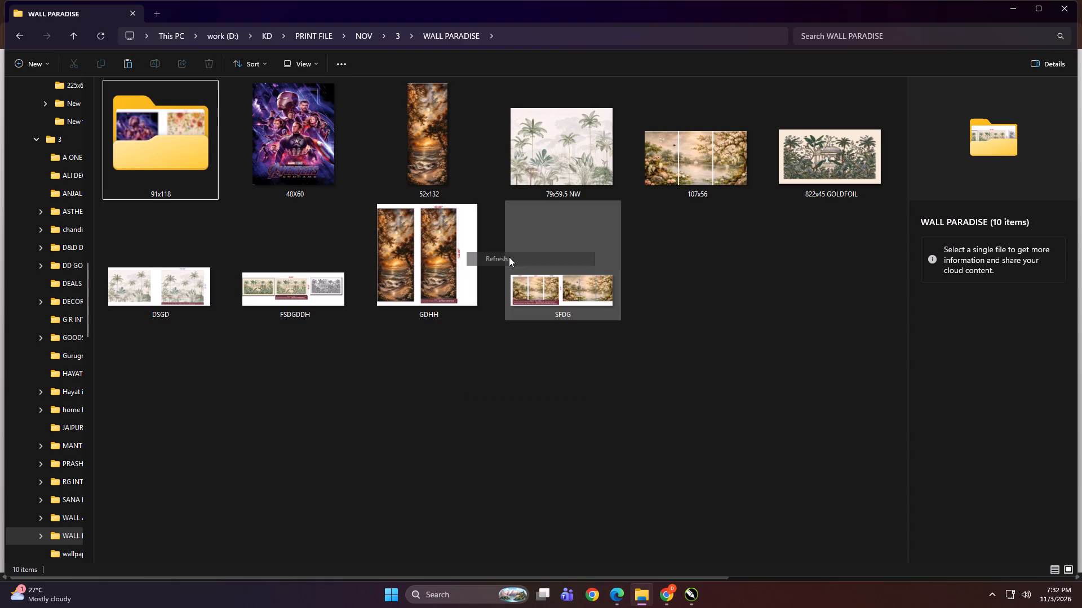
{"action": "left_click", "coordinate": [450, 360]}
Copy the 822x45 GOLDFOIL and FSDGDDH files into the WALL PARADISE folder under Print, NOV, 3 on DIGITECH_SHAREDRIVE (Z:).
{"action": "left_click", "coordinate": [852, 162]}
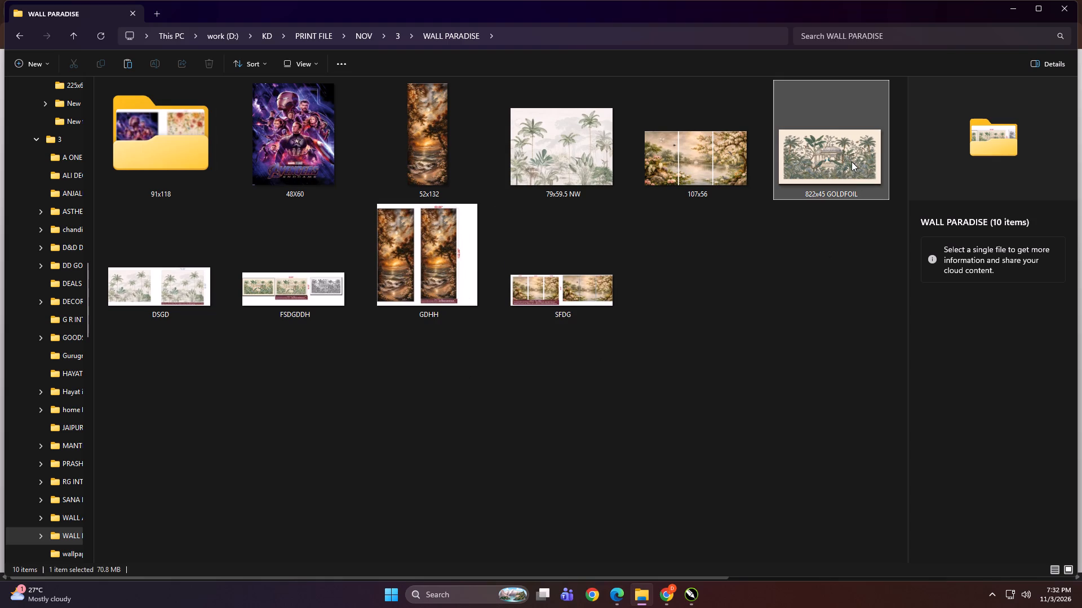
{"action": "left_click", "coordinate": [295, 295], "text": "ctrl"}
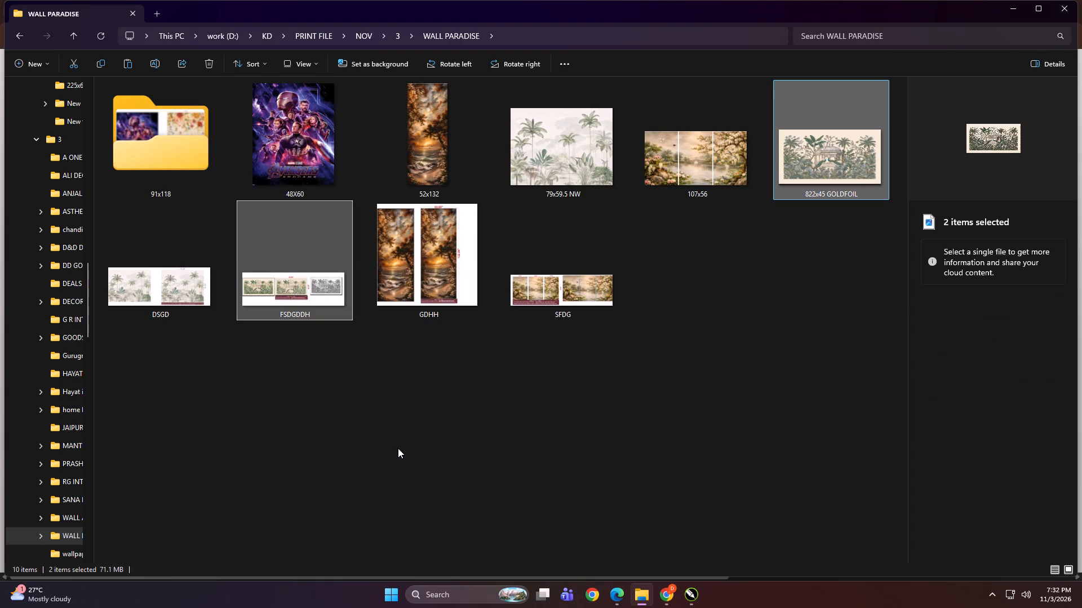
{"action": "key", "text": "ctrl+c"}
{"action": "scroll", "coordinate": [57, 422], "scroll_direction": "up", "scroll_amount": 6}
{"action": "left_click", "coordinate": [56, 361]}
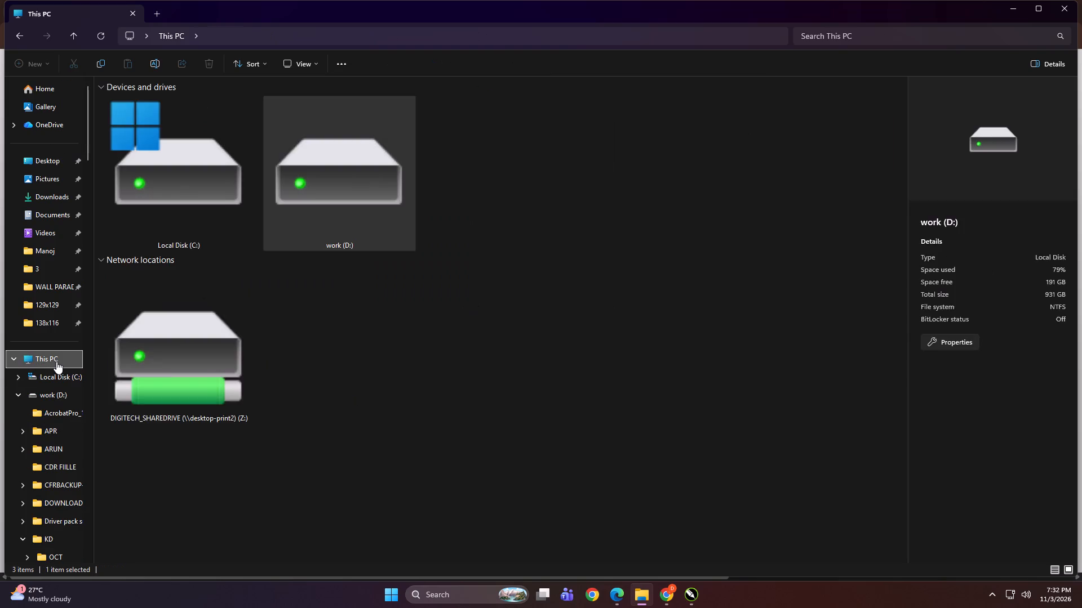
{"action": "double_click", "coordinate": [169, 340]}
{"action": "double_click", "coordinate": [697, 130]}
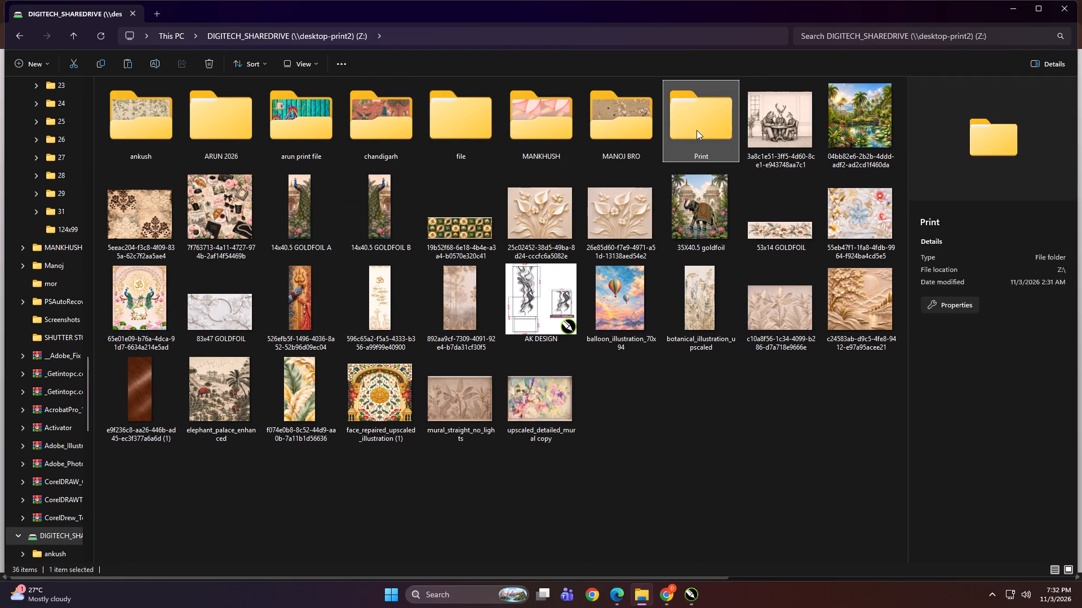
{"action": "double_click", "coordinate": [197, 154]}
{"action": "double_click", "coordinate": [503, 163]}
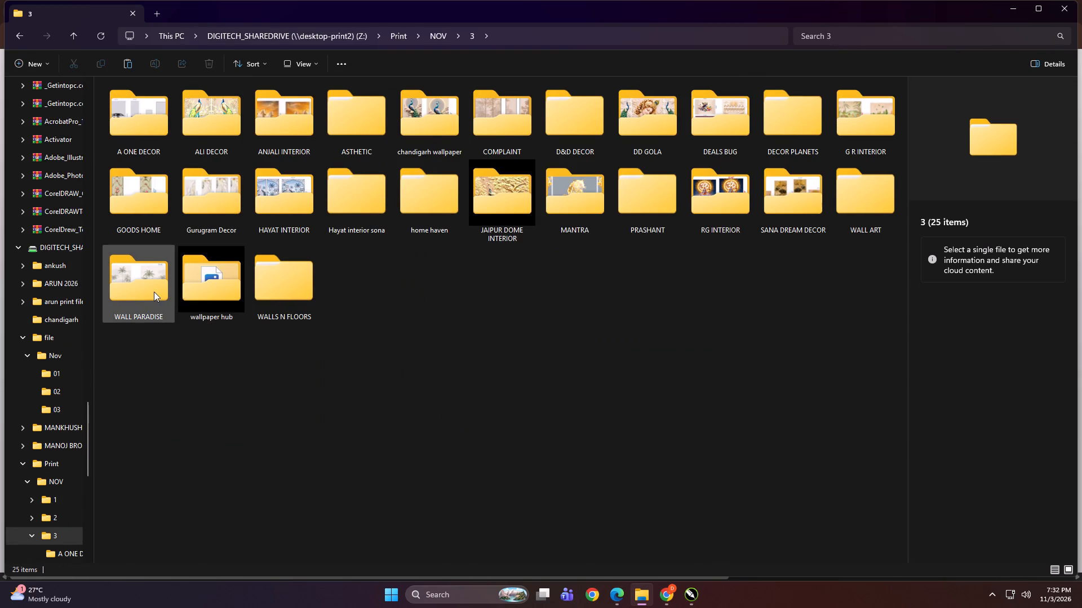
{"action": "left_click", "coordinate": [150, 291]}
{"action": "left_click", "coordinate": [150, 291]}
{"action": "left_click", "coordinate": [546, 320]}
{"action": "right_click", "coordinate": [546, 320]}
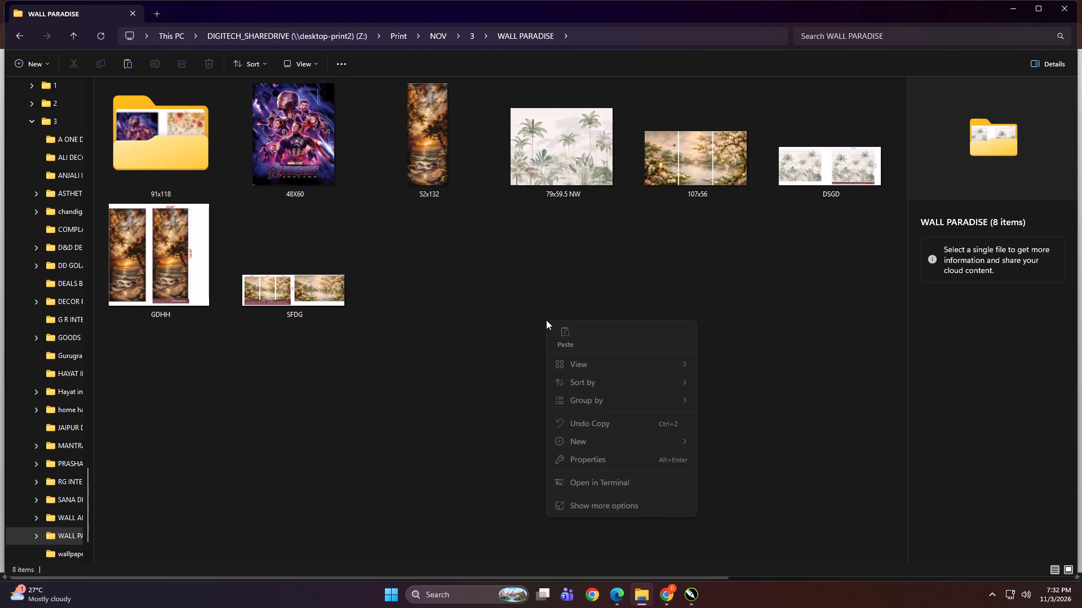
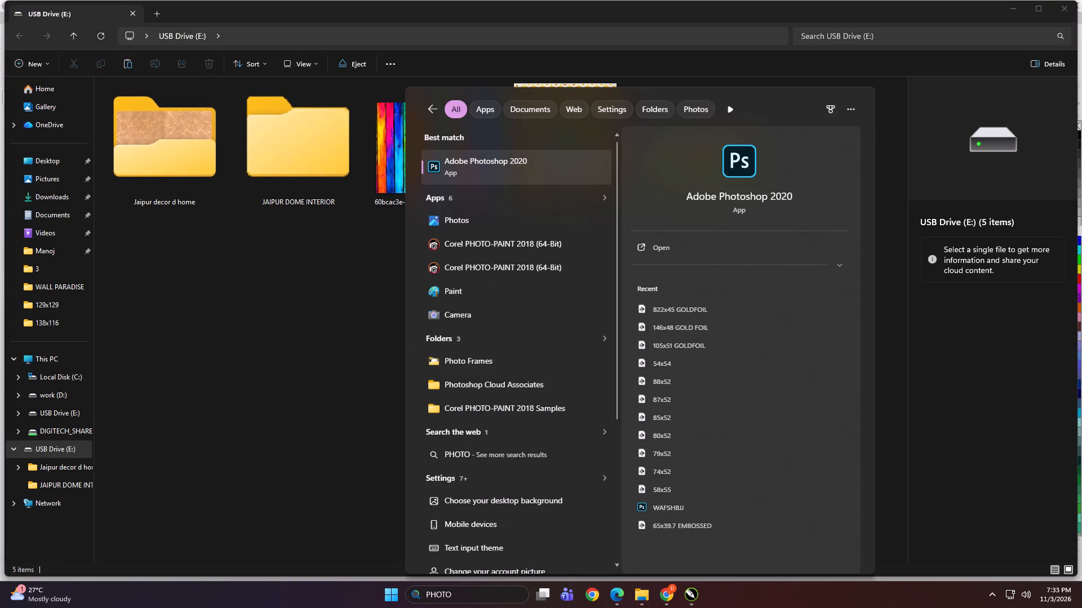
Open the e5e6328d PNG of hands playing a flute from USB Drive (E:) in Adobe Photoshop 2020.
{"action": "left_click", "coordinate": [453, 397]}
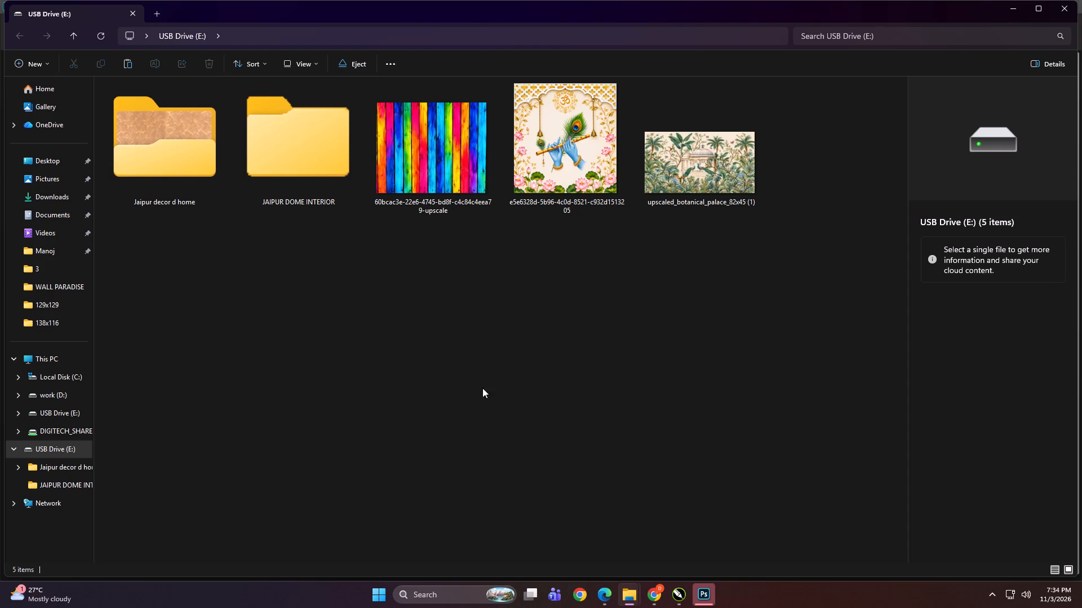
{"action": "left_click", "coordinate": [580, 143]}
{"action": "left_click_drag", "start_coordinate": [566, 109], "coordinate": [677, 568]}
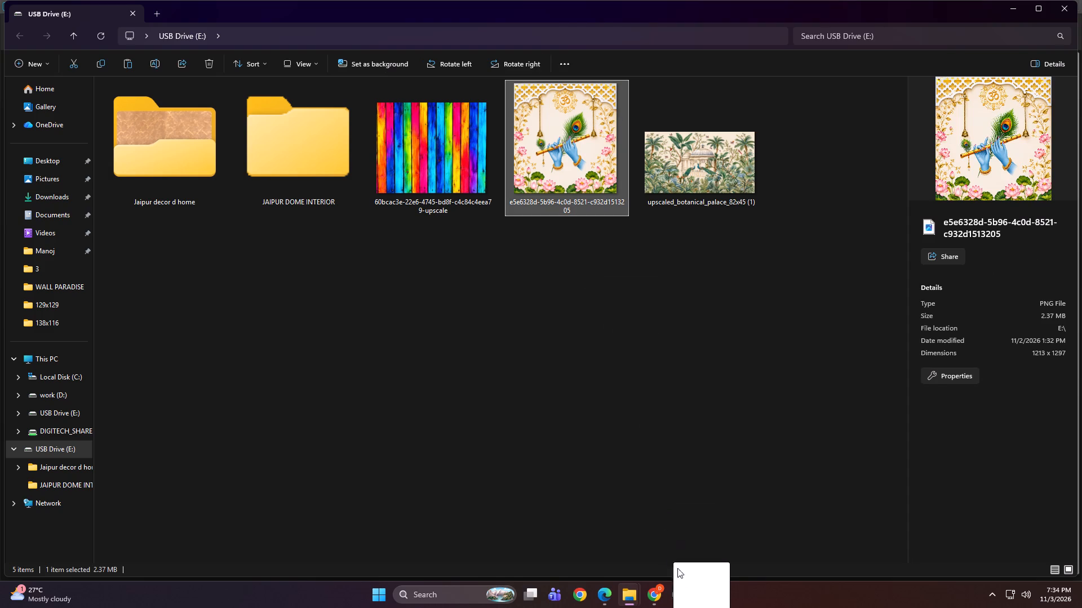
{"action": "left_click_drag", "start_coordinate": [677, 568], "coordinate": [704, 592]}
{"action": "left_click", "coordinate": [704, 592]}
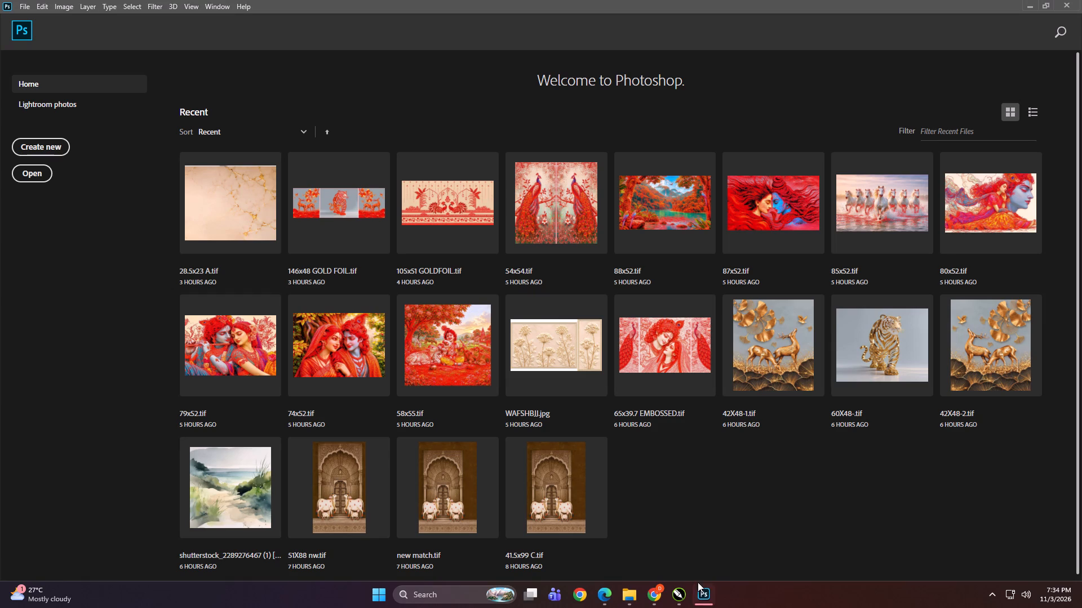
{"action": "left_click", "coordinate": [637, 593]}
{"action": "left_click", "coordinate": [645, 553]}
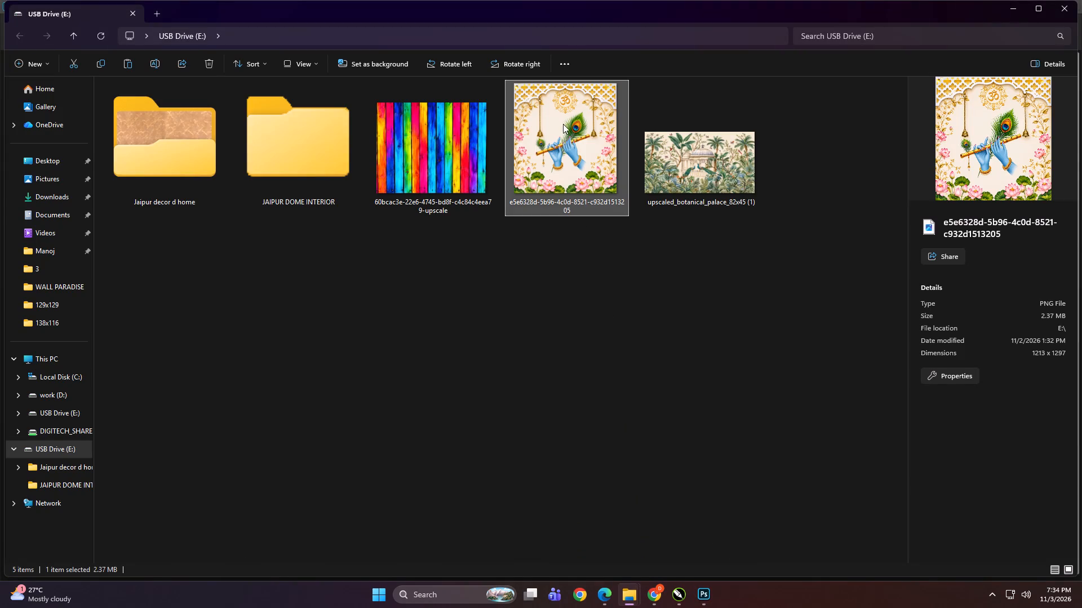
{"action": "left_click_drag", "start_coordinate": [564, 129], "coordinate": [701, 475]}
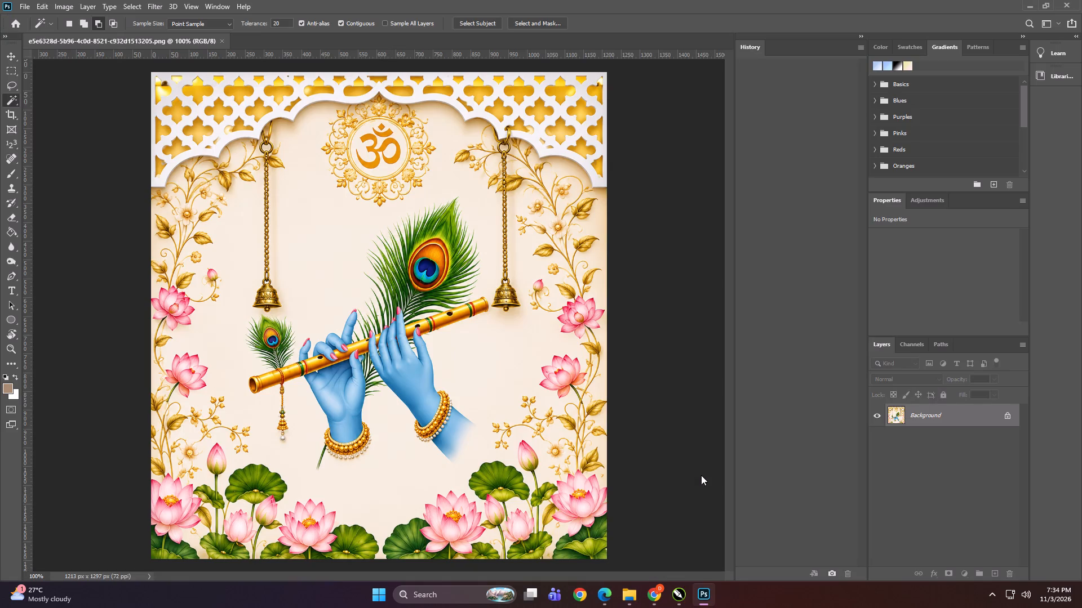
Resize the flute artwork to 28.5 inches wide by 30 inches high at 72 pixels/inch, with proportions unlinked.
{"action": "scroll", "coordinate": [391, 300], "scroll_direction": "up", "scroll_amount": 20, "text": "alt"}
{"action": "scroll", "coordinate": [391, 300], "scroll_direction": "up", "scroll_amount": 1, "text": "alt"}
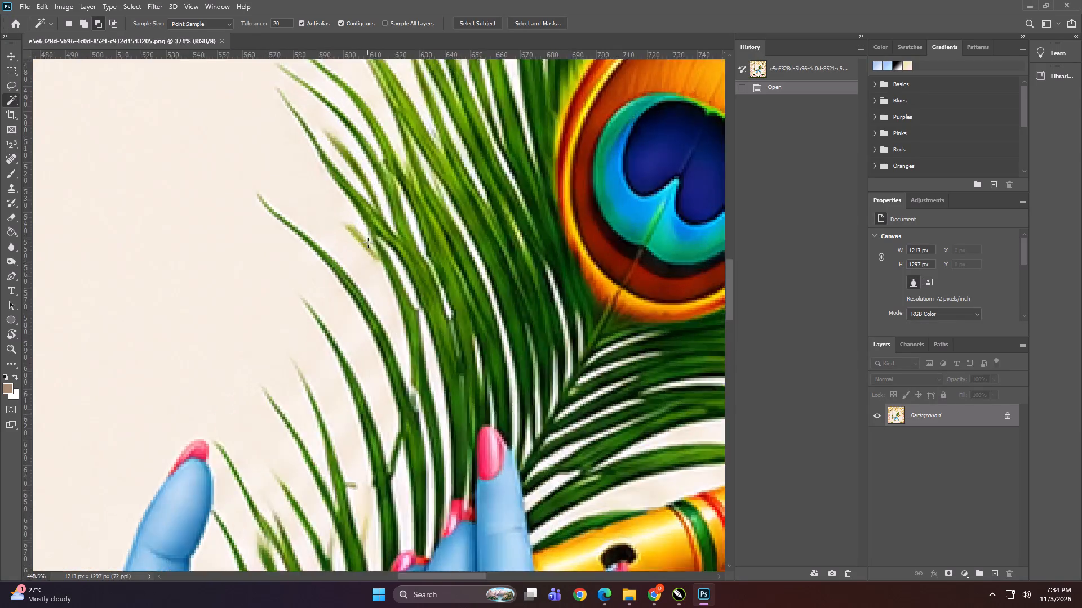
{"action": "scroll", "coordinate": [368, 243], "scroll_direction": "up", "scroll_amount": 1, "text": "alt"}
{"action": "scroll", "coordinate": [413, 227], "scroll_direction": "down", "scroll_amount": 20, "text": "alt"}
{"action": "scroll", "coordinate": [413, 227], "scroll_direction": "down", "scroll_amount": 6, "text": "alt"}
{"action": "key", "text": "ctrl+alt+i"}
{"action": "key", "text": "ctrl+alt+9"}
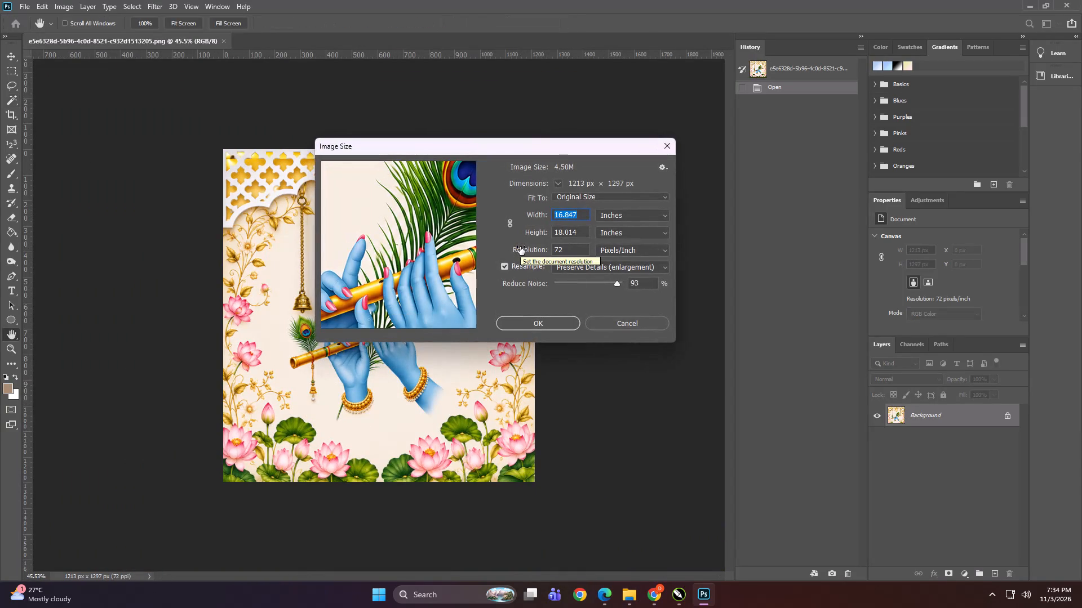
{"action": "type", "text": "28"}
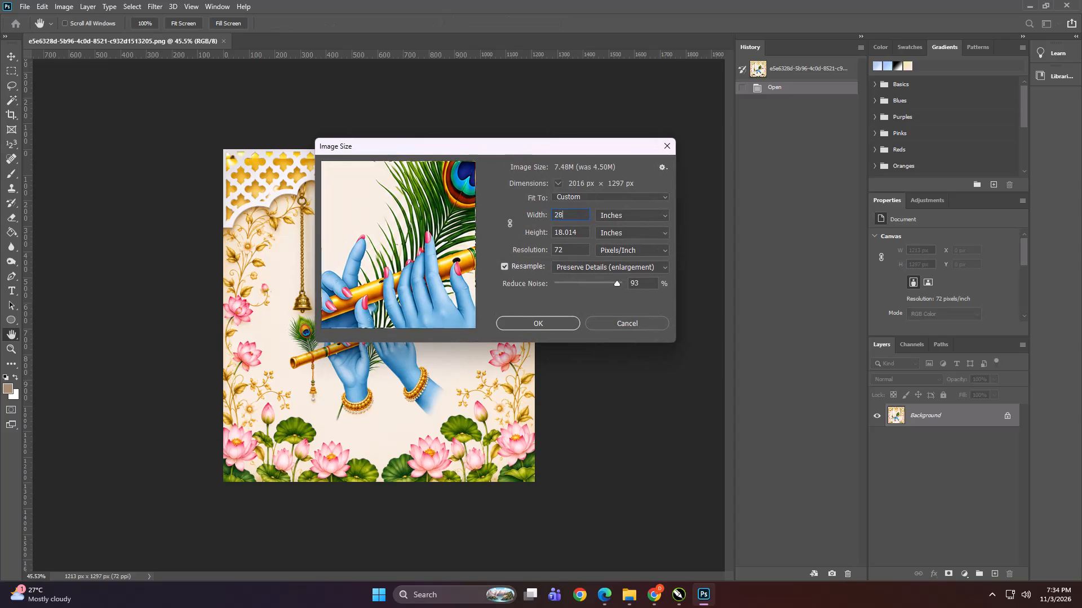
{"action": "type", "text": ".5"}
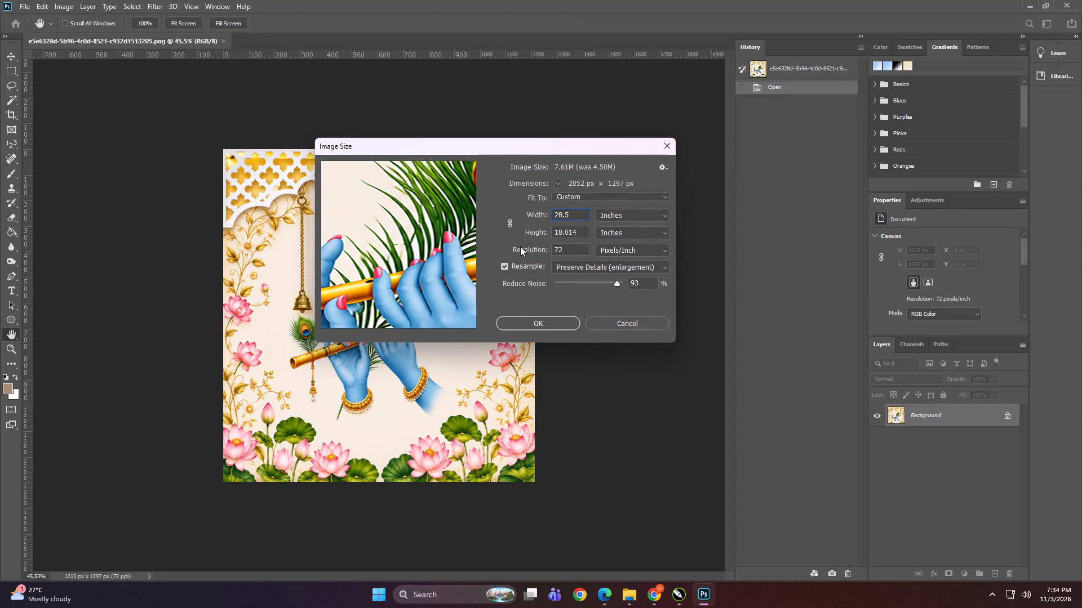
{"action": "key", "text": "Tab"}
{"action": "key", "text": "Tab"}
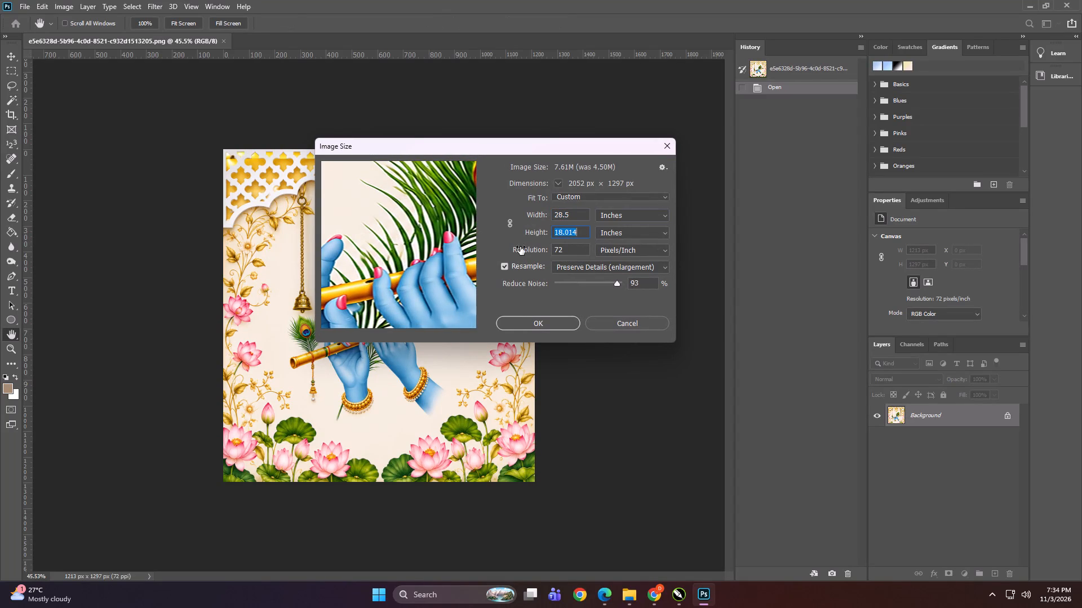
{"action": "type", "text": "30"}
{"action": "key", "text": "Return"}
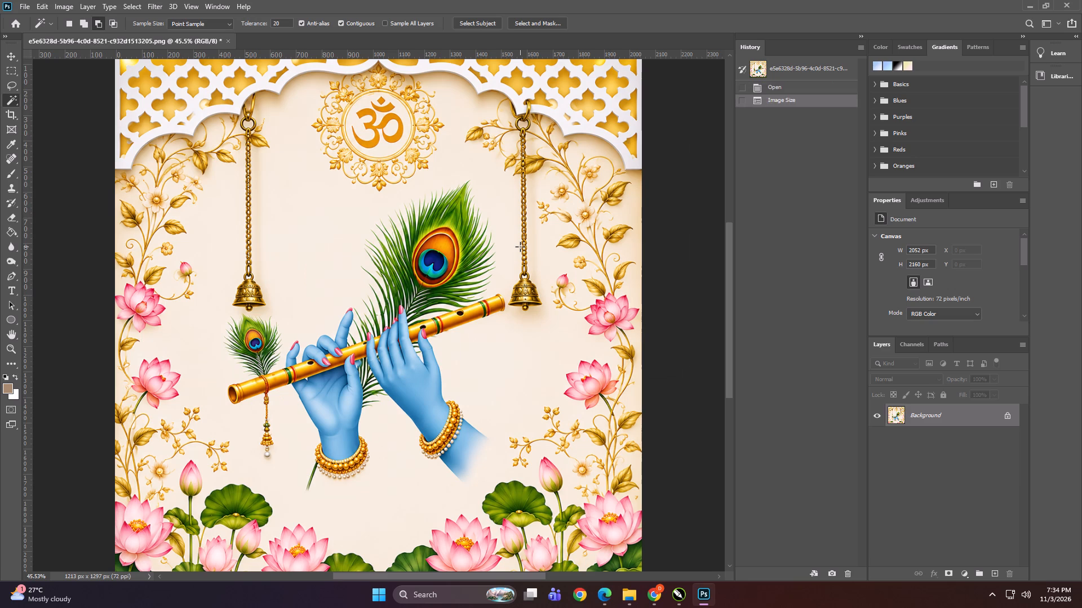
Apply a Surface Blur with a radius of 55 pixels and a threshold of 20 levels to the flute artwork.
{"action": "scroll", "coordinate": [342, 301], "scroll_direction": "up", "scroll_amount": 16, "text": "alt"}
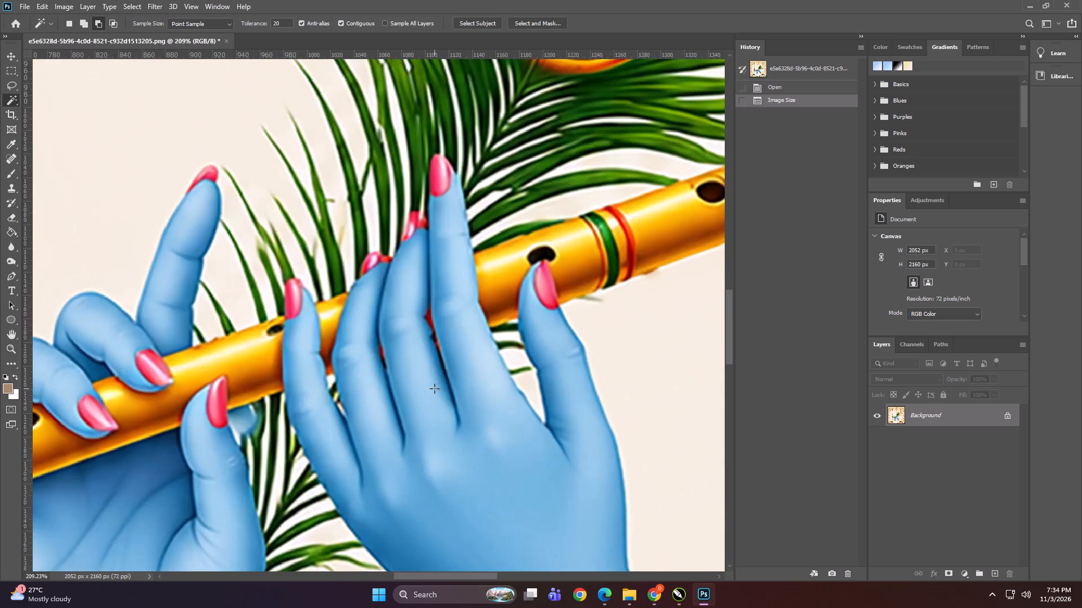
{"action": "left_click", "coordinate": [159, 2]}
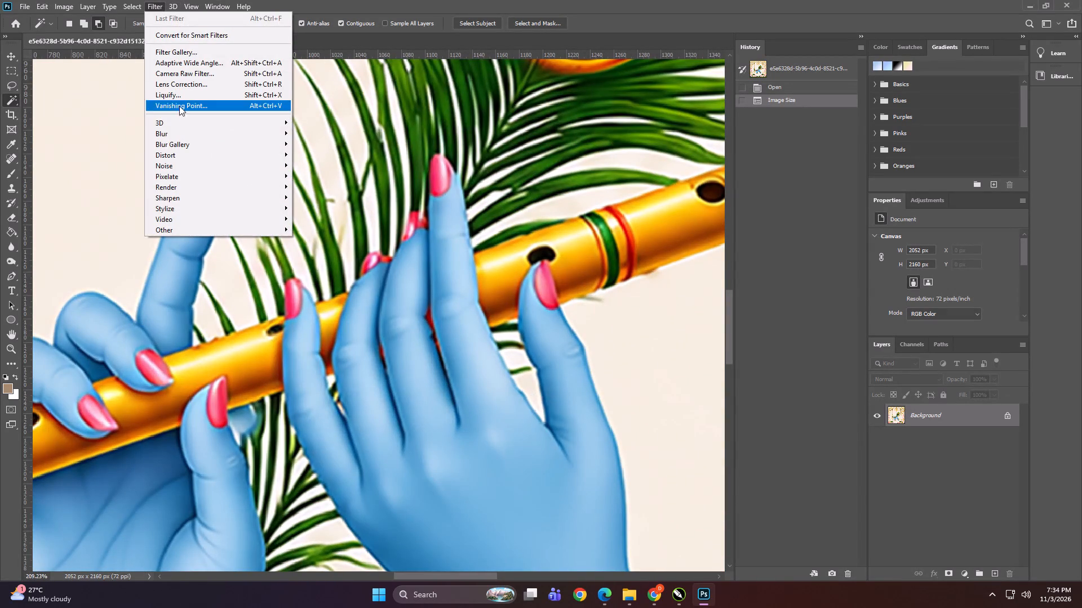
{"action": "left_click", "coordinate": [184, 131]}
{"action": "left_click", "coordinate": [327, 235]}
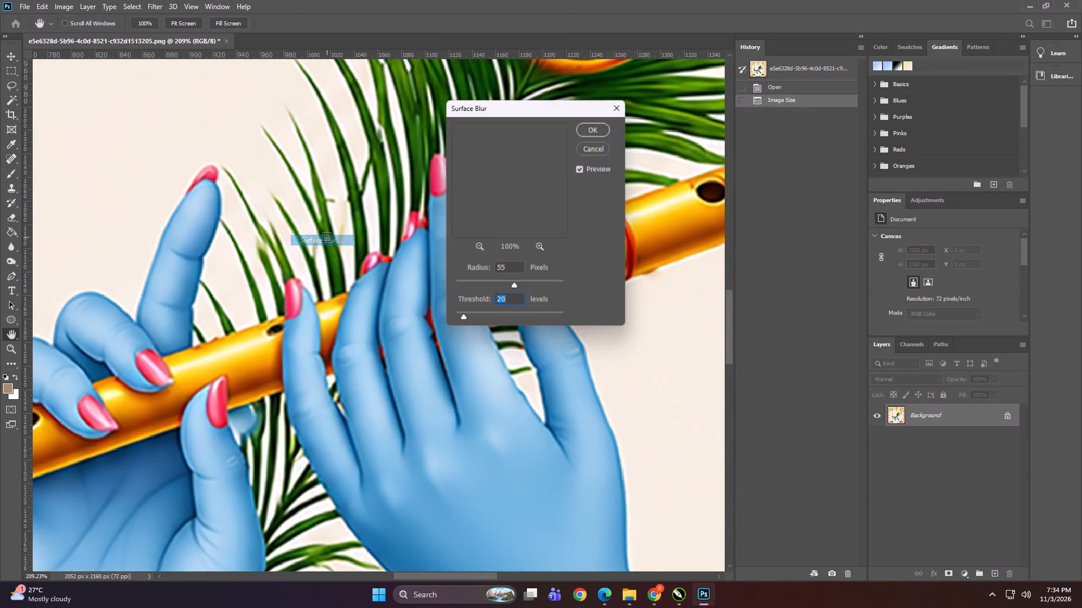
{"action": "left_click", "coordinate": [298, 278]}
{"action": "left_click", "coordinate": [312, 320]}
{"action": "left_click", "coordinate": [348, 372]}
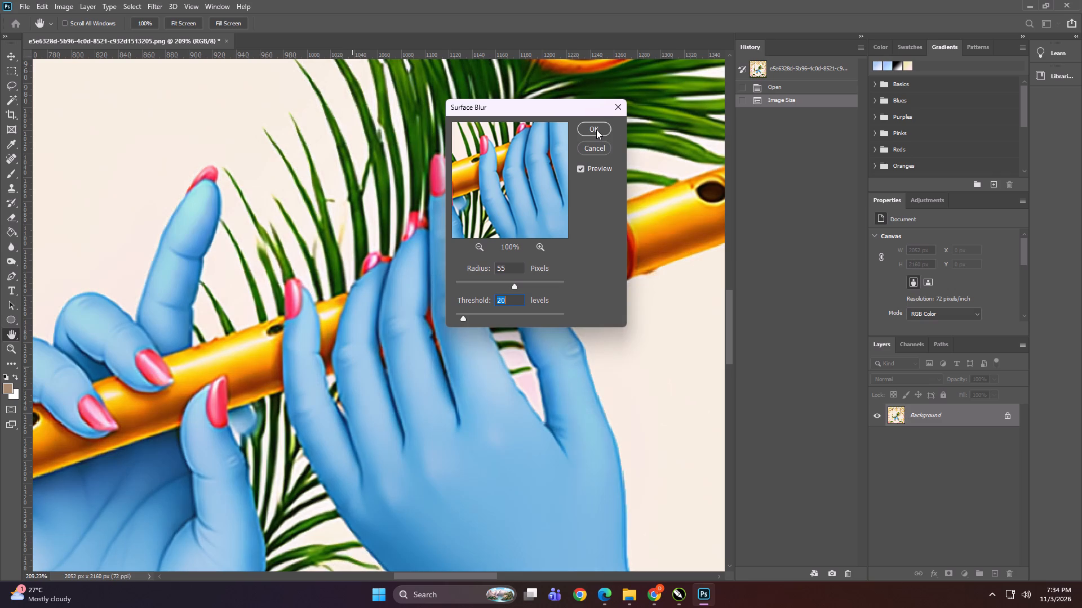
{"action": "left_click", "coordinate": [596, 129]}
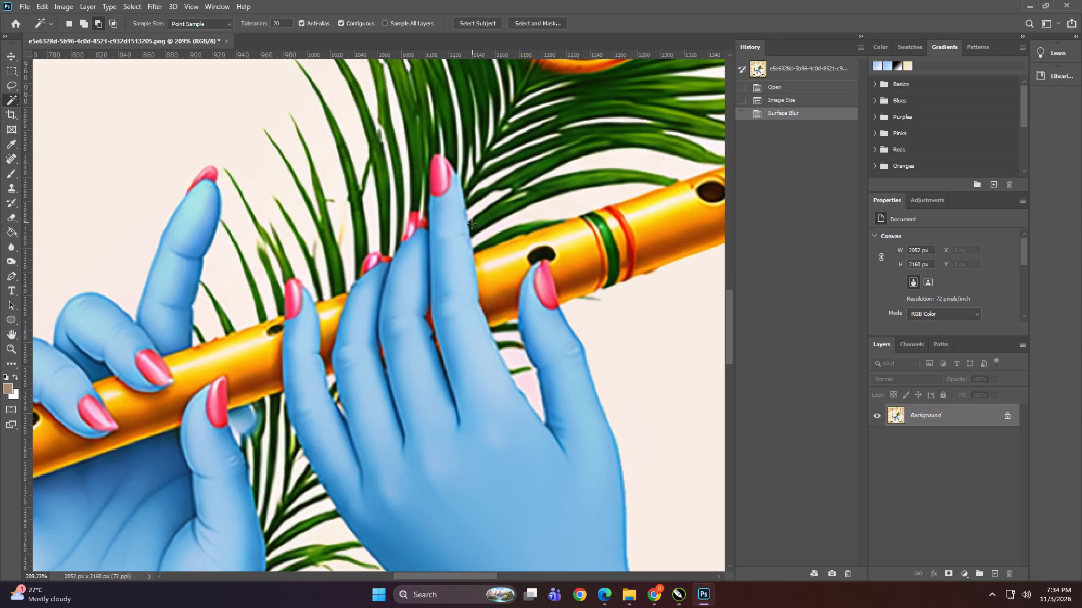
Compare the hands, feather and lotus leaves up close with and without the Surface Blur.
{"action": "scroll", "coordinate": [385, 254], "scroll_direction": "down", "scroll_amount": 5, "text": "alt"}
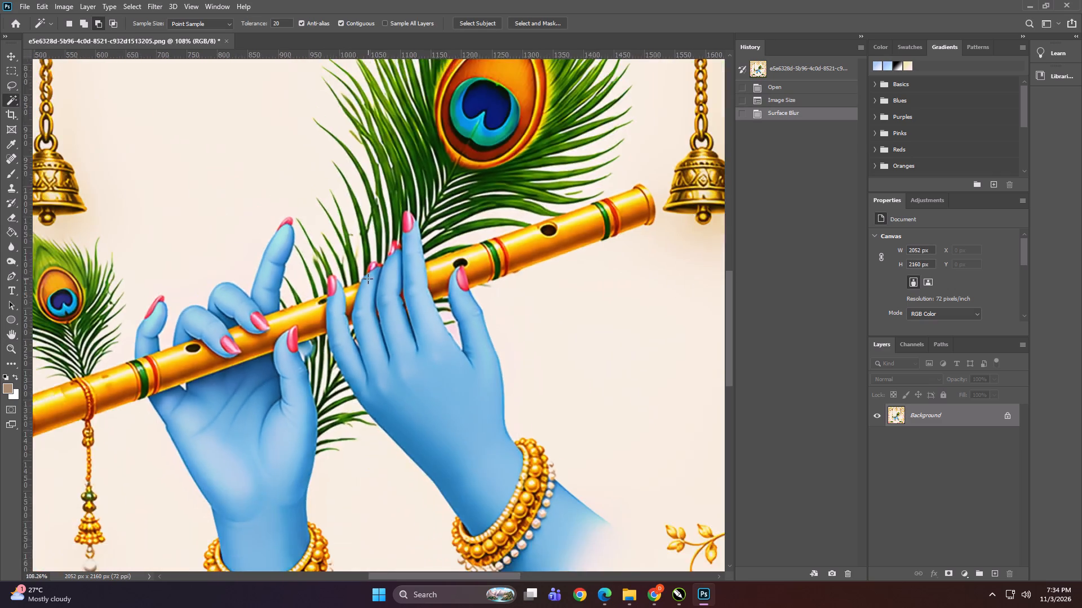
{"action": "scroll", "coordinate": [368, 279], "scroll_direction": "down", "scroll_amount": 16, "text": "alt"}
{"action": "scroll", "coordinate": [449, 423], "scroll_direction": "up", "scroll_amount": 20, "text": "alt"}
{"action": "scroll", "coordinate": [449, 423], "scroll_direction": "up", "scroll_amount": 5, "text": "alt"}
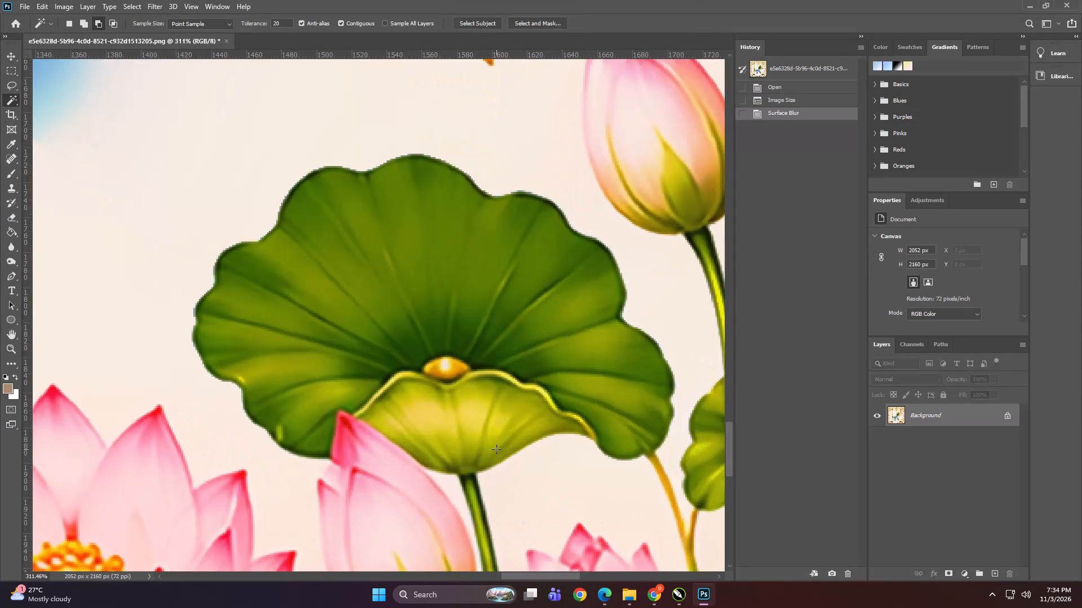
{"action": "scroll", "coordinate": [582, 387], "scroll_direction": "down", "scroll_amount": 3, "text": "alt"}
{"action": "key", "text": "ctrl+z"}
{"action": "key", "text": "ctrl+shift+z"}
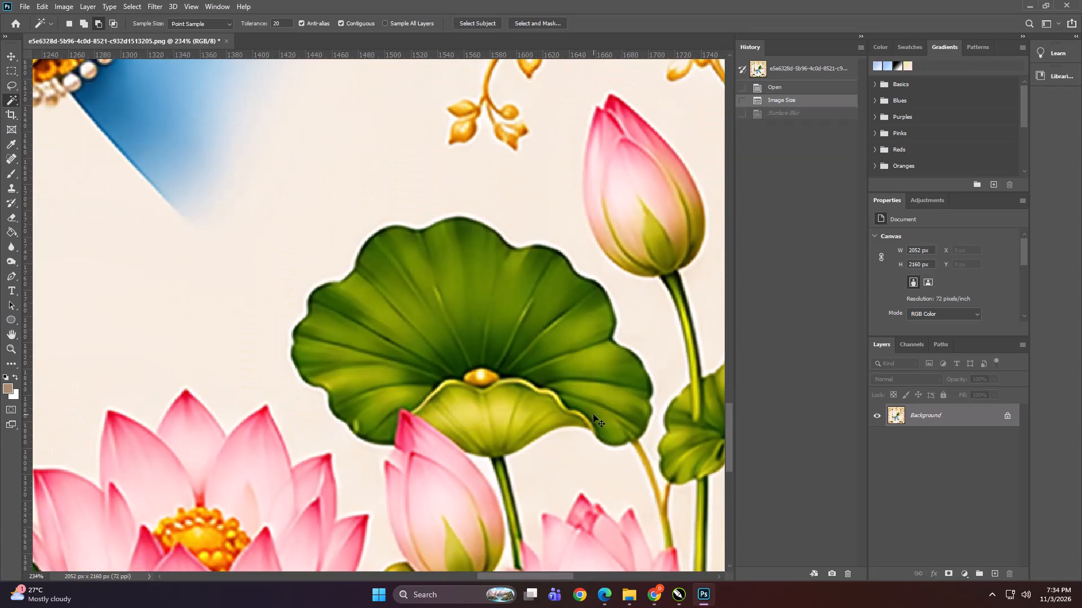
{"action": "scroll", "coordinate": [498, 382], "scroll_direction": "down", "scroll_amount": 13, "text": "alt"}
{"action": "scroll", "coordinate": [450, 395], "scroll_direction": "down", "scroll_amount": 5, "text": "alt"}
{"action": "scroll", "coordinate": [384, 268], "scroll_direction": "up", "scroll_amount": 14, "text": "alt"}
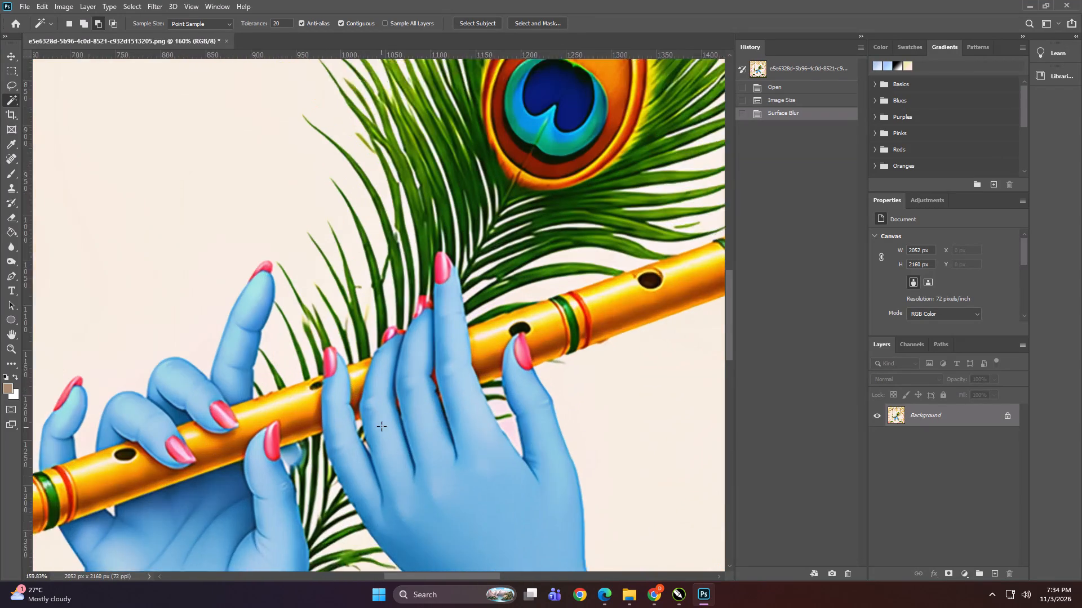
{"action": "scroll", "coordinate": [382, 426], "scroll_direction": "up", "scroll_amount": 1, "text": "alt"}
{"action": "key", "text": "ctrl+z"}
{"action": "key", "text": "ctrl+shift+z"}
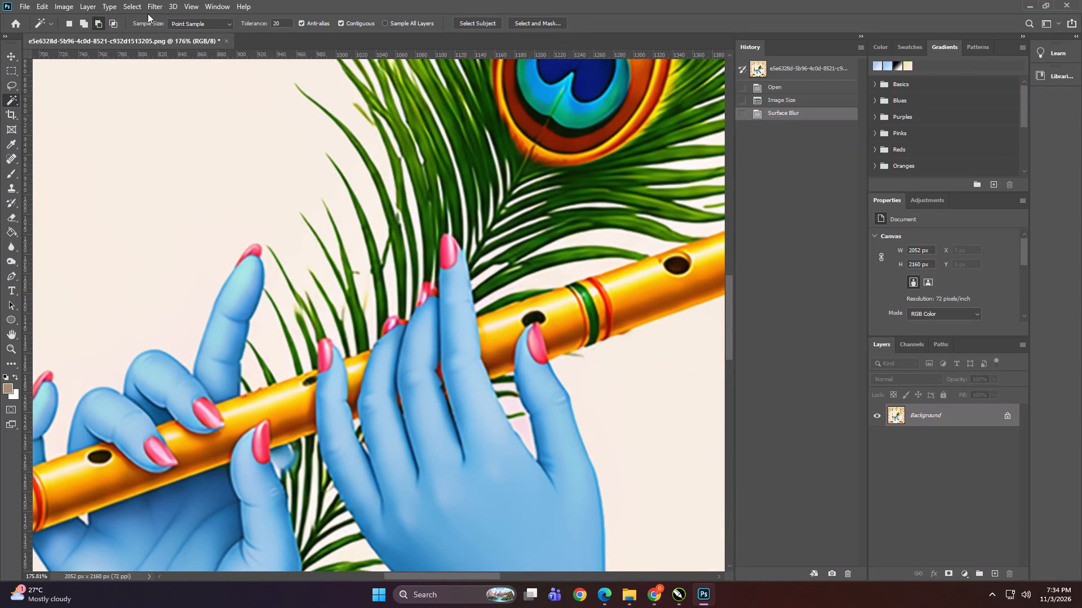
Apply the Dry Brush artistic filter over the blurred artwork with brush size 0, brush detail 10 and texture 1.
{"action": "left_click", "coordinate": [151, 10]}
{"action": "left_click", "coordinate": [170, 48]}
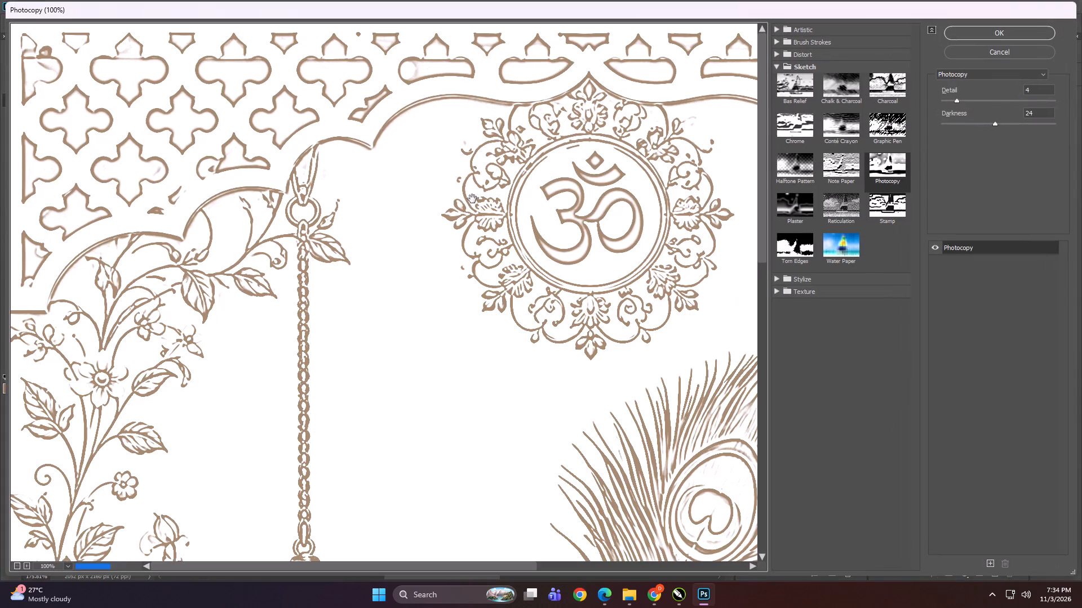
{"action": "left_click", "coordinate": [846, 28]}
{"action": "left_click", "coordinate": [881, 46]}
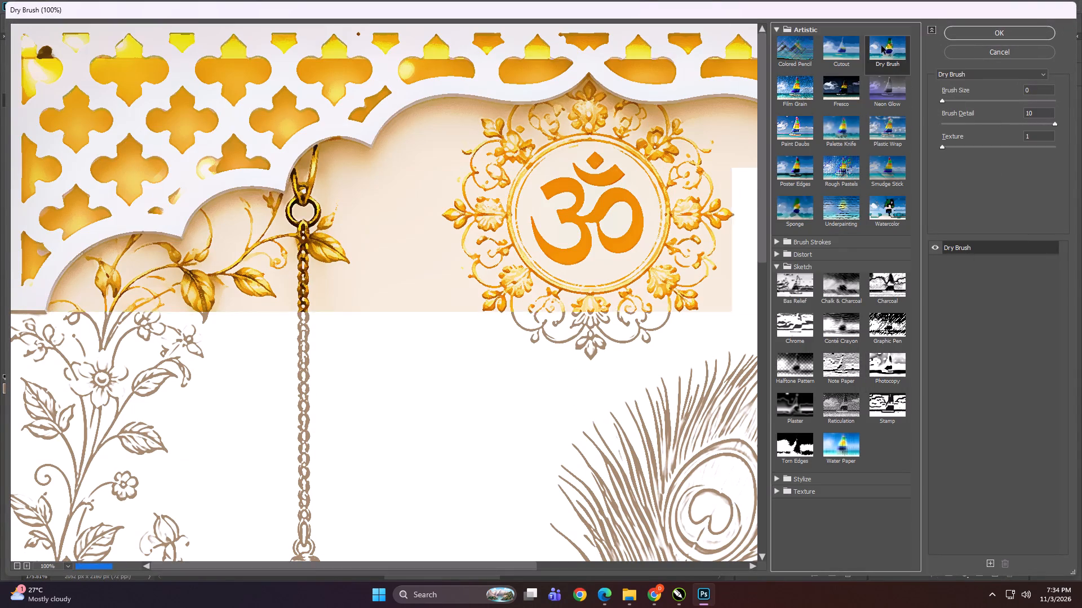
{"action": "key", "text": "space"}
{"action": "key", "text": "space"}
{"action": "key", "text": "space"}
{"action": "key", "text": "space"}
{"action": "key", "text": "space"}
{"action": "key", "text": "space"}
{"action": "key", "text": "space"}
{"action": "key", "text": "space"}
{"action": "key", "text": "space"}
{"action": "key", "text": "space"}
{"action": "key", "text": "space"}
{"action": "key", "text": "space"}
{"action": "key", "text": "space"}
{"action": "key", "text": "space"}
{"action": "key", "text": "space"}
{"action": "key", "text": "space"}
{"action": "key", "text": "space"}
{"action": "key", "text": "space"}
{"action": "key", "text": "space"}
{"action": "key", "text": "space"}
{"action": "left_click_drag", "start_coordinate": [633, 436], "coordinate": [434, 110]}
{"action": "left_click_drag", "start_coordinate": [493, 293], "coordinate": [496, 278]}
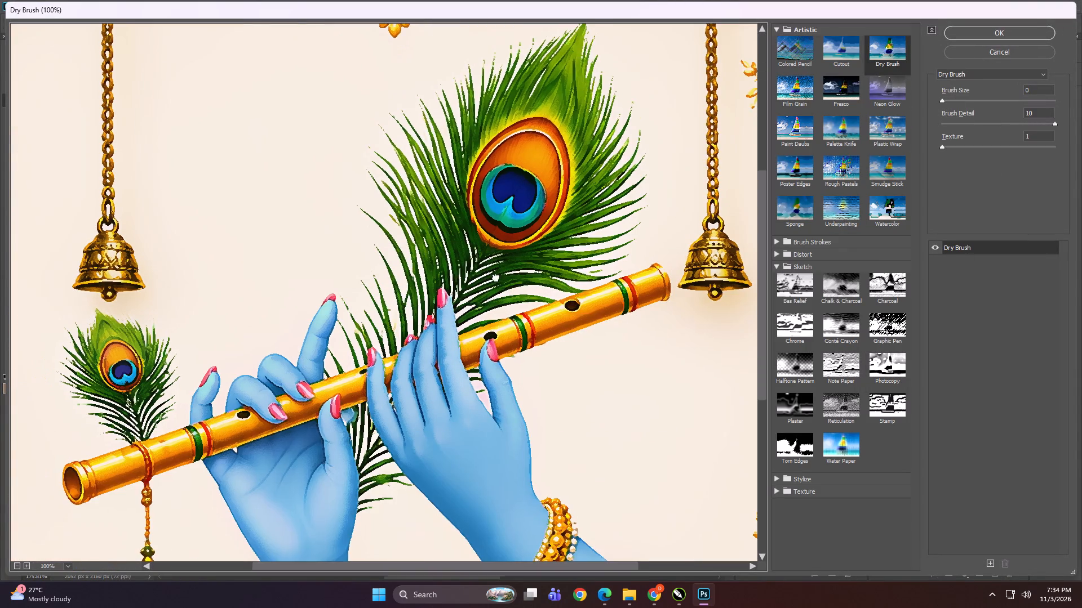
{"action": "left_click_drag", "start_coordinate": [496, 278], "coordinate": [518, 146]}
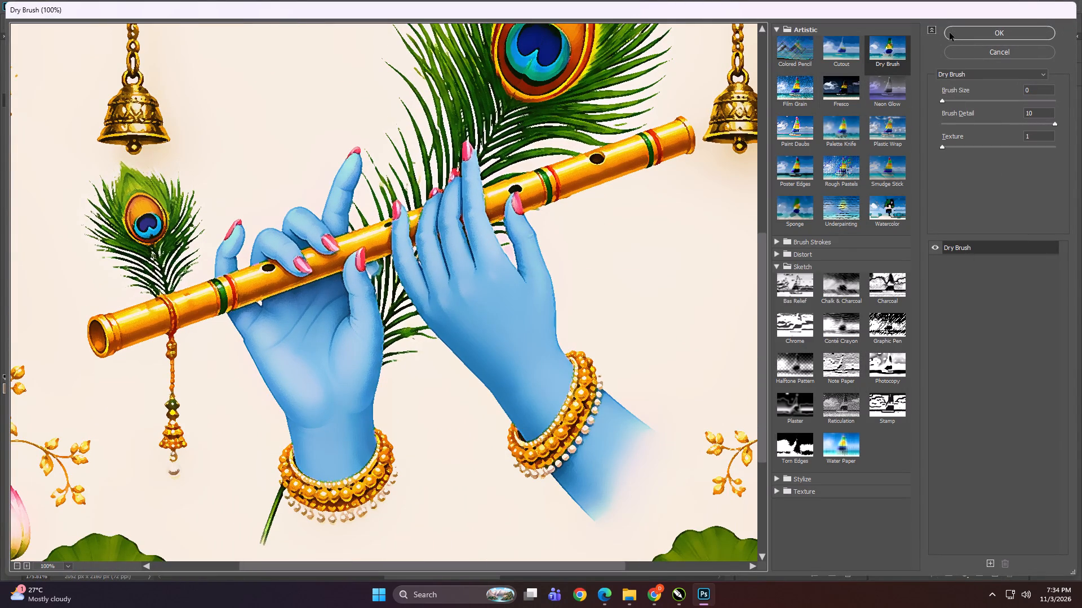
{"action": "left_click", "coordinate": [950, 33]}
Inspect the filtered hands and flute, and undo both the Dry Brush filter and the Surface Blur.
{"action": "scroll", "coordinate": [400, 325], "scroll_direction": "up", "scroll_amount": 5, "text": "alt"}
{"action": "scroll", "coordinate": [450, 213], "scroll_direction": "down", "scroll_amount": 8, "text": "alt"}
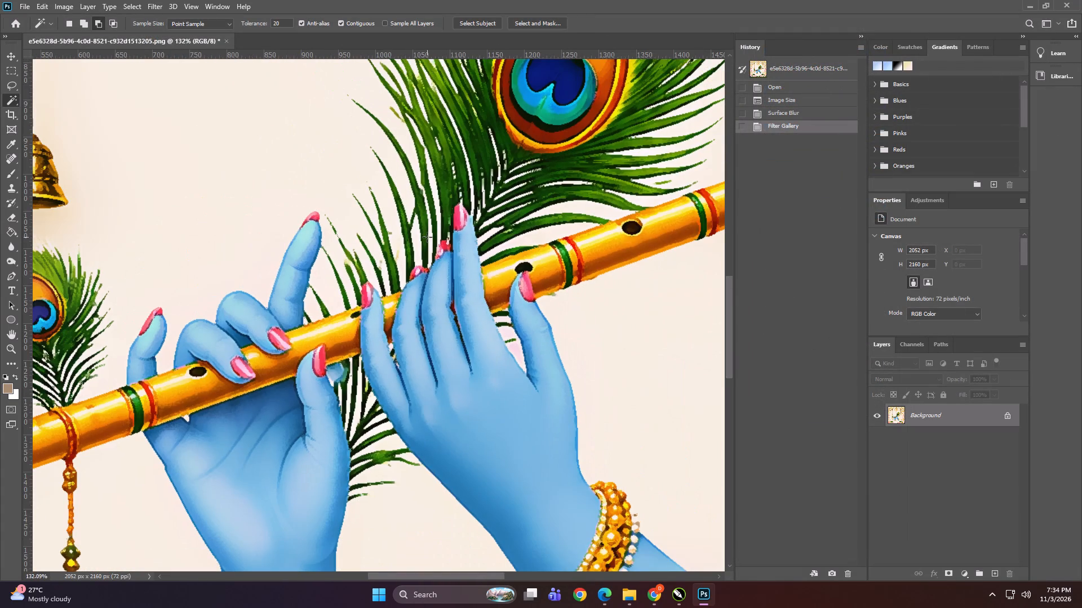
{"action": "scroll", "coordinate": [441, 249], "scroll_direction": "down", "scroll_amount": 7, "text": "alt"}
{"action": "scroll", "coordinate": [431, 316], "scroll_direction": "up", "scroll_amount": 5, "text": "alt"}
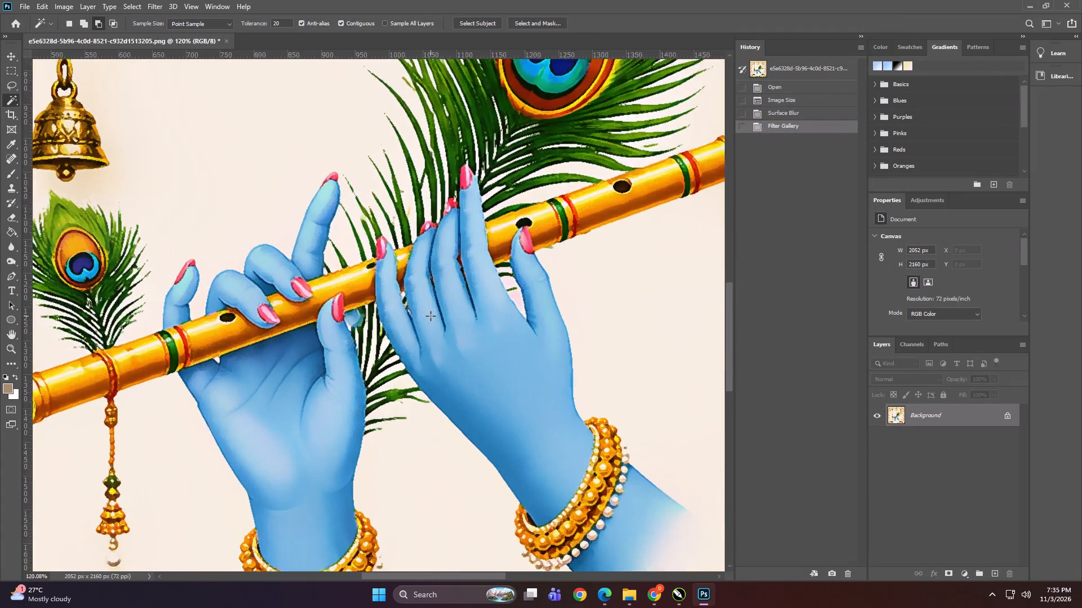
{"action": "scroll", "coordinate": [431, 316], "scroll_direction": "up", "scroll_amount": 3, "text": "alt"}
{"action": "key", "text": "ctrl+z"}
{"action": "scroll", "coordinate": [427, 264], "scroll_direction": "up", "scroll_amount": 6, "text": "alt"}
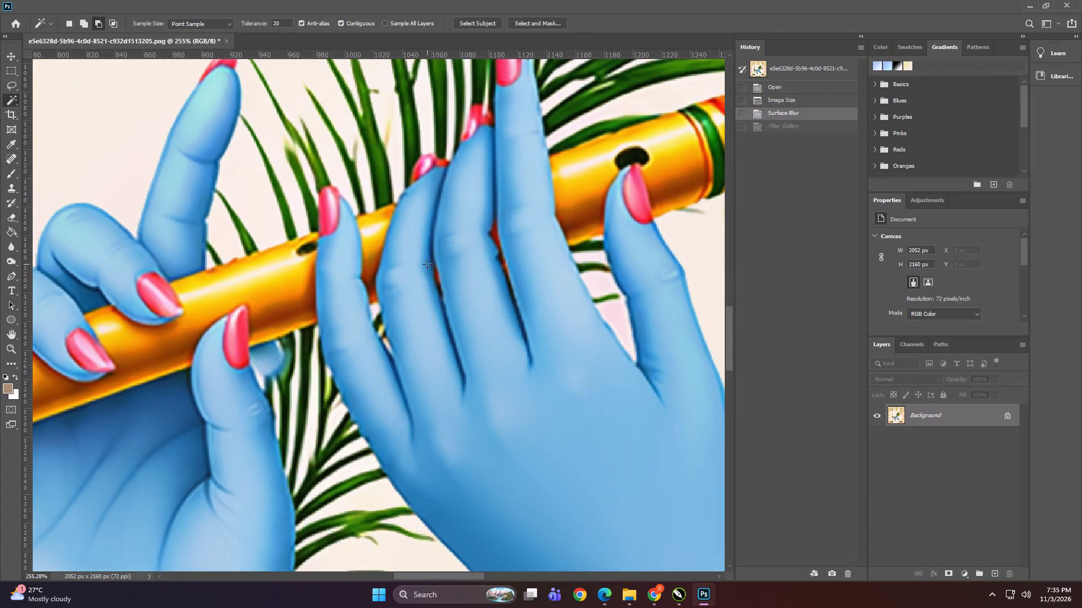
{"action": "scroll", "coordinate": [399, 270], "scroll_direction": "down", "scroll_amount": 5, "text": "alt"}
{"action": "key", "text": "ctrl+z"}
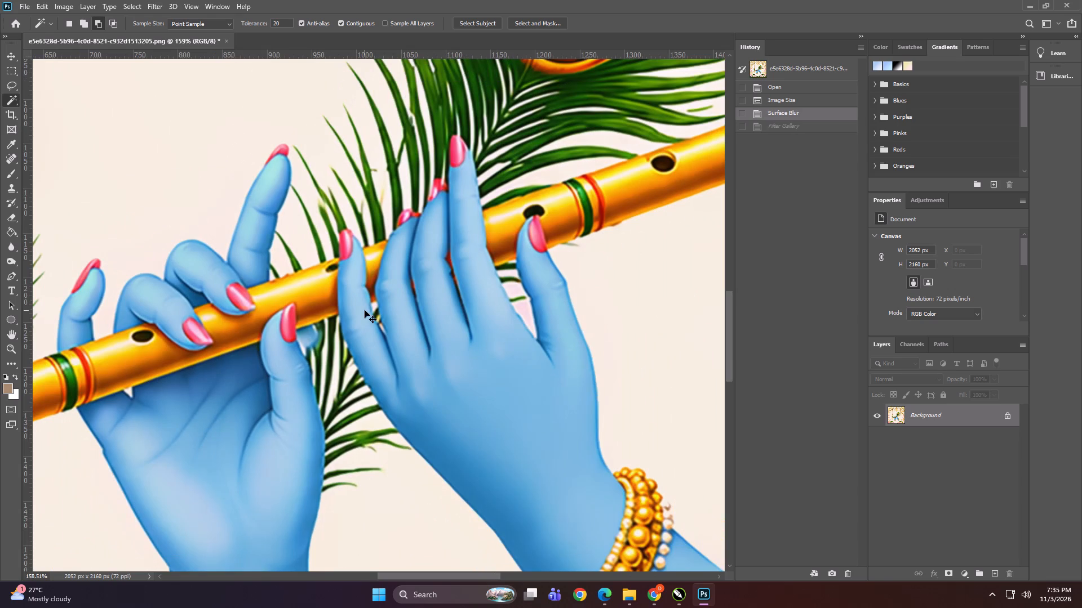
Apply the Dry Brush filter directly to the unblurred resized artwork with brush size 0, brush detail 10 and texture 1.
{"action": "left_click", "coordinate": [154, 6]}
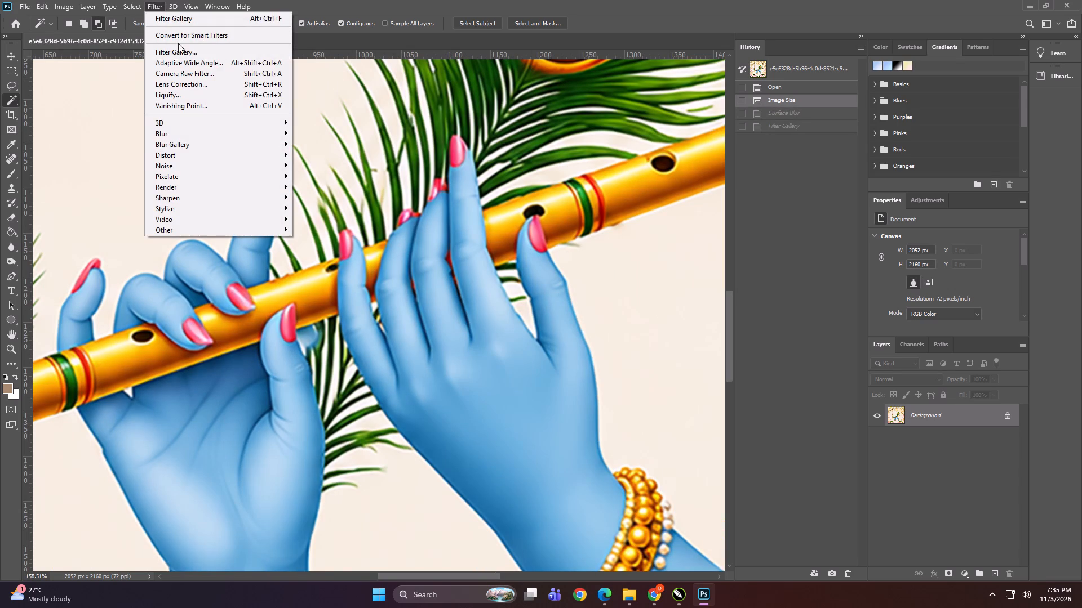
{"action": "left_click", "coordinate": [181, 48]}
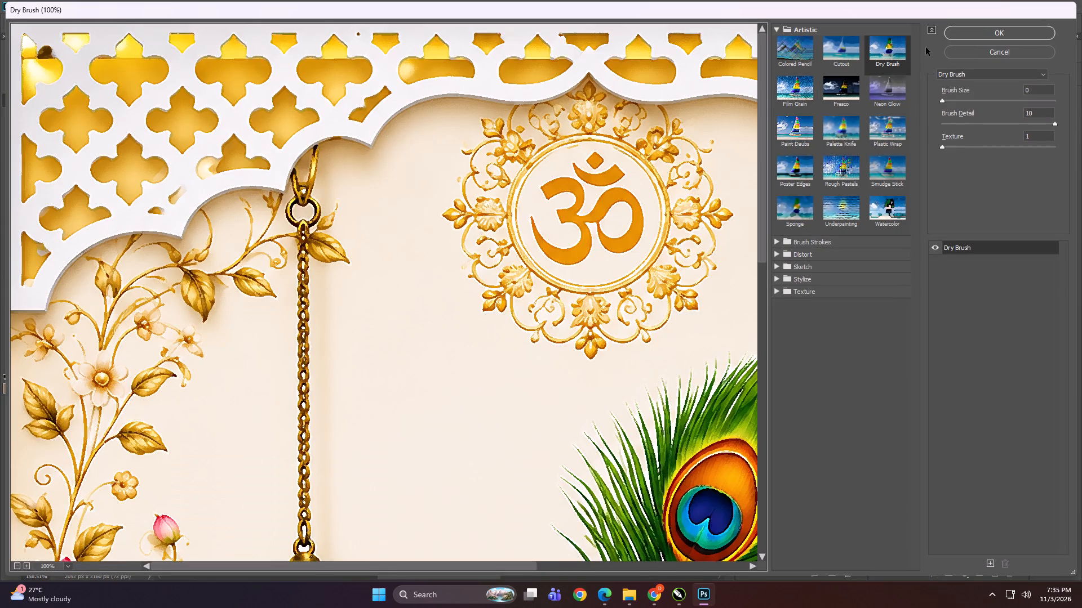
{"action": "left_click", "coordinate": [956, 34]}
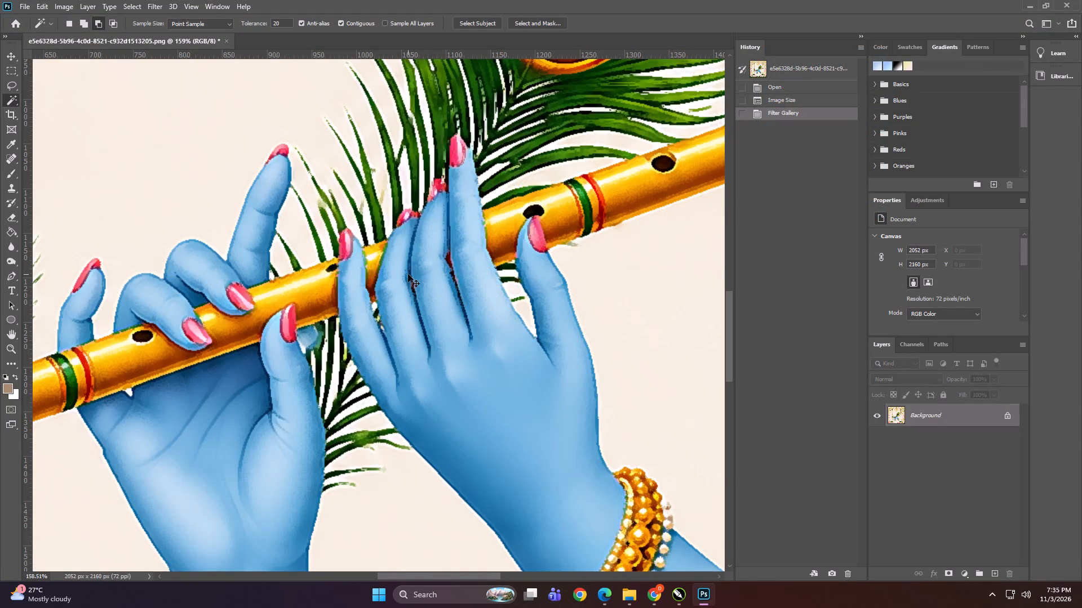
{"action": "scroll", "coordinate": [290, 327], "scroll_direction": "up", "scroll_amount": 10, "text": "alt"}
{"action": "scroll", "coordinate": [426, 210], "scroll_direction": "down", "scroll_amount": 8, "text": "alt"}
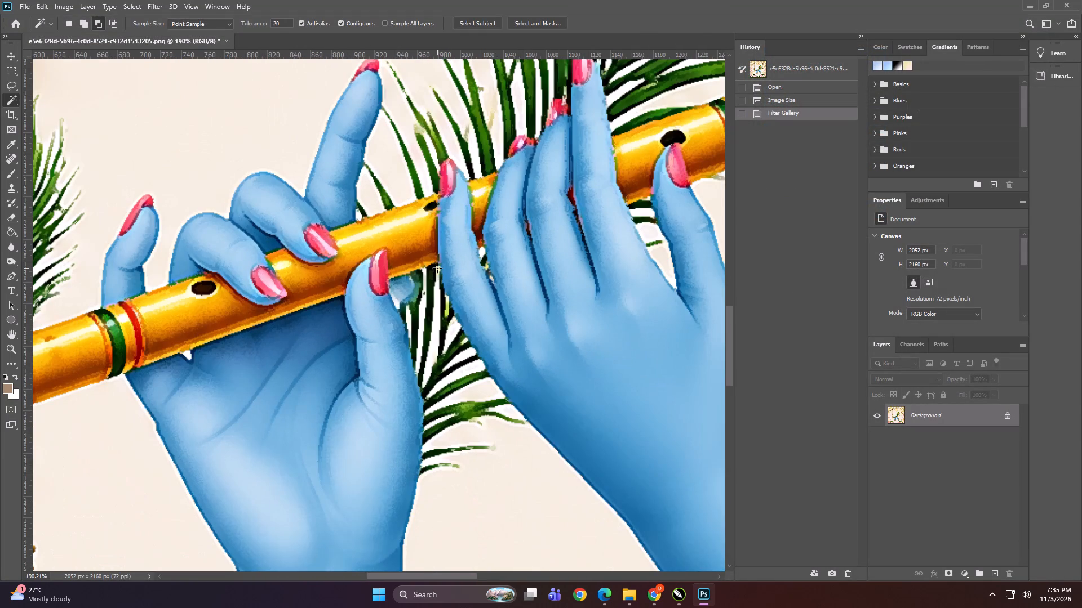
{"action": "scroll", "coordinate": [437, 271], "scroll_direction": "down", "scroll_amount": 7, "text": "alt"}
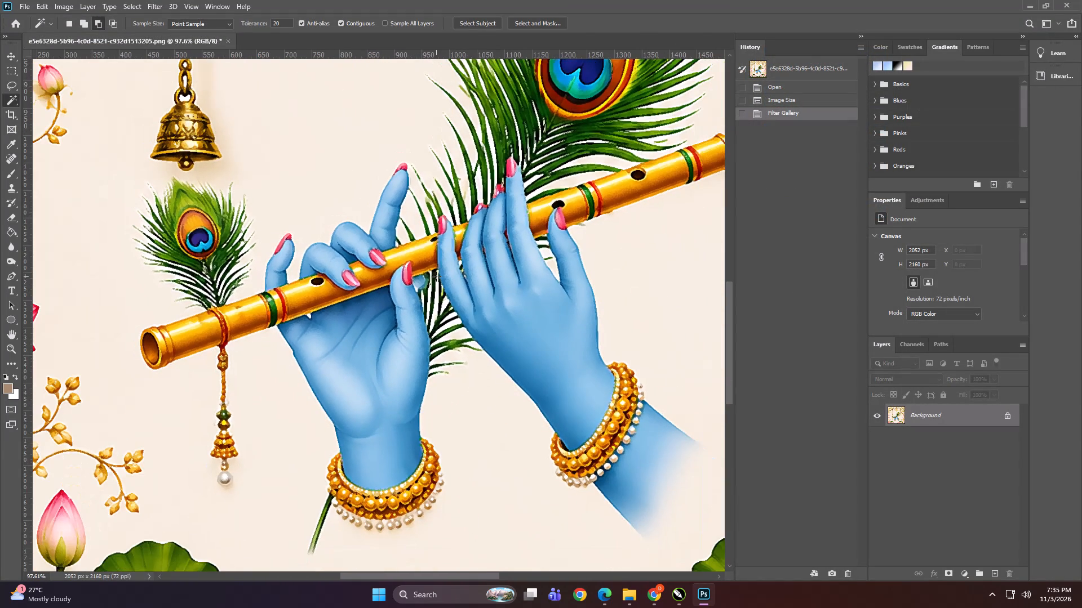
Inspect the Dry Brush result up close on the hands, bracelets, lotus flowers and leaves.
{"action": "scroll", "coordinate": [436, 276], "scroll_direction": "up", "scroll_amount": 1, "text": "alt"}
{"action": "key", "text": "space"}
{"action": "key", "text": "space"}
{"action": "key", "text": "space"}
{"action": "key", "text": "space"}
{"action": "key", "text": "space"}
{"action": "key", "text": "space"}
{"action": "key", "text": "space"}
{"action": "key", "text": "space"}
{"action": "key", "text": "space"}
{"action": "key", "text": "space"}
{"action": "key", "text": "space"}
{"action": "key", "text": "space"}
{"action": "key", "text": "space"}
{"action": "key", "text": "space"}
{"action": "key", "text": "space"}
{"action": "key", "text": "space"}
{"action": "key", "text": "space"}
{"action": "key", "text": "space"}
{"action": "key", "text": "space"}
{"action": "key", "text": "space"}
{"action": "left_click_drag", "start_coordinate": [464, 297], "coordinate": [397, 229]}
{"action": "left_click_drag", "start_coordinate": [409, 276], "coordinate": [469, 385]}
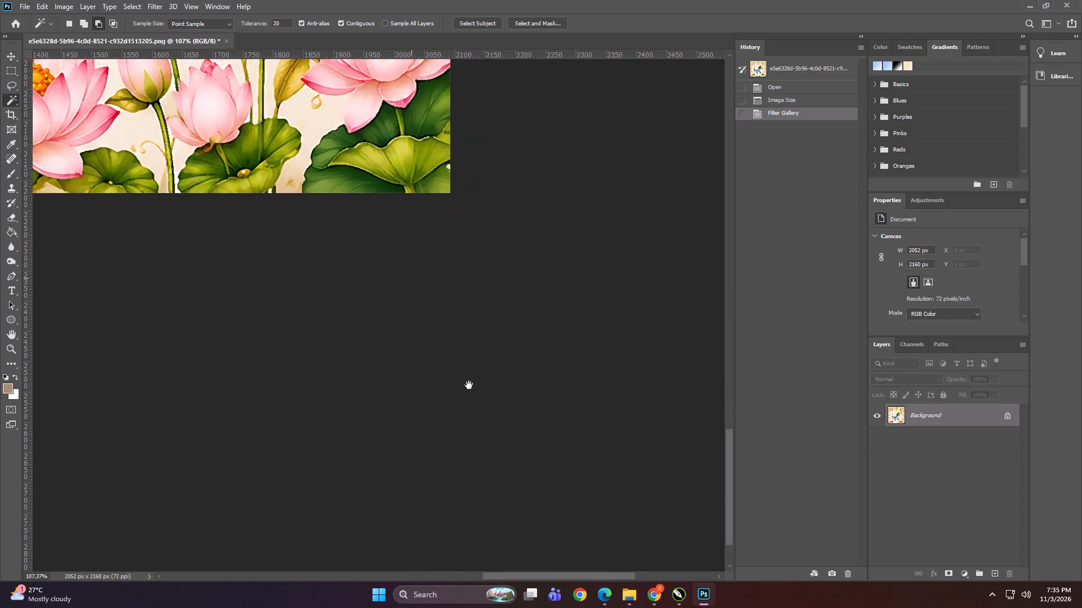
{"action": "left_click_drag", "start_coordinate": [469, 385], "coordinate": [512, 463]}
{"action": "left_click_drag", "start_coordinate": [322, 245], "coordinate": [520, 442]}
{"action": "scroll", "coordinate": [289, 340], "scroll_direction": "up", "scroll_amount": 1, "text": "alt"}
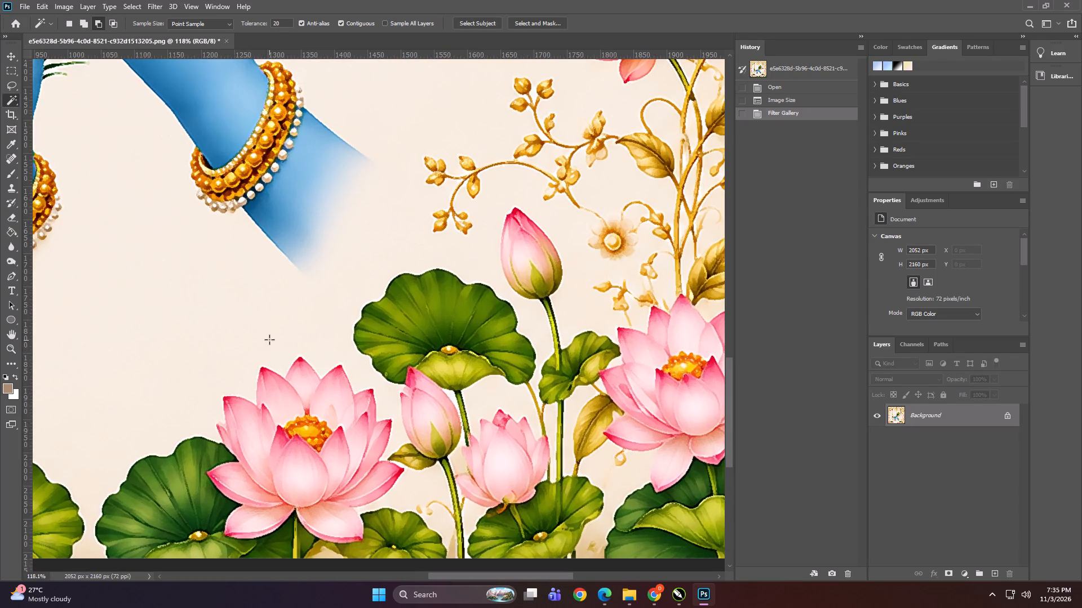
{"action": "scroll", "coordinate": [442, 321], "scroll_direction": "down", "scroll_amount": 10, "text": "alt"}
{"action": "scroll", "coordinate": [483, 368], "scroll_direction": "down", "scroll_amount": 7, "text": "alt"}
{"action": "scroll", "coordinate": [391, 307], "scroll_direction": "up", "scroll_amount": 15, "text": "alt"}
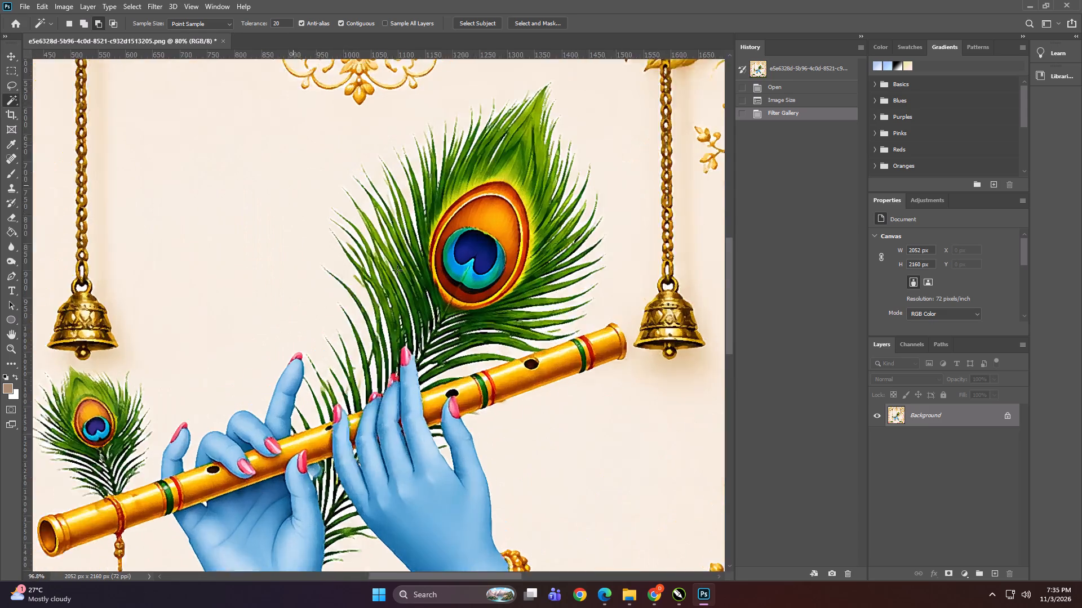
Compare the feather and fingers with and without the Dry Brush filter, and examine the filtered lotus flowers and leaves.
{"action": "scroll", "coordinate": [397, 270], "scroll_direction": "up", "scroll_amount": 5, "text": "alt"}
{"action": "key", "text": "ctrl+z"}
{"action": "scroll", "coordinate": [397, 400], "scroll_direction": "up", "scroll_amount": 3, "text": "alt"}
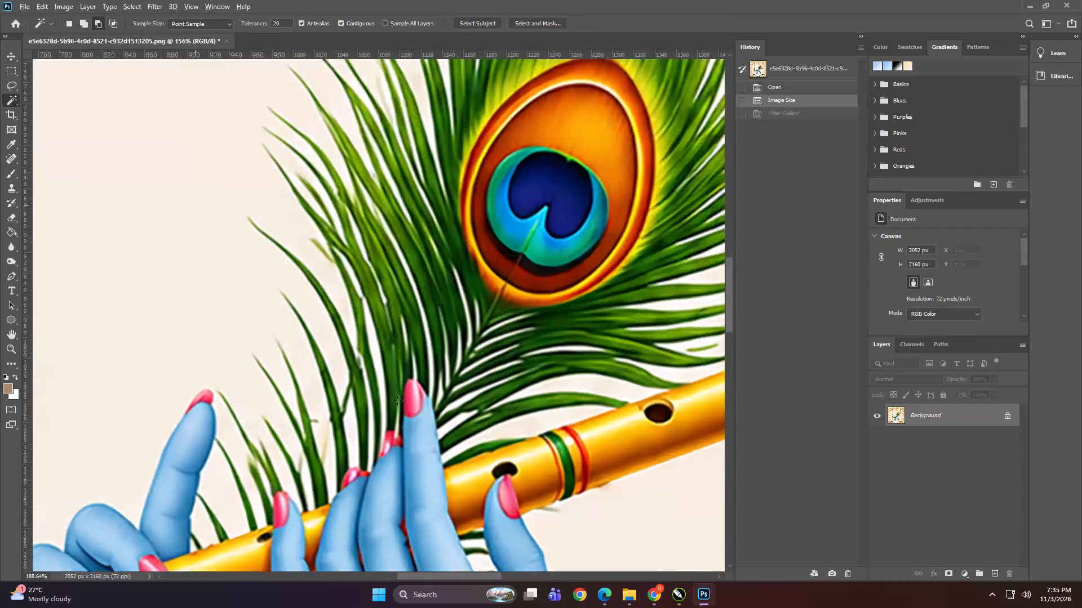
{"action": "scroll", "coordinate": [397, 400], "scroll_direction": "up", "scroll_amount": 2, "text": "alt"}
{"action": "key", "text": "ctrl+shift+z"}
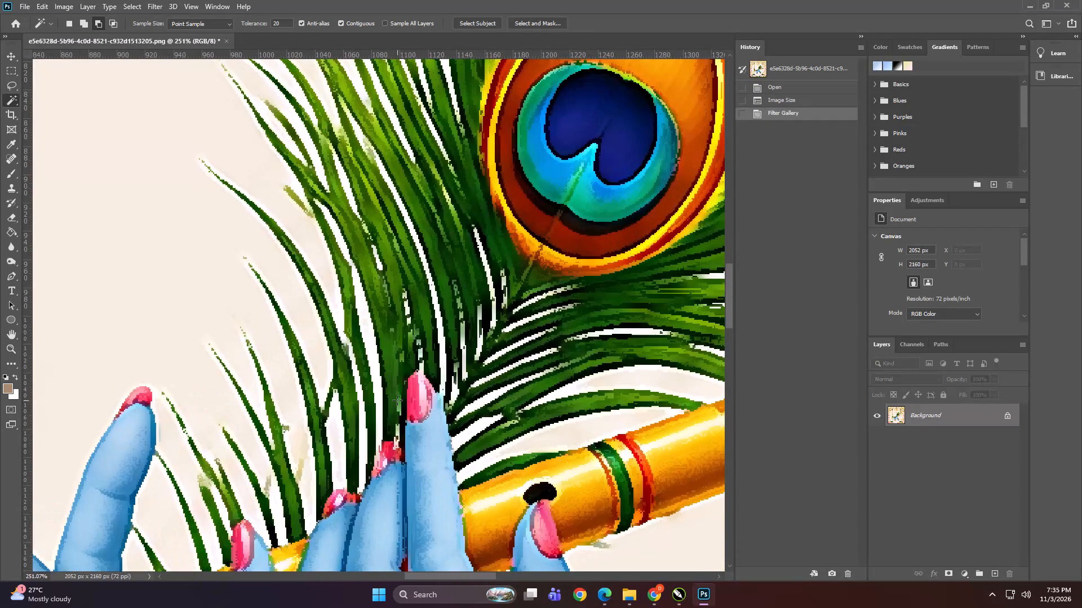
{"action": "scroll", "coordinate": [477, 223], "scroll_direction": "down", "scroll_amount": 14, "text": "alt"}
{"action": "scroll", "coordinate": [348, 371], "scroll_direction": "up", "scroll_amount": 7, "text": "alt"}
{"action": "scroll", "coordinate": [474, 308], "scroll_direction": "down", "scroll_amount": 8, "text": "alt"}
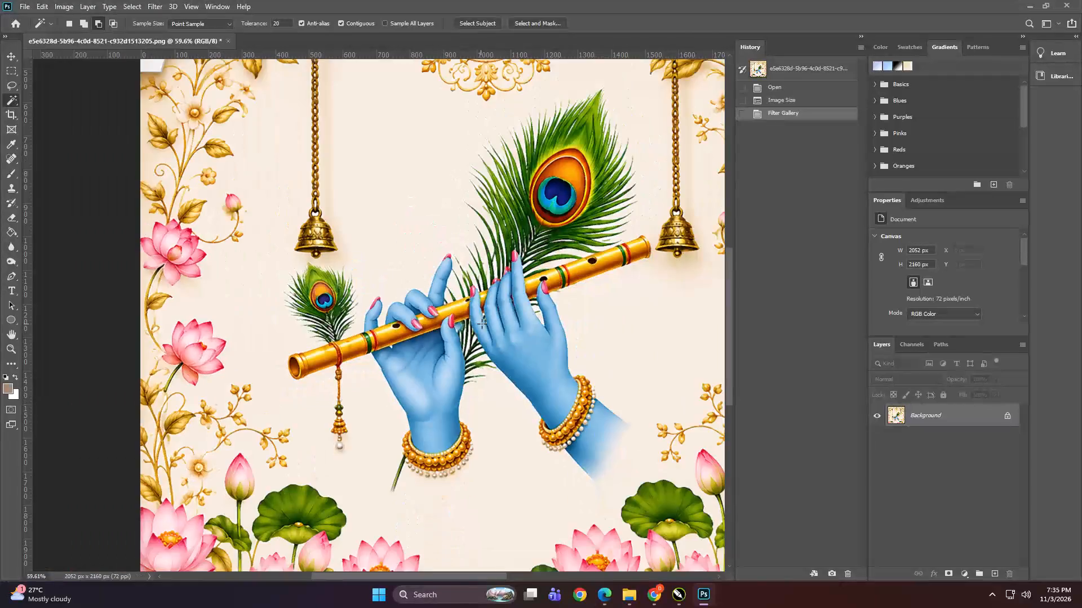
{"action": "scroll", "coordinate": [133, 276], "scroll_direction": "up", "scroll_amount": 20, "text": "alt"}
{"action": "scroll", "coordinate": [133, 276], "scroll_direction": "up", "scroll_amount": 3, "text": "alt"}
{"action": "scroll", "coordinate": [212, 226], "scroll_direction": "down", "scroll_amount": 8, "text": "alt"}
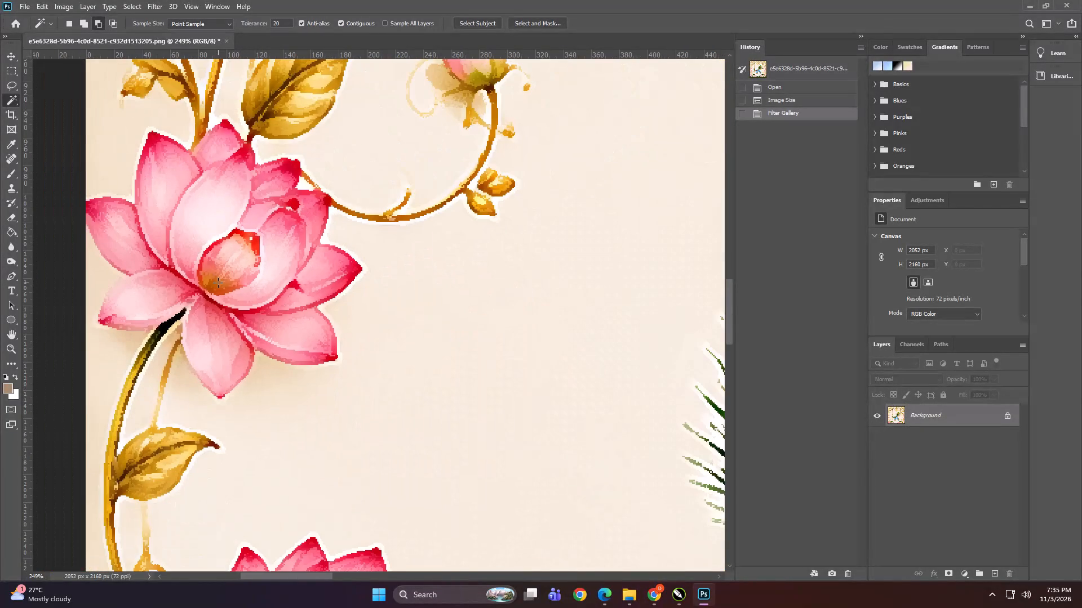
{"action": "scroll", "coordinate": [220, 247], "scroll_direction": "down", "scroll_amount": 5, "text": "alt"}
{"action": "scroll", "coordinate": [212, 248], "scroll_direction": "up", "scroll_amount": 1, "text": "alt"}
{"action": "scroll", "coordinate": [212, 249], "scroll_direction": "down", "scroll_amount": 15, "text": "alt"}
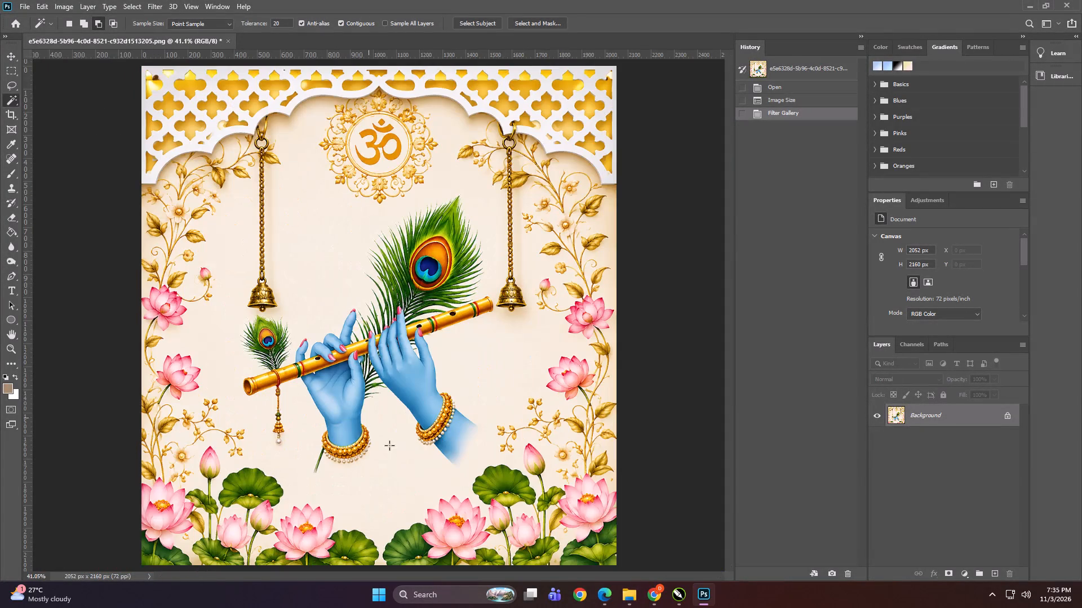
{"action": "scroll", "coordinate": [448, 515], "scroll_direction": "up", "scroll_amount": 16, "text": "alt"}
{"action": "scroll", "coordinate": [543, 489], "scroll_direction": "up", "scroll_amount": 1, "text": "alt"}
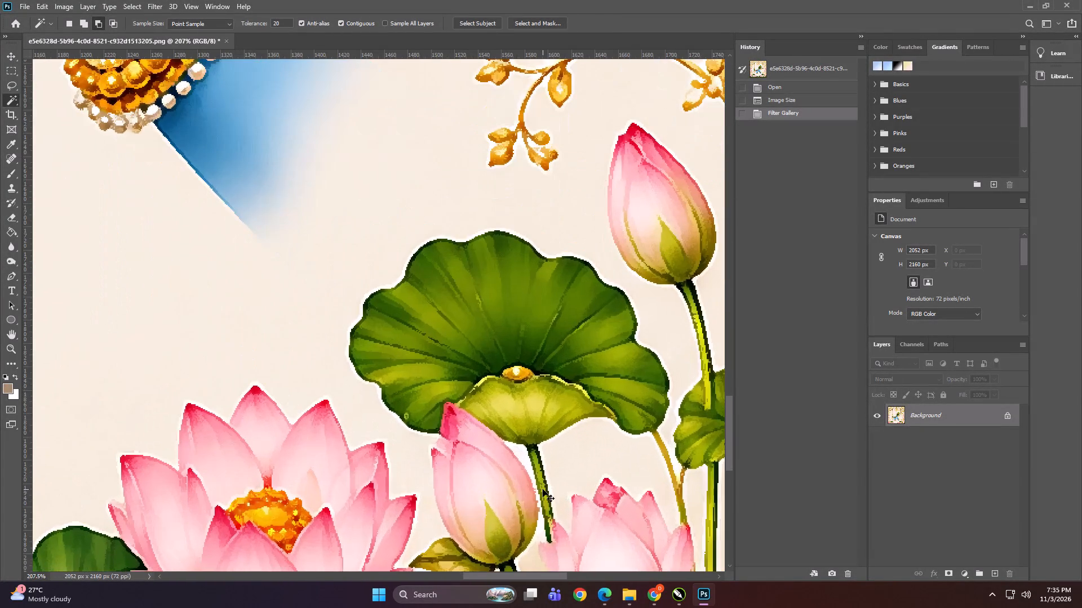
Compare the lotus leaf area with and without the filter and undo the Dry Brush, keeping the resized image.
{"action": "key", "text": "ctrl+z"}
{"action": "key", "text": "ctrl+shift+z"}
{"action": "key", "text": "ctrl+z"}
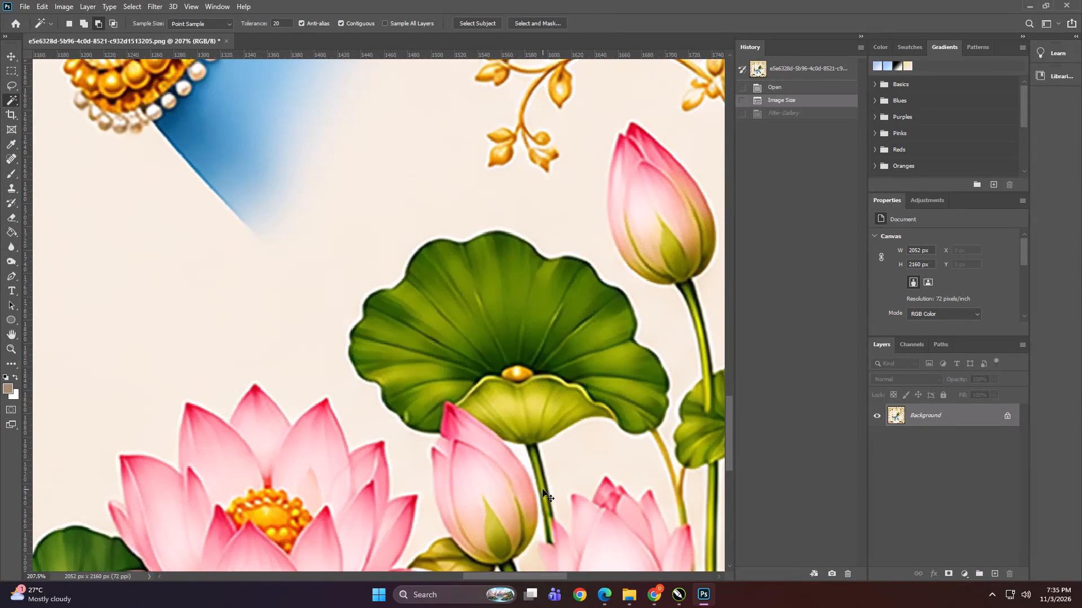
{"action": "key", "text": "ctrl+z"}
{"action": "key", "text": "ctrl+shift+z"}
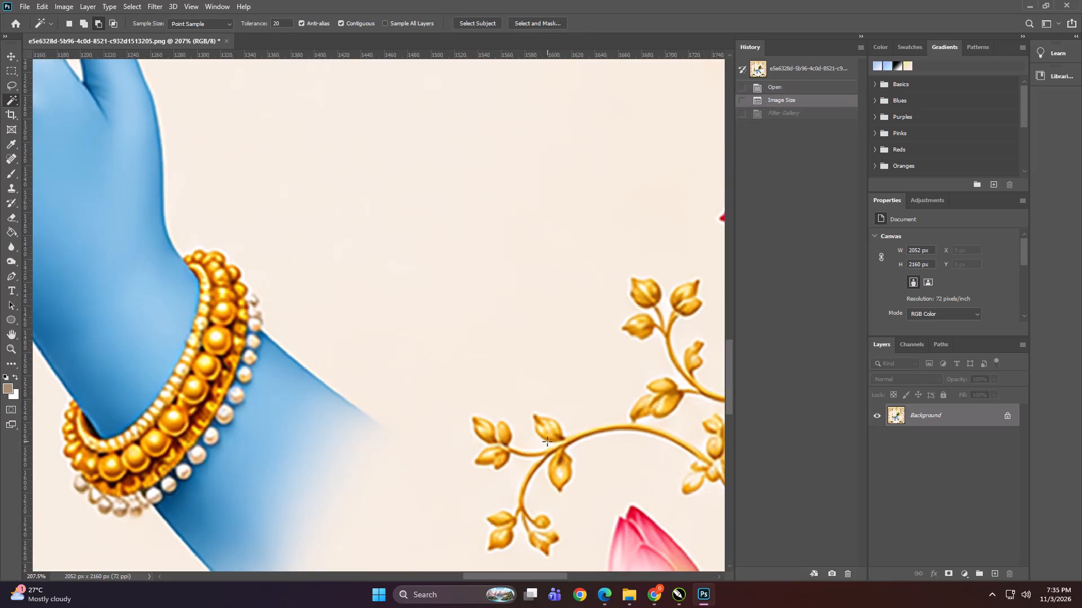
Examine the unfiltered resized artwork up close at the fingers, flute, feather and Om medallion.
{"action": "scroll", "coordinate": [550, 363], "scroll_direction": "down", "scroll_amount": 14, "text": "alt"}
{"action": "scroll", "coordinate": [377, 283], "scroll_direction": "up", "scroll_amount": 17, "text": "alt"}
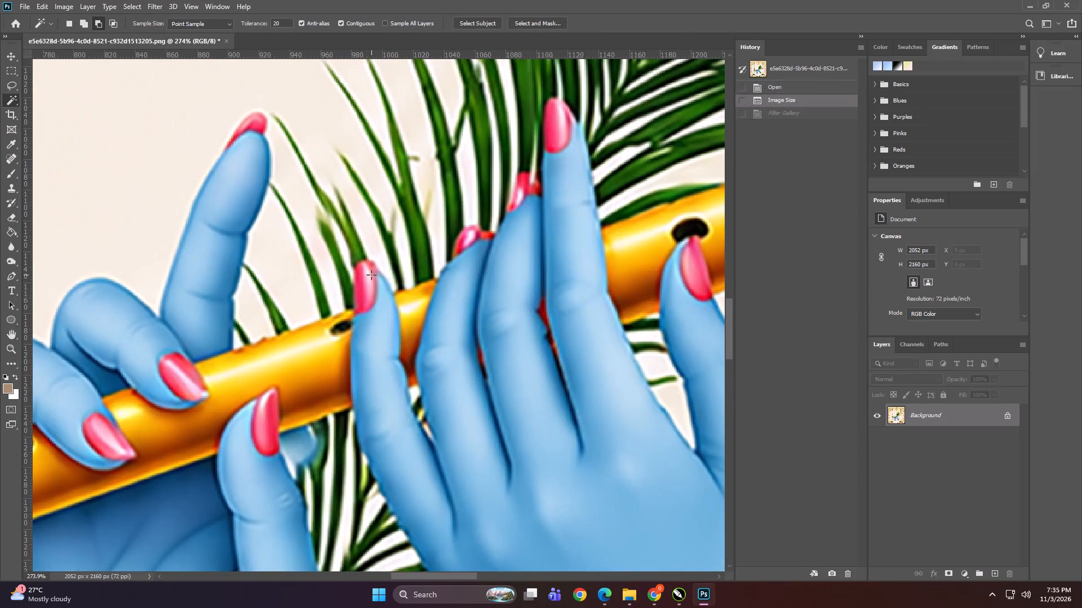
{"action": "scroll", "coordinate": [375, 285], "scroll_direction": "down", "scroll_amount": 12, "text": "alt"}
{"action": "scroll", "coordinate": [499, 170], "scroll_direction": "up", "scroll_amount": 6, "text": "alt"}
{"action": "scroll", "coordinate": [479, 179], "scroll_direction": "down", "scroll_amount": 7, "text": "alt"}
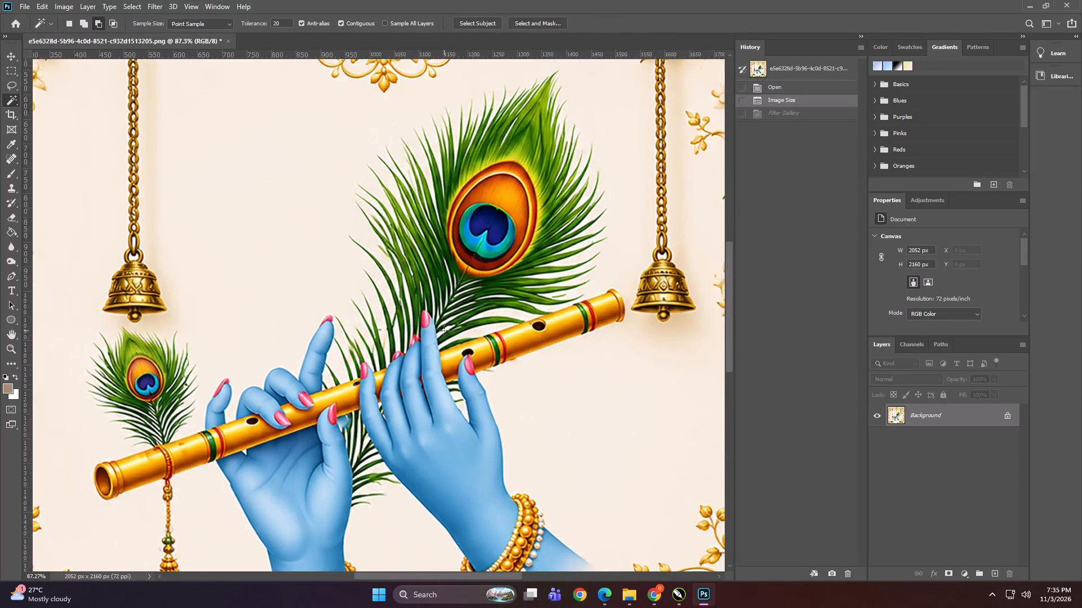
{"action": "scroll", "coordinate": [445, 324], "scroll_direction": "down", "scroll_amount": 4, "text": "alt"}
{"action": "scroll", "coordinate": [393, 123], "scroll_direction": "up", "scroll_amount": 11, "text": "alt"}
{"action": "scroll", "coordinate": [391, 168], "scroll_direction": "down", "scroll_amount": 8, "text": "alt"}
{"action": "scroll", "coordinate": [389, 158], "scroll_direction": "up", "scroll_amount": 7, "text": "alt"}
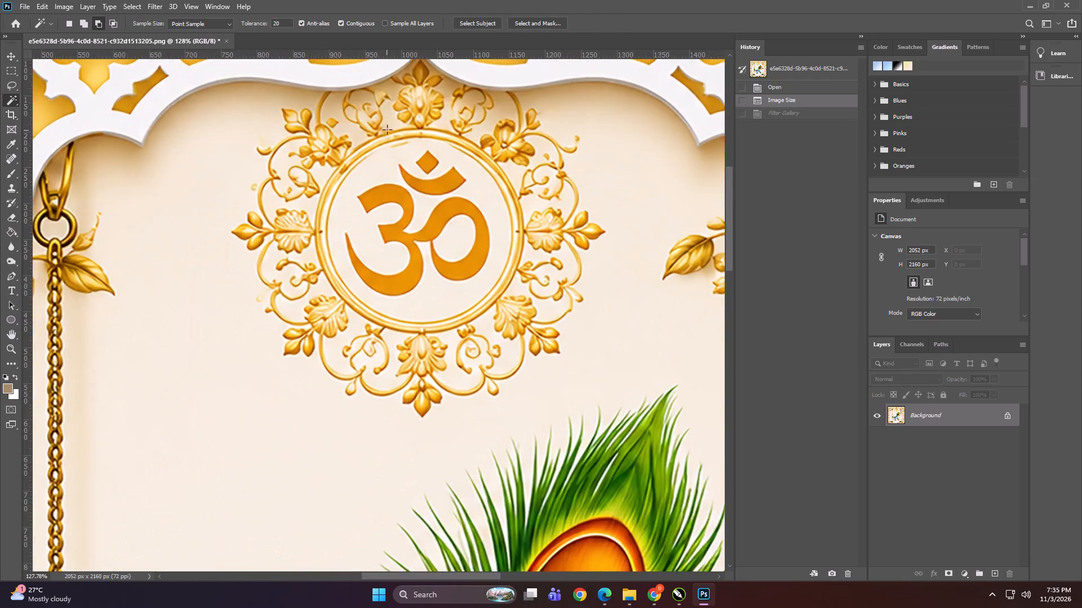
{"action": "scroll", "coordinate": [387, 129], "scroll_direction": "up", "scroll_amount": 3, "text": "alt"}
Apply the Diffuse stylize filter to the resized artwork in Anisotropic mode, after previewing the Darken Only and Lighten Only modes.
{"action": "left_click", "coordinate": [160, 6]}
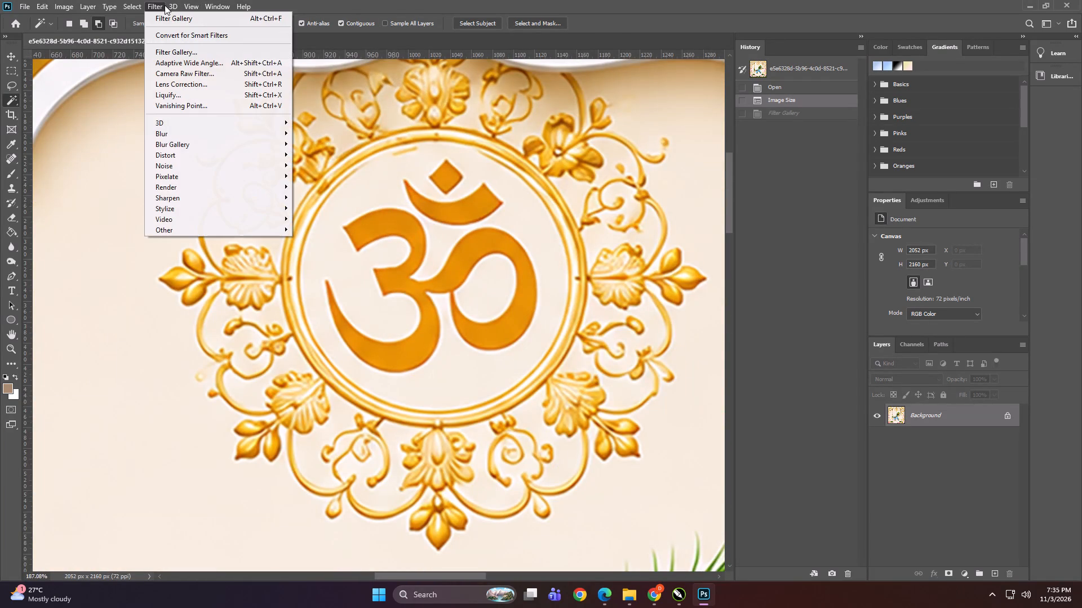
{"action": "left_click", "coordinate": [174, 209]}
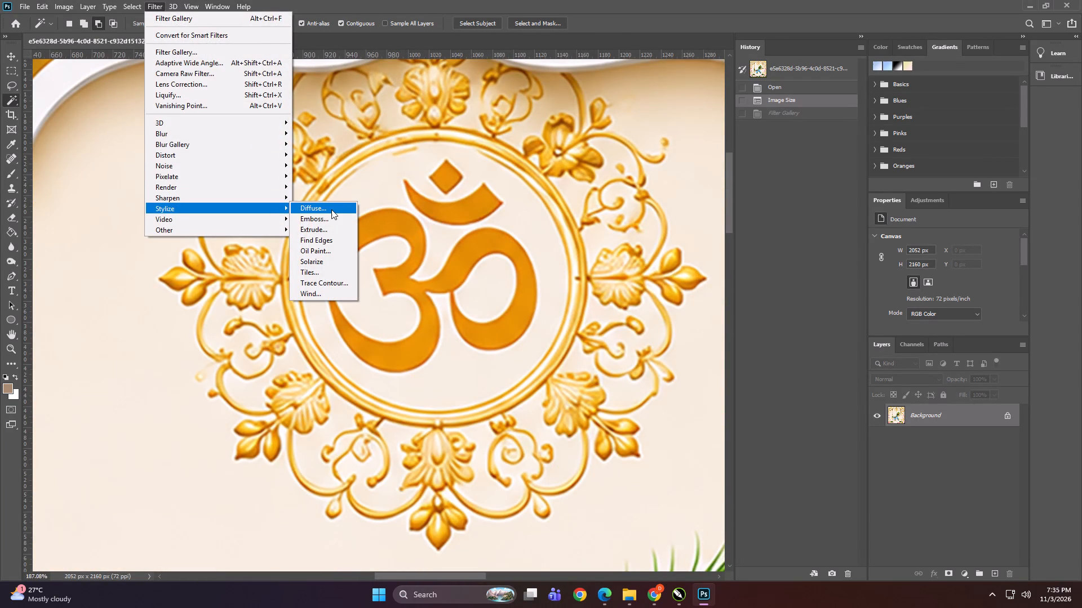
{"action": "left_click", "coordinate": [330, 209]}
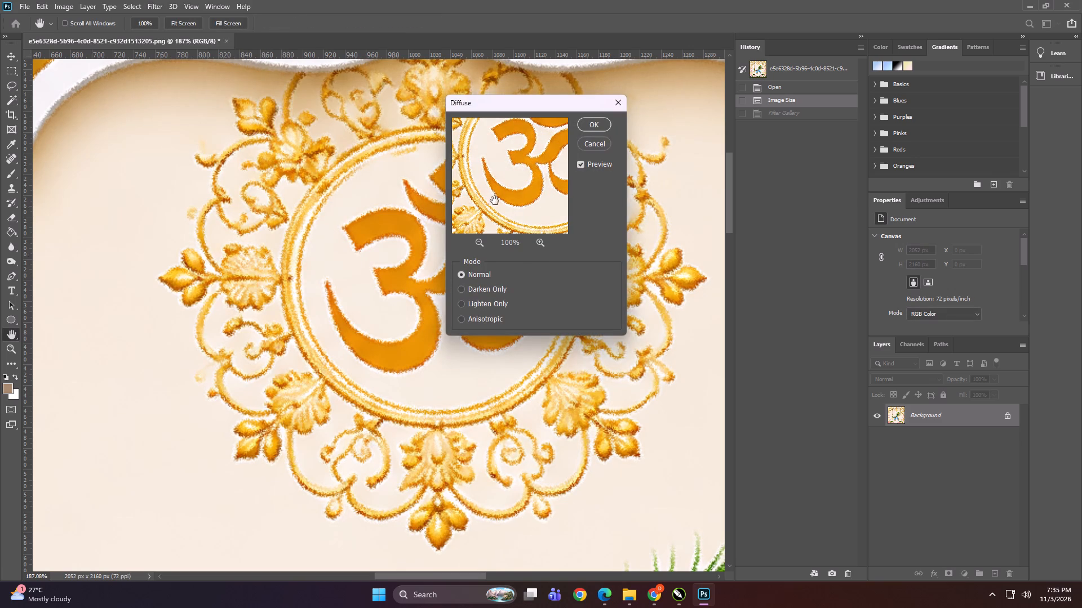
{"action": "left_click", "coordinate": [468, 290]}
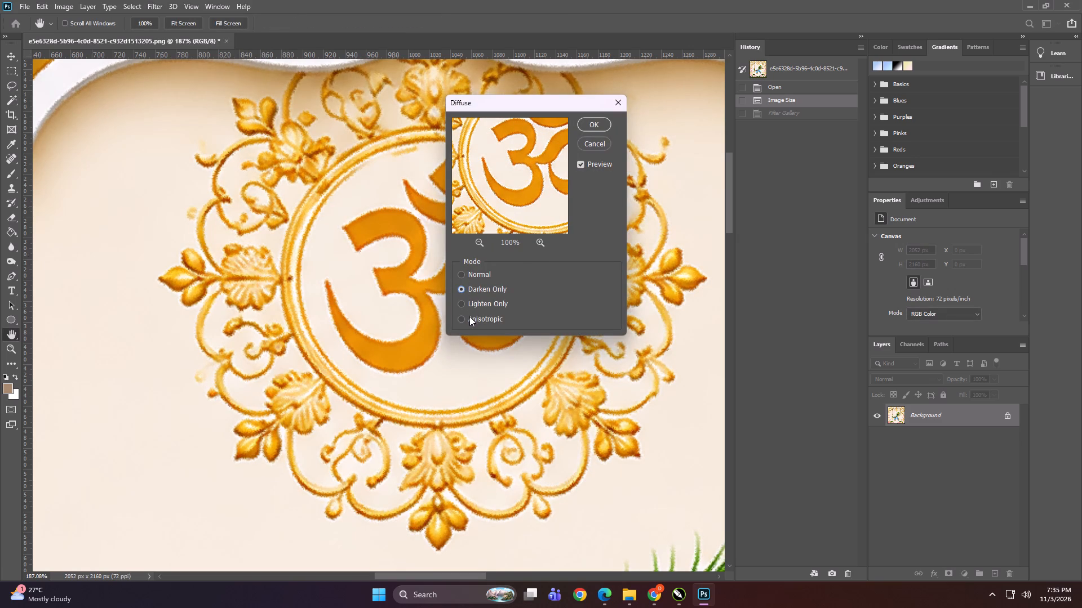
{"action": "left_click", "coordinate": [460, 303]}
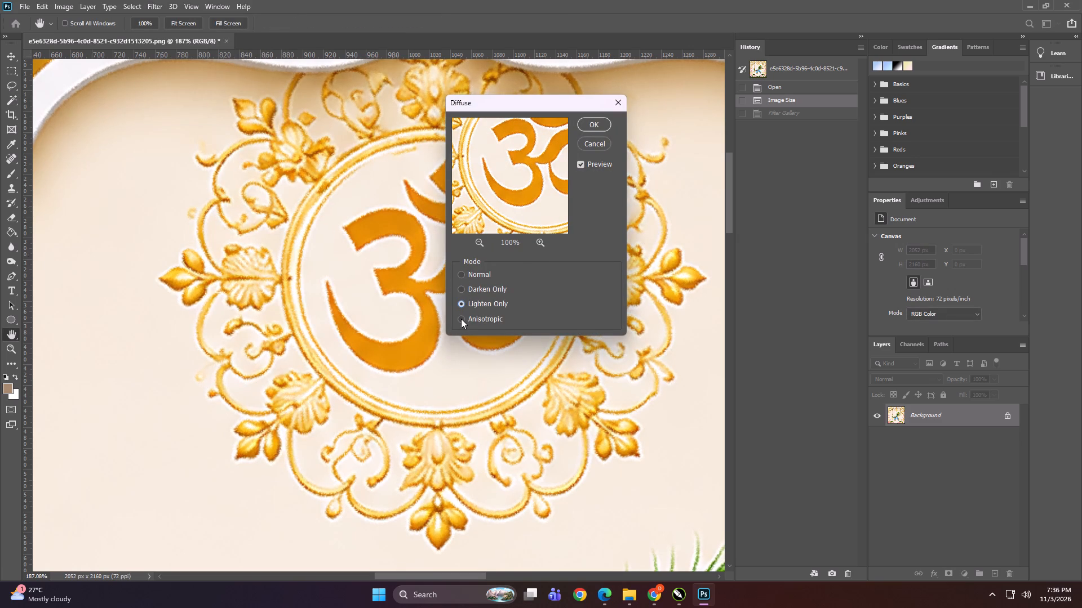
{"action": "left_click", "coordinate": [461, 319]}
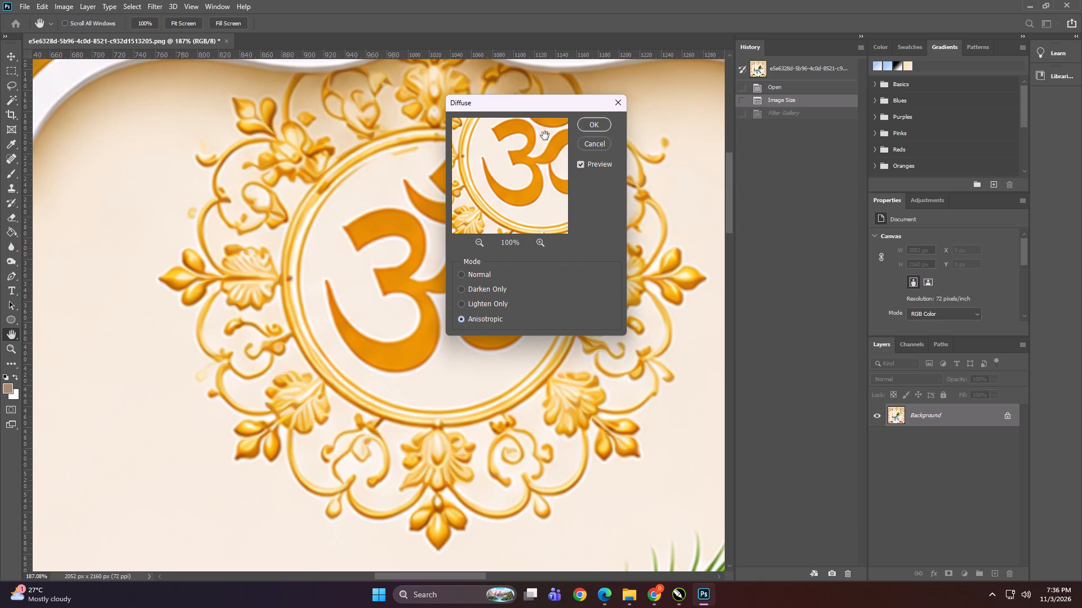
{"action": "left_click", "coordinate": [587, 127]}
Compare the fingers, feather and Om medallion with and without the Diffuse filter, leaving the filter applied.
{"action": "scroll", "coordinate": [507, 189], "scroll_direction": "down", "scroll_amount": 7, "text": "alt"}
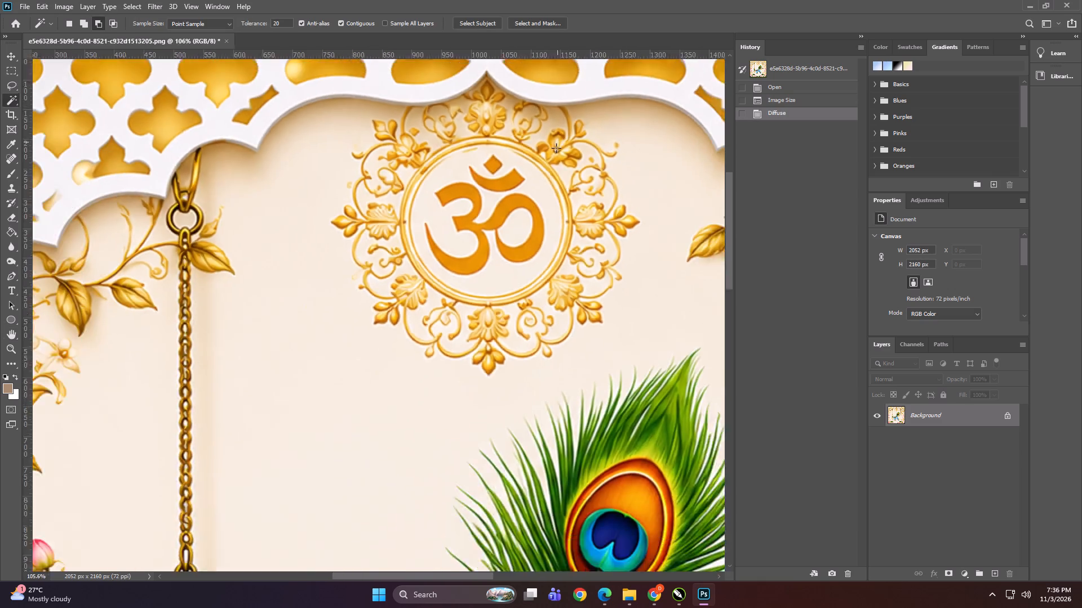
{"action": "scroll", "coordinate": [556, 148], "scroll_direction": "down", "scroll_amount": 2, "text": "alt"}
{"action": "scroll", "coordinate": [509, 86], "scroll_direction": "down", "scroll_amount": 7, "text": "alt"}
{"action": "scroll", "coordinate": [543, 284], "scroll_direction": "up", "scroll_amount": 17, "text": "alt"}
{"action": "scroll", "coordinate": [599, 312], "scroll_direction": "down", "scroll_amount": 2, "text": "alt"}
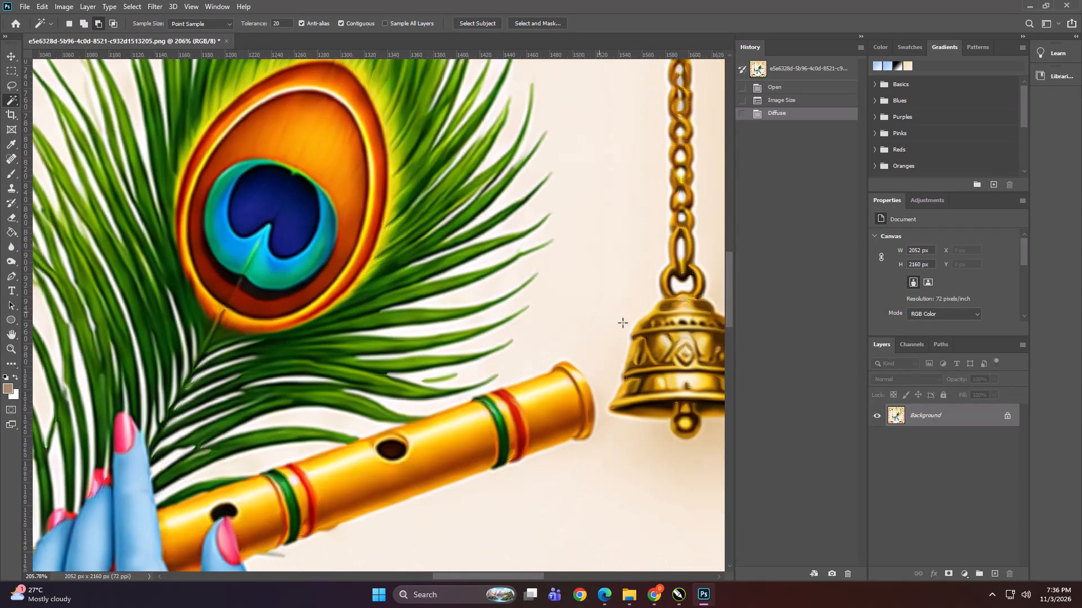
{"action": "scroll", "coordinate": [623, 323], "scroll_direction": "down", "scroll_amount": 4, "text": "alt"}
{"action": "scroll", "coordinate": [312, 508], "scroll_direction": "up", "scroll_amount": 9, "text": "alt"}
{"action": "key", "text": "ctrl+z"}
{"action": "key", "text": "ctrl+shift+z"}
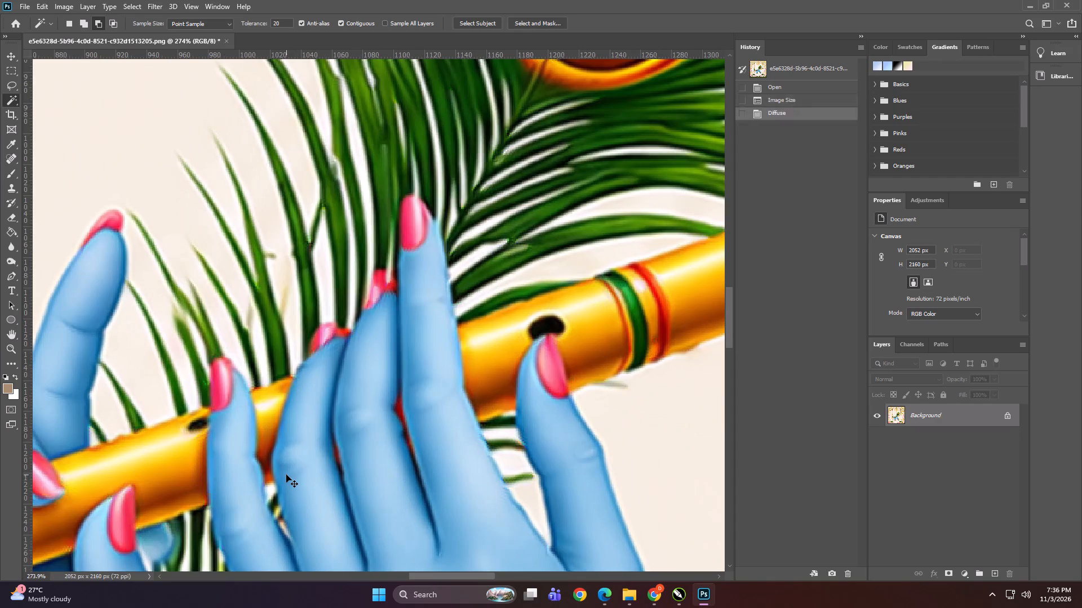
{"action": "scroll", "coordinate": [535, 444], "scroll_direction": "down", "scroll_amount": 19, "text": "alt"}
{"action": "scroll", "coordinate": [514, 262], "scroll_direction": "up", "scroll_amount": 11, "text": "alt"}
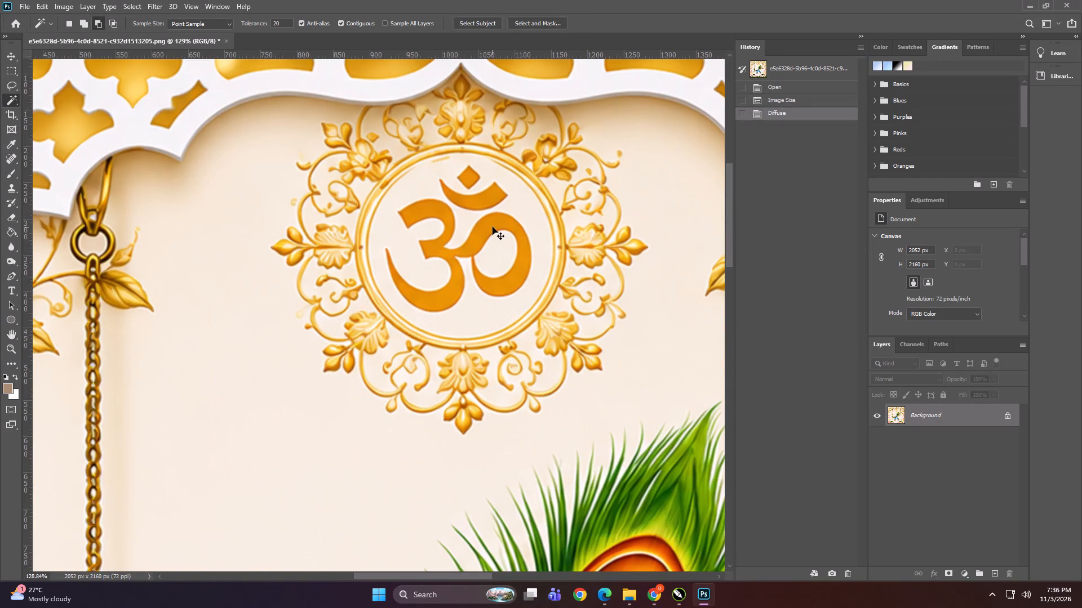
{"action": "key", "text": "ctrl+z"}
{"action": "key", "text": "ctrl+z"}
{"action": "key", "text": "ctrl+shift+z"}
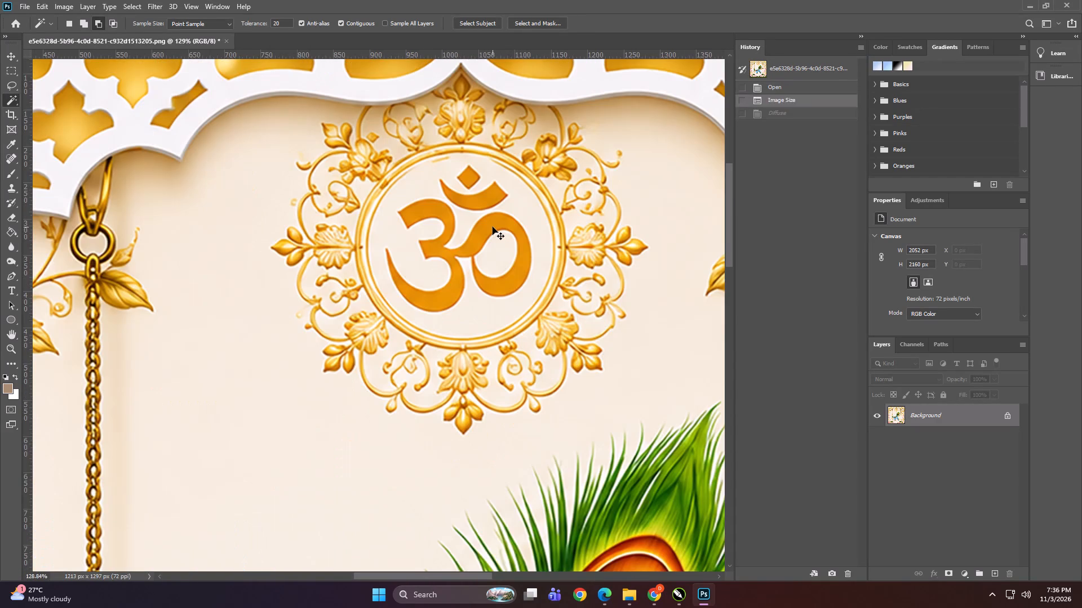
{"action": "key", "text": "ctrl+shift+z"}
Check the diffused artwork as a whole and up close at the hands, flute, bracelets and lotuses.
{"action": "scroll", "coordinate": [497, 227], "scroll_direction": "down", "scroll_amount": 10, "text": "alt"}
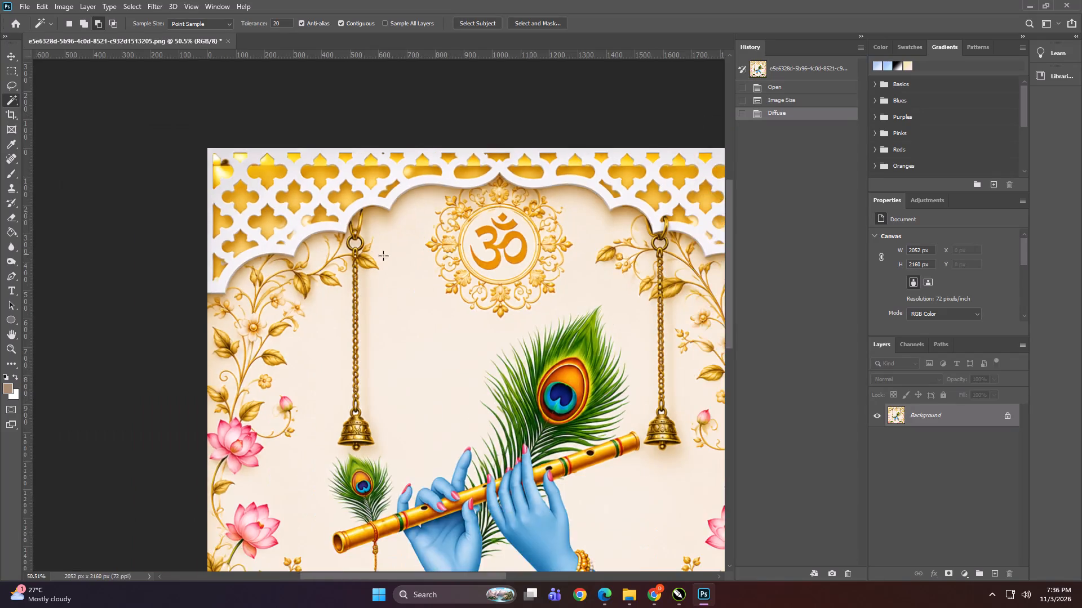
{"action": "scroll", "coordinate": [374, 256], "scroll_direction": "up", "scroll_amount": 16, "text": "alt"}
{"action": "scroll", "coordinate": [359, 230], "scroll_direction": "down", "scroll_amount": 18, "text": "alt"}
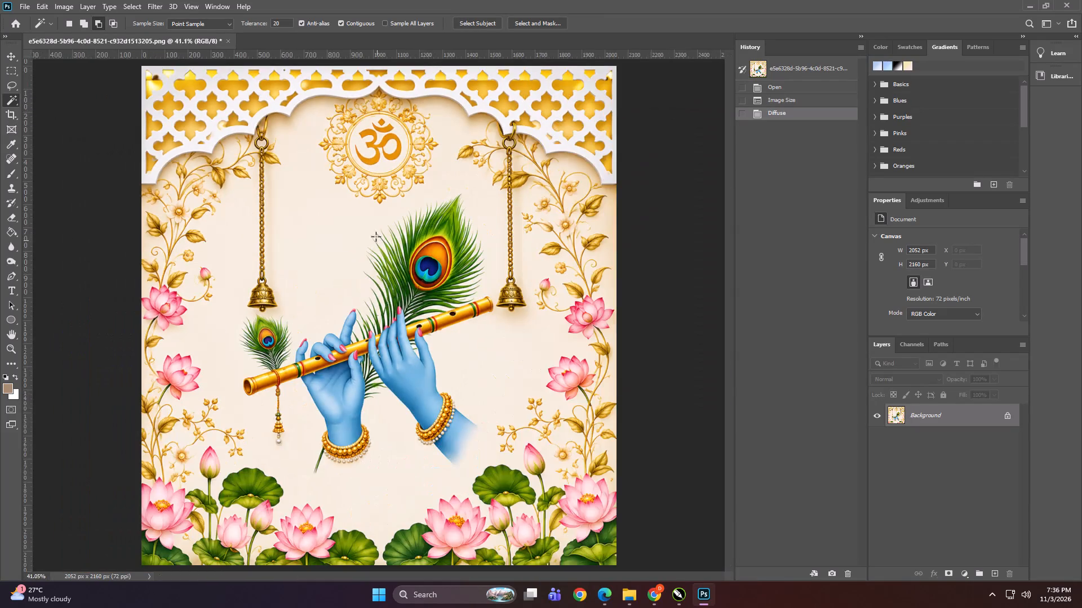
{"action": "scroll", "coordinate": [365, 451], "scroll_direction": "up", "scroll_amount": 2, "text": "alt"}
{"action": "scroll", "coordinate": [359, 458], "scroll_direction": "down", "scroll_amount": 1, "text": "alt"}
{"action": "scroll", "coordinate": [359, 458], "scroll_direction": "up", "scroll_amount": 11, "text": "alt"}
{"action": "scroll", "coordinate": [387, 334], "scroll_direction": "down", "scroll_amount": 6, "text": "alt"}
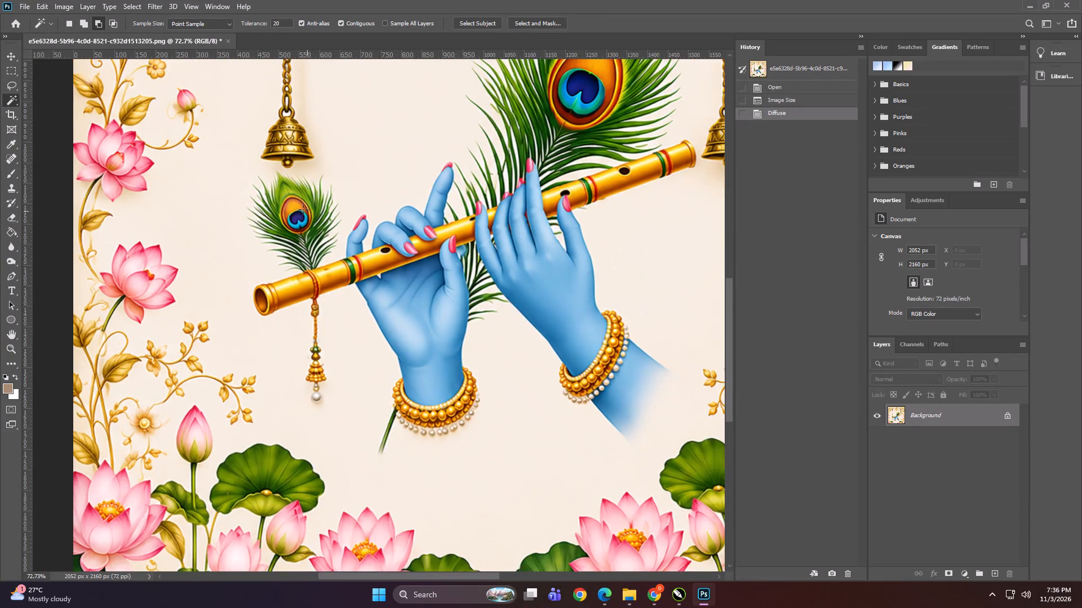
{"action": "scroll", "coordinate": [291, 207], "scroll_direction": "up", "scroll_amount": 9, "text": "alt"}
{"action": "scroll", "coordinate": [299, 222], "scroll_direction": "down", "scroll_amount": 8, "text": "alt"}
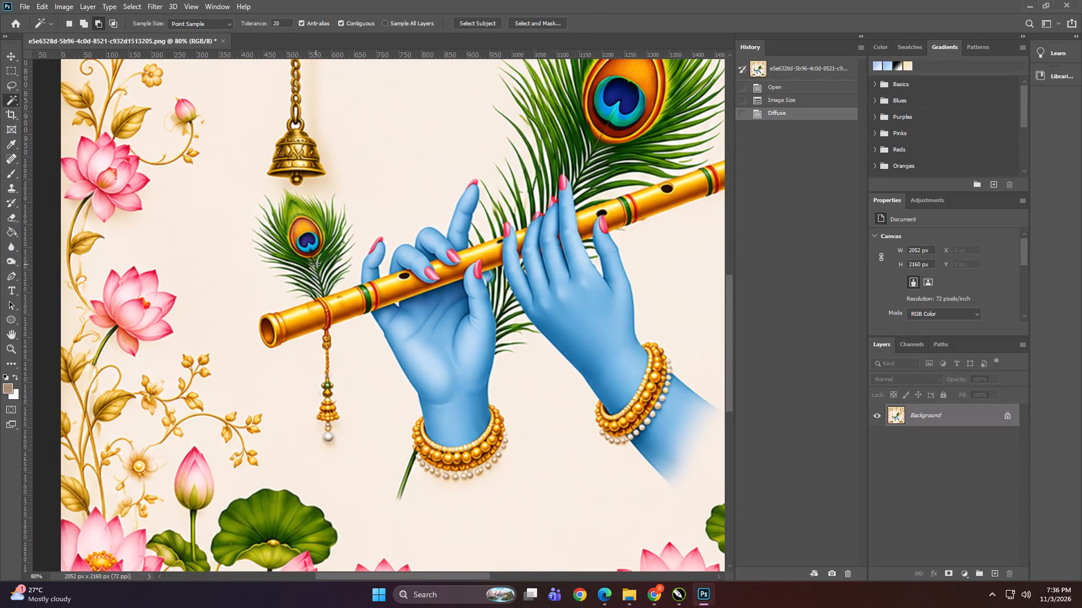
{"action": "scroll", "coordinate": [316, 264], "scroll_direction": "down", "scroll_amount": 7, "text": "alt"}
{"action": "scroll", "coordinate": [373, 517], "scroll_direction": "up", "scroll_amount": 8, "text": "alt"}
{"action": "scroll", "coordinate": [492, 501], "scroll_direction": "up", "scroll_amount": 1, "text": "alt"}
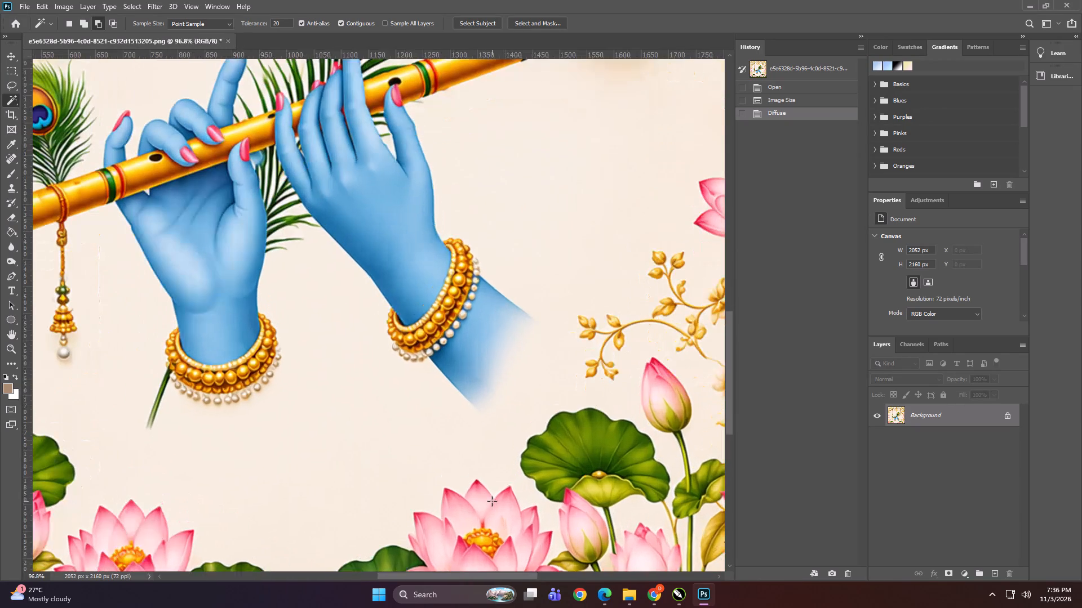
Close the Krishna flute artwork and save its changes.
{"action": "left_click", "coordinate": [229, 40]}
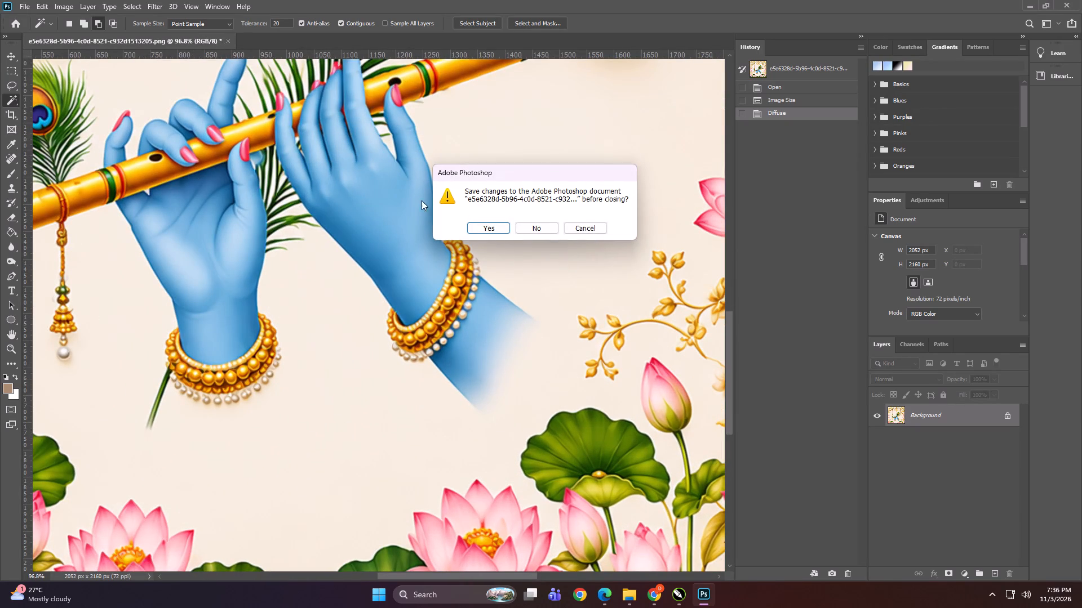
{"action": "left_click", "coordinate": [491, 229]}
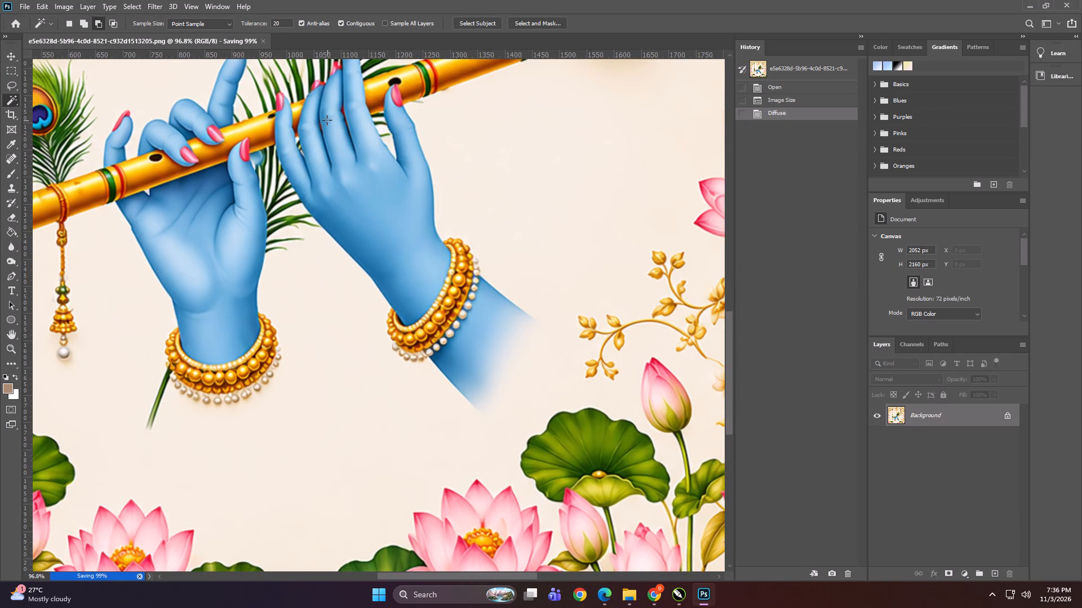
Bring the Krishna flute PNG from the USB drive into the CorelDRAW layout, placing it above the existing flute panel.
{"action": "left_click", "coordinate": [1029, 4]}
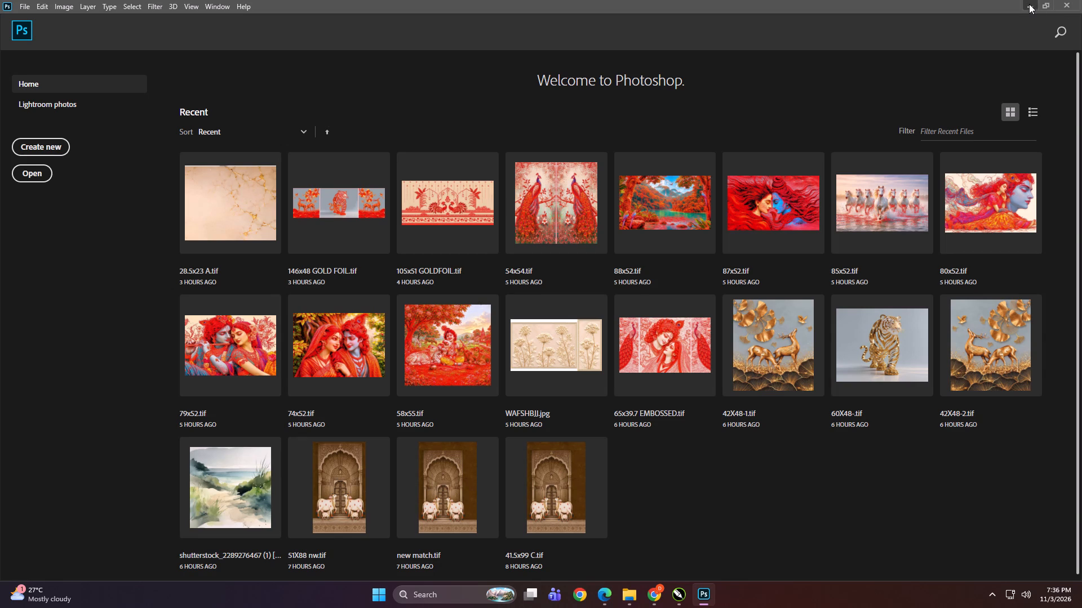
{"action": "left_click_drag", "start_coordinate": [565, 162], "coordinate": [679, 607]}
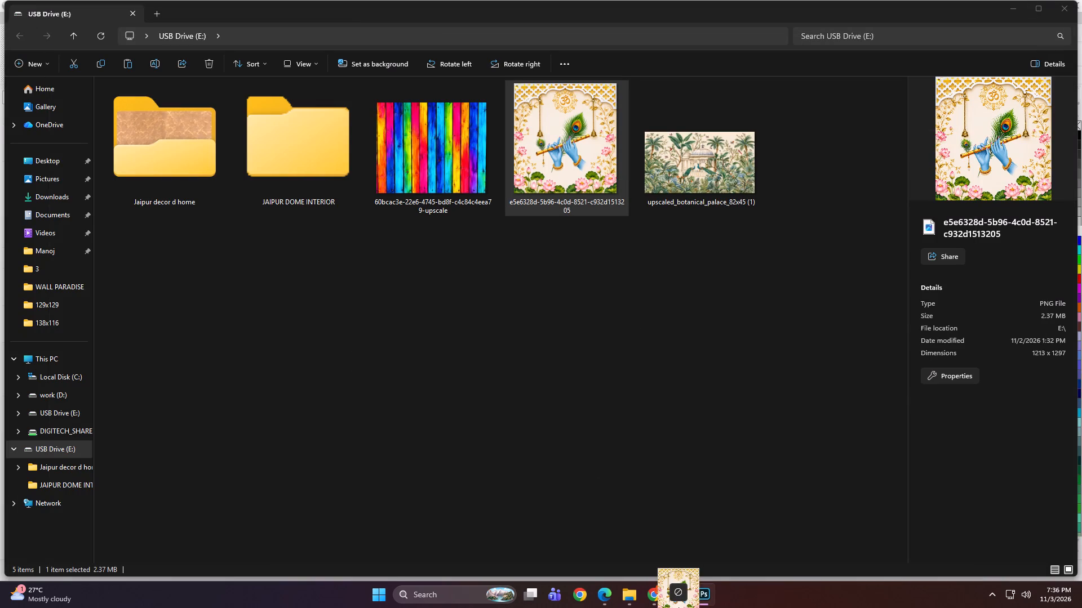
{"action": "left_click_drag", "start_coordinate": [679, 607], "coordinate": [643, 373]}
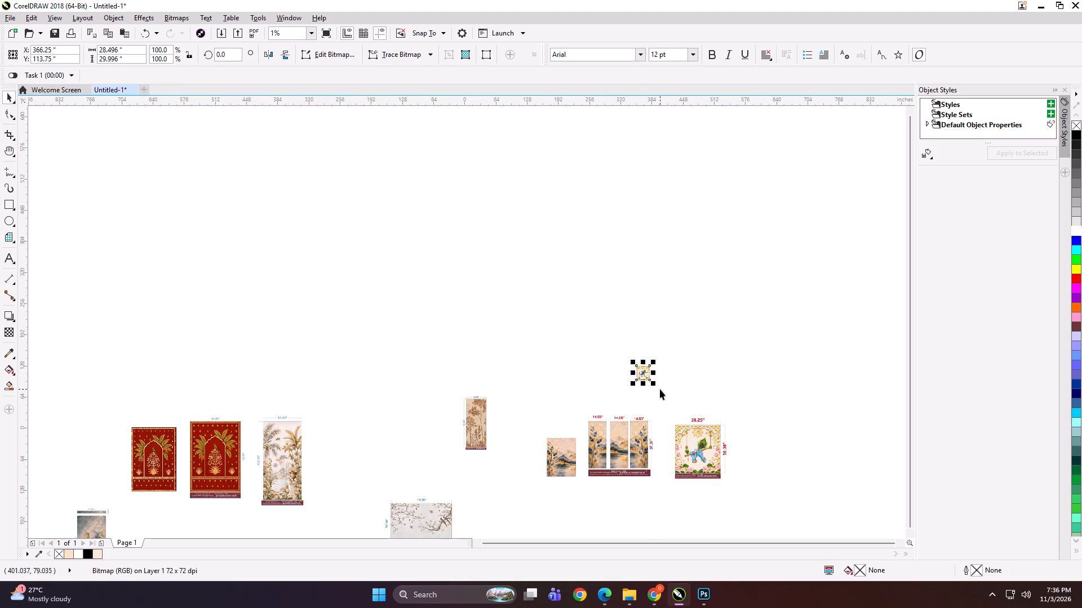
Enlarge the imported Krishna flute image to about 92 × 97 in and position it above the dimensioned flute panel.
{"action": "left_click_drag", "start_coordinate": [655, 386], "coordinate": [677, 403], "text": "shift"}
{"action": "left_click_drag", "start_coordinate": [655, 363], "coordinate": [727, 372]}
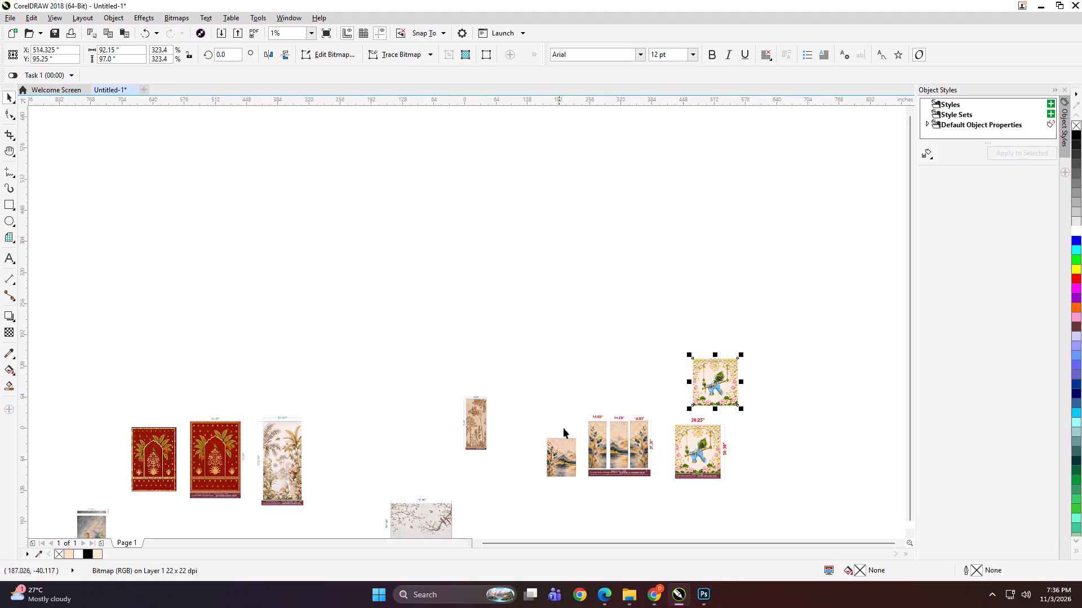
Move the single landscape painting so it sits directly above the three 14.00" panels.
{"action": "left_click_drag", "start_coordinate": [557, 462], "coordinate": [575, 397]}
{"action": "left_click_drag", "start_coordinate": [593, 387], "coordinate": [634, 383]}
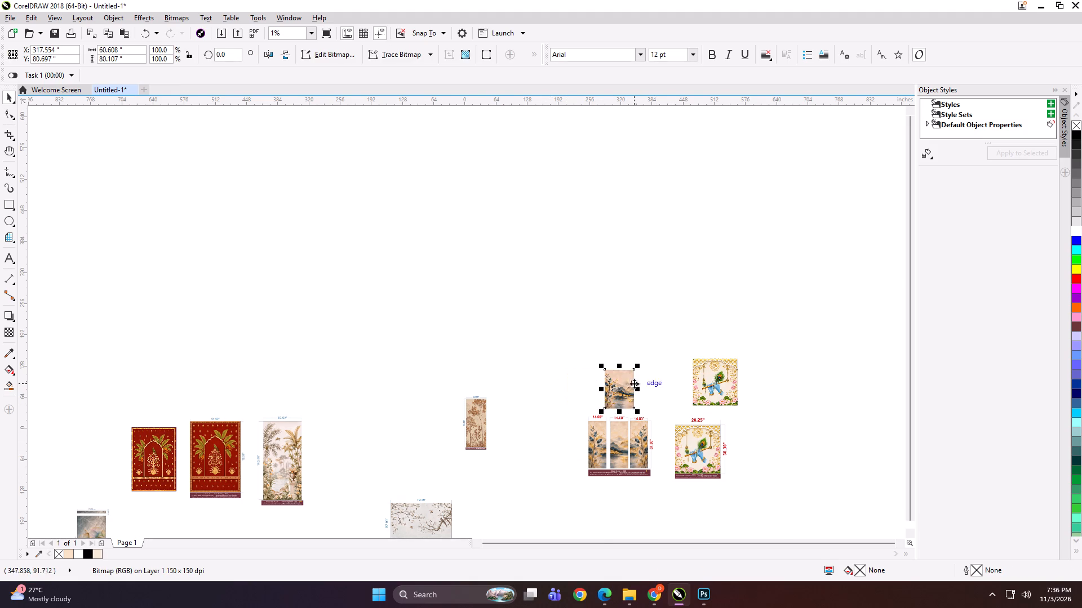
{"action": "scroll", "coordinate": [696, 463], "scroll_direction": "up", "scroll_amount": 1}
{"action": "scroll", "coordinate": [519, 323], "scroll_direction": "down", "scroll_amount": 1}
{"action": "scroll", "coordinate": [770, 413], "scroll_direction": "up", "scroll_amount": 1}
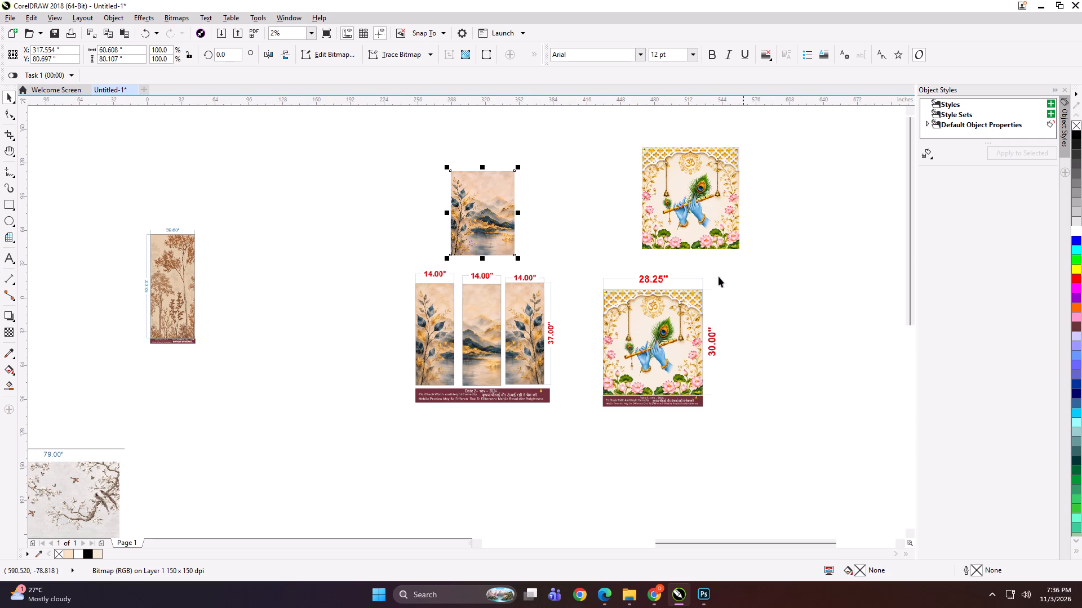
Resize the imported Krishna flute artwork to 28.25 × 30 in and place it beside the dimensioned flute preview panel.
{"action": "left_click", "coordinate": [702, 204]}
{"action": "left_click", "coordinate": [141, 52]}
{"action": "key", "text": "ctrl+a"}
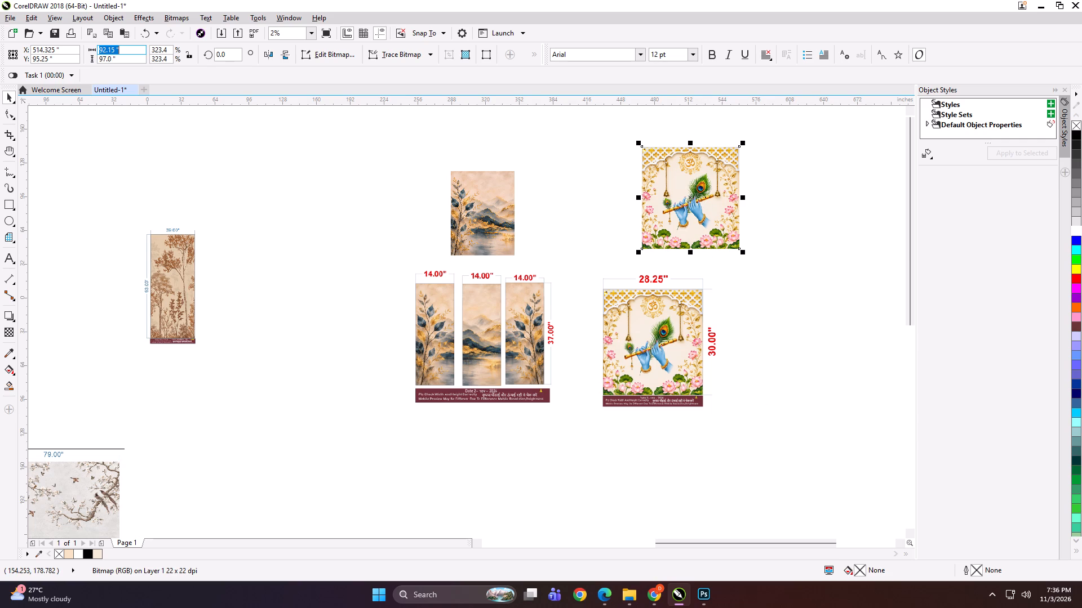
{"action": "type", "text": "28.25"}
{"action": "key", "text": "Tab"}
{"action": "type", "text": "30."}
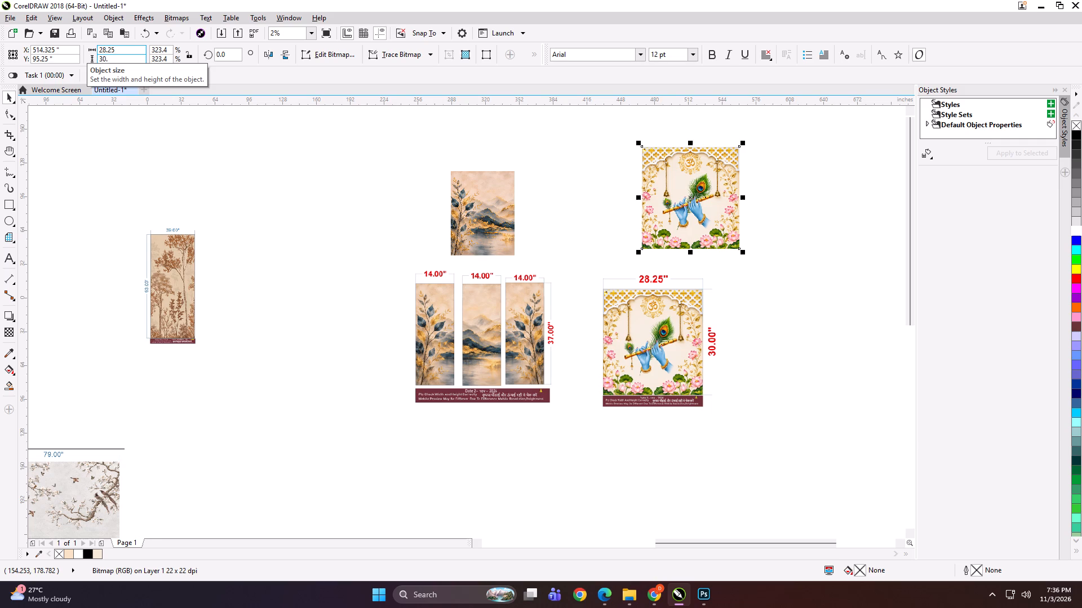
{"action": "key", "text": "Return"}
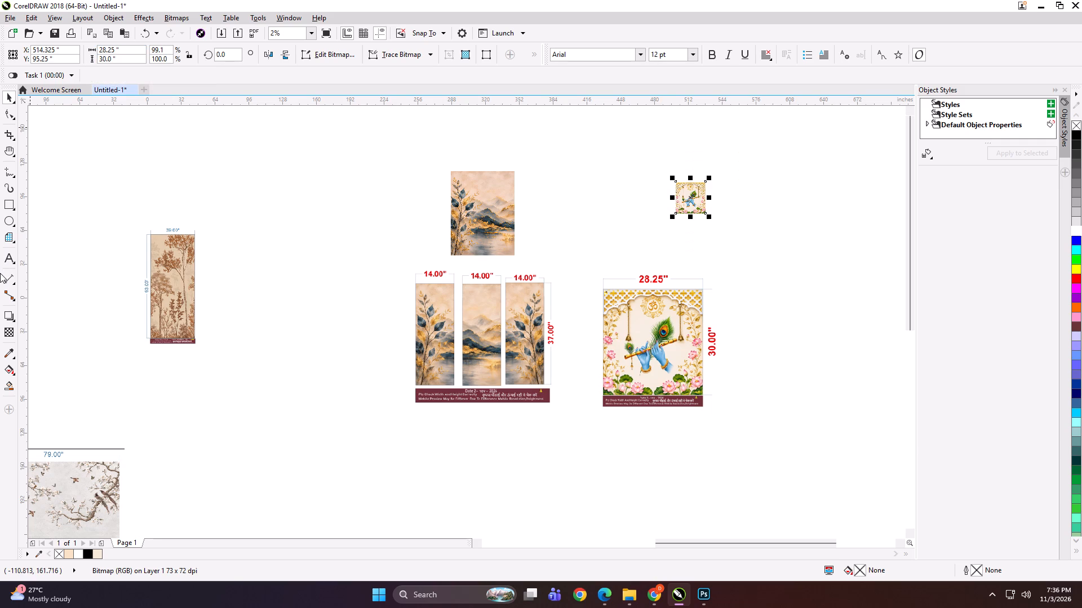
{"action": "left_click_drag", "start_coordinate": [684, 196], "coordinate": [737, 274]}
Shrink the dimensioned flute preview panel to about 75 × 69 in and place it next to the resized artwork.
{"action": "left_click_drag", "start_coordinate": [737, 290], "coordinate": [757, 330]}
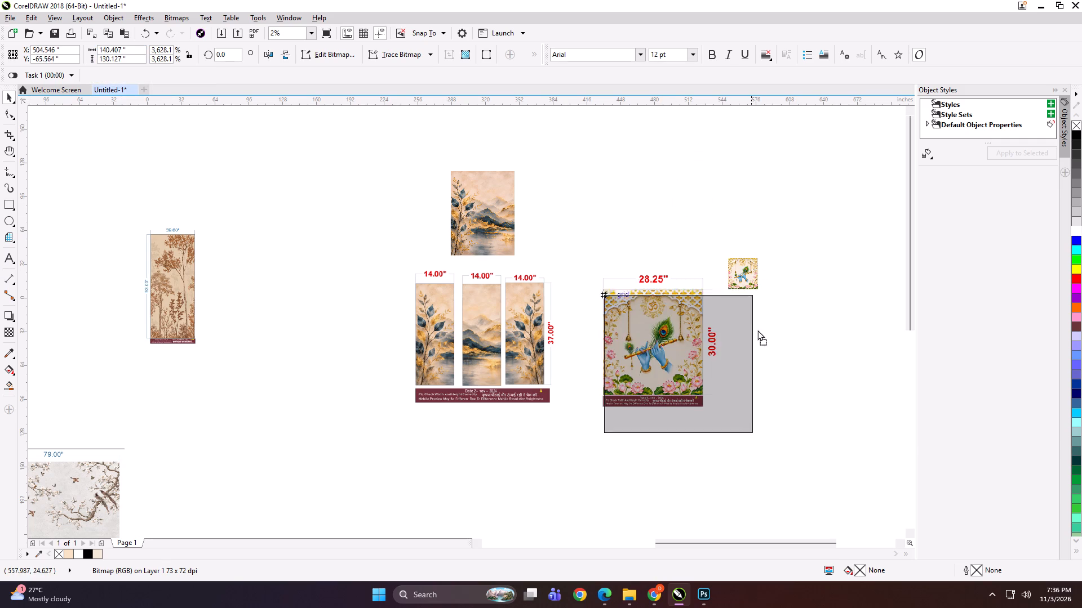
{"action": "left_click_drag", "start_coordinate": [757, 330], "coordinate": [758, 331]}
{"action": "left_click_drag", "start_coordinate": [681, 298], "coordinate": [679, 283]}
{"action": "left_click_drag", "start_coordinate": [702, 329], "coordinate": [664, 265]}
{"action": "scroll", "coordinate": [795, 294], "scroll_direction": "up", "scroll_amount": 1}
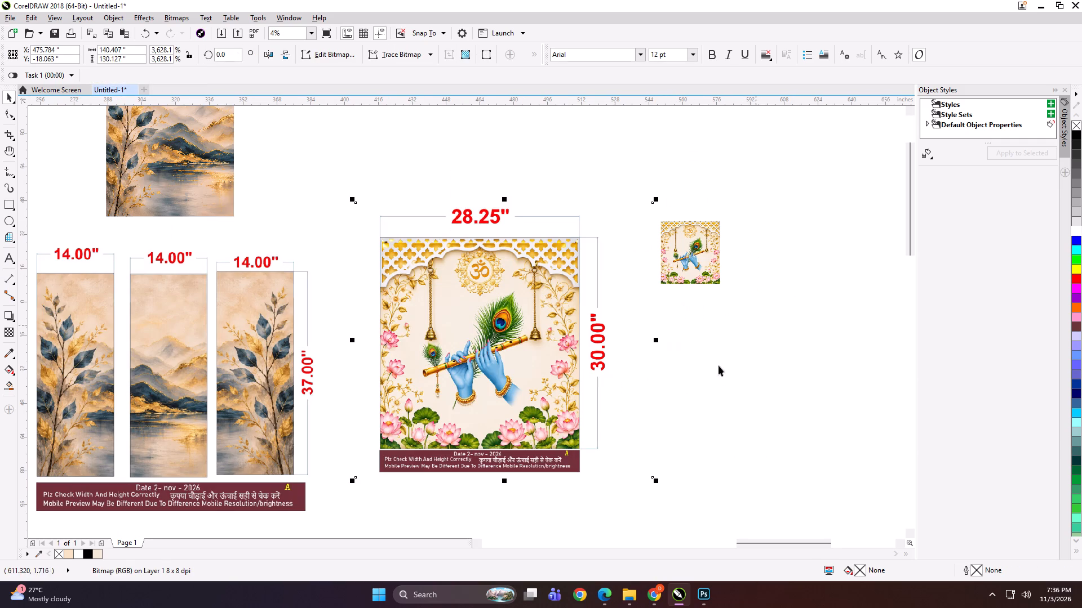
{"action": "left_click", "coordinate": [659, 485], "text": "shift"}
{"action": "left_click_drag", "start_coordinate": [656, 485], "coordinate": [587, 422], "text": "shift"}
{"action": "left_click_drag", "start_coordinate": [553, 350], "coordinate": [557, 336]}
{"action": "left_click_drag", "start_coordinate": [565, 321], "coordinate": [574, 314]}
{"action": "left_click_drag", "start_coordinate": [600, 289], "coordinate": [627, 258]}
{"action": "left_click_drag", "start_coordinate": [556, 318], "coordinate": [633, 251]}
{"action": "left_click_drag", "start_coordinate": [613, 258], "coordinate": [585, 257]}
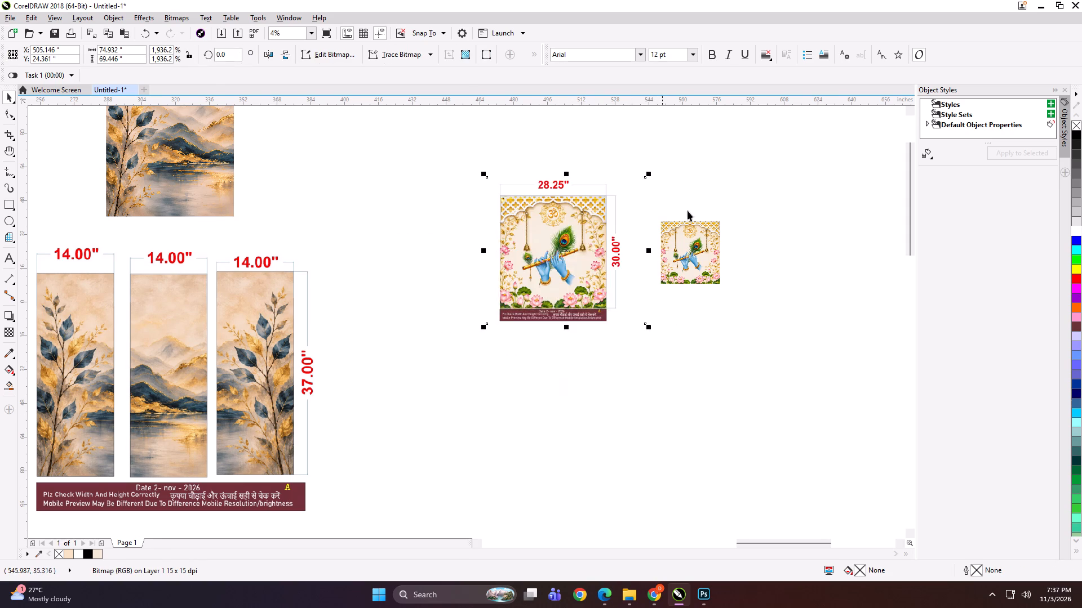
Add a rectangle framing the resized Krishna artwork and set the rectangle's height to 34 in.
{"action": "scroll", "coordinate": [689, 210], "scroll_direction": "up", "scroll_amount": 1}
{"action": "left_click", "coordinate": [672, 263]}
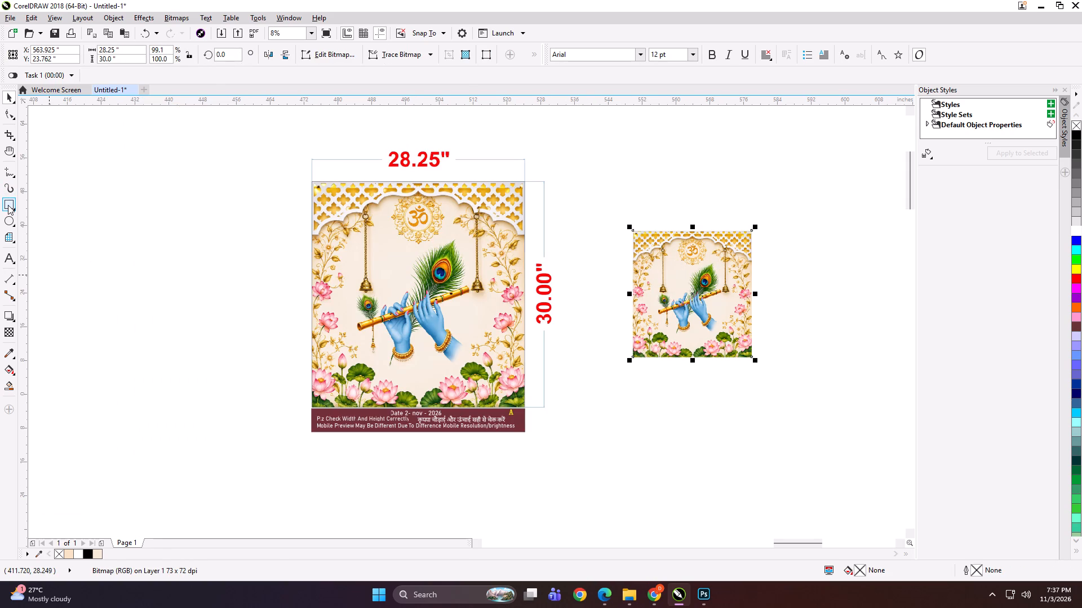
{"action": "double_click", "coordinate": [8, 205], "text": "shift"}
{"action": "key", "text": "shift+space"}
{"action": "left_click", "coordinate": [691, 184]}
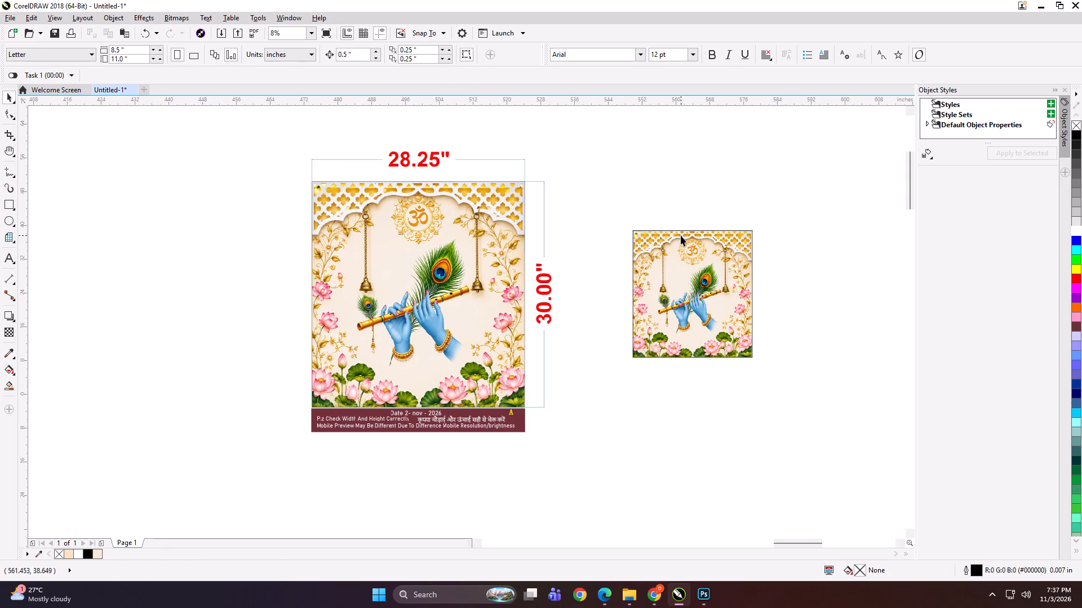
{"action": "left_click", "coordinate": [681, 235]}
{"action": "left_click", "coordinate": [132, 57]}
{"action": "key", "text": "ctrl+a"}
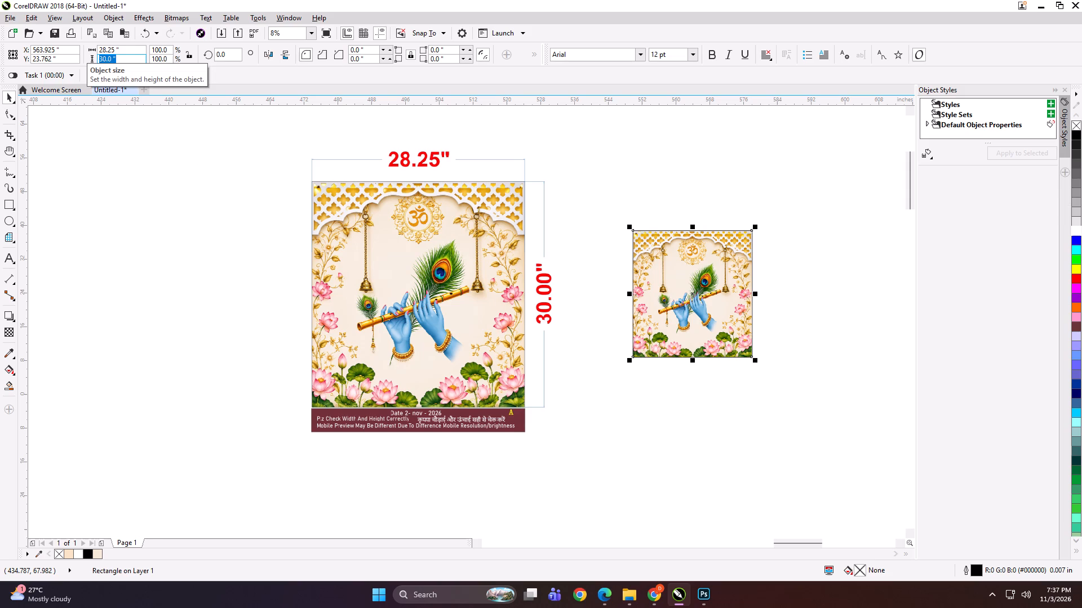
{"action": "key", "text": "Right"}
{"action": "key", "text": "4"}
{"action": "key", "text": "Return"}
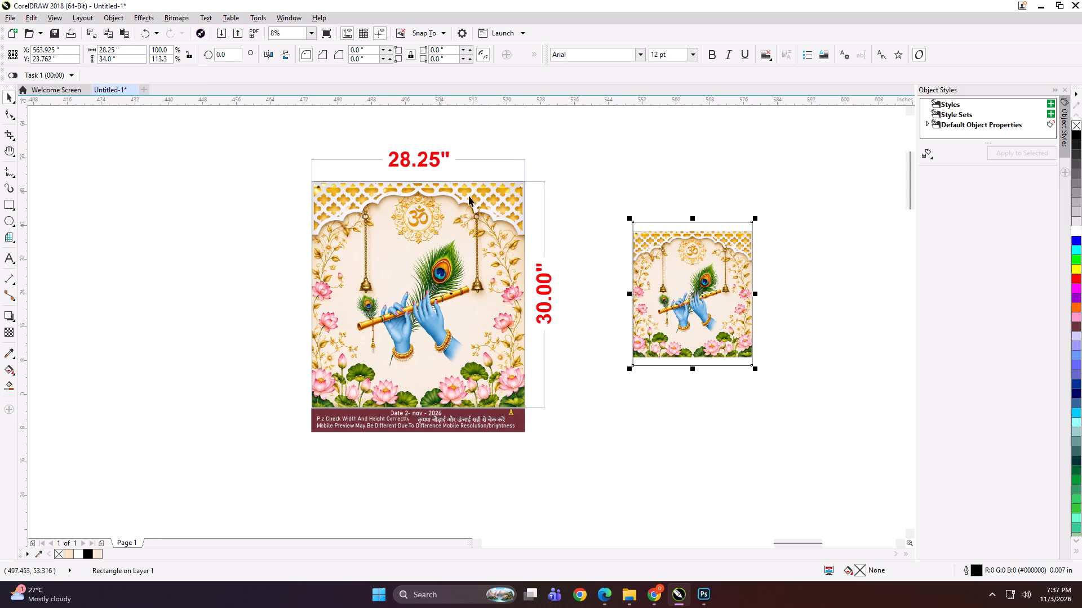
Align the Krishna artwork and the 34 in high rectangle along their bottom edges.
{"action": "left_click", "coordinate": [813, 164]}
{"action": "left_click", "coordinate": [744, 279], "text": "alt"}
{"action": "left_click", "coordinate": [722, 265], "text": "shift"}
{"action": "key", "text": "b"}
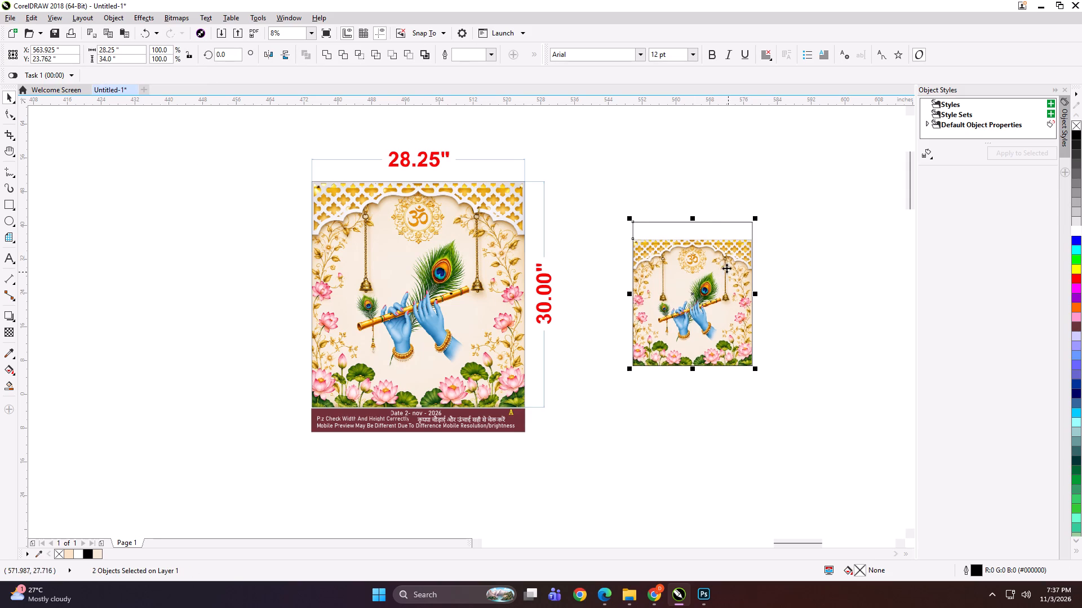
Sample the artwork's cream background colour (#F6EEE1) and fill the rectangle with it.
{"action": "left_click", "coordinate": [721, 186]}
{"action": "left_click", "coordinate": [8, 352]}
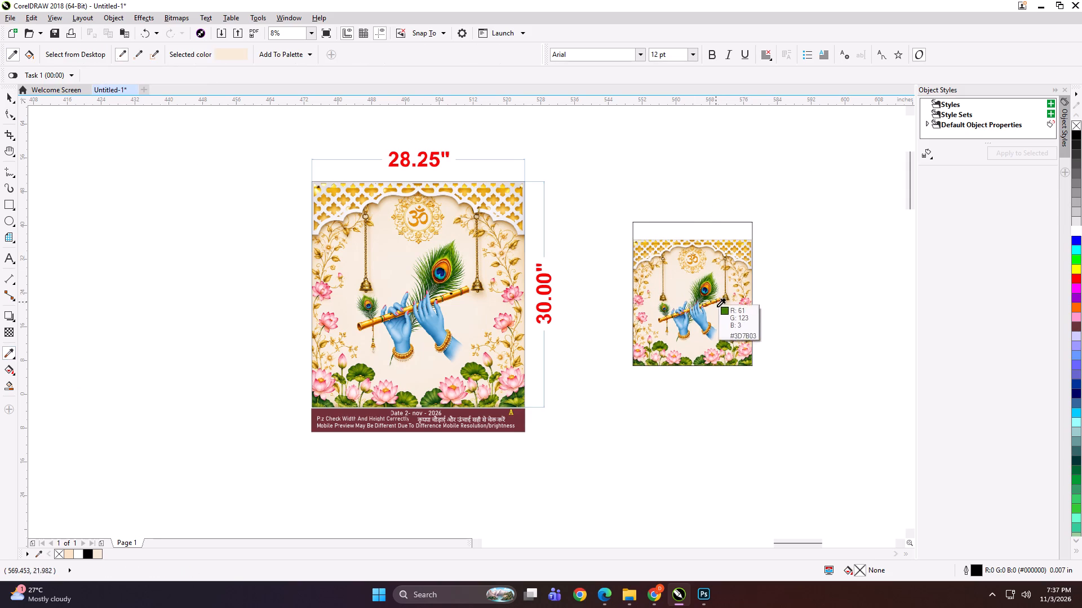
{"action": "left_click", "coordinate": [717, 312]}
{"action": "left_click", "coordinate": [700, 227]}
{"action": "key", "text": "space"}
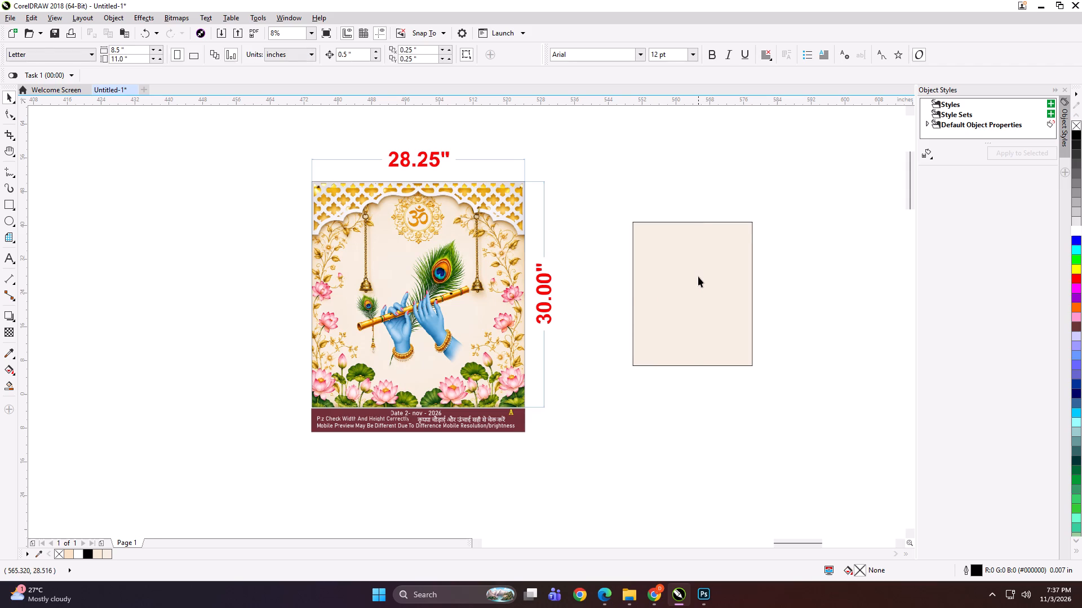
Place the Krishna artwork inside the cream rectangle as a PowerClip, leaving the cream strip above it, and check the result.
{"action": "left_click", "coordinate": [698, 276], "text": "alt"}
{"action": "key", "text": "shift+Return"}
{"action": "left_click", "coordinate": [698, 276]}
{"action": "scroll", "coordinate": [699, 239], "scroll_direction": "up", "scroll_amount": 2}
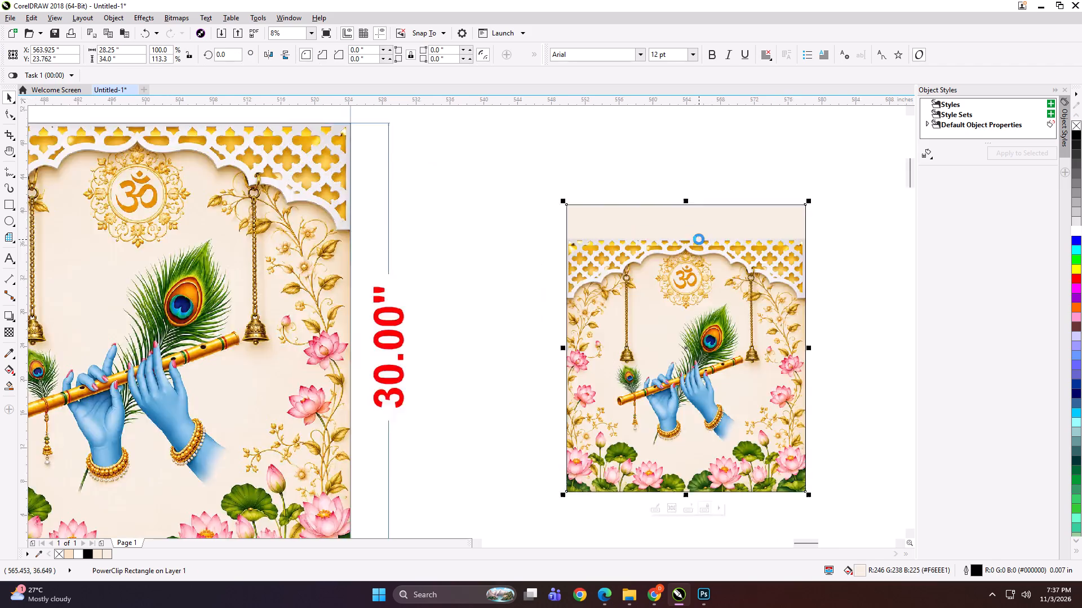
{"action": "scroll", "coordinate": [699, 239], "scroll_direction": "up", "scroll_amount": 1}
{"action": "scroll", "coordinate": [660, 188], "scroll_direction": "down", "scroll_amount": 2}
{"action": "scroll", "coordinate": [699, 295], "scroll_direction": "down", "scroll_amount": 1}
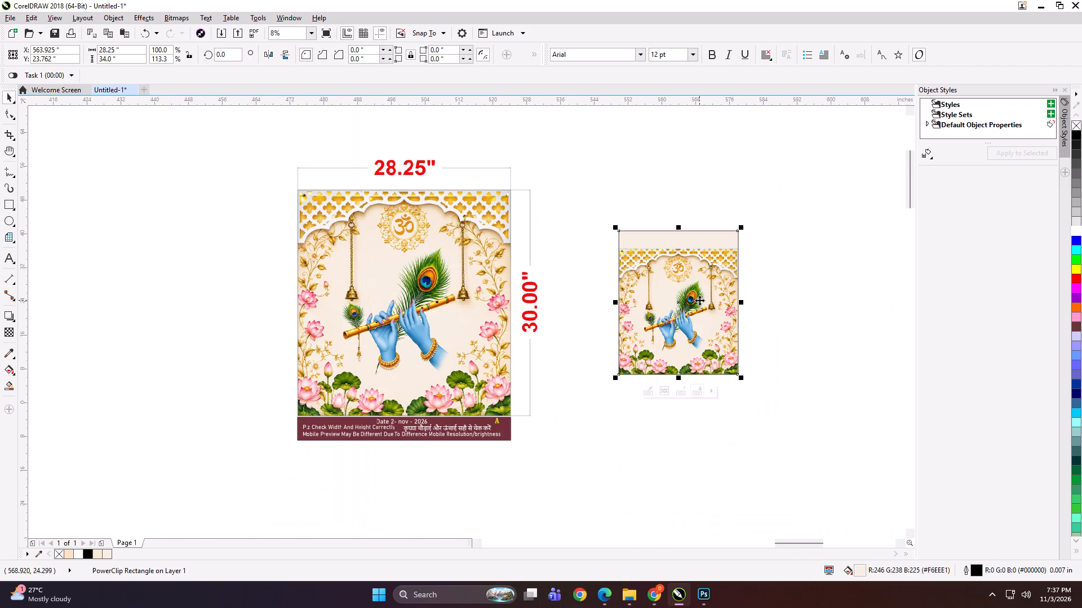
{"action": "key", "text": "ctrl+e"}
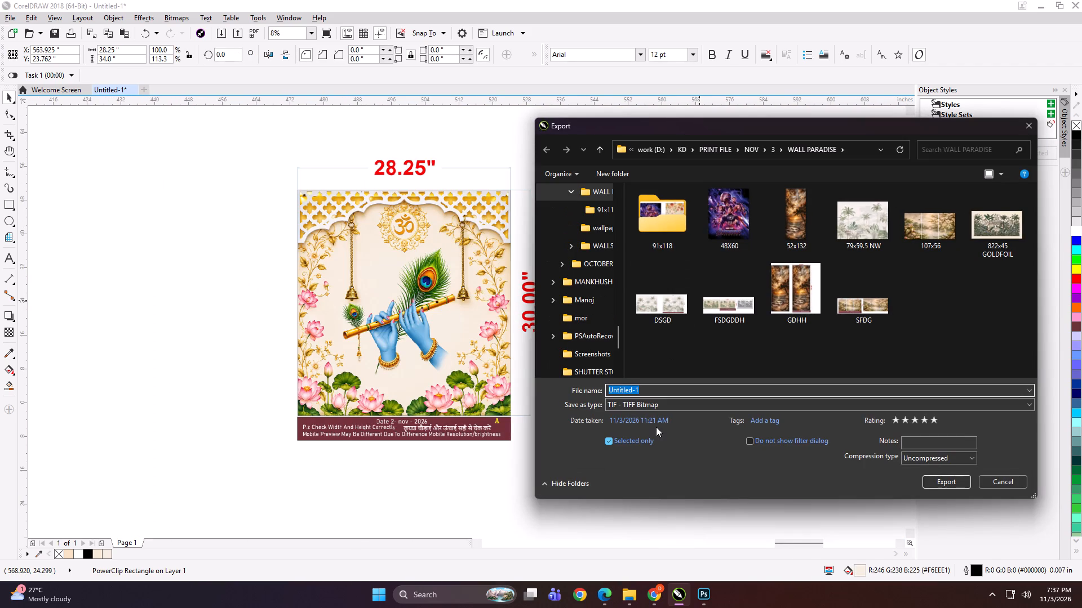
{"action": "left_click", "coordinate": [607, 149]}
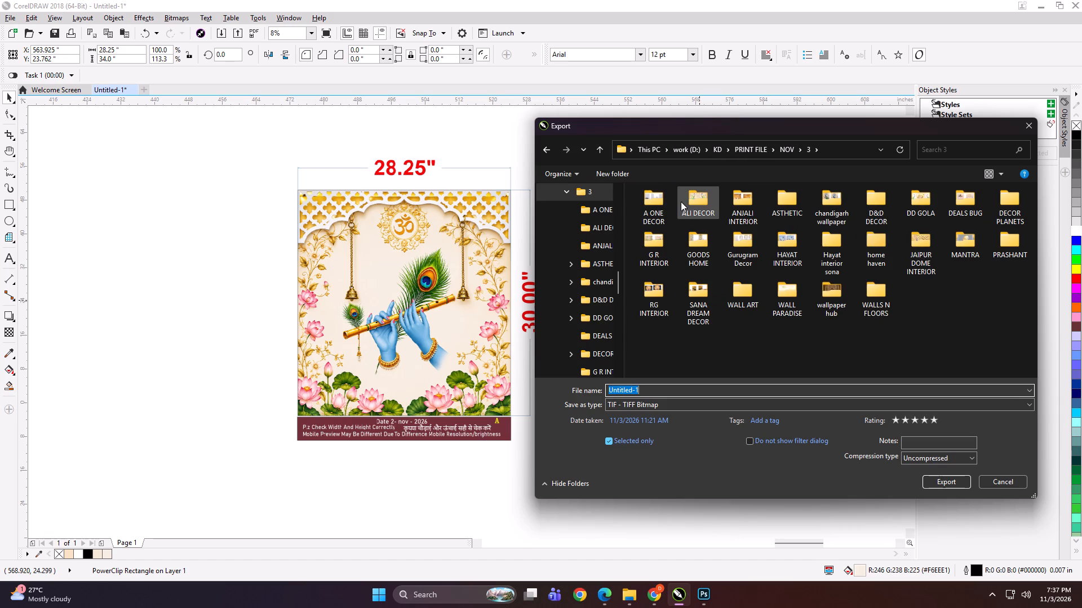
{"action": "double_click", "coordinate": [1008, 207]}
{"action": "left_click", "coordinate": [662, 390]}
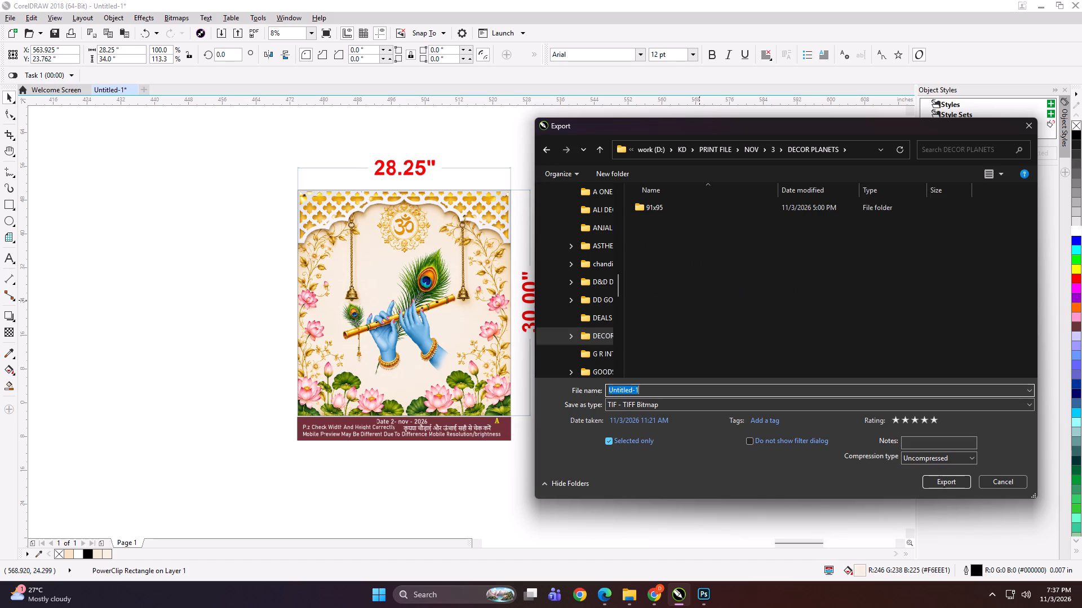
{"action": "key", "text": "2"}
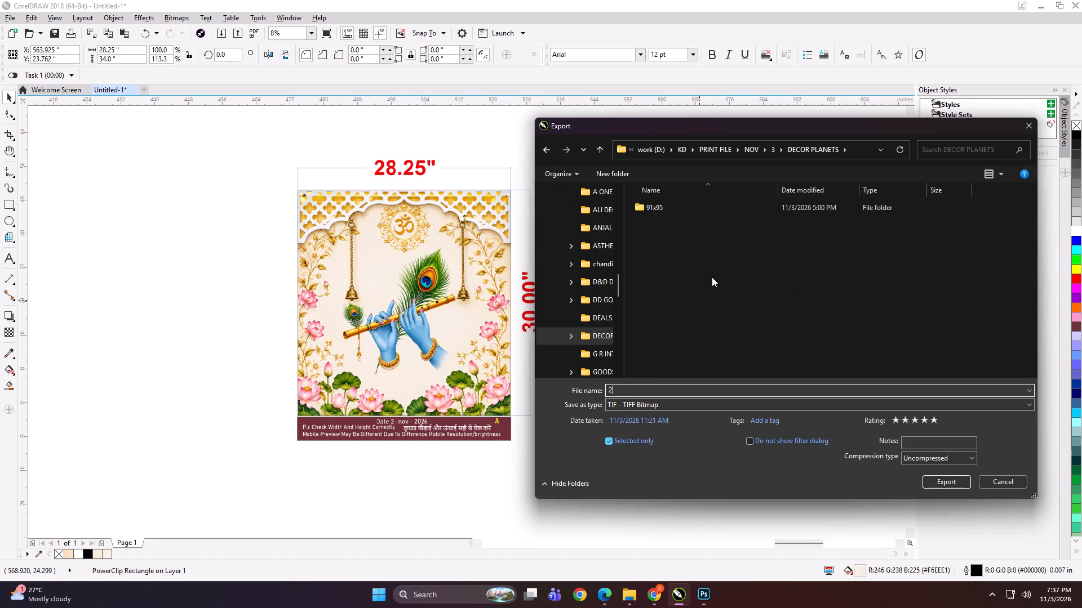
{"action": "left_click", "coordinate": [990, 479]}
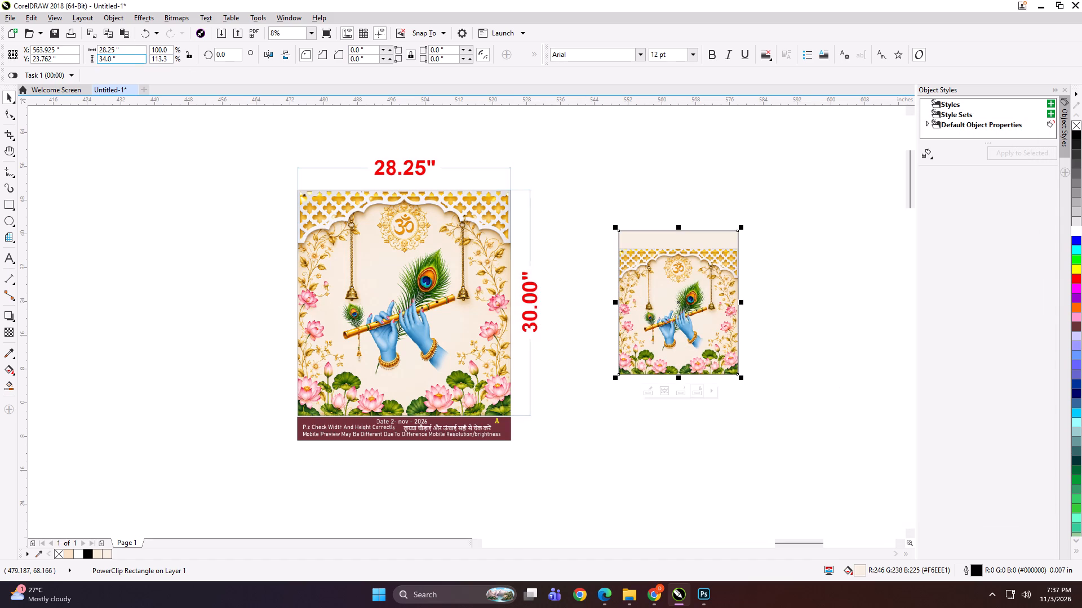
Reduce the PowerClip rectangle's width by 0.5 in to 27.75 in.
{"action": "left_click", "coordinate": [132, 50]}
{"action": "type", "text": "-.5"}
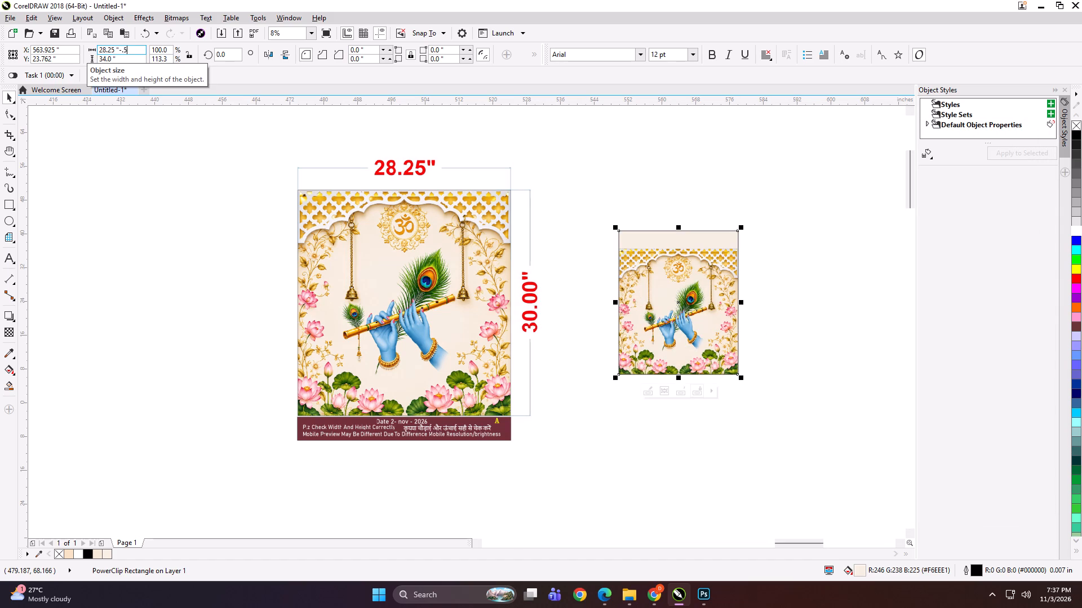
{"action": "key", "text": "Return"}
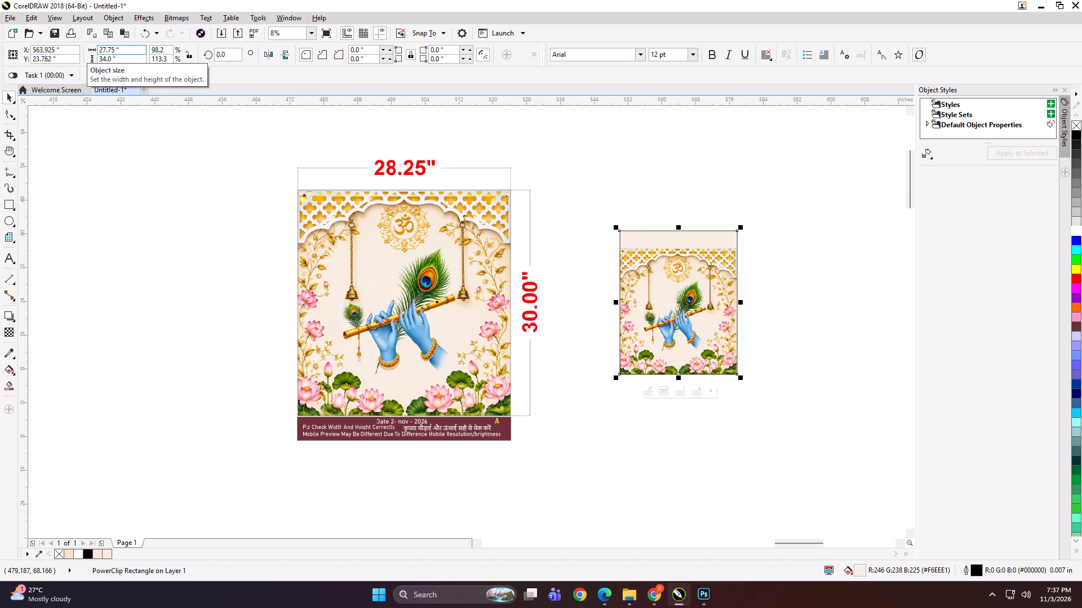
Export only the selected artwork as a TIFF named "27.7x34 ROLLAR" in the DECOR PLANETS folder under NOV, 3.
{"action": "key", "text": "ctrl+e"}
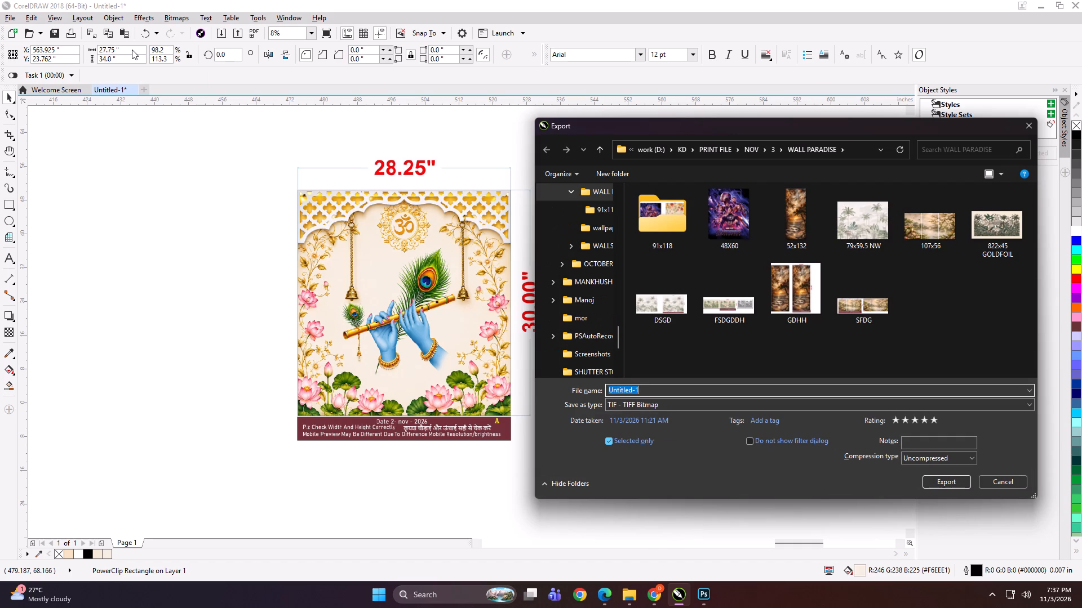
{"action": "left_click", "coordinate": [602, 151]}
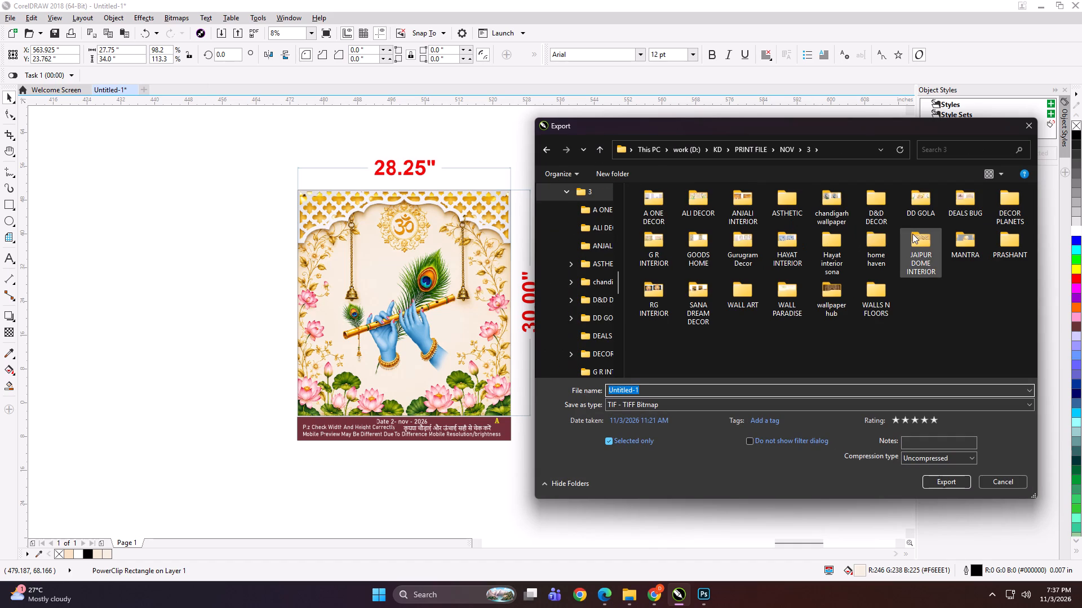
{"action": "left_click", "coordinate": [1003, 201]}
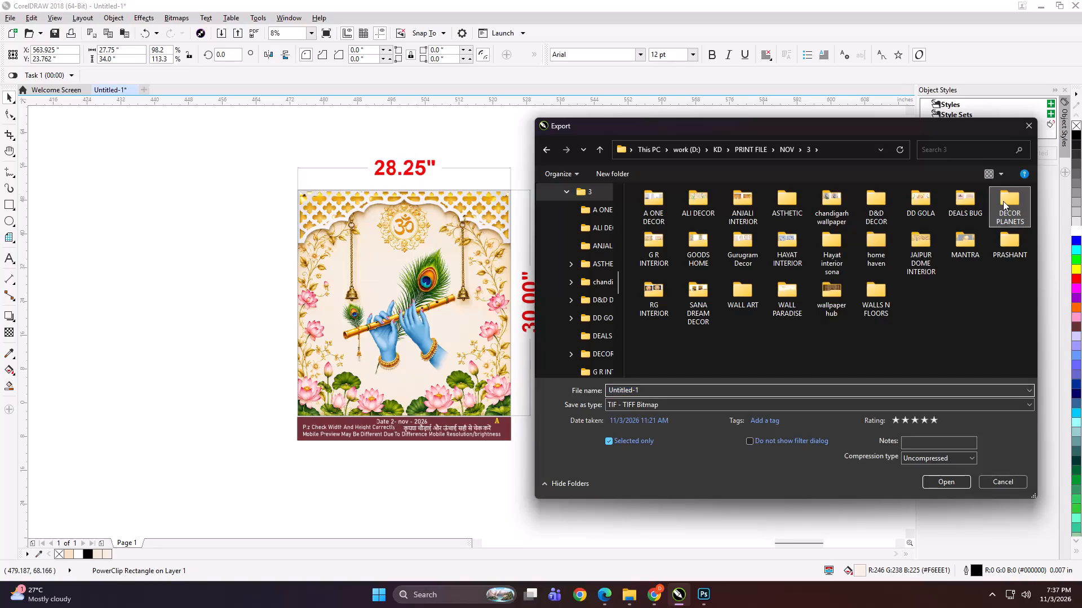
{"action": "double_click", "coordinate": [1003, 201]}
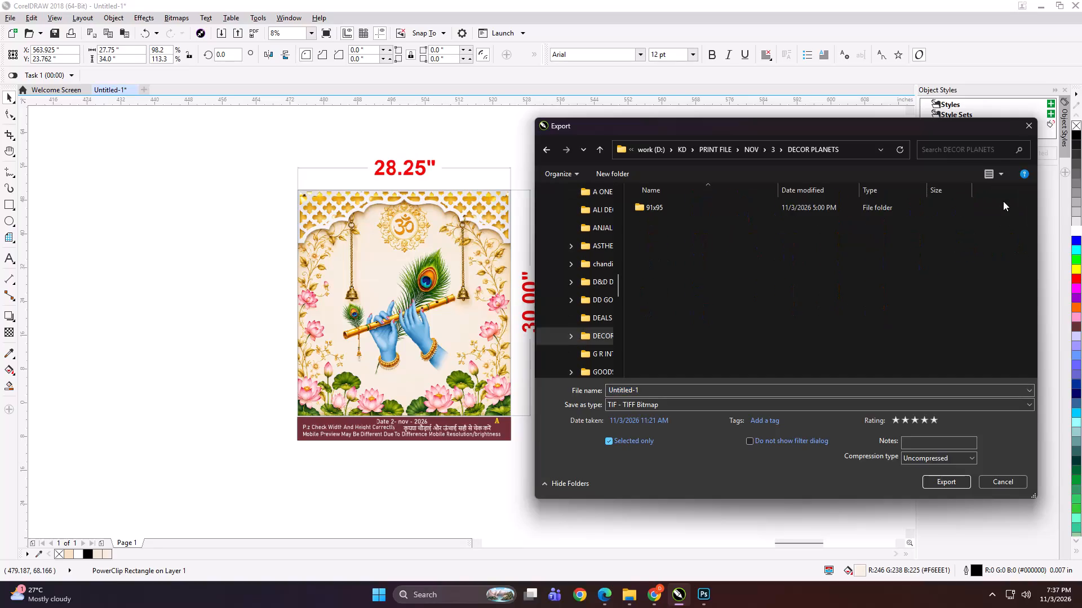
{"action": "left_click", "coordinate": [671, 387]}
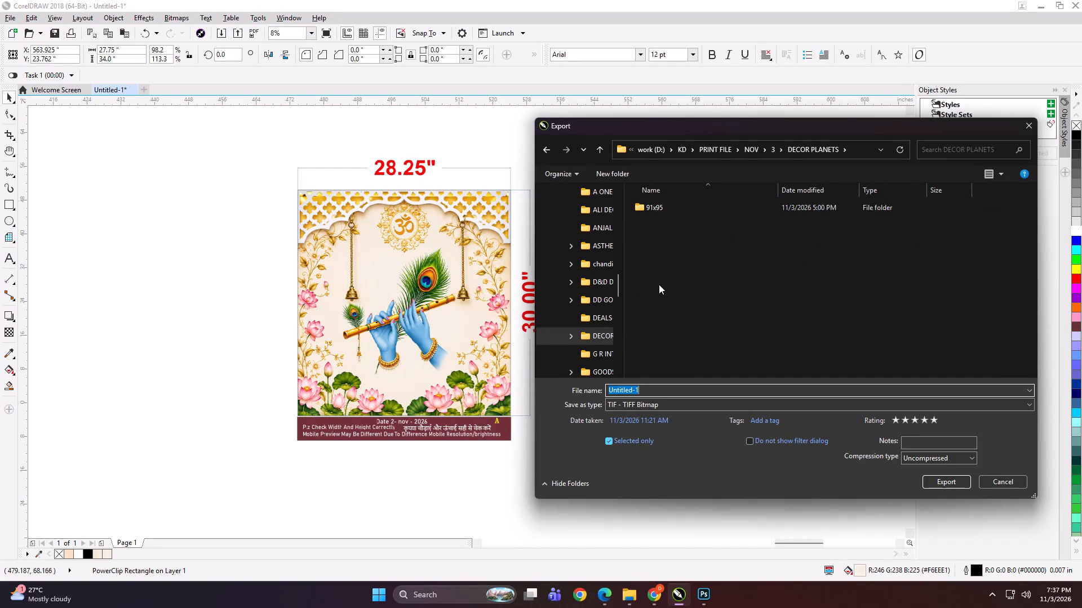
{"action": "type", "text": "27."}
{"action": "type", "text": "7x34"}
{"action": "key", "text": "space"}
{"action": "type", "text": "ROLLAR"}
{"action": "key", "text": "Return"}
{"action": "key", "text": "Return"}
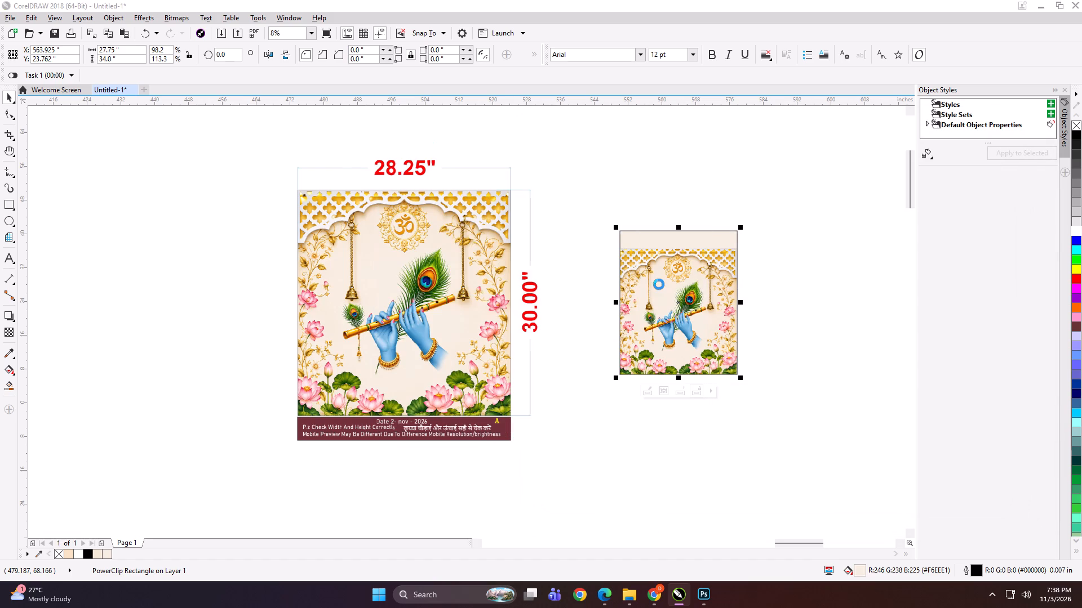
Enlarge the PowerClipped Krishna artwork to nearly the preview panel's size and group it with the panel.
{"action": "left_click_drag", "start_coordinate": [744, 377], "coordinate": [763, 404], "text": "shift"}
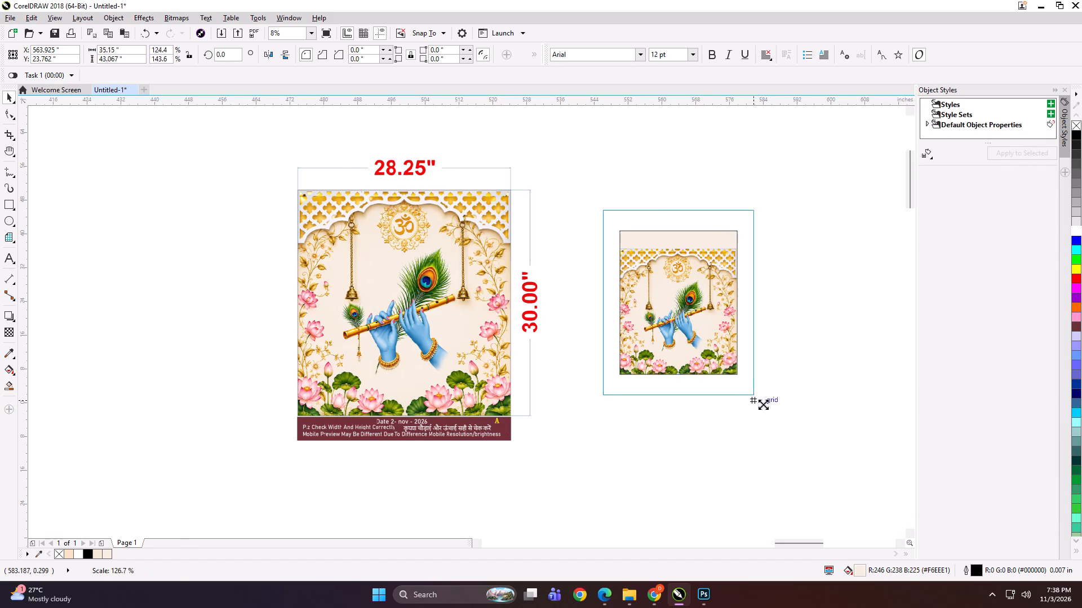
{"action": "left_click_drag", "start_coordinate": [763, 404], "coordinate": [784, 423], "text": "shift"}
{"action": "left_click", "coordinate": [419, 340], "text": "shift"}
{"action": "key", "text": "ctrl+g"}
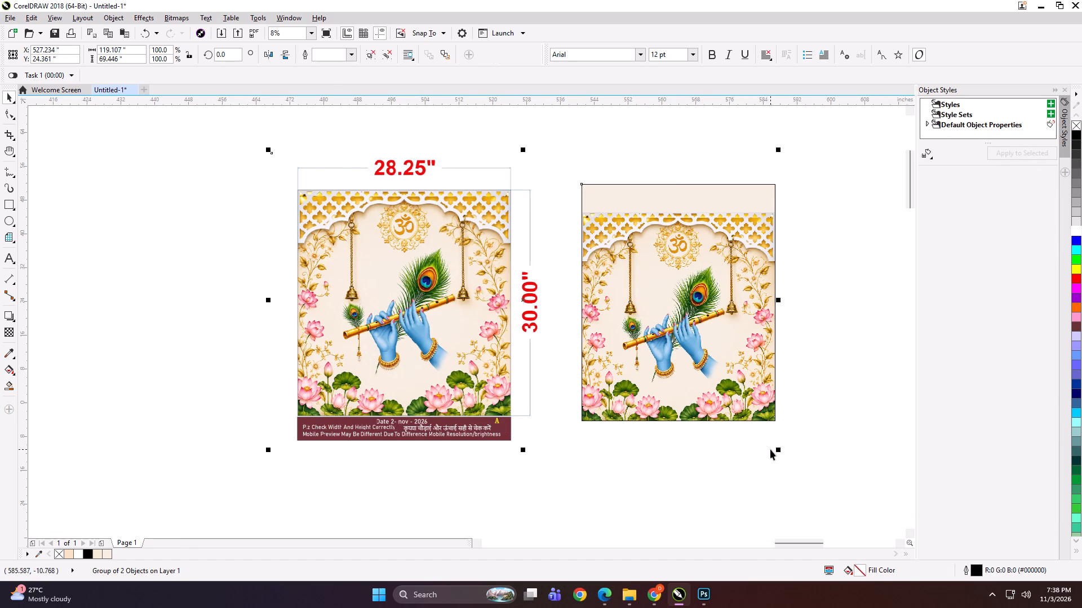
Scale the group of preview panel and Krishna artwork down to a tiny size, roughly an inch wide.
{"action": "left_click_drag", "start_coordinate": [779, 450], "coordinate": [530, 314], "text": "shift"}
{"action": "scroll", "coordinate": [526, 296], "scroll_direction": "up", "scroll_amount": 2}
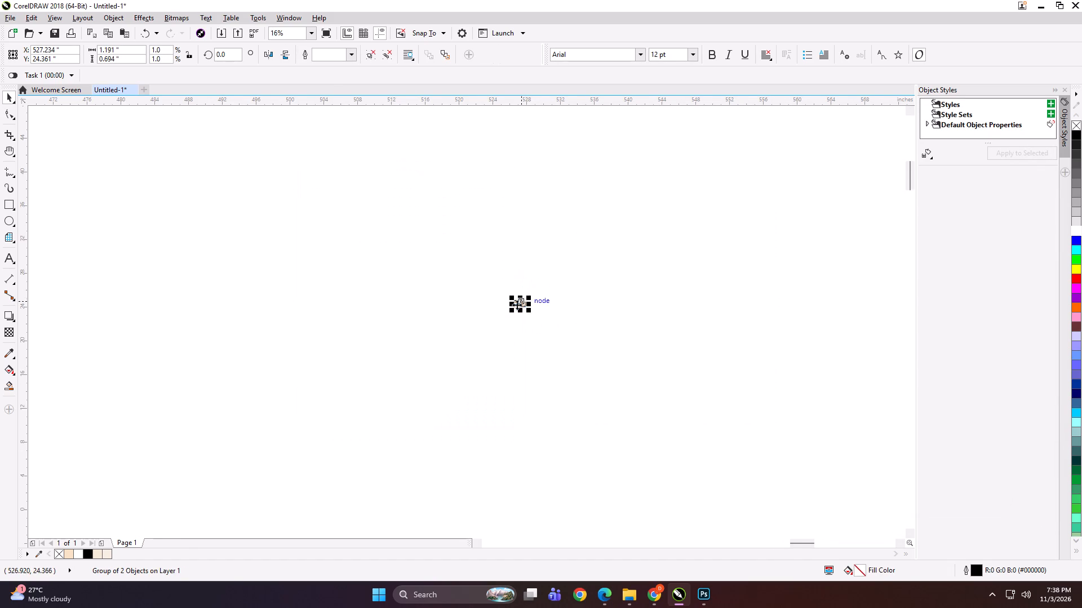
{"action": "scroll", "coordinate": [517, 305], "scroll_direction": "up", "scroll_amount": 2}
{"action": "left_click_drag", "start_coordinate": [592, 327], "coordinate": [621, 346], "text": "shift"}
{"action": "scroll", "coordinate": [679, 284], "scroll_direction": "down", "scroll_amount": 2}
Export the shrunken preview-and-artwork group under the file name DSGDG.
{"action": "key", "text": "ctrl+e"}
{"action": "type", "text": "DSGDG"}
{"action": "key", "text": "Return"}
{"action": "key", "text": "Return"}
Delete the exported Krishna group from the layout and return to the three-panel landscape design.
{"action": "key", "text": "Delete"}
{"action": "key", "text": "F4"}
{"action": "scroll", "coordinate": [618, 341], "scroll_direction": "up", "scroll_amount": 1}
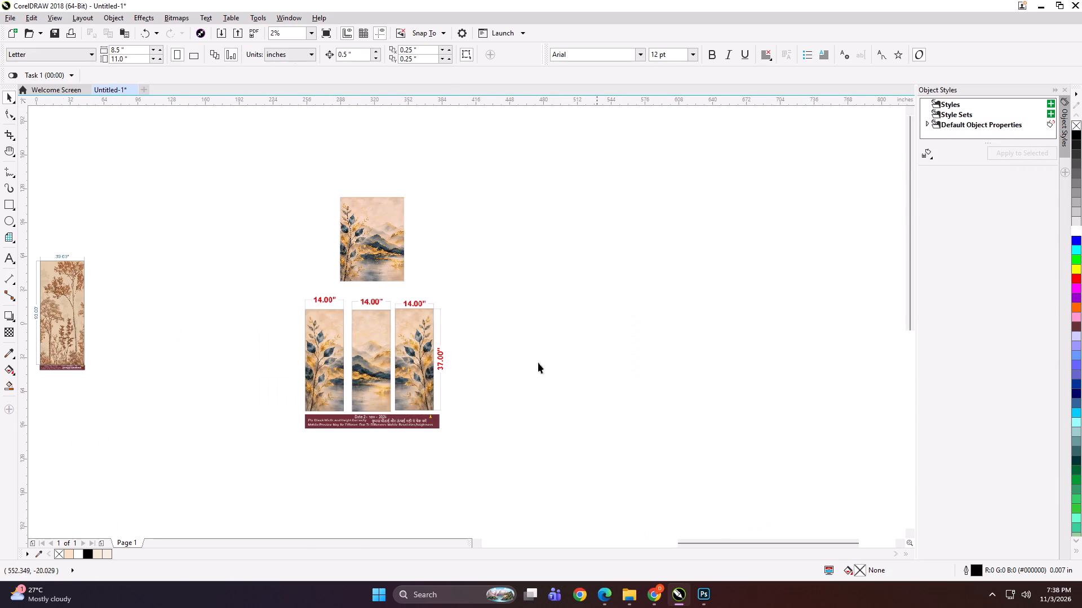
Move the full landscape artwork beside the three-panel preview and resize it to 28 x 37 inches.
{"action": "scroll", "coordinate": [403, 361], "scroll_direction": "up", "scroll_amount": 1}
{"action": "left_click_drag", "start_coordinate": [335, 148], "coordinate": [605, 391]}
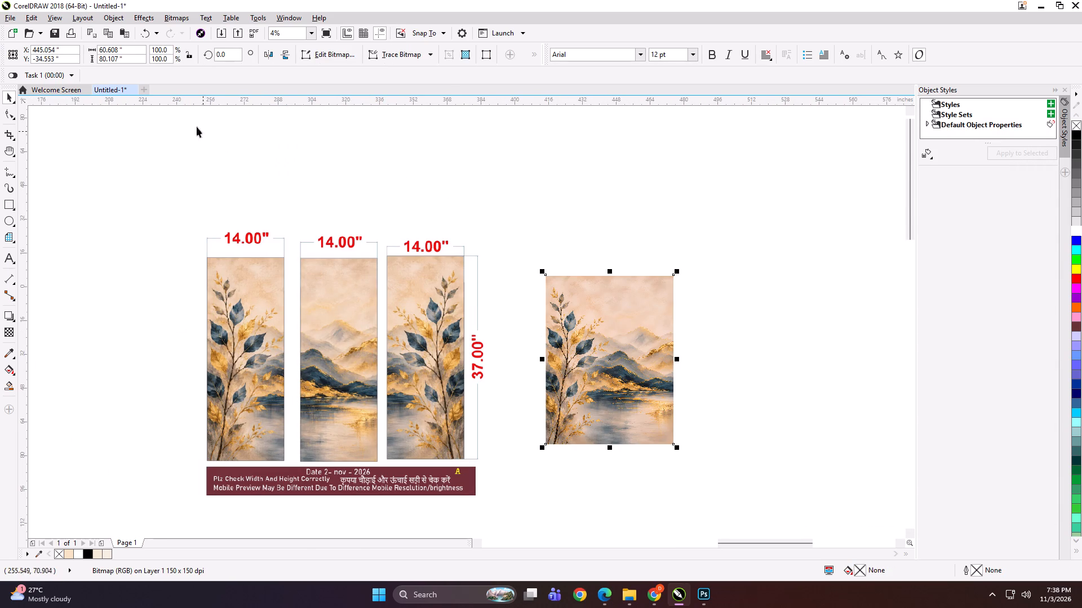
{"action": "left_click", "coordinate": [132, 55]}
{"action": "left_click", "coordinate": [132, 53]}
{"action": "key", "text": "ctrl+a"}
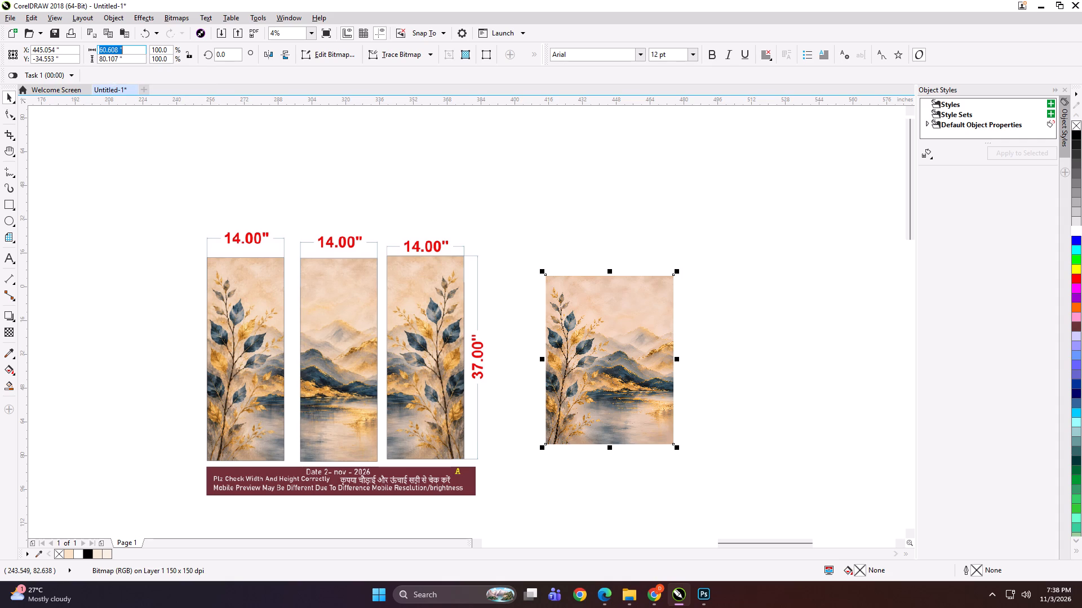
{"action": "type", "text": "14"}
{"action": "key", "text": "Tab"}
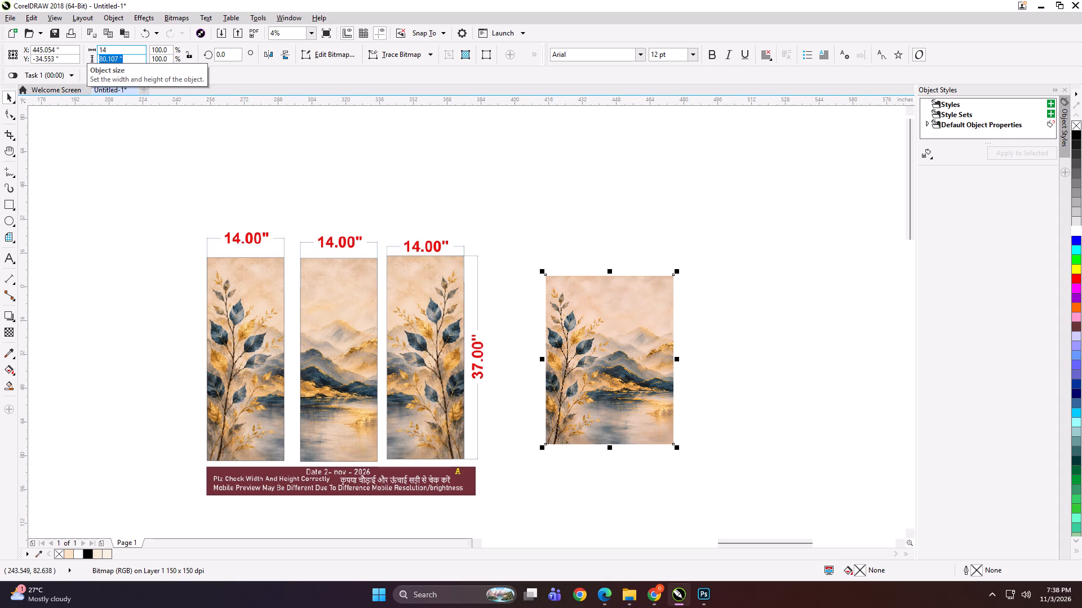
{"action": "type", "text": "37"}
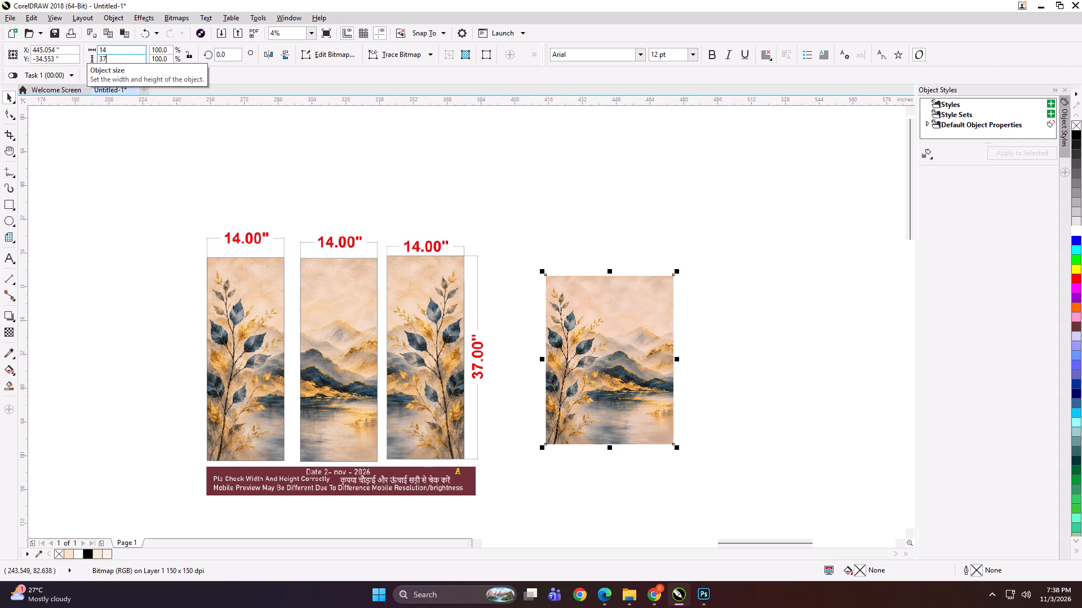
{"action": "left_click", "coordinate": [127, 45]}
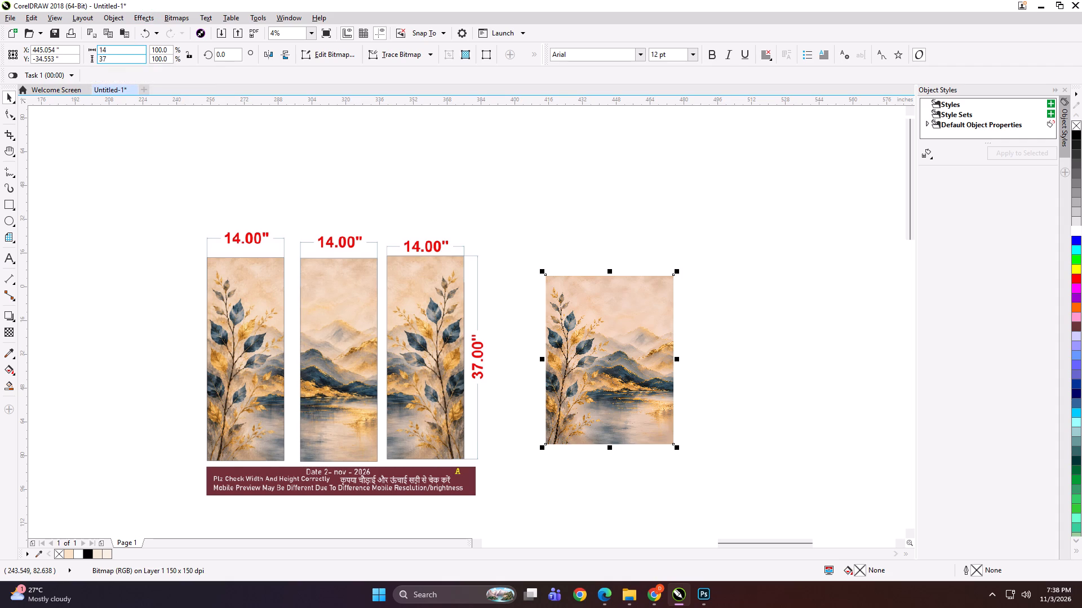
{"action": "left_click", "coordinate": [126, 51]}
{"action": "type", "text": "+14"}
{"action": "key", "text": "Return"}
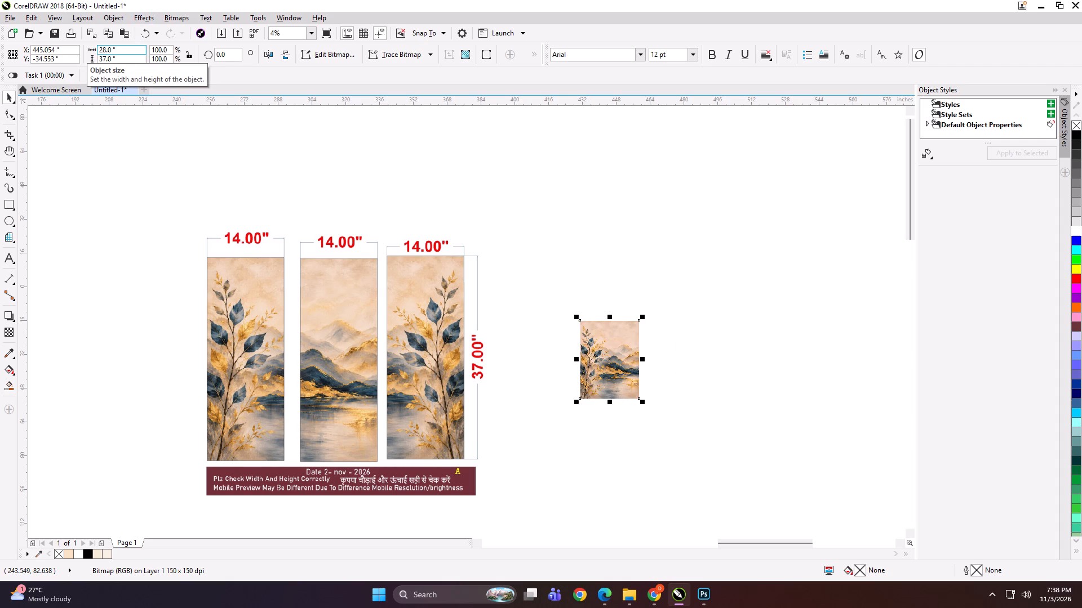
Create a rectangle matching the landscape artwork's outline and set its width to 14 inches.
{"action": "double_click", "coordinate": [5, 201], "text": "shift"}
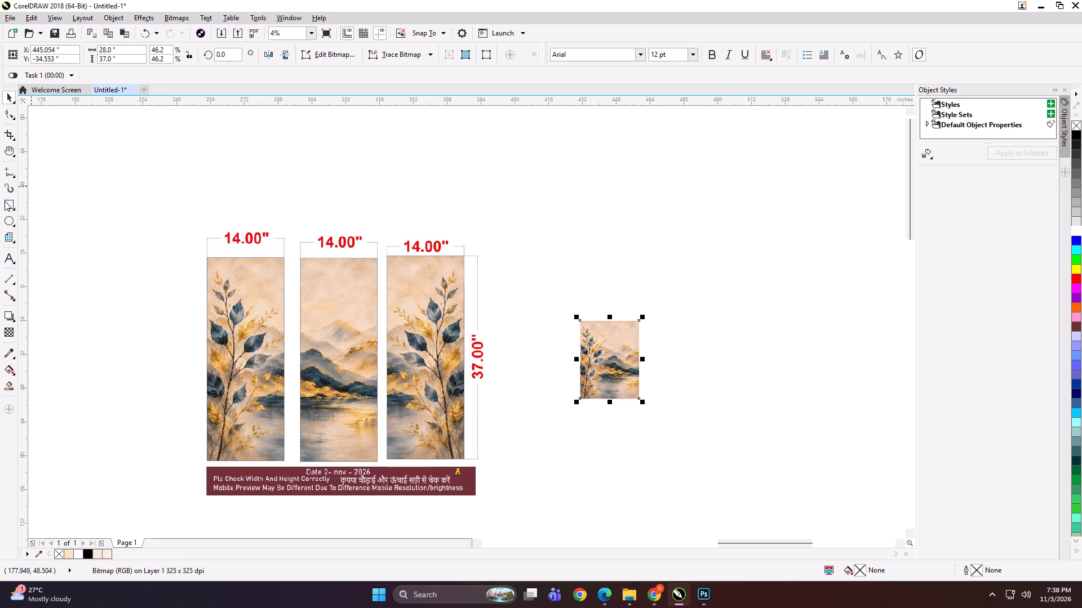
{"action": "key", "text": "shift+space"}
{"action": "left_click", "coordinate": [125, 48]}
{"action": "key", "text": "ctrl+a"}
{"action": "key", "text": "ctrl+q"}
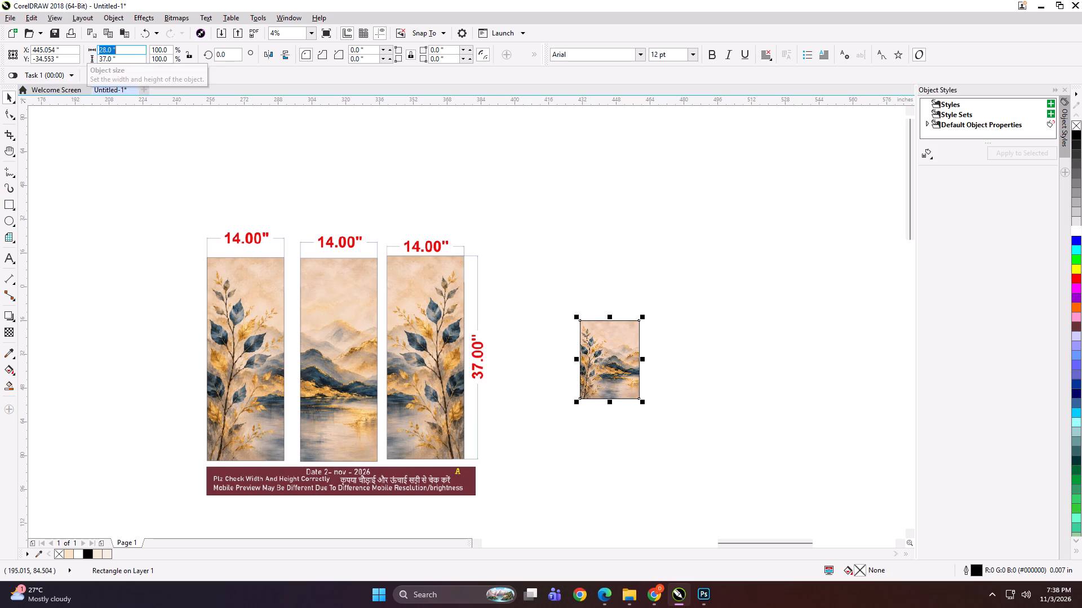
{"action": "type", "text": "14"}
{"action": "key", "text": "Return"}
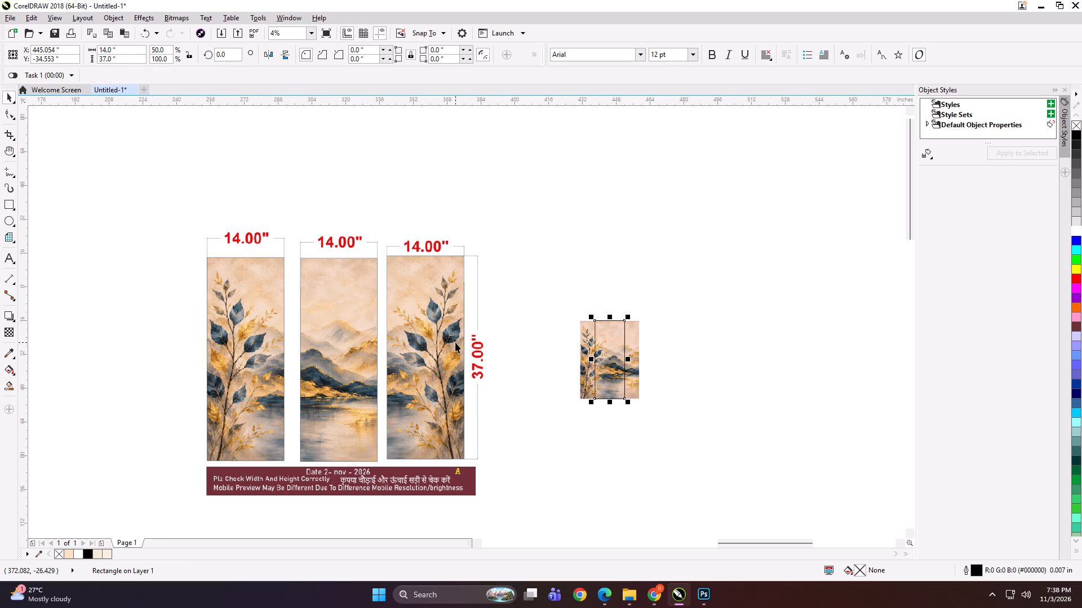
Scale the three-panel preview down to about 78 x 60 inches and move it closer to the landscape artwork.
{"action": "left_click", "coordinate": [455, 342]}
{"action": "left_click", "coordinate": [543, 222], "text": "shift"}
{"action": "left_click_drag", "start_coordinate": [543, 227], "coordinate": [526, 293], "text": "shift"}
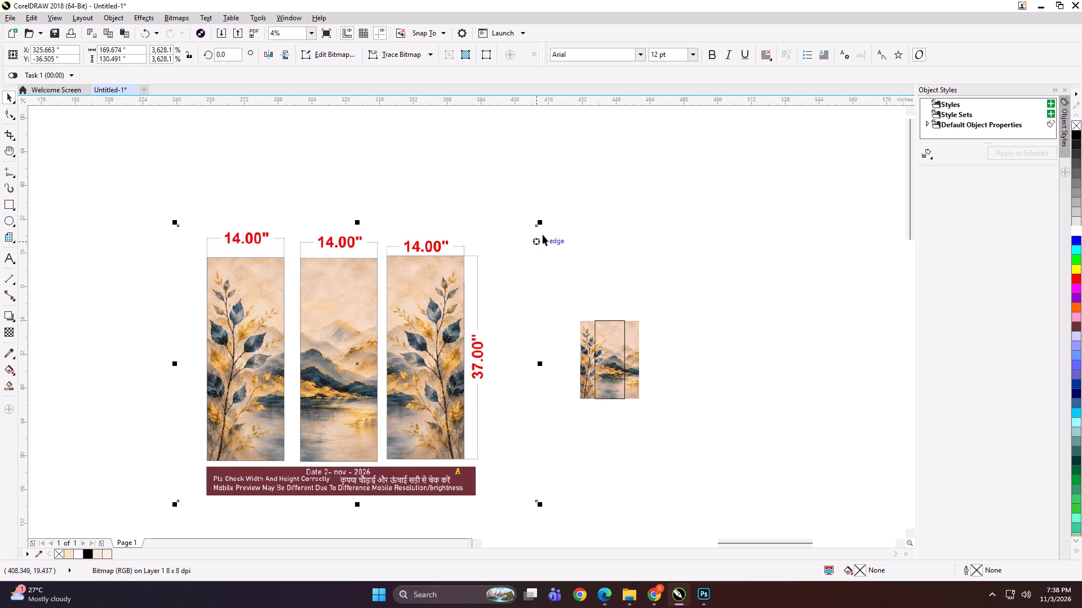
{"action": "left_click_drag", "start_coordinate": [543, 222], "coordinate": [505, 296], "text": "shift"}
{"action": "left_click_drag", "start_coordinate": [384, 356], "coordinate": [500, 350]}
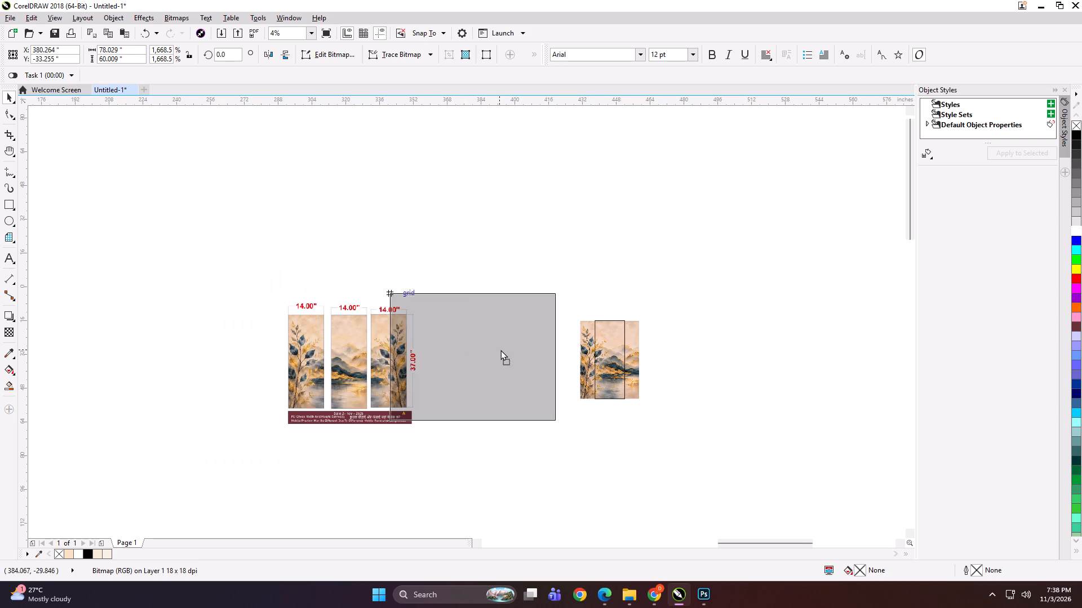
{"action": "left_click_drag", "start_coordinate": [500, 350], "coordinate": [508, 350]}
Align the 14-inch rectangle with the artwork's left edge and place a copy over the artwork's right half.
{"action": "scroll", "coordinate": [641, 370], "scroll_direction": "up", "scroll_amount": 1}
{"action": "left_click", "coordinate": [604, 338]}
{"action": "left_click", "coordinate": [620, 329], "text": "shift"}
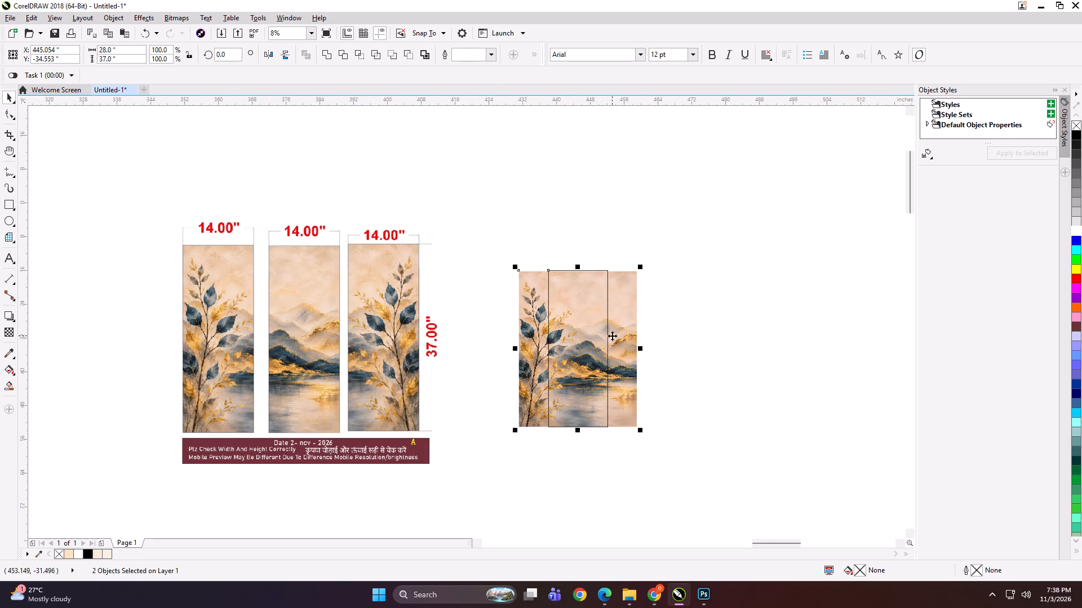
{"action": "key", "text": "l"}
{"action": "left_click", "coordinate": [575, 244]}
{"action": "left_click", "coordinate": [542, 338]}
{"action": "left_click_drag", "start_coordinate": [515, 351], "coordinate": [662, 339]}
{"action": "right_click", "coordinate": [662, 339], "text": "ctrl"}
Group the two rectangles, PowerClip the landscape artwork inside them, and ungroup them into separate panels.
{"action": "left_click", "coordinate": [548, 325], "text": "shift"}
{"action": "key", "text": "ctrl+g"}
{"action": "left_click", "coordinate": [674, 316]}
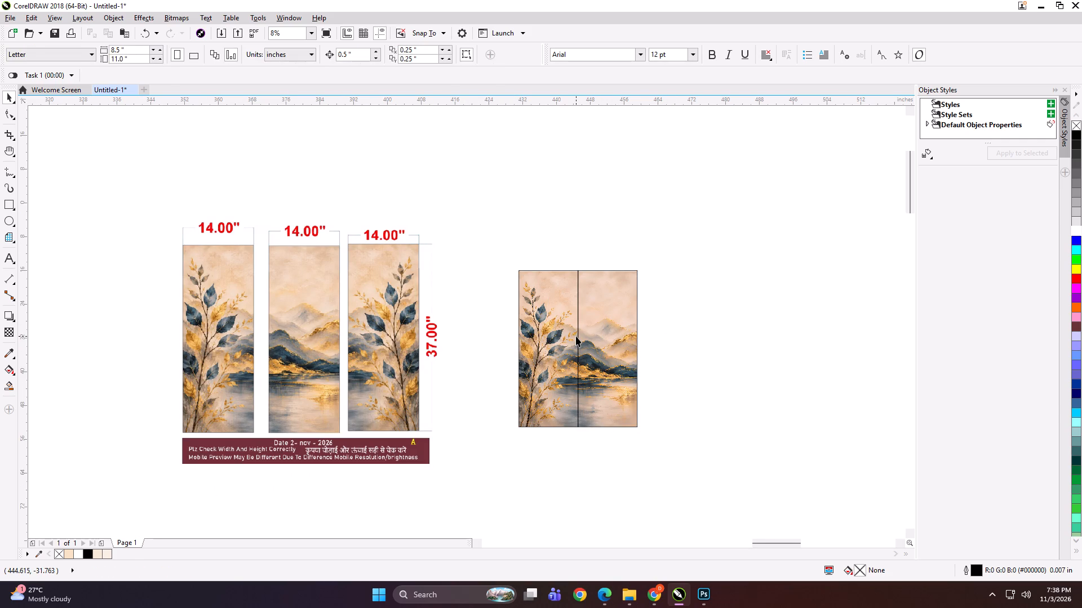
{"action": "left_click", "coordinate": [576, 336], "text": "alt"}
{"action": "key", "text": "shift+Return"}
{"action": "left_click", "coordinate": [576, 336]}
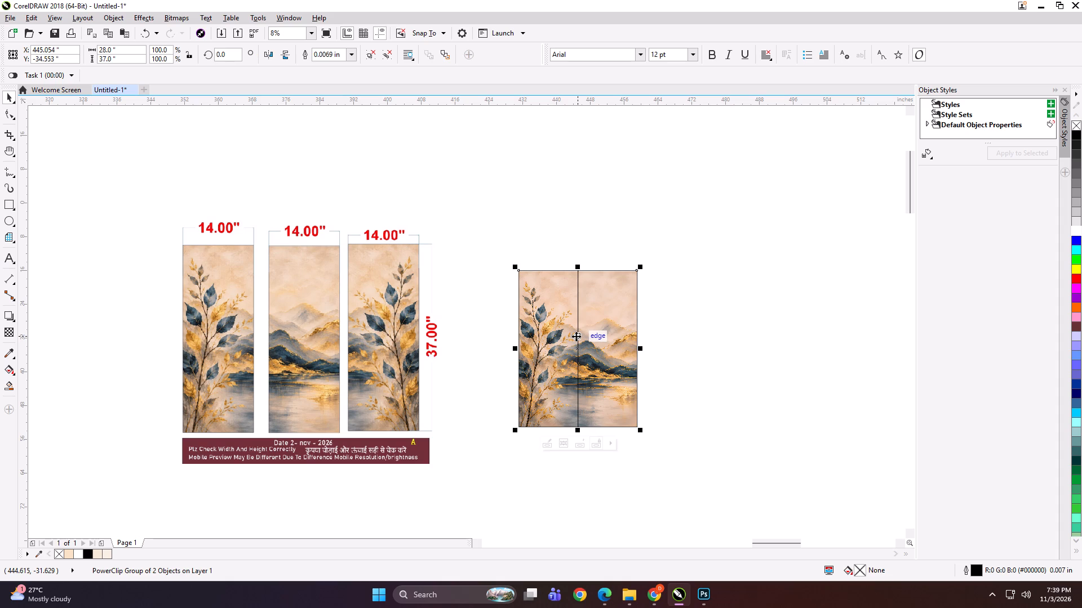
{"action": "key", "text": "ctrl+u"}
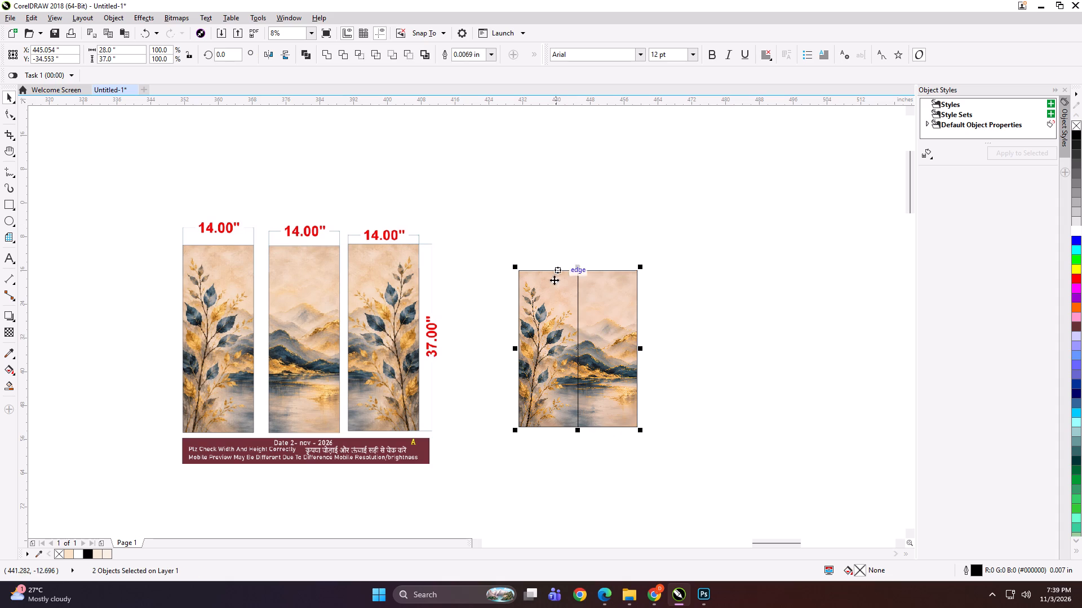
Duplicate the left leaf panel to the right of the other two and mirror the copy horizontally.
{"action": "left_click", "coordinate": [546, 239]}
{"action": "left_click", "coordinate": [551, 347]}
{"action": "left_click_drag", "start_coordinate": [547, 338], "coordinate": [650, 338]}
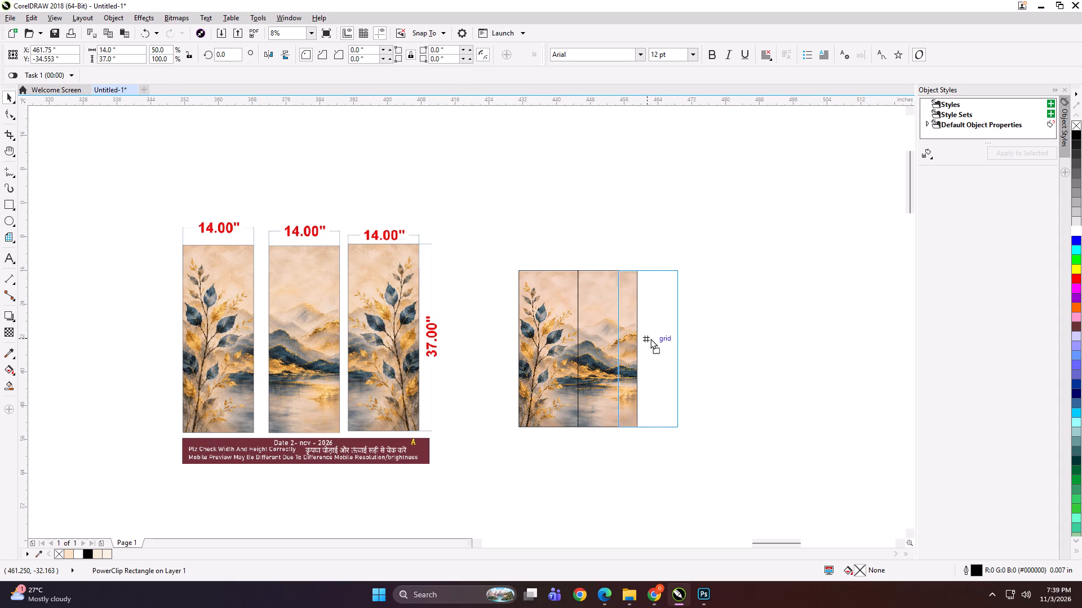
{"action": "left_click_drag", "start_coordinate": [650, 338], "coordinate": [668, 338]}
{"action": "right_click", "coordinate": [668, 338], "text": "shift"}
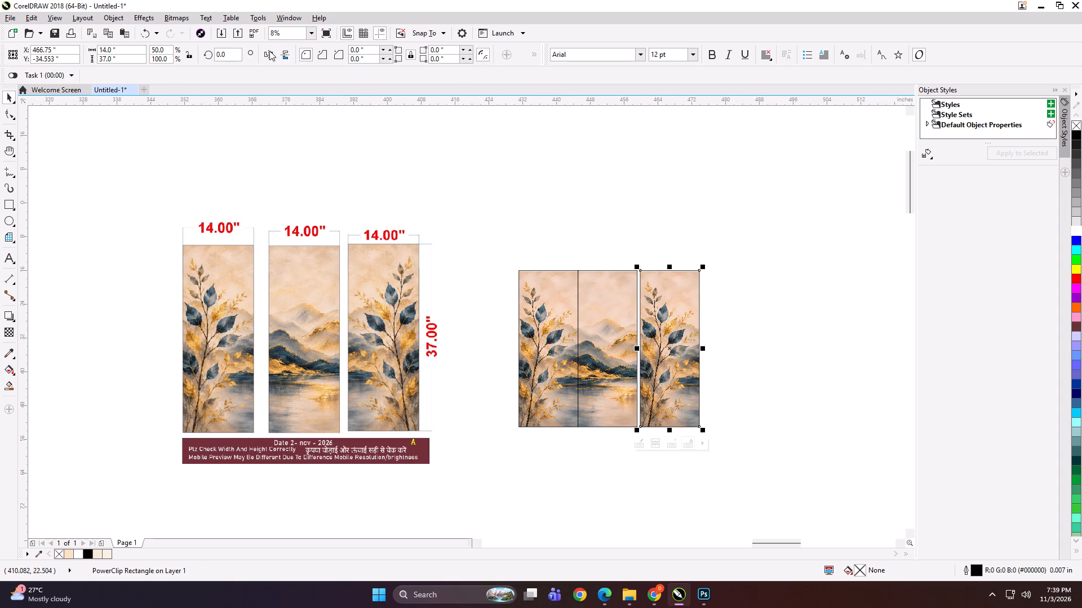
{"action": "left_click", "coordinate": [269, 51]}
{"action": "left_click", "coordinate": [601, 198]}
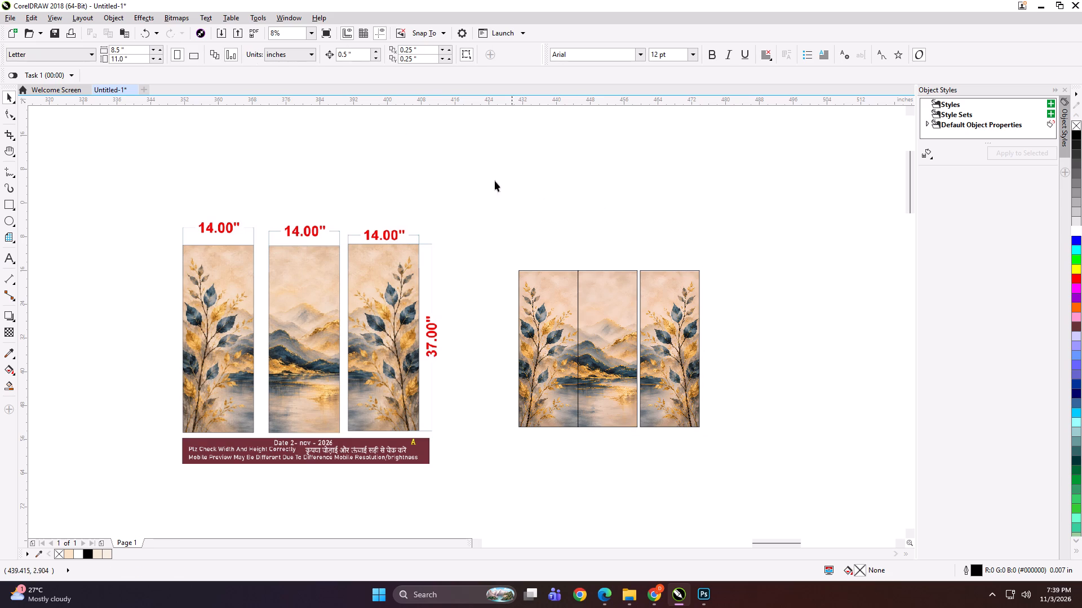
Add the text labels A, B and C at the top edges of the three panels, from left to right.
{"action": "left_click", "coordinate": [10, 256]}
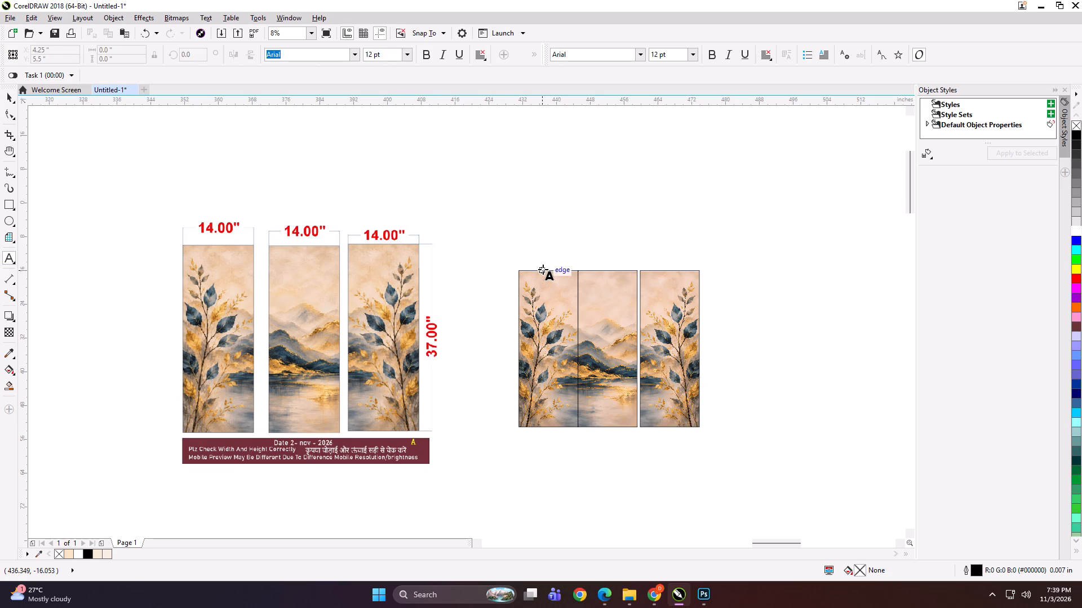
{"action": "left_click", "coordinate": [543, 269]}
{"action": "key", "text": "a"}
{"action": "left_click", "coordinate": [596, 269]}
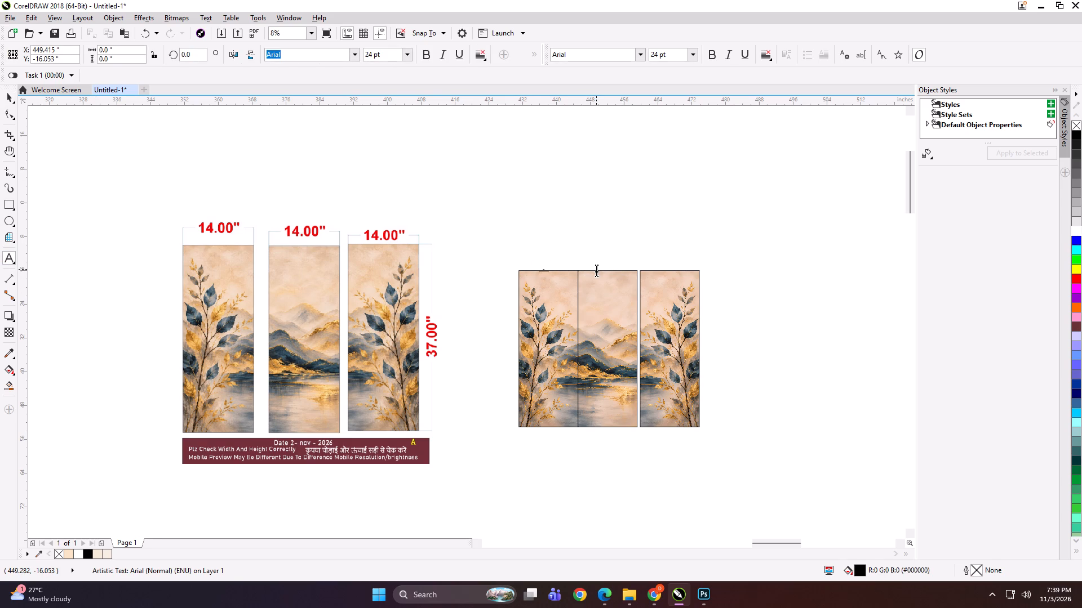
{"action": "key", "text": "b"}
{"action": "left_click", "coordinate": [653, 268]}
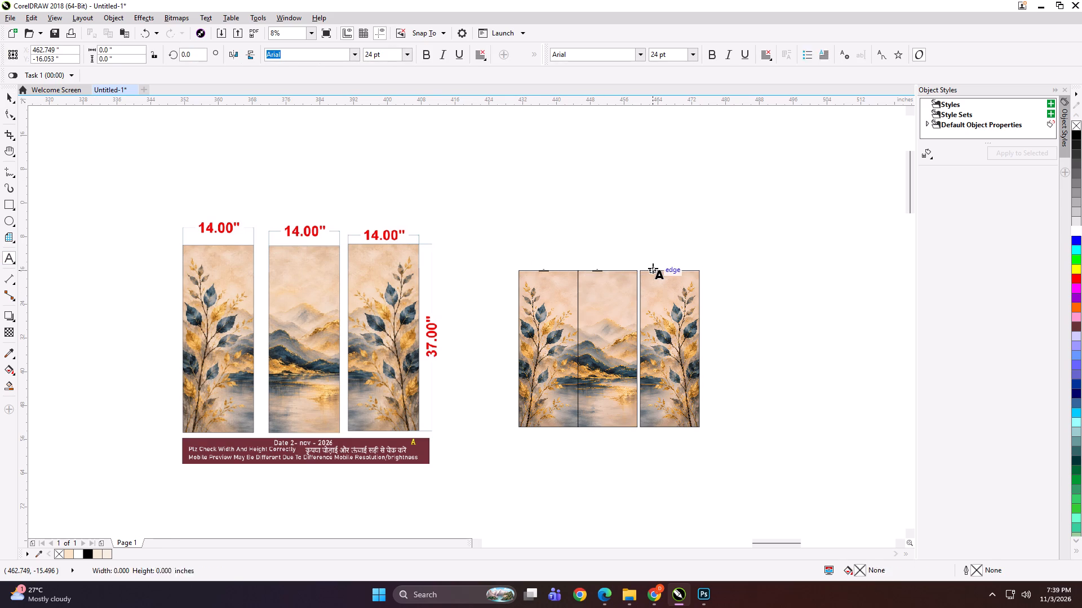
{"action": "key", "text": "c"}
{"action": "left_click", "coordinate": [11, 97]}
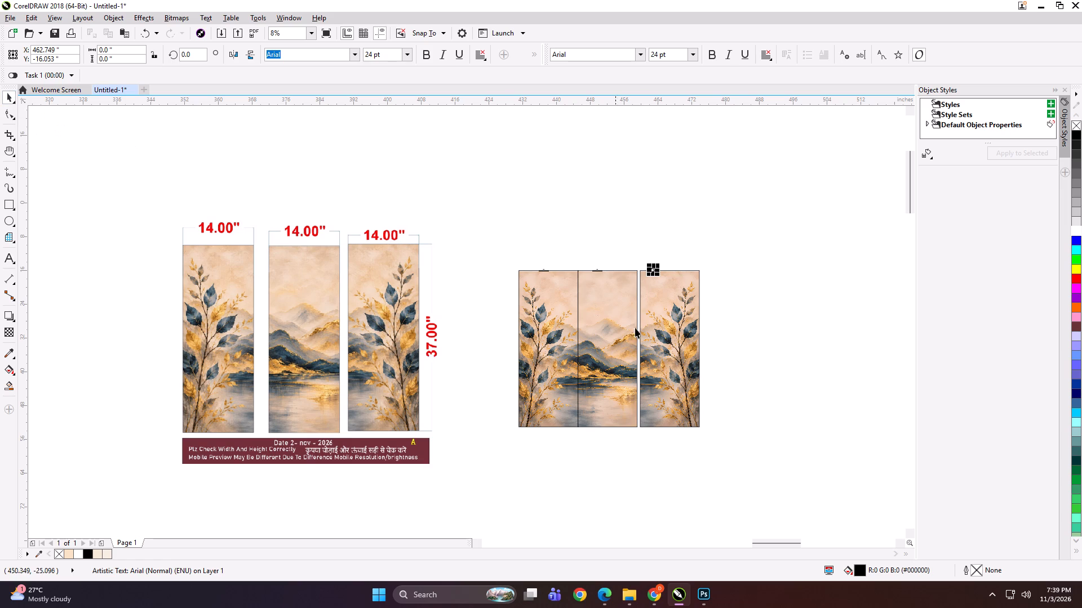
Group each letter label with its own panel and nudge the left panel 1 inch away from the middle one.
{"action": "left_click", "coordinate": [671, 327], "text": "shift"}
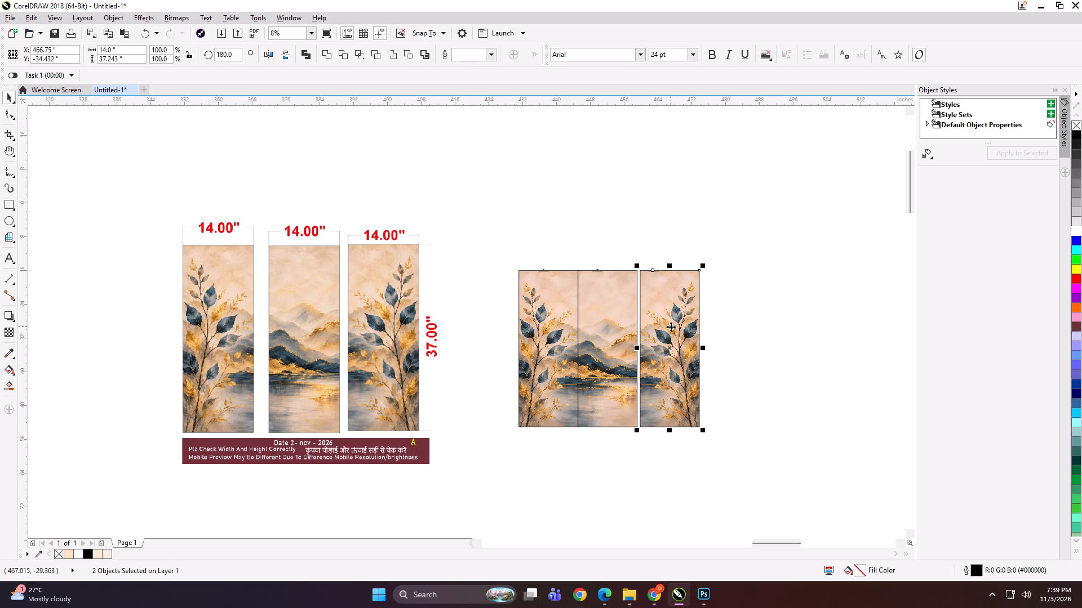
{"action": "key", "text": "ctrl+g"}
{"action": "left_click_drag", "start_coordinate": [644, 242], "coordinate": [593, 323]}
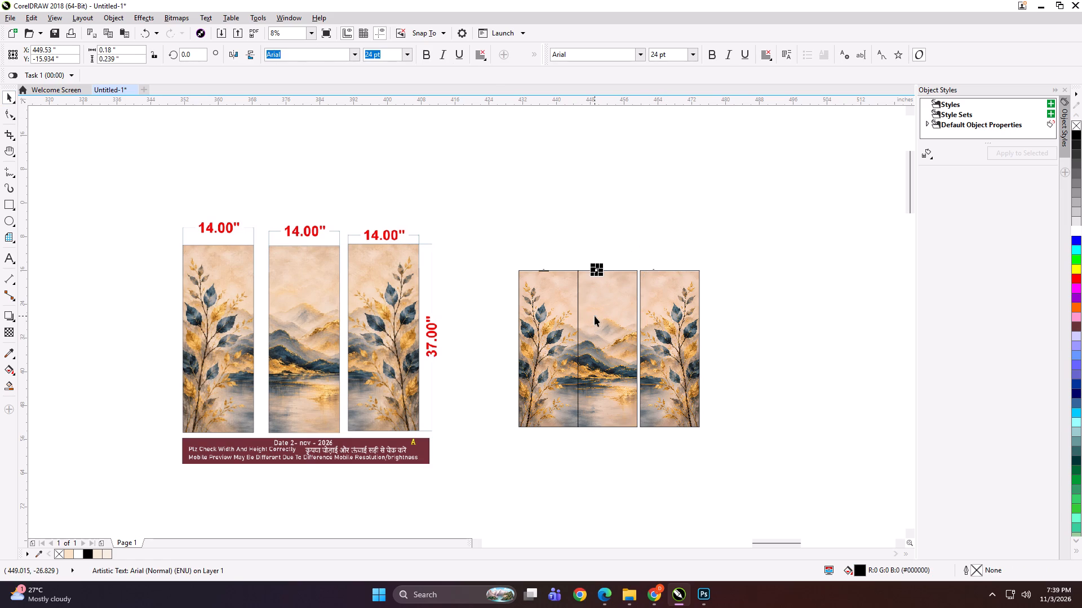
{"action": "left_click", "coordinate": [595, 316], "text": "shift"}
{"action": "key", "text": "ctrl+g"}
{"action": "left_click_drag", "start_coordinate": [557, 275], "coordinate": [510, 333]}
{"action": "key", "text": "ctrl+z"}
{"action": "left_click_drag", "start_coordinate": [567, 231], "coordinate": [516, 268]}
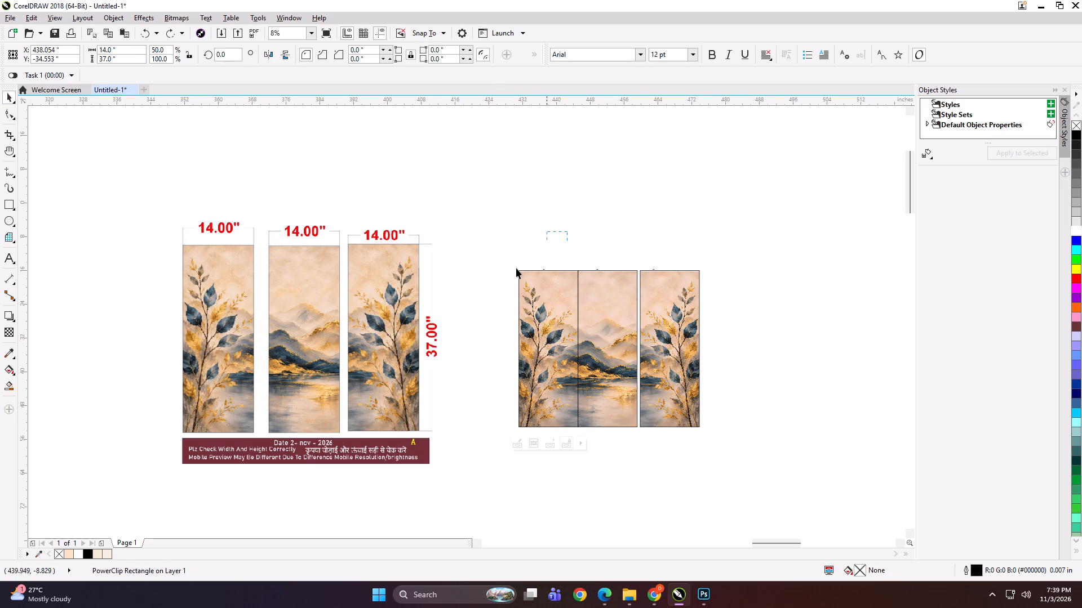
{"action": "left_click_drag", "start_coordinate": [516, 268], "coordinate": [494, 293]}
{"action": "left_click", "coordinate": [543, 290], "text": "shift"}
{"action": "key", "text": "ctrl+g"}
{"action": "key", "text": "Left"}
{"action": "key", "text": "Left"}
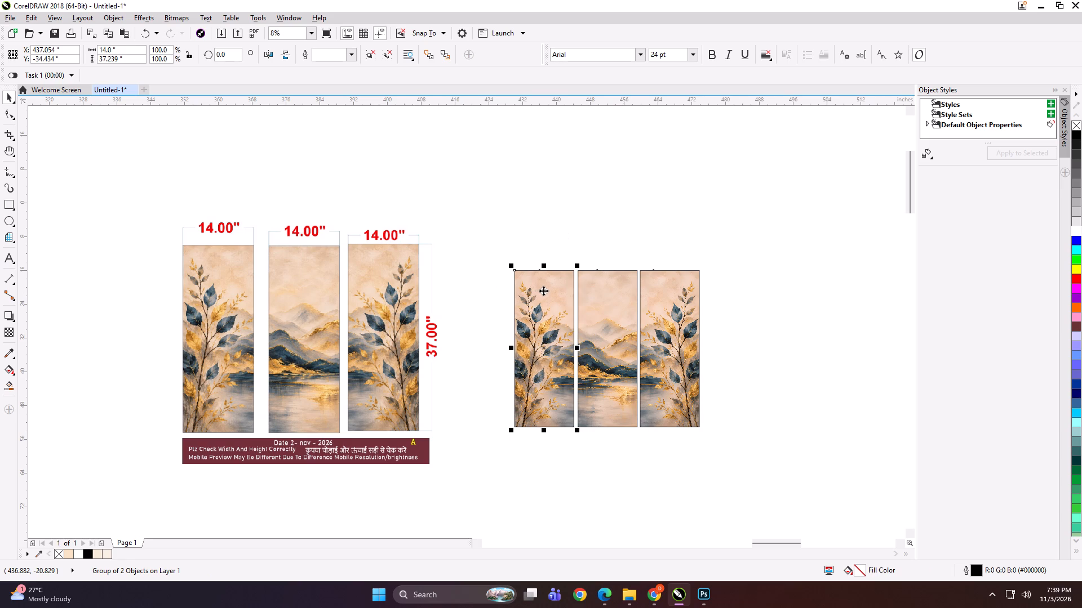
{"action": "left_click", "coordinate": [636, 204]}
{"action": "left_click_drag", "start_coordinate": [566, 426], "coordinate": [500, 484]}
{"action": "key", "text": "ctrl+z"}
Group the three labelled panels and export them as a TIFF bitmap named 43x37 NW.
{"action": "left_click", "coordinate": [714, 246]}
{"action": "left_click_drag", "start_coordinate": [724, 237], "coordinate": [493, 476]}
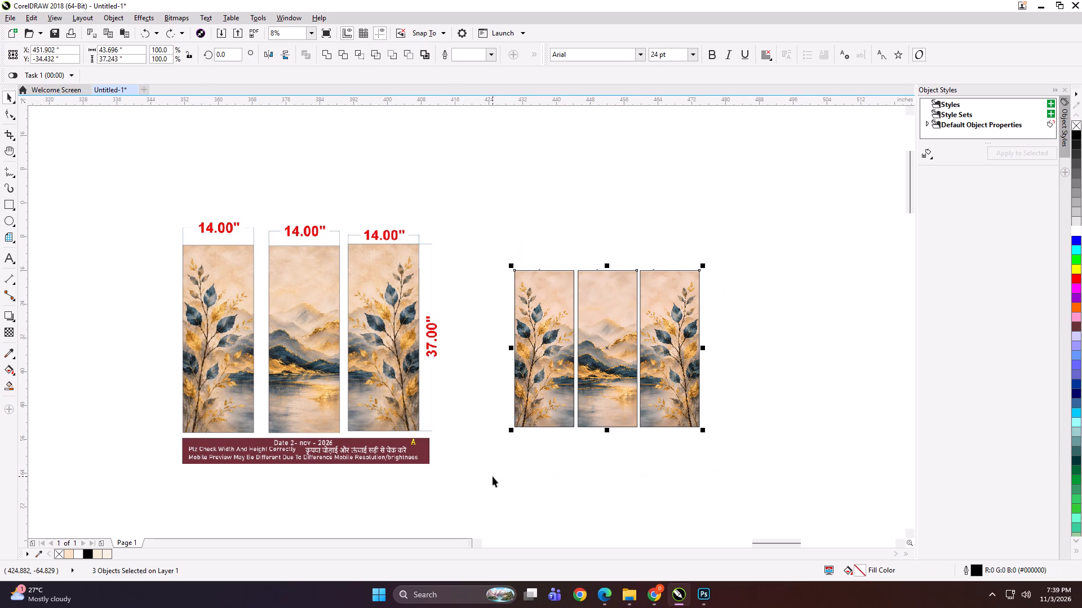
{"action": "key", "text": "ctrl+g"}
{"action": "key", "text": "ctrl+e"}
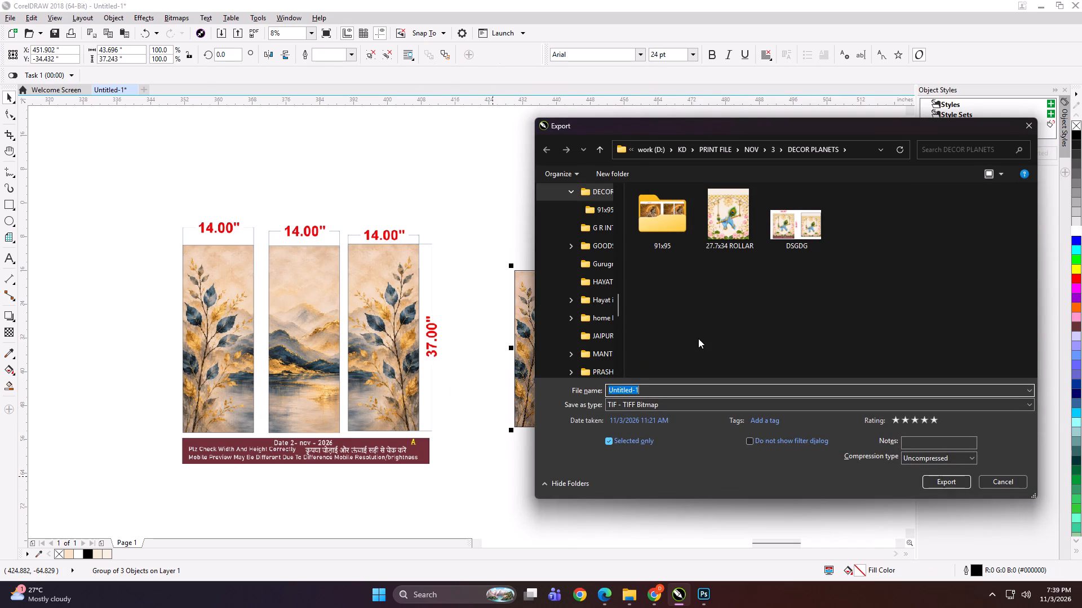
{"action": "type", "text": "43x37"}
{"action": "key", "text": "space"}
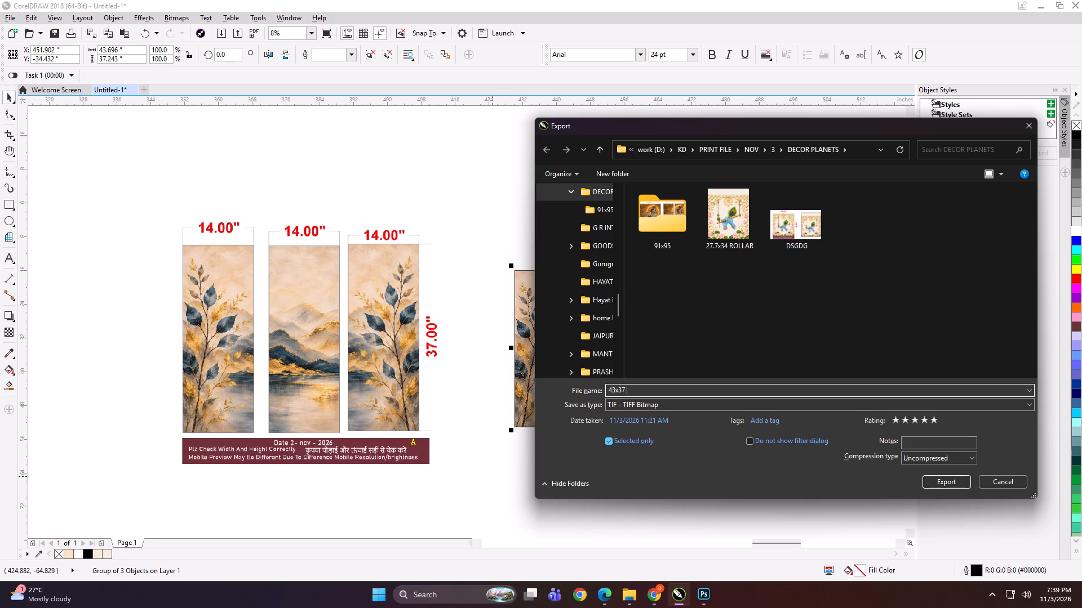
{"action": "type", "text": "NW"}
{"action": "key", "text": "Return"}
{"action": "key", "text": "Return"}
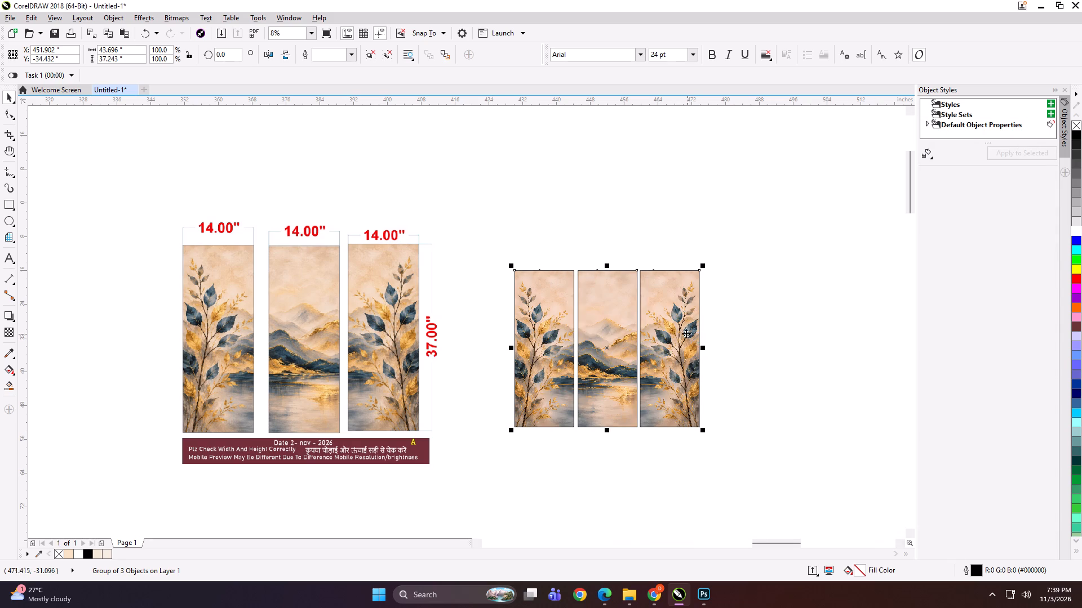
Move the exported panel group beside the preview, enlarge it to roughly the preview panels' height, and group both together.
{"action": "left_click_drag", "start_coordinate": [661, 333], "coordinate": [607, 307]}
{"action": "left_click_drag", "start_coordinate": [651, 408], "coordinate": [663, 415]}
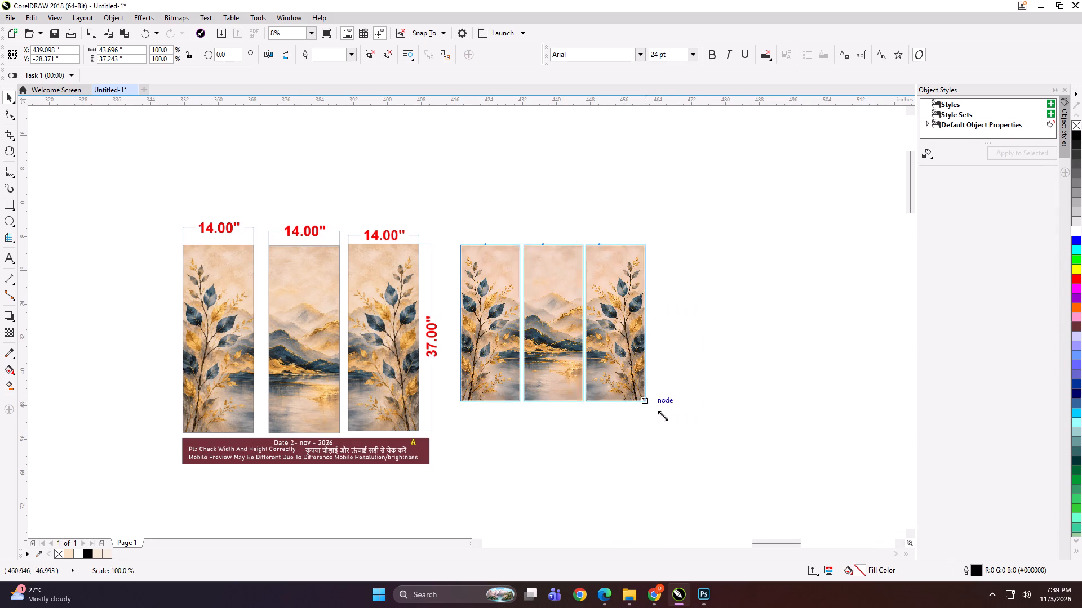
{"action": "left_click_drag", "start_coordinate": [663, 415], "coordinate": [707, 447]}
{"action": "left_click", "coordinate": [400, 347], "text": "shift"}
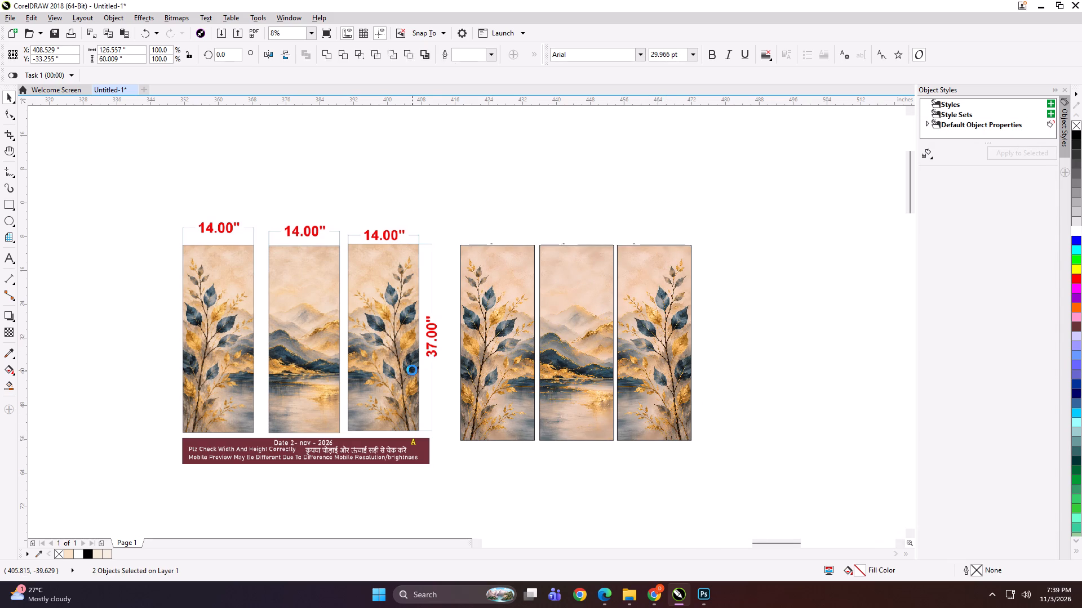
{"action": "key", "text": "ctrl+g"}
Scale the combined preview-and-panels group down to about 4.9 x 2.3 inches.
{"action": "left_click_drag", "start_coordinate": [696, 473], "coordinate": [438, 357], "text": "shift"}
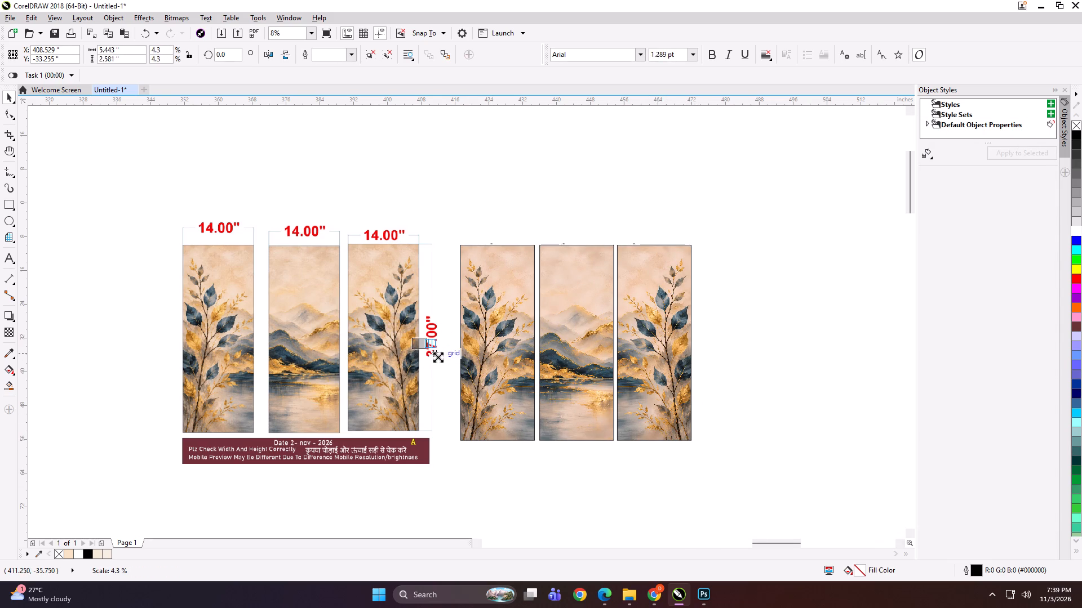
{"action": "left_click_drag", "start_coordinate": [438, 357], "coordinate": [438, 356], "text": "shift"}
Export the scaled preview-and-panels group as a TIFF bitmap named DH in the DECOR PLANETS folder.
{"action": "key", "text": "ctrl+e"}
{"action": "type", "text": "DH"}
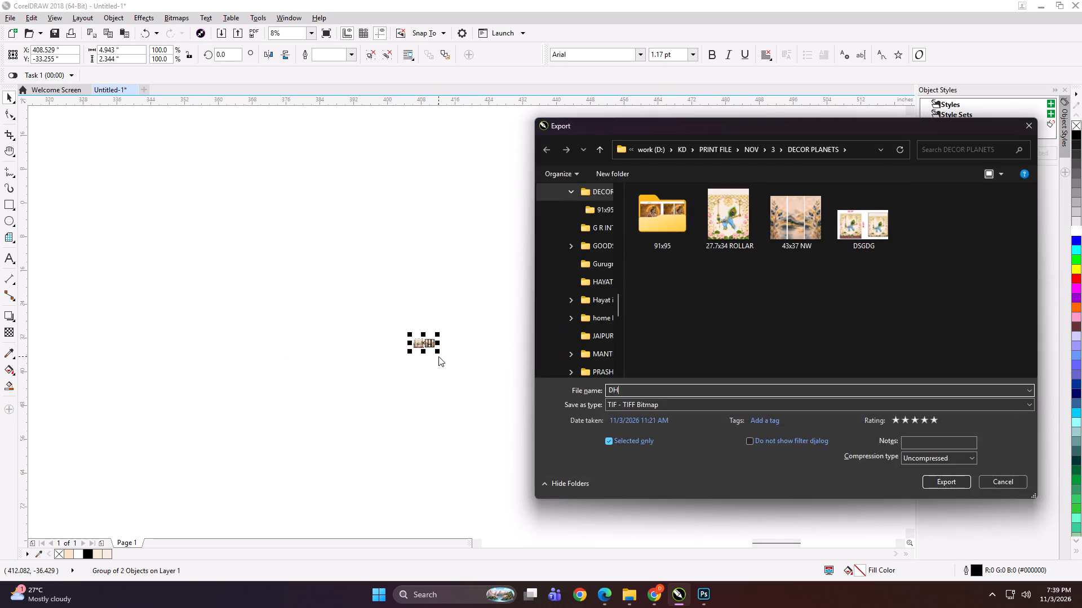
{"action": "key", "text": "Return"}
{"action": "key", "text": "Return"}
Delete the exported preview-and-panels group from the drawing.
{"action": "key", "text": "Delete"}
{"action": "key", "text": "F4"}
{"action": "left_click", "coordinate": [666, 278]}
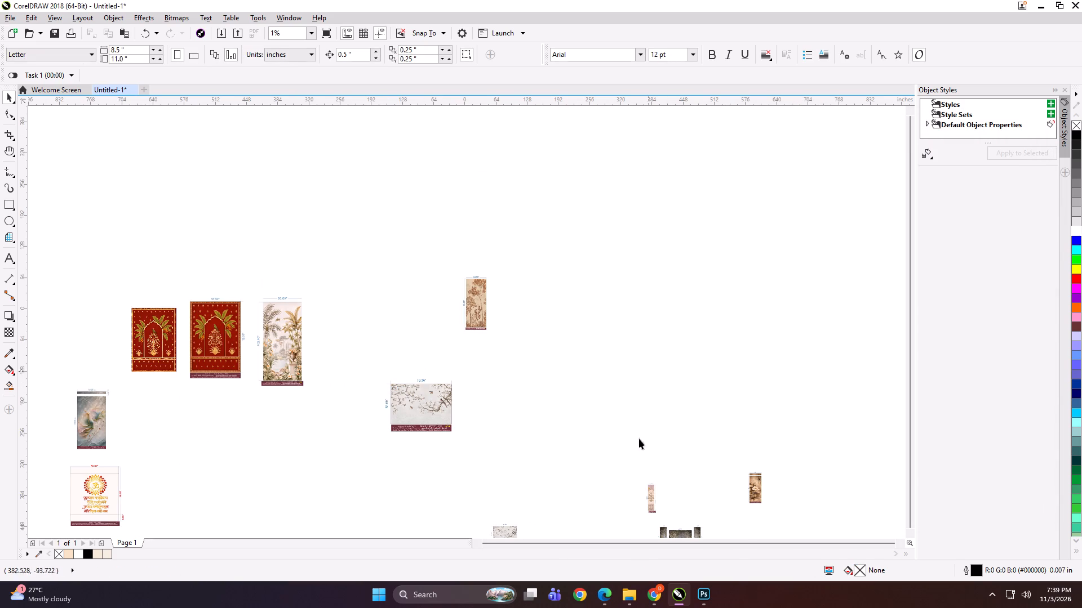
In File Explorer, copy the four TIFF files from D: KD > PRINT FILE > NOV > 3 > DECOR PLANETS, leaving out the 91x95 folder.
{"action": "left_click", "coordinate": [633, 596]}
{"action": "left_click", "coordinate": [651, 530]}
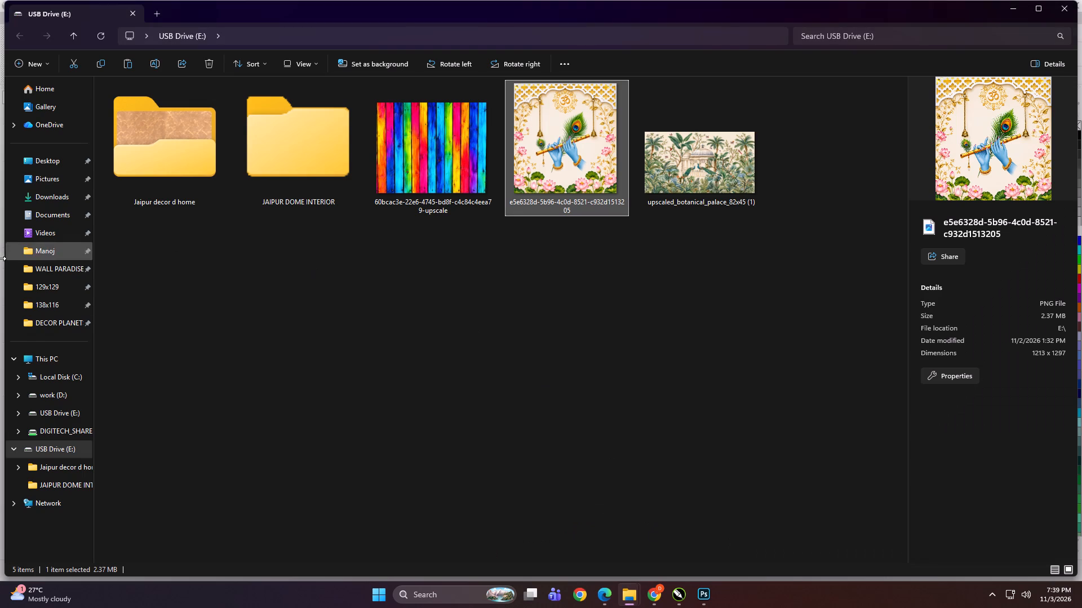
{"action": "scroll", "coordinate": [50, 338], "scroll_direction": "up", "scroll_amount": 5}
{"action": "left_click", "coordinate": [51, 360]}
{"action": "double_click", "coordinate": [397, 195]}
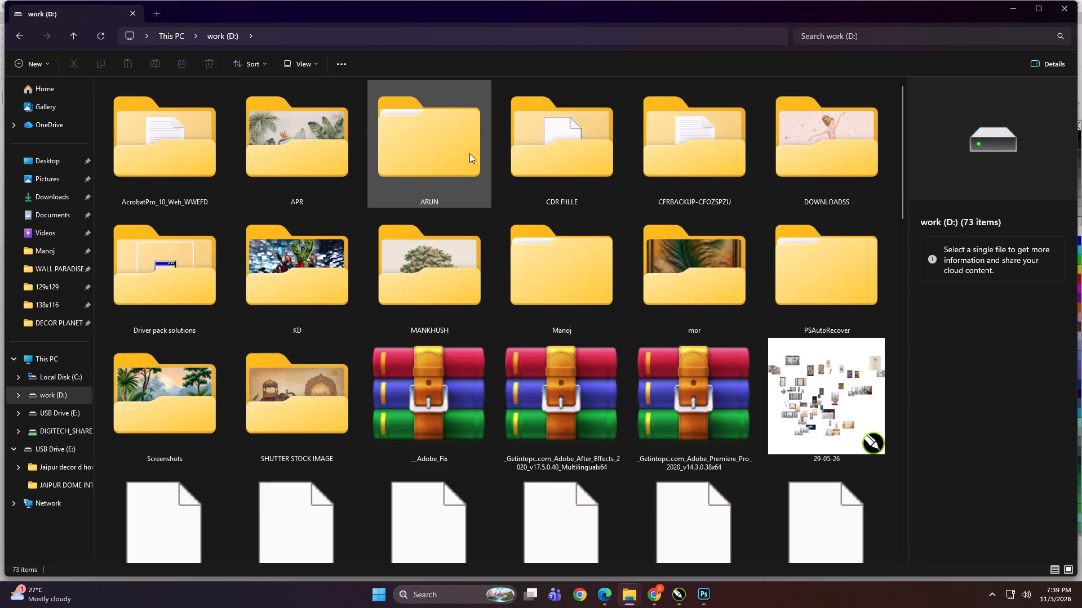
{"action": "double_click", "coordinate": [295, 280]}
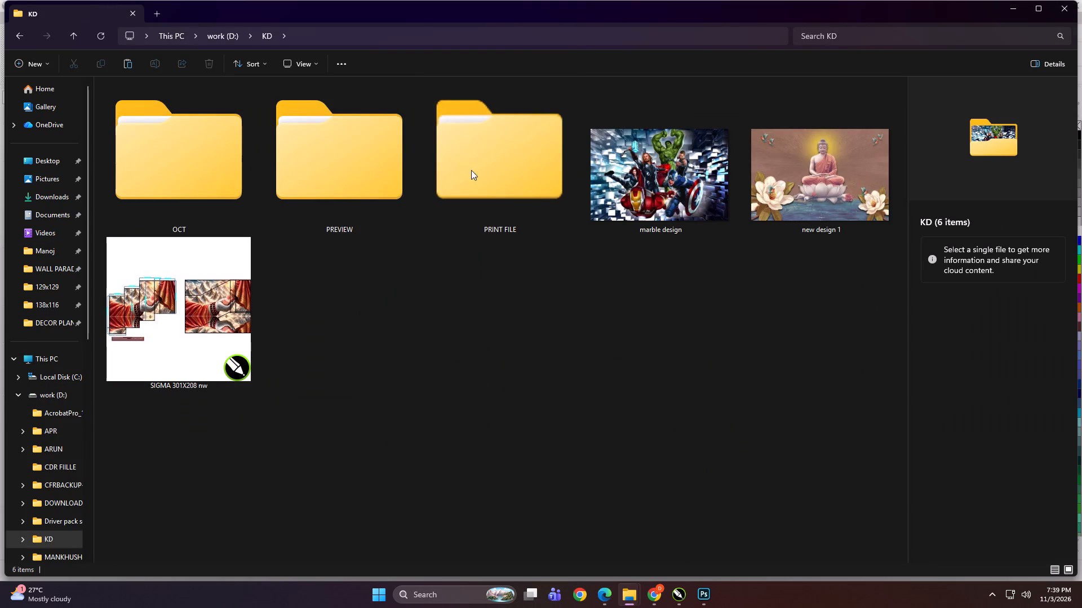
{"action": "double_click", "coordinate": [511, 169]}
{"action": "double_click", "coordinate": [197, 165]}
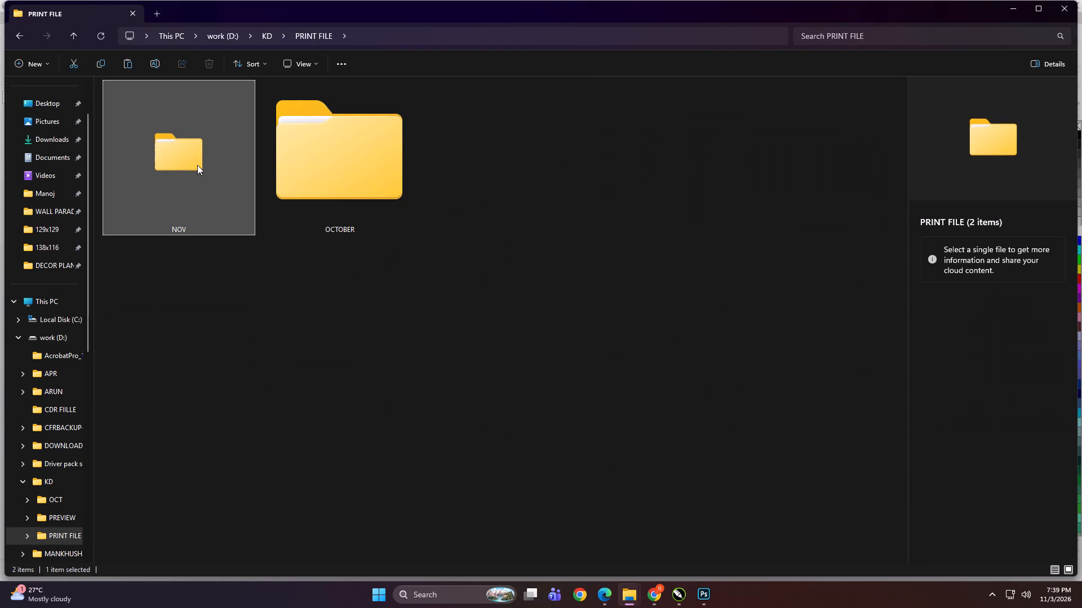
{"action": "double_click", "coordinate": [531, 178]}
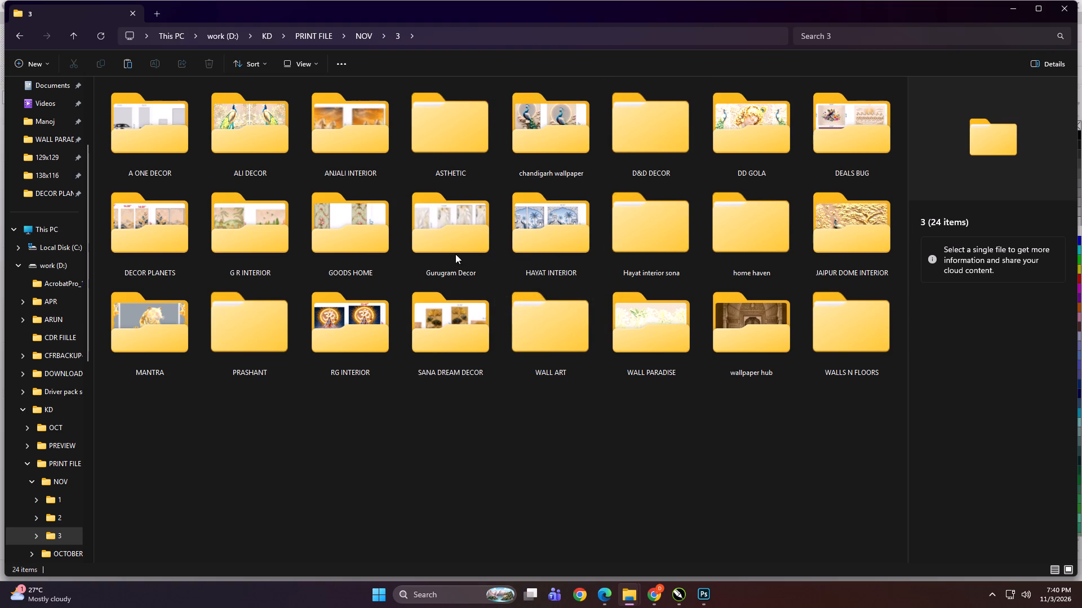
{"action": "triple_click", "coordinate": [154, 250]}
{"action": "scroll", "coordinate": [286, 348], "scroll_direction": "up", "scroll_amount": 3, "text": "ctrl"}
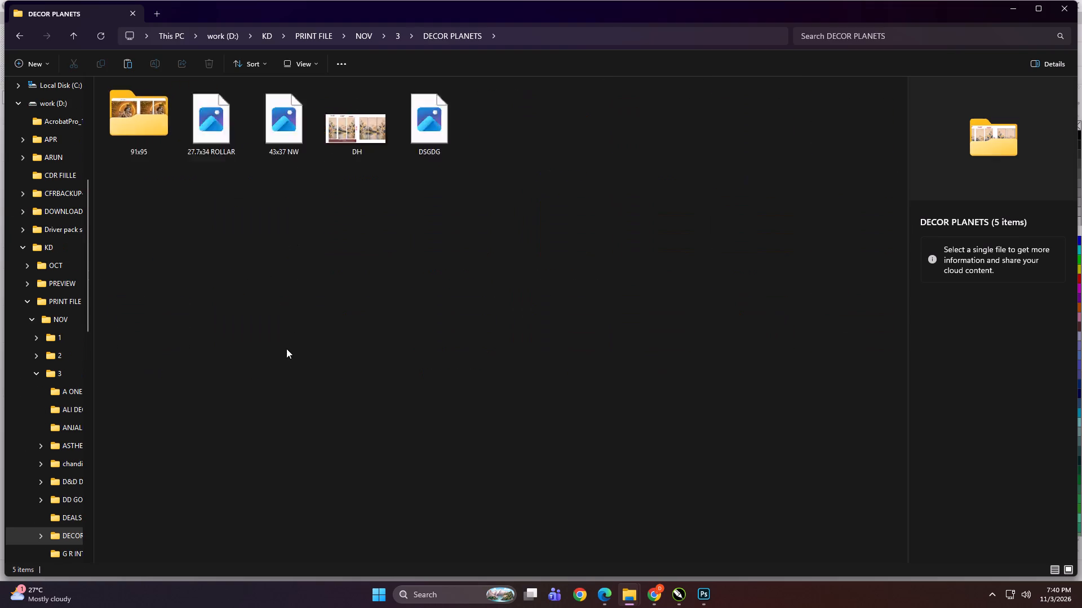
{"action": "scroll", "coordinate": [286, 348], "scroll_direction": "up", "scroll_amount": 5, "text": "ctrl"}
{"action": "left_click", "coordinate": [286, 239]}
{"action": "left_click_drag", "start_coordinate": [272, 227], "coordinate": [659, 136]}
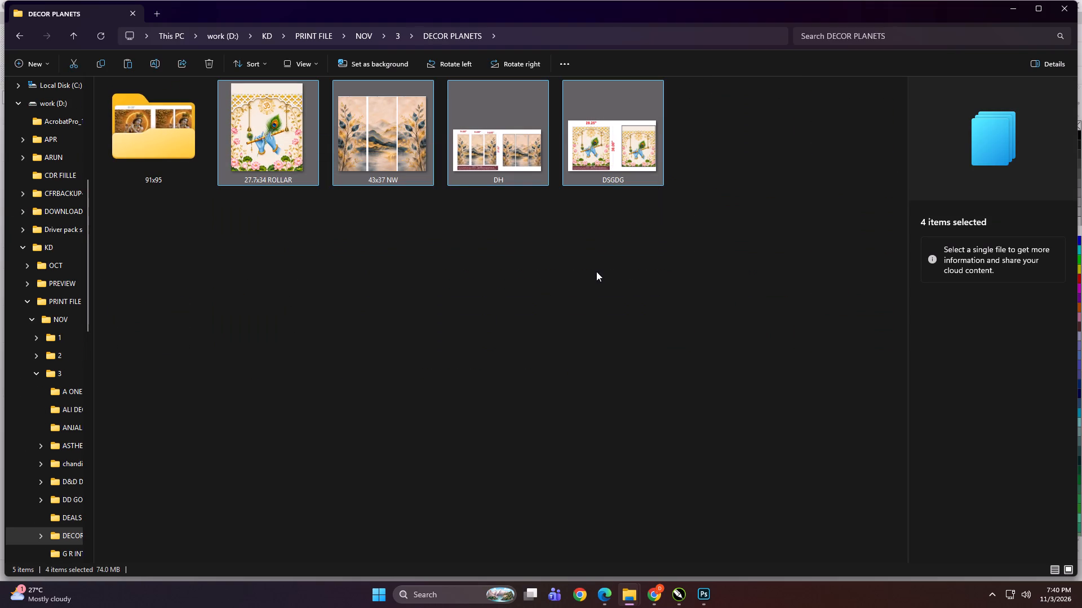
{"action": "key", "text": "ctrl+c"}
Paste the four TIFF files into Print > NOV > 3 > DECOR PLANETS on the DIGITECH_SHAREDRIVE (Z:) network drive.
{"action": "scroll", "coordinate": [21, 437], "scroll_direction": "up", "scroll_amount": 6}
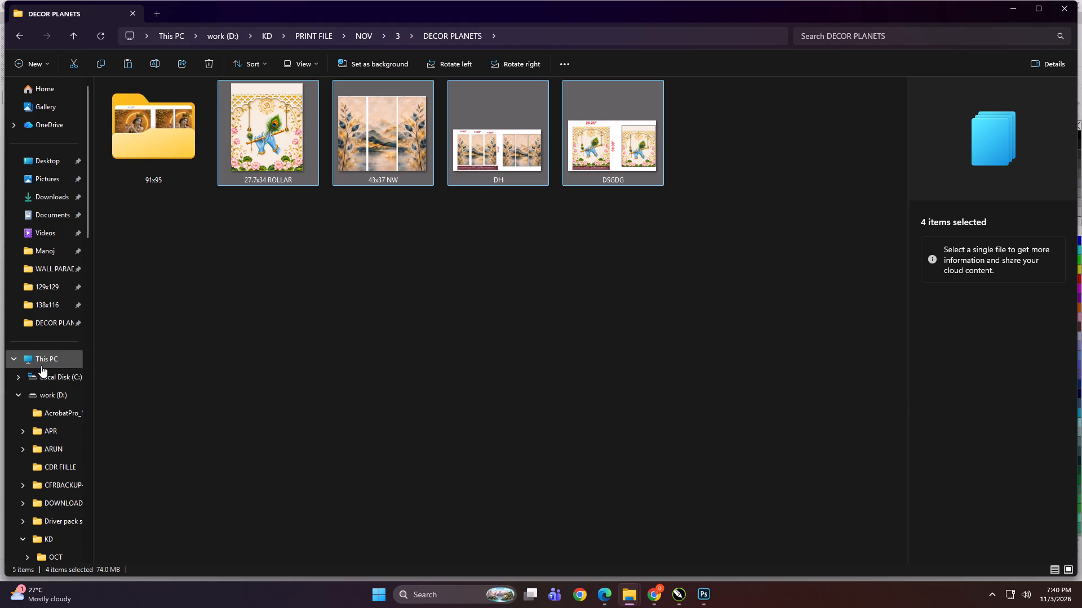
{"action": "left_click", "coordinate": [41, 365]}
{"action": "double_click", "coordinate": [199, 346]}
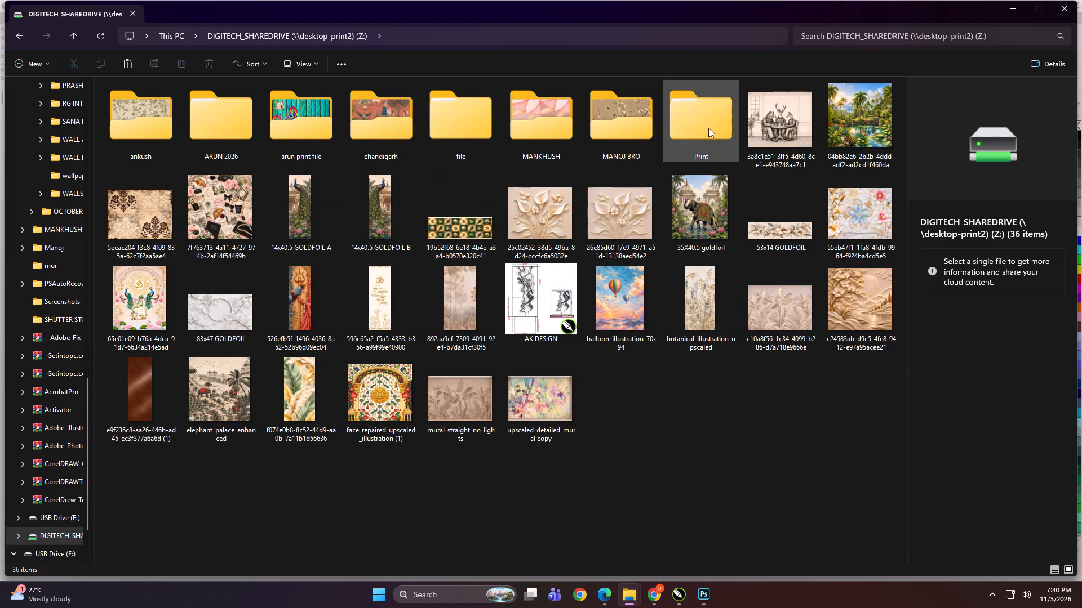
{"action": "double_click", "coordinate": [710, 126]}
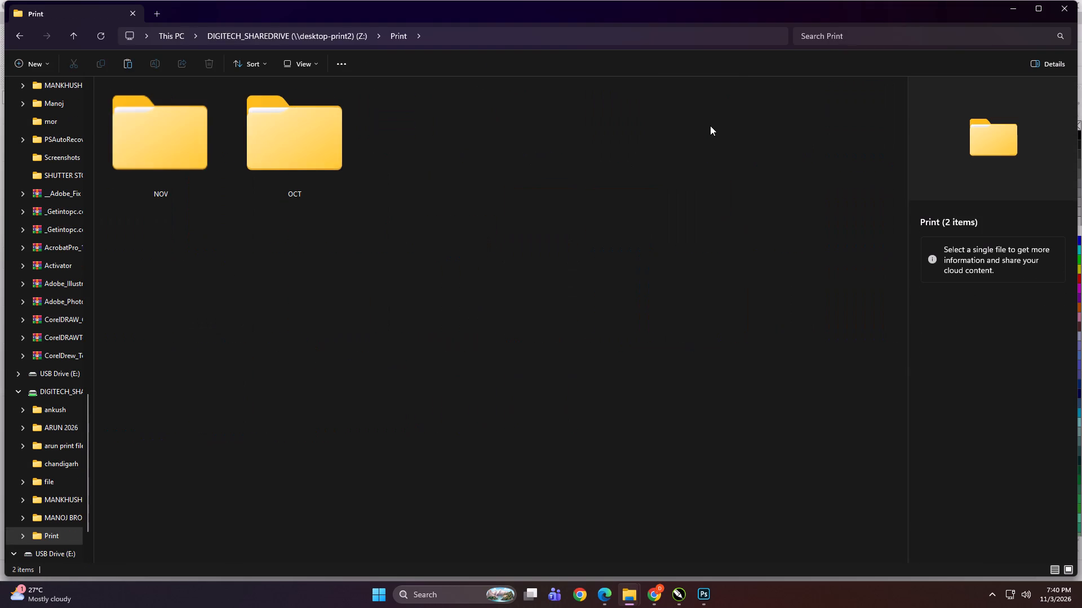
{"action": "double_click", "coordinate": [182, 151]}
{"action": "double_click", "coordinate": [531, 158]}
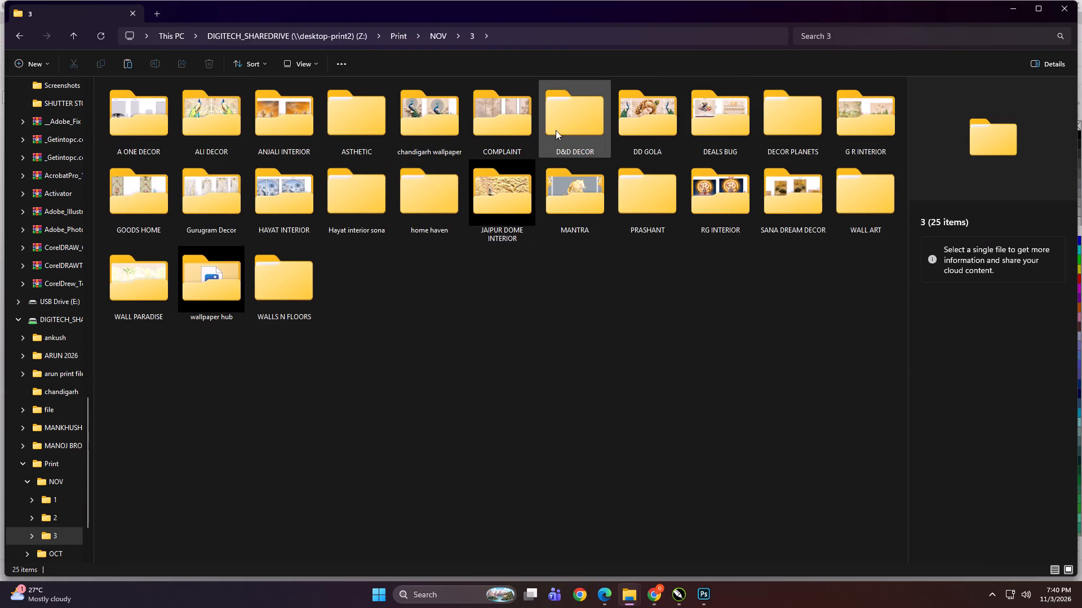
{"action": "double_click", "coordinate": [795, 126]}
{"action": "right_click", "coordinate": [699, 153]}
{"action": "left_click", "coordinate": [723, 160]}
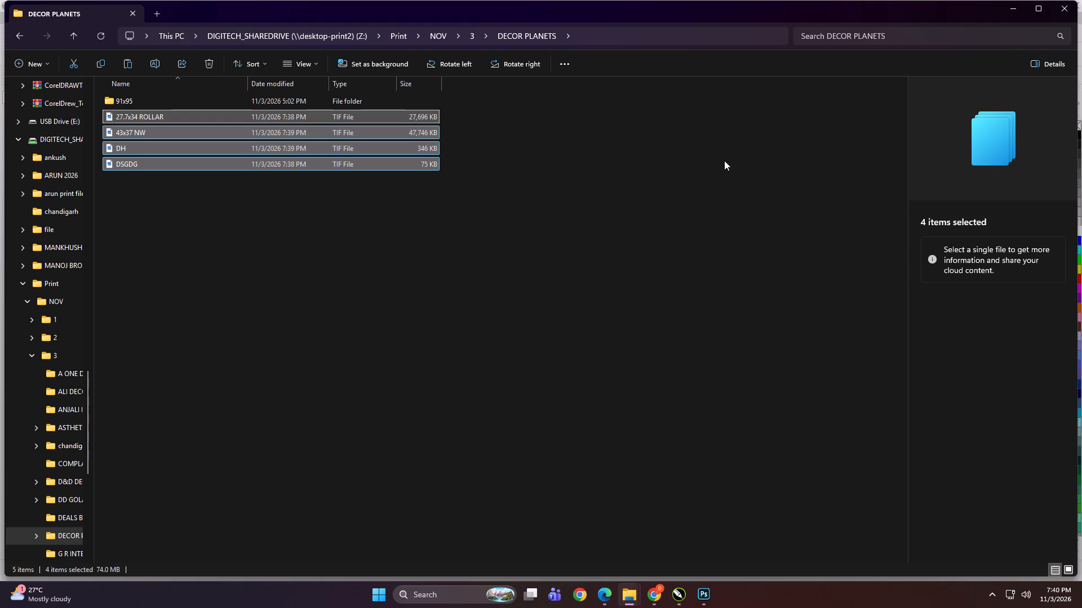
{"action": "left_click", "coordinate": [507, 272]}
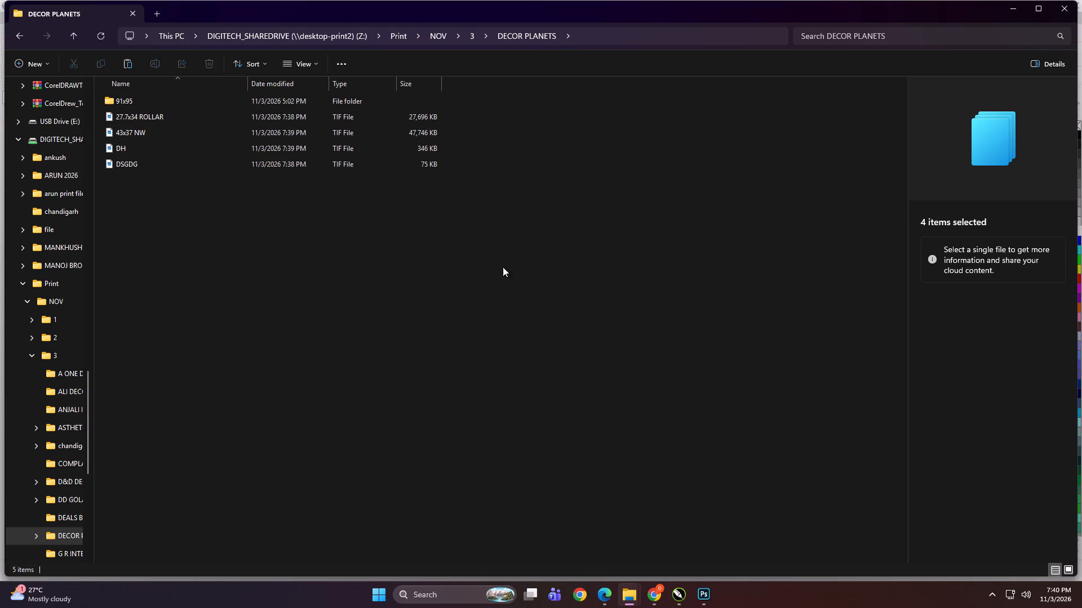
Open the Botanical Garden with Urn and Birds image from the shared drive's arun print file folder in Photoshop.
{"action": "scroll", "coordinate": [34, 379], "scroll_direction": "up", "scroll_amount": 9}
{"action": "left_click", "coordinate": [43, 361]}
{"action": "double_click", "coordinate": [201, 320]}
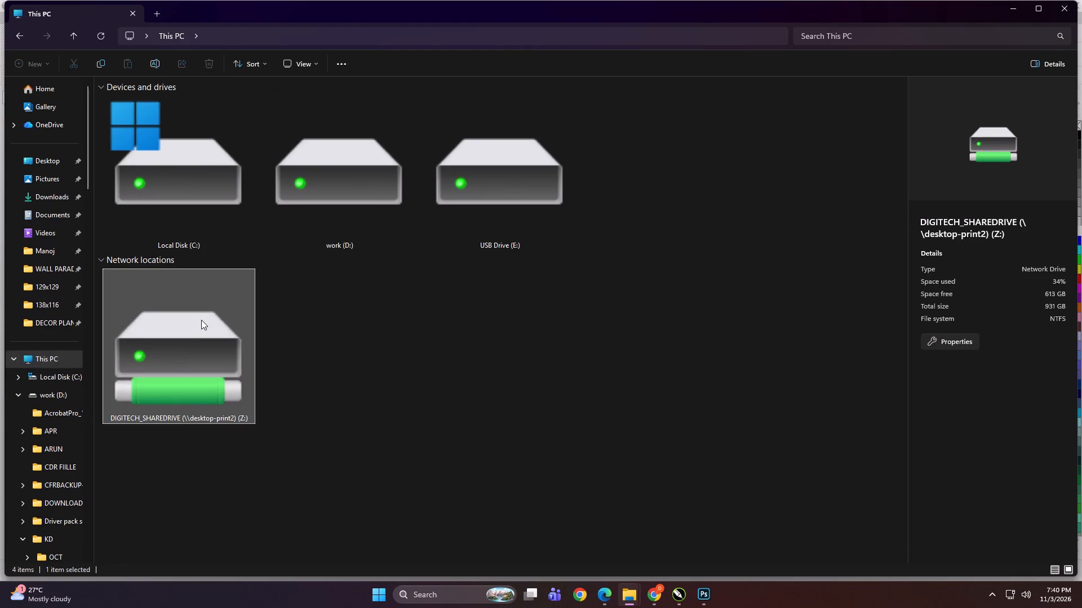
{"action": "double_click", "coordinate": [265, 121]}
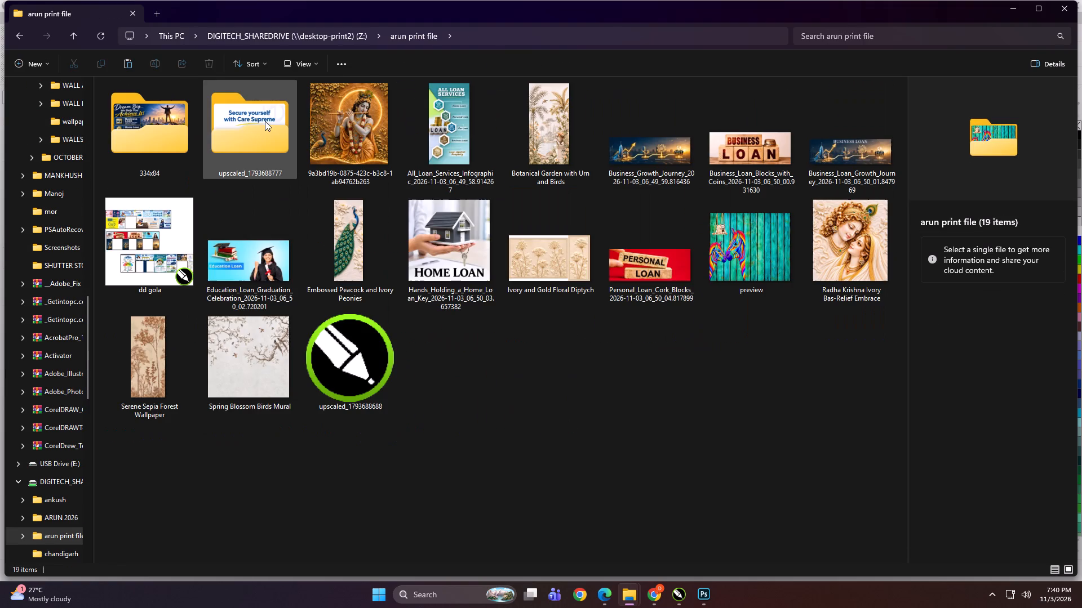
{"action": "left_click", "coordinate": [138, 368]}
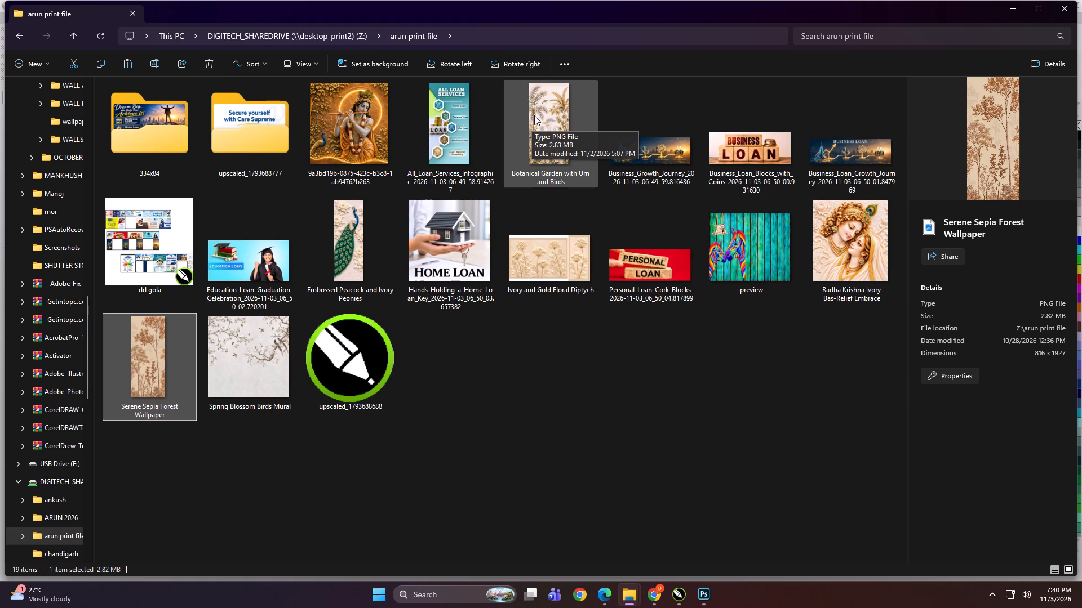
{"action": "left_click_drag", "start_coordinate": [543, 108], "coordinate": [703, 594]}
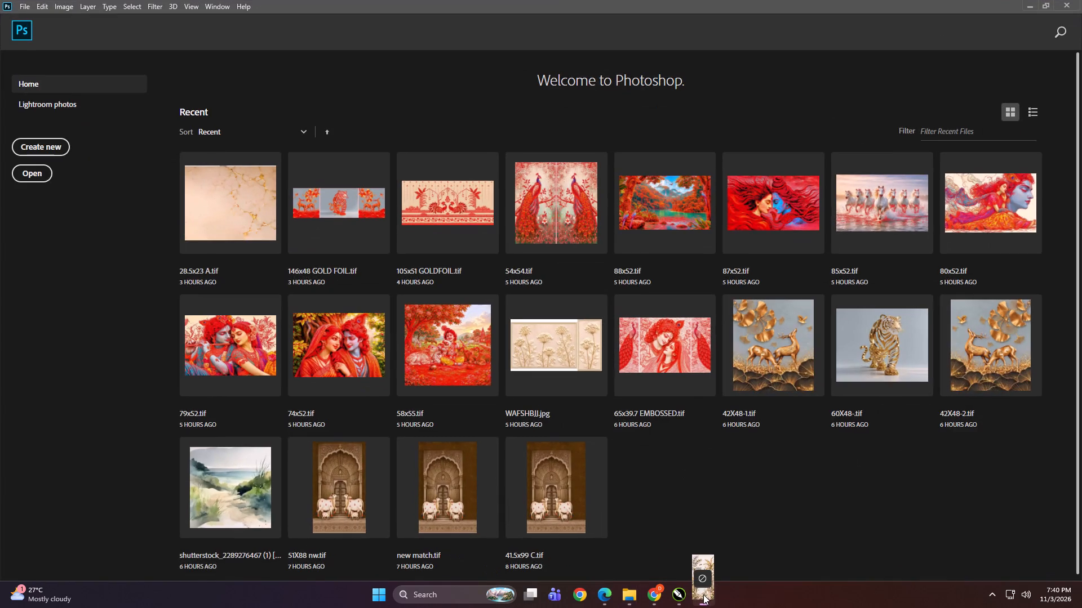
{"action": "left_click_drag", "start_coordinate": [703, 594], "coordinate": [704, 472]}
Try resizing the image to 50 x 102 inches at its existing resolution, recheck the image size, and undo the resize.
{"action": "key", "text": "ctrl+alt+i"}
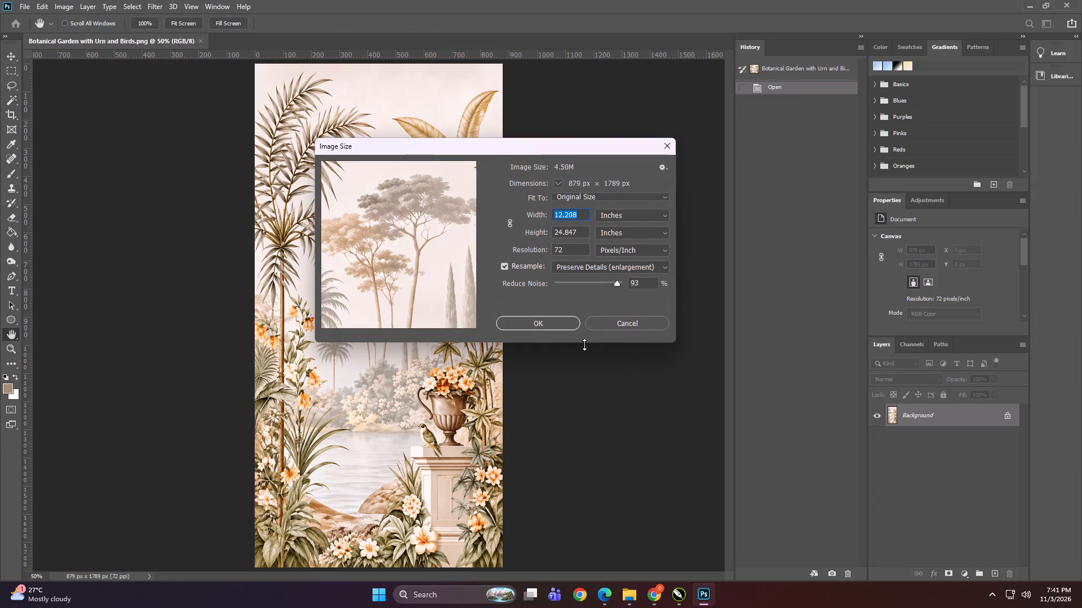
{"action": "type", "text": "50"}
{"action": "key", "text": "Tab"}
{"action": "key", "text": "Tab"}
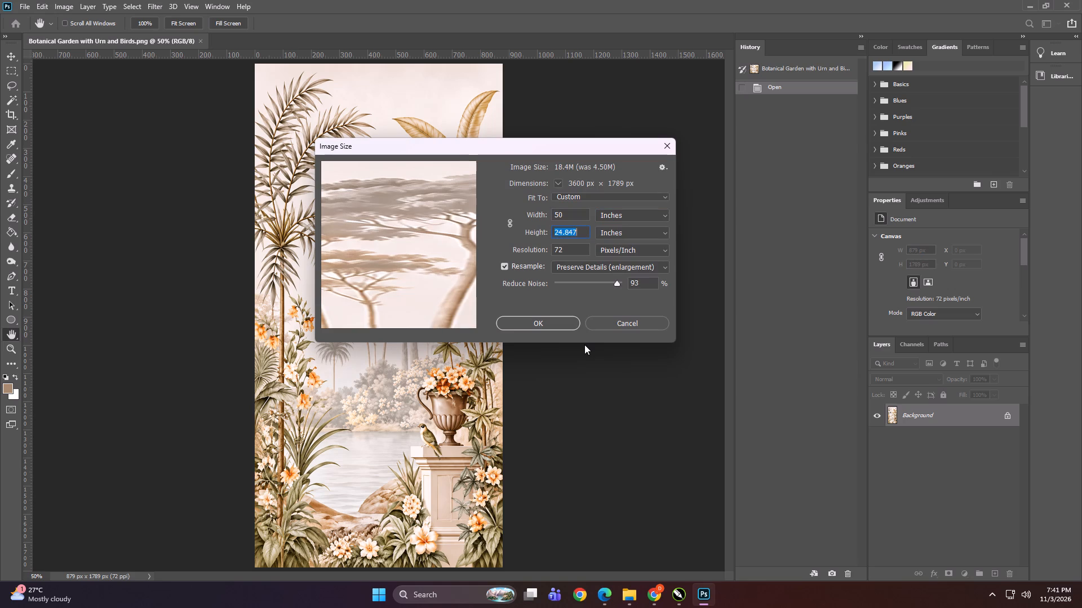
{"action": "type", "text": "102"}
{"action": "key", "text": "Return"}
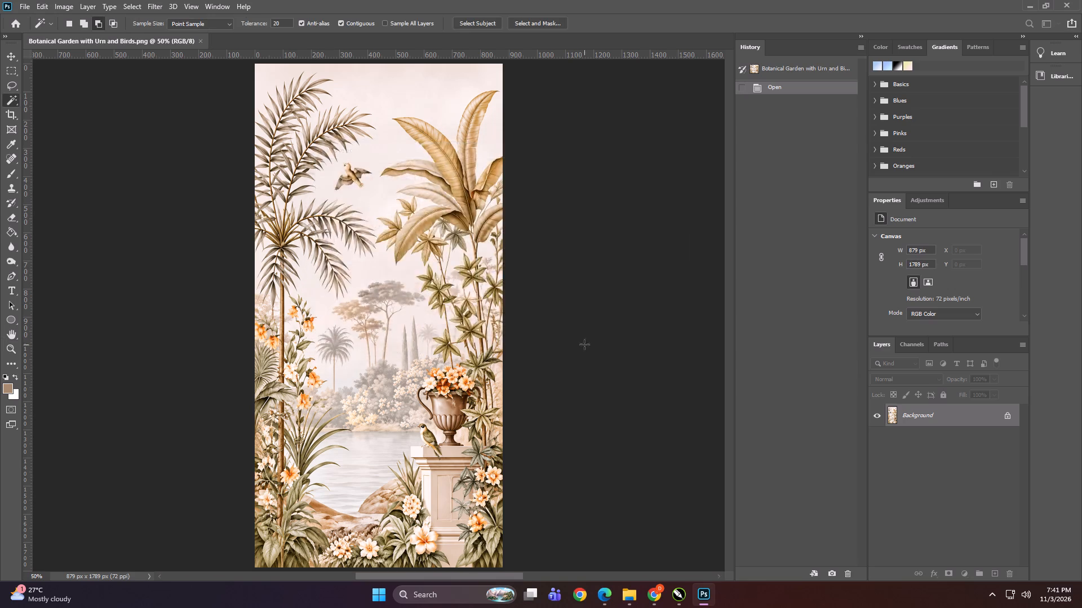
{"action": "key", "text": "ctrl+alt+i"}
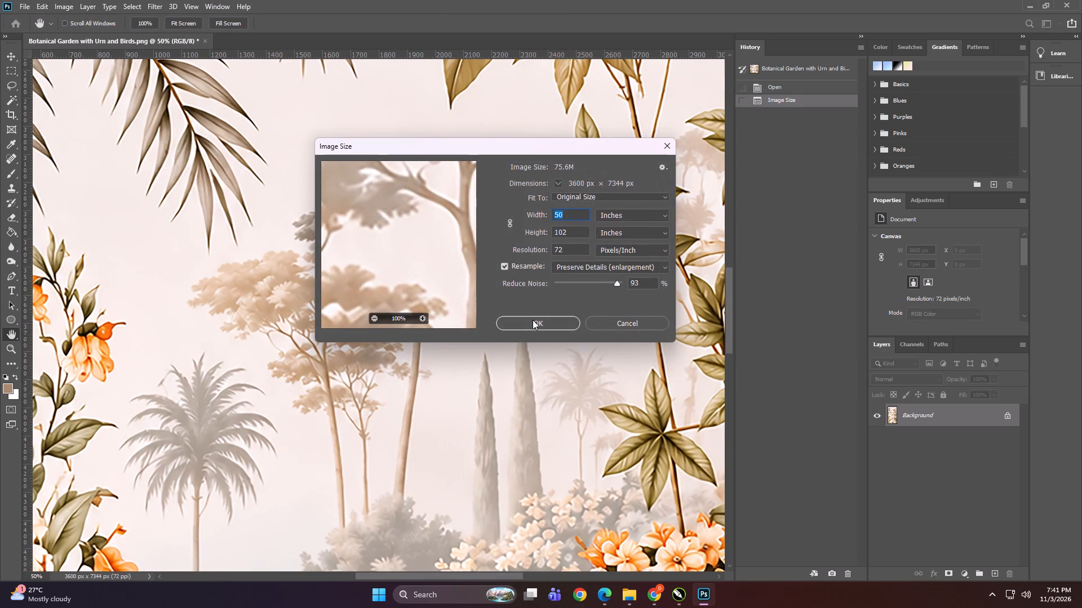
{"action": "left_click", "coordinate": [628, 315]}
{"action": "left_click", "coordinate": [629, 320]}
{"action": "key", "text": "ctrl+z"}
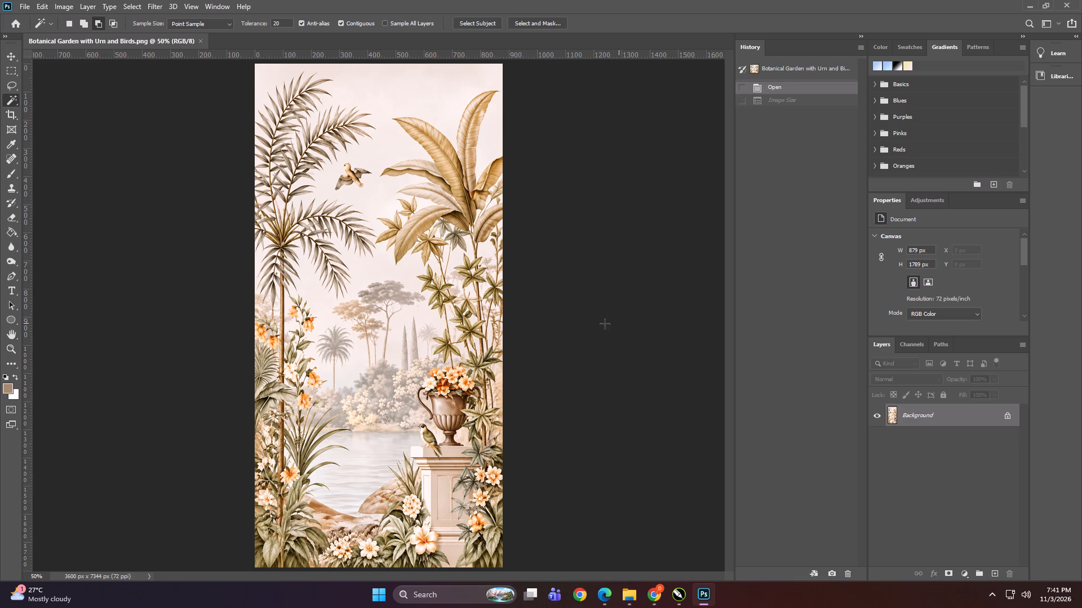
Resize the botanical garden image to 50 x 102 inches at a resolution of 100 pixels/inch.
{"action": "key", "text": "ctrl+alt+i"}
{"action": "type", "text": "50"}
{"action": "key", "text": "Tab"}
{"action": "key", "text": "Tab"}
{"action": "type", "text": "102"}
{"action": "key", "text": "Tab"}
{"action": "key", "text": "Tab"}
{"action": "type", "text": "100"}
{"action": "key", "text": "Return"}
Apply the Dry Brush filter with brush size 0, brush detail 10 and texture 1, checking the leaves and flowers up close.
{"action": "scroll", "coordinate": [455, 255], "scroll_direction": "down", "scroll_amount": 6, "text": "alt"}
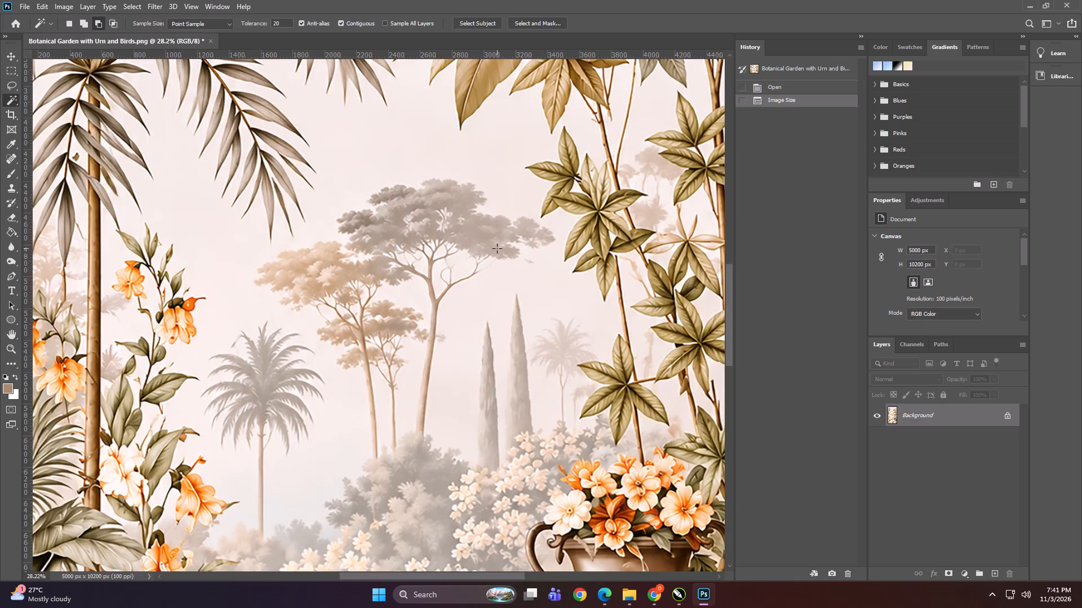
{"action": "scroll", "coordinate": [497, 258], "scroll_direction": "down", "scroll_amount": 12, "text": "alt"}
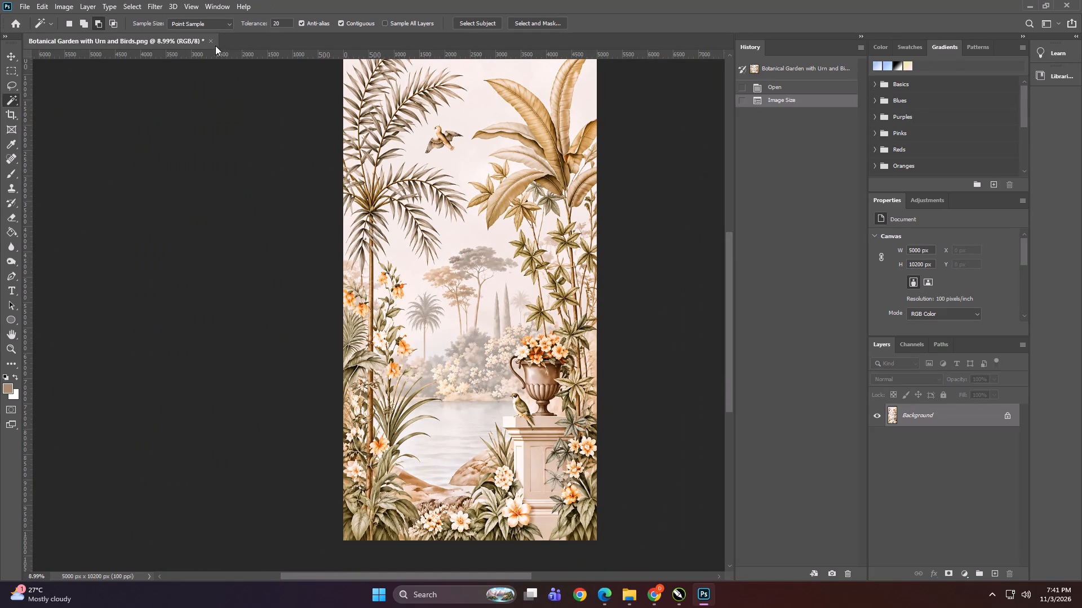
{"action": "scroll", "coordinate": [440, 127], "scroll_direction": "up", "scroll_amount": 19, "text": "alt"}
{"action": "scroll", "coordinate": [441, 129], "scroll_direction": "down", "scroll_amount": 8, "text": "alt"}
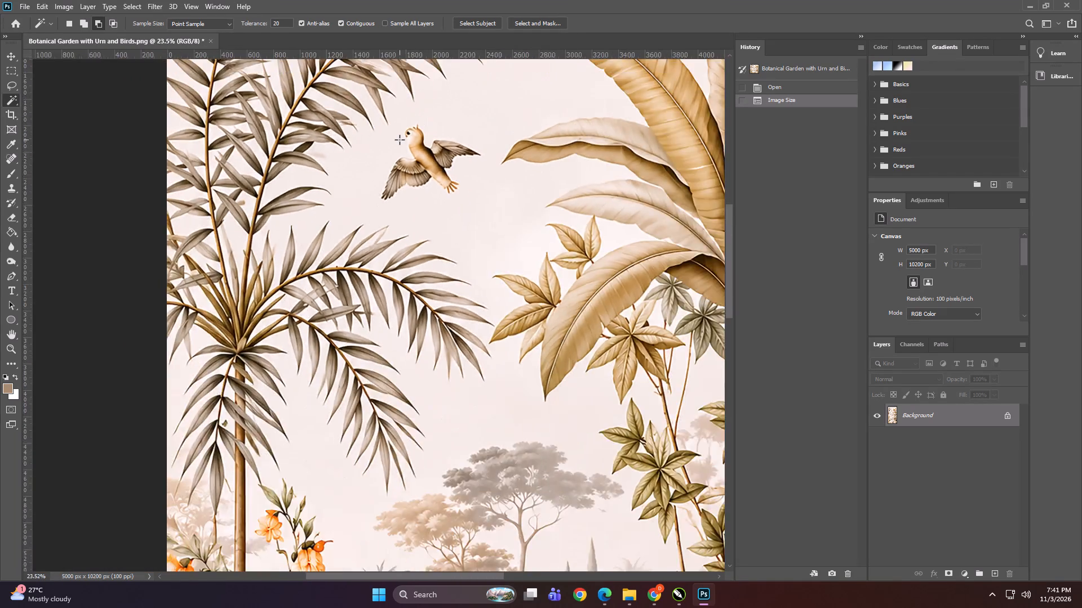
{"action": "scroll", "coordinate": [400, 140], "scroll_direction": "down", "scroll_amount": 12, "text": "alt"}
{"action": "left_click", "coordinate": [158, 3]}
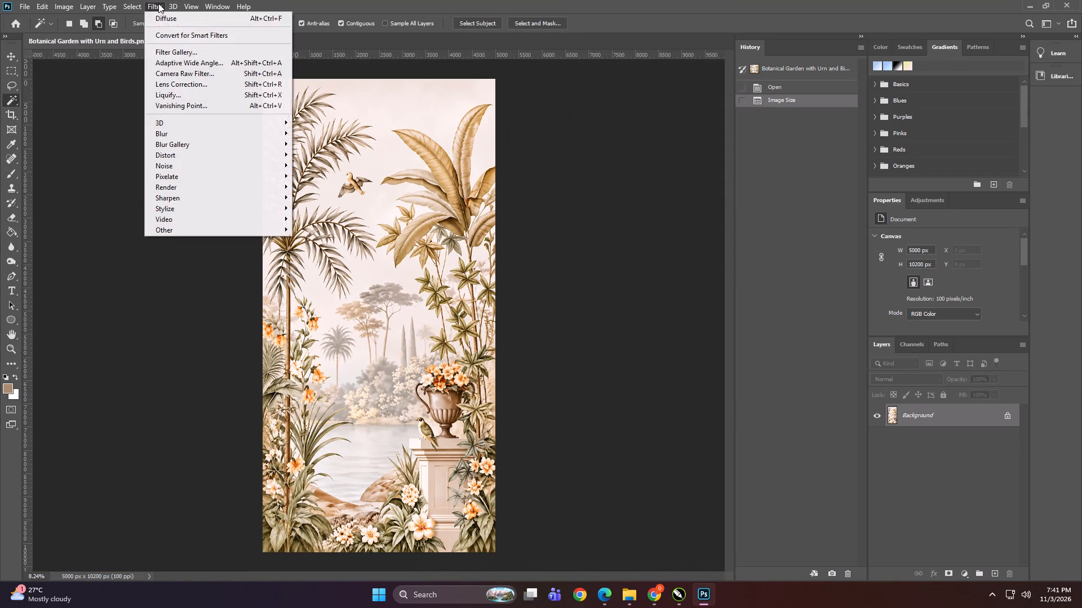
{"action": "left_click", "coordinate": [170, 47]}
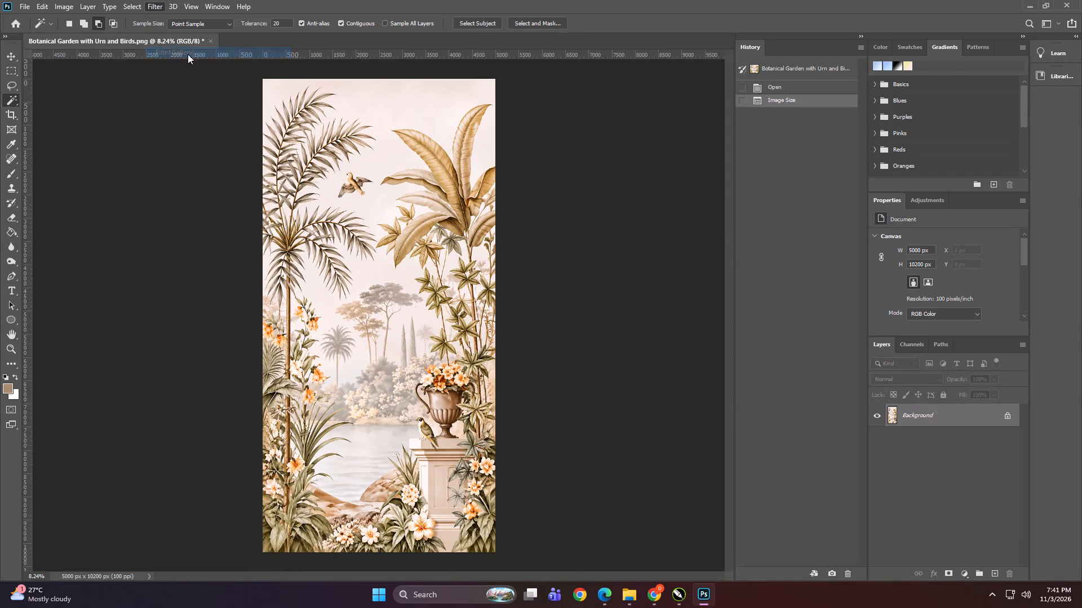
{"action": "key", "text": "space"}
{"action": "key", "text": "space"}
{"action": "key", "text": "space"}
{"action": "key", "text": "space"}
{"action": "key", "text": "space"}
{"action": "key", "text": "space"}
{"action": "key", "text": "space"}
{"action": "key", "text": "space"}
{"action": "key", "text": "space"}
{"action": "key", "text": "space"}
{"action": "key", "text": "space"}
{"action": "key", "text": "space"}
{"action": "key", "text": "space"}
{"action": "key", "text": "space"}
{"action": "key", "text": "space"}
{"action": "key", "text": "space"}
{"action": "key", "text": "space"}
{"action": "key", "text": "space"}
{"action": "key", "text": "space"}
{"action": "key", "text": "space"}
{"action": "left_click_drag", "start_coordinate": [542, 334], "coordinate": [275, 47]}
{"action": "left_click_drag", "start_coordinate": [530, 276], "coordinate": [218, 0]}
{"action": "left_click_drag", "start_coordinate": [412, 287], "coordinate": [325, 177]}
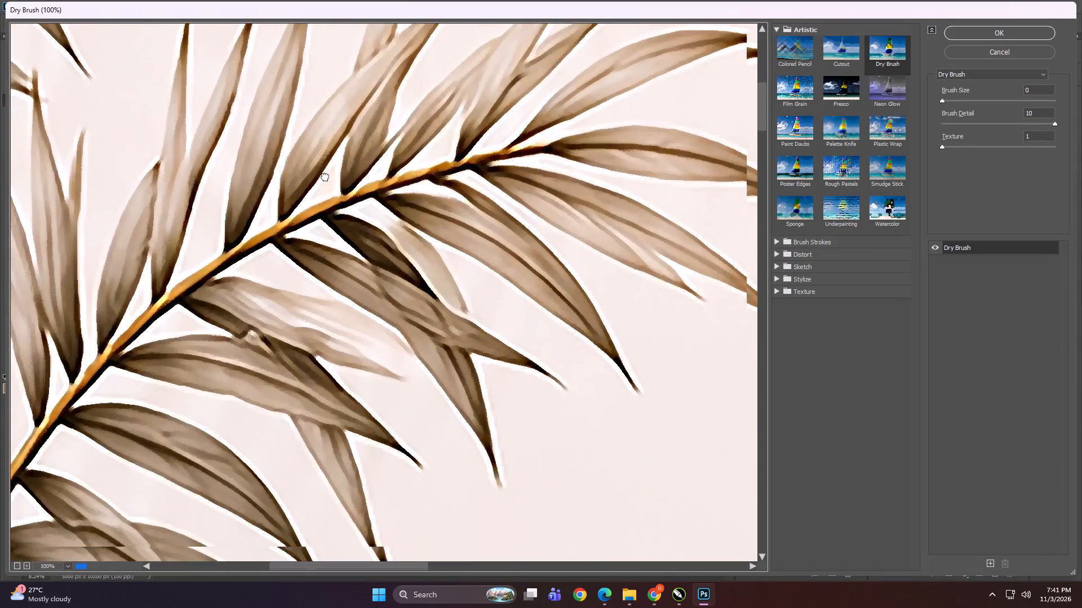
{"action": "left_click_drag", "start_coordinate": [325, 177], "coordinate": [183, 32]}
{"action": "left_click_drag", "start_coordinate": [332, 172], "coordinate": [245, 23]}
{"action": "left_click_drag", "start_coordinate": [542, 373], "coordinate": [61, 0]}
{"action": "left_click_drag", "start_coordinate": [475, 390], "coordinate": [103, 0]}
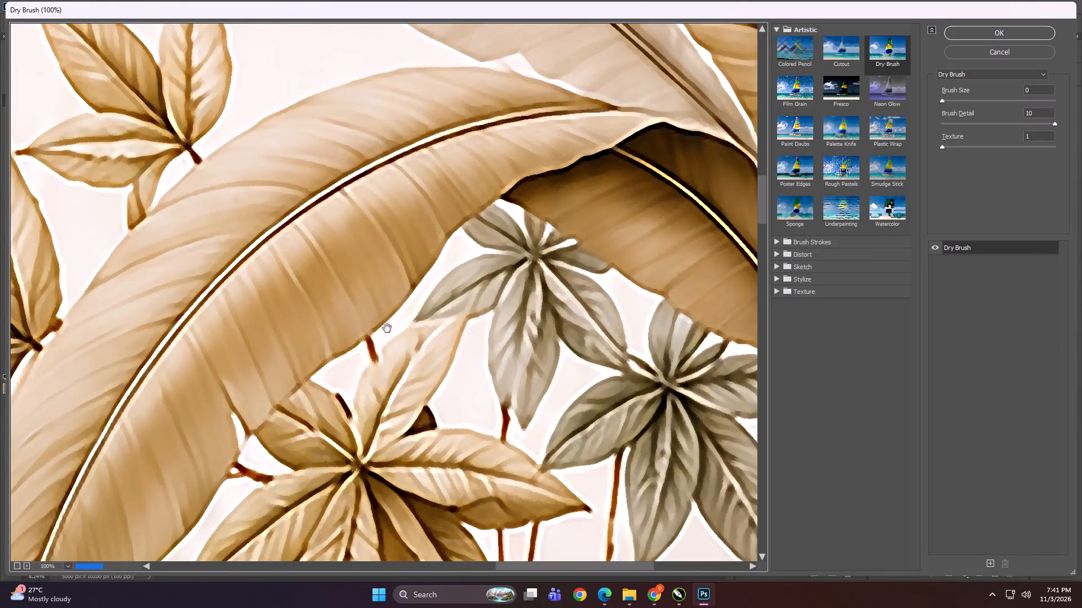
{"action": "left_click_drag", "start_coordinate": [416, 337], "coordinate": [127, 15]}
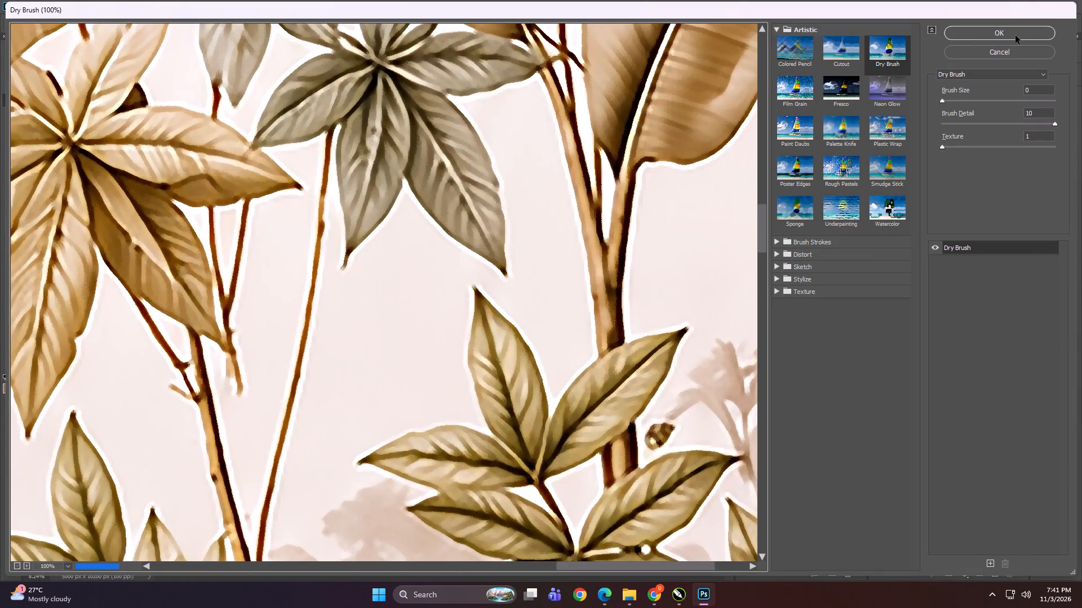
{"action": "left_click", "coordinate": [1016, 35]}
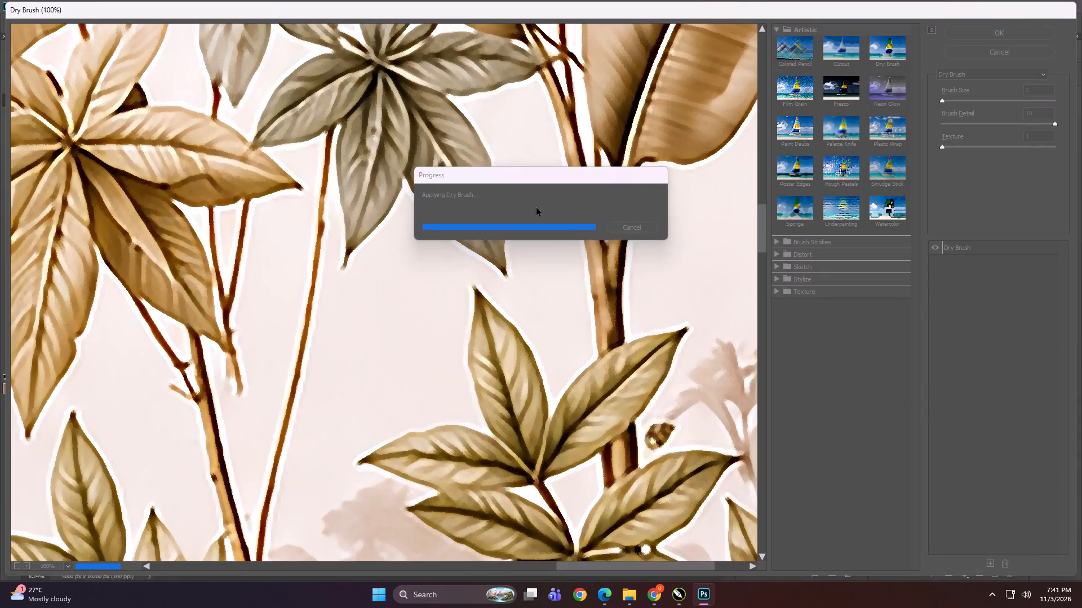
{"action": "scroll", "coordinate": [448, 311], "scroll_direction": "up", "scroll_amount": 20, "text": "alt"}
{"action": "scroll", "coordinate": [448, 311], "scroll_direction": "up", "scroll_amount": 1, "text": "alt"}
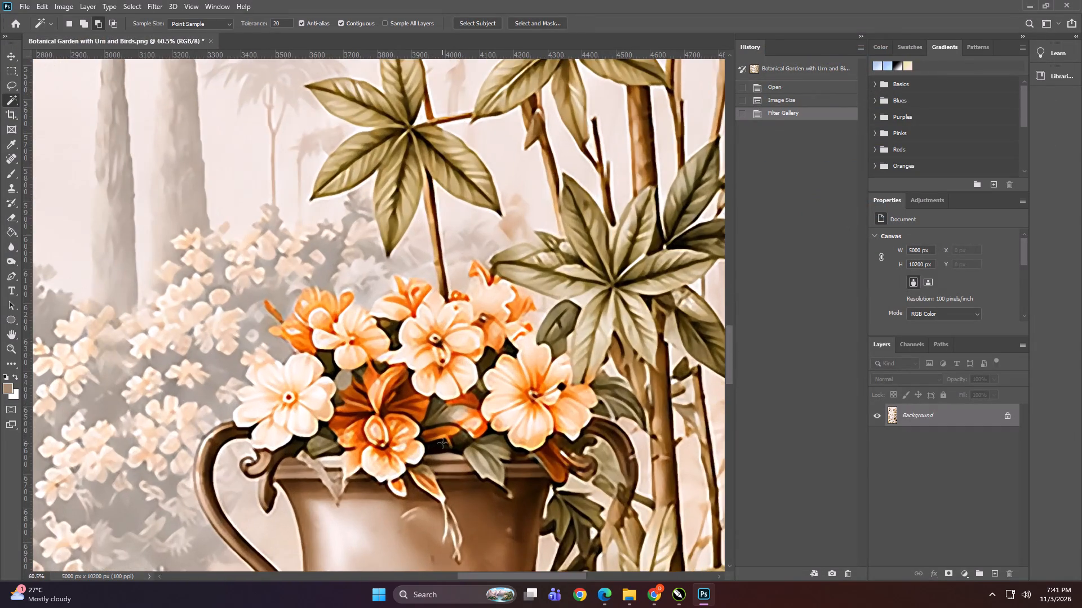
{"action": "scroll", "coordinate": [433, 438], "scroll_direction": "up", "scroll_amount": 4, "text": "alt"}
{"action": "scroll", "coordinate": [535, 202], "scroll_direction": "down", "scroll_amount": 5, "text": "alt"}
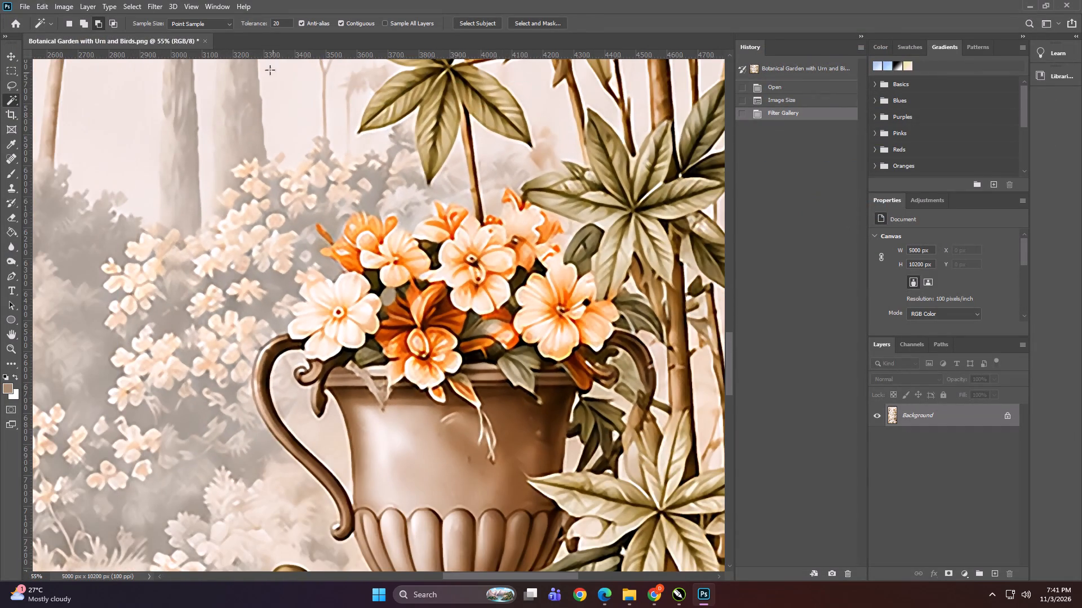
Close the botanical garden image, saving its changes to the original file.
{"action": "scroll", "coordinate": [403, 381], "scroll_direction": "up", "scroll_amount": 7, "text": "alt"}
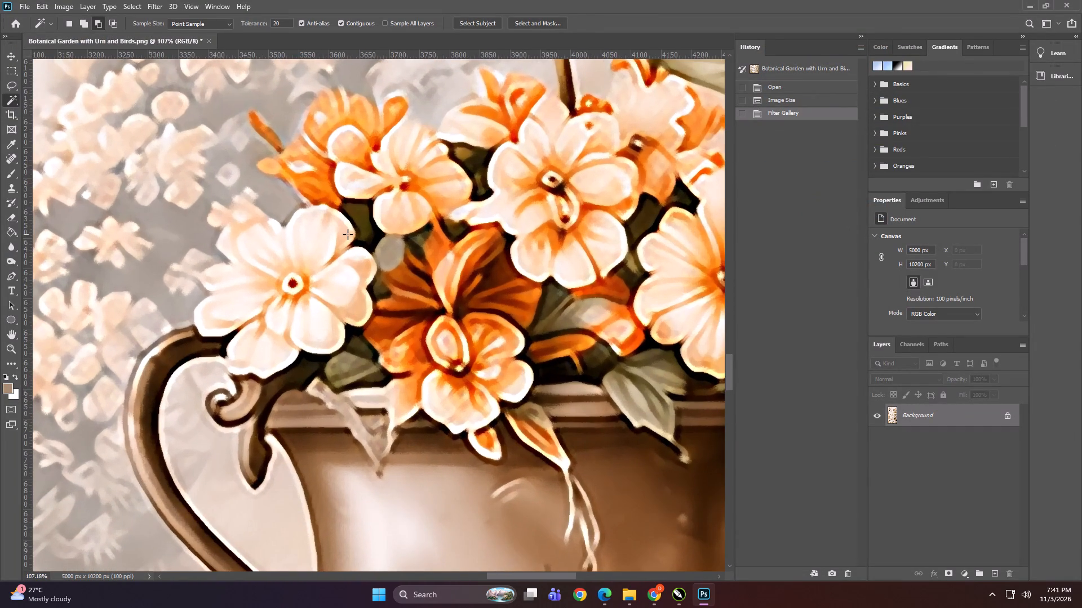
{"action": "scroll", "coordinate": [348, 234], "scroll_direction": "up", "scroll_amount": 1, "text": "alt"}
{"action": "left_click", "coordinate": [211, 43]}
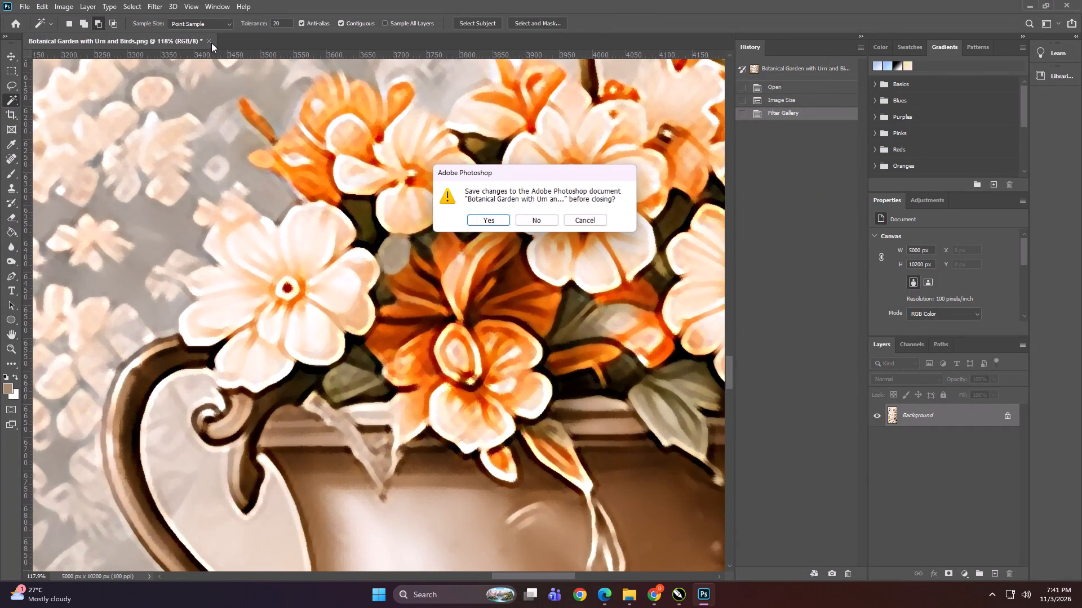
{"action": "left_click", "coordinate": [492, 221]}
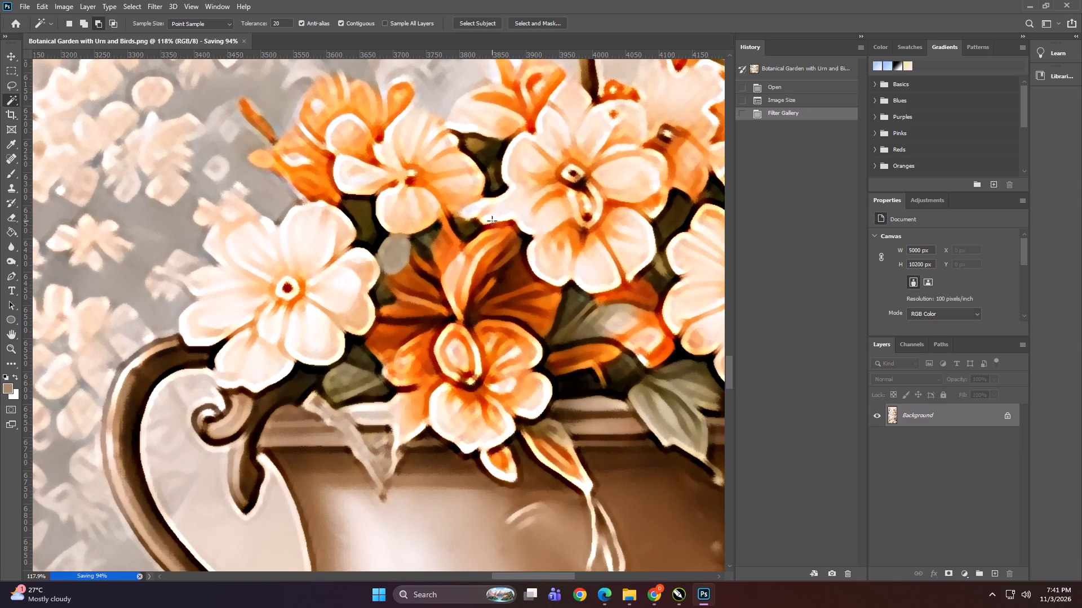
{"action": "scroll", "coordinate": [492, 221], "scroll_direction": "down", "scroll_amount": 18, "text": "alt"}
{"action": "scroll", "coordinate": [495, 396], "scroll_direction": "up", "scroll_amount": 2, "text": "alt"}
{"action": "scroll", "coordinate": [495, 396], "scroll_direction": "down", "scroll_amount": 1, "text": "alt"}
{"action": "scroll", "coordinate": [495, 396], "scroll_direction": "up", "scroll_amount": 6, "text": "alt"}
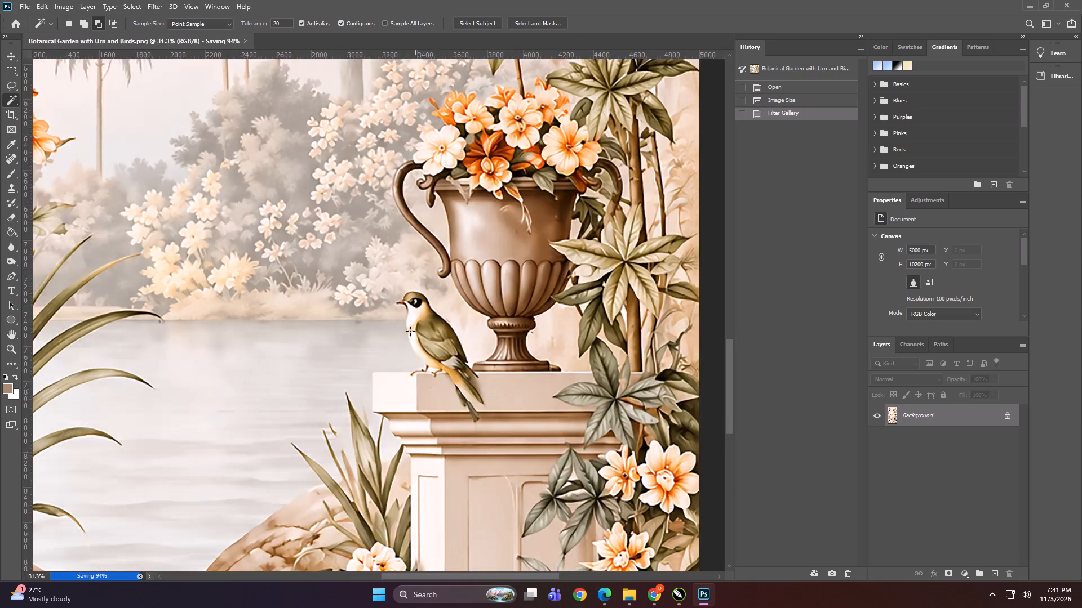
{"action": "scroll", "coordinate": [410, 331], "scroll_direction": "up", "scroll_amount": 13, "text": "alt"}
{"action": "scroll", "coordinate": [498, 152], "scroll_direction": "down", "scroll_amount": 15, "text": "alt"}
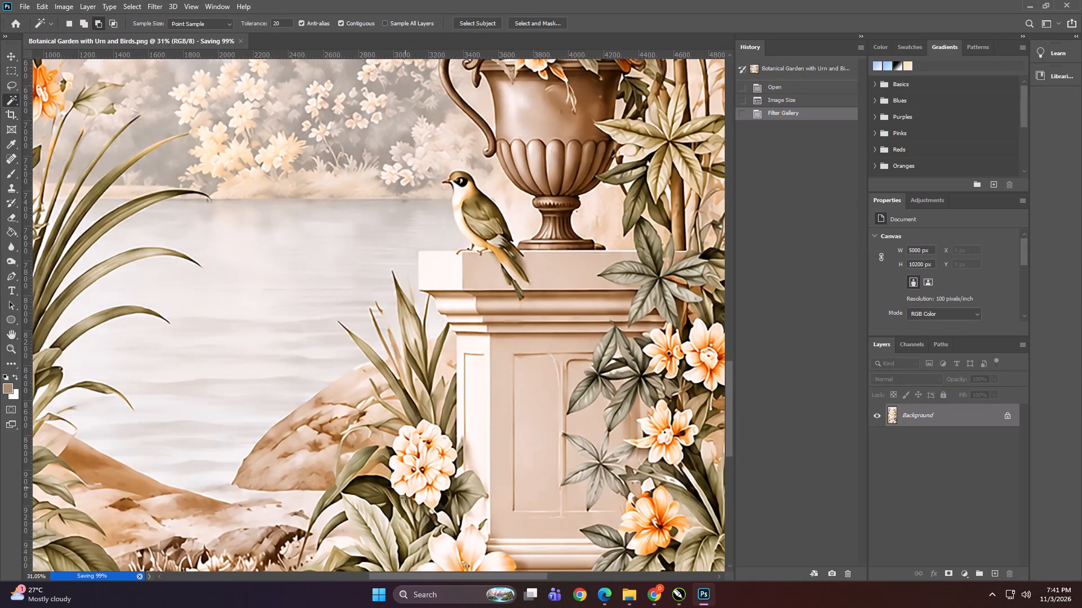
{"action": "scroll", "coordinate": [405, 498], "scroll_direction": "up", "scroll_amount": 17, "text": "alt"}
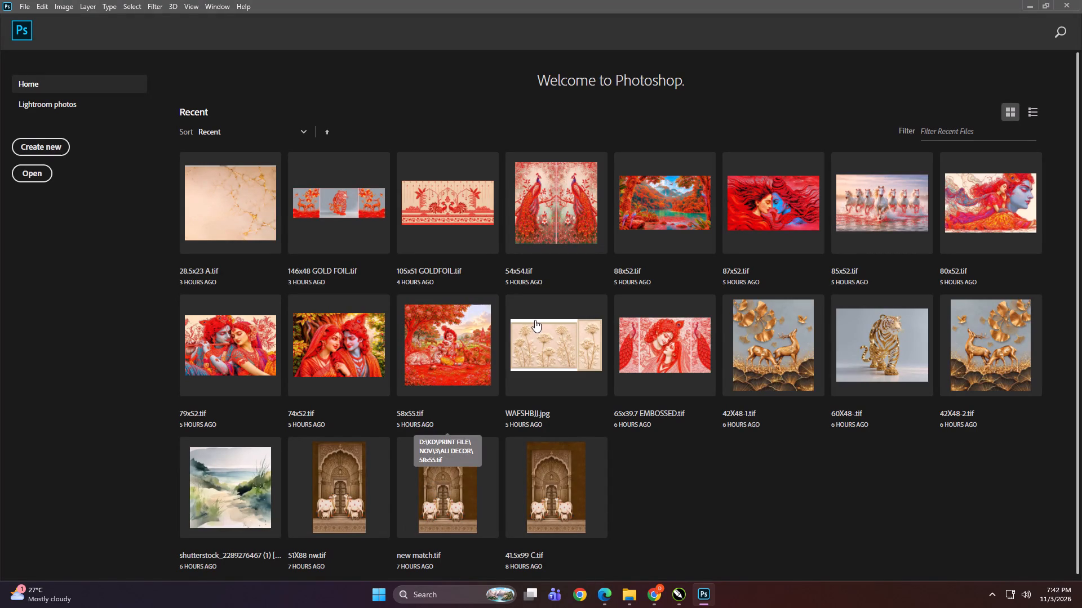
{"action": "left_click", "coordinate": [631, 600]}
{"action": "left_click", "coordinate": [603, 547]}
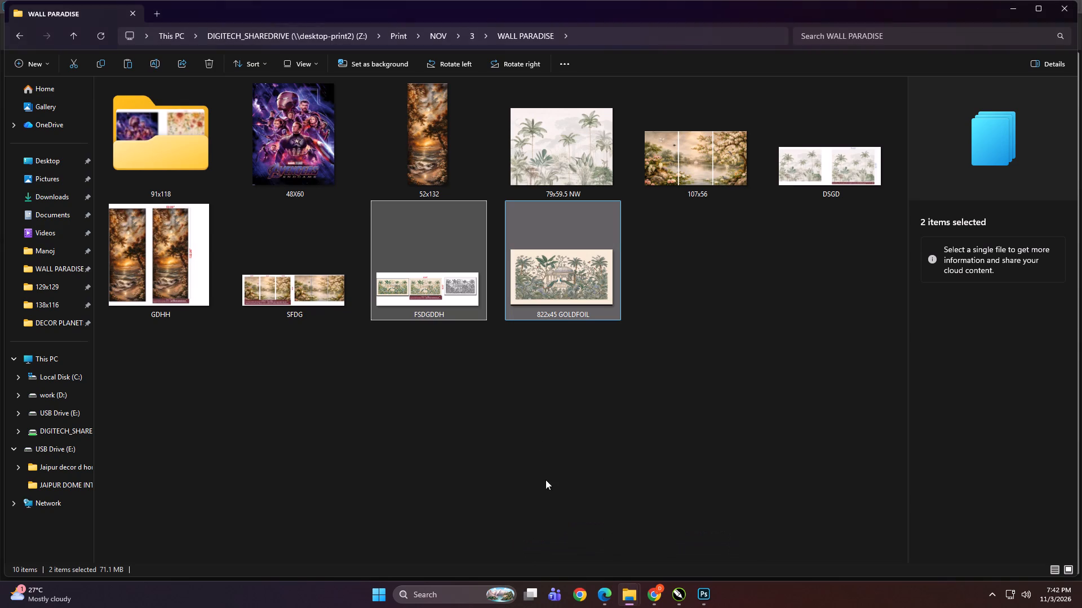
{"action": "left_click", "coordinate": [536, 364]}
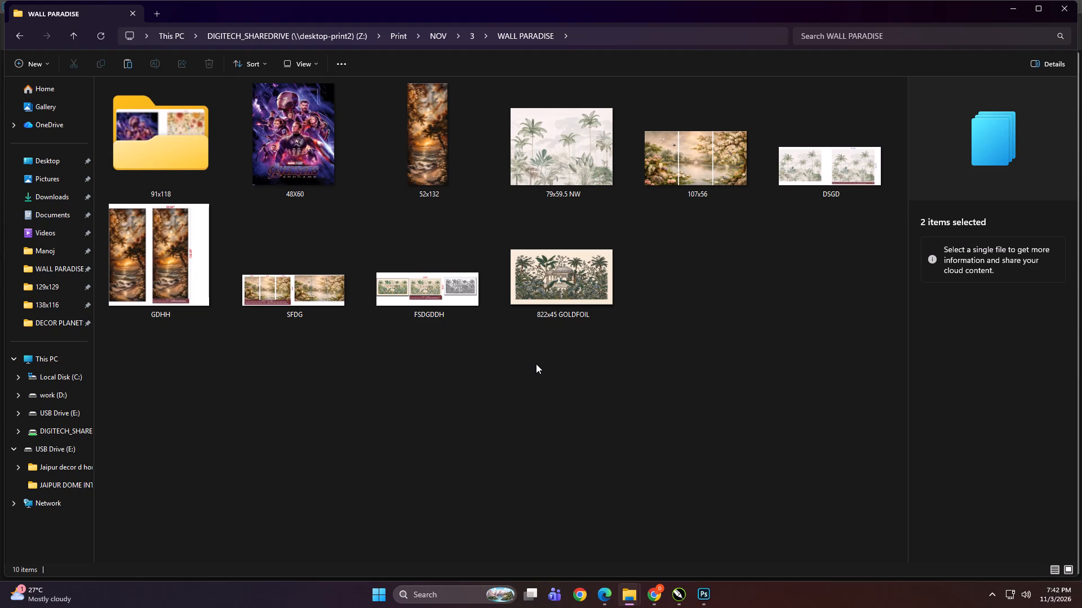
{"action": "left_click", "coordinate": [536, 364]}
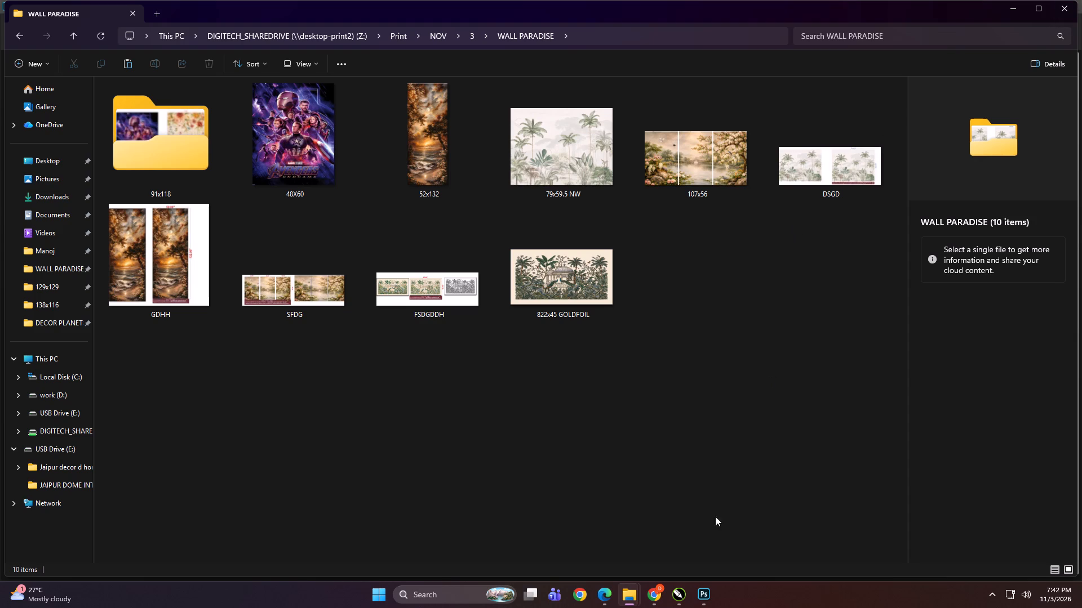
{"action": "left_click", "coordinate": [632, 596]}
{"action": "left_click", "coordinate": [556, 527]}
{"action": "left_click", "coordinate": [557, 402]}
Bring the Botanical Garden with Urn and Birds image from the arun print file folder into the CorelDRAW document, beside its dimensioned preview.
{"action": "left_click", "coordinate": [631, 601]}
{"action": "left_click", "coordinate": [667, 530]}
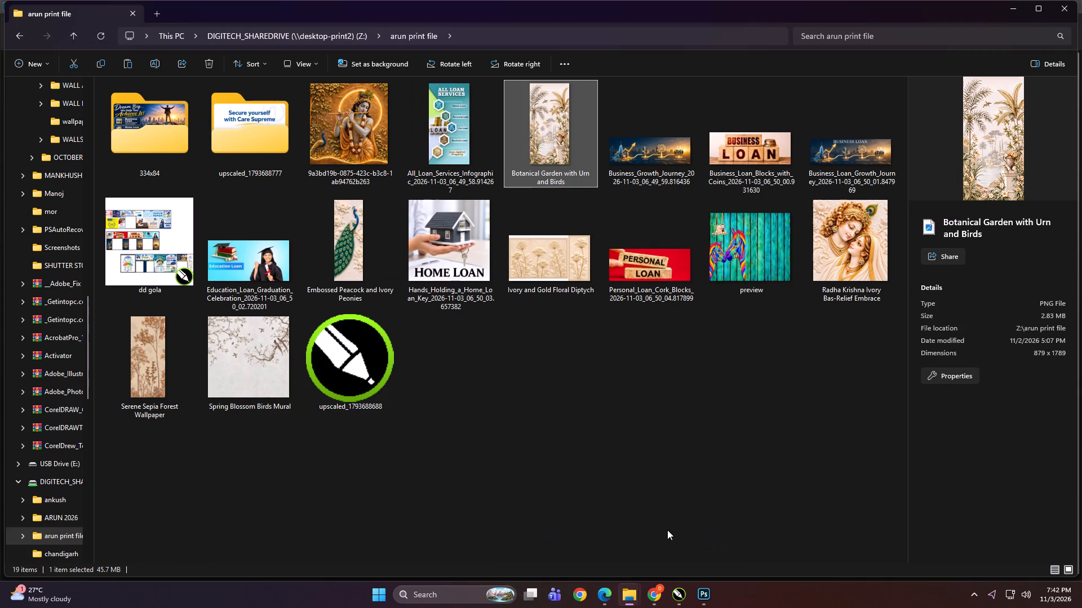
{"action": "left_click", "coordinate": [613, 410]}
{"action": "left_click_drag", "start_coordinate": [551, 140], "coordinate": [679, 597]}
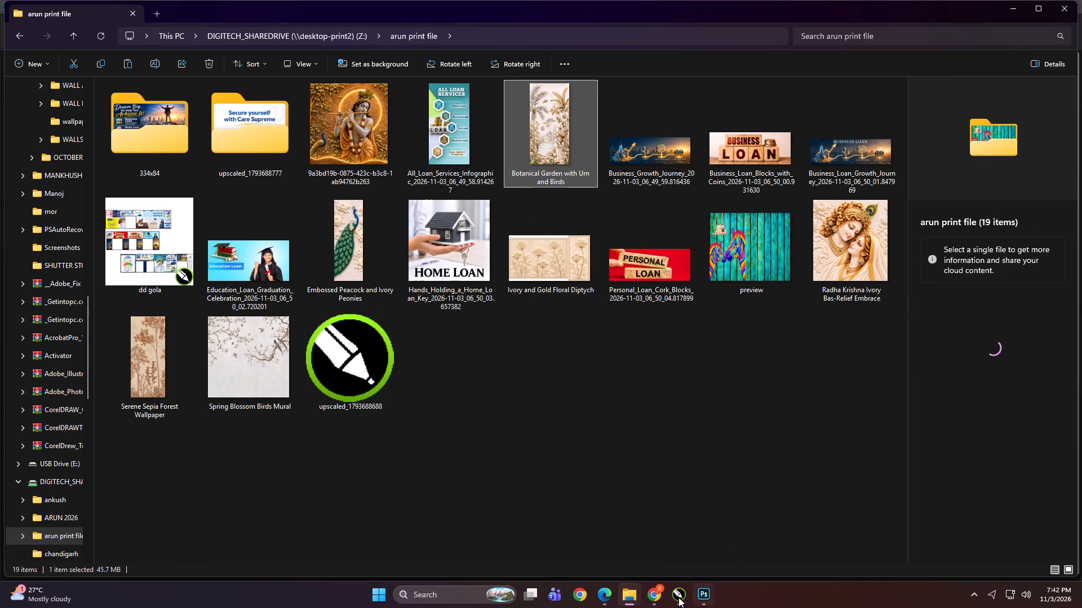
{"action": "left_click_drag", "start_coordinate": [679, 597], "coordinate": [345, 323]}
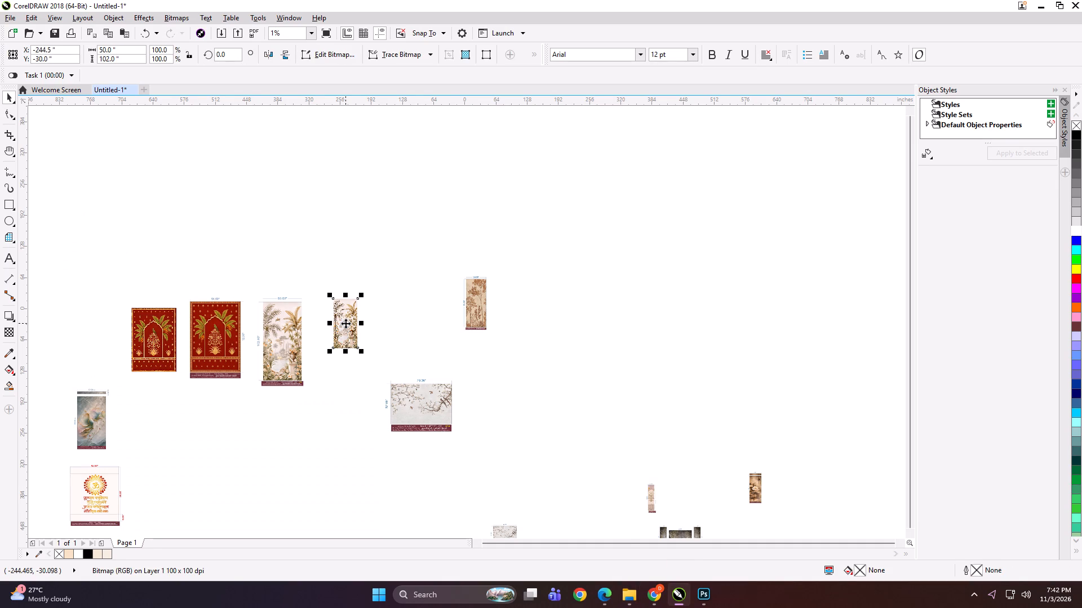
Examine the placed botanical garden image up close and compare it with the dimensioned preview beside it.
{"action": "scroll", "coordinate": [348, 329], "scroll_direction": "up", "scroll_amount": 2}
{"action": "scroll", "coordinate": [651, 263], "scroll_direction": "down", "scroll_amount": 1}
{"action": "scroll", "coordinate": [282, 273], "scroll_direction": "up", "scroll_amount": 3}
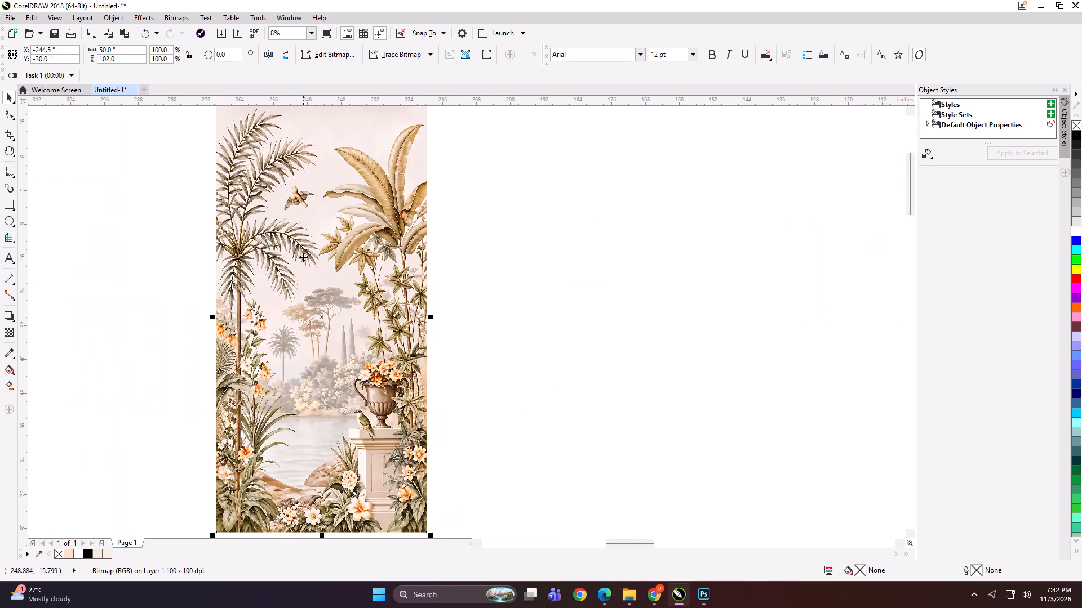
{"action": "scroll", "coordinate": [303, 257], "scroll_direction": "up", "scroll_amount": 2}
{"action": "scroll", "coordinate": [525, 251], "scroll_direction": "down", "scroll_amount": 2}
{"action": "scroll", "coordinate": [499, 348], "scroll_direction": "up", "scroll_amount": 3}
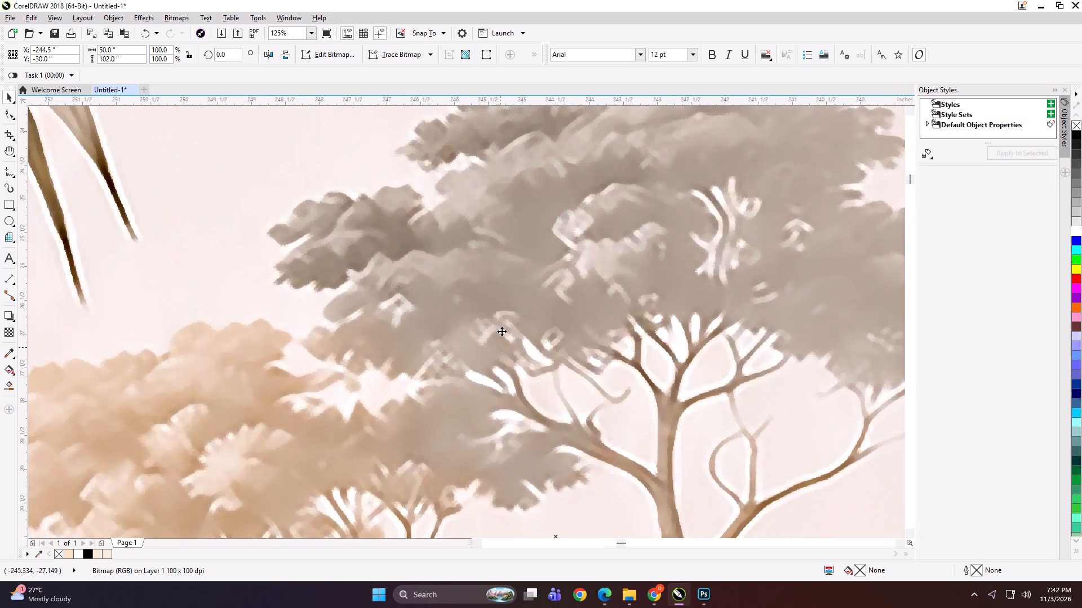
{"action": "scroll", "coordinate": [506, 302], "scroll_direction": "down", "scroll_amount": 4}
{"action": "scroll", "coordinate": [556, 290], "scroll_direction": "down", "scroll_amount": 1}
{"action": "left_click", "coordinate": [481, 280]}
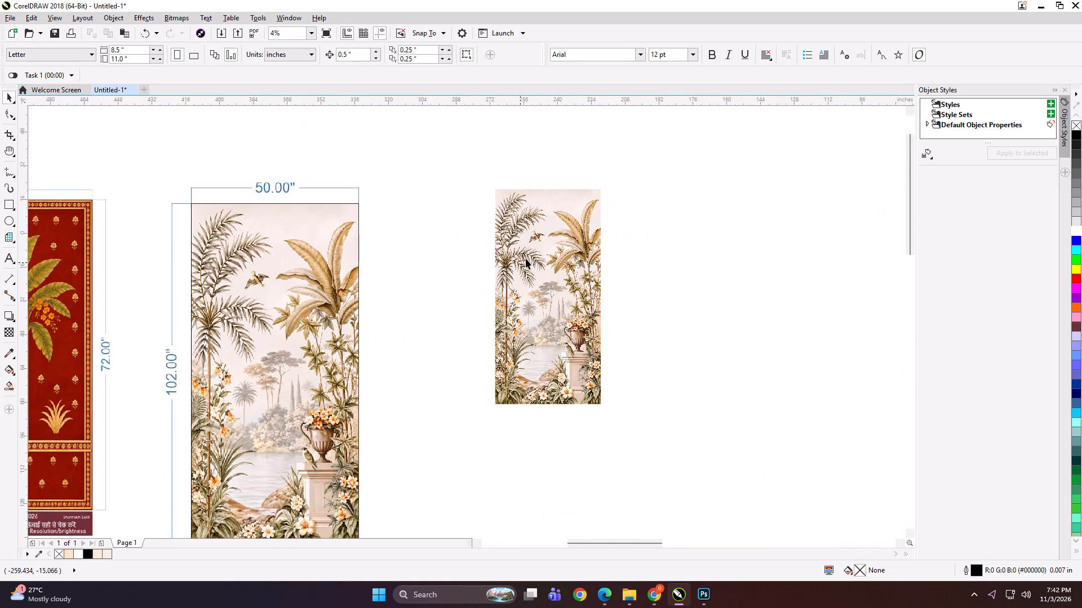
{"action": "left_click", "coordinate": [529, 240]}
Resize the undimensioned red arch panel with palms and parrot to 50.5 x 72 inches.
{"action": "scroll", "coordinate": [527, 252], "scroll_direction": "down", "scroll_amount": 1}
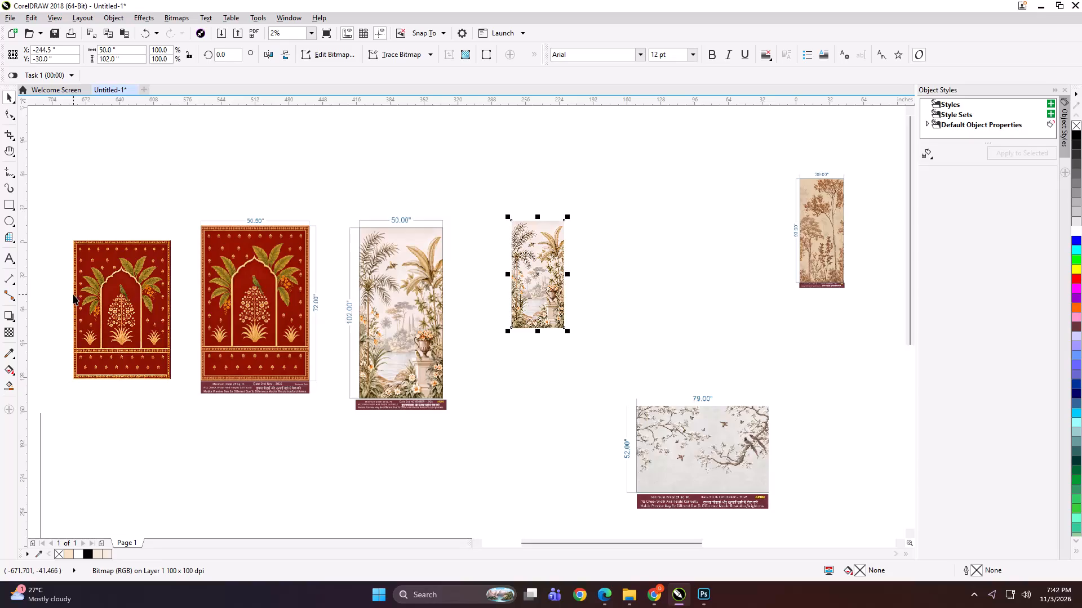
{"action": "scroll", "coordinate": [59, 272], "scroll_direction": "up", "scroll_amount": 1}
{"action": "left_click", "coordinate": [145, 271]}
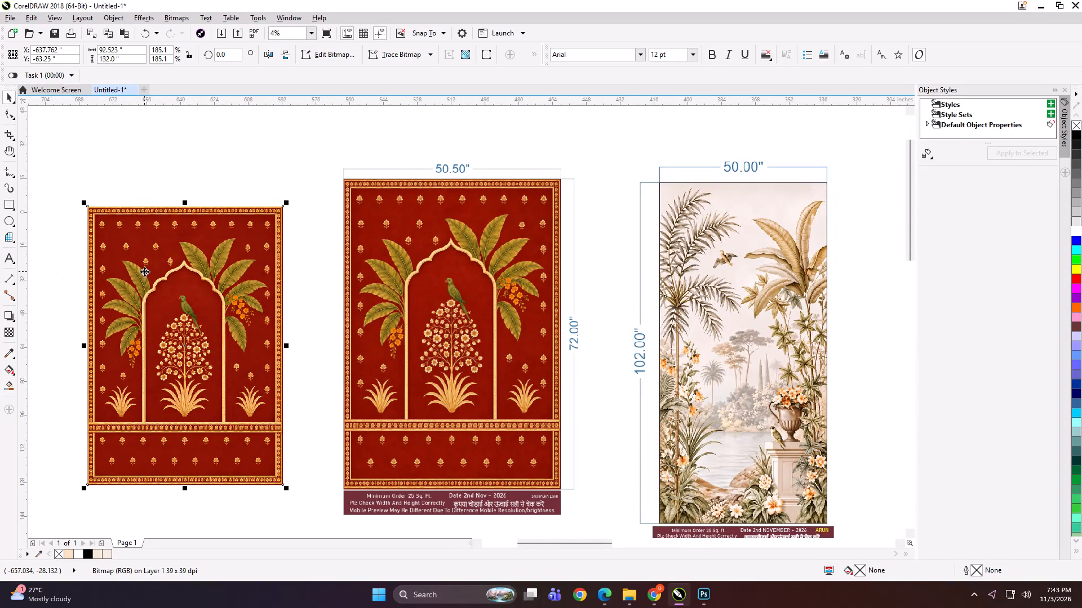
{"action": "left_click", "coordinate": [127, 53]}
{"action": "key", "text": "ctrl+a"}
{"action": "type", "text": "50.5"}
{"action": "key", "text": "Tab"}
{"action": "type", "text": "72"}
{"action": "key", "text": "Return"}
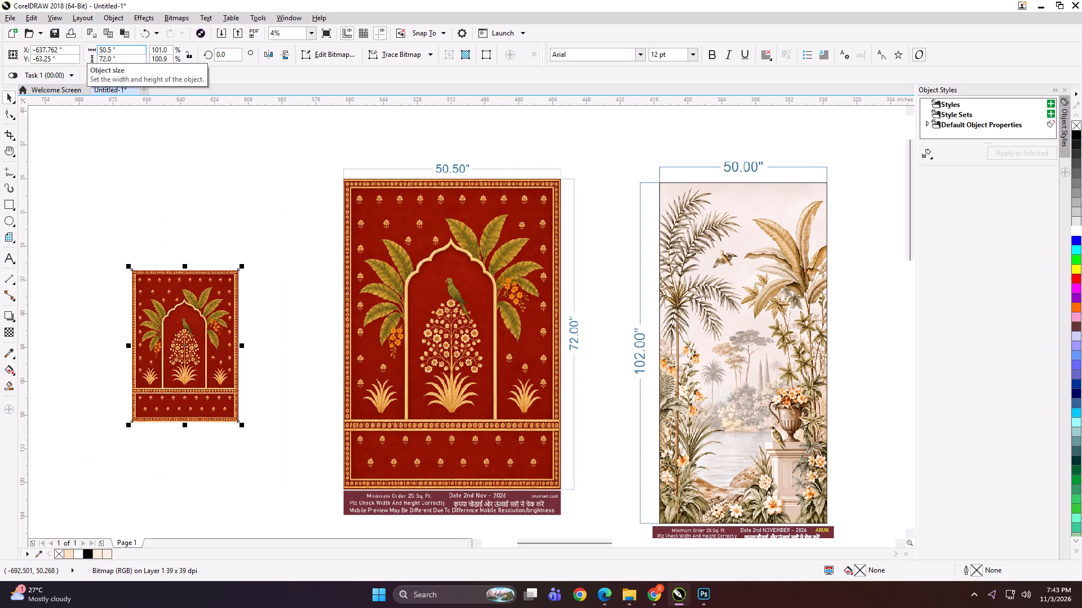
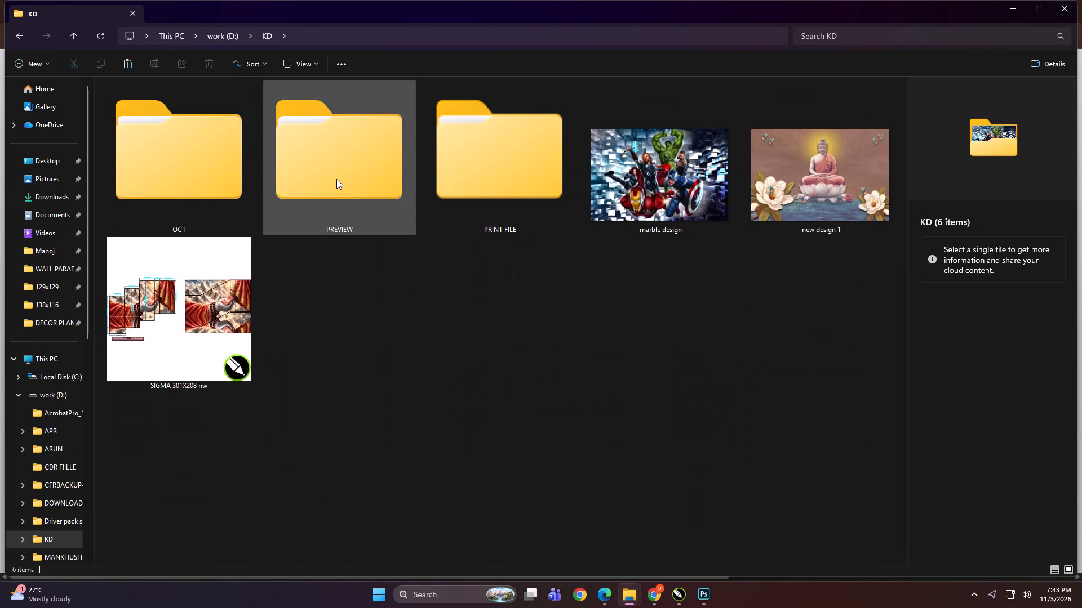
Open the GOODS HOME folder inside D:\KD\PRINT FILE\NOV\3 with its files shown as large thumbnails.
{"action": "left_click", "coordinate": [336, 179]}
{"action": "left_click", "coordinate": [336, 179]}
{"action": "double_click", "coordinate": [463, 168]}
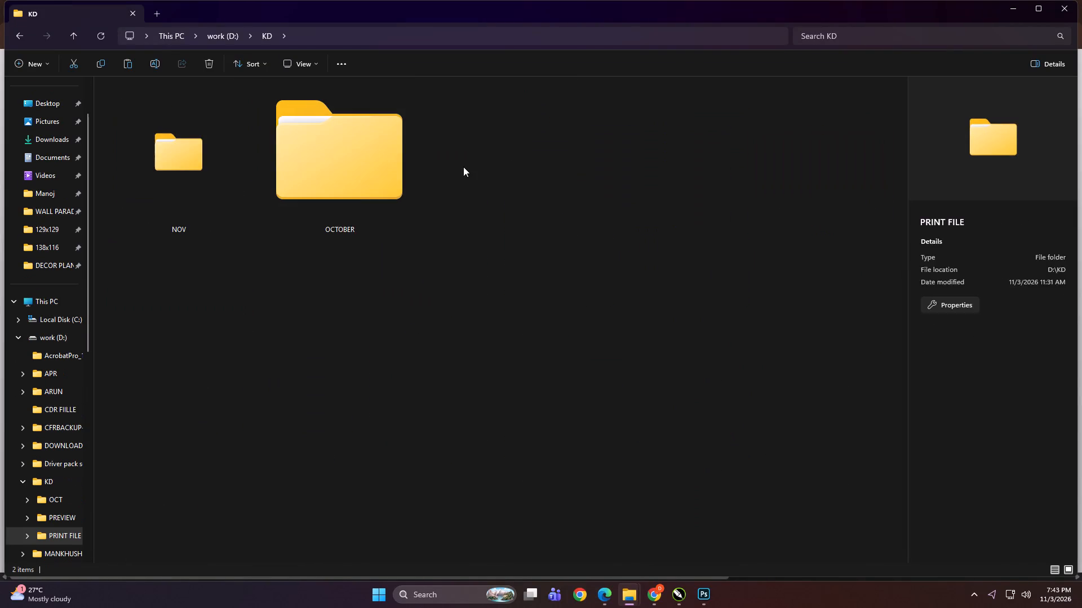
{"action": "left_click", "coordinate": [243, 158]}
{"action": "triple_click", "coordinate": [240, 158]}
{"action": "left_click", "coordinate": [347, 168]}
{"action": "triple_click", "coordinate": [513, 180]}
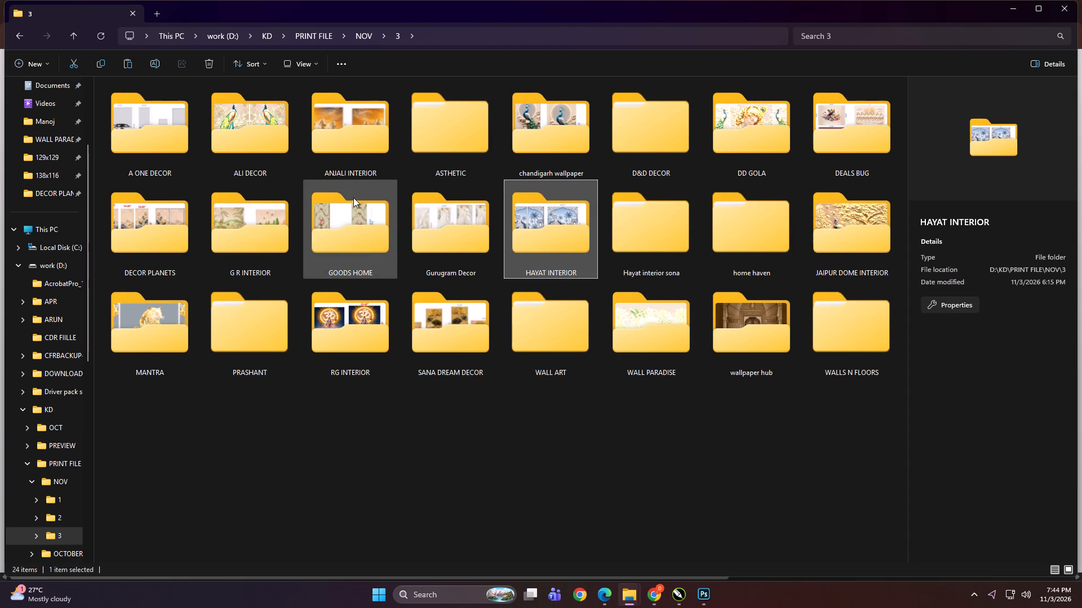
{"action": "double_click", "coordinate": [362, 240]}
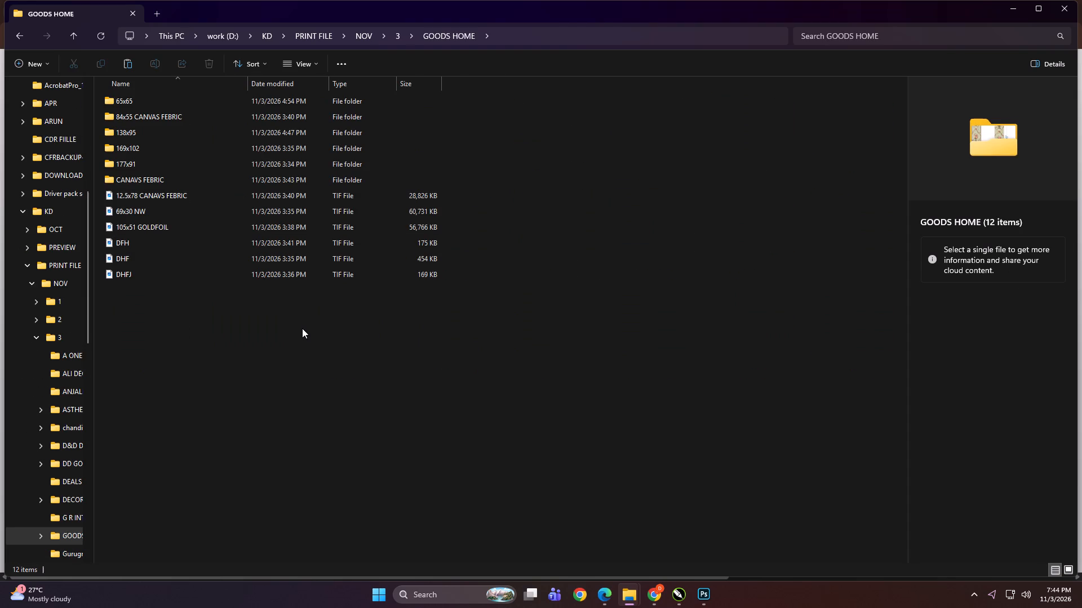
{"action": "scroll", "coordinate": [302, 328], "scroll_direction": "up", "scroll_amount": 20, "text": "ctrl"}
{"action": "scroll", "coordinate": [302, 328], "scroll_direction": "up", "scroll_amount": 18, "text": "ctrl"}
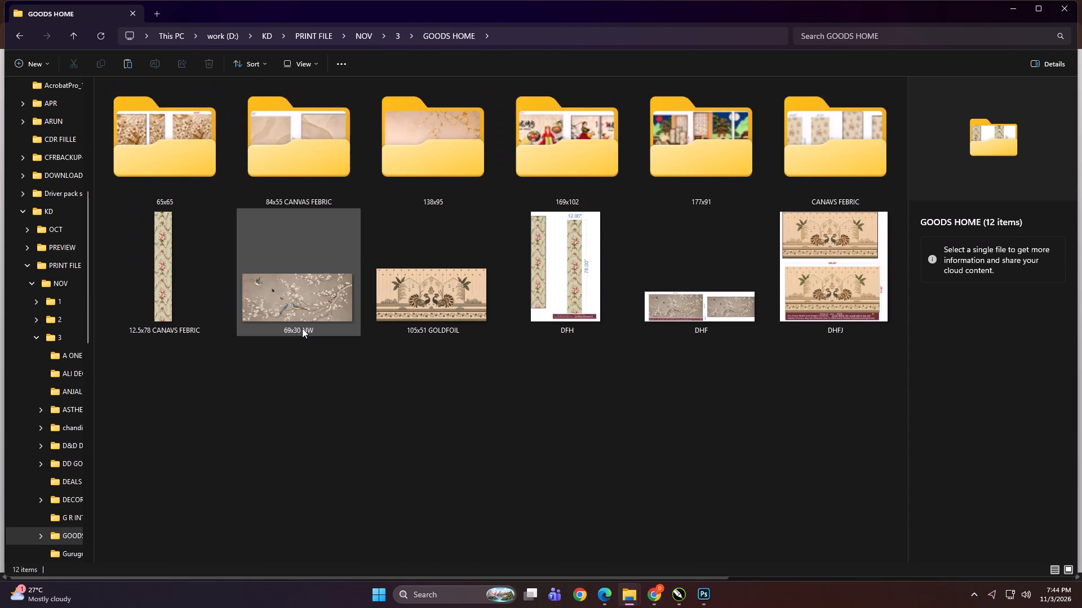
Bring panels 49x55 A and 36.5x55 B from the 84x55 CANVAS FEBRIC folder into an empty area of the CorelDRAW document.
{"action": "left_click", "coordinate": [278, 160]}
{"action": "double_click", "coordinate": [279, 159]}
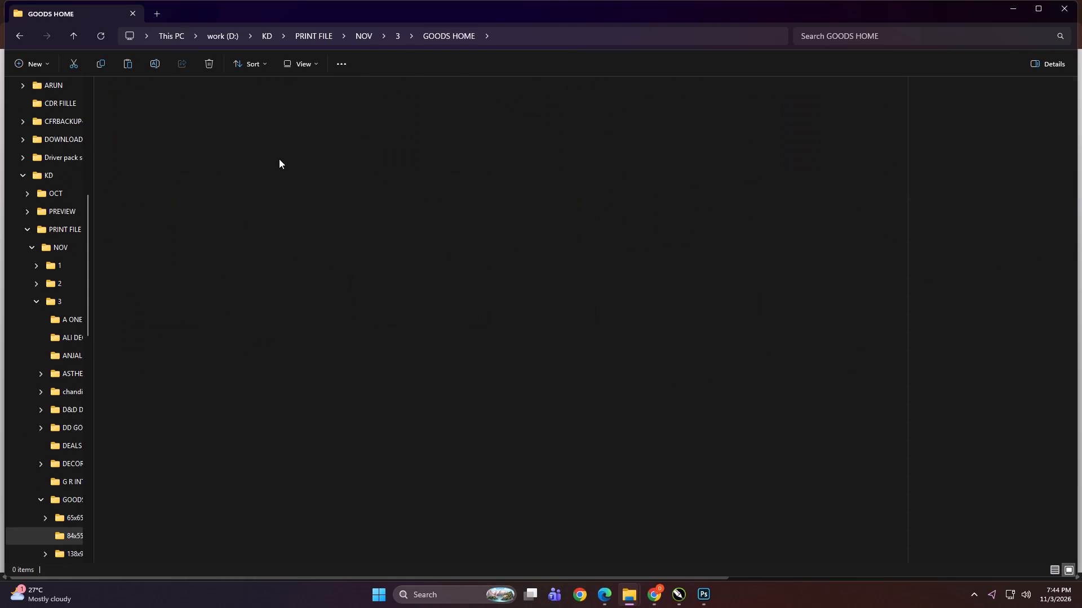
{"action": "scroll", "coordinate": [298, 247], "scroll_direction": "up", "scroll_amount": 11, "text": "ctrl"}
{"action": "scroll", "coordinate": [301, 260], "scroll_direction": "down", "scroll_amount": 1, "text": "ctrl"}
{"action": "scroll", "coordinate": [301, 260], "scroll_direction": "up", "scroll_amount": 10, "text": "ctrl"}
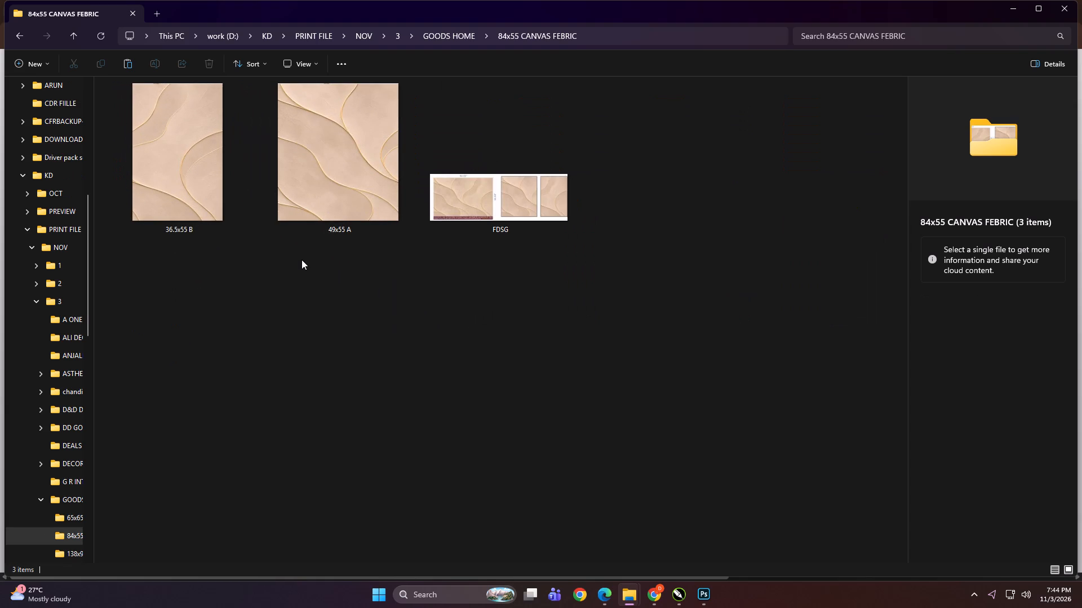
{"action": "key", "text": "BackSpace"}
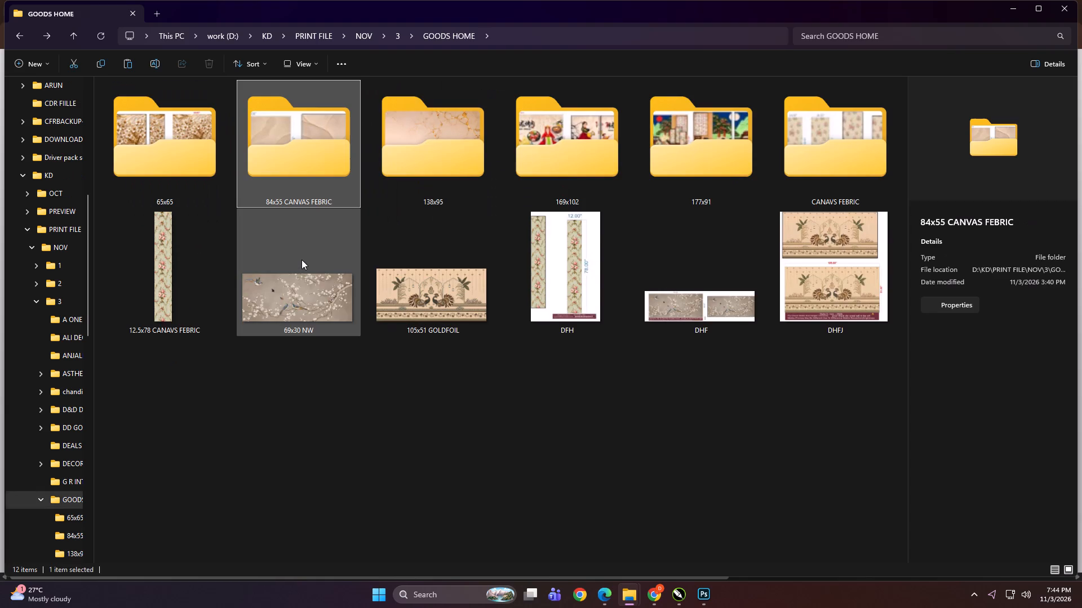
{"action": "double_click", "coordinate": [286, 171]}
{"action": "scroll", "coordinate": [304, 311], "scroll_direction": "up", "scroll_amount": 6, "text": "ctrl"}
{"action": "left_click", "coordinate": [194, 185]}
{"action": "left_click", "coordinate": [313, 184], "text": "ctrl"}
{"action": "left_click_drag", "start_coordinate": [198, 164], "coordinate": [580, 496]}
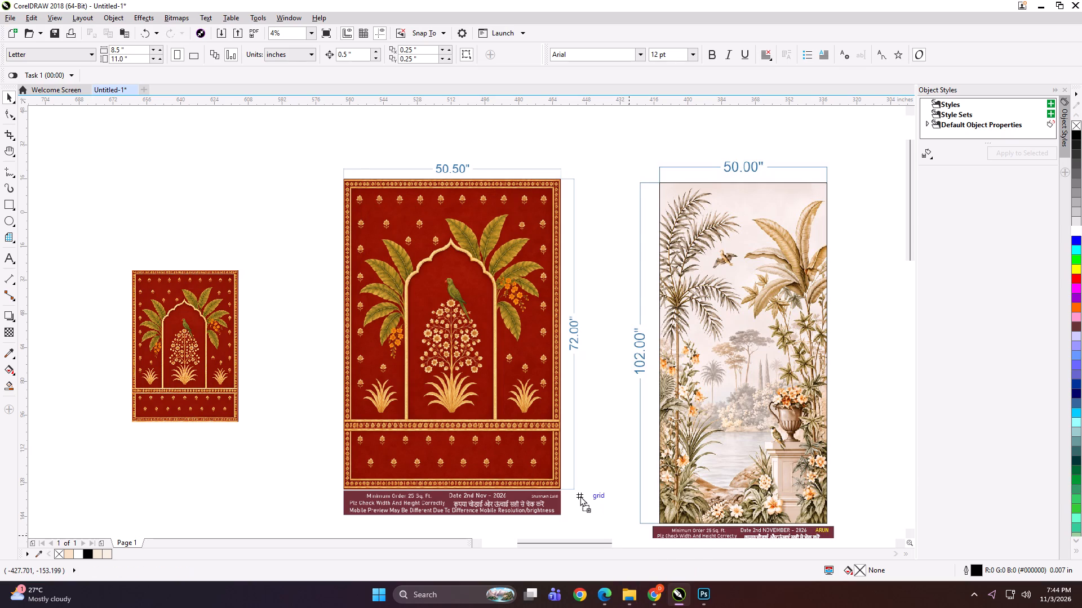
{"action": "left_click_drag", "start_coordinate": [580, 496], "coordinate": [572, 294]}
Place the 36.5x55 B panel against the right edge of the 49x55 A panel and align their bottoms.
{"action": "key", "text": "F4"}
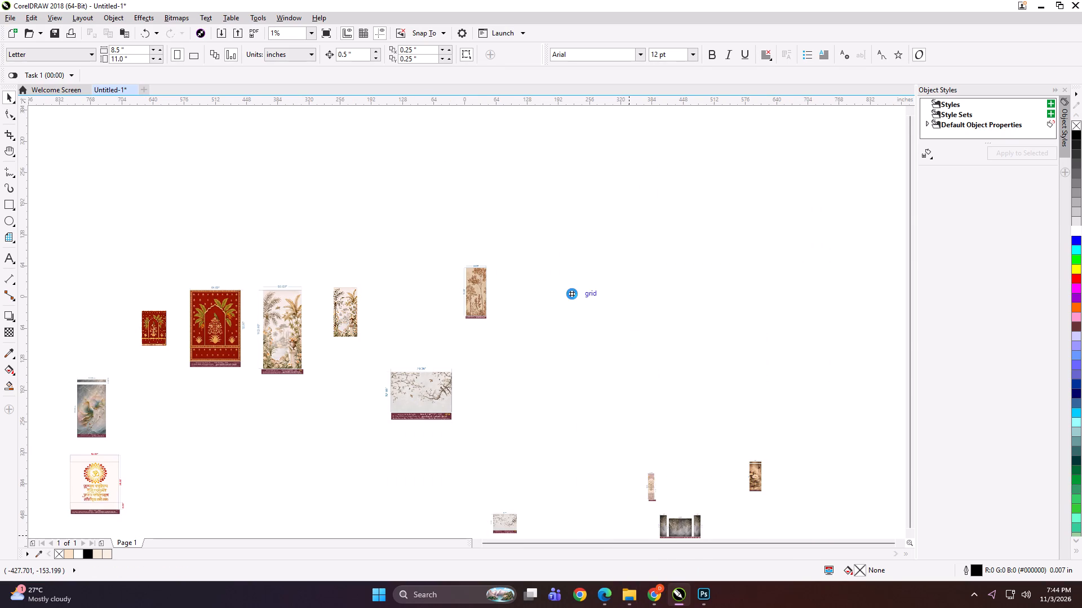
{"action": "scroll", "coordinate": [583, 299], "scroll_direction": "up", "scroll_amount": 1}
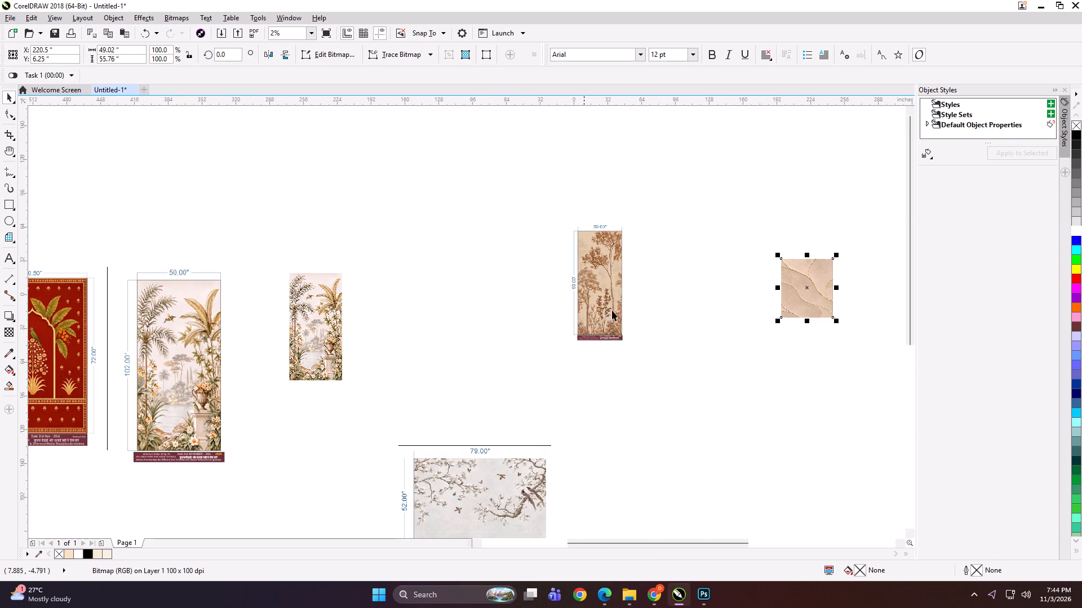
{"action": "scroll", "coordinate": [695, 312], "scroll_direction": "up", "scroll_amount": 1}
{"action": "scroll", "coordinate": [444, 276], "scroll_direction": "down", "scroll_amount": 1}
{"action": "scroll", "coordinate": [756, 258], "scroll_direction": "up", "scroll_amount": 2}
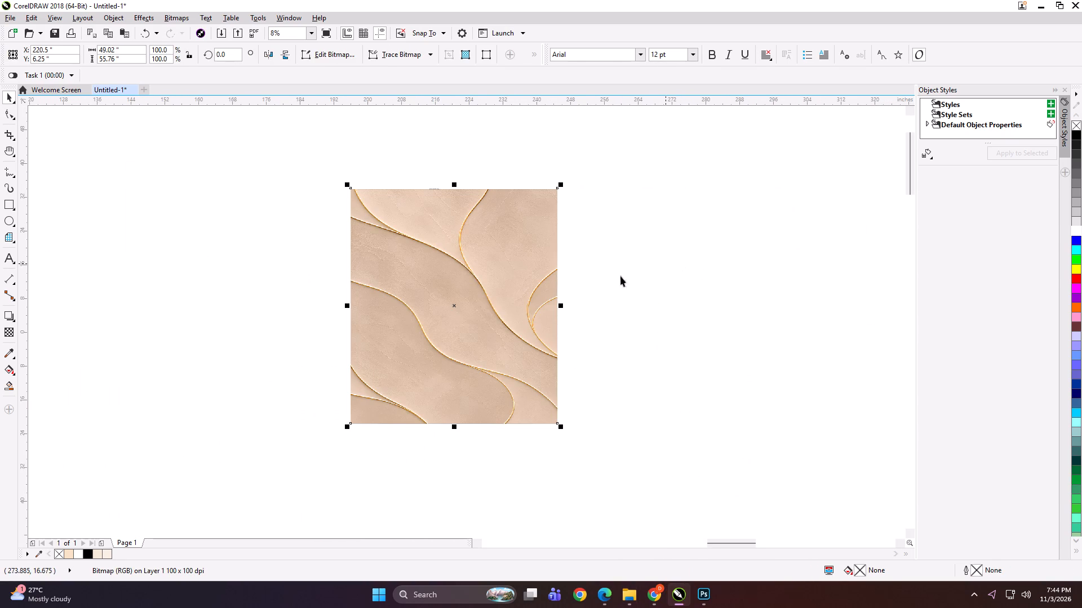
{"action": "scroll", "coordinate": [551, 283], "scroll_direction": "up", "scroll_amount": 1}
{"action": "scroll", "coordinate": [606, 257], "scroll_direction": "down", "scroll_amount": 1}
{"action": "left_click", "coordinate": [665, 270]}
{"action": "left_click_drag", "start_coordinate": [520, 245], "coordinate": [383, 231]}
{"action": "left_click_drag", "start_coordinate": [493, 238], "coordinate": [536, 231]}
{"action": "left_click", "coordinate": [398, 236], "text": "shift"}
{"action": "key", "text": "b"}
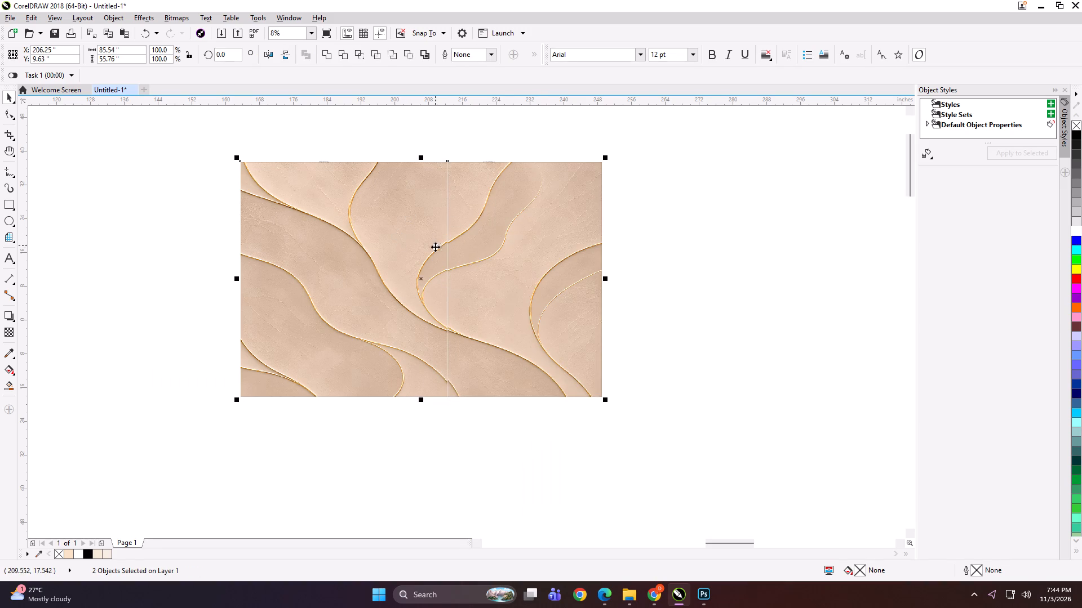
Close the gap at the seam of the beige wave panels and shift the right panel 0.5 inch over the left one.
{"action": "left_click", "coordinate": [642, 315]}
{"action": "scroll", "coordinate": [448, 324], "scroll_direction": "up", "scroll_amount": 7}
{"action": "left_click", "coordinate": [470, 346]}
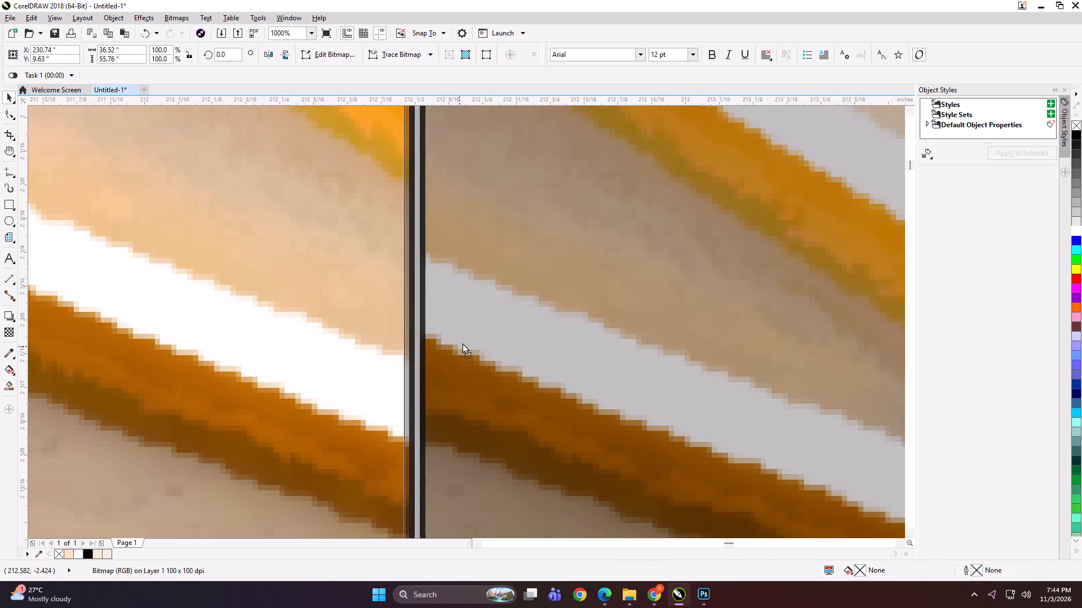
{"action": "scroll", "coordinate": [392, 328], "scroll_direction": "up", "scroll_amount": 3}
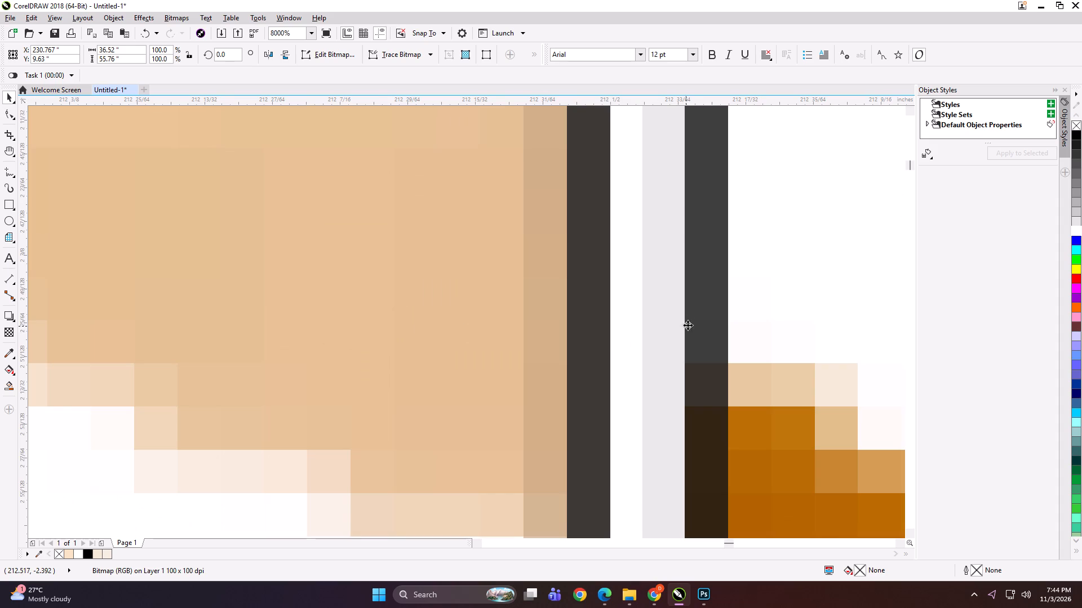
{"action": "left_click_drag", "start_coordinate": [707, 323], "coordinate": [592, 324]}
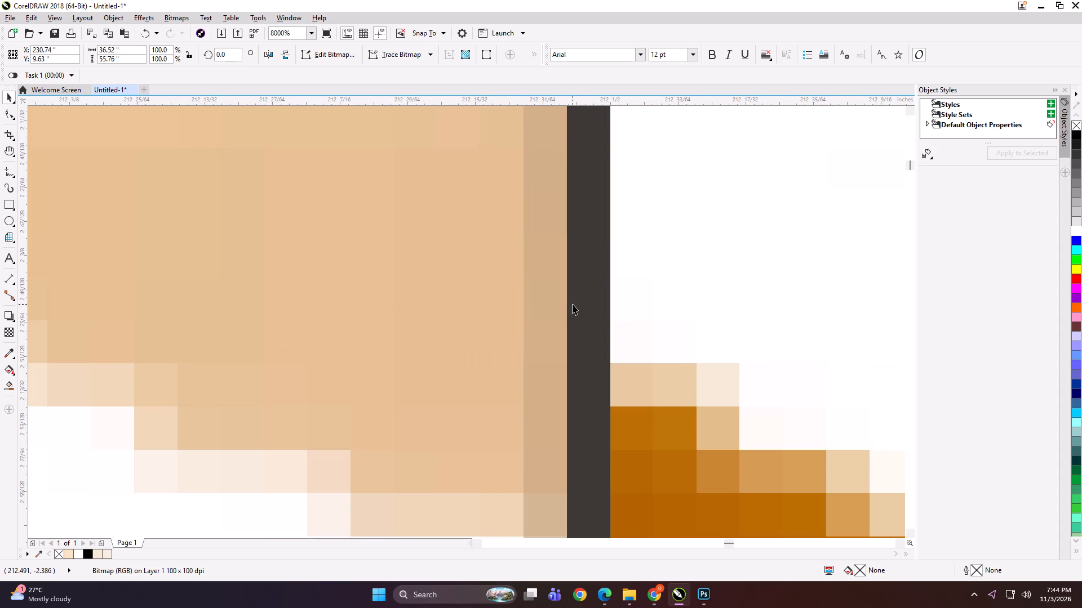
{"action": "key", "text": "Left"}
{"action": "scroll", "coordinate": [549, 288], "scroll_direction": "down", "scroll_amount": 10}
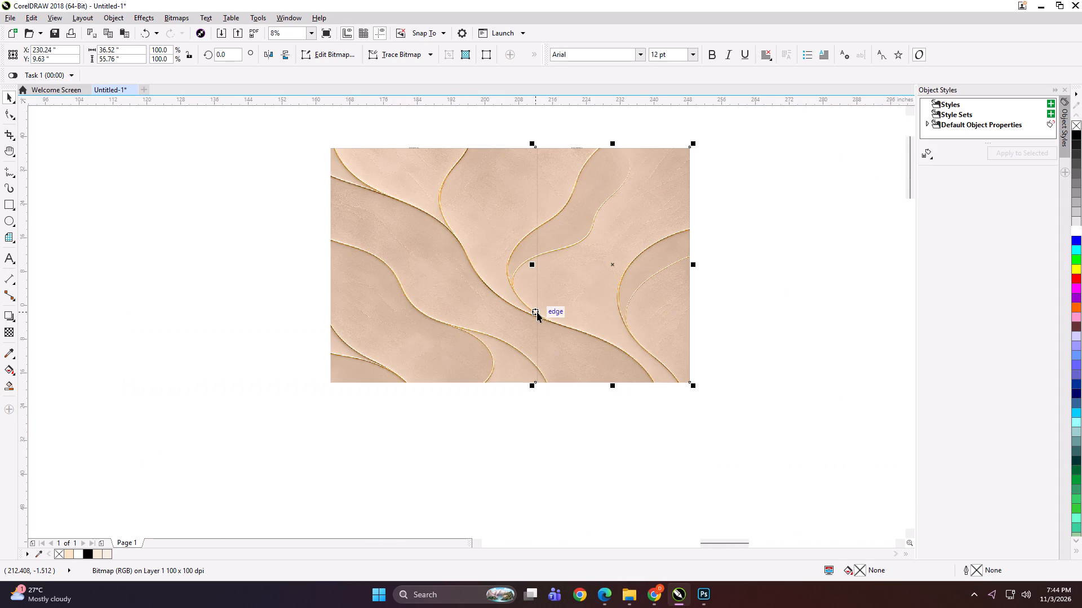
Trim a thin sliver off the right panel's left edge by moving its nodes inward, to about 36.5 inches wide.
{"action": "key", "text": "F10"}
{"action": "left_click_drag", "start_coordinate": [528, 135], "coordinate": [559, 376]}
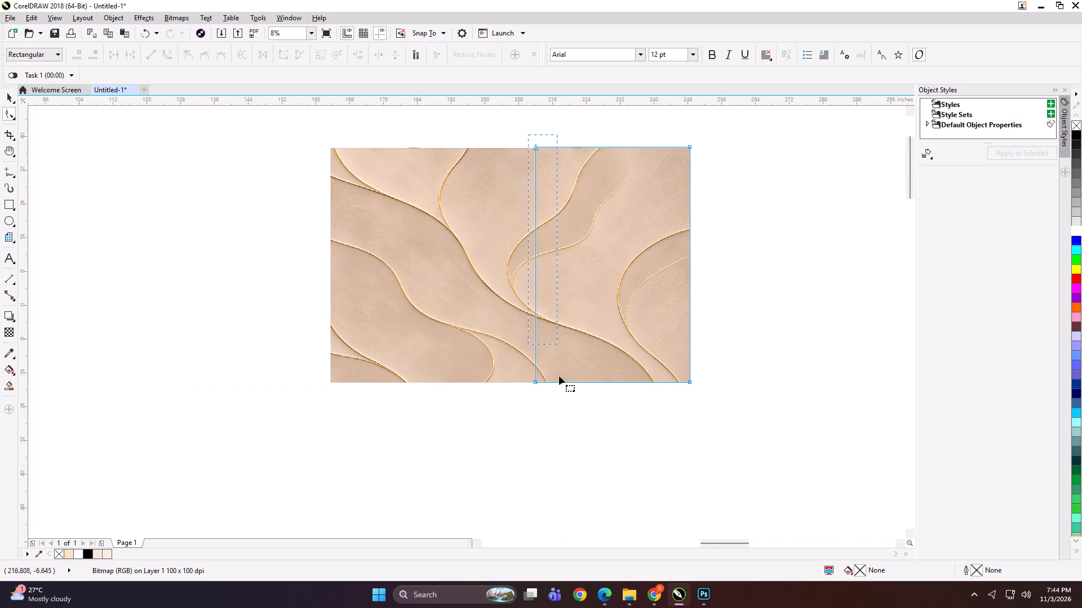
{"action": "left_click_drag", "start_coordinate": [559, 376], "coordinate": [558, 438]}
{"action": "scroll", "coordinate": [533, 325], "scroll_direction": "up", "scroll_amount": 3}
{"action": "scroll", "coordinate": [543, 278], "scroll_direction": "up", "scroll_amount": 3}
{"action": "scroll", "coordinate": [606, 284], "scroll_direction": "up", "scroll_amount": 3}
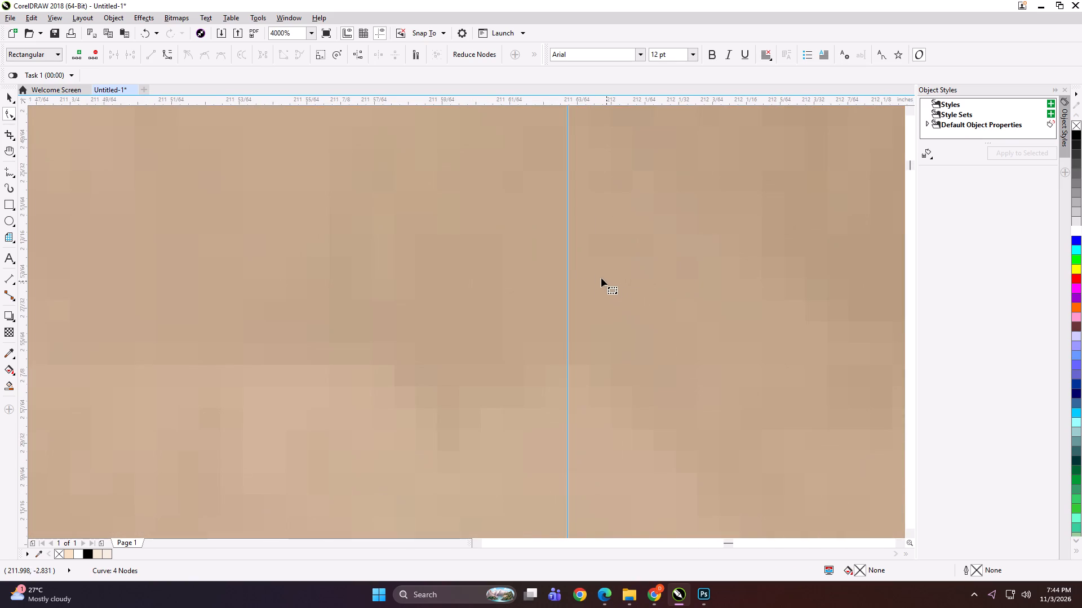
{"action": "left_click_drag", "start_coordinate": [568, 252], "coordinate": [617, 253]}
{"action": "key", "text": "space"}
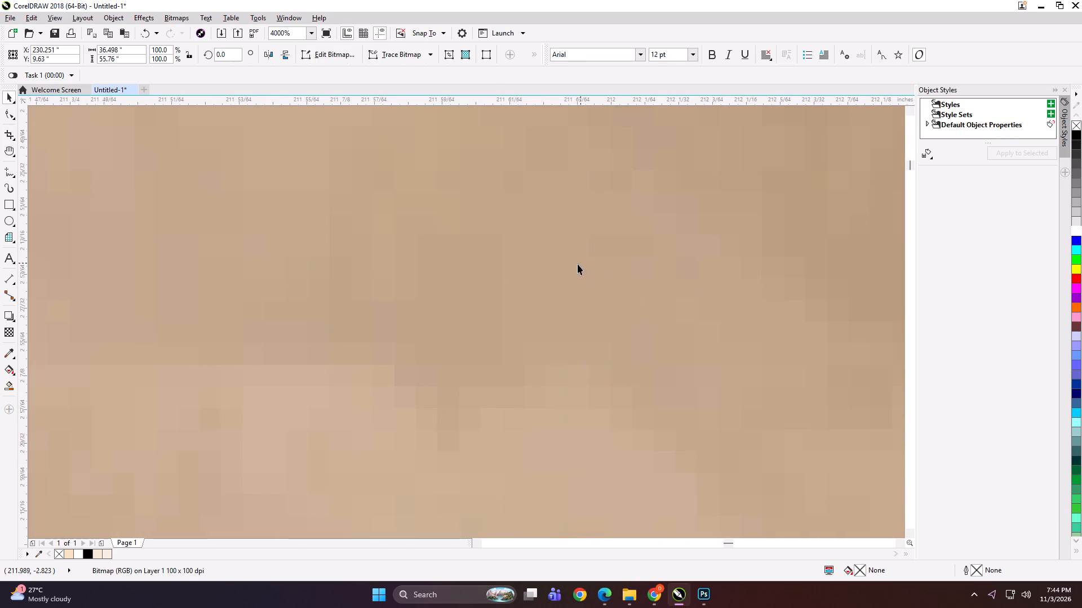
Group the two beige wave panels with the right one in front and their bottoms aligned.
{"action": "scroll", "coordinate": [564, 272], "scroll_direction": "down", "scroll_amount": 7}
{"action": "key", "text": "shift+Page_Up"}
{"action": "scroll", "coordinate": [543, 305], "scroll_direction": "down", "scroll_amount": 3}
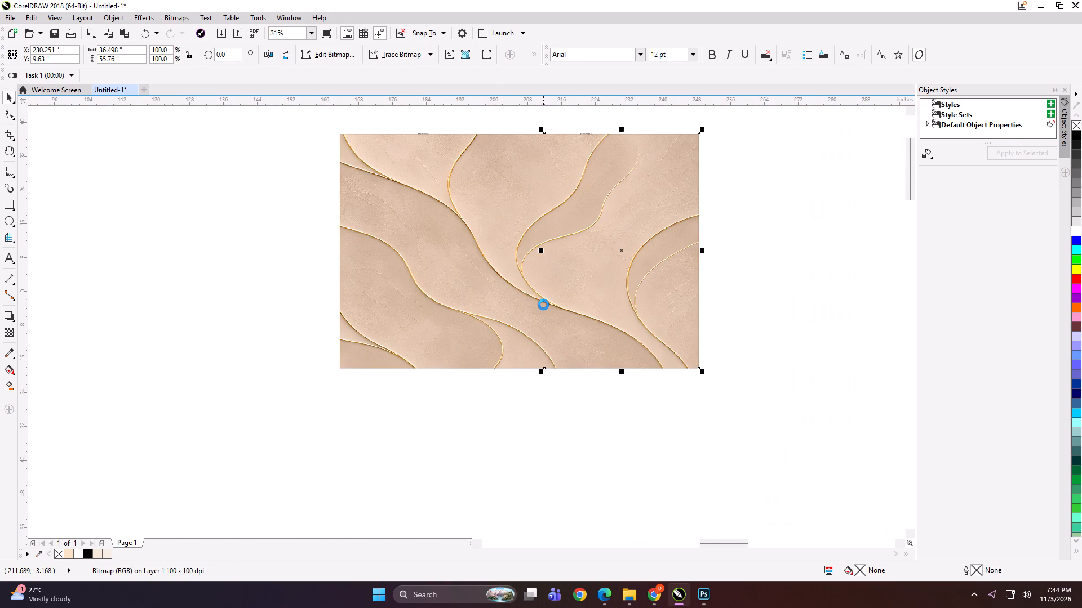
{"action": "left_click", "coordinate": [457, 250], "text": "shift"}
{"action": "key", "text": "b"}
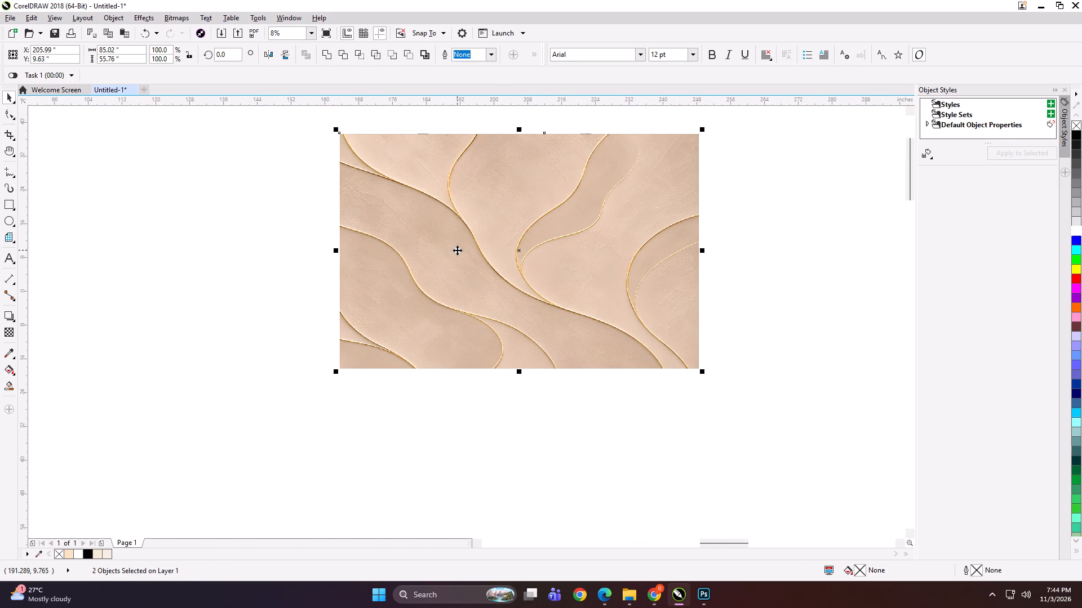
{"action": "key", "text": "ctrl+g"}
Add a rectangle around the grouped panels and lower its top edge to the artwork's edge, making it 55.5 inches high.
{"action": "double_click", "coordinate": [8, 200], "text": "shift"}
{"action": "key", "text": "shift+space"}
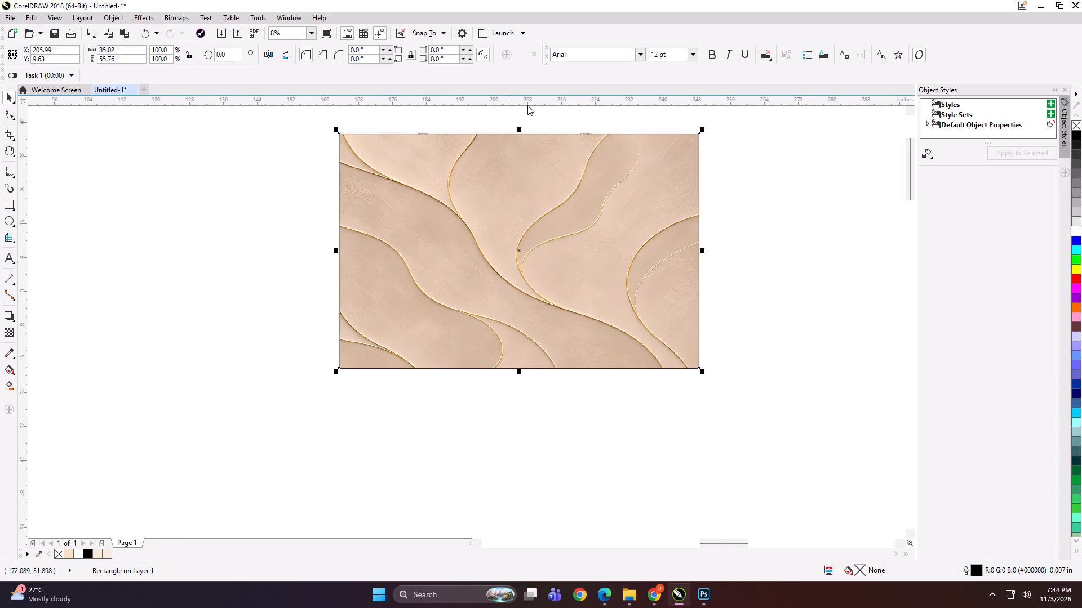
{"action": "scroll", "coordinate": [527, 110], "scroll_direction": "up", "scroll_amount": 2}
{"action": "scroll", "coordinate": [500, 164], "scroll_direction": "up", "scroll_amount": 1}
{"action": "scroll", "coordinate": [485, 227], "scroll_direction": "up", "scroll_amount": 2}
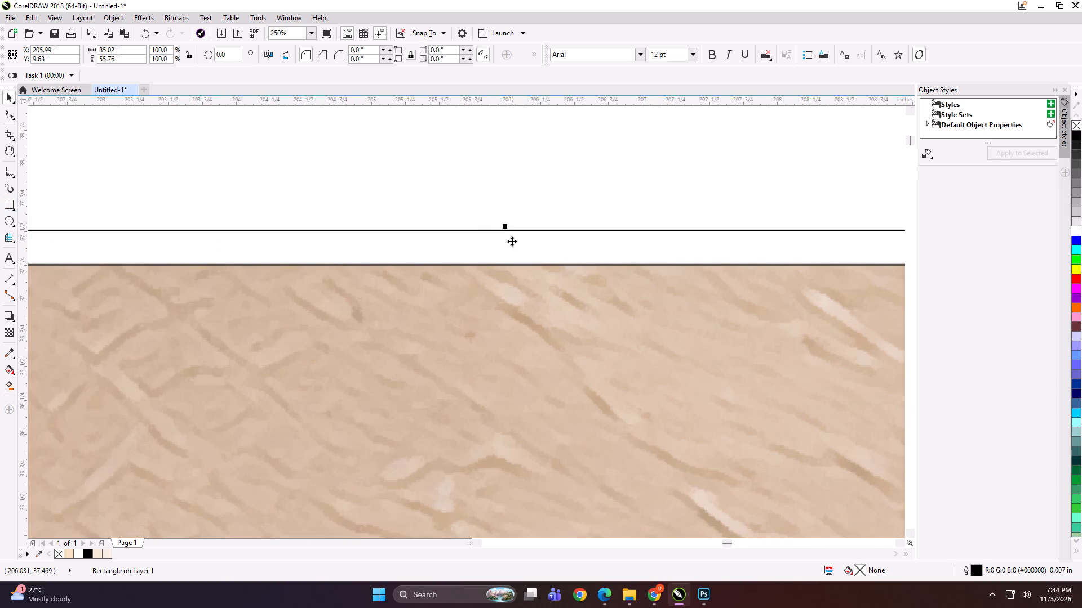
{"action": "left_click", "coordinate": [514, 257]}
{"action": "left_click", "coordinate": [507, 248]}
{"action": "left_click_drag", "start_coordinate": [504, 227], "coordinate": [505, 244]}
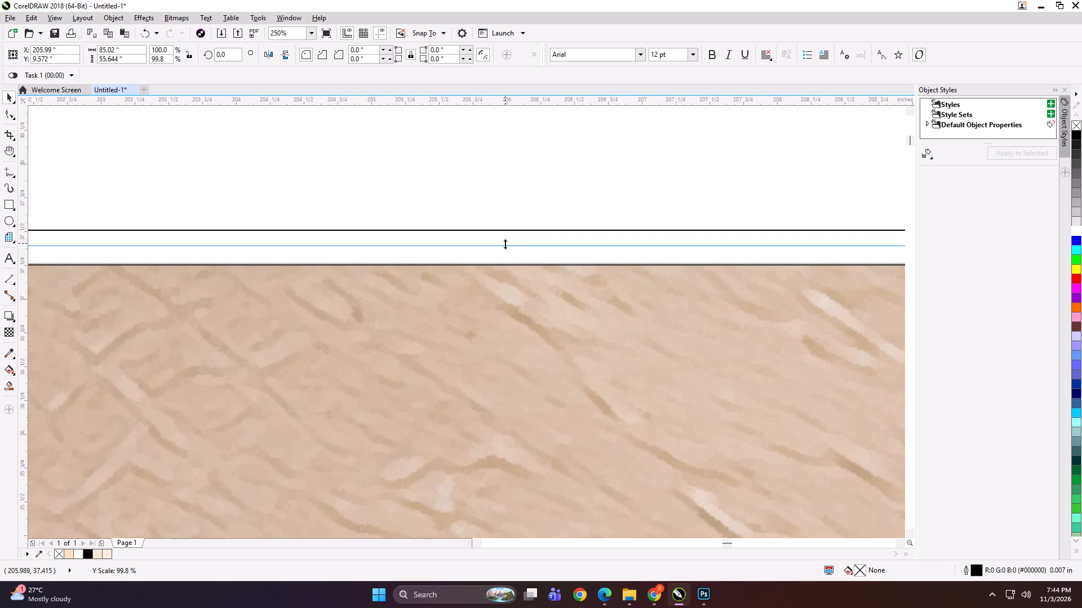
{"action": "left_click_drag", "start_coordinate": [505, 244], "coordinate": [507, 261]}
PowerClip the grouped beige wave panels inside the 55.5-inch-high rectangle.
{"action": "left_click", "coordinate": [509, 245]}
{"action": "key", "text": "shift+Return"}
{"action": "left_click", "coordinate": [513, 293]}
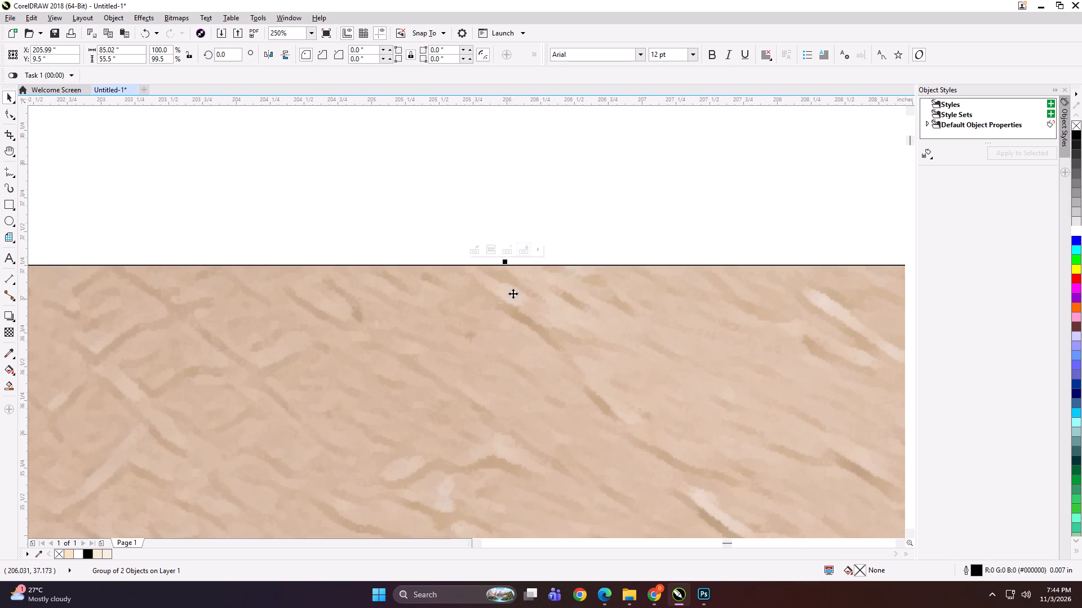
{"action": "scroll", "coordinate": [540, 230], "scroll_direction": "down", "scroll_amount": 7}
{"action": "scroll", "coordinate": [490, 207], "scroll_direction": "down", "scroll_amount": 3}
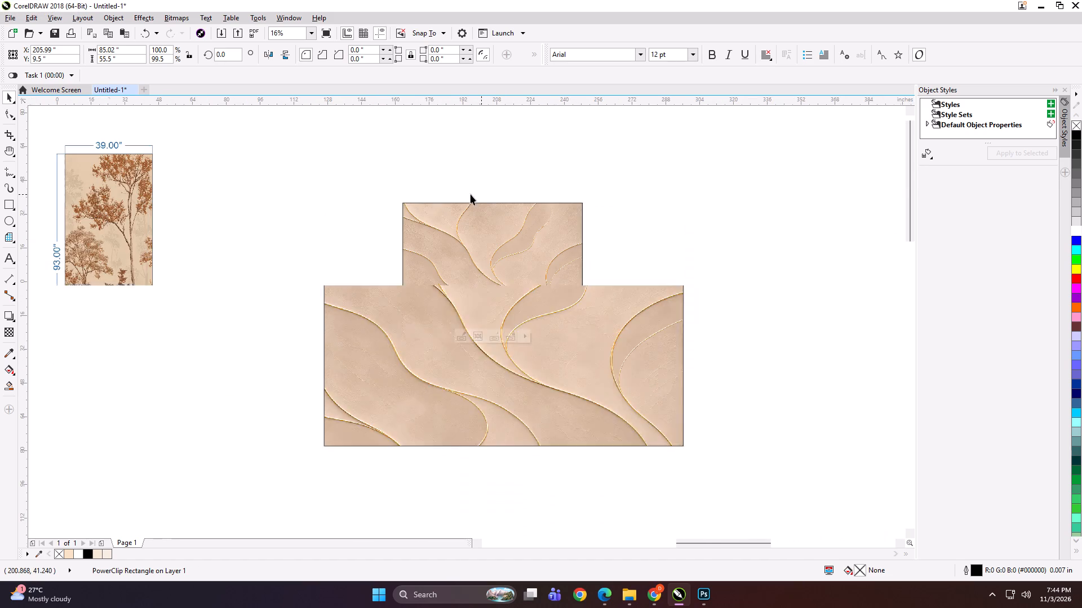
Add another rectangle over the clipped wave artwork and set its width to 40 inches.
{"action": "double_click", "coordinate": [6, 204], "text": "shift"}
{"action": "key", "text": "shift+space"}
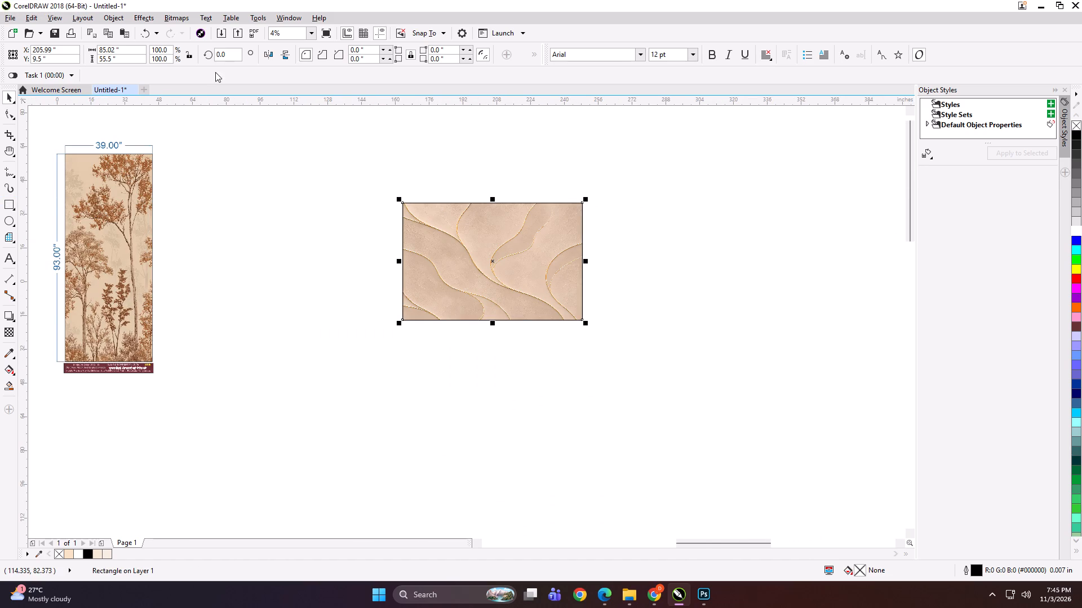
{"action": "left_click", "coordinate": [129, 49]}
{"action": "key", "text": "ctrl+a"}
{"action": "type", "text": "41"}
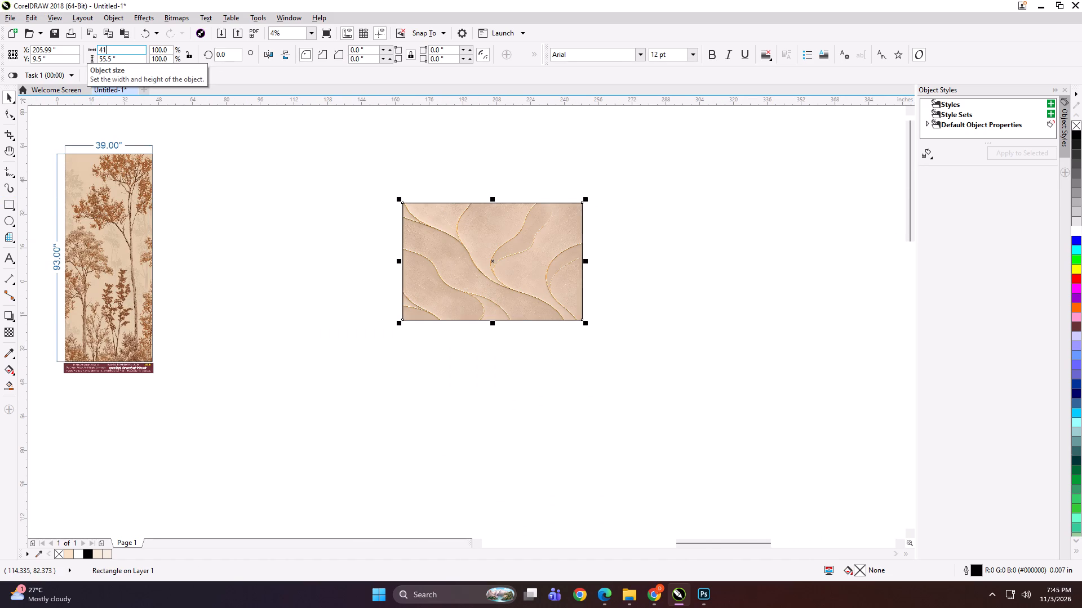
{"action": "key", "text": "Return"}
{"action": "left_click", "coordinate": [129, 49]}
{"action": "key", "text": "ctrl+a"}
{"action": "type", "text": "40"}
{"action": "key", "text": "Return"}
{"action": "key", "text": "3"}
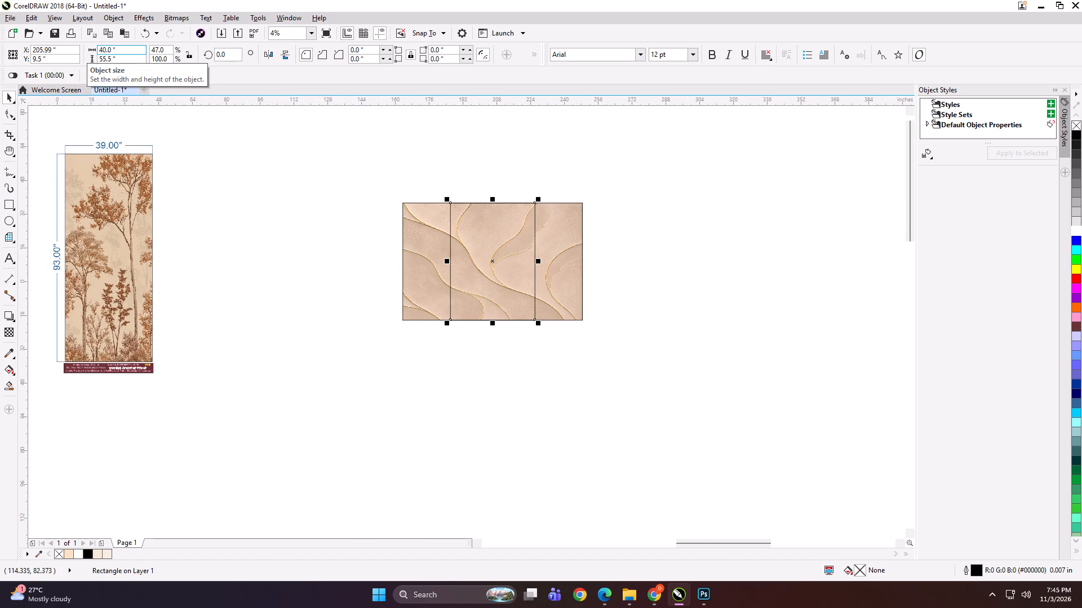
Align the 40-inch rectangle with the left edge of the clipped wave artwork.
{"action": "left_click", "coordinate": [400, 239], "text": "shift"}
{"action": "left_click", "coordinate": [455, 249], "text": "shift"}
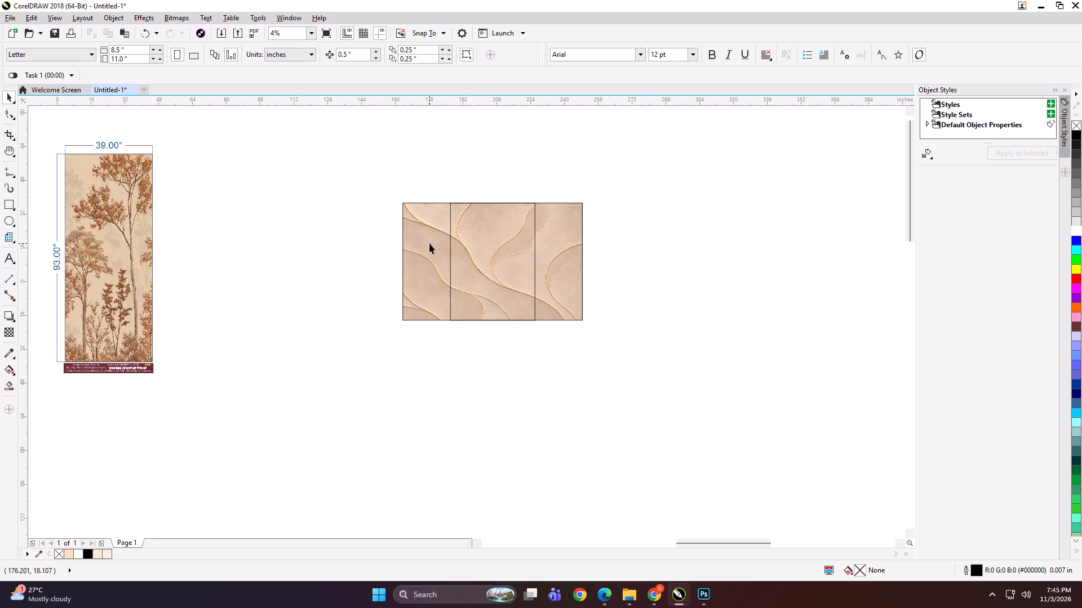
{"action": "left_click", "coordinate": [456, 243]}
{"action": "left_click", "coordinate": [429, 237], "text": "shift"}
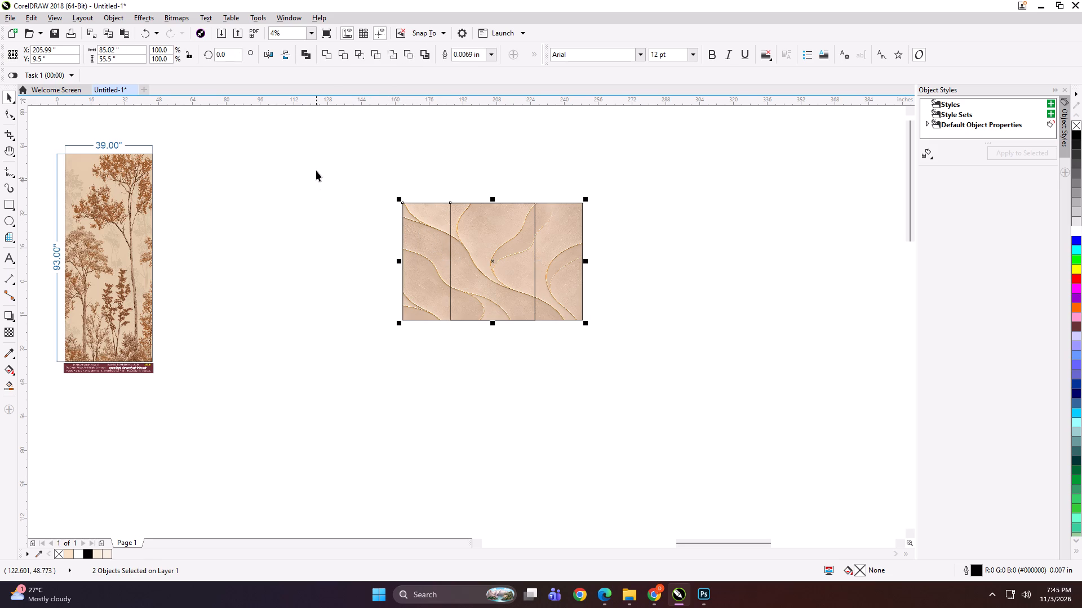
{"action": "key", "text": "l"}
{"action": "left_click", "coordinate": [384, 177]}
{"action": "left_click_drag", "start_coordinate": [382, 177], "coordinate": [499, 351]}
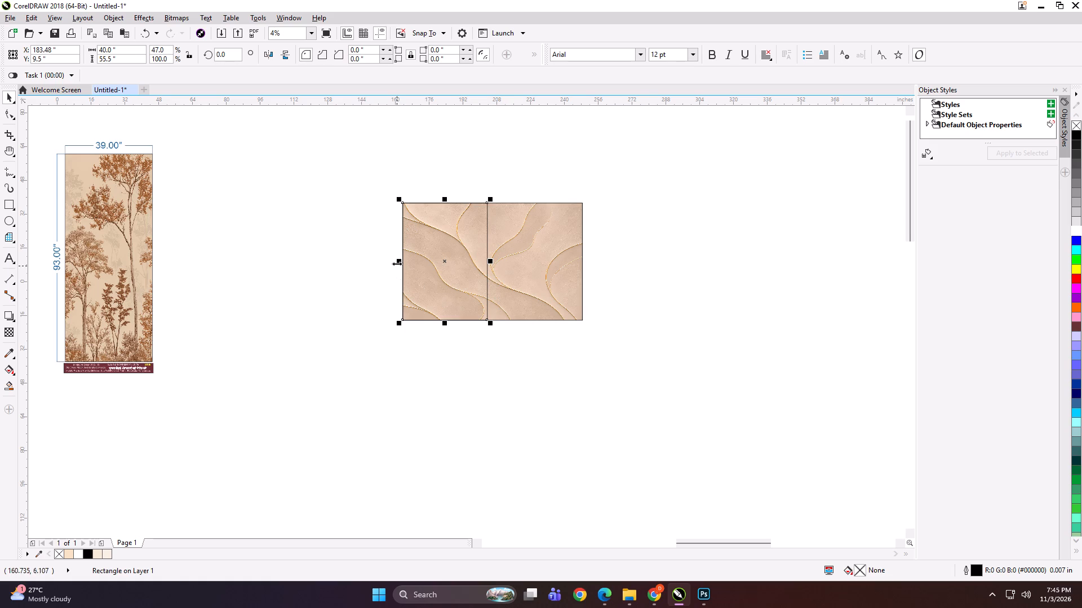
Add two copies of the 40-inch rectangle to the right, each overlapping the previous one by 0.5 inch.
{"action": "left_click_drag", "start_coordinate": [396, 258], "coordinate": [506, 257]}
{"action": "right_click", "coordinate": [506, 257], "text": "ctrl"}
{"action": "scroll", "coordinate": [511, 256], "scroll_direction": "up", "scroll_amount": 1}
{"action": "key", "text": "Left"}
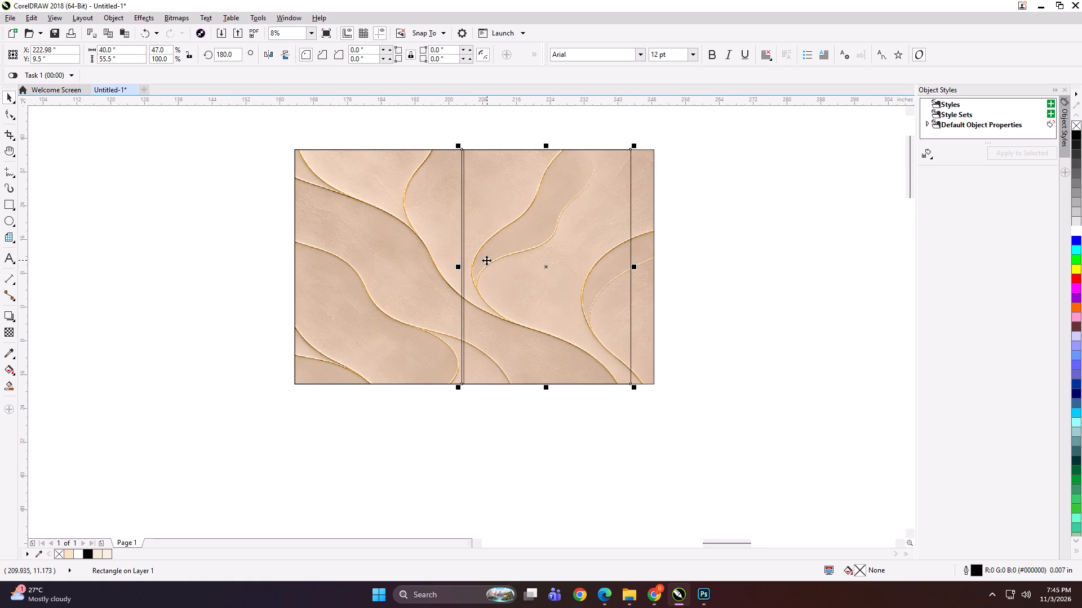
{"action": "left_click_drag", "start_coordinate": [456, 266], "coordinate": [682, 252]}
{"action": "right_click", "coordinate": [682, 252], "text": "ctrl"}
{"action": "key", "text": "Left"}
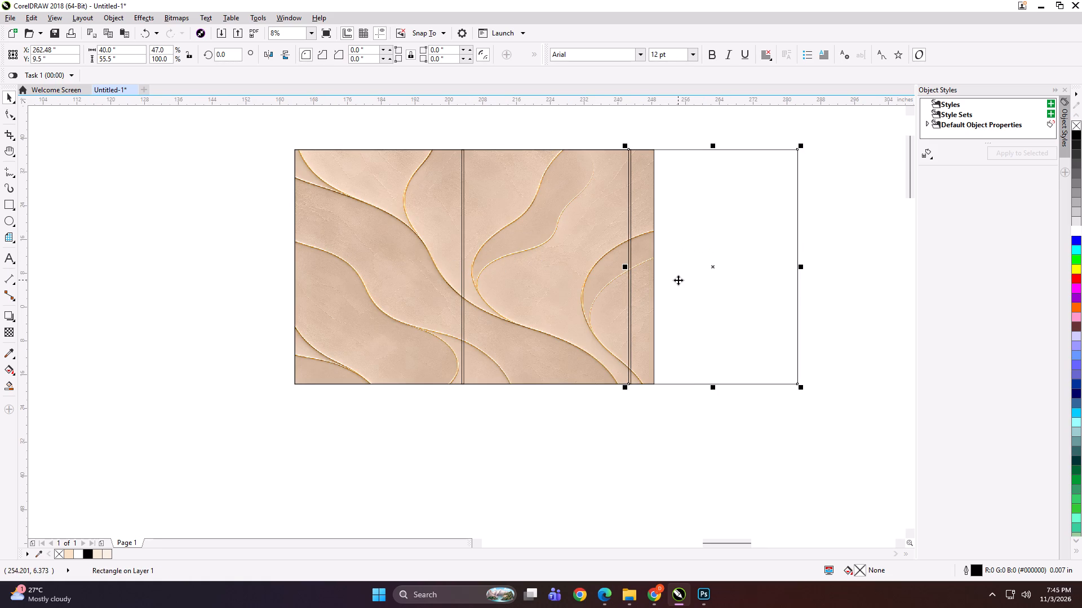
Narrow the third 40-inch rectangle to about 6 inches so that it ends at the wave artwork's right edge.
{"action": "left_click_drag", "start_coordinate": [804, 269], "coordinate": [663, 252]}
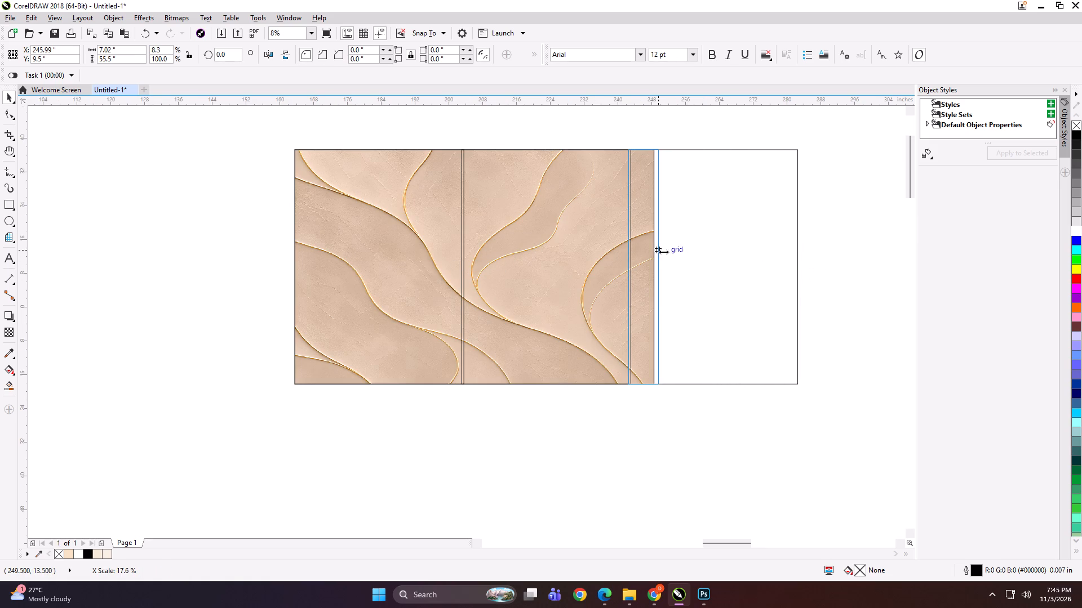
{"action": "left_click_drag", "start_coordinate": [663, 252], "coordinate": [662, 252]}
PowerClip the wave artwork into the three panel rectangles as one group, and ungroup them into separate panels.
{"action": "left_click", "coordinate": [549, 232], "text": "shift"}
{"action": "left_click", "coordinate": [455, 231], "text": "shift"}
{"action": "key", "text": "ctrl+g"}
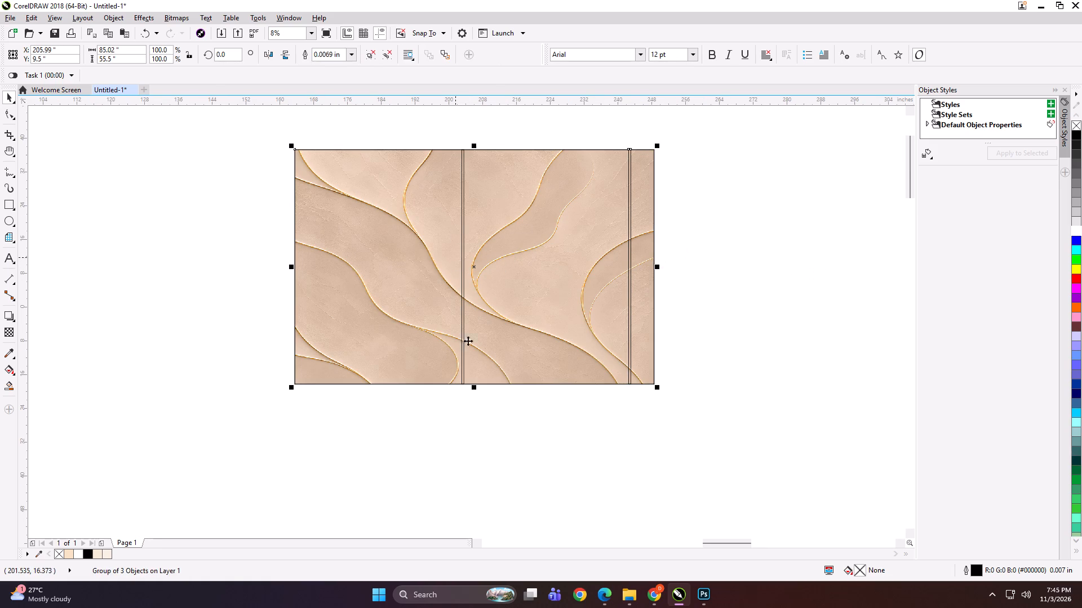
{"action": "left_click", "coordinate": [491, 459]}
{"action": "left_click", "coordinate": [515, 288], "text": "alt"}
{"action": "key", "text": "shift+Return"}
{"action": "left_click", "coordinate": [521, 288]}
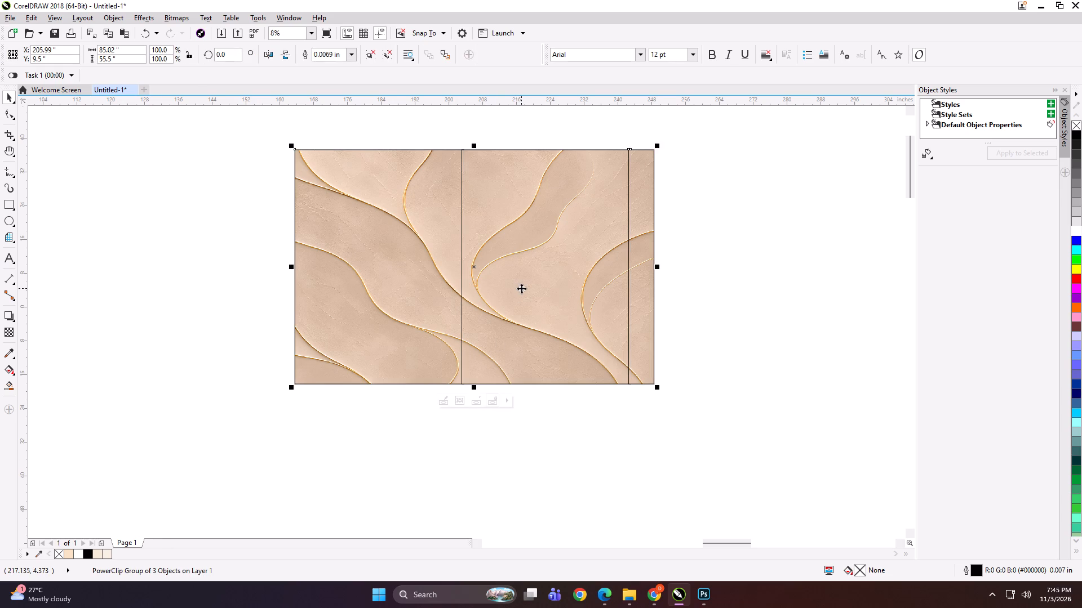
{"action": "key", "text": "ctrl+u"}
{"action": "left_click", "coordinate": [709, 288]}
Add the text label "85*55 PANEL 1" on the top edge of the first wave panel.
{"action": "scroll", "coordinate": [524, 231], "scroll_direction": "down", "scroll_amount": 1}
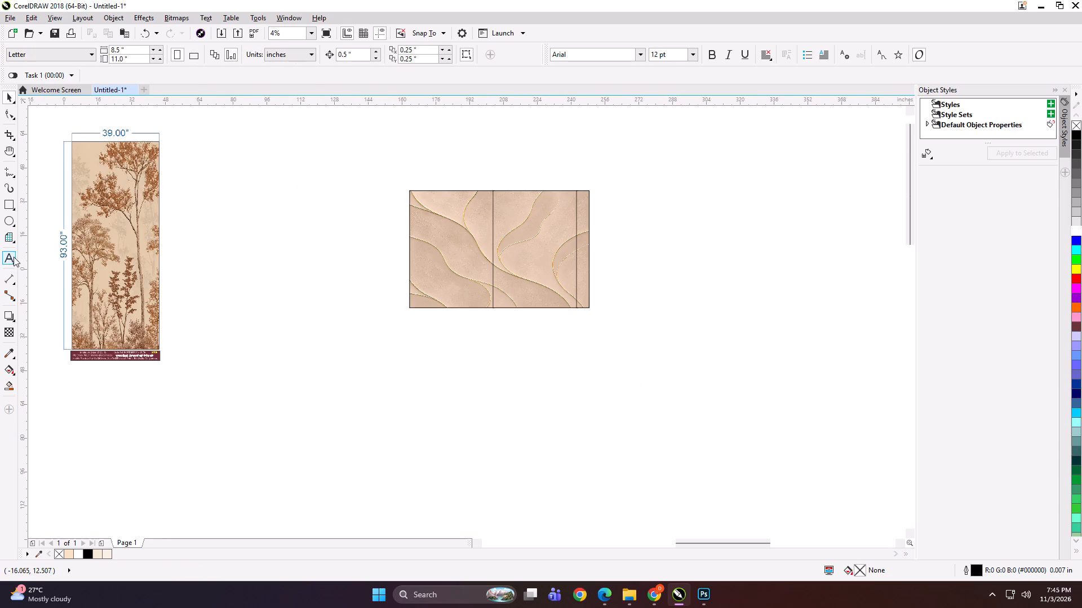
{"action": "left_click", "coordinate": [14, 257]}
{"action": "left_click", "coordinate": [431, 189]}
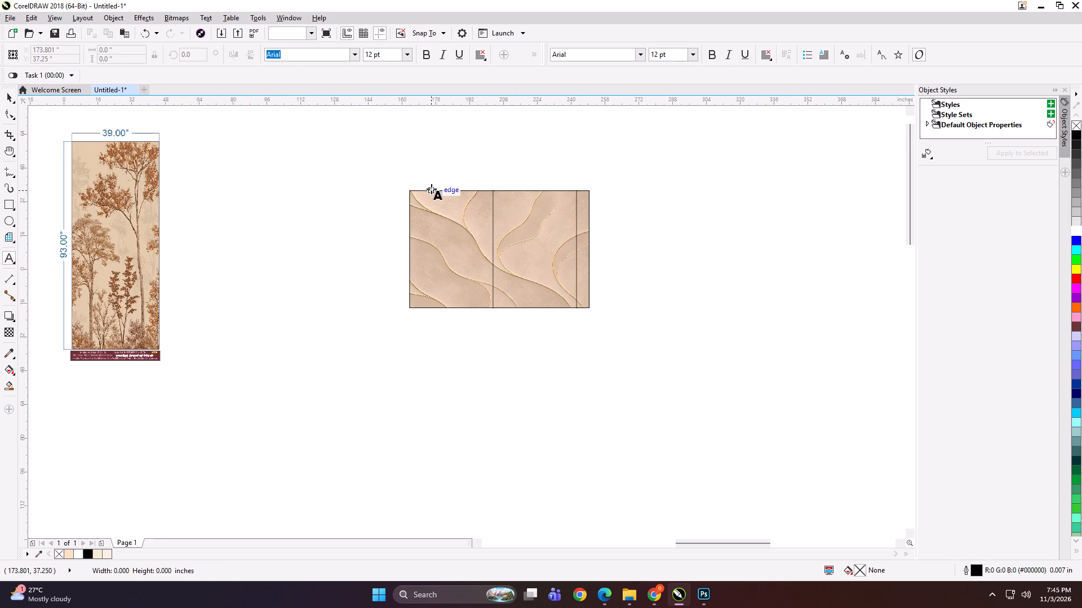
{"action": "type", "text": "85*55 PANEL 1"}
Copy the label text onto the top edge of the second wave panel, numbered as "85*55 PANEL 2".
{"action": "key", "text": "ctrl+a"}
{"action": "key", "text": "ctrl+c"}
{"action": "scroll", "coordinate": [536, 187], "scroll_direction": "up", "scroll_amount": 1}
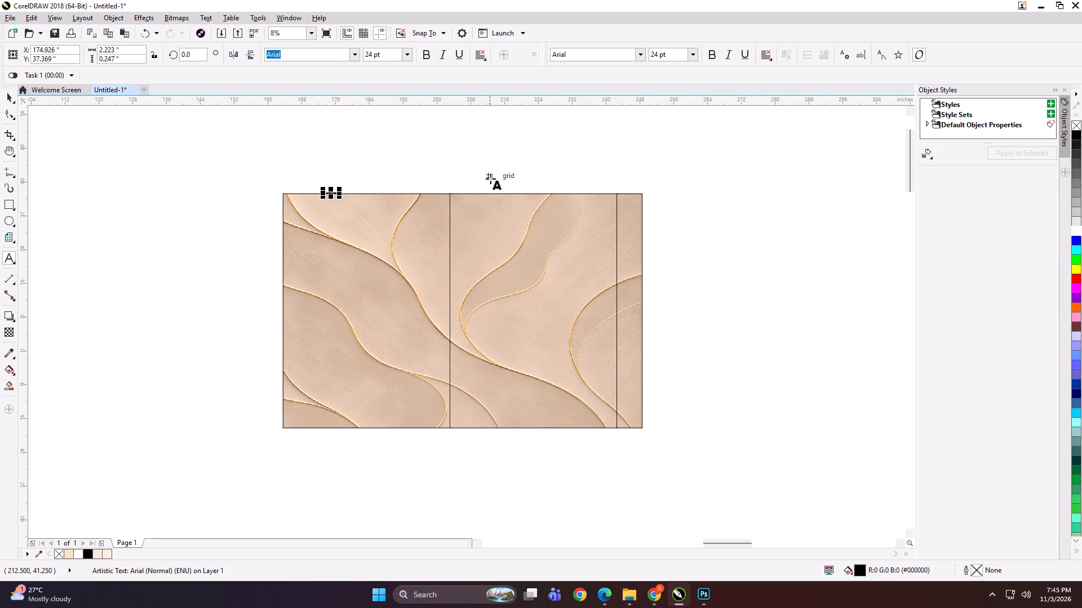
{"action": "left_click", "coordinate": [520, 192]}
{"action": "key", "text": "ctrl+v"}
{"action": "key", "text": "BackSpace"}
{"action": "key", "text": "2"}
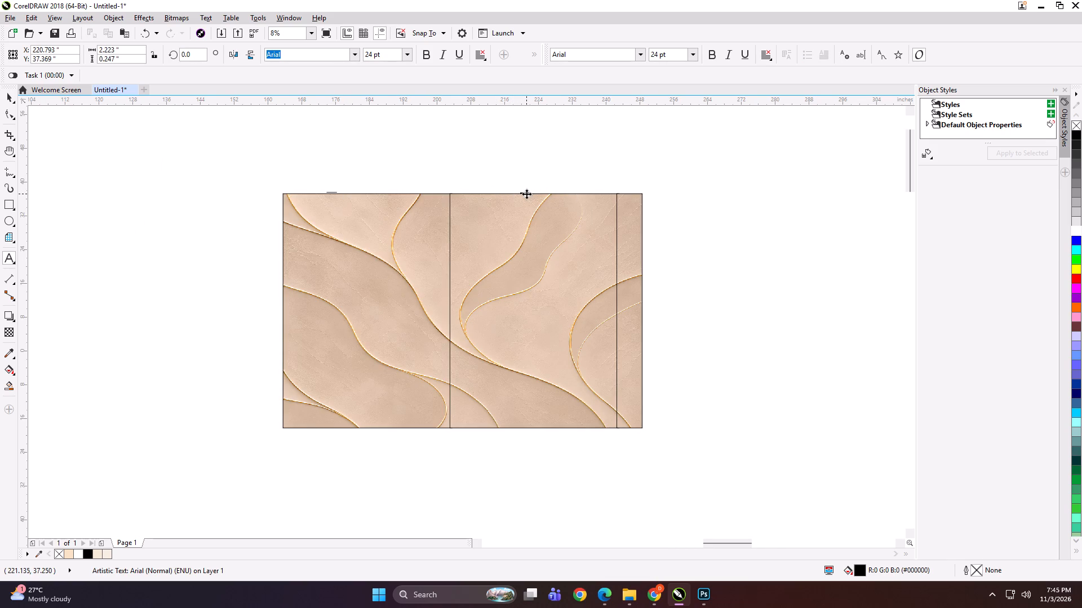
Paste the label text onto the top edge of the narrow third panel, numbered as "85*55 PANEL 3".
{"action": "scroll", "coordinate": [650, 194], "scroll_direction": "up", "scroll_amount": 2}
{"action": "scroll", "coordinate": [566, 180], "scroll_direction": "up", "scroll_amount": 2}
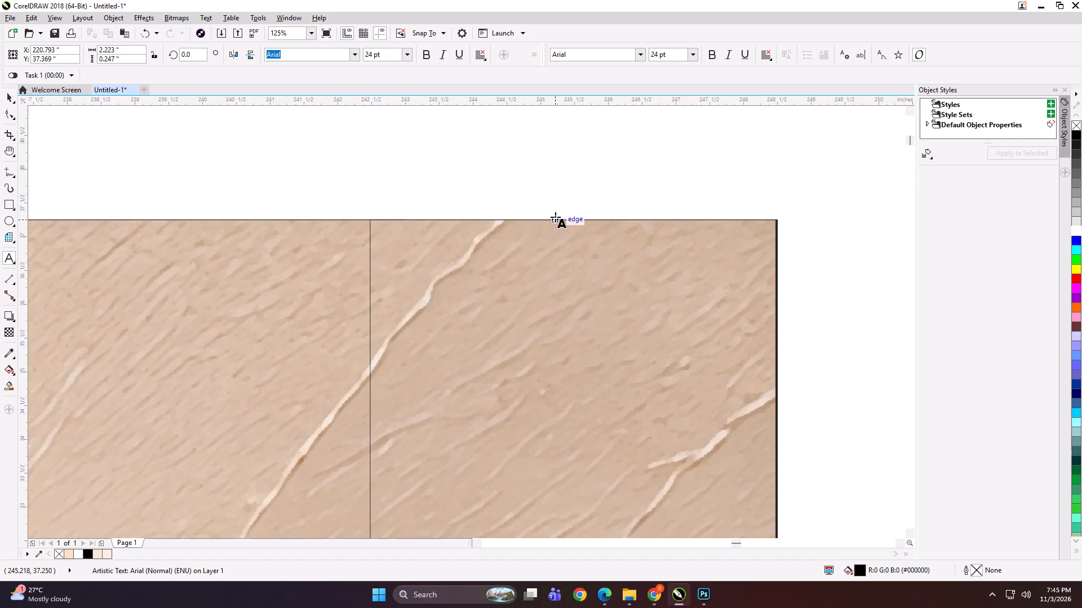
{"action": "left_click", "coordinate": [556, 218]}
{"action": "key", "text": "ctrl+v"}
{"action": "key", "text": "BackSpace"}
{"action": "key", "text": "3"}
{"action": "scroll", "coordinate": [576, 179], "scroll_direction": "down", "scroll_amount": 4}
{"action": "left_click", "coordinate": [11, 99]}
Group each of the three wave panels with its own text label, starting from the narrow third panel.
{"action": "scroll", "coordinate": [657, 199], "scroll_direction": "down", "scroll_amount": 2}
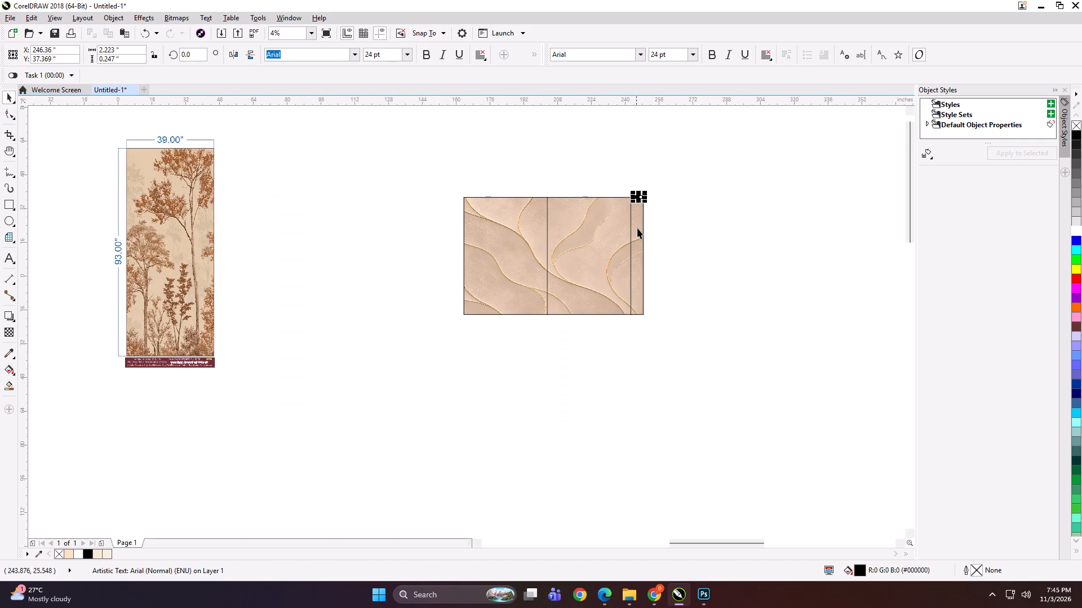
{"action": "left_click_drag", "start_coordinate": [618, 166], "coordinate": [676, 373]}
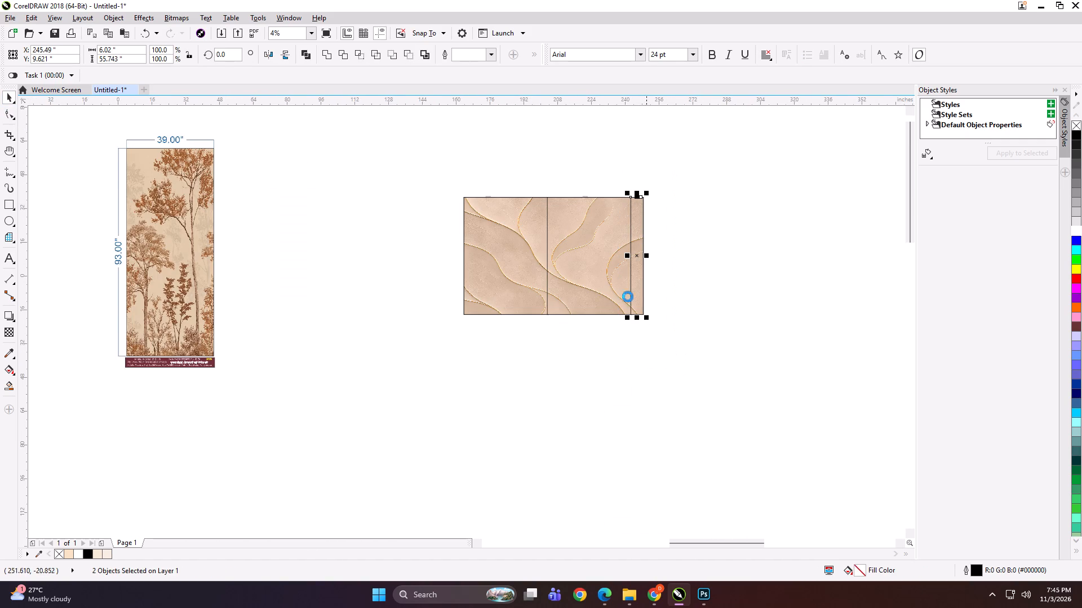
{"action": "key", "text": "ctrl+g"}
{"action": "left_click_drag", "start_coordinate": [563, 157], "coordinate": [611, 253]}
{"action": "left_click", "coordinate": [601, 249], "text": "shift"}
{"action": "key", "text": "ctrl+g"}
{"action": "left_click_drag", "start_coordinate": [573, 159], "coordinate": [387, 396]}
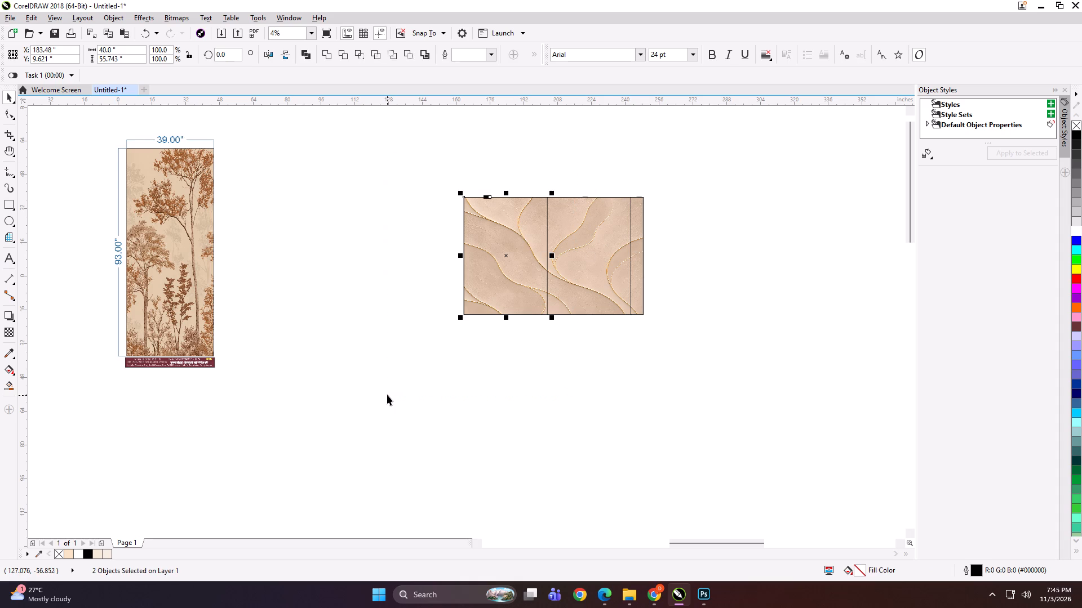
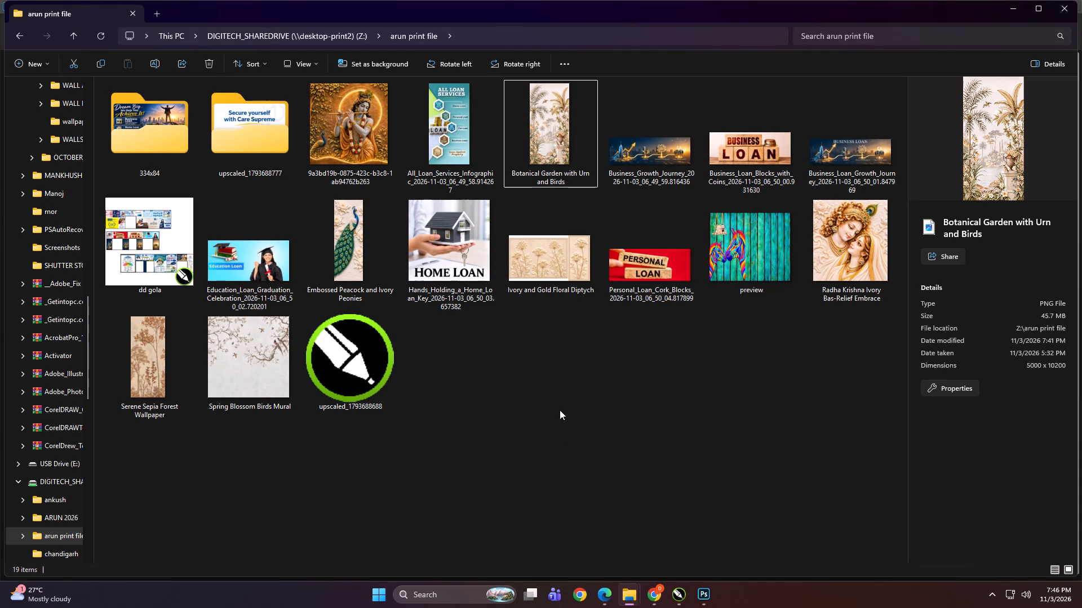
Check the existing panel files in the GOODS HOME 84x55 CANVAS FEBRIC folder in File Explorer and return to CorelDRAW.
{"action": "left_click", "coordinate": [631, 595]}
{"action": "left_click", "coordinate": [605, 546]}
{"action": "left_click", "coordinate": [567, 392]}
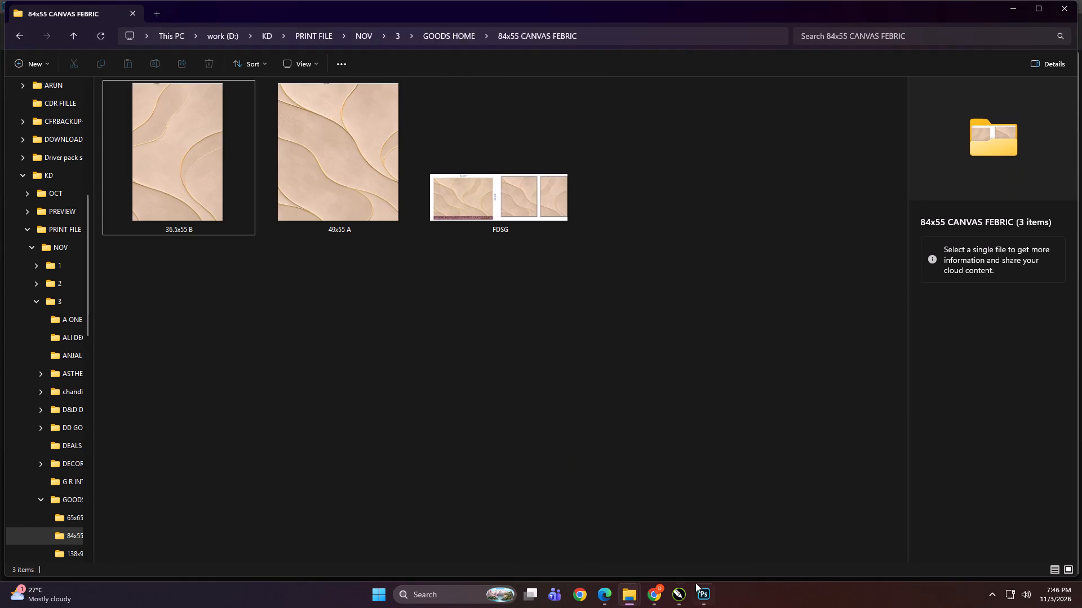
{"action": "left_click", "coordinate": [690, 591]}
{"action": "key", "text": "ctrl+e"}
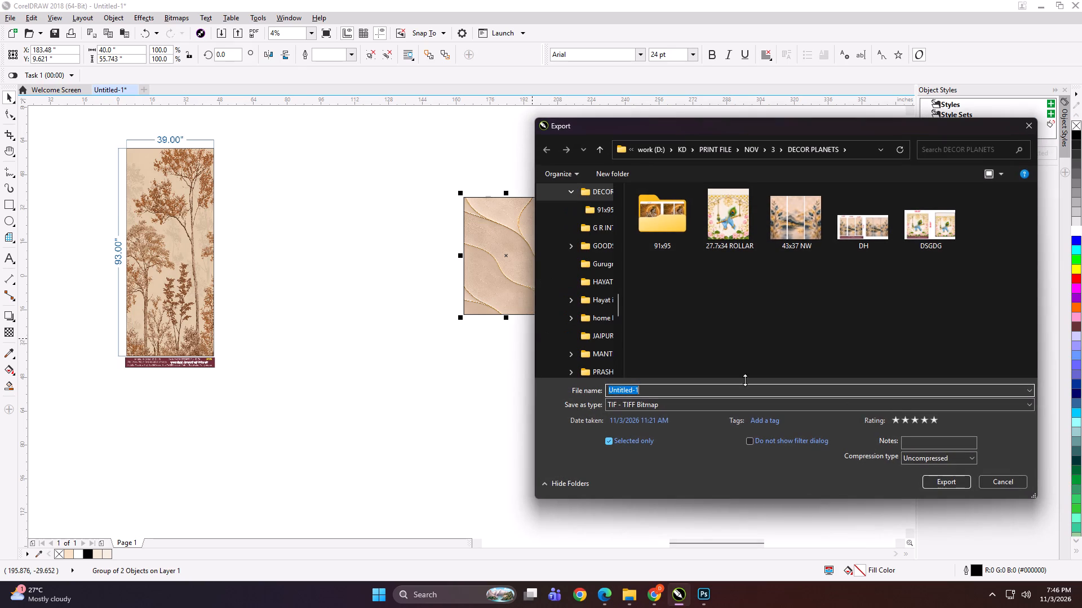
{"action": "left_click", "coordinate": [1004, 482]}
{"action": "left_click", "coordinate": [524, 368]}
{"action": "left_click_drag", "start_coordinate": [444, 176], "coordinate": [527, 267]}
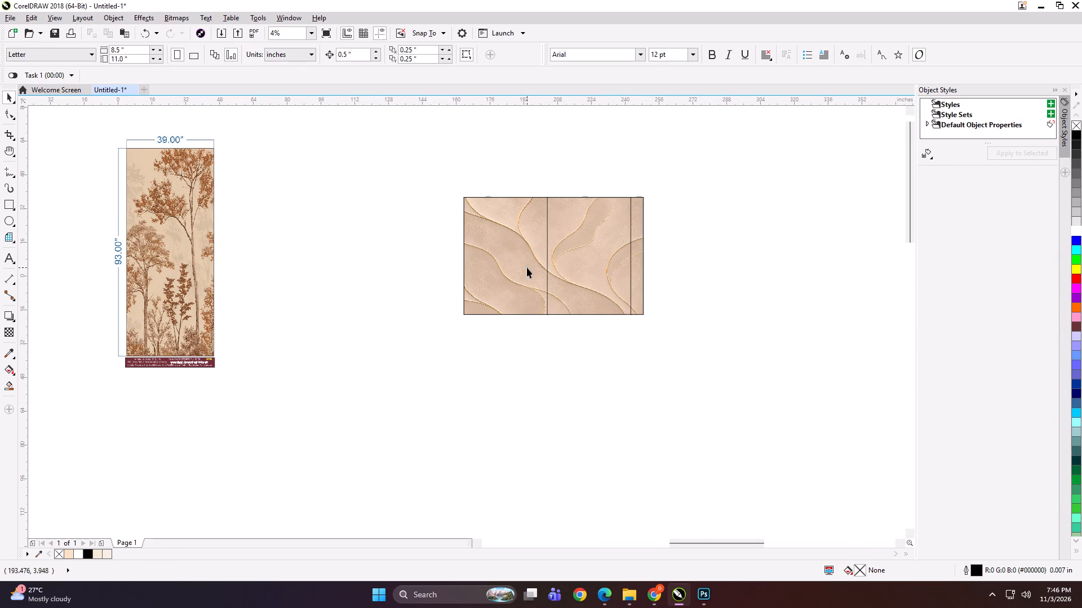
Start exporting the first wave panel into GOODS HOME's 84x55 CANVAS FEBRIC folder, deleting the old 36.5x55 B and 49x55 A files there.
{"action": "left_click", "coordinate": [518, 263]}
{"action": "key", "text": "ctrl+e"}
{"action": "left_click", "coordinate": [599, 154]}
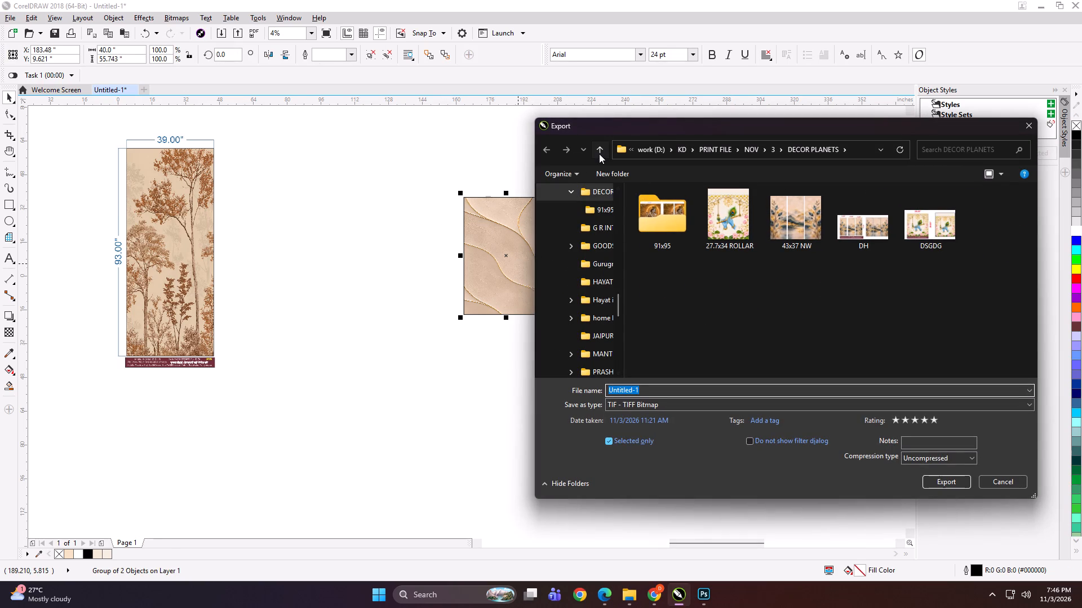
{"action": "scroll", "coordinate": [650, 230], "scroll_direction": "up", "scroll_amount": 2}
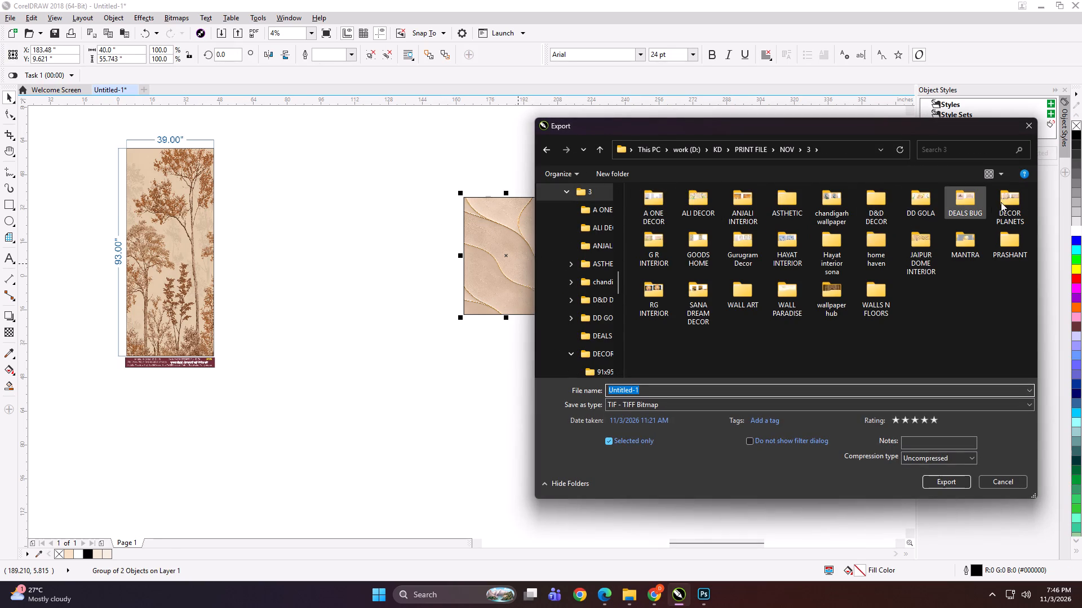
{"action": "double_click", "coordinate": [701, 240]}
{"action": "scroll", "coordinate": [709, 243], "scroll_direction": "up", "scroll_amount": 4, "text": "ctrl"}
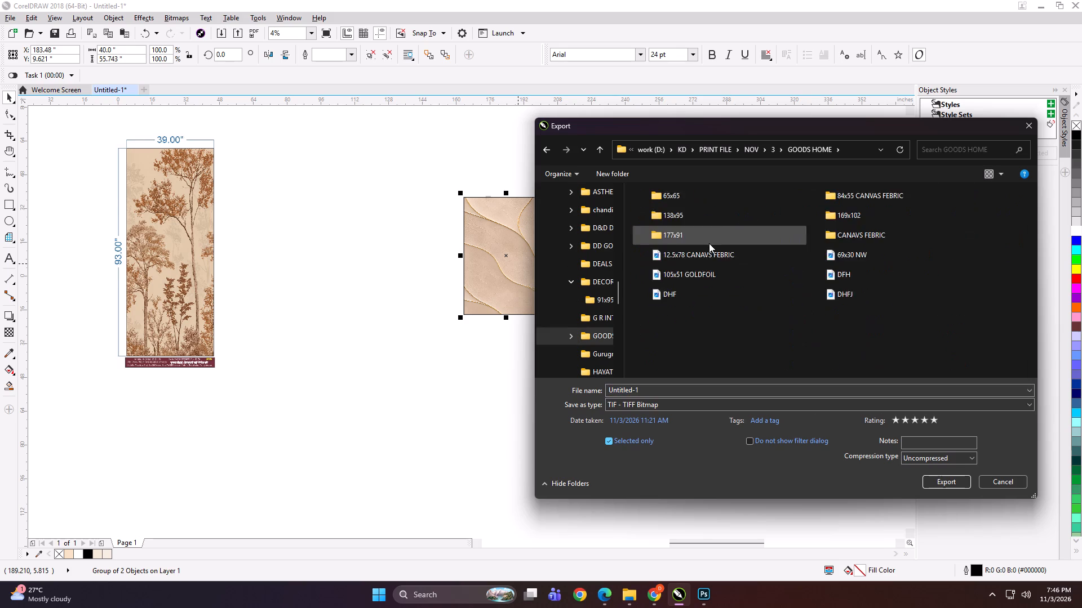
{"action": "scroll", "coordinate": [709, 243], "scroll_direction": "up", "scroll_amount": 12, "text": "ctrl"}
{"action": "left_click", "coordinate": [699, 204]}
{"action": "double_click", "coordinate": [699, 204]}
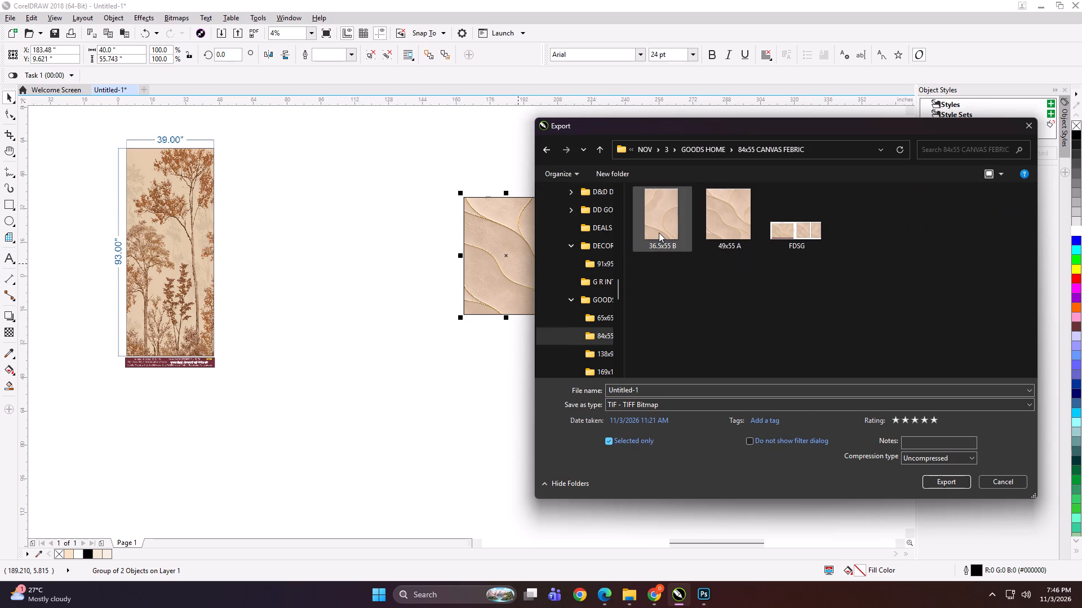
{"action": "left_click", "coordinate": [659, 233]}
{"action": "key", "text": "Delete"}
{"action": "left_click", "coordinate": [658, 217]}
{"action": "key", "text": "Delete"}
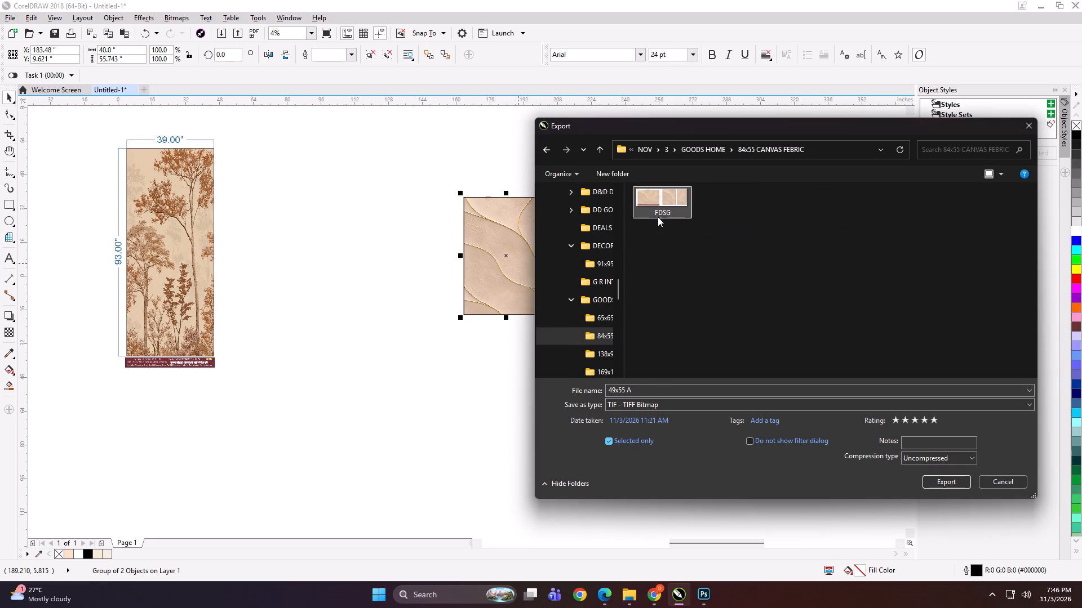
Name the first wave panel's TIFF file 40x55 A and complete its export with the existing bitmap settings.
{"action": "left_click", "coordinate": [651, 391]}
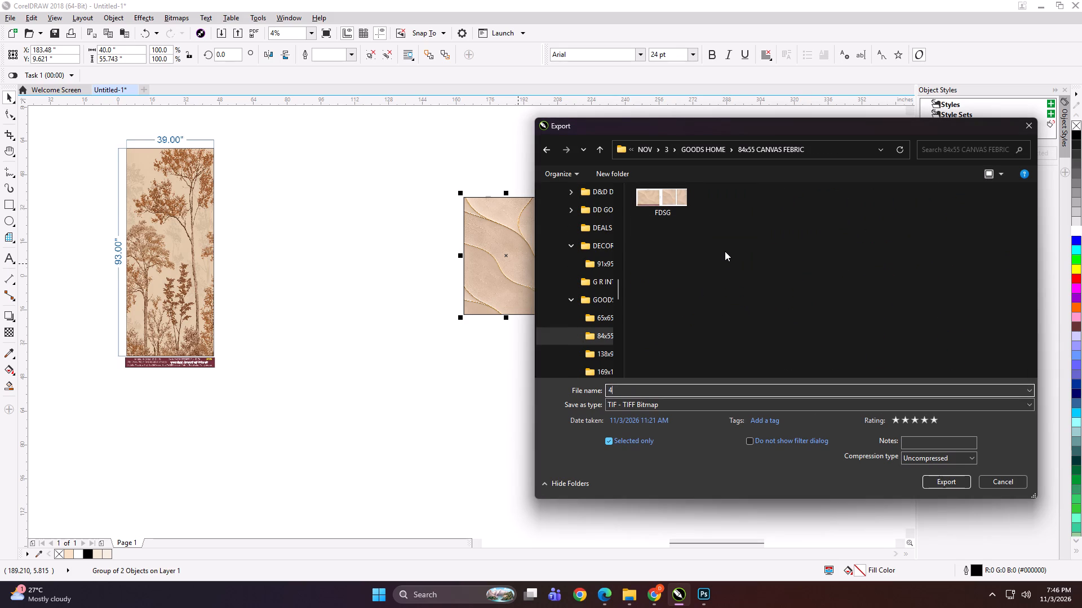
{"action": "key", "text": "Return"}
{"action": "key", "text": "Return"}
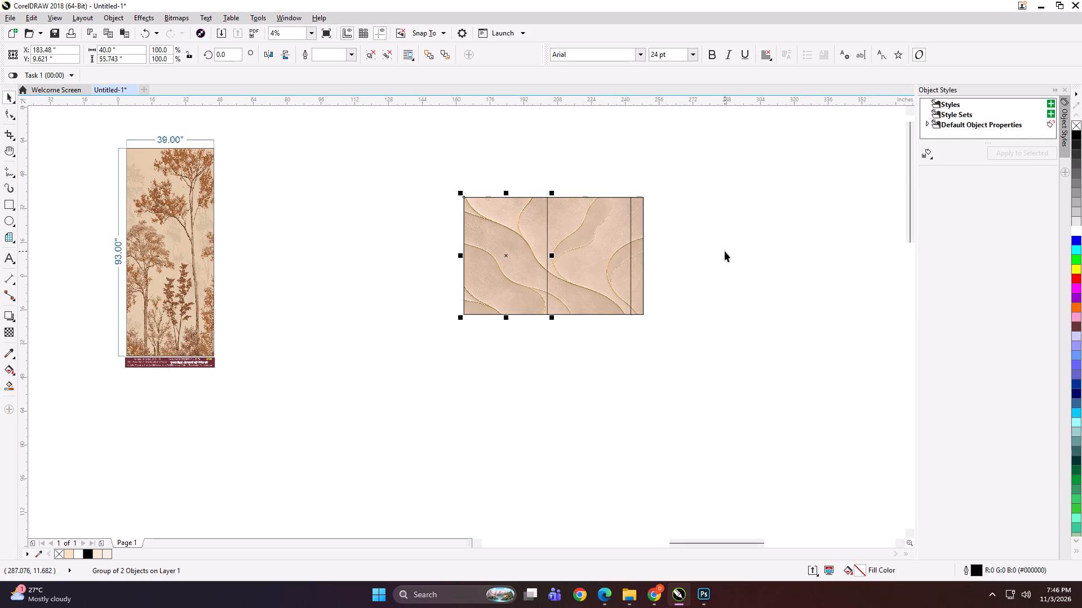
Export the second wave panel as a TIFF named 40x55 B into the same 84x55 CANVAS FEBRIC folder.
{"action": "left_click", "coordinate": [592, 227]}
{"action": "key", "text": "ctrl+e"}
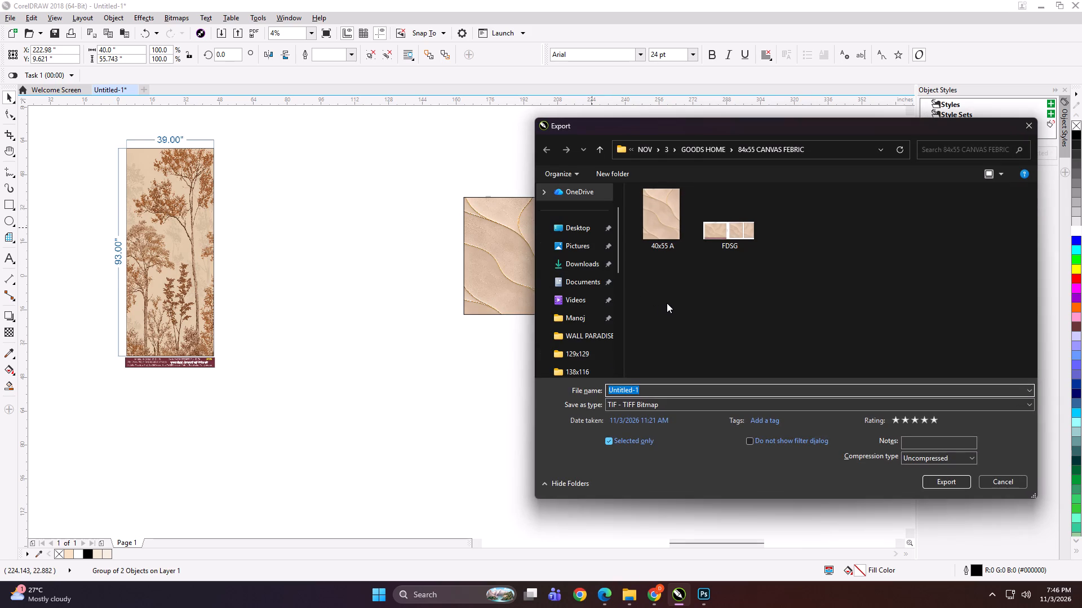
{"action": "type", "text": "4x55 B"}
{"action": "key", "text": "Return"}
{"action": "key", "text": "Return"}
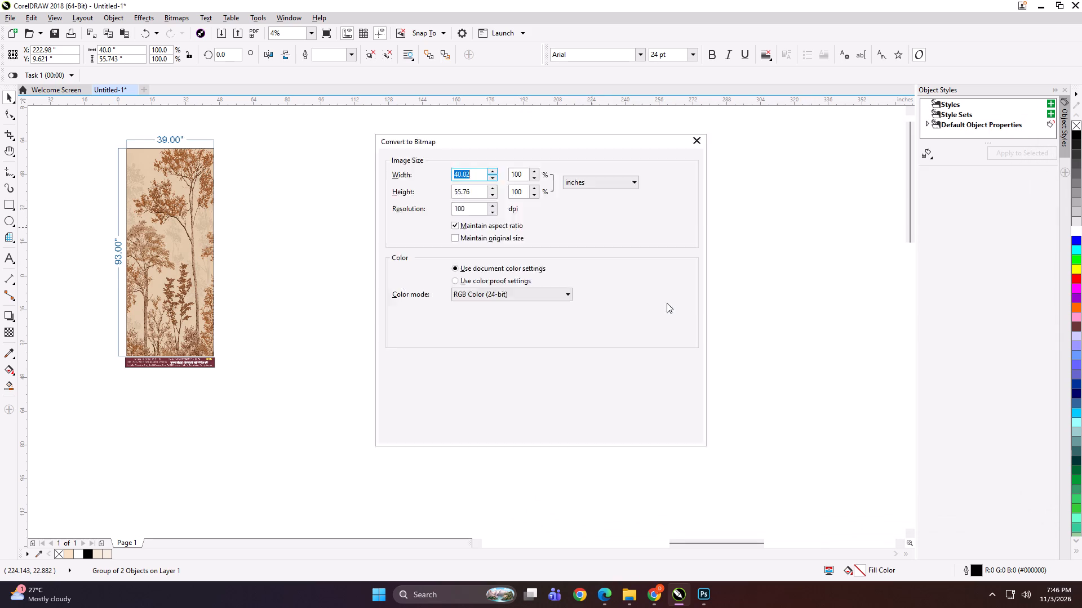
Export the narrow third wave panel as a TIFF named 6x55 C into the same folder.
{"action": "left_click_drag", "start_coordinate": [598, 168], "coordinate": [693, 413]}
{"action": "key", "text": "ctrl+e"}
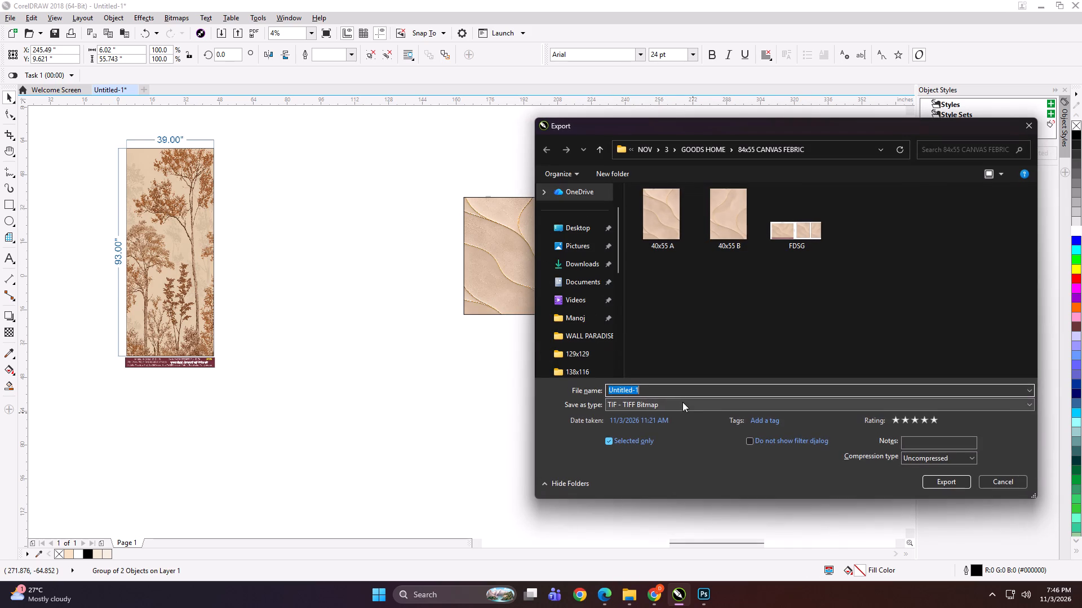
{"action": "type", "text": "6x55 C"}
{"action": "key", "text": "Return"}
{"action": "key", "text": "Return"}
Spread the three wave panels apart horizontally with gaps of about 4 inches, keeping the first panel in place.
{"action": "left_click_drag", "start_coordinate": [533, 159], "coordinate": [725, 395]}
{"action": "key", "text": "Right"}
{"action": "key", "text": "Right"}
{"action": "key", "text": "Right"}
{"action": "key", "text": "Right"}
{"action": "key", "text": "Right"}
{"action": "key", "text": "Right"}
{"action": "key", "text": "Right"}
{"action": "key", "text": "Right"}
{"action": "key", "text": "Right"}
{"action": "key", "text": "Right"}
{"action": "key", "text": "Right"}
{"action": "left_click_drag", "start_coordinate": [598, 163], "coordinate": [724, 363]}
{"action": "key", "text": "Right"}
{"action": "key", "text": "Right"}
{"action": "key", "text": "Right"}
{"action": "key", "text": "Right"}
{"action": "key", "text": "Right"}
{"action": "key", "text": "Right"}
{"action": "key", "text": "Right"}
{"action": "key", "text": "Right"}
{"action": "key", "text": "Right"}
{"action": "key", "text": "Right"}
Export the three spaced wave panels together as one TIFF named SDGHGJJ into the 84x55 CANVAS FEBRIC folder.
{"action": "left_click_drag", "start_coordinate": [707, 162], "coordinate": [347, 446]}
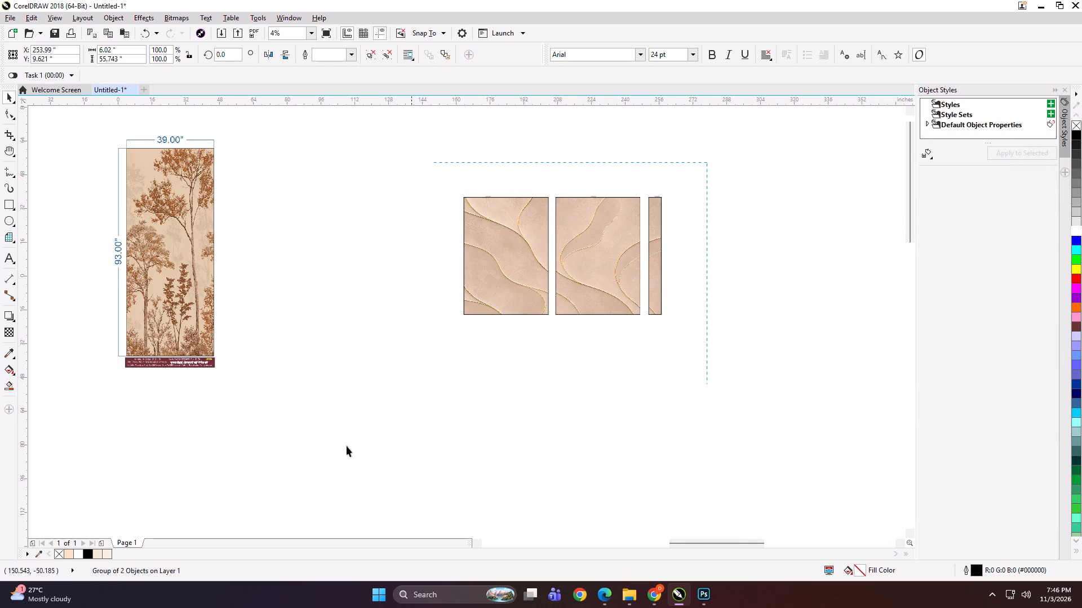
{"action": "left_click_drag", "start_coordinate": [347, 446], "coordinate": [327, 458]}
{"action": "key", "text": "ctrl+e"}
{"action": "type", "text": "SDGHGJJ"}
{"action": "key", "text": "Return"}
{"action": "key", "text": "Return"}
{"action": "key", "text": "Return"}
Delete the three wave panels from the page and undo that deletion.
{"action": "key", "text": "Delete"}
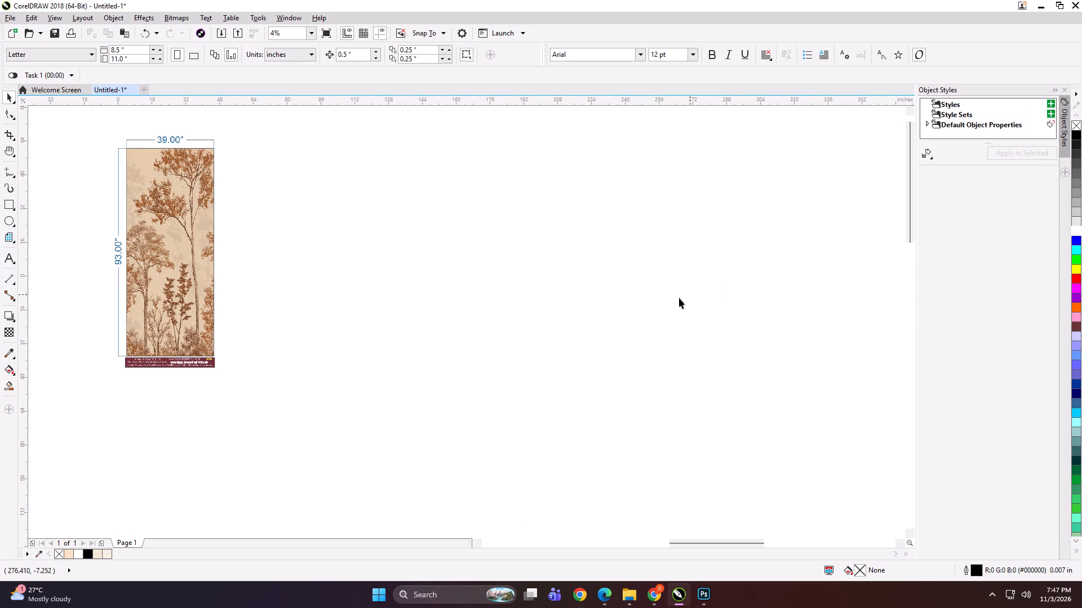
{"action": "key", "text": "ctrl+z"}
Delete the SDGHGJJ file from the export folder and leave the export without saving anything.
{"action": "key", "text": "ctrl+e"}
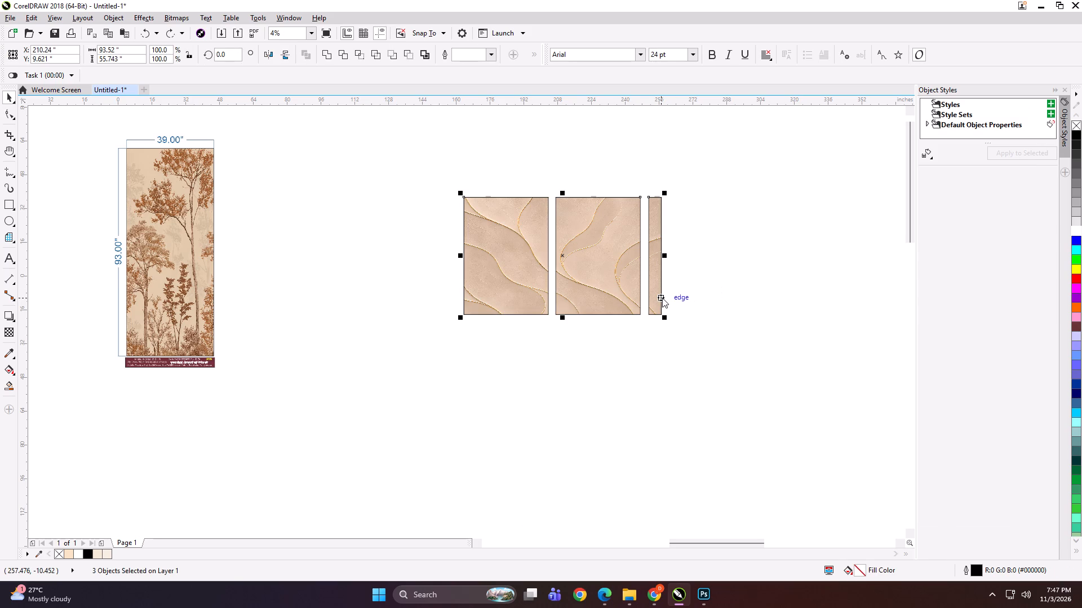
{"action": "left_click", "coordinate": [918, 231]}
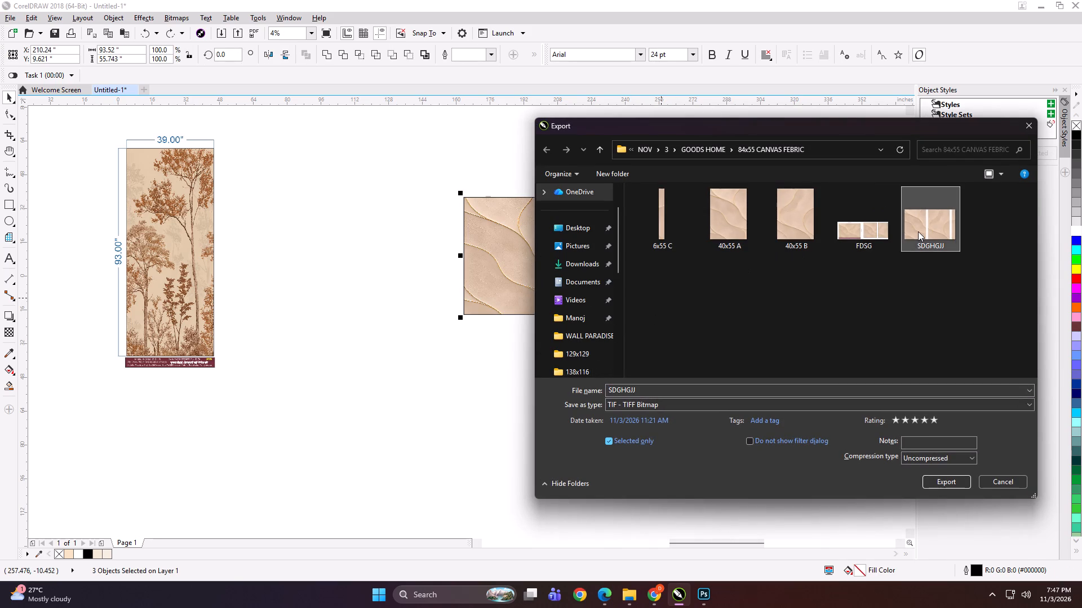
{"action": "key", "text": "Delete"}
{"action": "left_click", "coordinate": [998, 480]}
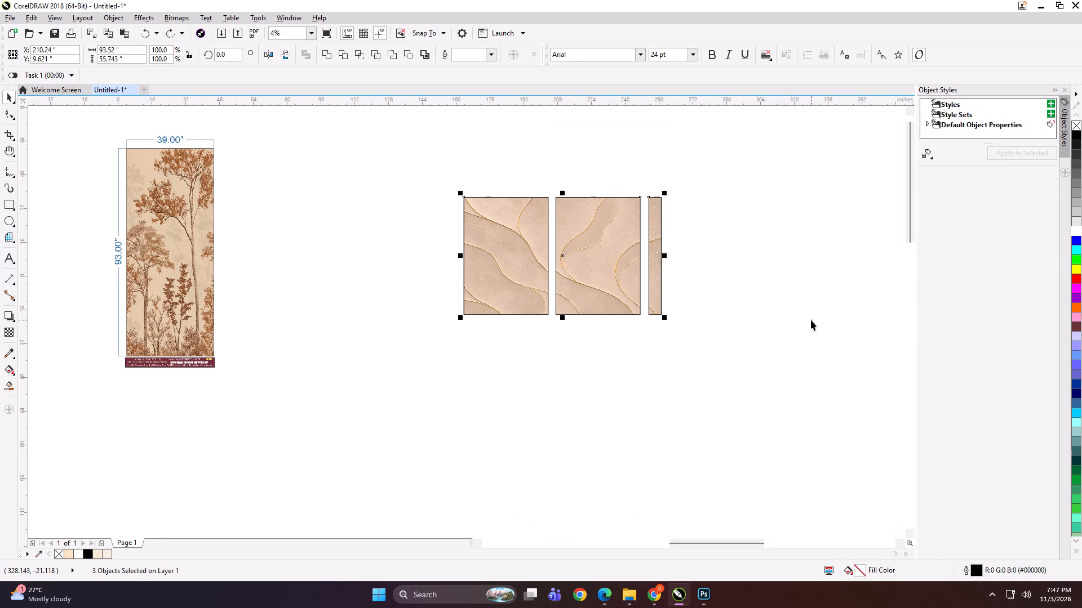
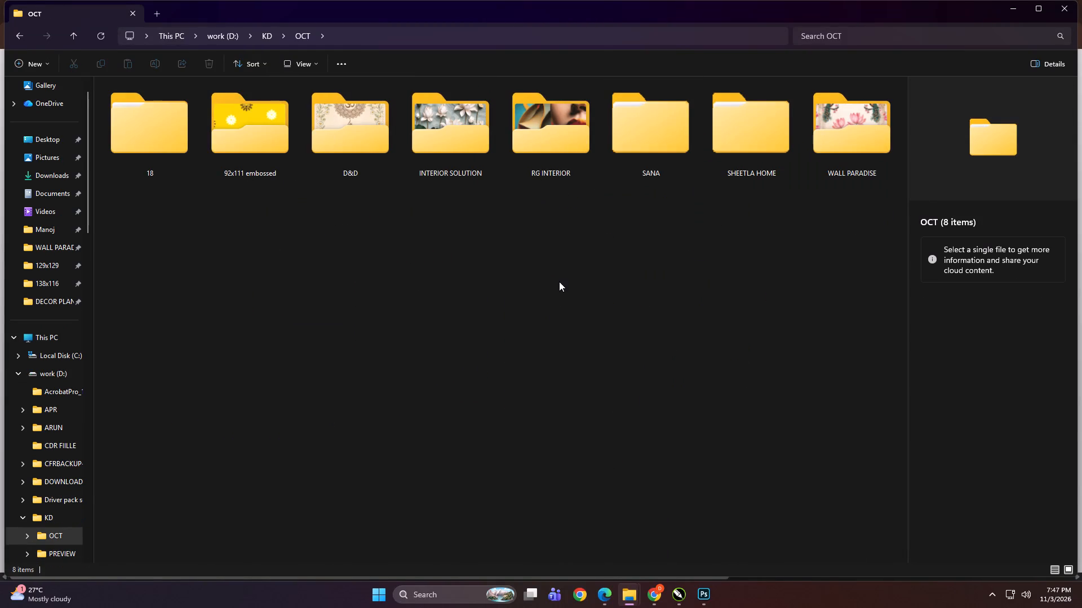
Look through the UNIMORE and decor planets folders in folder 2 of KD's PRINT FILE > NOV.
{"action": "key", "text": "BackSpace"}
{"action": "left_click", "coordinate": [363, 154]}
{"action": "double_click", "coordinate": [484, 175]}
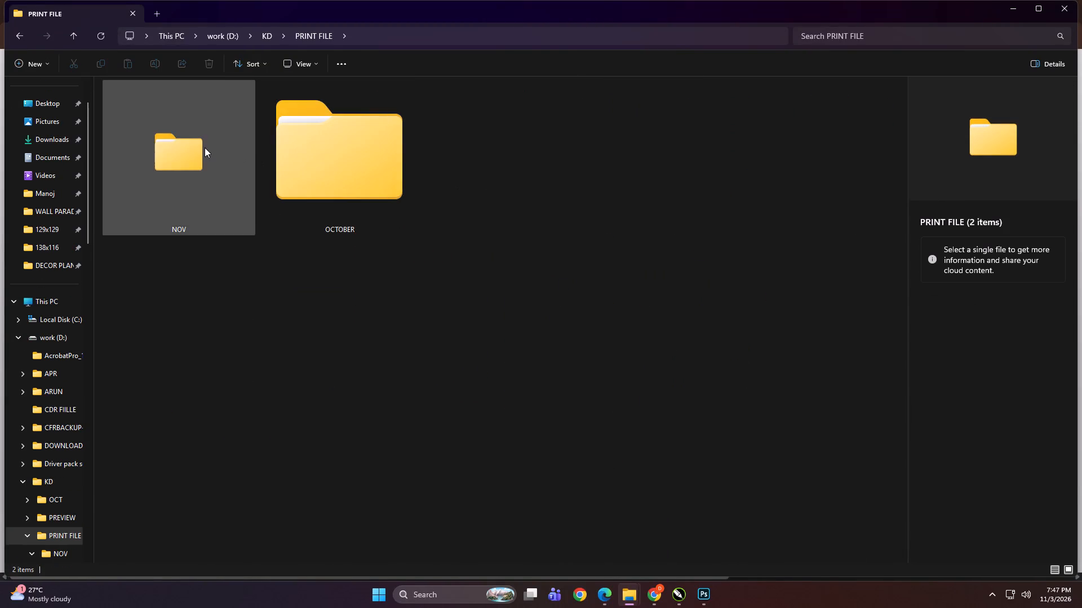
{"action": "triple_click", "coordinate": [205, 147]}
{"action": "double_click", "coordinate": [370, 171]}
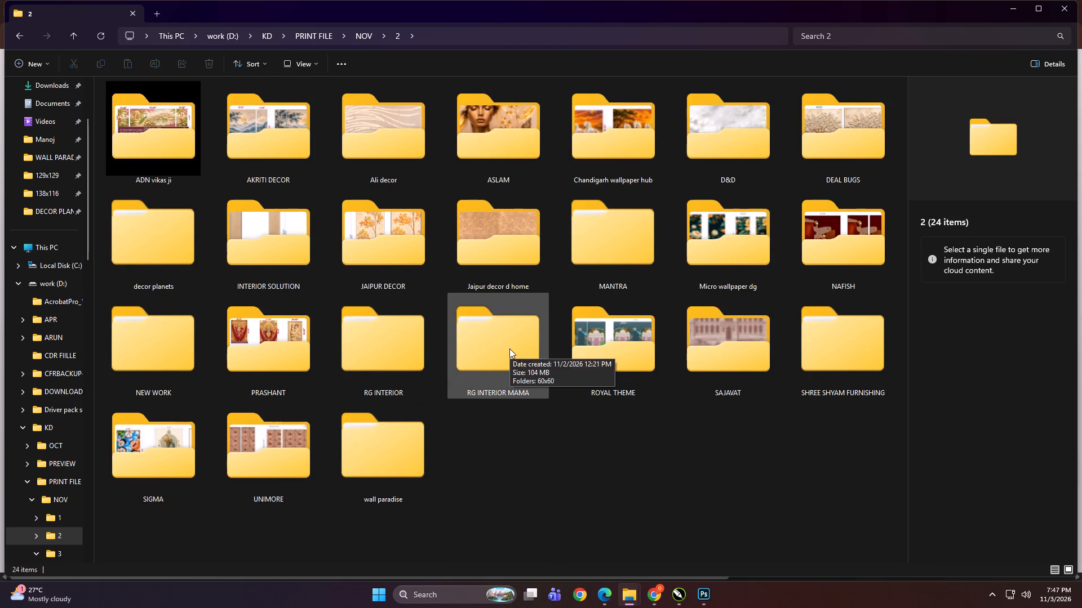
{"action": "double_click", "coordinate": [270, 448]}
{"action": "key", "text": "BackSpace"}
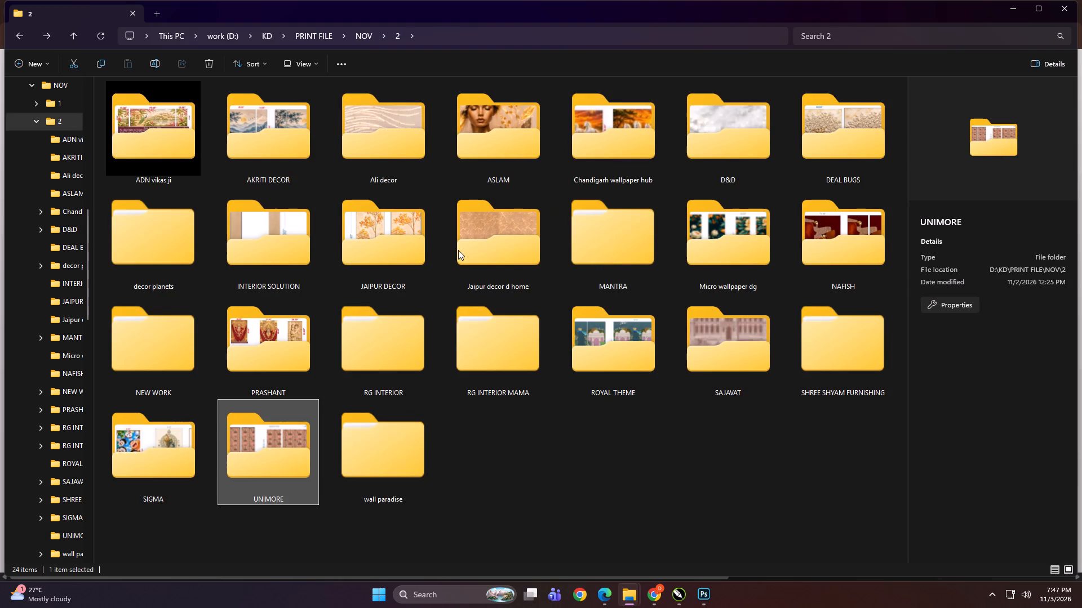
{"action": "double_click", "coordinate": [149, 251]}
{"action": "key", "text": "BackSpace"}
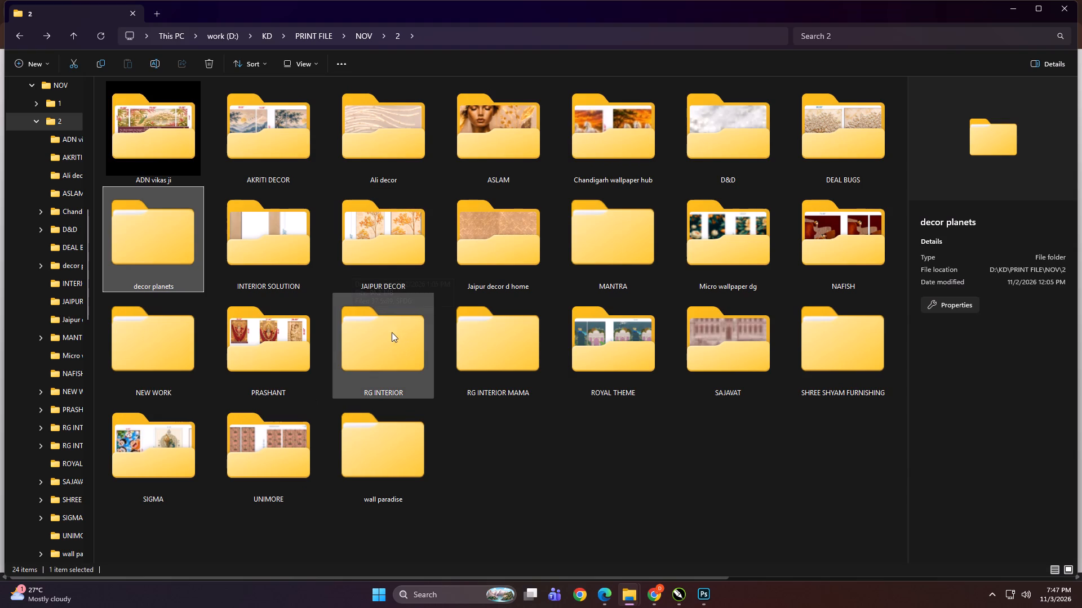
Examine the panel files in the SAJAVAT folder's 142x124.5 and 142x131 subfolders.
{"action": "left_click", "coordinate": [717, 337]}
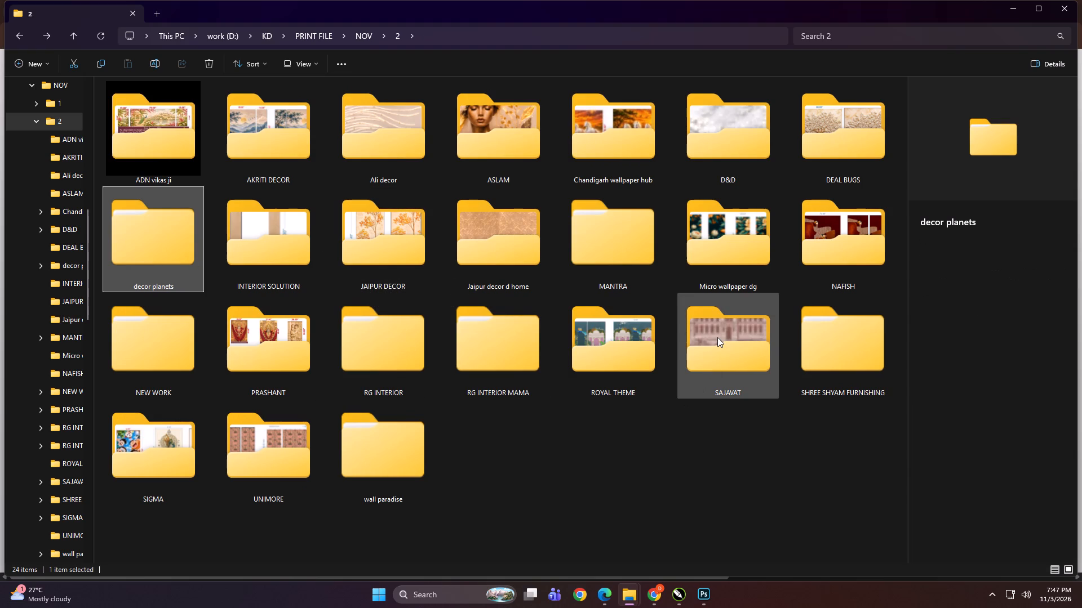
{"action": "left_click", "coordinate": [717, 337]}
{"action": "double_click", "coordinate": [361, 181]}
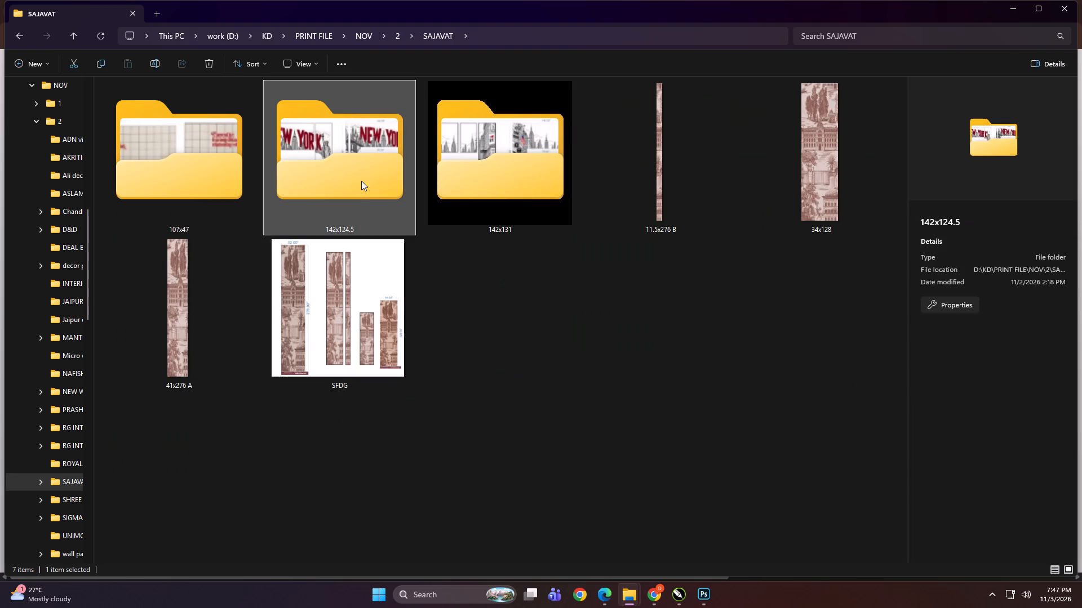
{"action": "scroll", "coordinate": [402, 306], "scroll_direction": "up", "scroll_amount": 11, "text": "ctrl"}
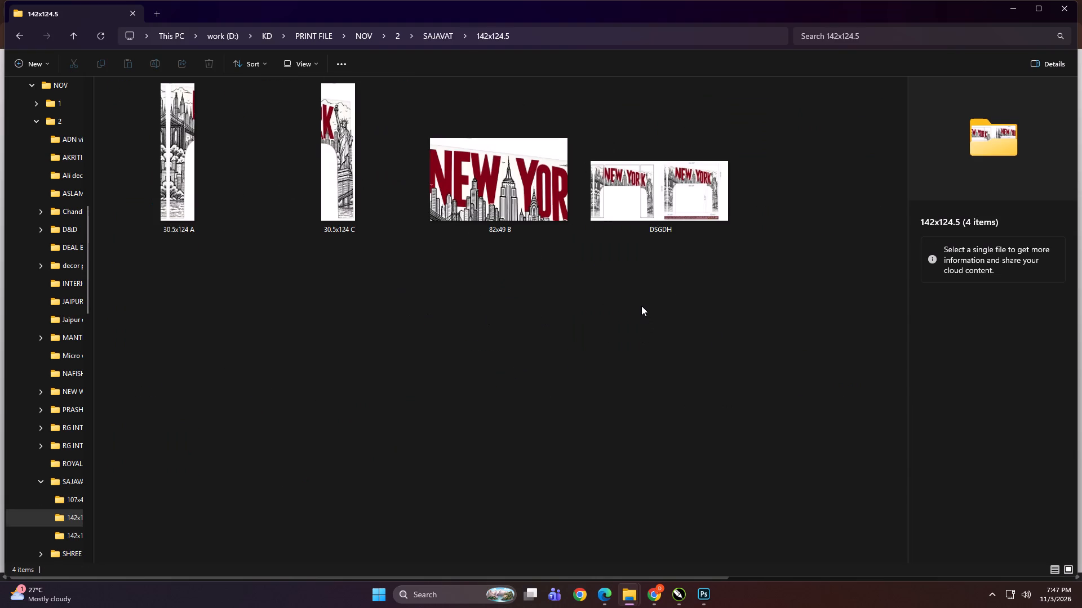
{"action": "key", "text": "BackSpace"}
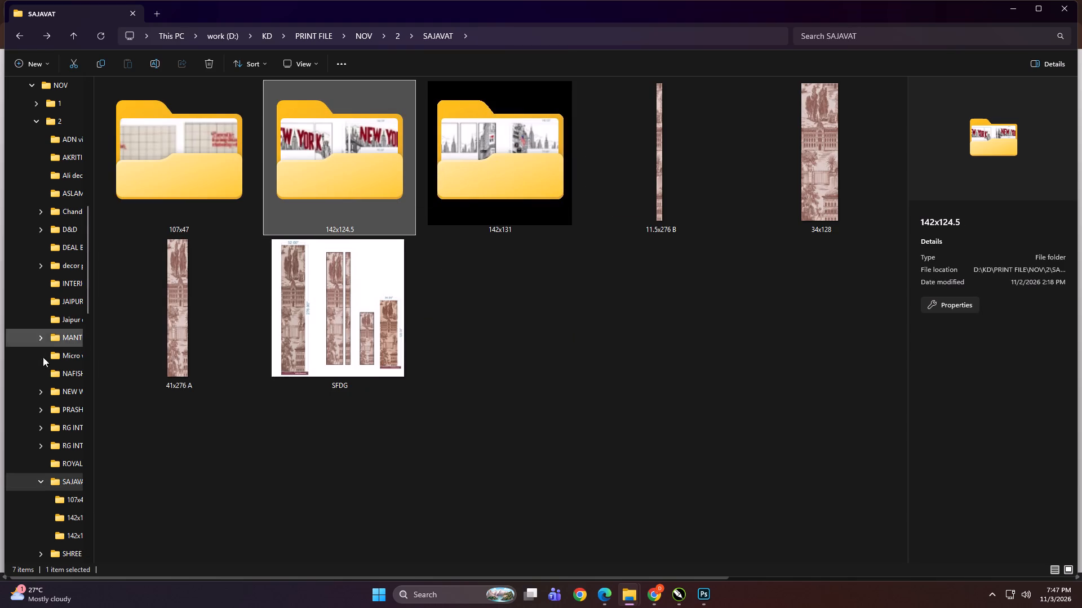
{"action": "scroll", "coordinate": [43, 361], "scroll_direction": "up", "scroll_amount": 7}
{"action": "double_click", "coordinate": [470, 167]}
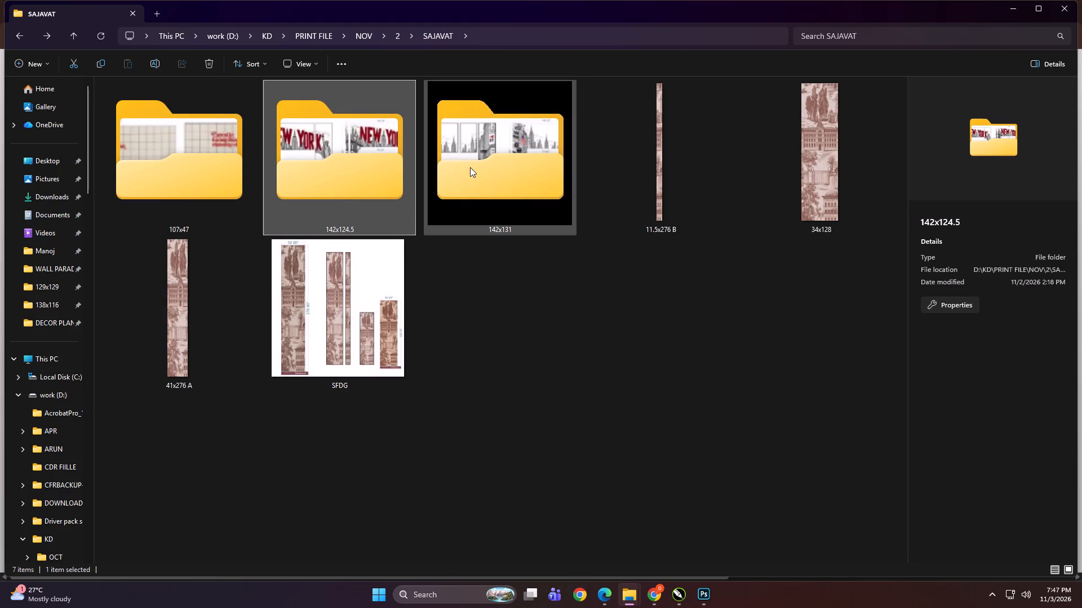
{"action": "scroll", "coordinate": [484, 267], "scroll_direction": "up", "scroll_amount": 8, "text": "ctrl"}
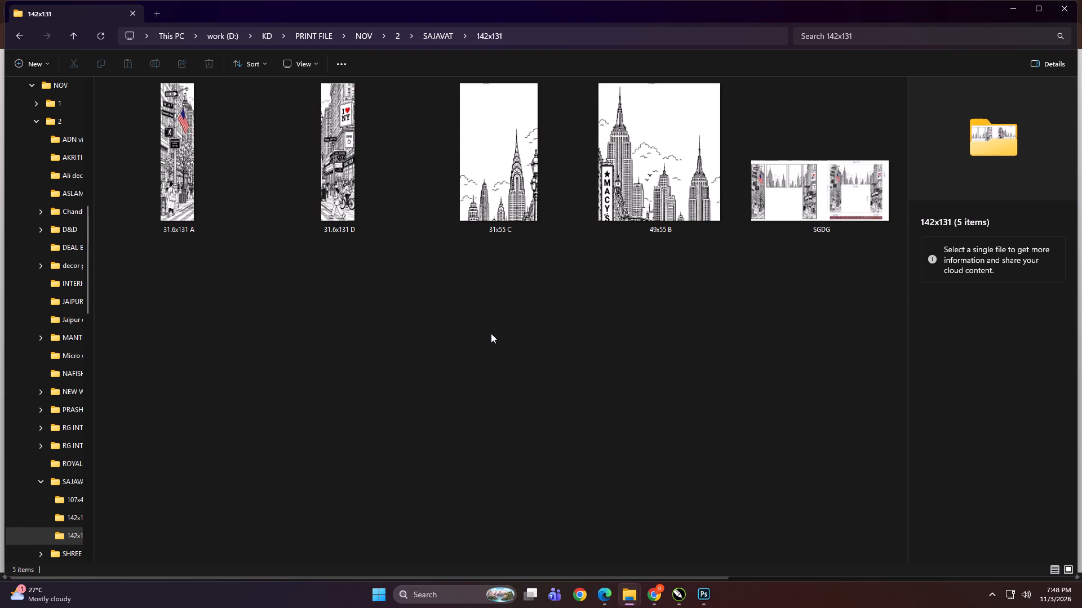
{"action": "left_click", "coordinate": [498, 351]}
{"action": "key", "text": "BackSpace"}
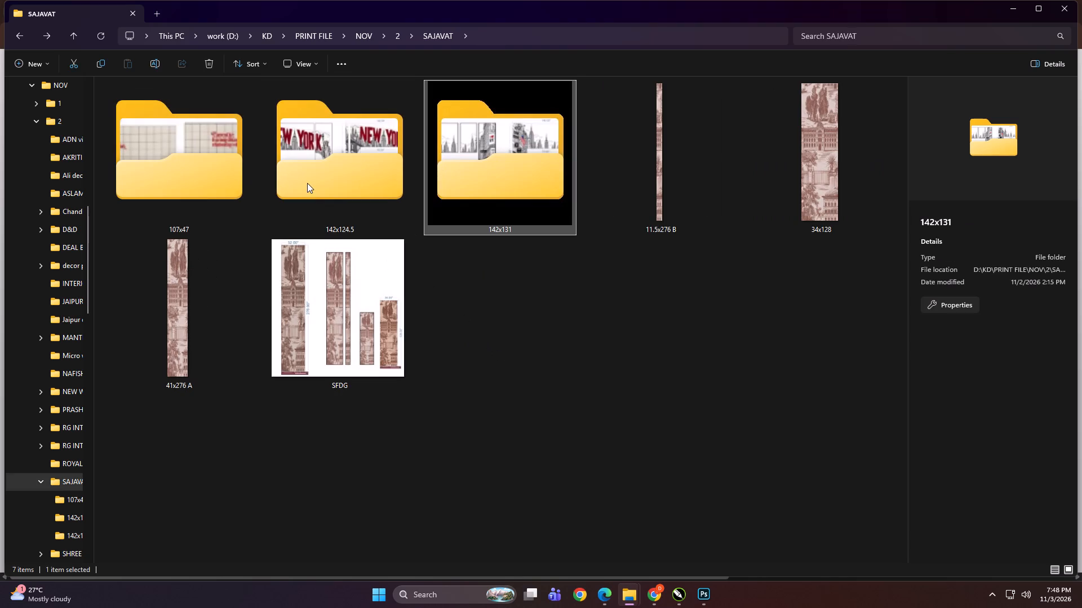
{"action": "double_click", "coordinate": [336, 181]}
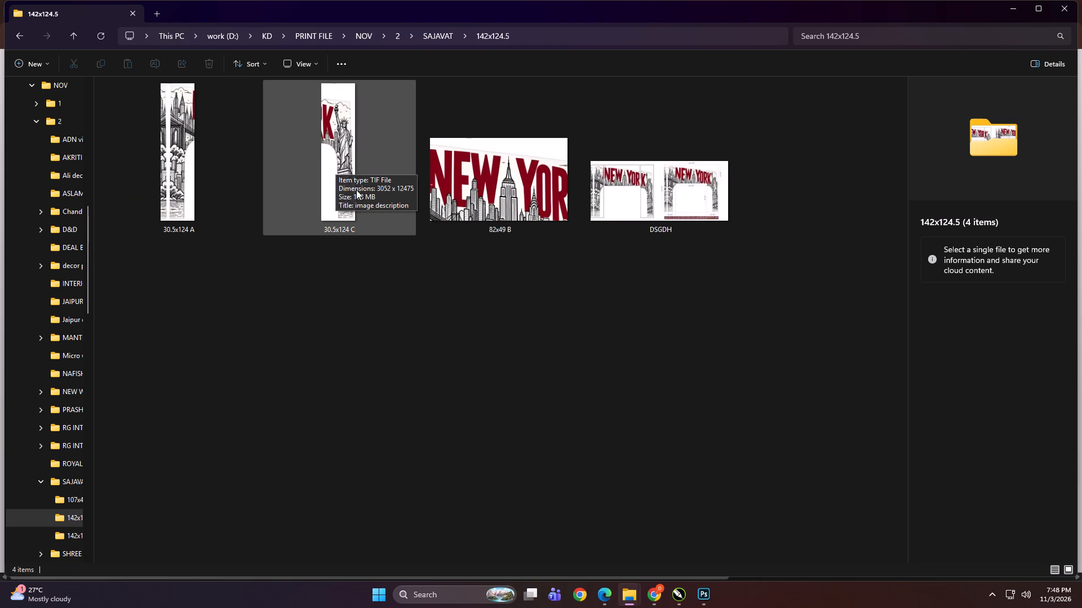
{"action": "left_click", "coordinate": [409, 289]}
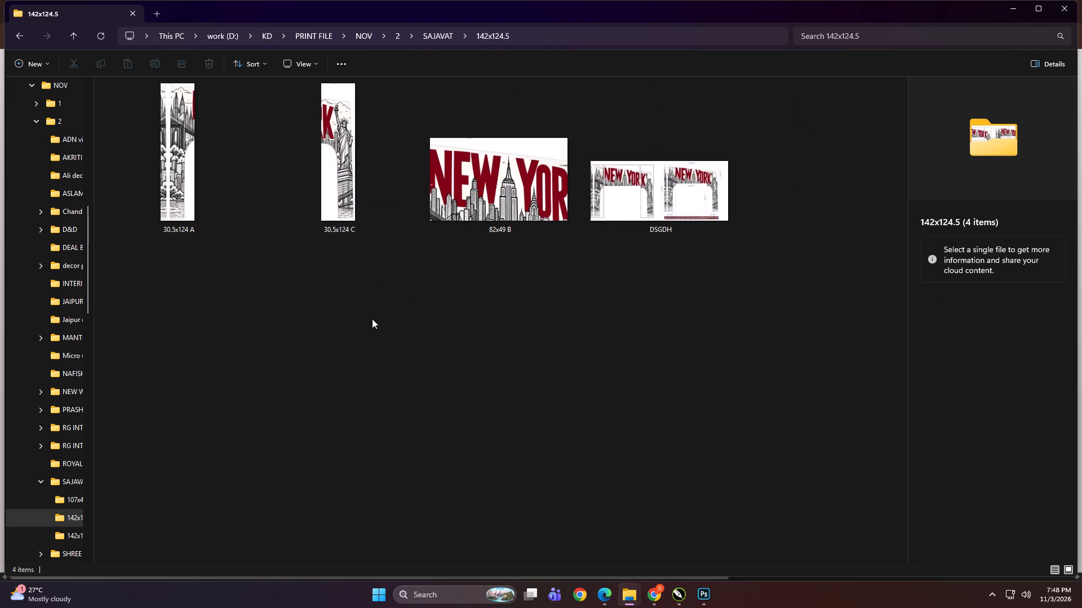
{"action": "scroll", "coordinate": [71, 367], "scroll_direction": "up", "scroll_amount": 4}
{"action": "left_click", "coordinate": [345, 356]}
{"action": "key", "text": "BackSpace"}
{"action": "key", "text": "BackSpace"}
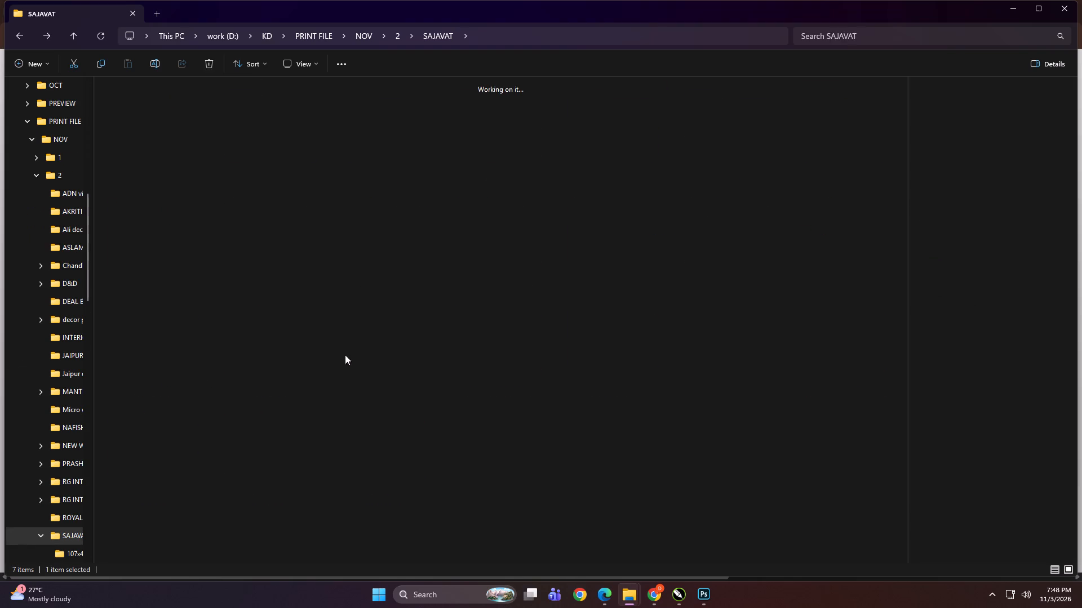
Copy the 84x55 CANVAS FEBRIC folder from GOODS HOME in the local NOV > 3 print folder.
{"action": "left_click", "coordinate": [547, 422]}
{"action": "key", "text": "BackSpace"}
{"action": "left_click", "coordinate": [472, 401]}
{"action": "double_click", "coordinate": [490, 184]}
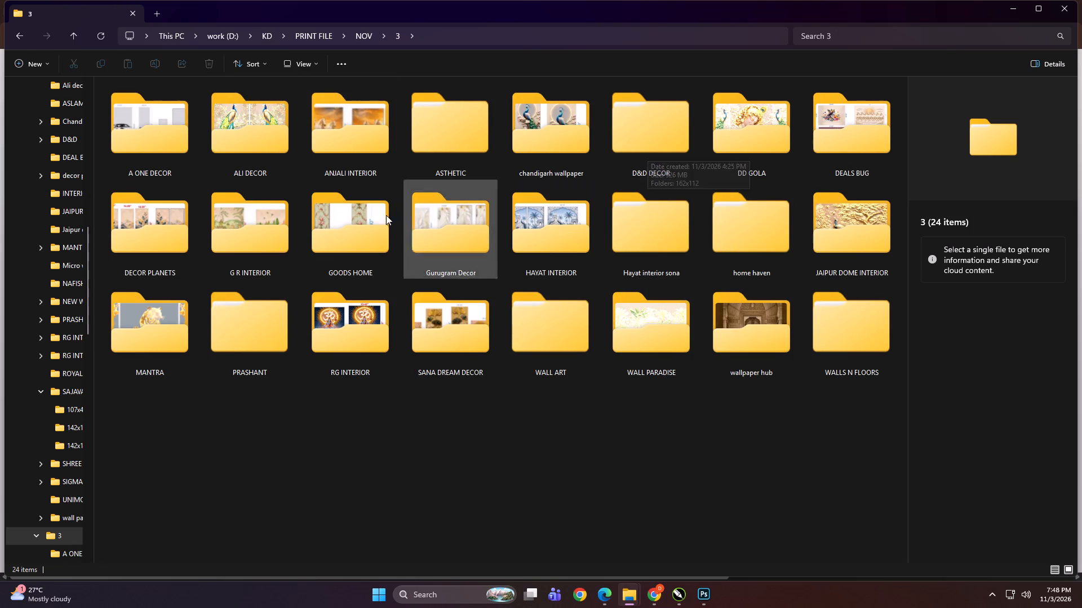
{"action": "double_click", "coordinate": [338, 235]}
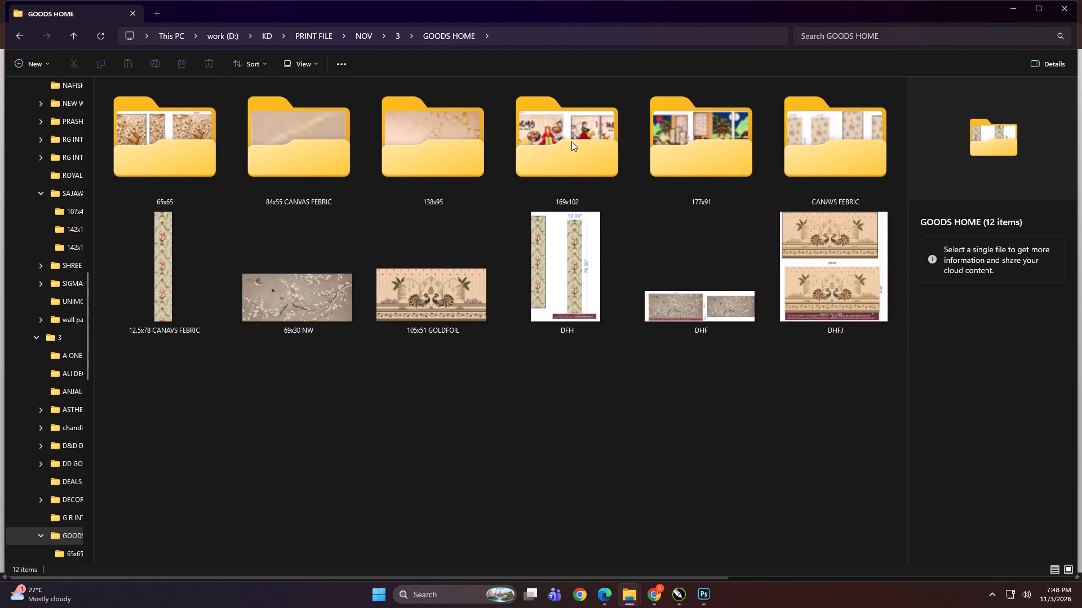
{"action": "scroll", "coordinate": [532, 379], "scroll_direction": "up", "scroll_amount": 6, "text": "ctrl"}
{"action": "scroll", "coordinate": [526, 390], "scroll_direction": "down", "scroll_amount": 1, "text": "ctrl"}
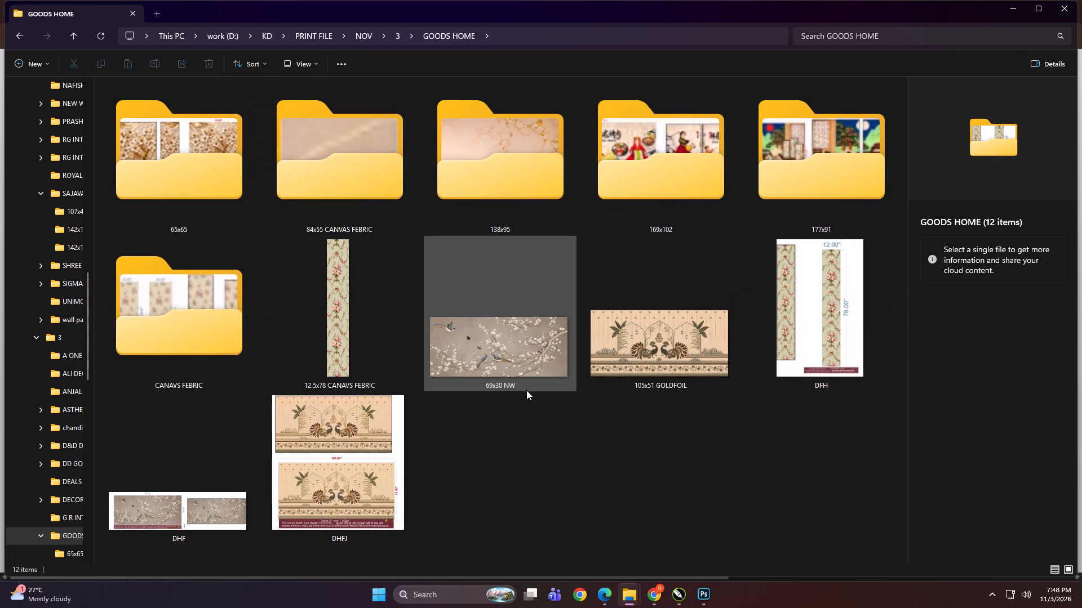
{"action": "left_click", "coordinate": [530, 431]}
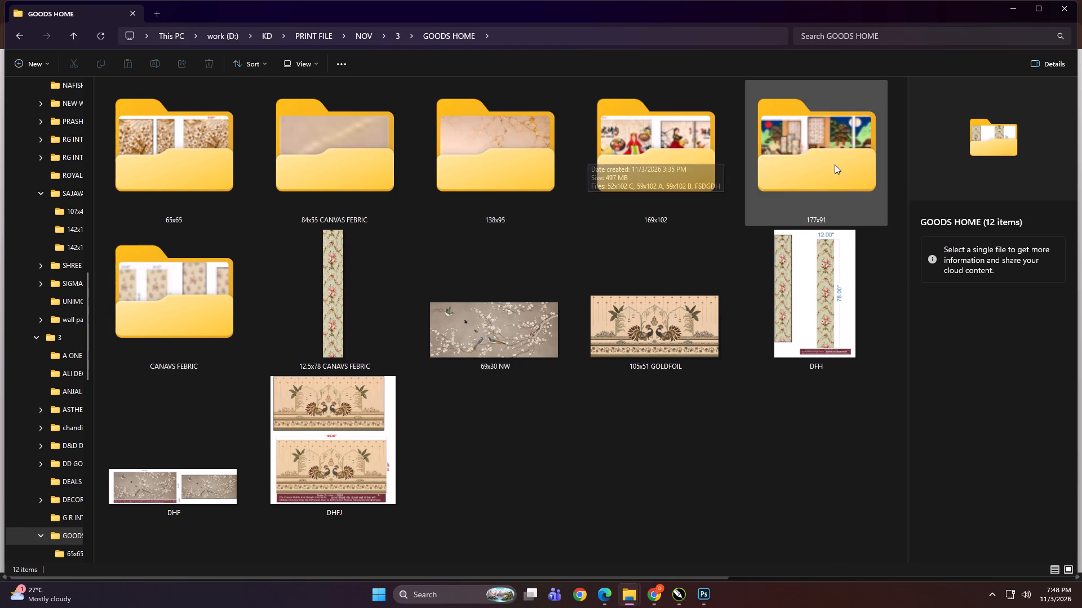
{"action": "left_click", "coordinate": [515, 169]}
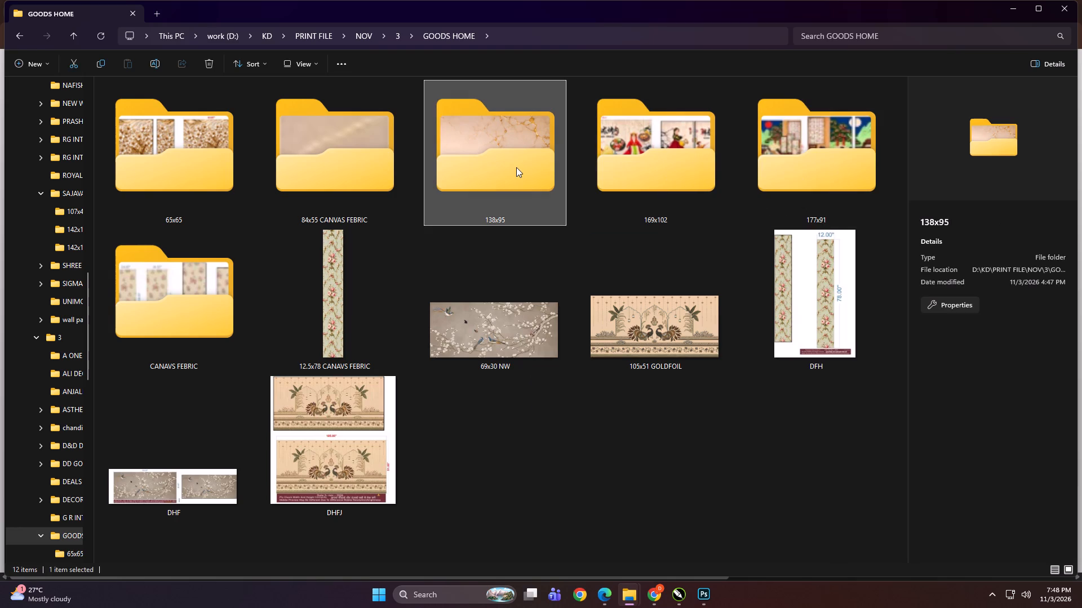
{"action": "double_click", "coordinate": [367, 164]}
{"action": "left_click", "coordinate": [431, 327]}
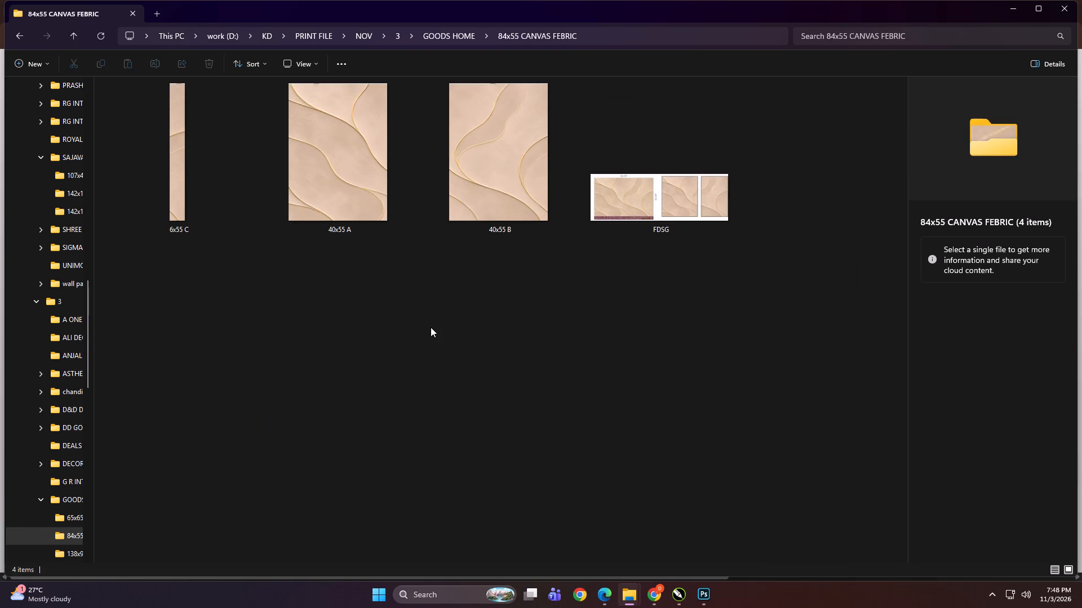
{"action": "key", "text": "BackSpace"}
{"action": "left_click", "coordinate": [431, 327]}
{"action": "left_click", "coordinate": [313, 151]}
{"action": "key", "text": "ctrl+c"}
Check the contents of the 84x55 CANVAS FEBRIC folder in Print > NOV > 3 > GOODS HOME on DIGITECH_SHAREDRIVE (Z:).
{"action": "scroll", "coordinate": [52, 359], "scroll_direction": "up", "scroll_amount": 5}
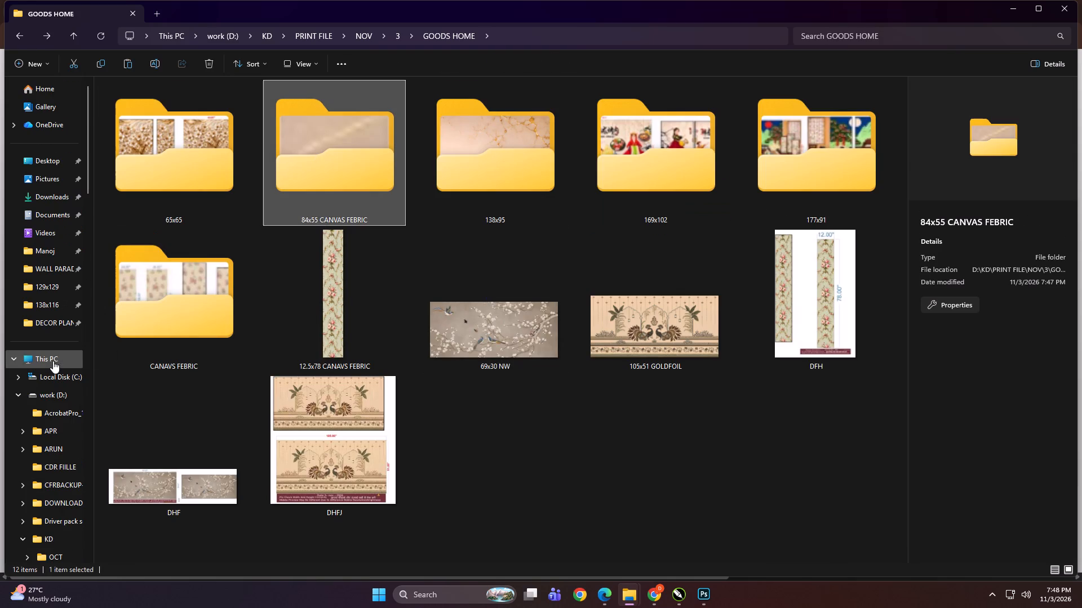
{"action": "scroll", "coordinate": [53, 361], "scroll_direction": "up", "scroll_amount": 1}
{"action": "left_click", "coordinate": [53, 360]}
{"action": "double_click", "coordinate": [190, 343]}
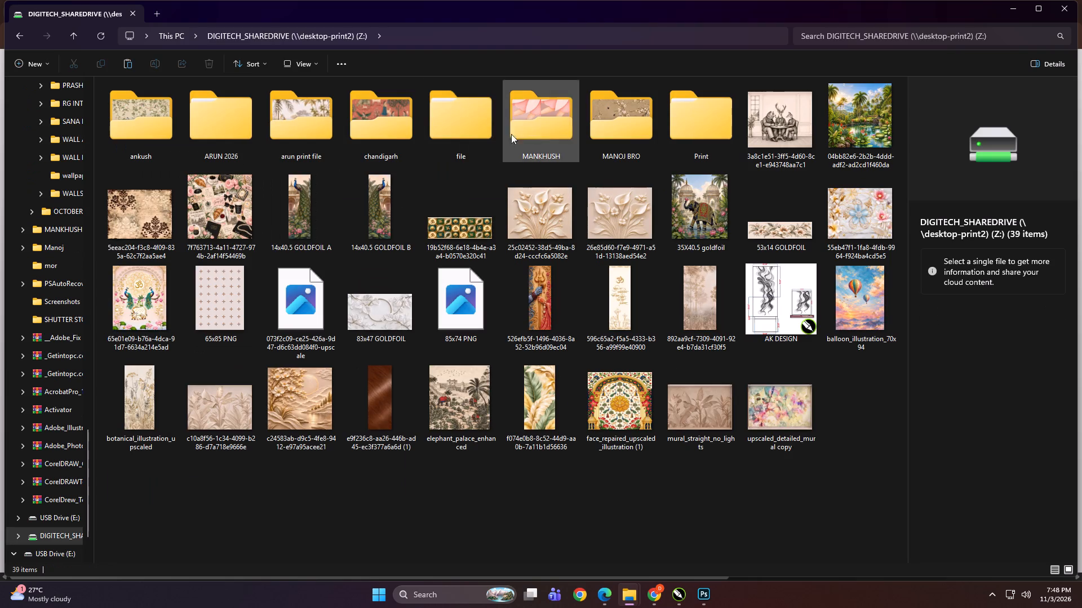
{"action": "double_click", "coordinate": [689, 120]}
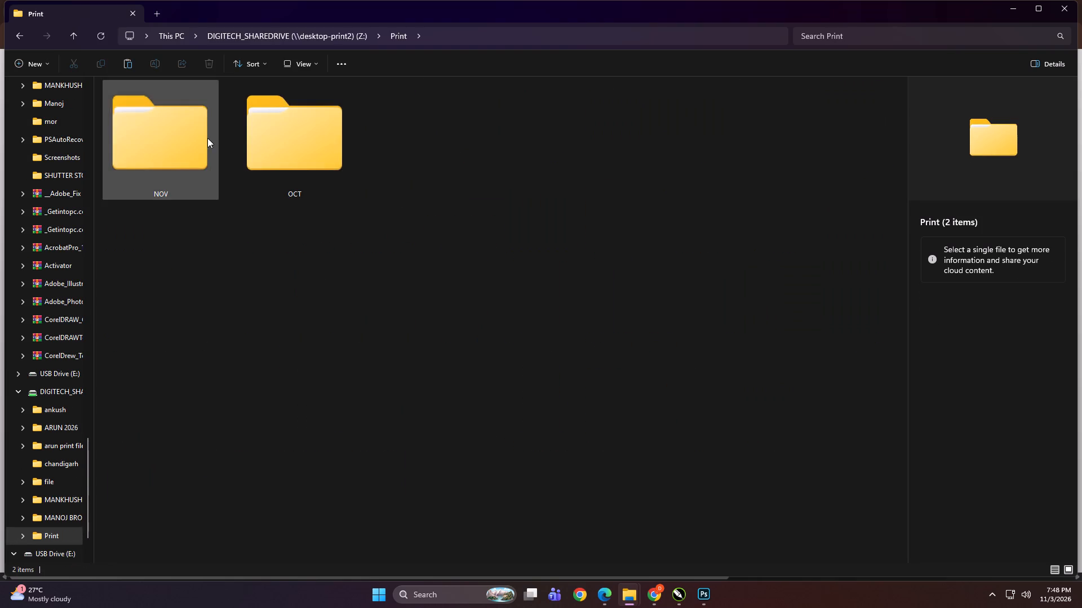
{"action": "left_click", "coordinate": [281, 139]}
{"action": "double_click", "coordinate": [191, 138]}
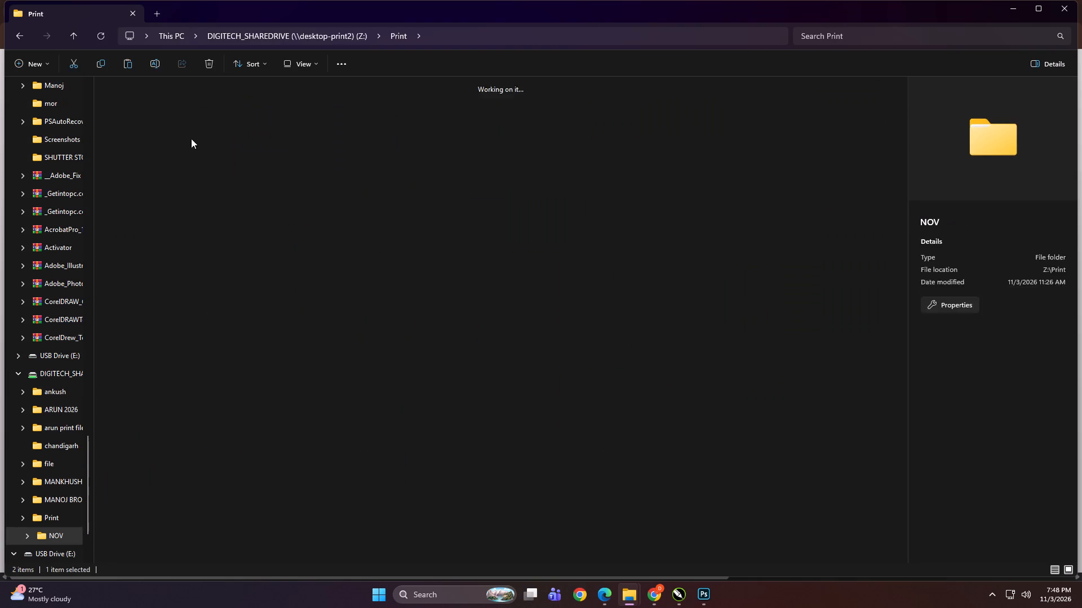
{"action": "left_click", "coordinate": [418, 159]}
{"action": "triple_click", "coordinate": [465, 161]}
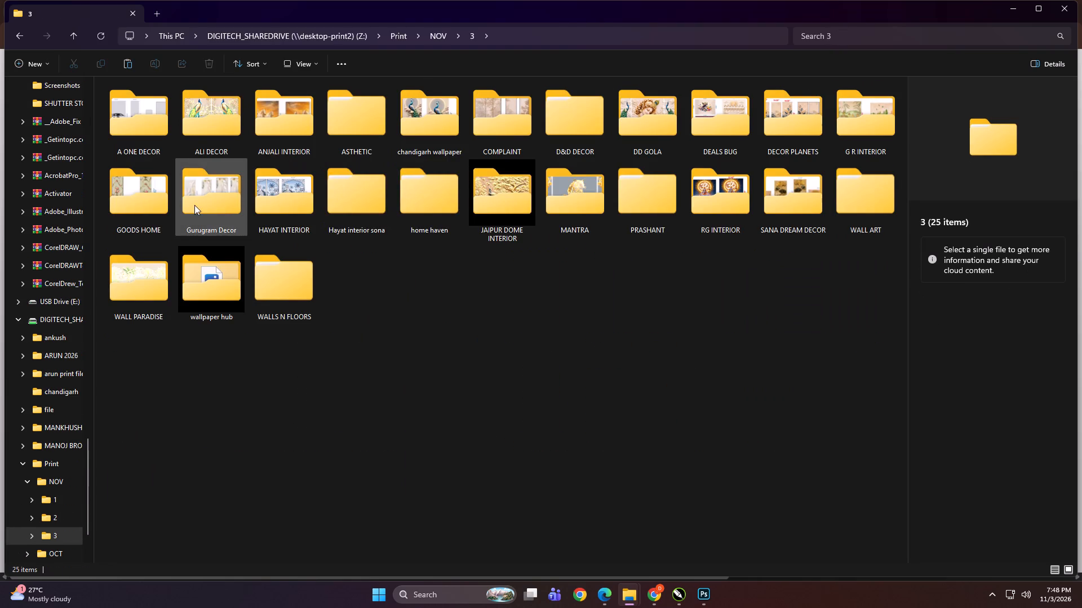
{"action": "double_click", "coordinate": [160, 196]}
{"action": "double_click", "coordinate": [320, 166]}
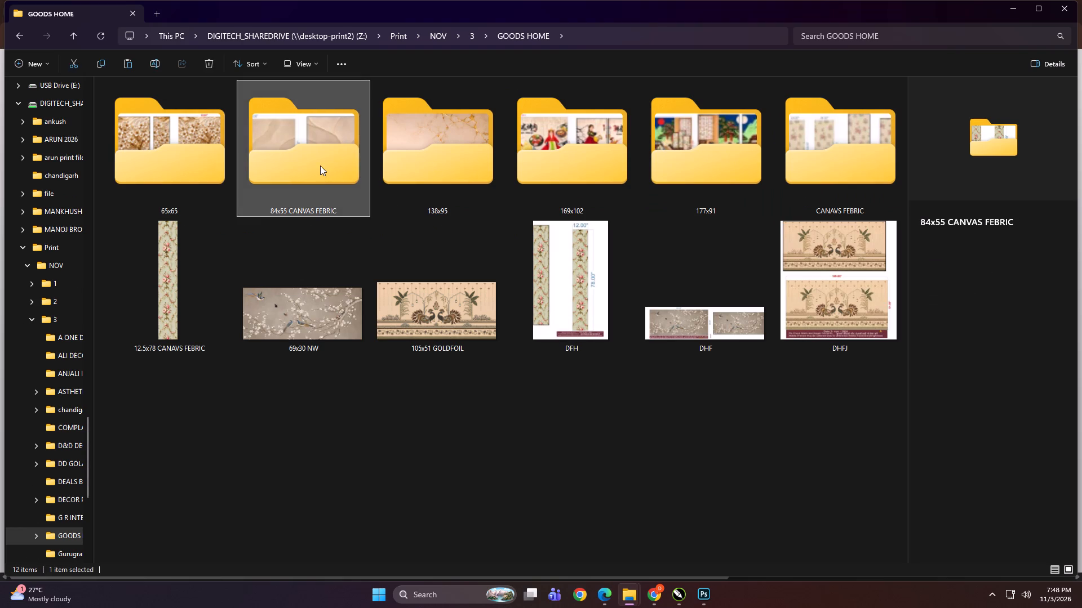
{"action": "left_click", "coordinate": [353, 297]}
{"action": "scroll", "coordinate": [355, 298], "scroll_direction": "up", "scroll_amount": 20, "text": "ctrl"}
{"action": "scroll", "coordinate": [355, 298], "scroll_direction": "up", "scroll_amount": 2, "text": "ctrl"}
{"action": "scroll", "coordinate": [355, 298], "scroll_direction": "down", "scroll_amount": 1, "text": "ctrl"}
{"action": "scroll", "coordinate": [355, 298], "scroll_direction": "up", "scroll_amount": 9, "text": "ctrl"}
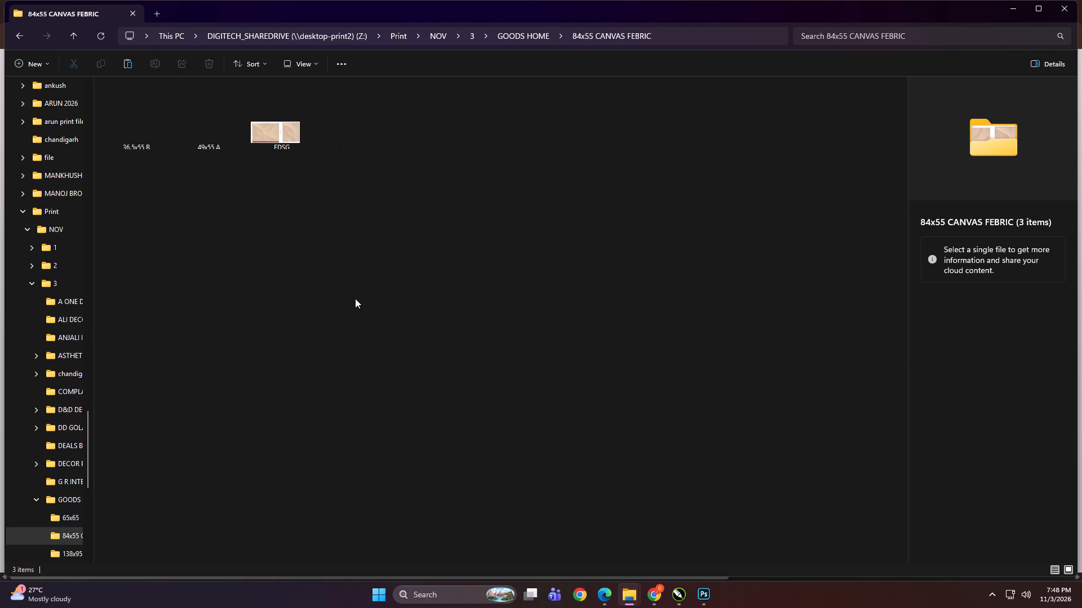
{"action": "right_click", "coordinate": [355, 298]}
{"action": "left_click", "coordinate": [274, 293]}
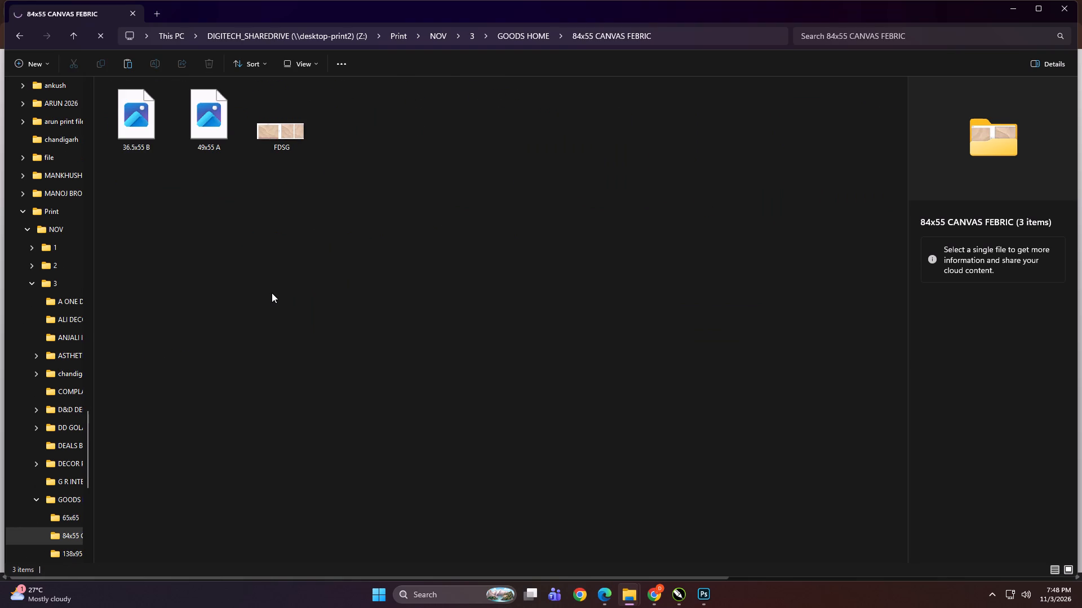
Delete the old 84x55 CANVAS FEBRIC folder from GOODS HOME on the share drive.
{"action": "key", "text": "BackSpace"}
{"action": "left_click", "coordinate": [401, 430]}
{"action": "left_click", "coordinate": [299, 143]}
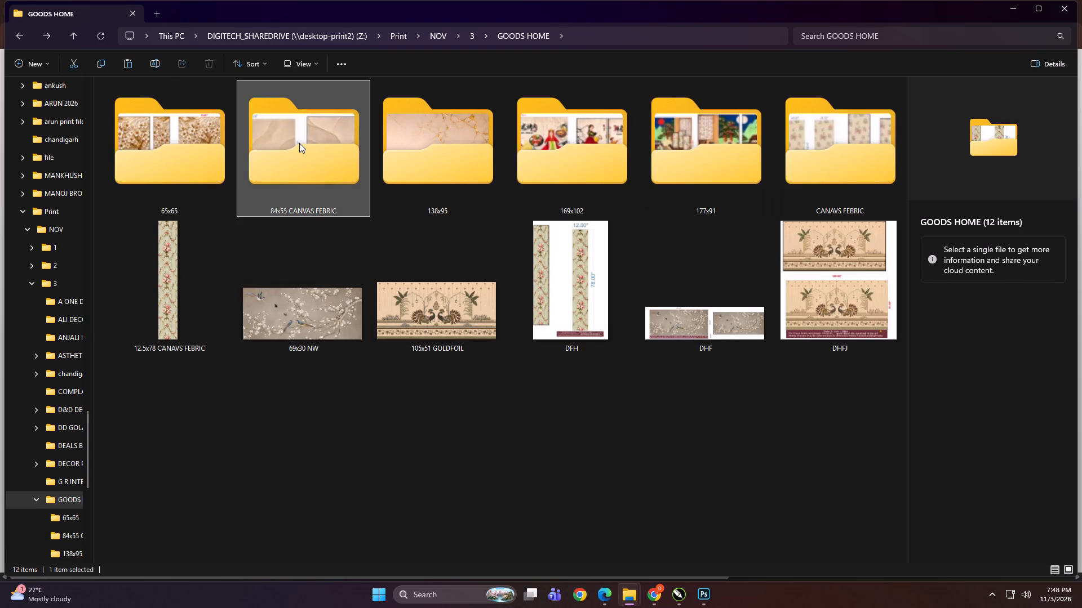
{"action": "key", "text": "Delete"}
{"action": "key", "text": "Return"}
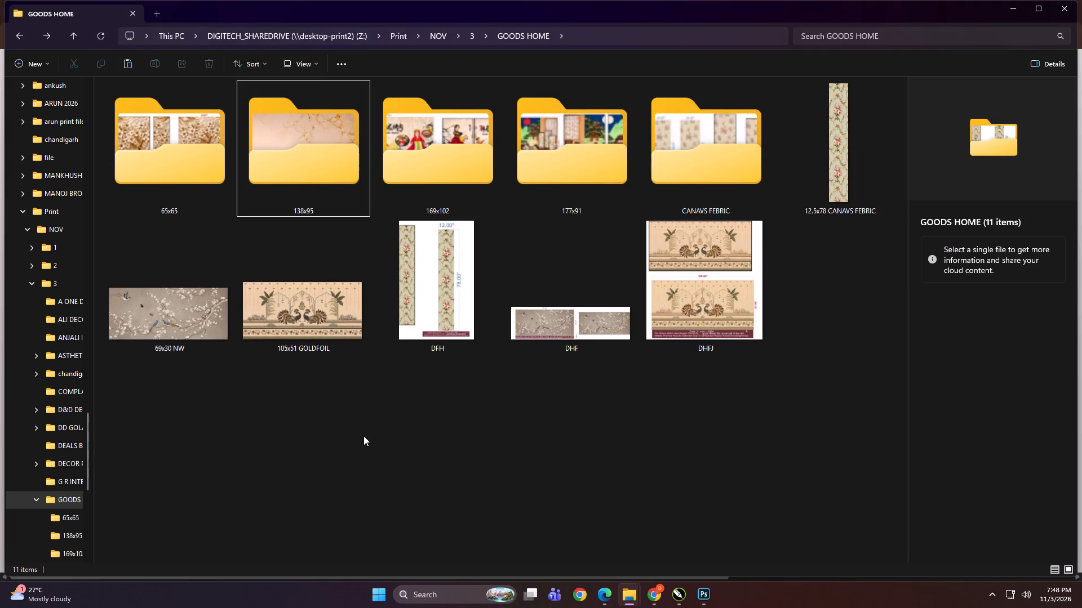
Paste the copied 84x55 CANVAS FEBRIC folder into GOODS HOME on the share drive.
{"action": "right_click", "coordinate": [363, 436]}
{"action": "left_click", "coordinate": [378, 455]}
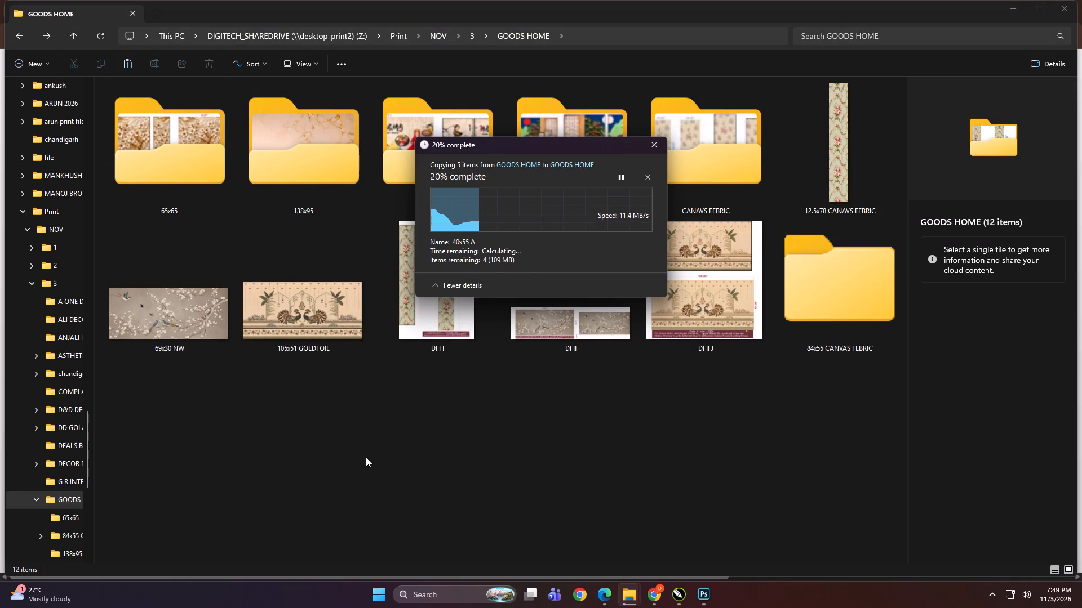
{"action": "left_click", "coordinate": [366, 457]}
{"action": "left_click", "coordinate": [468, 427]}
Look through the wall paradise and NEW WORK folders in Print > NOV > 2 on the share drive.
{"action": "key", "text": "BackSpace"}
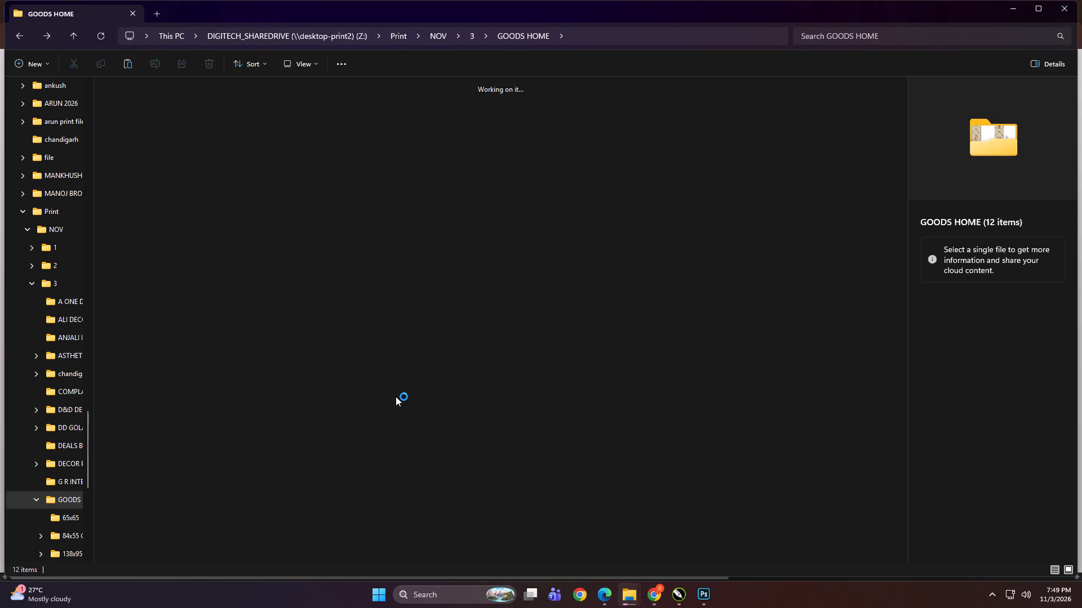
{"action": "key", "text": "BackSpace"}
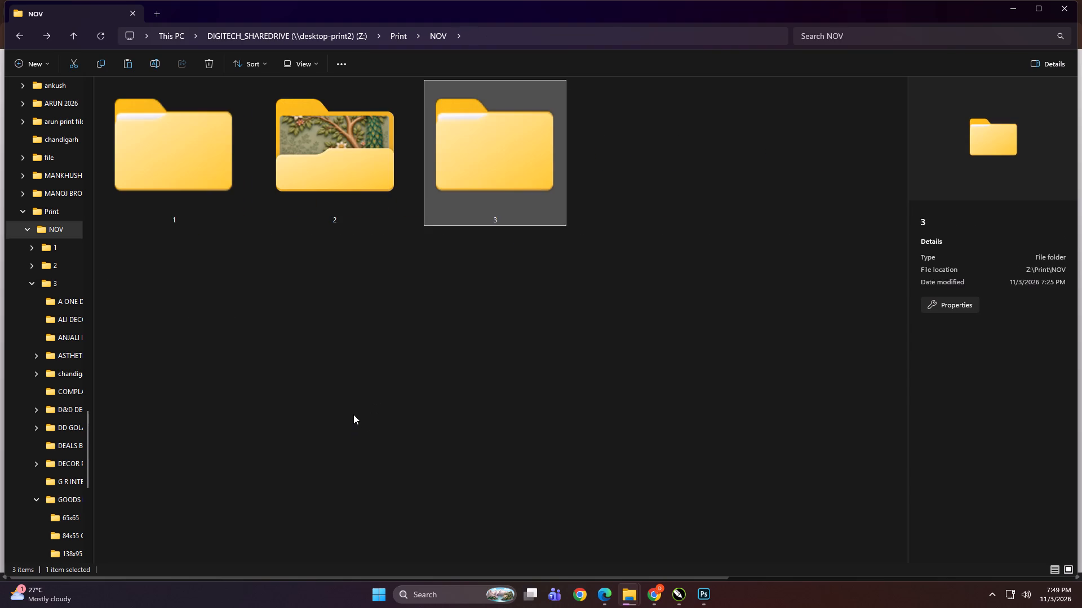
{"action": "triple_click", "coordinate": [367, 189]}
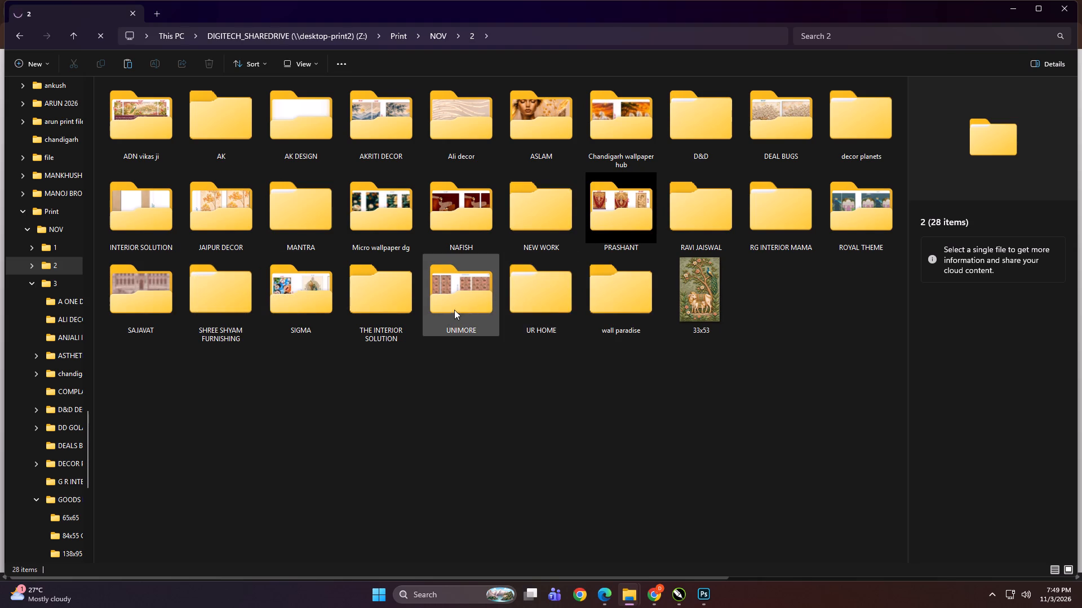
{"action": "double_click", "coordinate": [543, 297]}
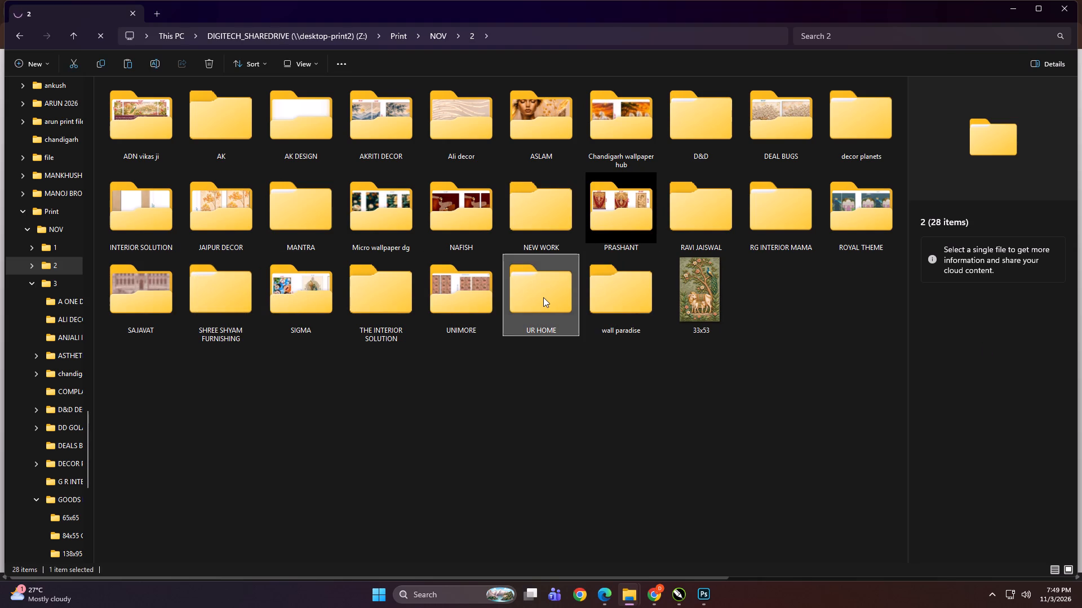
{"action": "key", "text": "BackSpace"}
{"action": "triple_click", "coordinate": [586, 299]}
{"action": "key", "text": "BackSpace"}
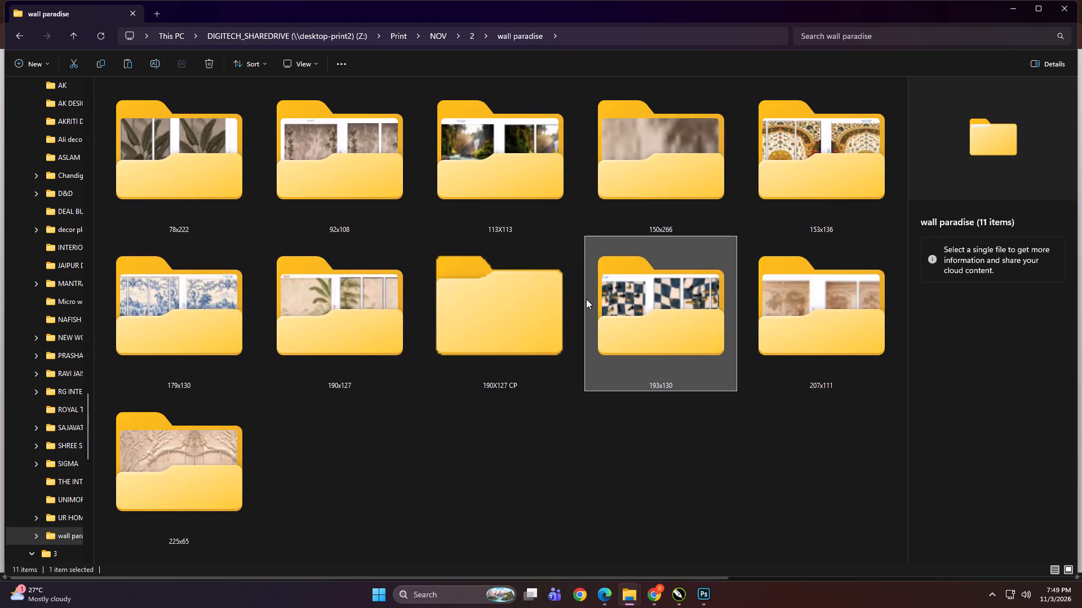
{"action": "left_click", "coordinate": [534, 227]}
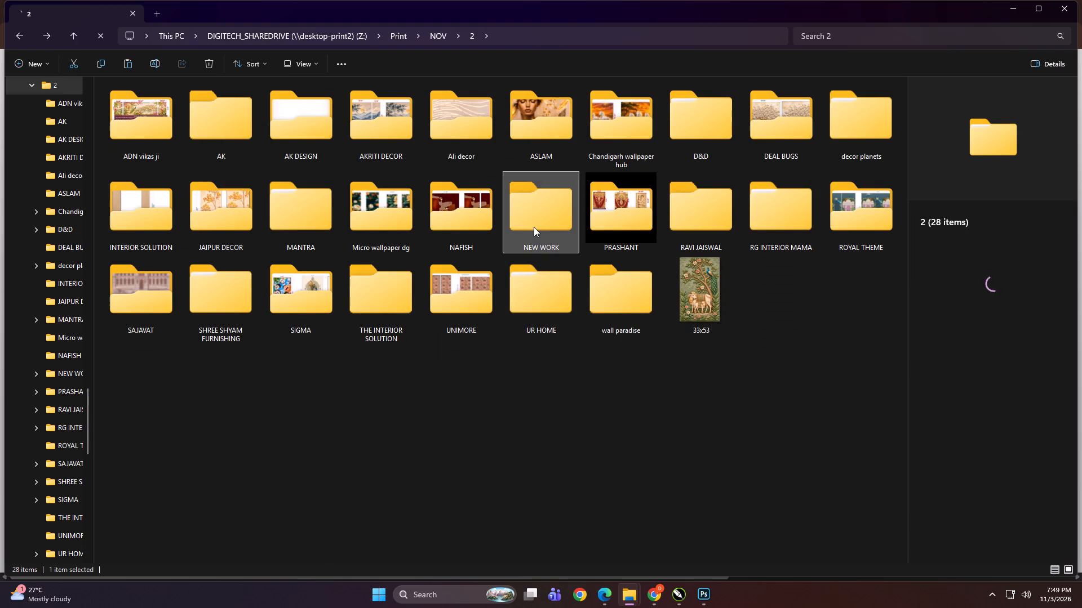
{"action": "left_click", "coordinate": [534, 227]}
{"action": "left_click", "coordinate": [534, 227]}
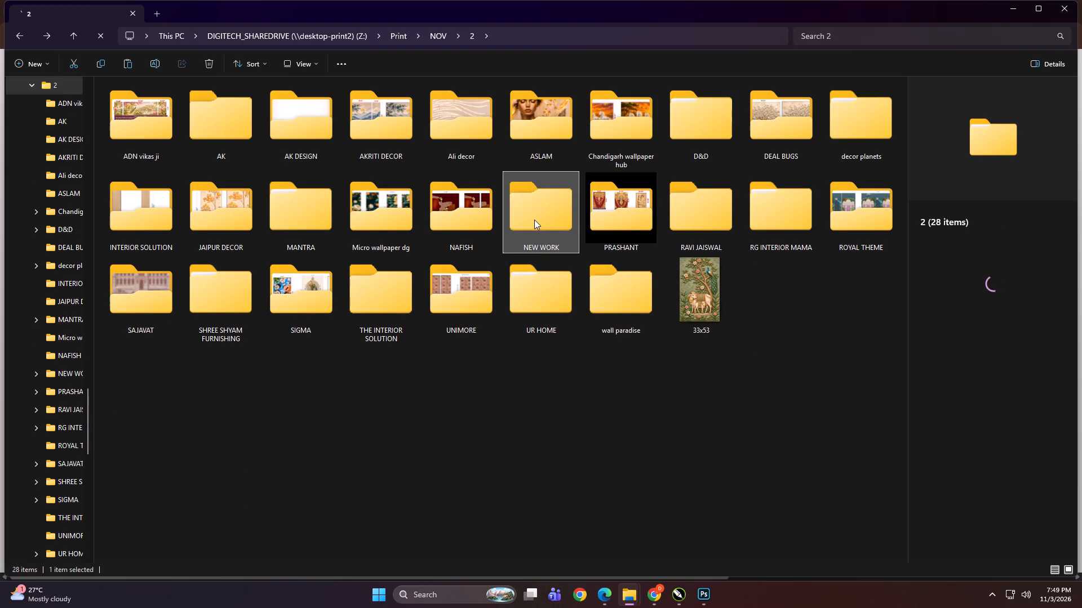
{"action": "left_click", "coordinate": [534, 220]}
{"action": "double_click", "coordinate": [534, 220]}
{"action": "double_click", "coordinate": [534, 220]}
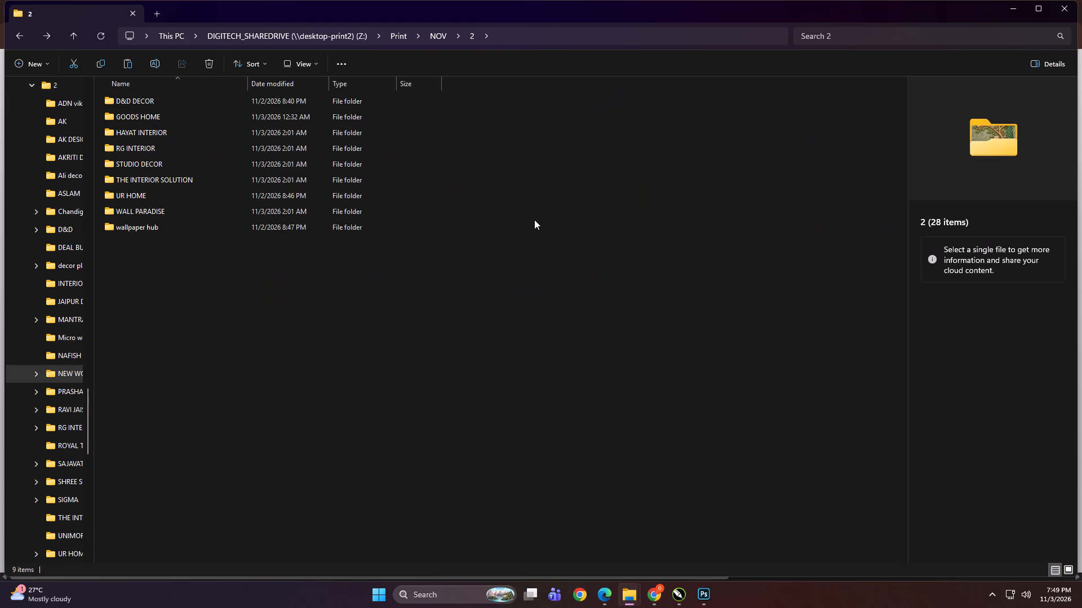
Reopen the NOV > 2 print folder and check the contents of its UR HOME folder.
{"action": "key", "text": "BackSpace"}
{"action": "key", "text": "BackSpace"}
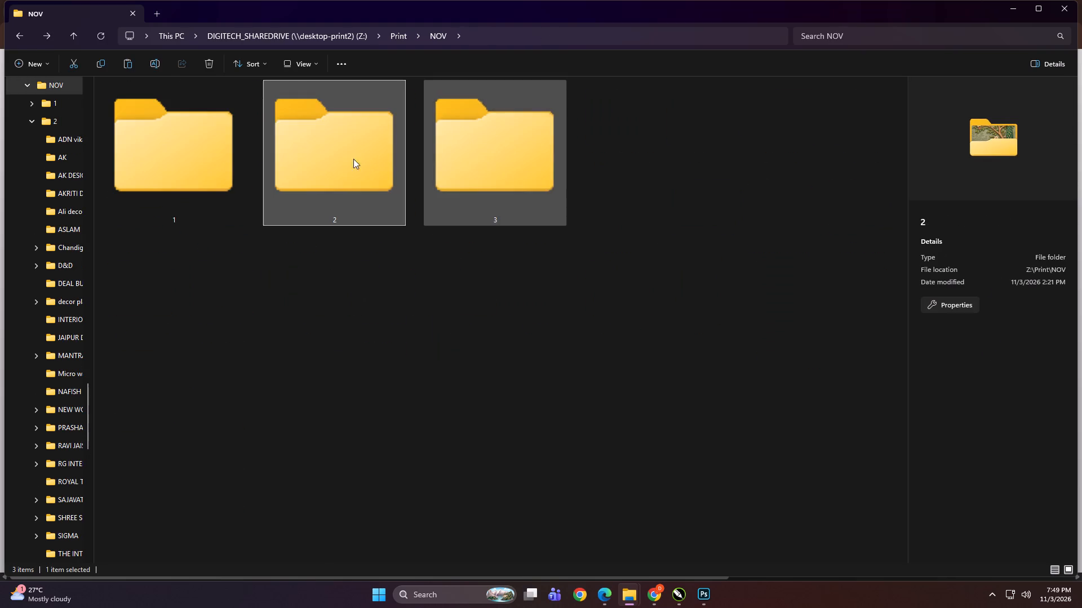
{"action": "triple_click", "coordinate": [343, 156]}
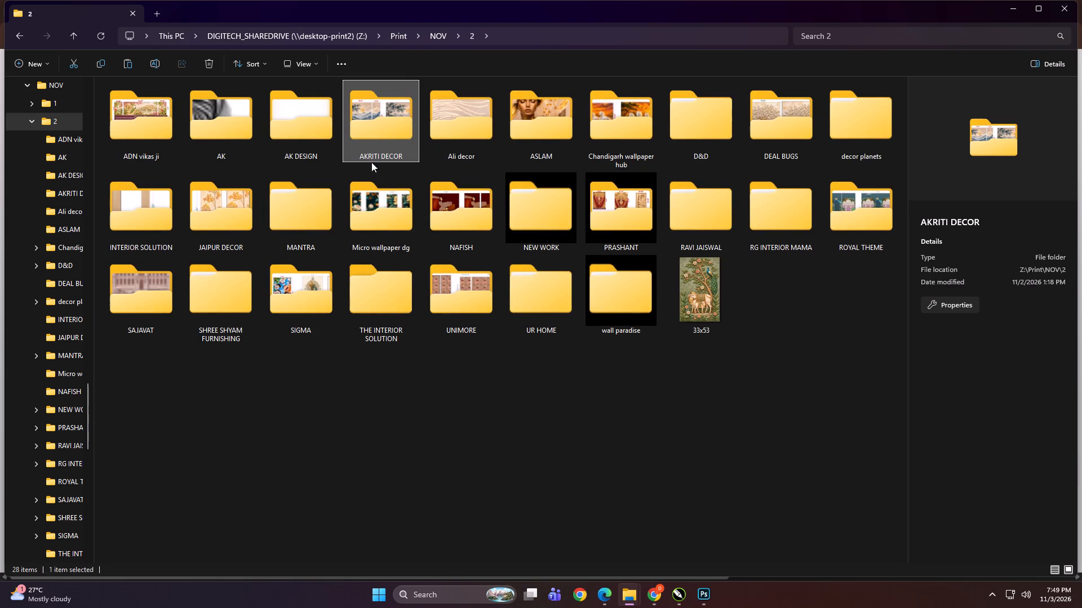
{"action": "left_click", "coordinate": [460, 409]}
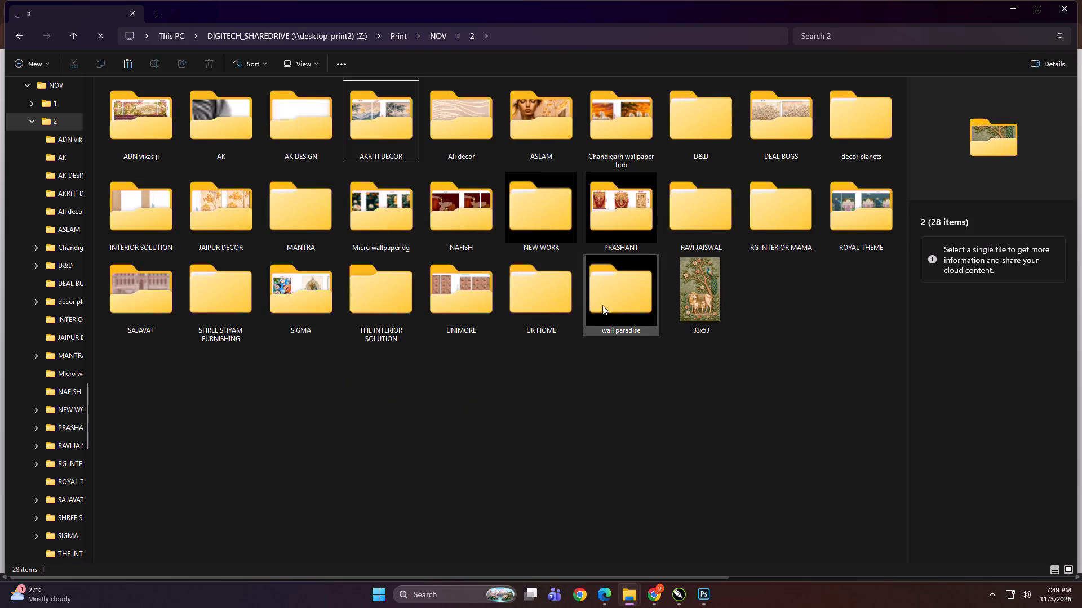
{"action": "triple_click", "coordinate": [552, 309]}
{"action": "scroll", "coordinate": [505, 324], "scroll_direction": "up", "scroll_amount": 20, "text": "ctrl"}
{"action": "scroll", "coordinate": [505, 324], "scroll_direction": "up", "scroll_amount": 3, "text": "ctrl"}
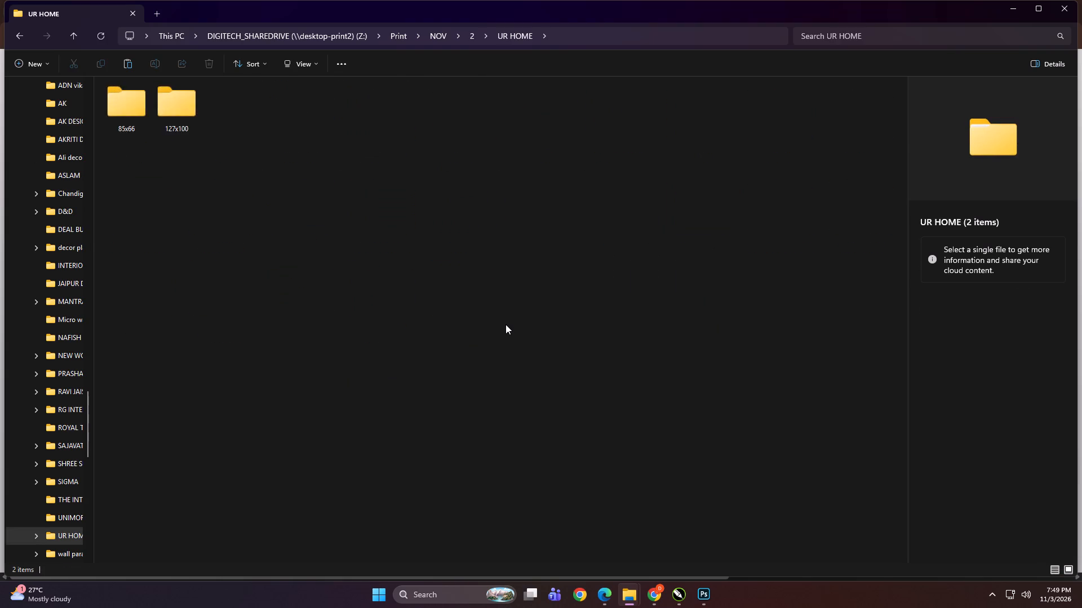
{"action": "scroll", "coordinate": [505, 324], "scroll_direction": "up", "scroll_amount": 13, "text": "ctrl"}
{"action": "left_click", "coordinate": [505, 324]}
{"action": "key", "text": "BackSpace"}
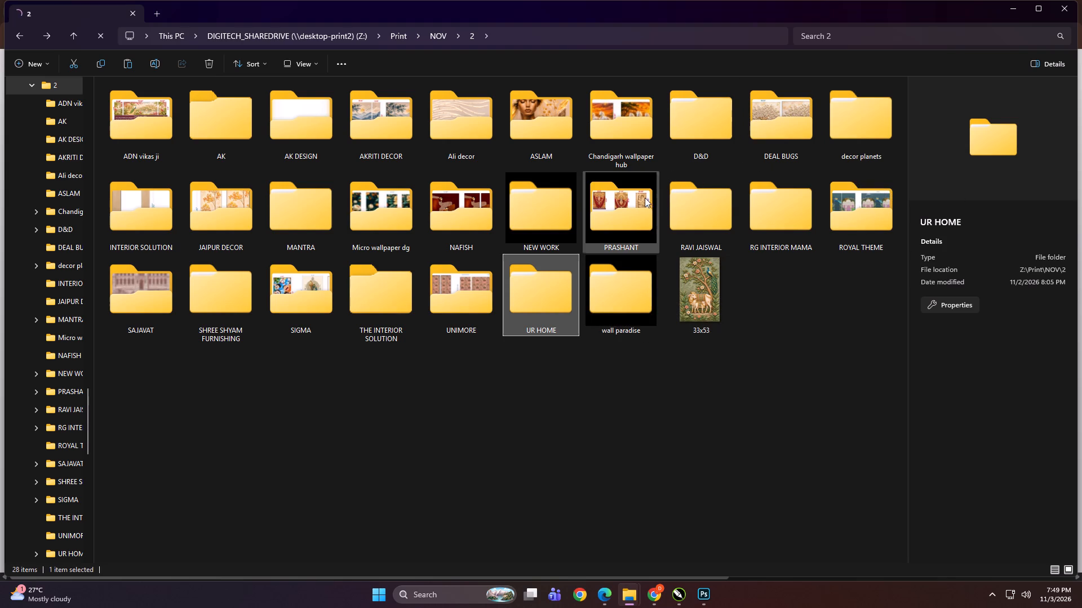
Examine the files in NEW WORK > GOODS HOME within the NOV > 2 print folder, returning to folder 2.
{"action": "double_click", "coordinate": [550, 224]}
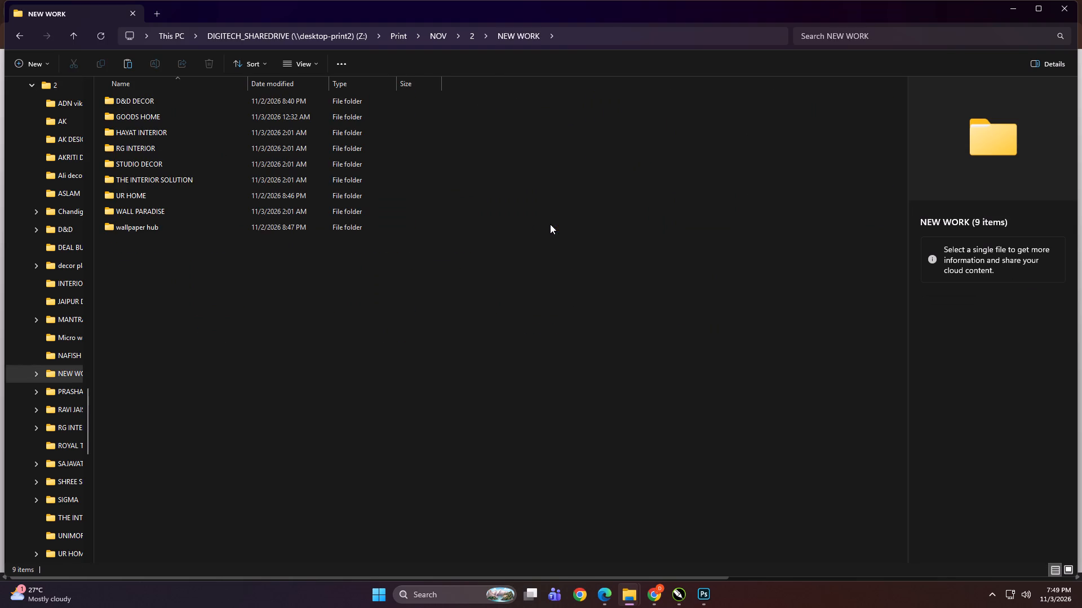
{"action": "left_click", "coordinate": [153, 109]}
{"action": "double_click", "coordinate": [152, 111]}
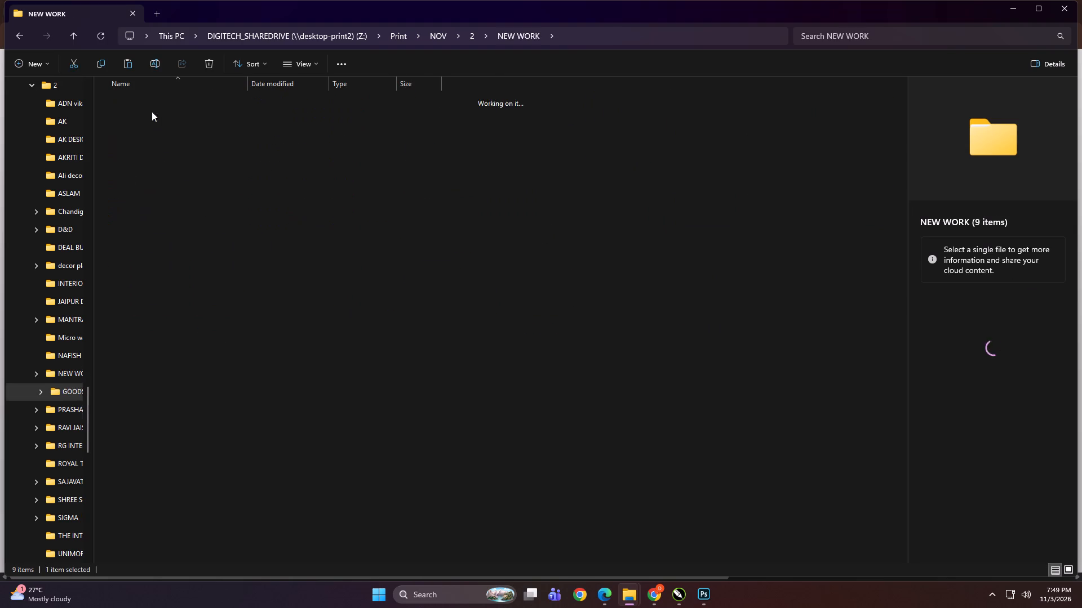
{"action": "scroll", "coordinate": [242, 304], "scroll_direction": "up", "scroll_amount": 14, "text": "ctrl"}
{"action": "scroll", "coordinate": [242, 304], "scroll_direction": "down", "scroll_amount": 1, "text": "ctrl"}
{"action": "scroll", "coordinate": [242, 304], "scroll_direction": "up", "scroll_amount": 17, "text": "ctrl"}
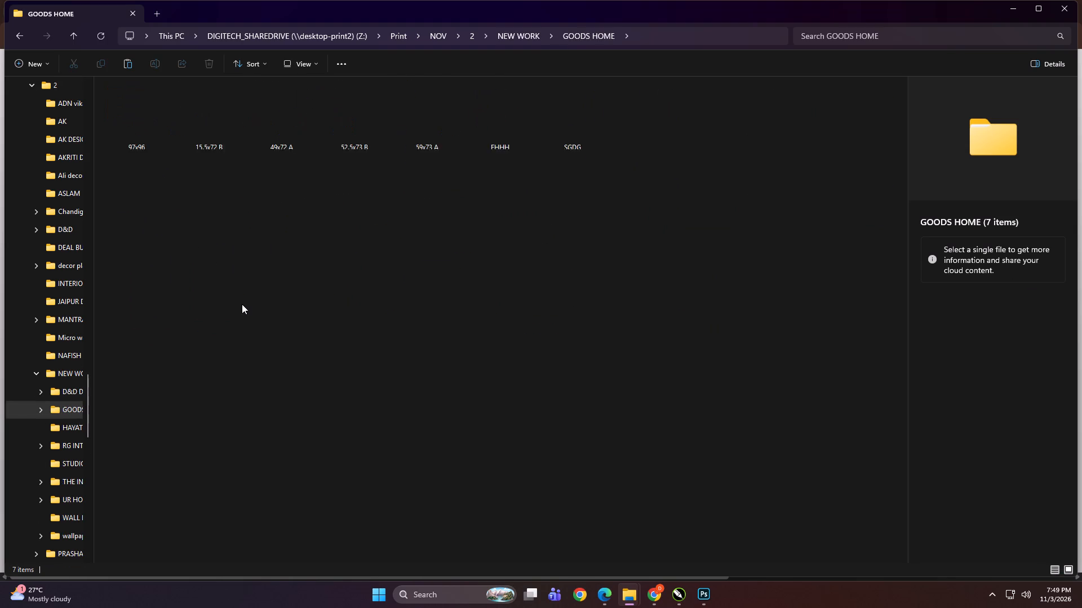
{"action": "scroll", "coordinate": [242, 304], "scroll_direction": "up", "scroll_amount": 6, "text": "ctrl"}
{"action": "left_click", "coordinate": [242, 304]}
{"action": "left_click", "coordinate": [512, 335]}
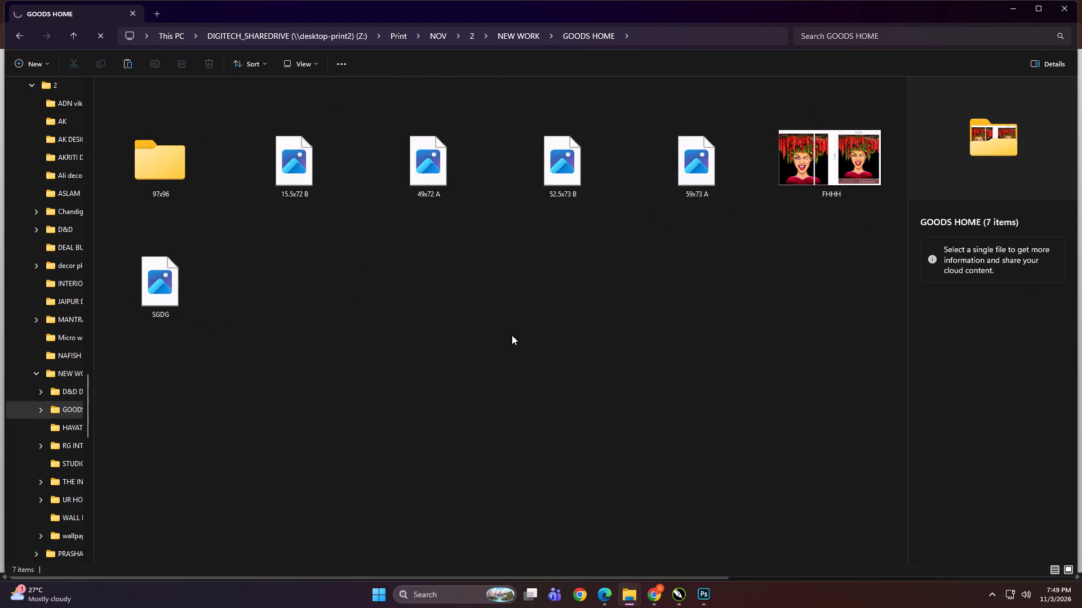
{"action": "key", "text": "BackSpace"}
{"action": "key", "text": "BackSpace"}
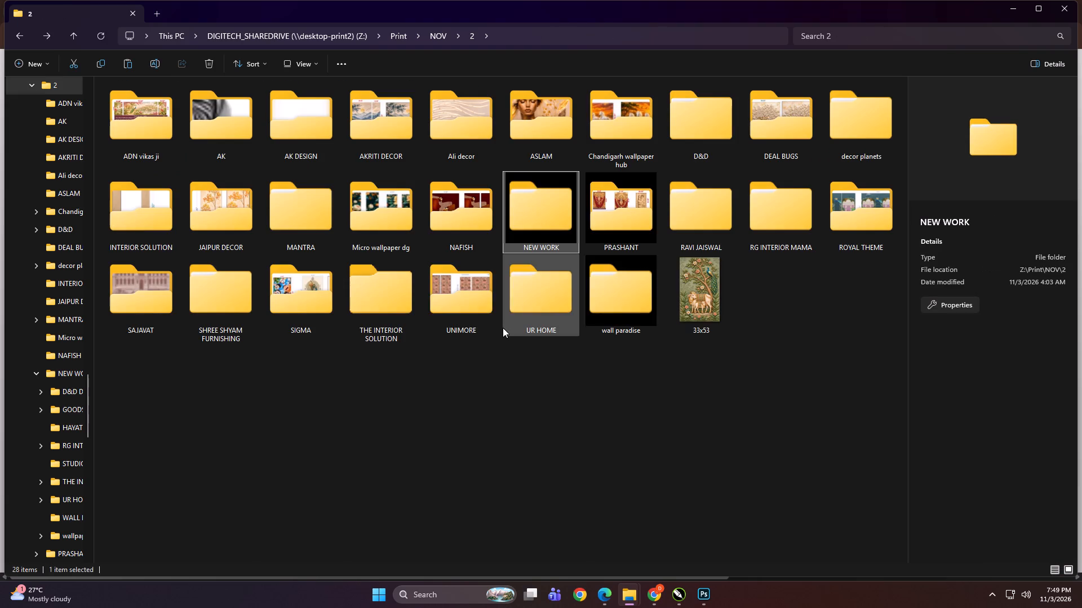
Recheck the UR HOME and wall paradise folders in NOV > 2, ending back in folder 2.
{"action": "double_click", "coordinate": [548, 310]}
{"action": "key", "text": "BackSpace"}
{"action": "double_click", "coordinate": [621, 307]}
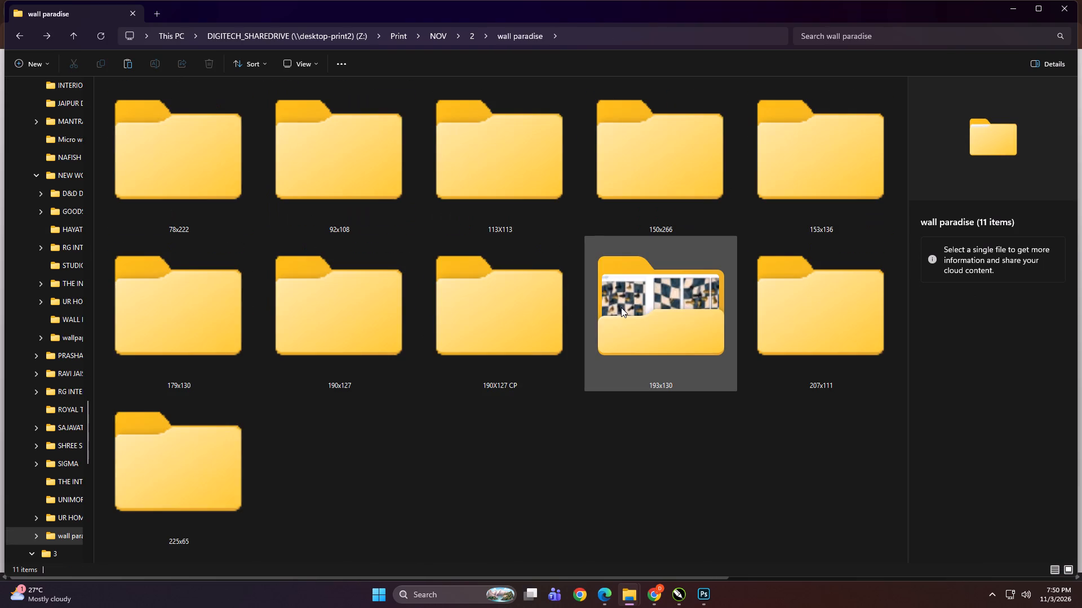
{"action": "key", "text": "BackSpace"}
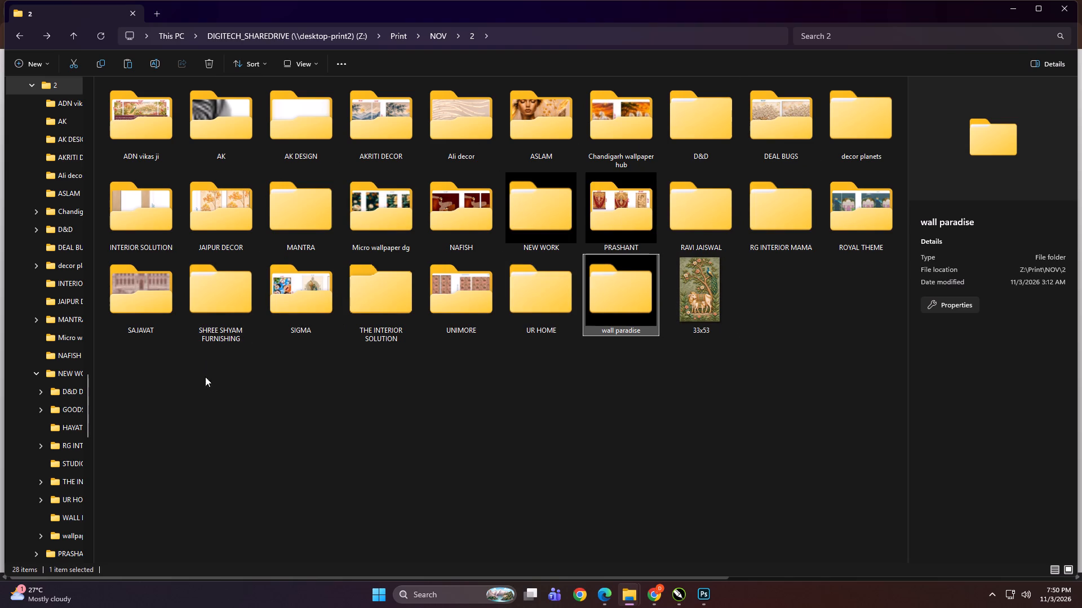
{"action": "left_click", "coordinate": [412, 397]}
{"action": "left_click", "coordinate": [374, 403]}
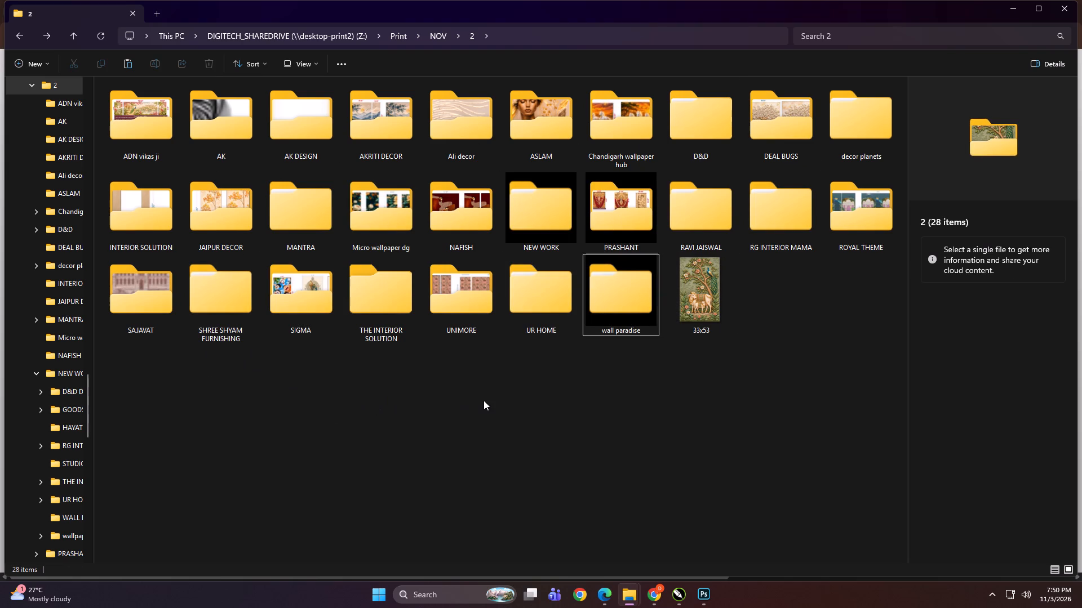
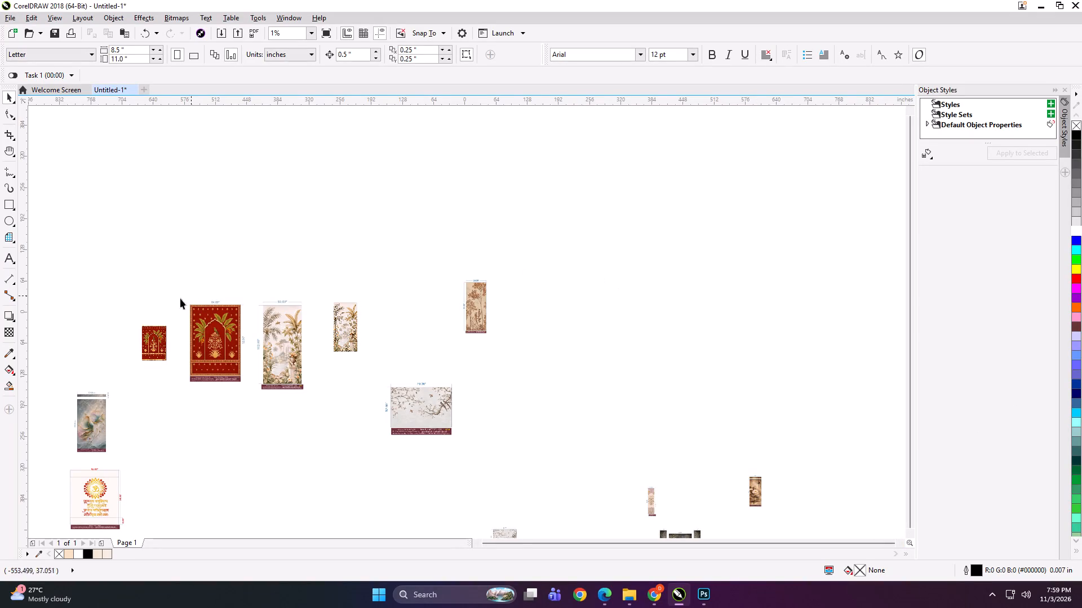
Move the small 50.5 × 72 in red palm-arch artwork to X -649.5 in, Y -51 in.
{"action": "scroll", "coordinate": [141, 313], "scroll_direction": "up", "scroll_amount": 2}
{"action": "scroll", "coordinate": [310, 297], "scroll_direction": "down", "scroll_amount": 1}
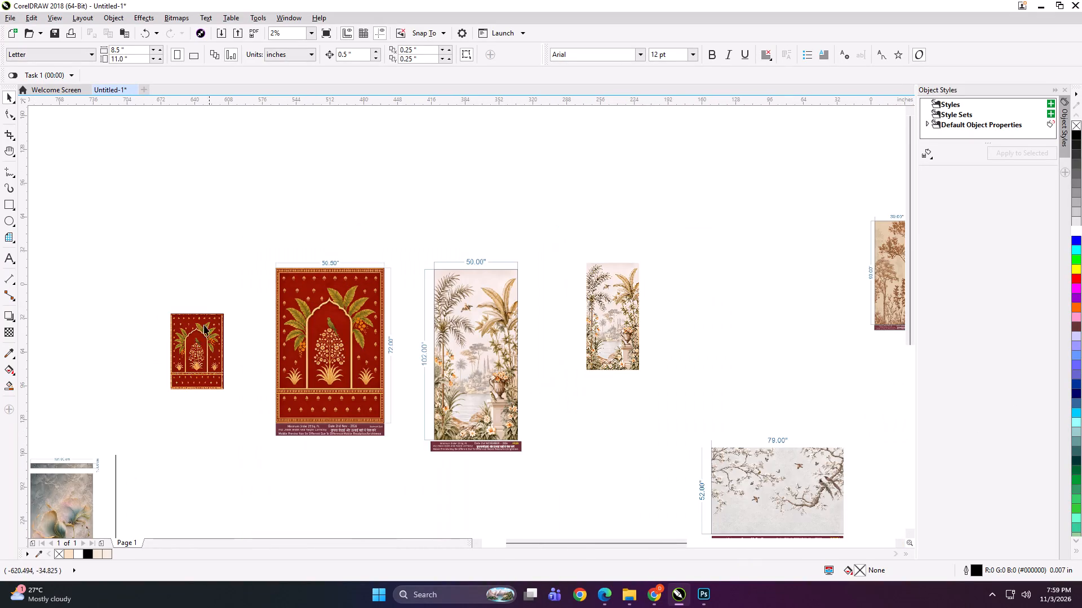
{"action": "scroll", "coordinate": [187, 341], "scroll_direction": "up", "scroll_amount": 1}
{"action": "scroll", "coordinate": [251, 283], "scroll_direction": "down", "scroll_amount": 1}
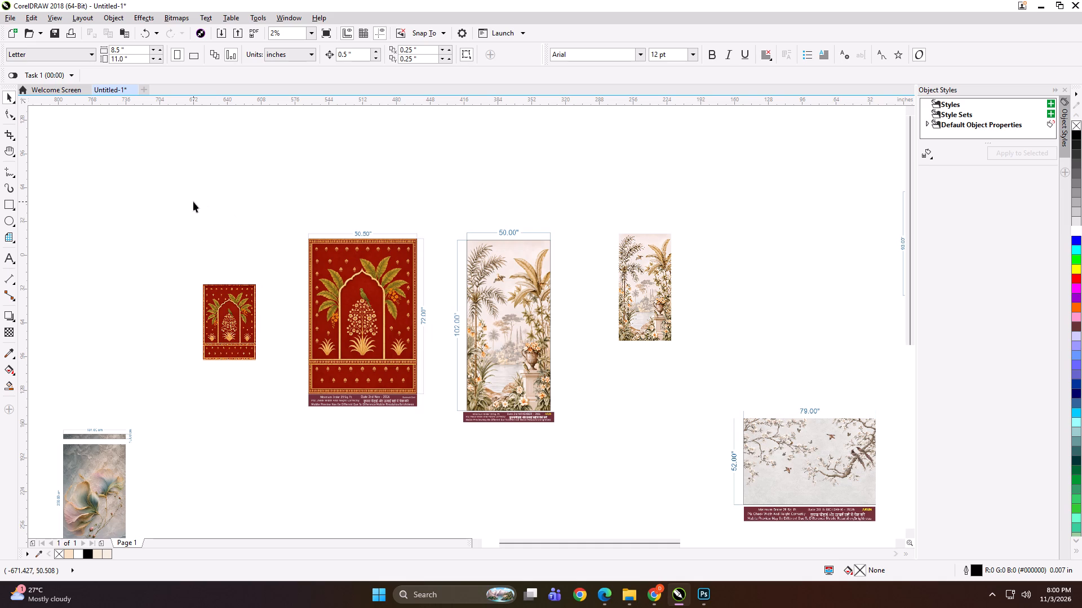
{"action": "left_click_drag", "start_coordinate": [234, 315], "coordinate": [228, 312]}
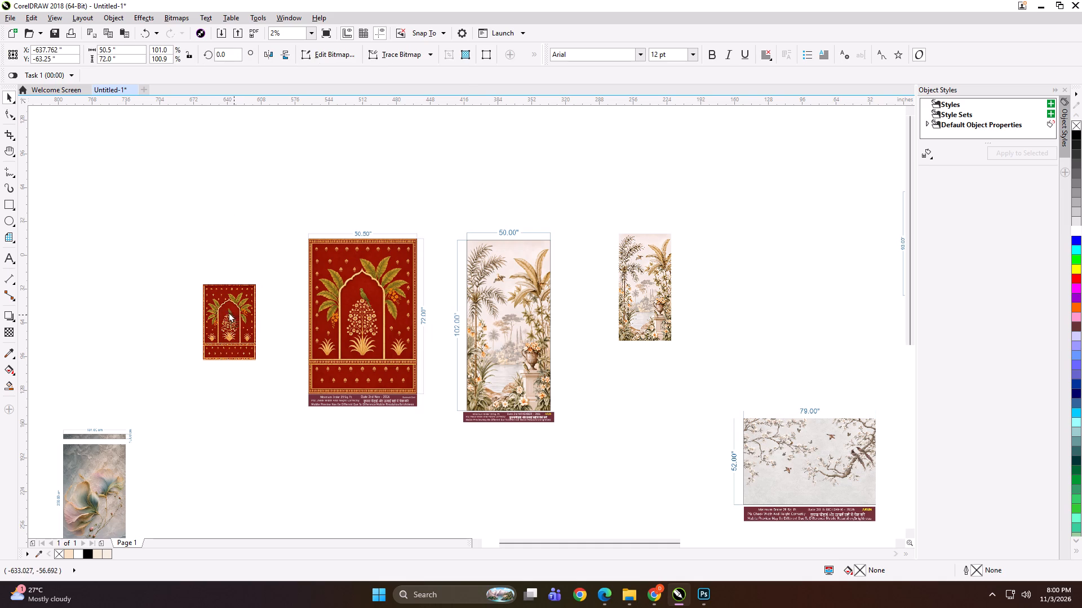
{"action": "left_click_drag", "start_coordinate": [228, 312], "coordinate": [227, 310]}
{"action": "left_click_drag", "start_coordinate": [224, 303], "coordinate": [219, 295]}
{"action": "scroll", "coordinate": [273, 253], "scroll_direction": "up", "scroll_amount": 1}
{"action": "scroll", "coordinate": [313, 213], "scroll_direction": "down", "scroll_amount": 1}
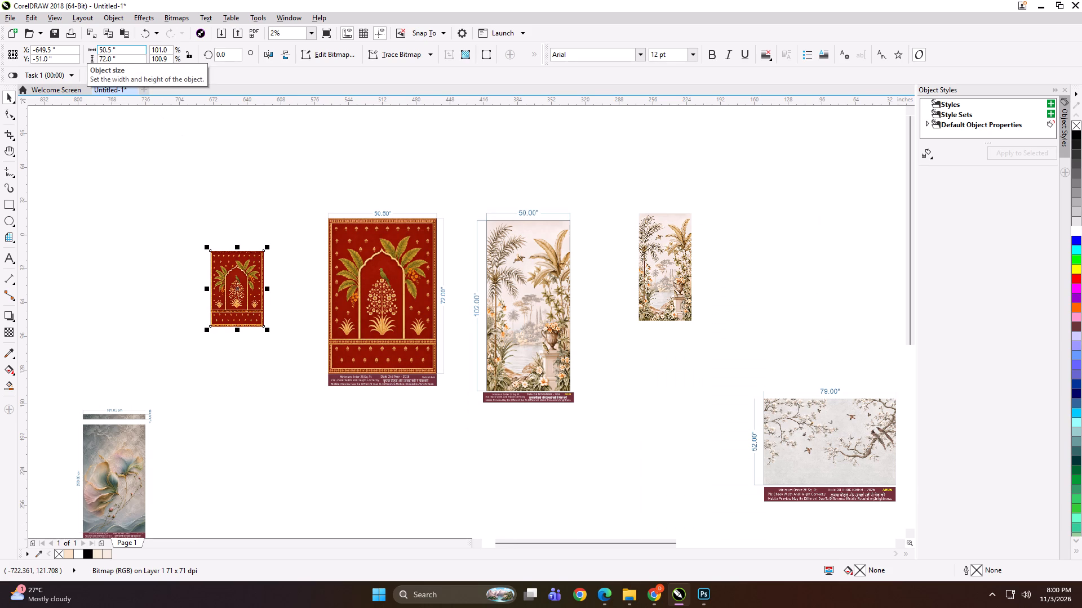
Add a rectangle over the small red artwork, set its width to 41 in, and left-align it with the artwork.
{"action": "double_click", "coordinate": [9, 201], "text": "shift"}
{"action": "key", "text": "shift+space"}
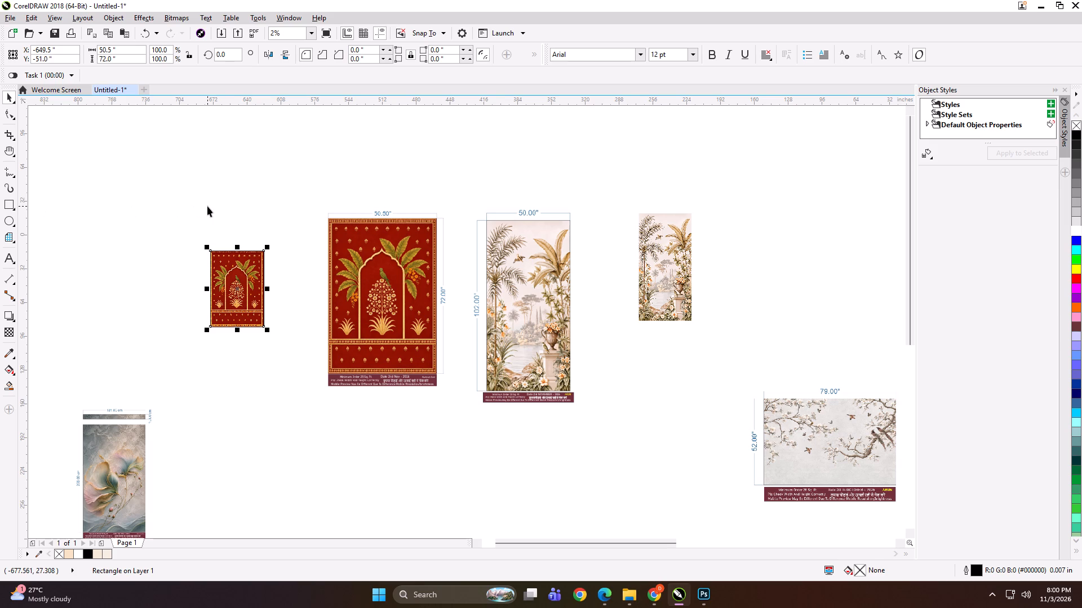
{"action": "left_click", "coordinate": [130, 51]}
{"action": "key", "text": "ctrl+a"}
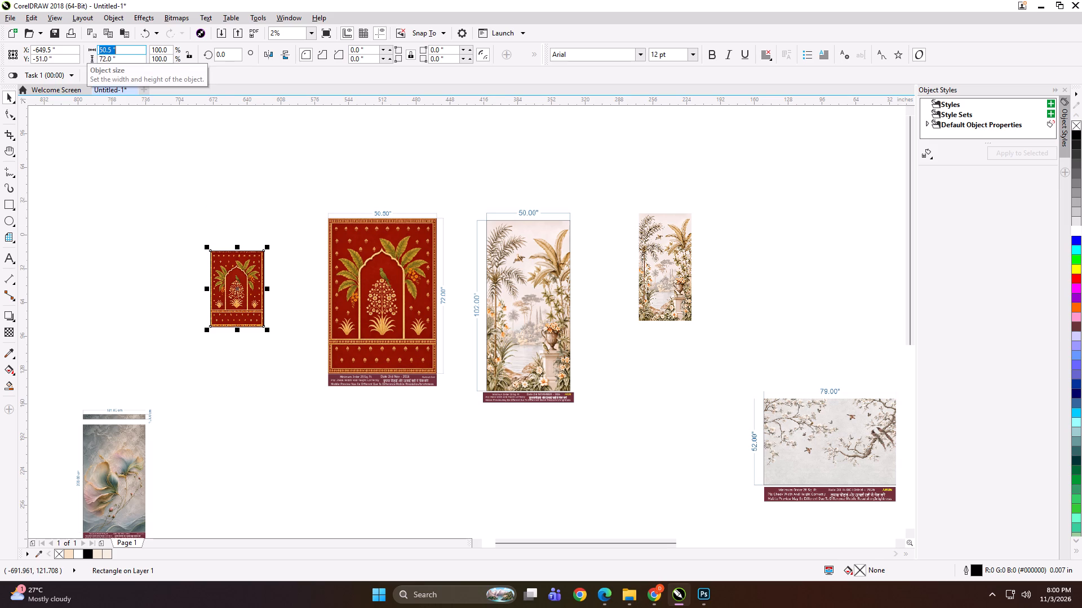
{"action": "type", "text": "41"}
{"action": "key", "text": "Return"}
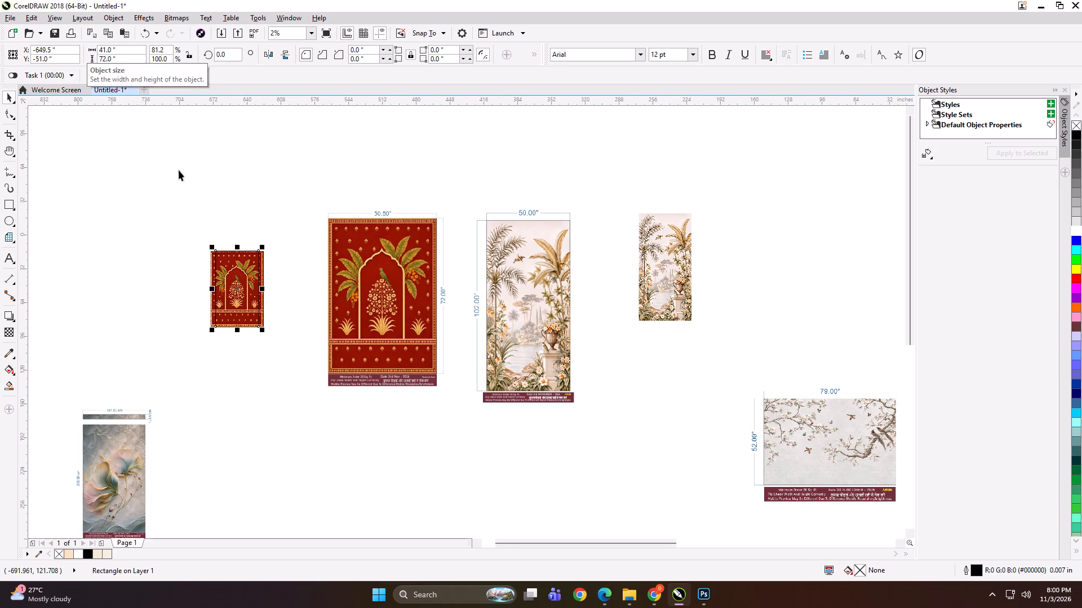
{"action": "scroll", "coordinate": [197, 200], "scroll_direction": "up", "scroll_amount": 1}
{"action": "scroll", "coordinate": [247, 343], "scroll_direction": "up", "scroll_amount": 1}
{"action": "left_click", "coordinate": [211, 319], "text": "shift"}
{"action": "key", "text": "l"}
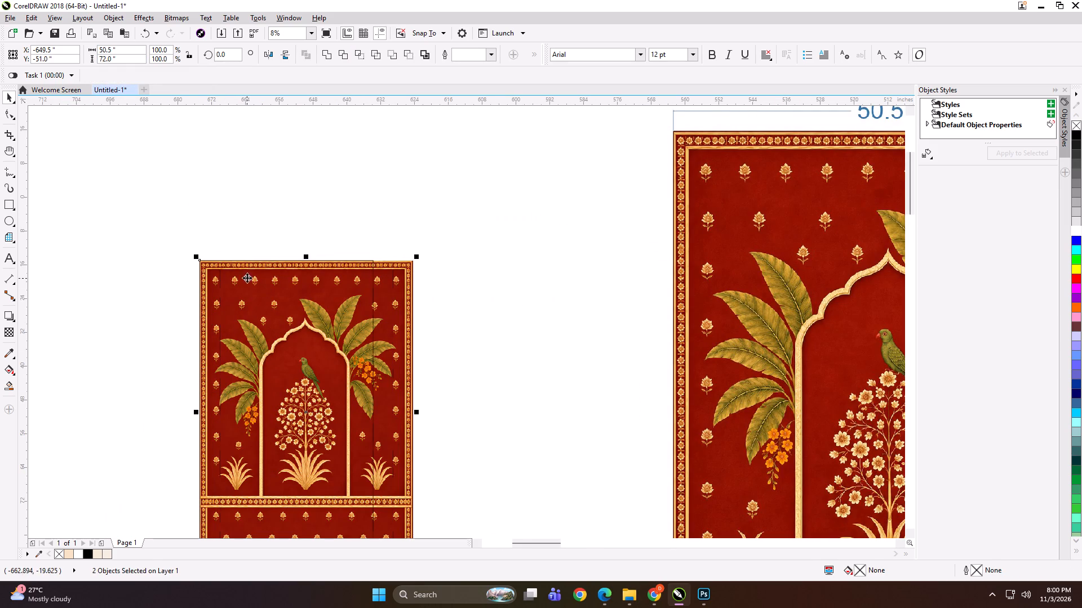
{"action": "left_click", "coordinate": [120, 311]}
Mirror-copy the 41 in rectangle to its other side with a 0.5 in overlap and narrow it to 10 in, ending at the artwork's edge.
{"action": "scroll", "coordinate": [249, 251], "scroll_direction": "down", "scroll_amount": 1}
{"action": "left_click", "coordinate": [255, 319]}
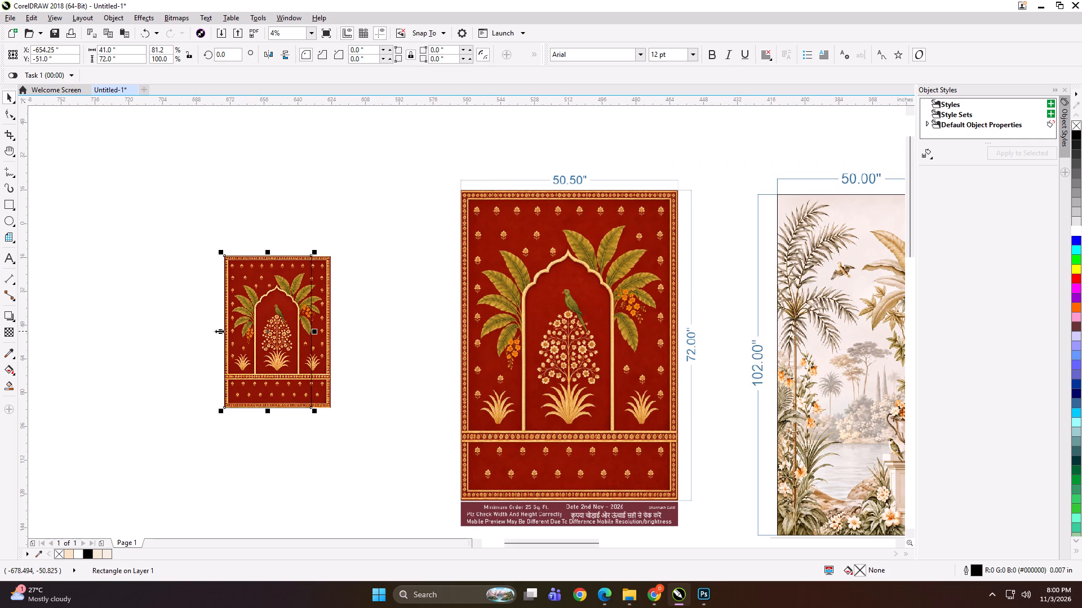
{"action": "left_click_drag", "start_coordinate": [221, 332], "coordinate": [410, 347]}
{"action": "right_click", "coordinate": [410, 347], "text": "ctrl"}
{"action": "scroll", "coordinate": [322, 320], "scroll_direction": "up", "scroll_amount": 1}
{"action": "key", "text": "Left"}
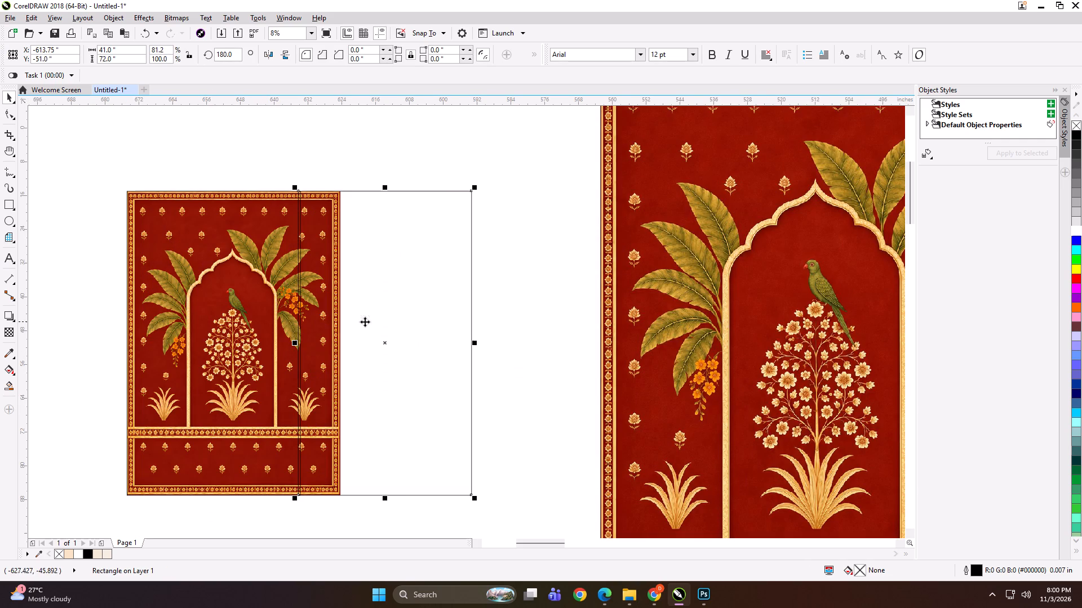
{"action": "left_click_drag", "start_coordinate": [481, 345], "coordinate": [473, 343]}
{"action": "left_click", "coordinate": [441, 337]}
{"action": "left_click_drag", "start_coordinate": [475, 343], "coordinate": [342, 320]}
Group the two panel rectangles, place the red artwork inside them as frames, and ungroup them into separate panels.
{"action": "left_click", "coordinate": [258, 299], "text": "shift"}
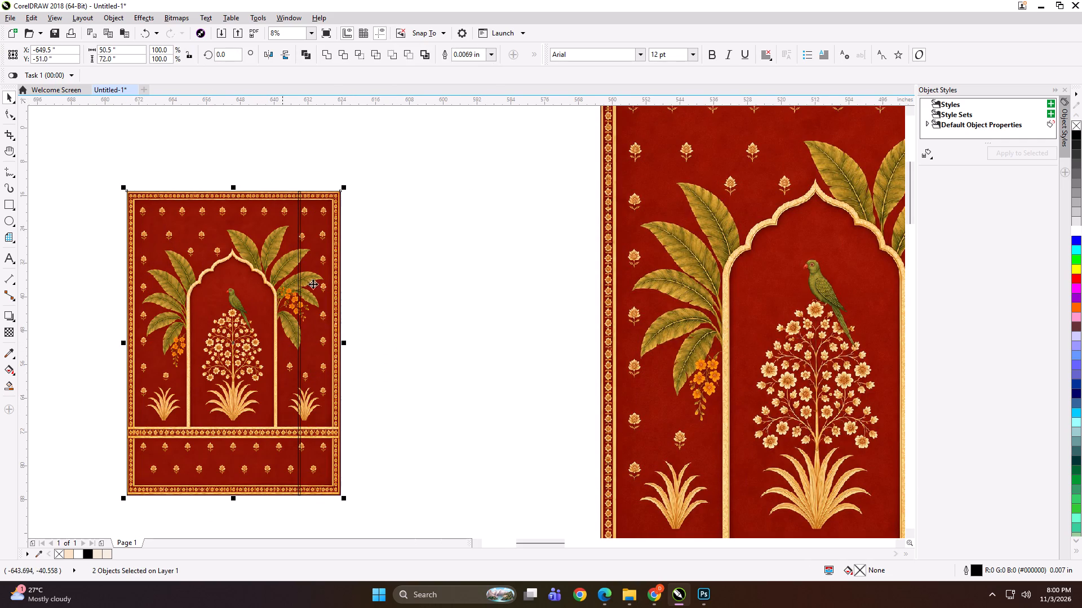
{"action": "scroll", "coordinate": [343, 298], "scroll_direction": "down", "scroll_amount": 1}
{"action": "key", "text": "ctrl+g"}
{"action": "left_click", "coordinate": [194, 293]}
{"action": "left_click", "coordinate": [312, 301], "text": "alt"}
{"action": "key", "text": "shift+Return"}
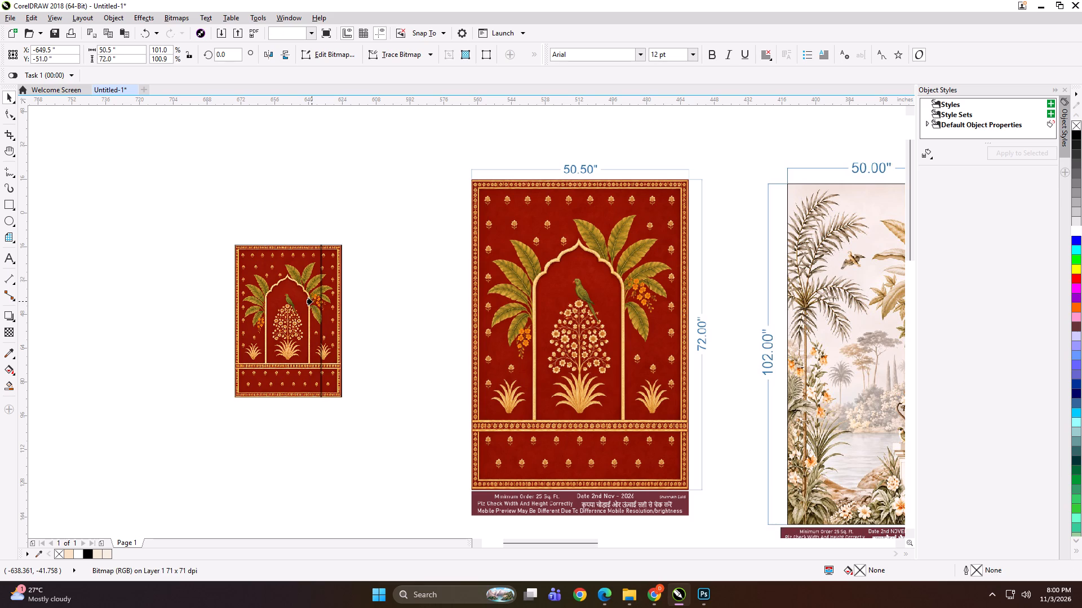
{"action": "left_click", "coordinate": [312, 287]}
{"action": "key", "text": "ctrl+u"}
{"action": "left_click", "coordinate": [272, 203]}
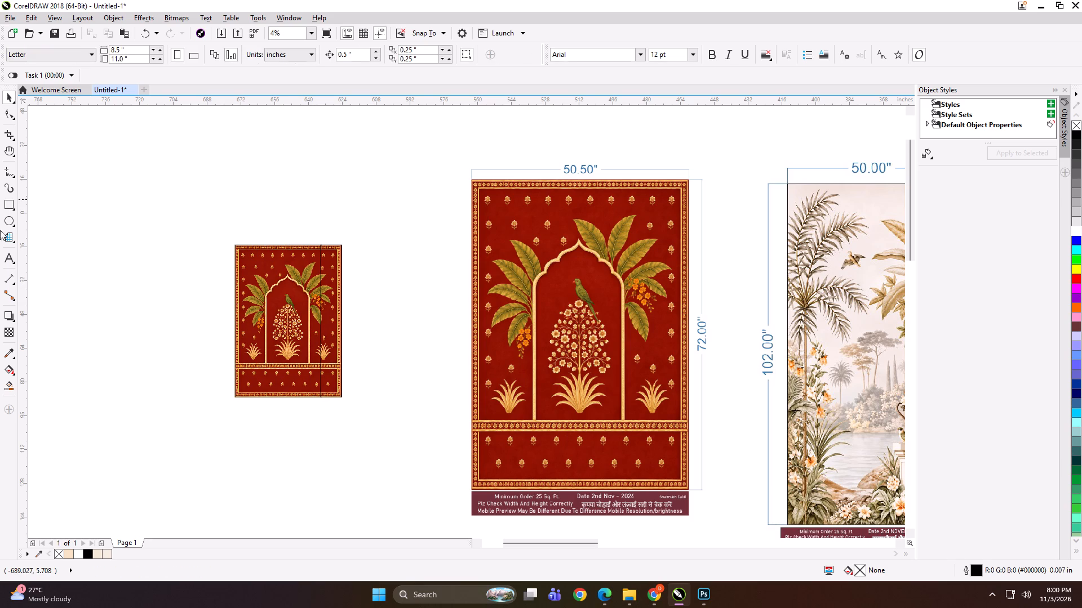
Label the 41 in wide panel "50.5*72 PANEL 1" along its top edge.
{"action": "left_click", "coordinate": [7, 258]}
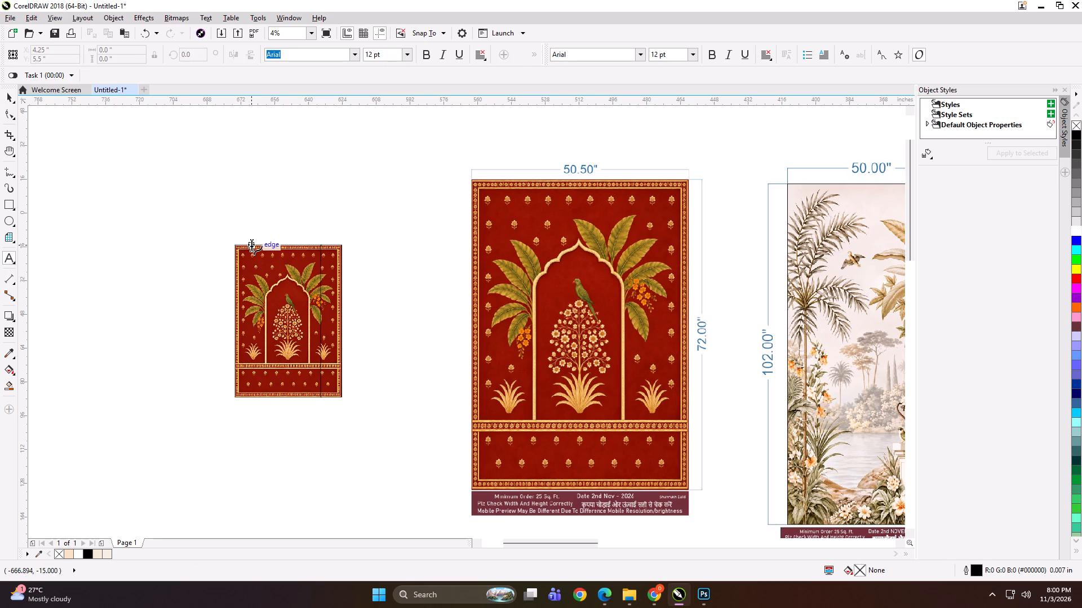
{"action": "left_click", "coordinate": [251, 244]}
{"action": "type", "text": "5.5*"}
{"action": "type", "text": "72 PANEL 1"}
Copy the label onto the top edge of the 10 in wide panel and change it to "50.5*72 PANEL 2".
{"action": "key", "text": "ctrl+a"}
{"action": "key", "text": "ctrl+c"}
{"action": "scroll", "coordinate": [290, 254], "scroll_direction": "up", "scroll_amount": 2}
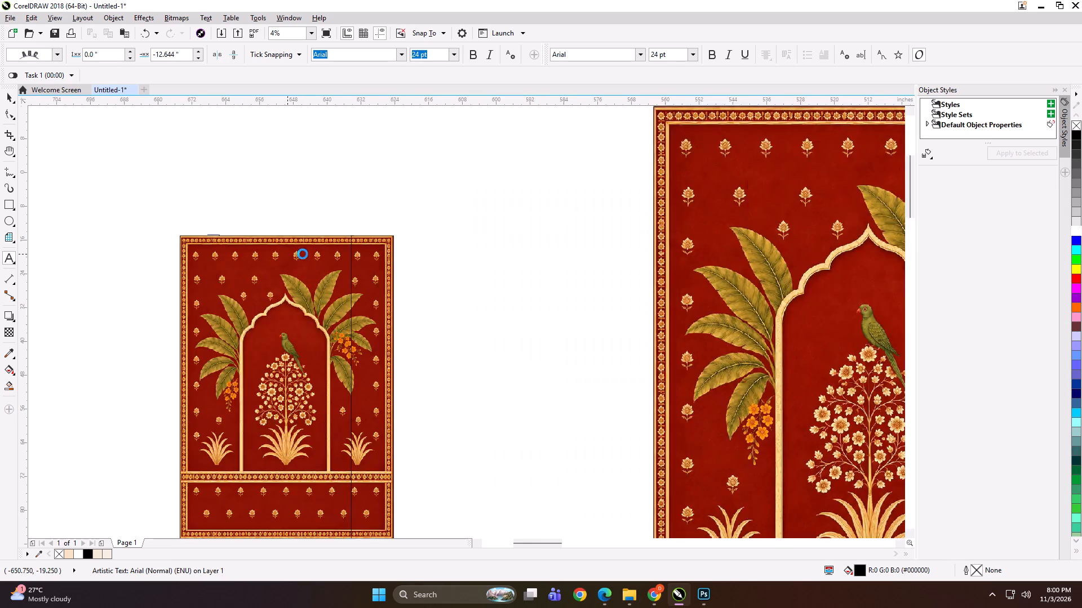
{"action": "scroll", "coordinate": [402, 226], "scroll_direction": "up", "scroll_amount": 3}
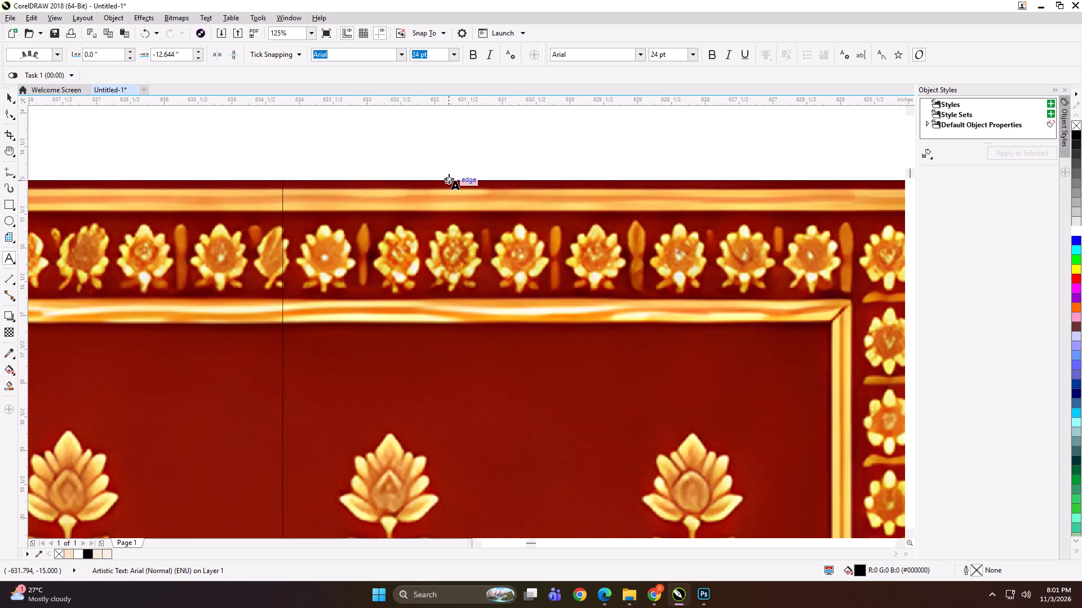
{"action": "left_click", "coordinate": [449, 178]}
{"action": "key", "text": "ctrl+v"}
{"action": "key", "text": "BackSpace"}
{"action": "key", "text": "2"}
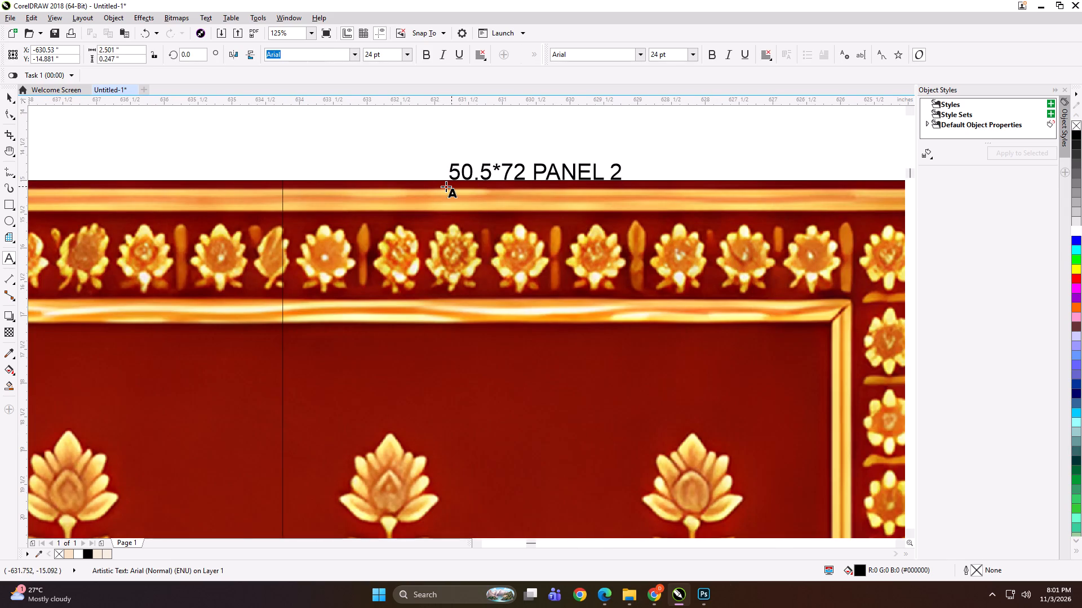
Group each of the two red panels with its own label, the narrow panel first.
{"action": "scroll", "coordinate": [420, 194], "scroll_direction": "down", "scroll_amount": 4}
{"action": "scroll", "coordinate": [360, 206], "scroll_direction": "down", "scroll_amount": 3}
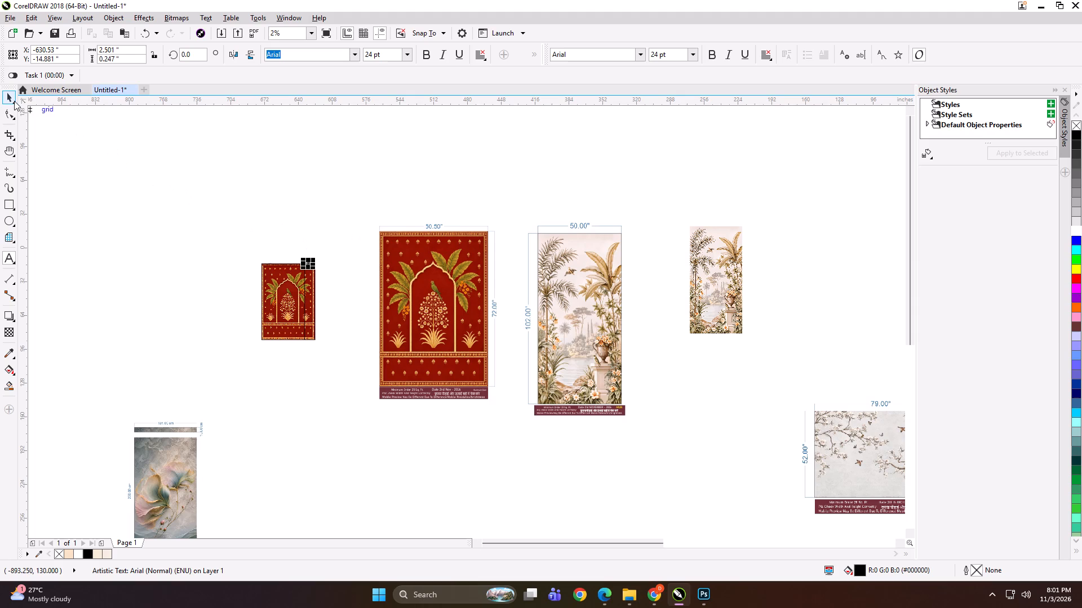
{"action": "left_click", "coordinate": [10, 97]}
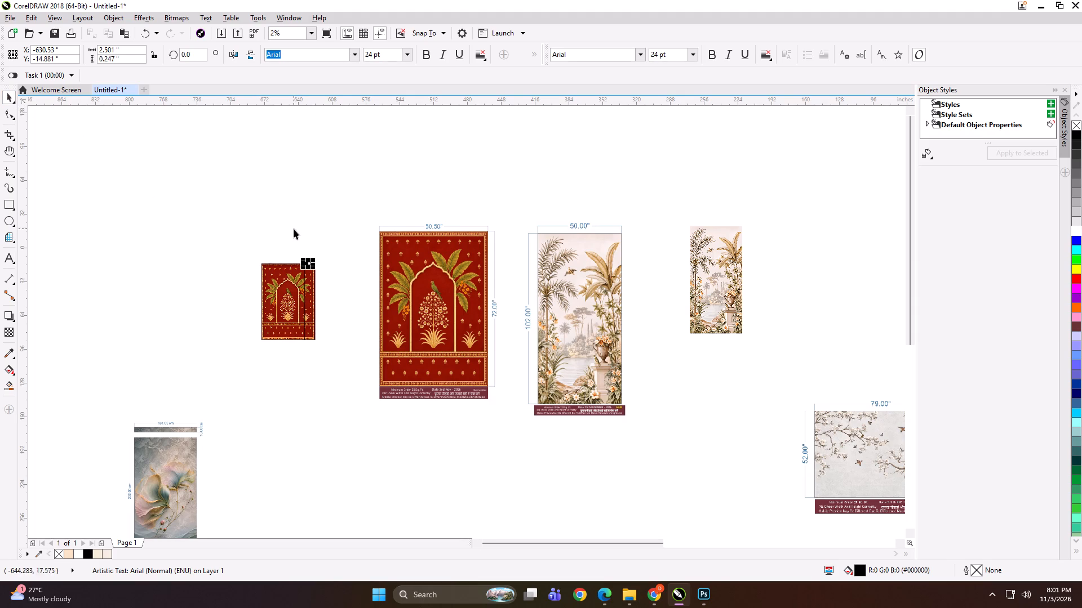
{"action": "left_click_drag", "start_coordinate": [294, 229], "coordinate": [348, 429]}
{"action": "key", "text": "ctrl+g"}
{"action": "left_click_drag", "start_coordinate": [236, 236], "coordinate": [318, 418]}
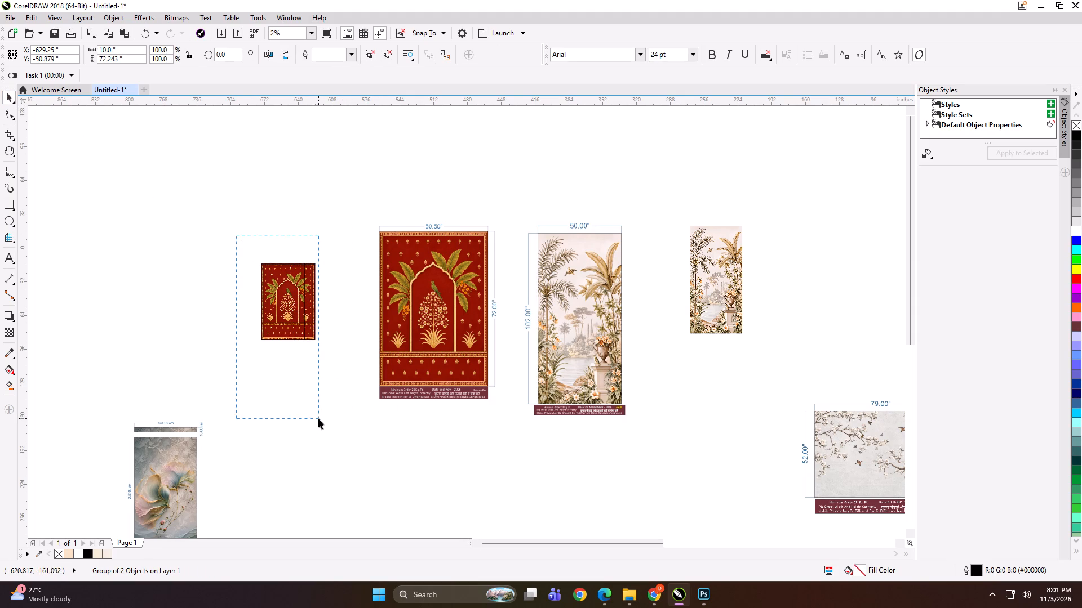
{"action": "left_click_drag", "start_coordinate": [318, 418], "coordinate": [310, 423]}
{"action": "key", "text": "ctrl+g"}
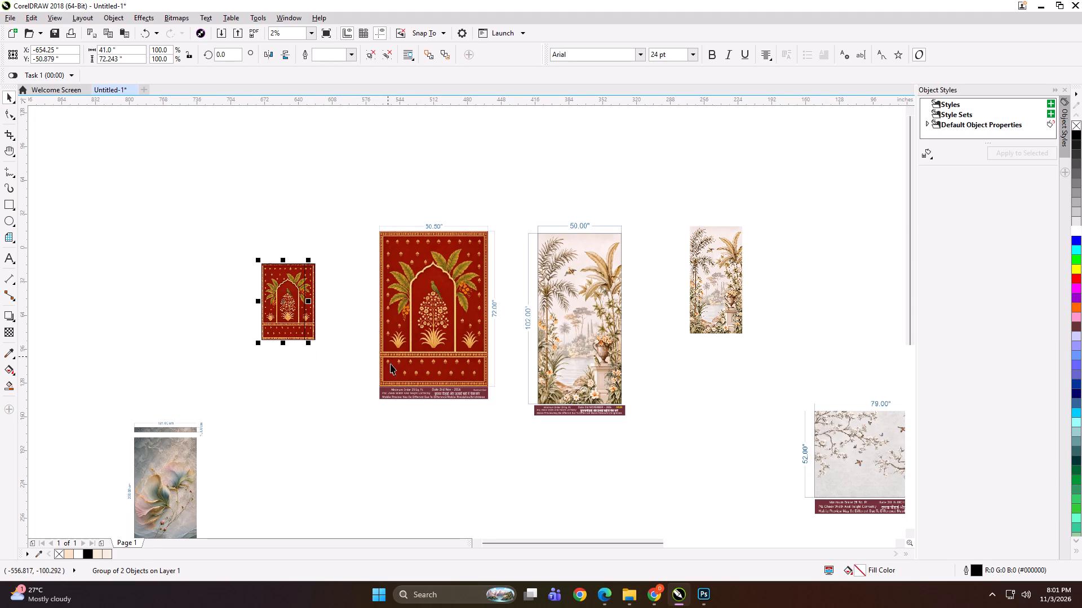
Start a TIFF export of the selected 41 in panel and browse to work (D:) > KD > PRINT FILE > NOV > 3 > D&D DECOR.
{"action": "scroll", "coordinate": [298, 299], "scroll_direction": "up", "scroll_amount": 1}
{"action": "key", "text": "ctrl+e"}
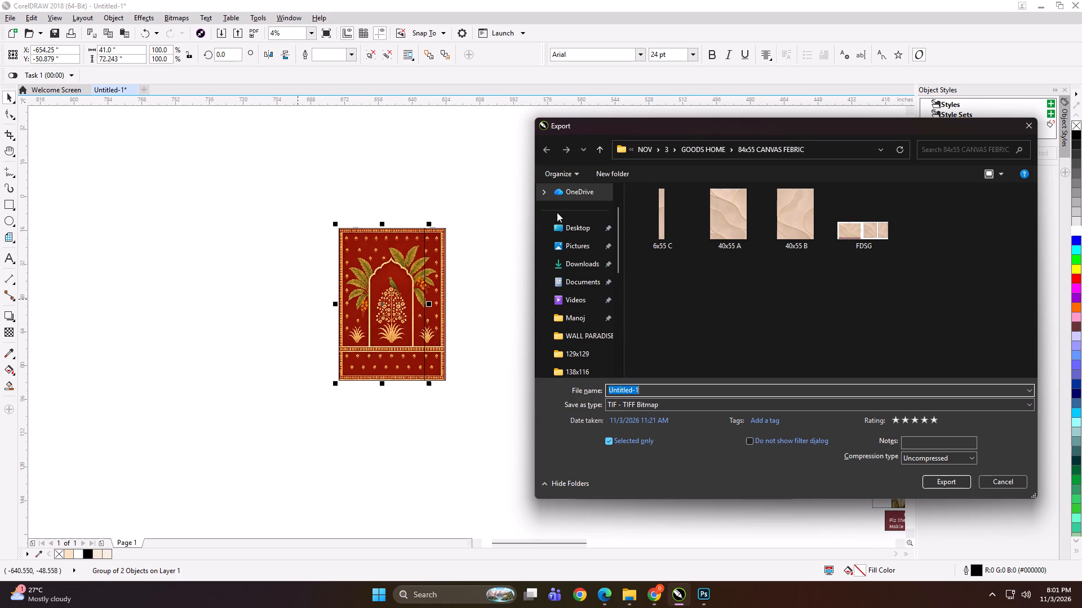
{"action": "left_click", "coordinate": [601, 149]}
{"action": "left_click", "coordinate": [601, 149]}
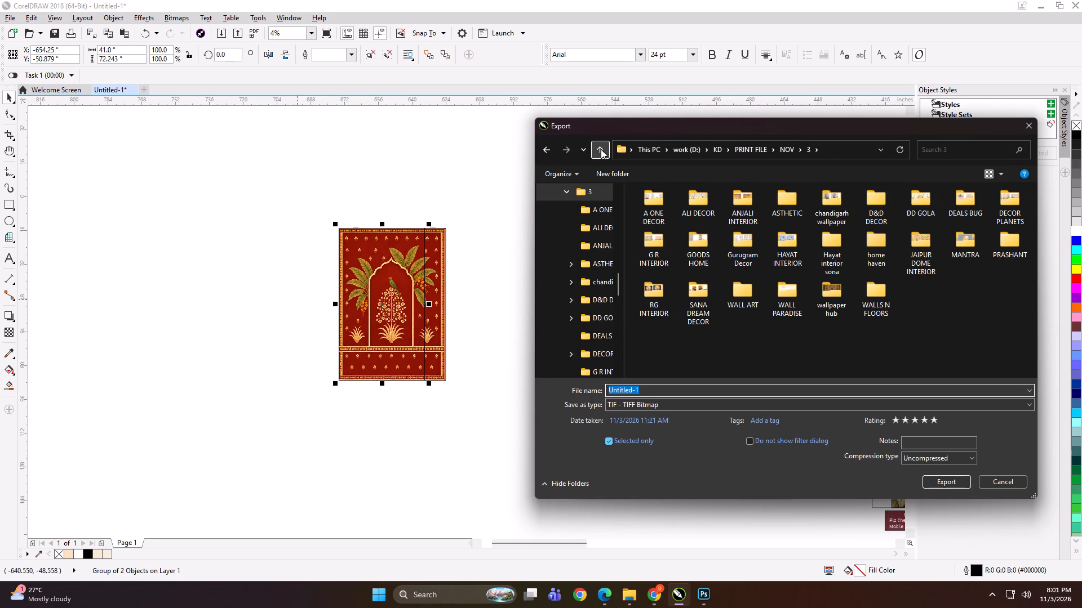
{"action": "left_click", "coordinate": [601, 149]}
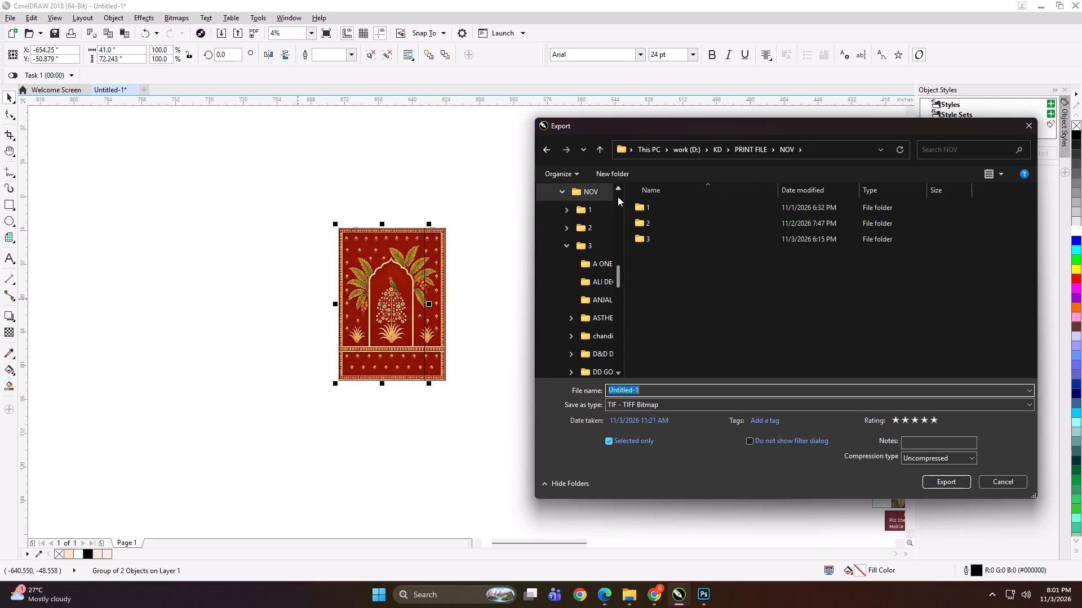
{"action": "scroll", "coordinate": [600, 301], "scroll_direction": "up", "scroll_amount": 7}
{"action": "left_click", "coordinate": [691, 150]}
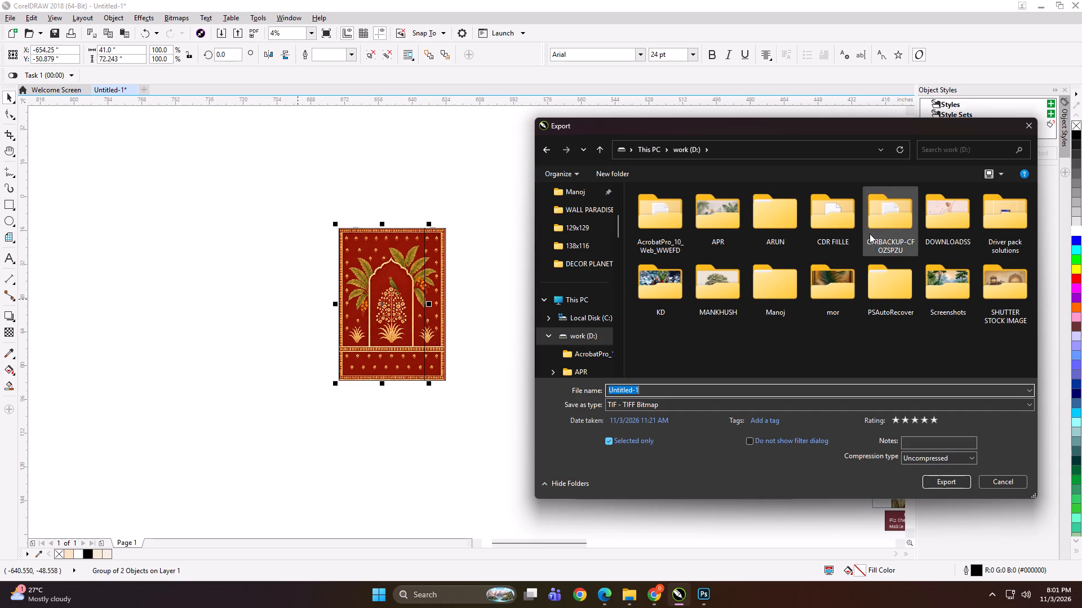
{"action": "left_click", "coordinate": [640, 298]}
{"action": "double_click", "coordinate": [639, 296]}
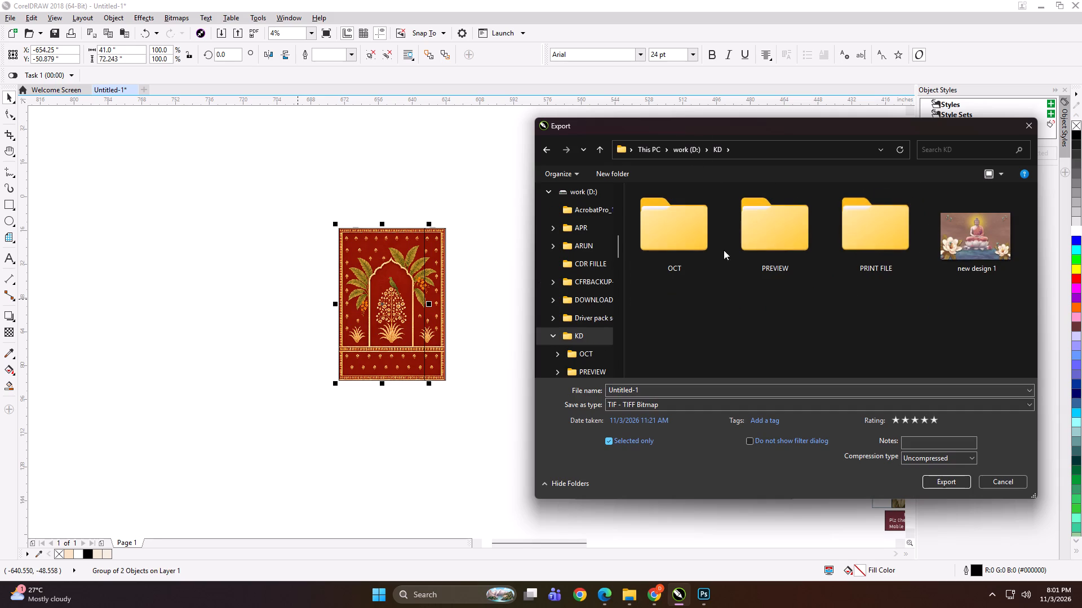
{"action": "double_click", "coordinate": [860, 231]}
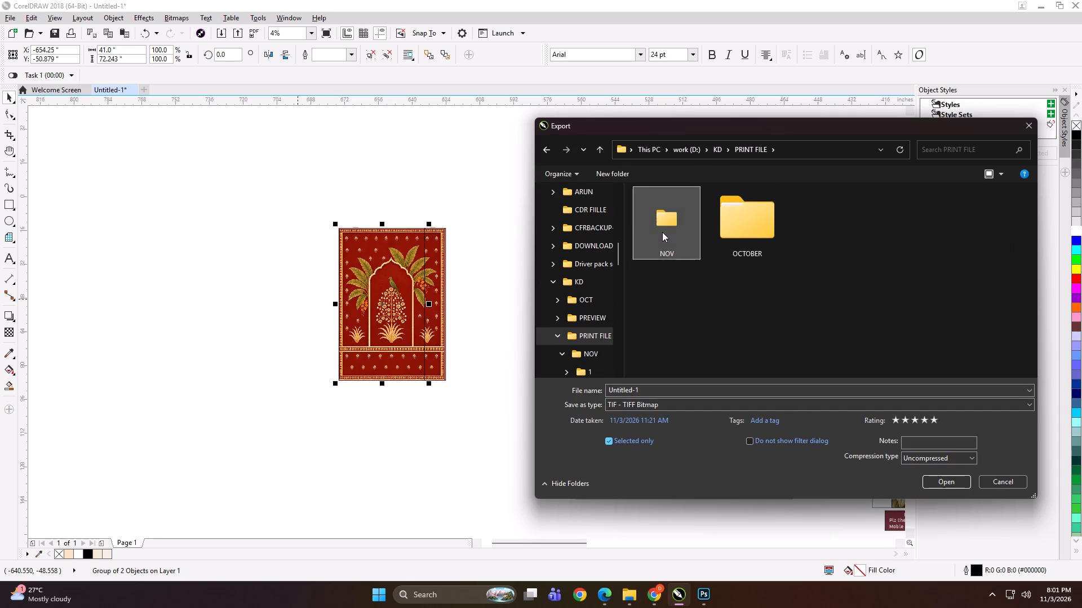
{"action": "double_click", "coordinate": [662, 232]}
{"action": "double_click", "coordinate": [665, 240]}
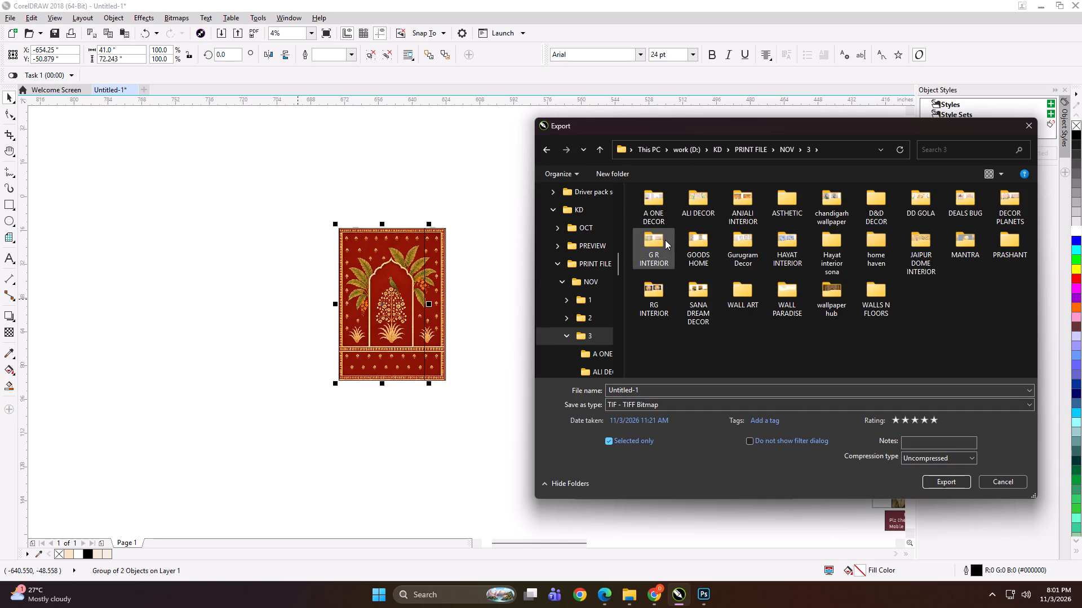
{"action": "double_click", "coordinate": [881, 203]}
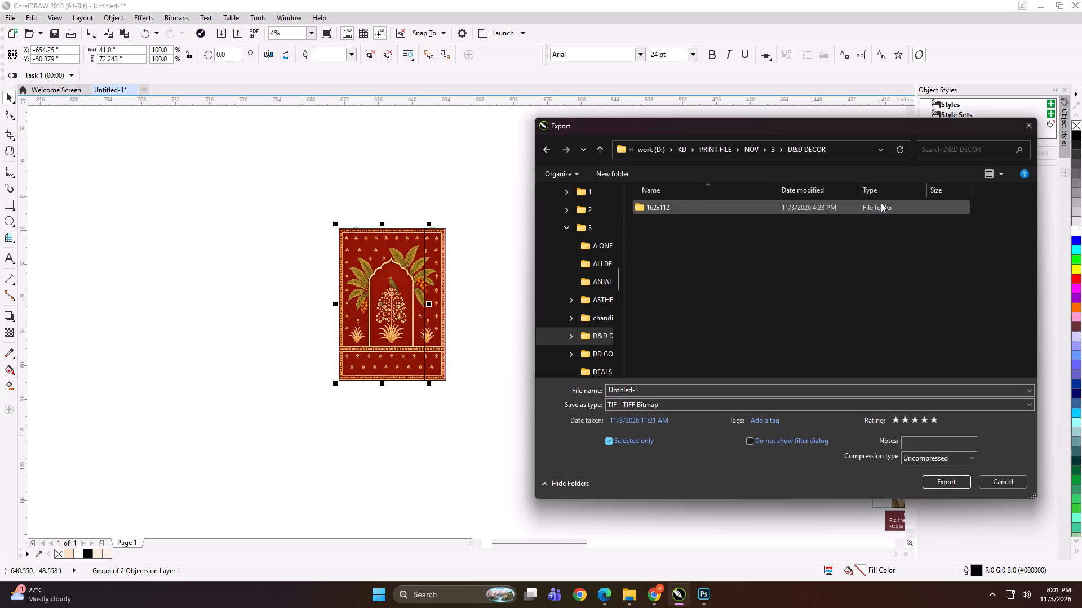
Create a folder named 50.5x72 inside D&D DECOR for the exported panels.
{"action": "left_click", "coordinate": [612, 171]}
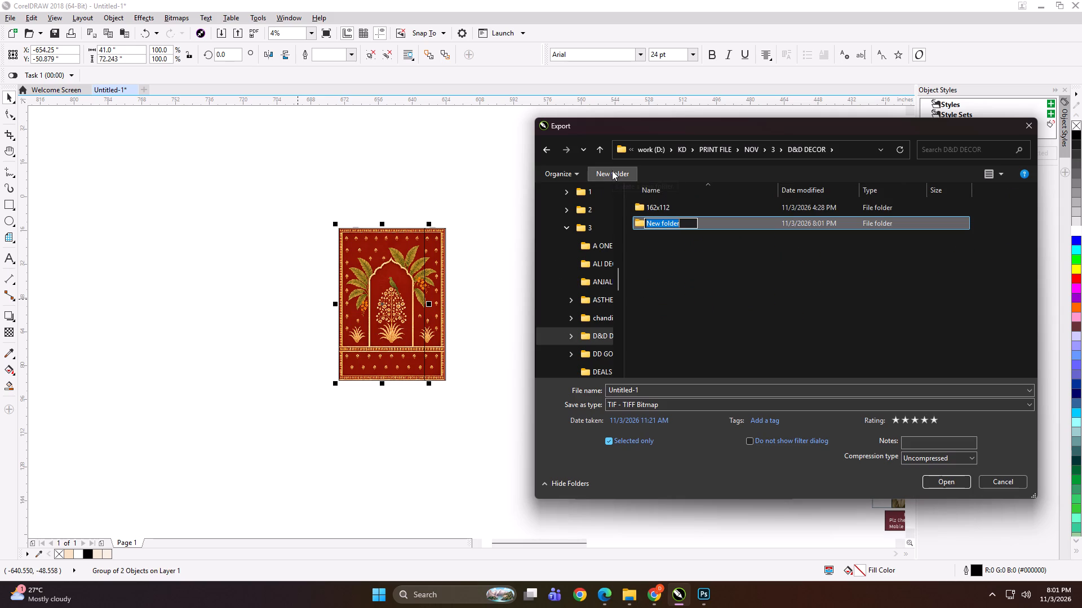
{"action": "type", "text": "CANAVS"}
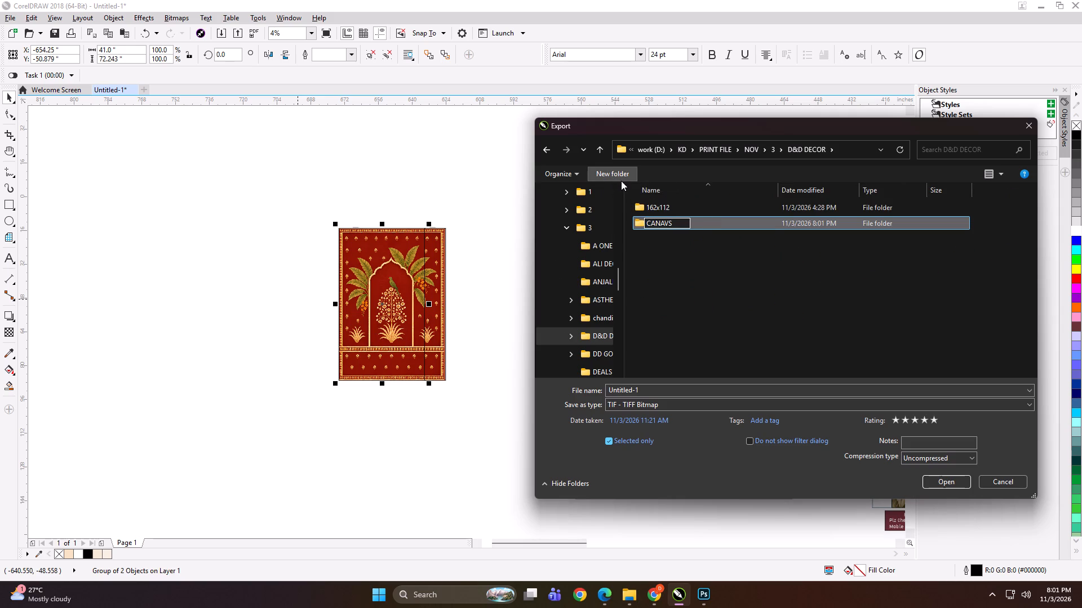
{"action": "key", "text": "BackSpace"}
{"action": "key", "text": "BackSpace"}
{"action": "key", "text": "BackSpace"}
{"action": "key", "text": "BackSpace"}
{"action": "key", "text": "BackSpace"}
{"action": "key", "text": "BackSpace"}
{"action": "key", "text": "BackSpace"}
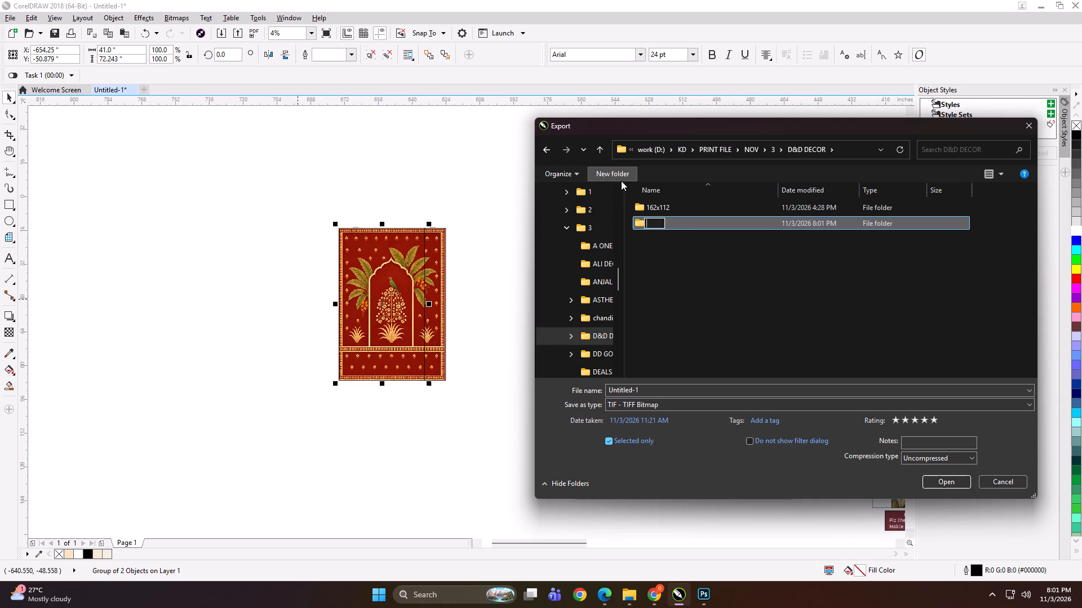
{"action": "type", "text": "50.5x"}
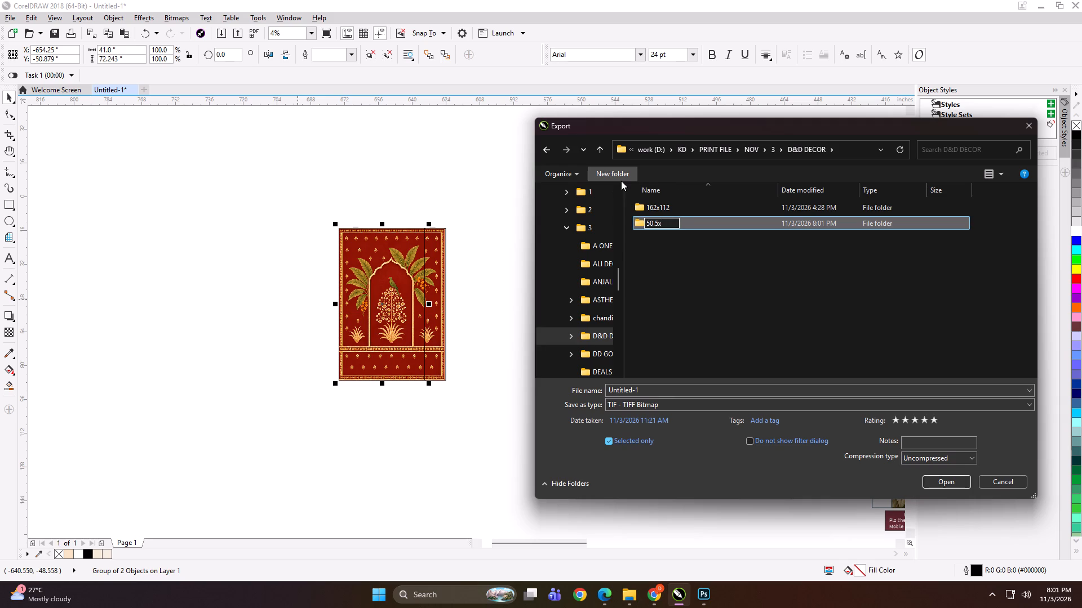
{"action": "type", "text": "72"}
{"action": "key", "text": "Return"}
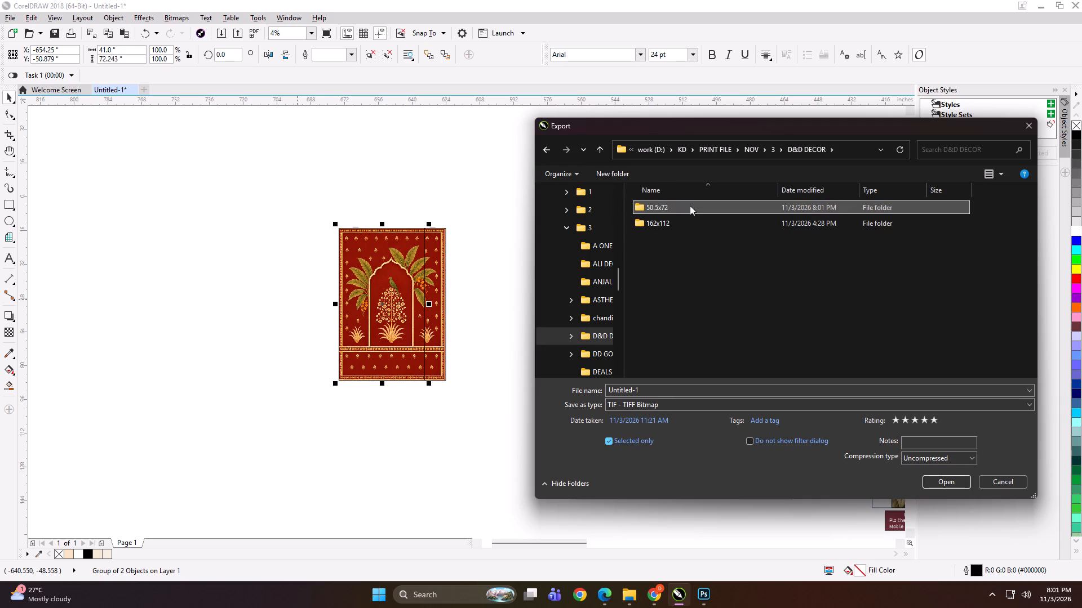
Export the selected 41 in panel as a TIFF named "41x72 A" into the 50.5x72 folder.
{"action": "left_click", "coordinate": [690, 205]}
{"action": "left_click", "coordinate": [690, 205]}
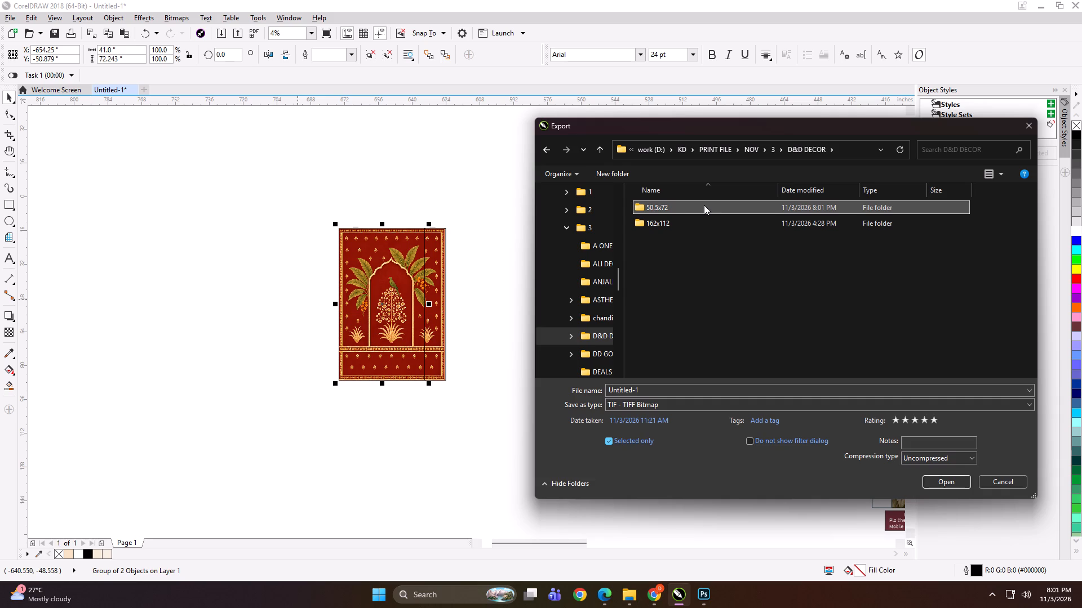
{"action": "left_click", "coordinate": [704, 205]}
{"action": "double_click", "coordinate": [752, 206]}
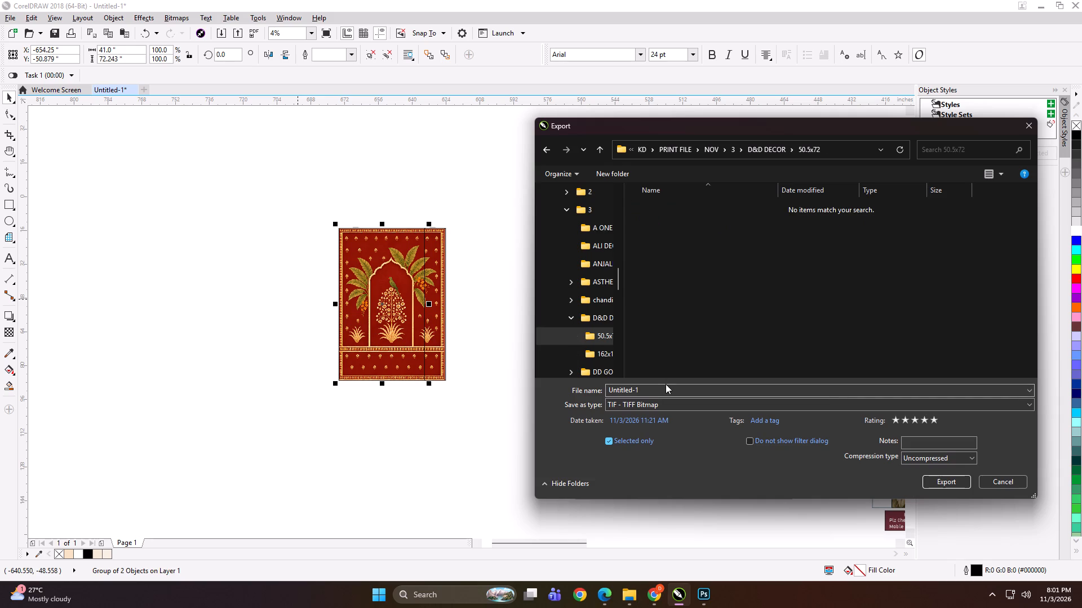
{"action": "left_click", "coordinate": [666, 384]}
{"action": "type", "text": "41x"}
{"action": "key", "text": "BackSpace"}
{"action": "type", "text": "72"}
{"action": "key", "text": "space"}
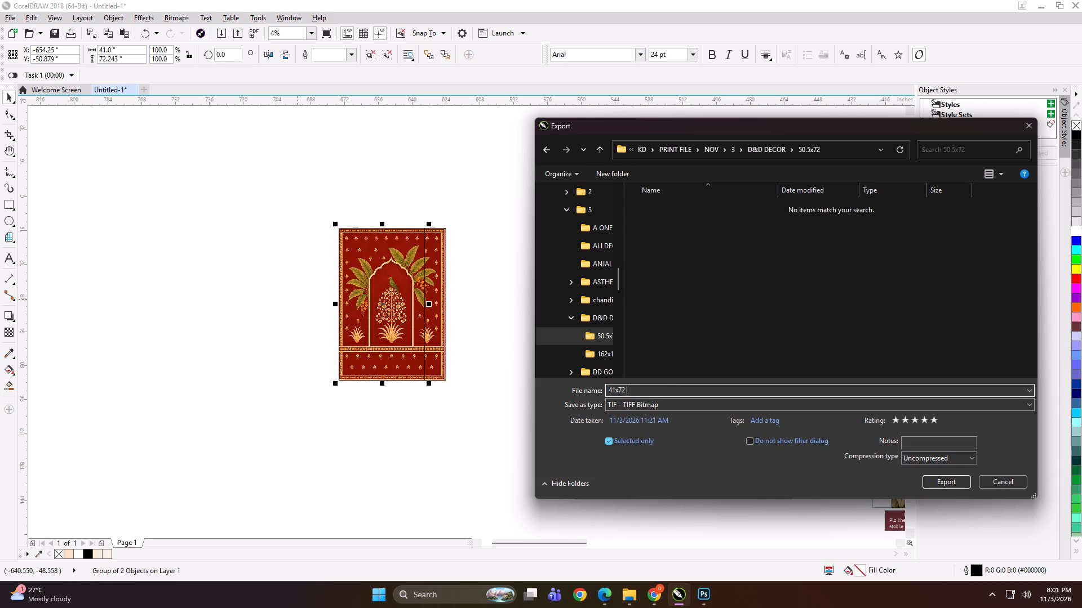
{"action": "key", "text": "a"}
{"action": "key", "text": "Return"}
{"action": "key", "text": "Return"}
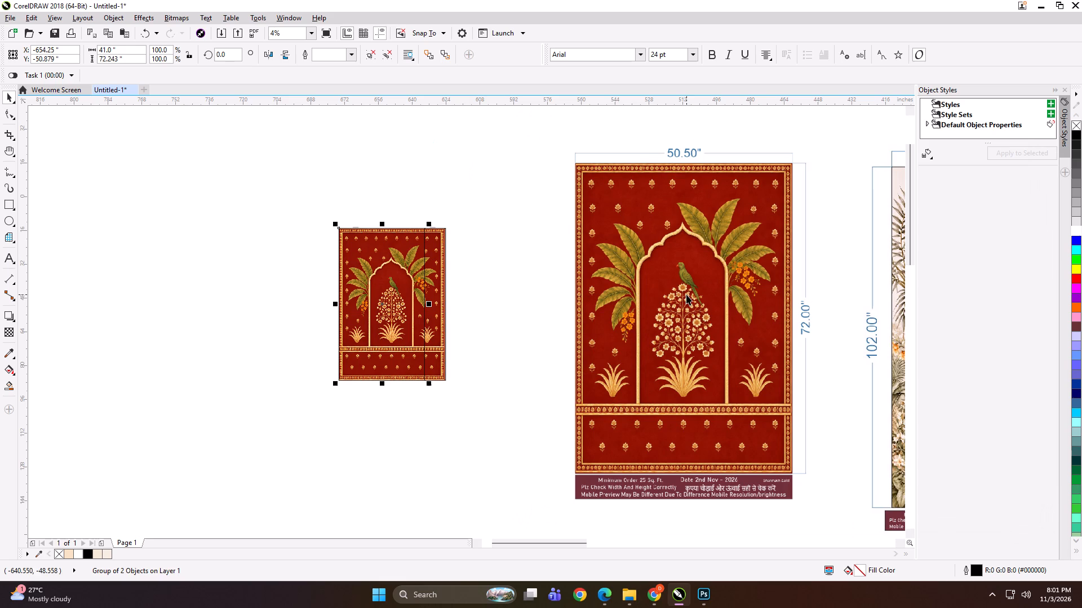
Export the 10 in wide red panel as a TIFF named "10x72 B" into the same 50.5x72 folder.
{"action": "left_click_drag", "start_coordinate": [405, 172], "coordinate": [524, 553]}
{"action": "key", "text": "ctrl+e"}
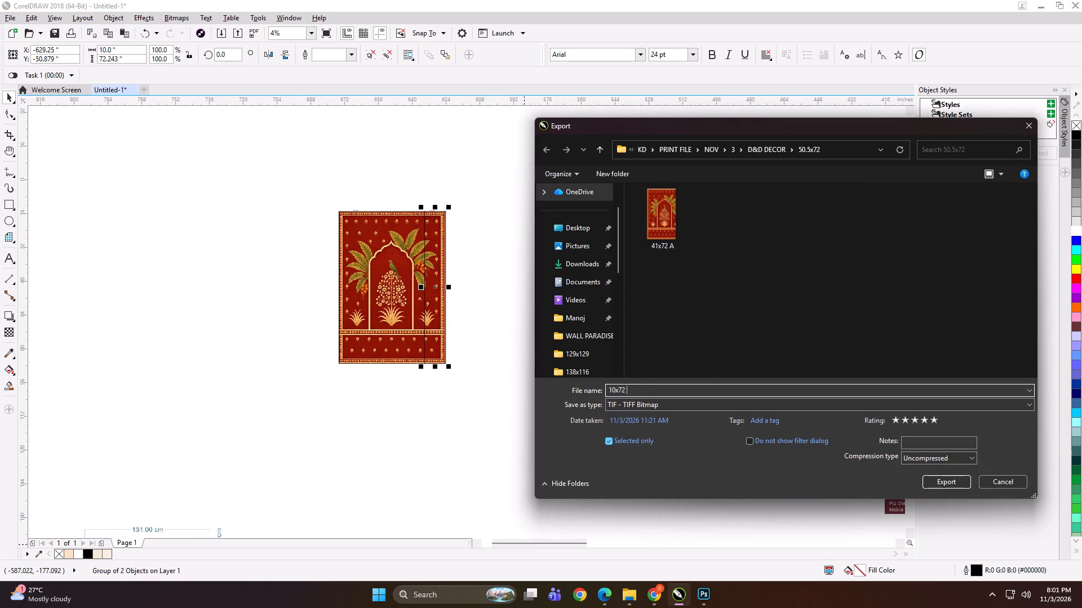
{"action": "key", "text": "Return"}
{"action": "key", "text": "Return"}
Shift the narrow panel 4 in away, enlarge both red panels to about 200%, and group them with the original 50.5 x 72 in layout.
{"action": "key", "text": "Right"}
{"action": "key", "text": "Right"}
{"action": "key", "text": "Right"}
{"action": "key", "text": "Right"}
{"action": "key", "text": "Right"}
{"action": "key", "text": "Right"}
{"action": "key", "text": "Right"}
{"action": "key", "text": "Right"}
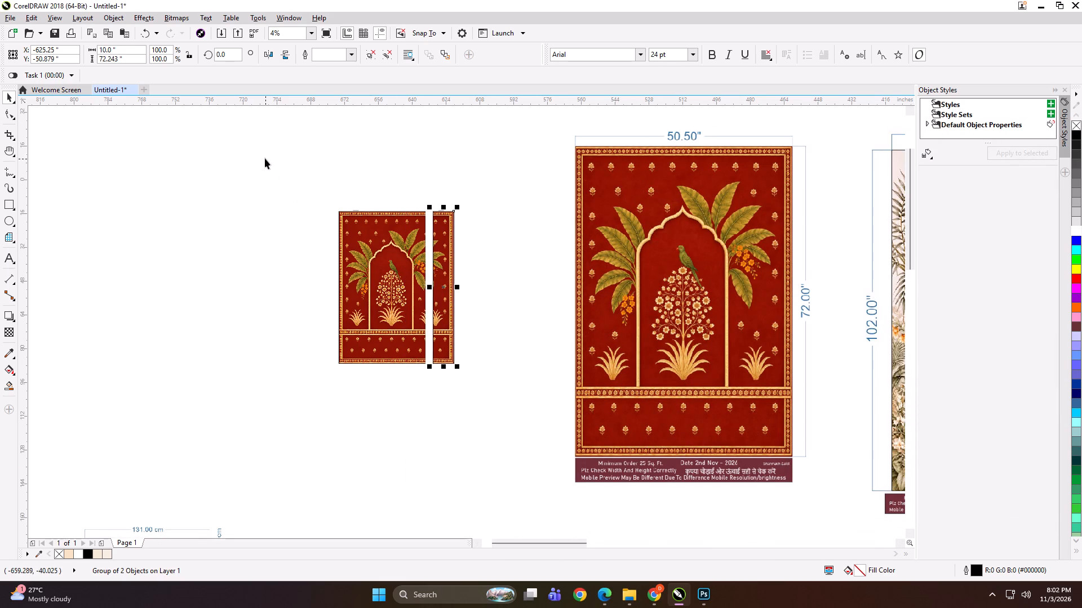
{"action": "left_click_drag", "start_coordinate": [265, 158], "coordinate": [559, 507]}
{"action": "left_click_drag", "start_coordinate": [459, 369], "coordinate": [520, 439], "text": "shift"}
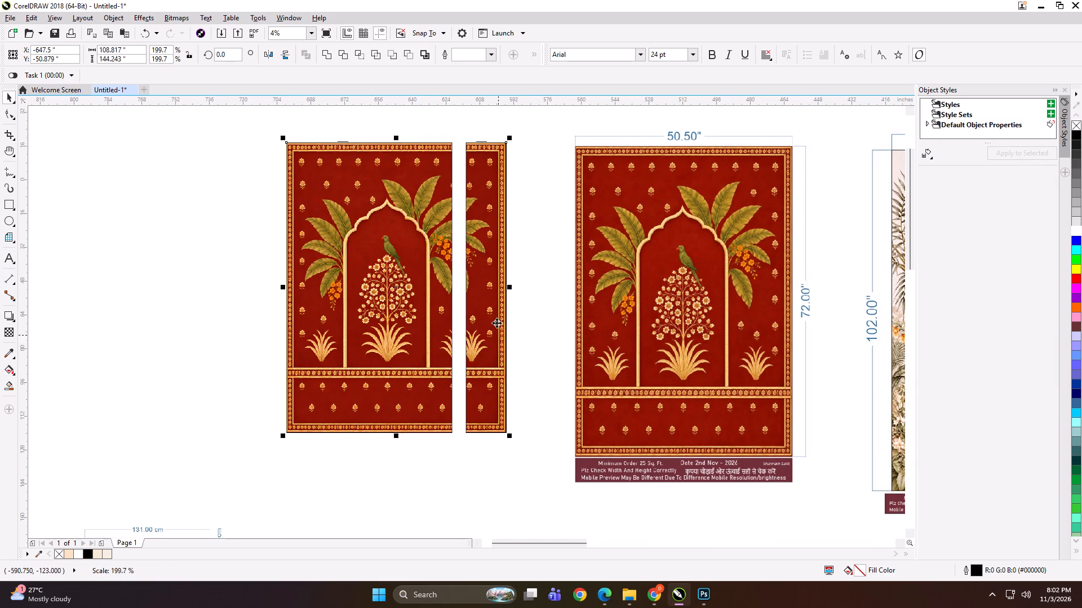
{"action": "left_click_drag", "start_coordinate": [496, 320], "coordinate": [533, 333]}
{"action": "left_click", "coordinate": [683, 350], "text": "shift"}
{"action": "key", "text": "ctrl+g"}
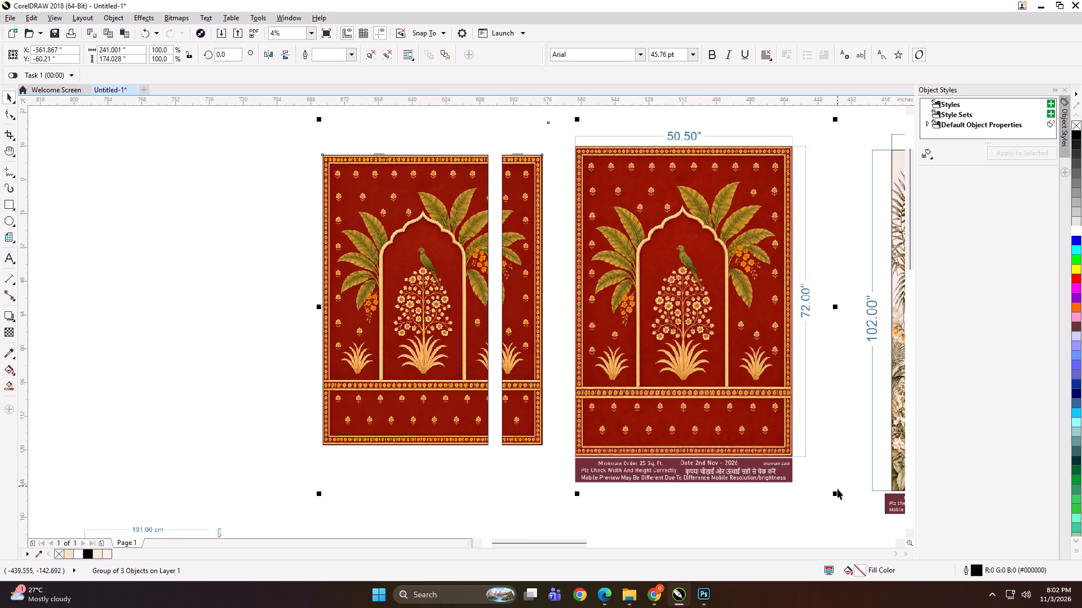
Shrink the combined red layout group to about 2.2 x 1.6 in and export it as a TIFF named "SGDG" into the 50.5x72 folder.
{"action": "left_click_drag", "start_coordinate": [835, 498], "coordinate": [590, 337], "text": "shift"}
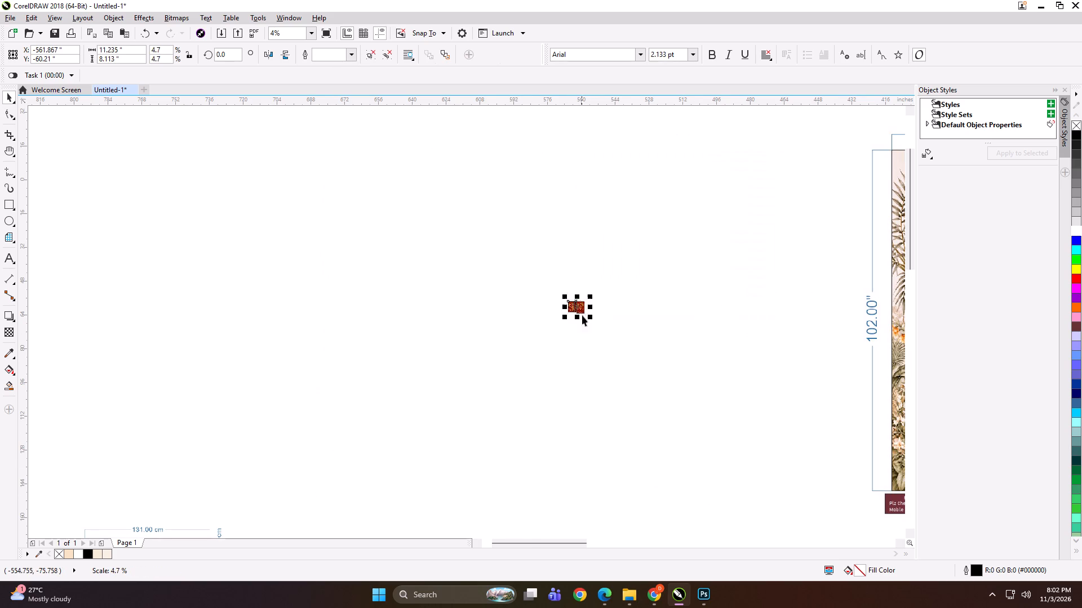
{"action": "scroll", "coordinate": [580, 311], "scroll_direction": "up", "scroll_amount": 4}
{"action": "left_click_drag", "start_coordinate": [726, 425], "coordinate": [722, 422], "text": "shift"}
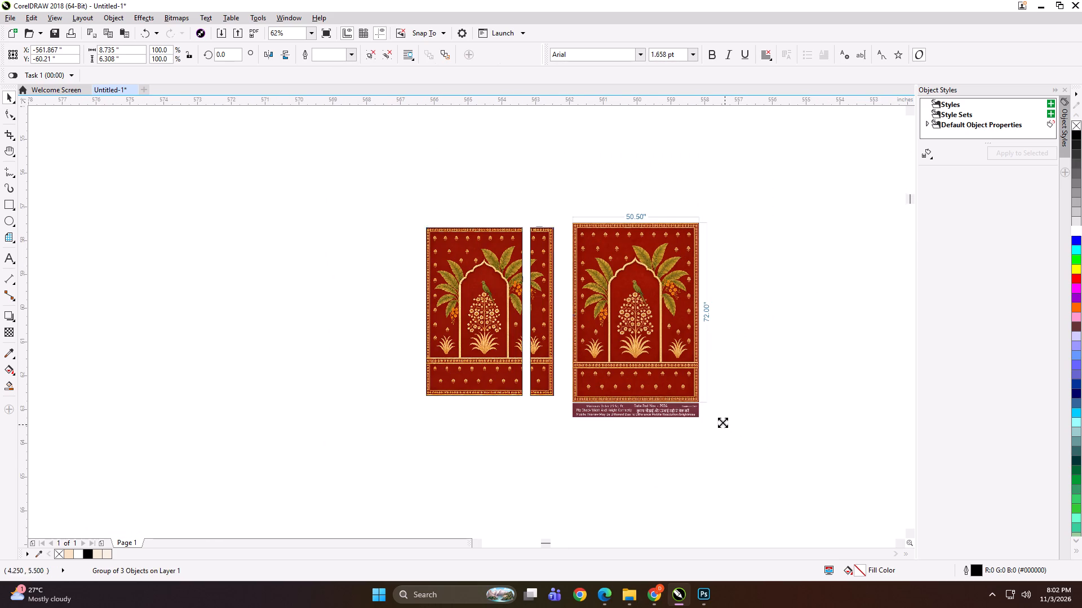
{"action": "left_click_drag", "start_coordinate": [722, 422], "coordinate": [652, 351], "text": "shift"}
{"action": "key", "text": "ctrl+e"}
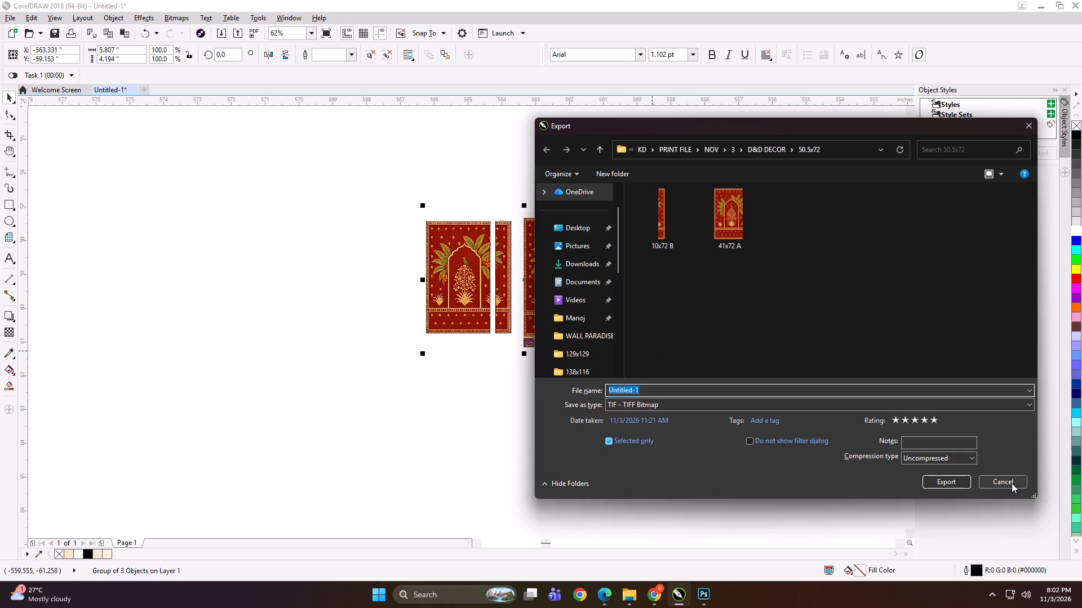
{"action": "left_click", "coordinate": [989, 478]}
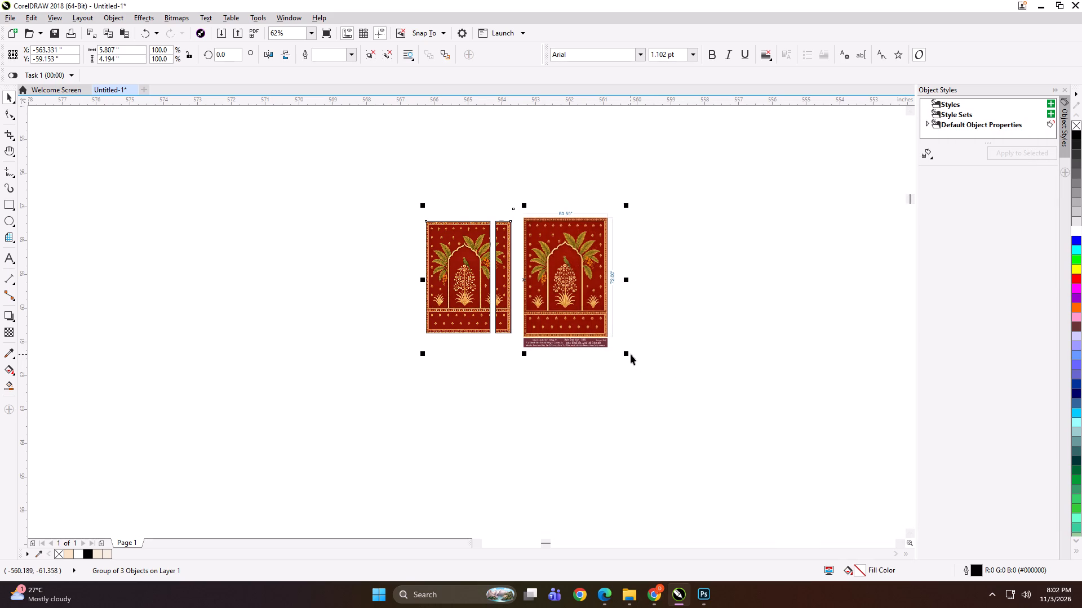
{"action": "double_click", "coordinate": [628, 354], "text": "shift"}
{"action": "left_click_drag", "start_coordinate": [628, 354], "coordinate": [569, 312], "text": "shift"}
{"action": "key", "text": "ctrl+e"}
{"action": "type", "text": "SGDG"}
{"action": "key", "text": "Return"}
{"action": "key", "text": "Return"}
{"action": "key", "text": "Return"}
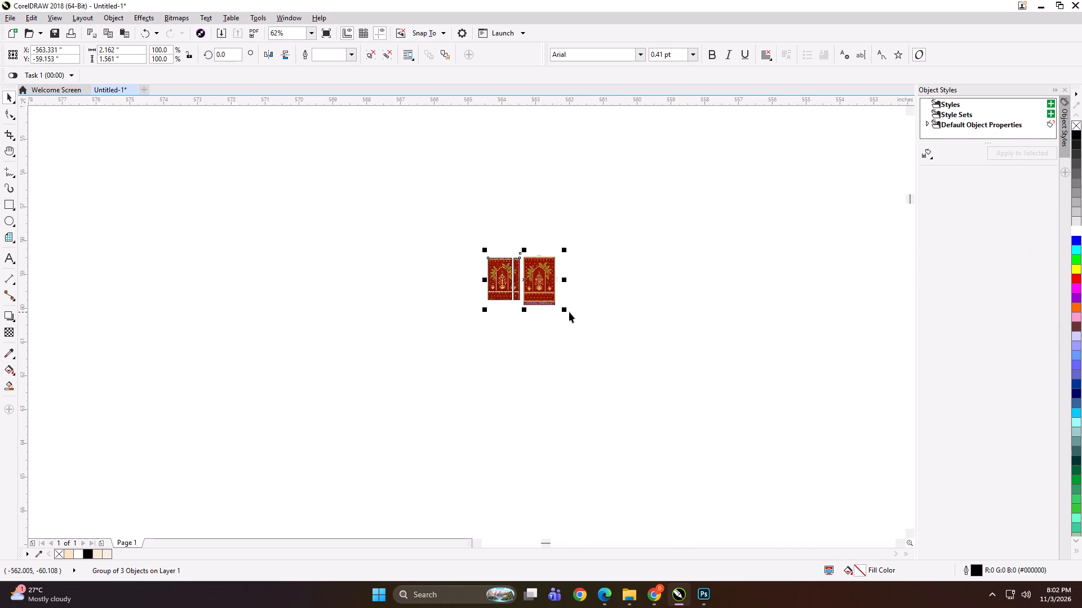
Delete the shrunken red layout group from the document.
{"action": "key", "text": "Delete"}
Move the 50 x 102 in palm landscape layout and its separate artwork bitmap about 82 in to the left into the freed space.
{"action": "key", "text": "F4"}
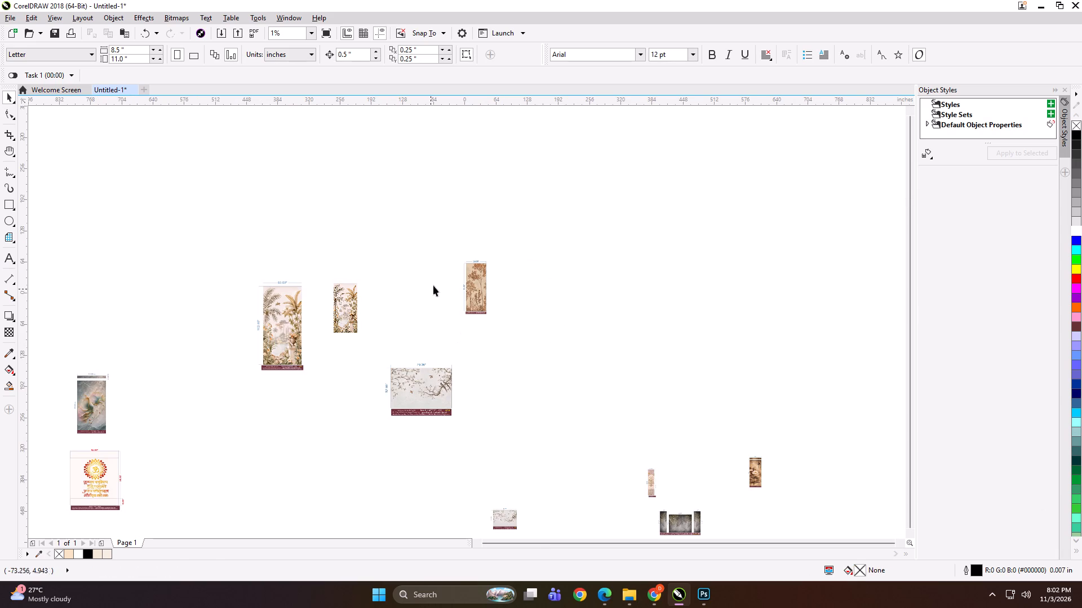
{"action": "left_click", "coordinate": [429, 257]}
{"action": "scroll", "coordinate": [214, 349], "scroll_direction": "up", "scroll_amount": 2}
{"action": "scroll", "coordinate": [290, 318], "scroll_direction": "down", "scroll_amount": 1}
{"action": "scroll", "coordinate": [781, 230], "scroll_direction": "up", "scroll_amount": 1}
{"action": "left_click_drag", "start_coordinate": [564, 262], "coordinate": [391, 237]}
{"action": "left_click", "coordinate": [387, 236]}
{"action": "left_click_drag", "start_coordinate": [794, 249], "coordinate": [619, 263]}
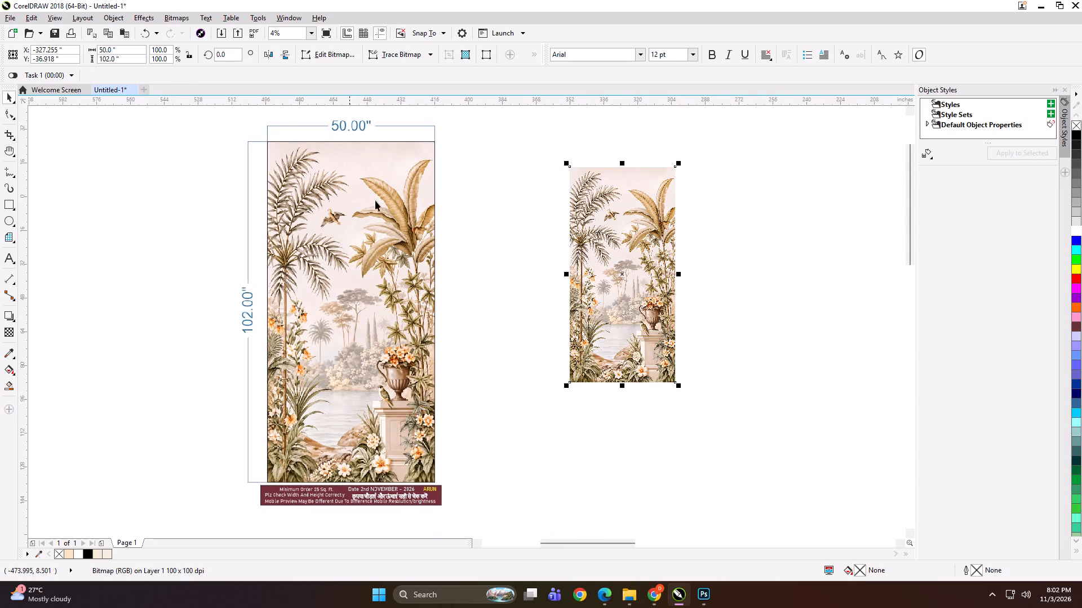
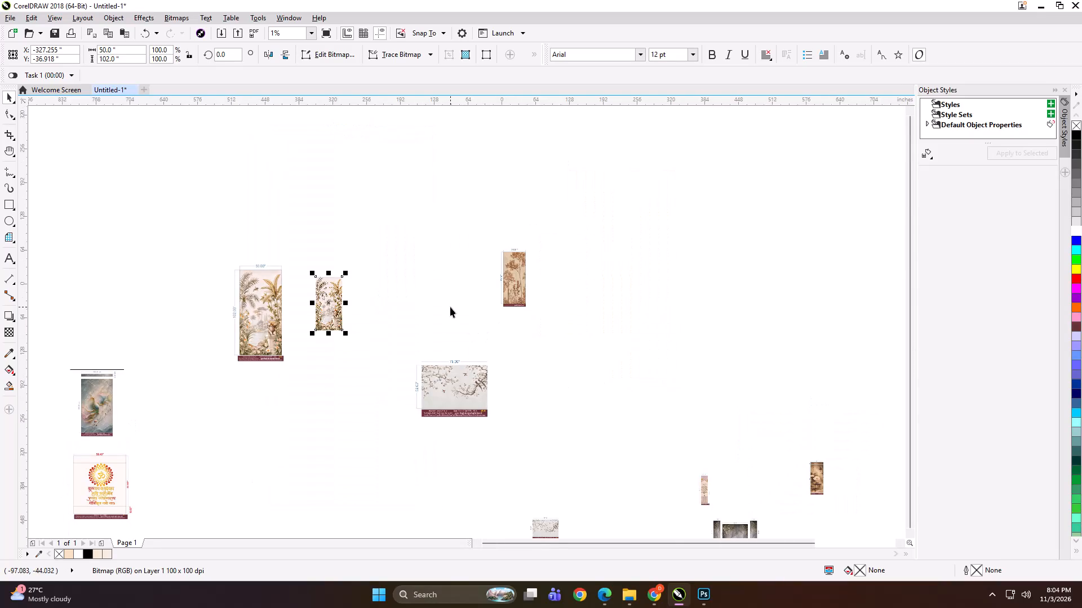
Move the 50 x 102 in palm landscape layout and its separate artwork bitmap about 65 in left and 150 in up.
{"action": "left_click", "coordinate": [246, 319], "text": "shift"}
{"action": "left_click_drag", "start_coordinate": [261, 319], "coordinate": [227, 238]}
{"action": "left_click", "coordinate": [303, 306]}
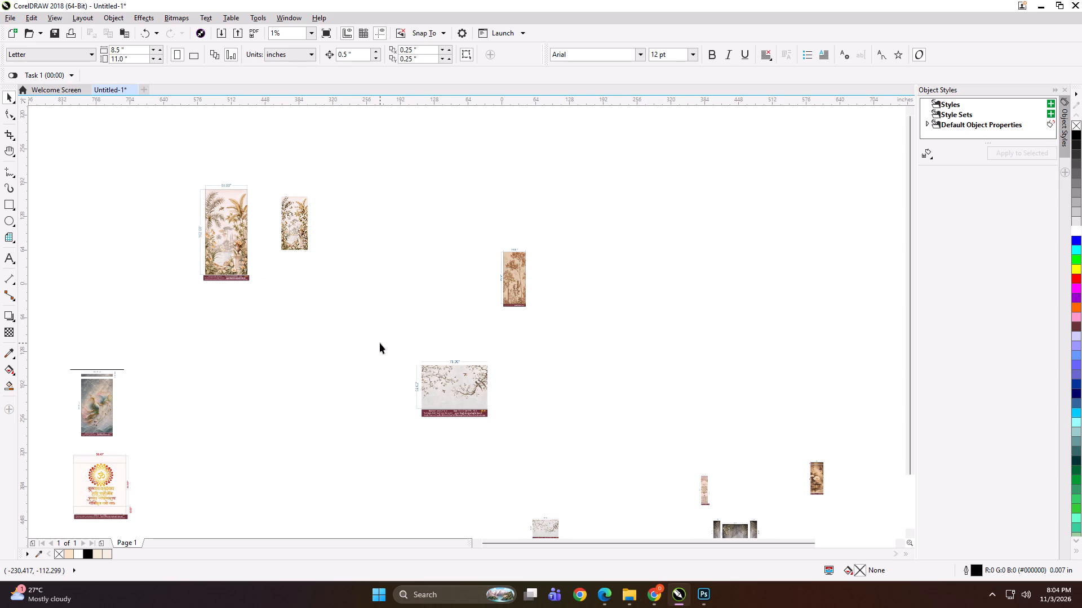
Look over the layouts spread across the drawing area, including the gold-fern three-panel sets, the palm landscape and the navy panels.
{"action": "scroll", "coordinate": [380, 343], "scroll_direction": "down", "scroll_amount": 1}
{"action": "key", "text": "F4"}
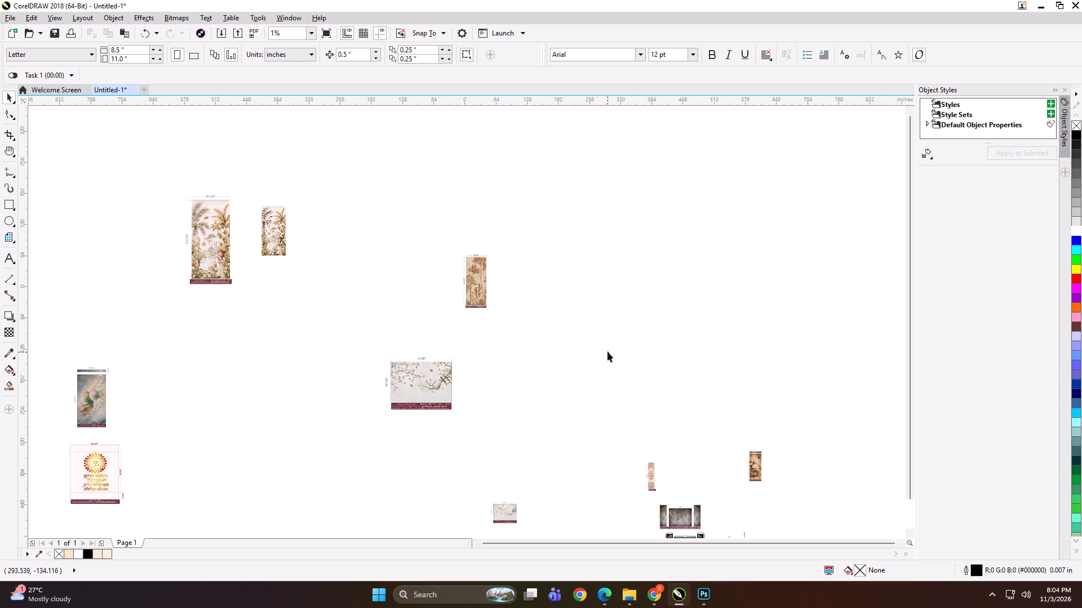
{"action": "scroll", "coordinate": [577, 354], "scroll_direction": "down", "scroll_amount": 3}
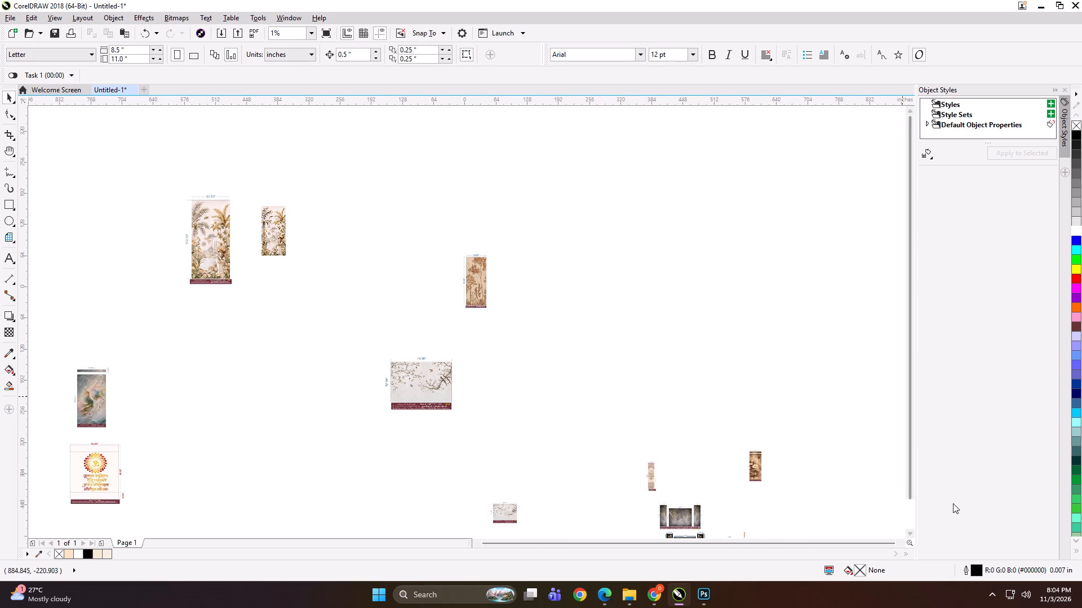
{"action": "left_click", "coordinate": [908, 531]}
{"action": "scroll", "coordinate": [709, 513], "scroll_direction": "up", "scroll_amount": 1}
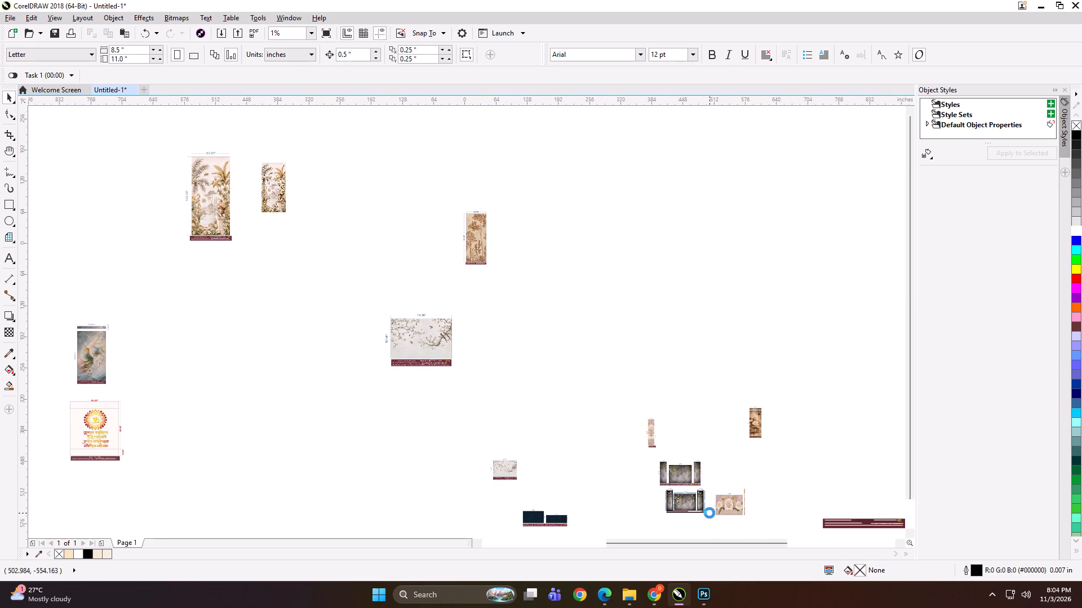
{"action": "scroll", "coordinate": [558, 319], "scroll_direction": "down", "scroll_amount": 1}
{"action": "scroll", "coordinate": [711, 374], "scroll_direction": "up", "scroll_amount": 1}
{"action": "scroll", "coordinate": [720, 424], "scroll_direction": "up", "scroll_amount": 2}
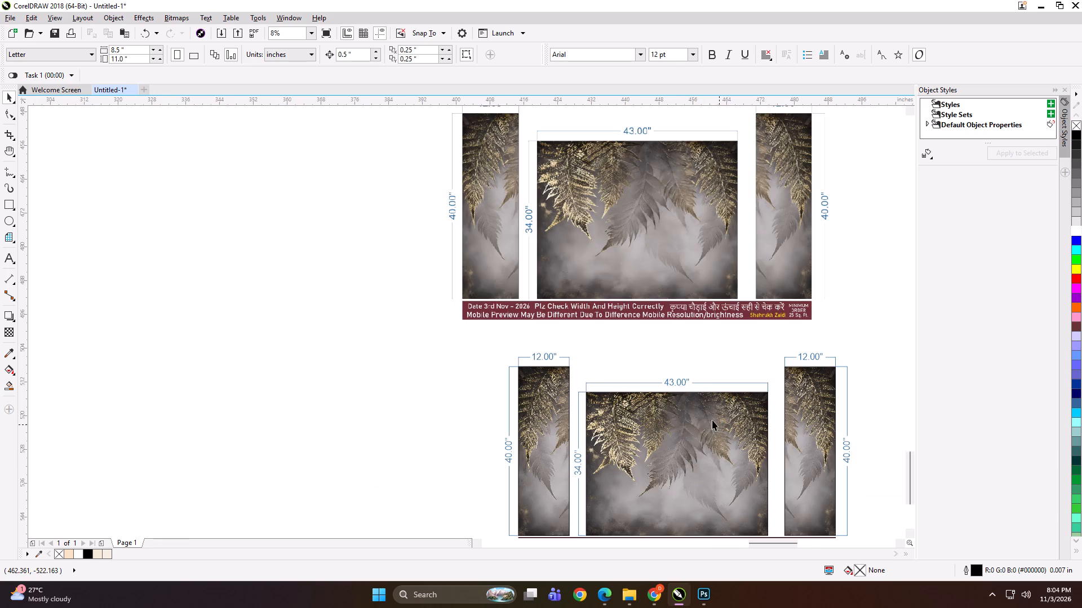
{"action": "scroll", "coordinate": [644, 330], "scroll_direction": "down", "scroll_amount": 2}
{"action": "scroll", "coordinate": [507, 325], "scroll_direction": "down", "scroll_amount": 1}
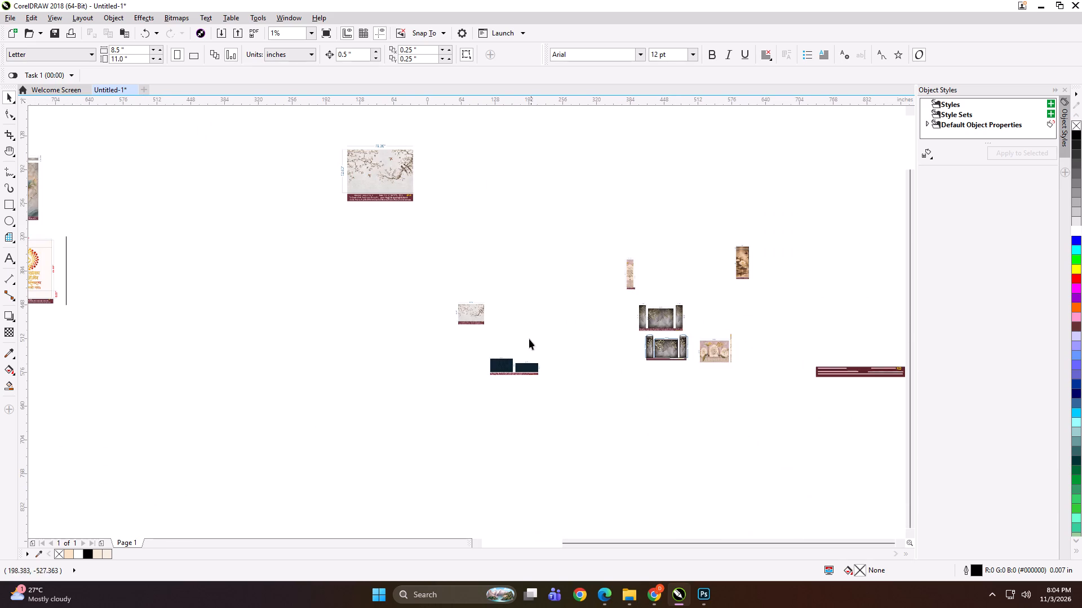
{"action": "left_click_drag", "start_coordinate": [914, 194], "coordinate": [907, 168]}
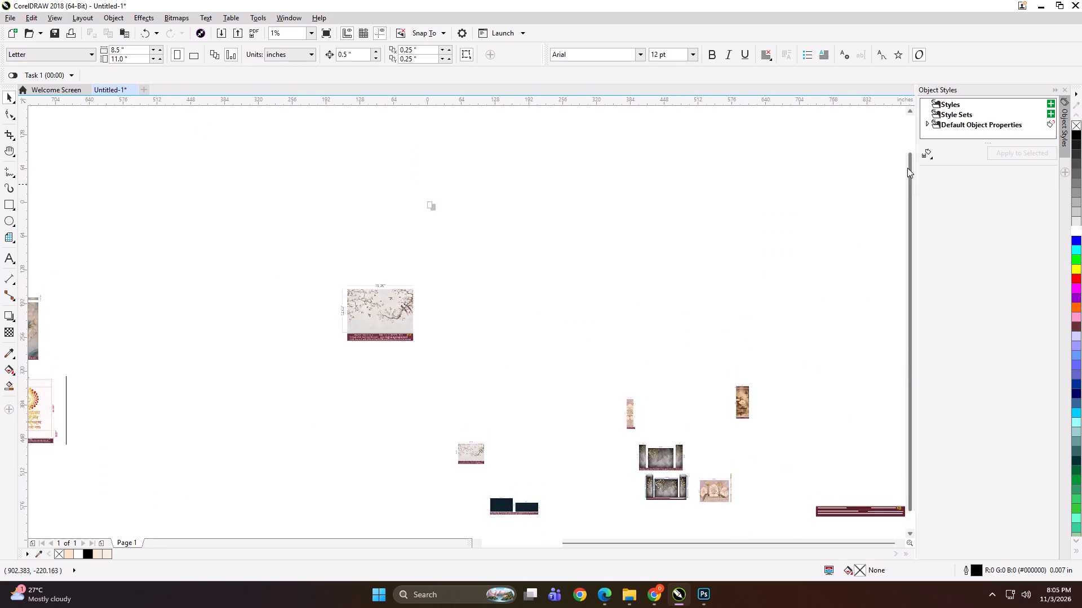
{"action": "left_click_drag", "start_coordinate": [907, 168], "coordinate": [904, 126]}
{"action": "scroll", "coordinate": [100, 168], "scroll_direction": "up", "scroll_amount": 1}
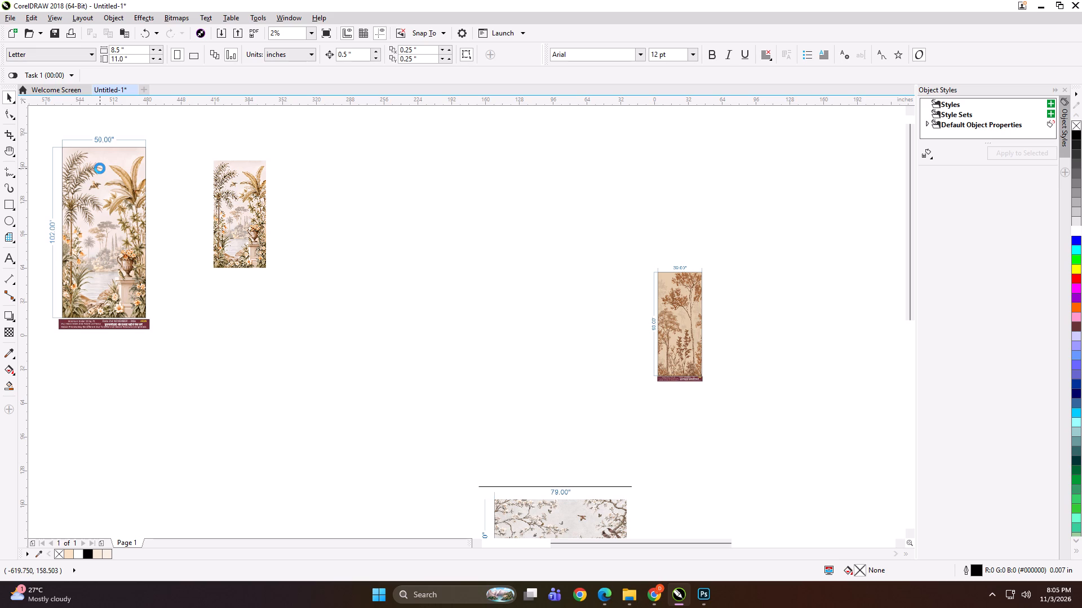
{"action": "scroll", "coordinate": [124, 201], "scroll_direction": "down", "scroll_amount": 1}
{"action": "scroll", "coordinate": [265, 242], "scroll_direction": "down", "scroll_amount": 1}
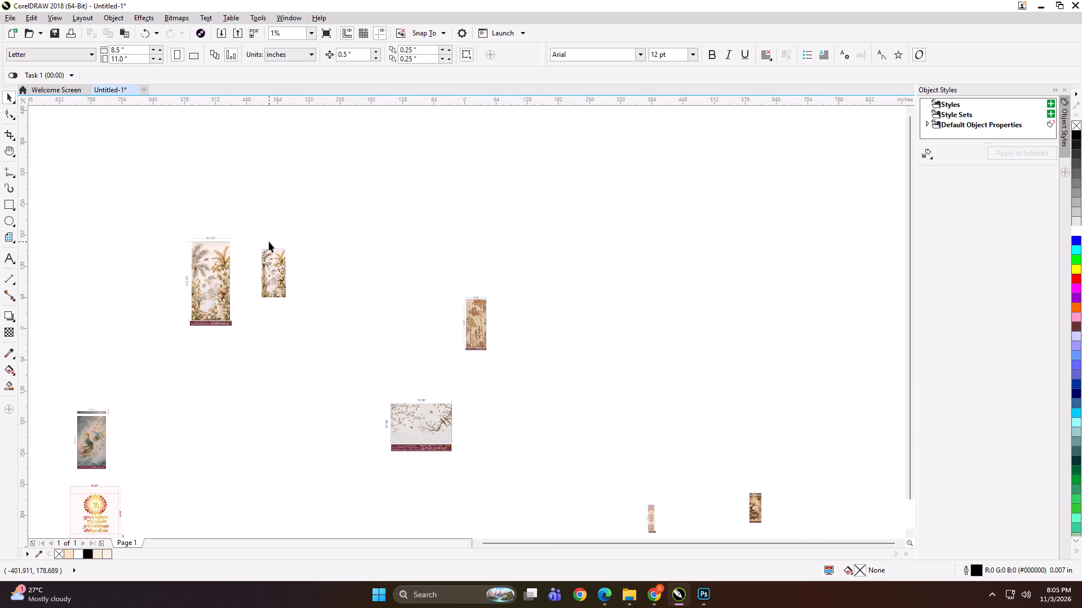
{"action": "scroll", "coordinate": [319, 264], "scroll_direction": "down", "scroll_amount": 1}
{"action": "key", "text": "F4"}
{"action": "left_click_drag", "start_coordinate": [910, 409], "coordinate": [919, 465]}
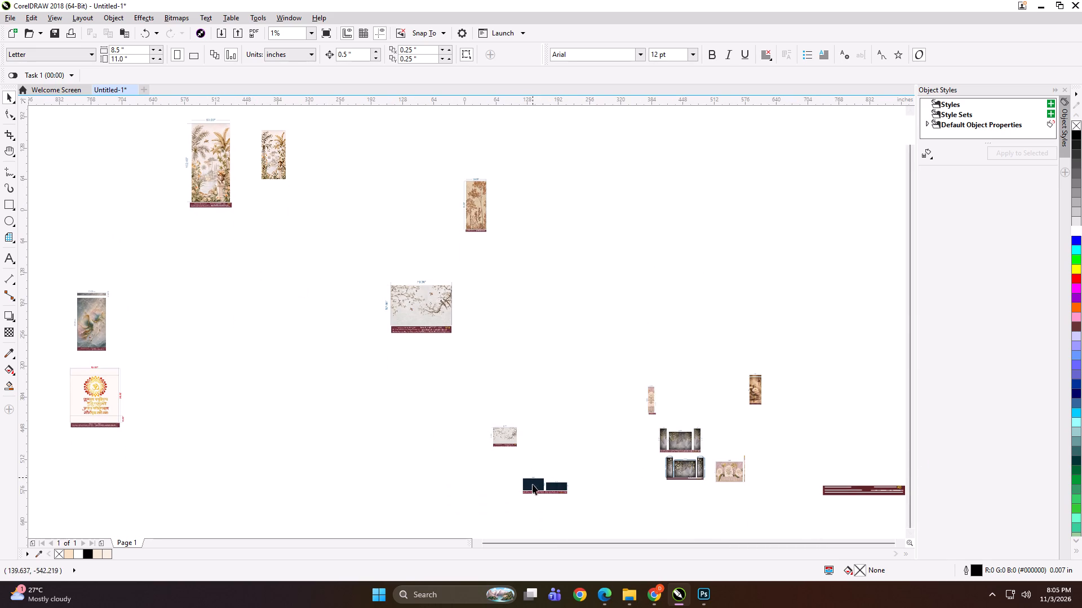
{"action": "left_click_drag", "start_coordinate": [535, 485], "coordinate": [541, 481]}
{"action": "left_click", "coordinate": [553, 450]}
Move the lower gold-fern layout of 12 x 40 and 43 x 34 in panels about 100 in left and 59 in up, beside the other gold-fern set.
{"action": "scroll", "coordinate": [709, 482], "scroll_direction": "up", "scroll_amount": 2}
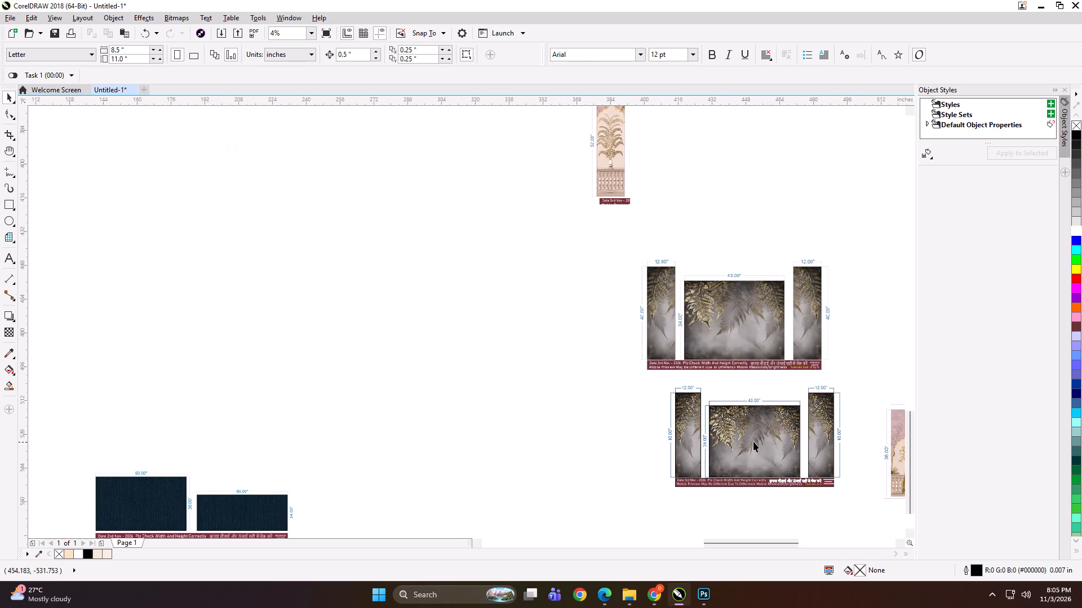
{"action": "left_click", "coordinate": [753, 441]}
{"action": "left_click_drag", "start_coordinate": [669, 423], "coordinate": [526, 318]}
{"action": "left_click_drag", "start_coordinate": [524, 318], "coordinate": [423, 286]}
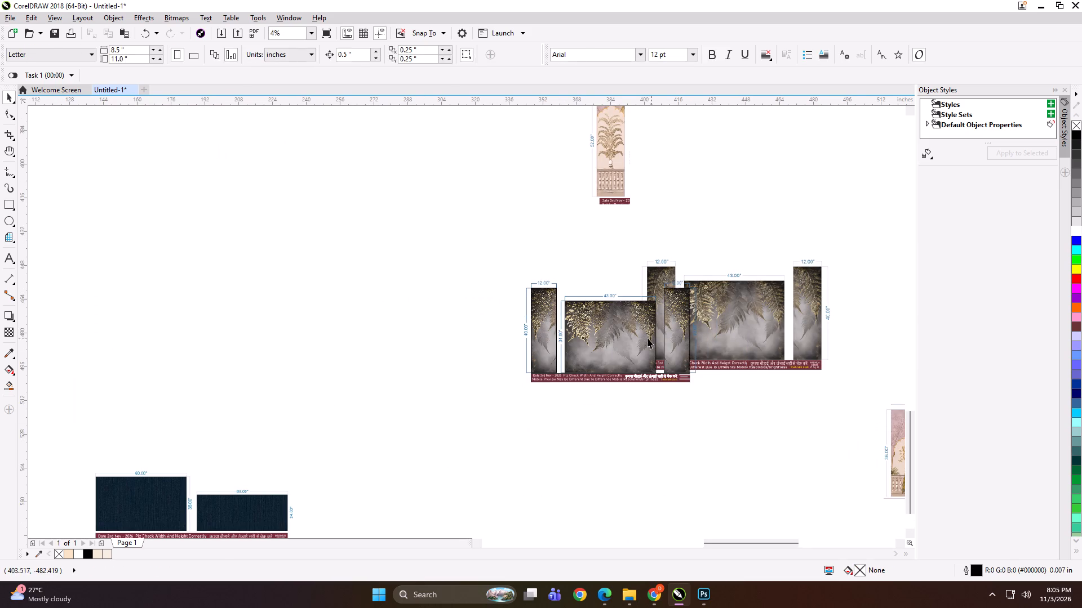
{"action": "left_click_drag", "start_coordinate": [640, 337], "coordinate": [571, 317]}
{"action": "scroll", "coordinate": [752, 320], "scroll_direction": "up", "scroll_amount": 1}
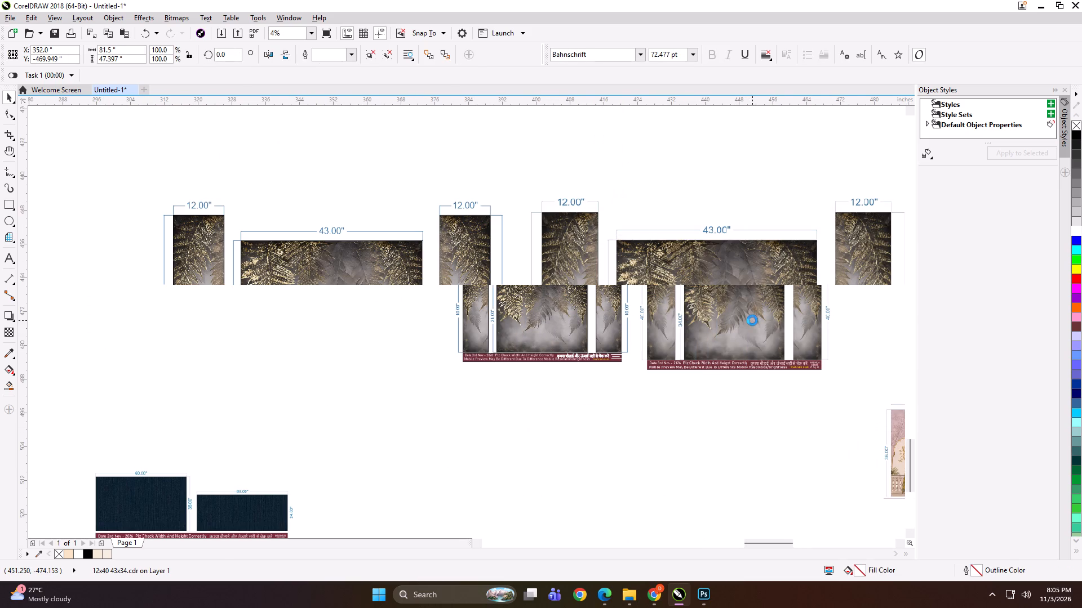
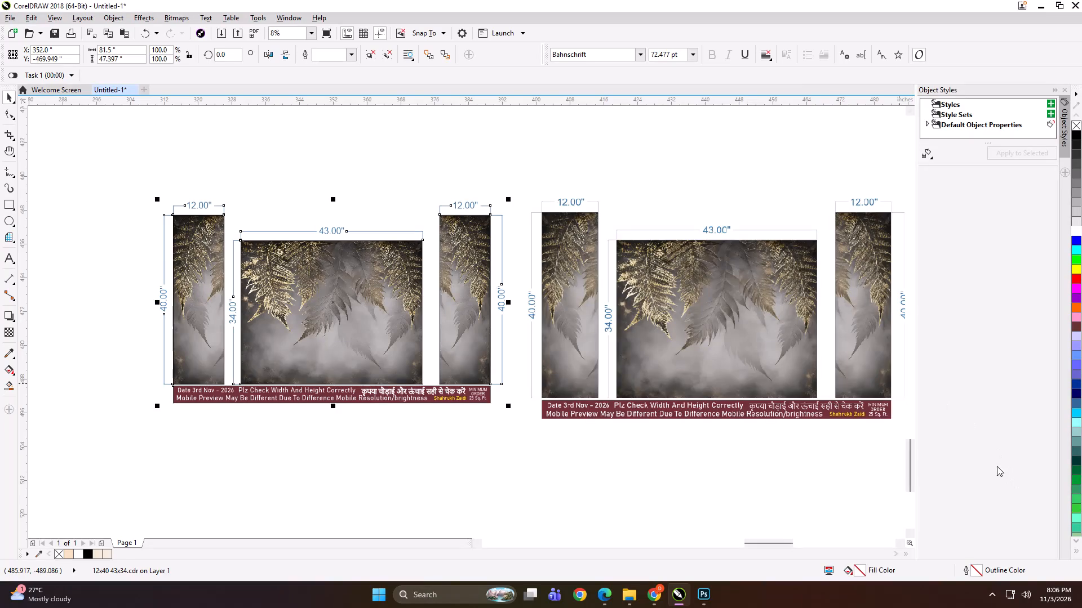
Move the 50 x 102 in palm layout about 112 in down, and its separate bitmap about 136 in down and 38 in left.
{"action": "scroll", "coordinate": [746, 426], "scroll_direction": "down", "scroll_amount": 3}
{"action": "left_click", "coordinate": [508, 278]}
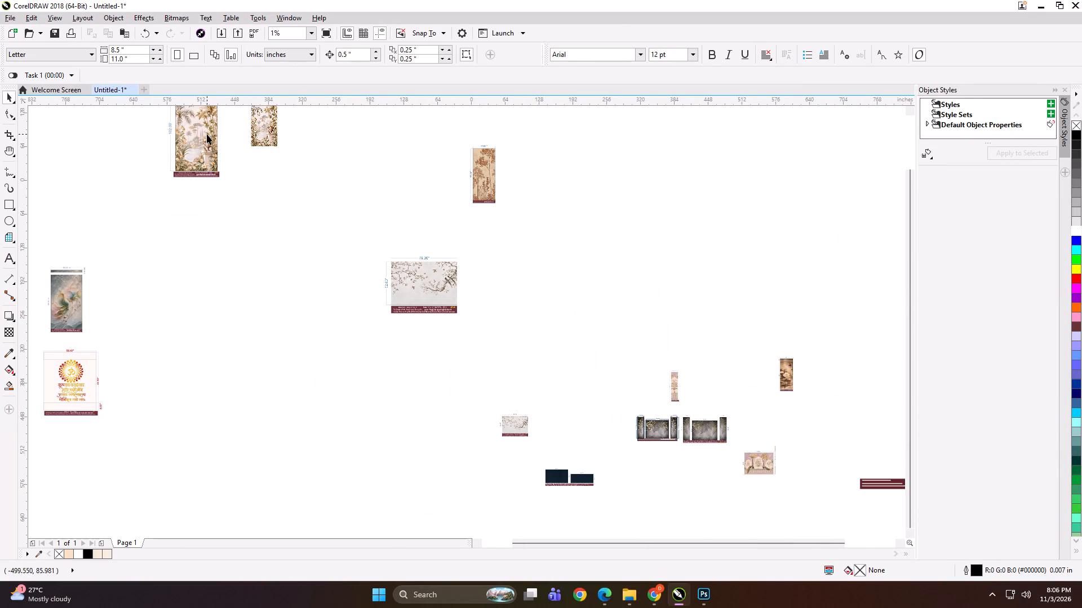
{"action": "left_click_drag", "start_coordinate": [207, 145], "coordinate": [204, 204]}
{"action": "left_click_drag", "start_coordinate": [268, 135], "coordinate": [247, 205]}
Set the separate palm artwork bitmap's width to 49.5 in, without scaling its height.
{"action": "scroll", "coordinate": [196, 144], "scroll_direction": "up", "scroll_amount": 2}
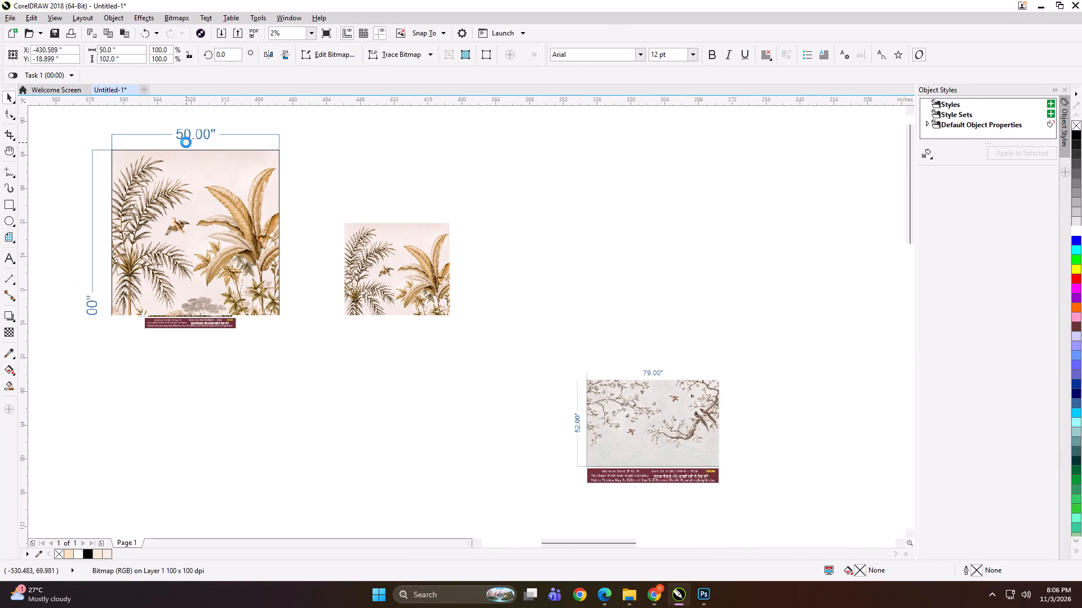
{"action": "left_click", "coordinate": [129, 53]}
{"action": "key", "text": "ctrl+a"}
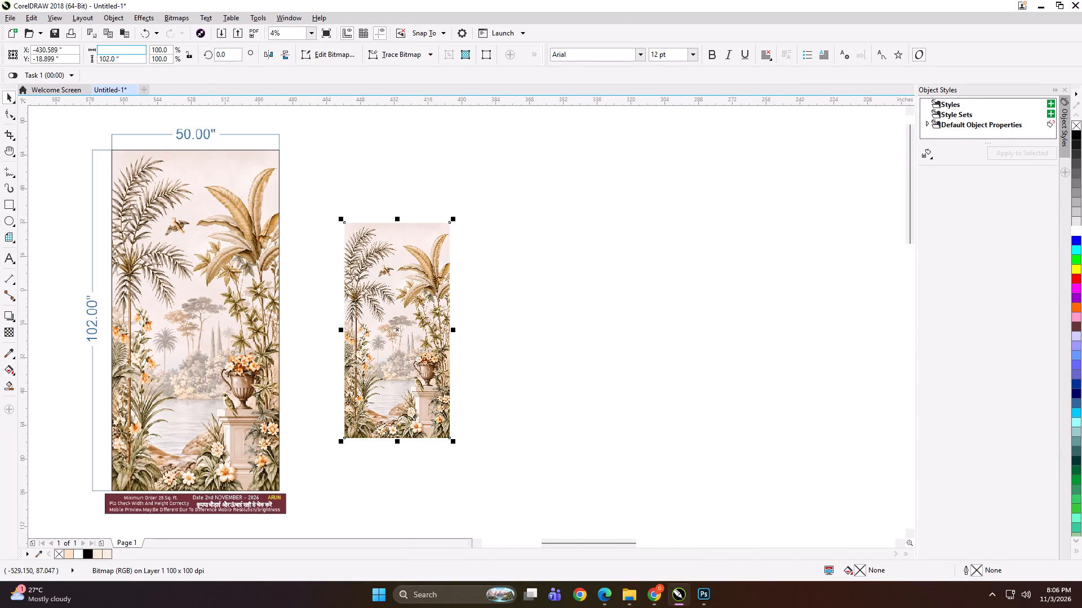
{"action": "type", "text": "49.5"}
{"action": "key", "text": "Return"}
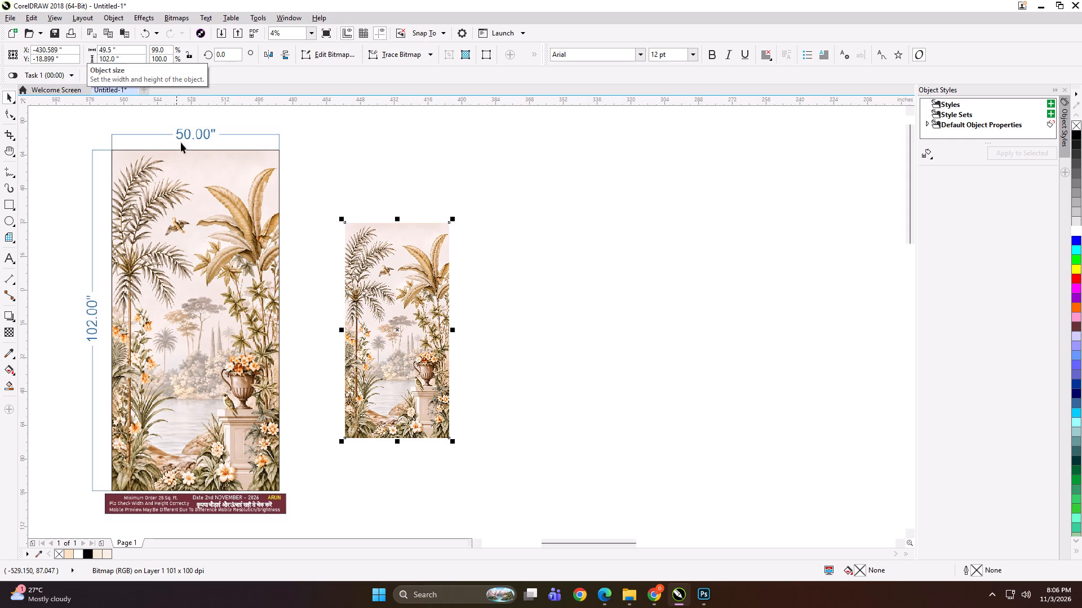
Add a rectangle outline around the 49.5 in wide palm bitmap, matching its edges.
{"action": "left_click", "coordinate": [12, 203], "text": "shift"}
{"action": "key", "text": "shift+space"}
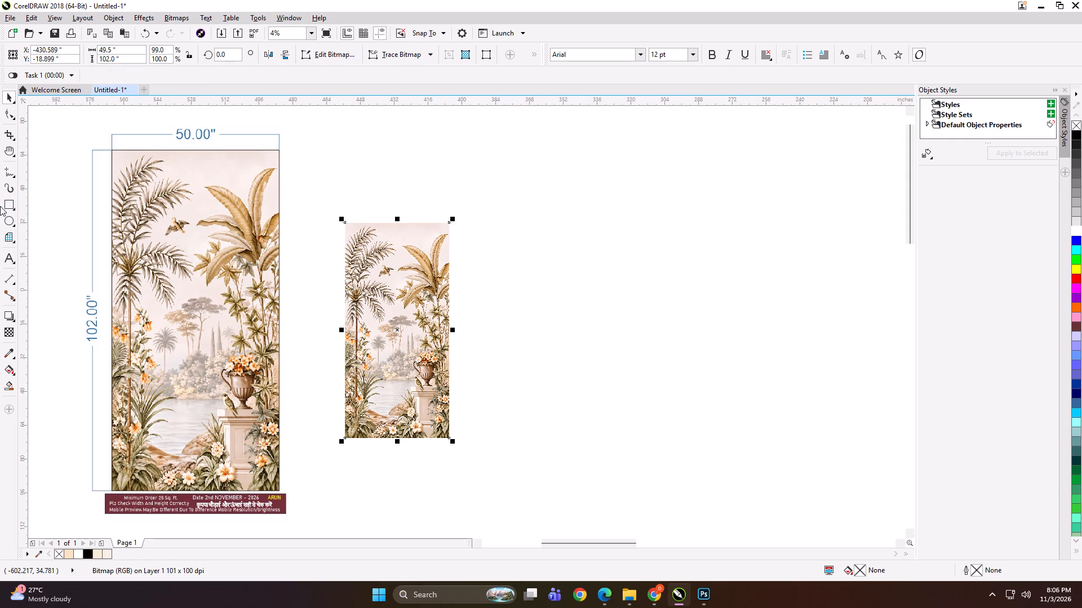
{"action": "left_click", "coordinate": [7, 204], "text": "shift"}
{"action": "key", "text": "shift+space"}
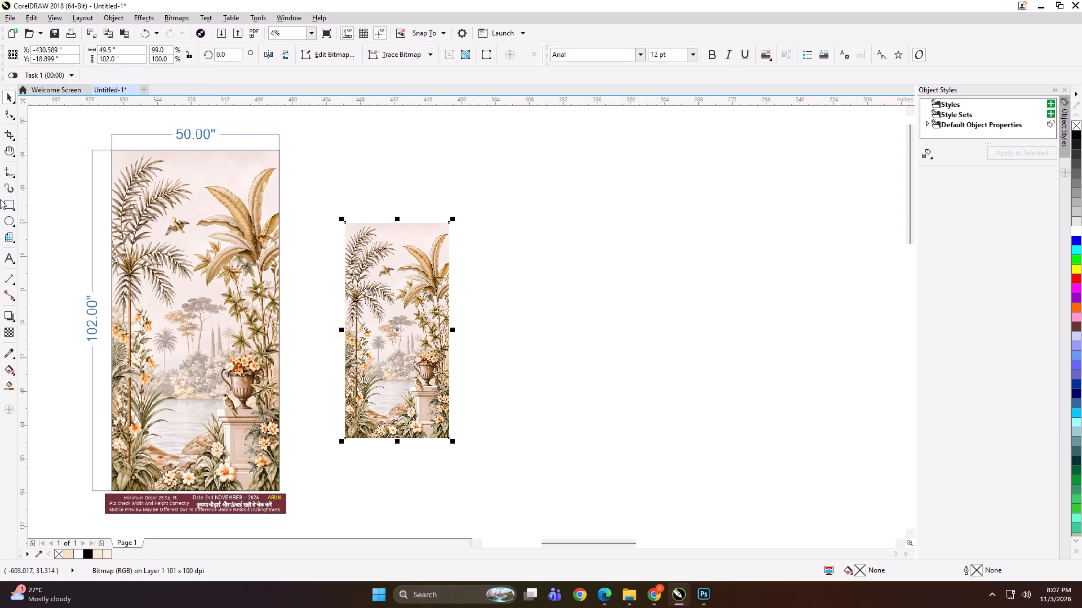
{"action": "double_click", "coordinate": [10, 200], "text": "shift"}
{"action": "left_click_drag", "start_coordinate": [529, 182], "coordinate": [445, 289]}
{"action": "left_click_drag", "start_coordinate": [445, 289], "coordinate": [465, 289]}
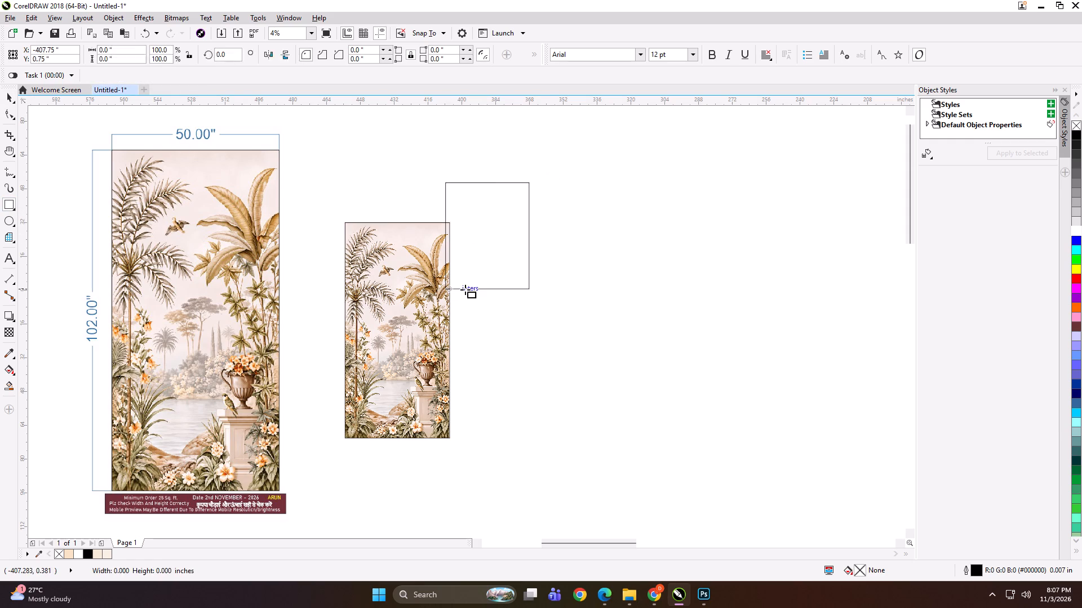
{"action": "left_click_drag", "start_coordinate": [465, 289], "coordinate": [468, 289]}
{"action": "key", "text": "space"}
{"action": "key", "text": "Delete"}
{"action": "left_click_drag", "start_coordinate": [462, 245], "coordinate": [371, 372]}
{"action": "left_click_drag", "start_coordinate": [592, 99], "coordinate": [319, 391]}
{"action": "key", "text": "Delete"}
Group the palm bitmap with its outline and export the selection as the TIFF 49.5x102 HD in the D&D DECOR folder.
{"action": "left_click_drag", "start_coordinate": [477, 188], "coordinate": [307, 485]}
{"action": "key", "text": "ctrl+g"}
{"action": "key", "text": "ctrl+e"}
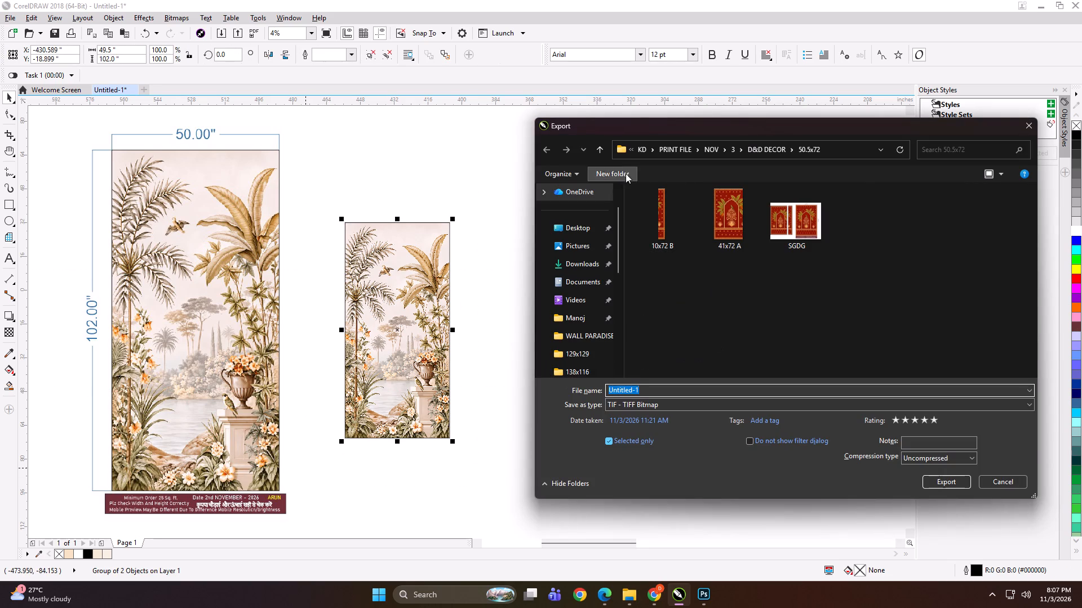
{"action": "left_click", "coordinate": [605, 146]}
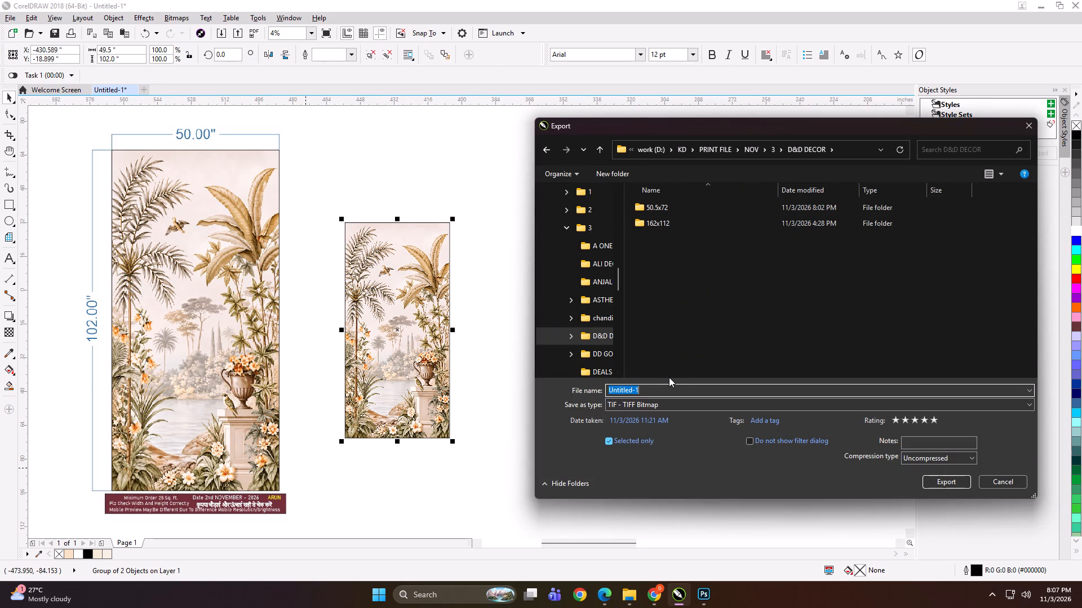
{"action": "type", "text": "49.5x12"}
{"action": "key", "text": "space"}
{"action": "type", "text": "HD"}
{"action": "key", "text": "Return"}
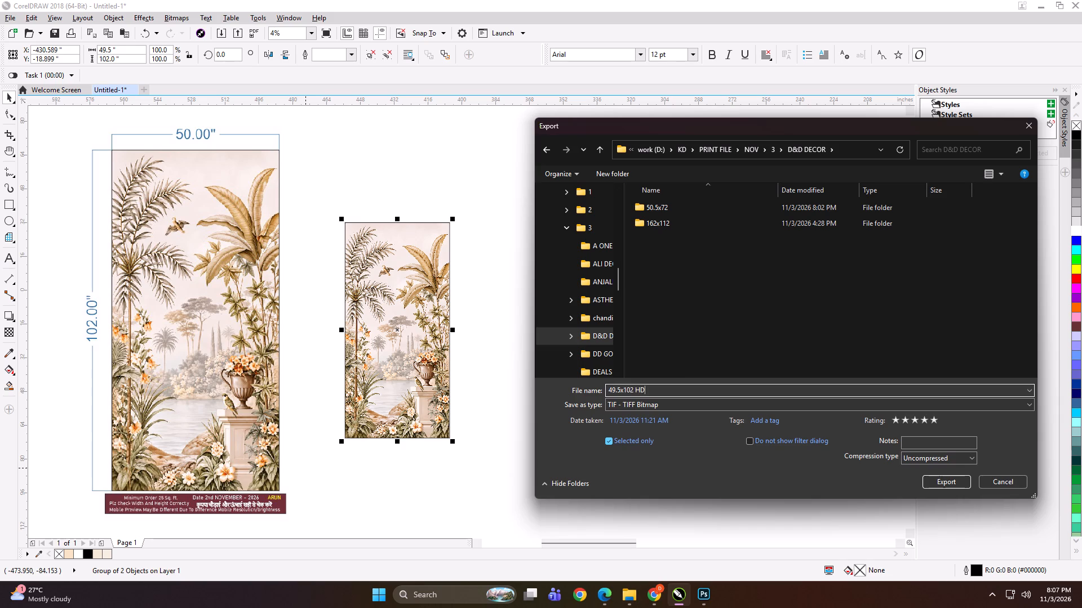
{"action": "key", "text": "Return"}
Enlarge the outlined palm artwork to about 88 x 180 in, group it with the dimensioned layout, and shrink the group to preview size.
{"action": "scroll", "coordinate": [606, 333], "scroll_direction": "down", "scroll_amount": 1}
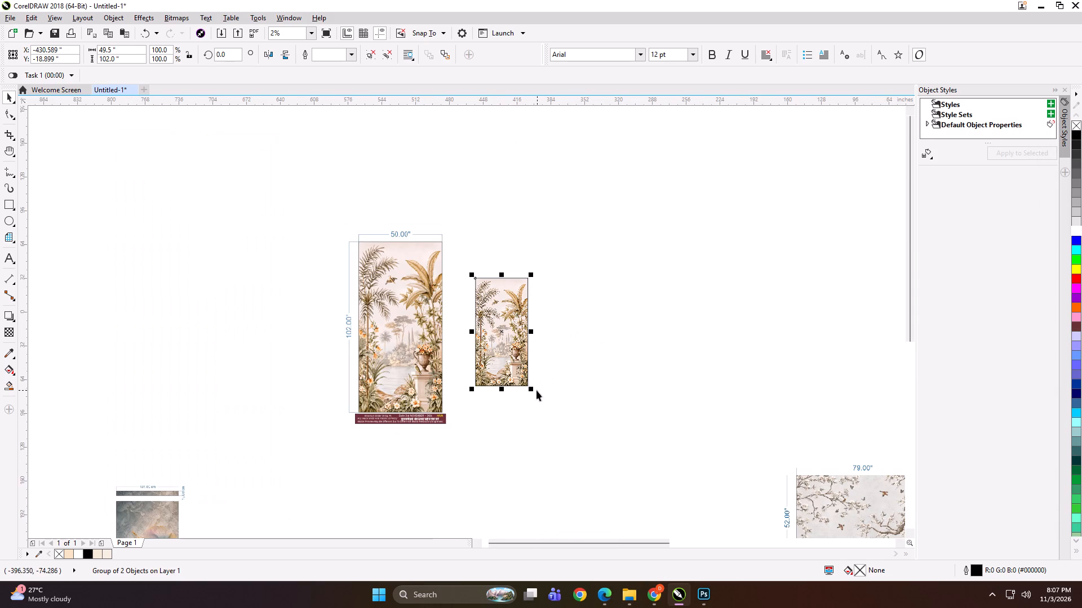
{"action": "left_click_drag", "start_coordinate": [534, 390], "coordinate": [570, 431], "text": "shift"}
{"action": "left_click", "coordinate": [415, 330], "text": "shift"}
{"action": "key", "text": "ctrl+g"}
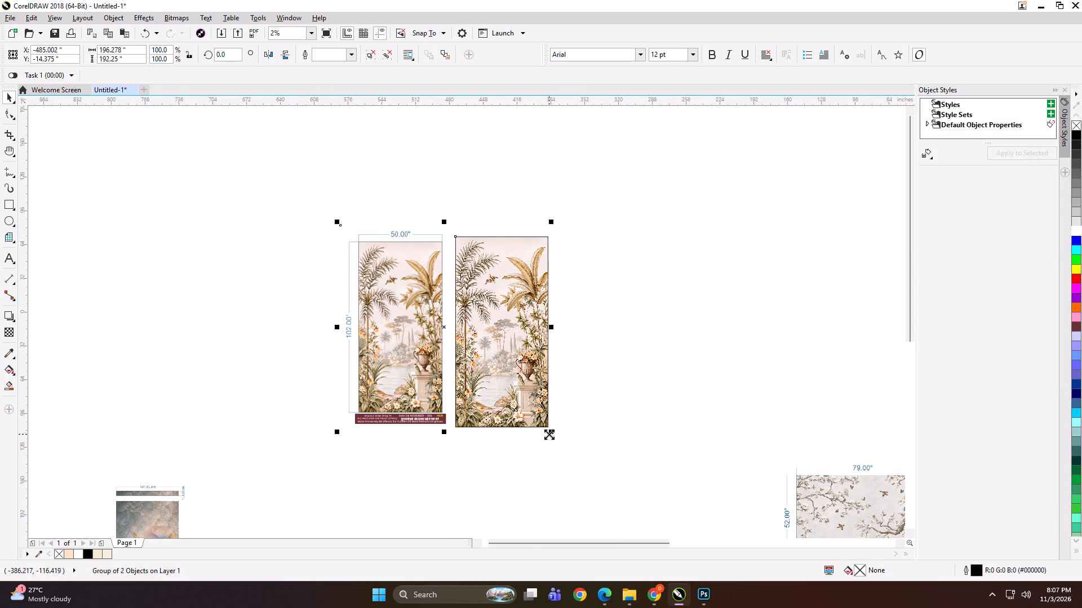
{"action": "left_click_drag", "start_coordinate": [553, 434], "coordinate": [453, 341], "text": "shift"}
{"action": "scroll", "coordinate": [445, 325], "scroll_direction": "up", "scroll_amount": 4}
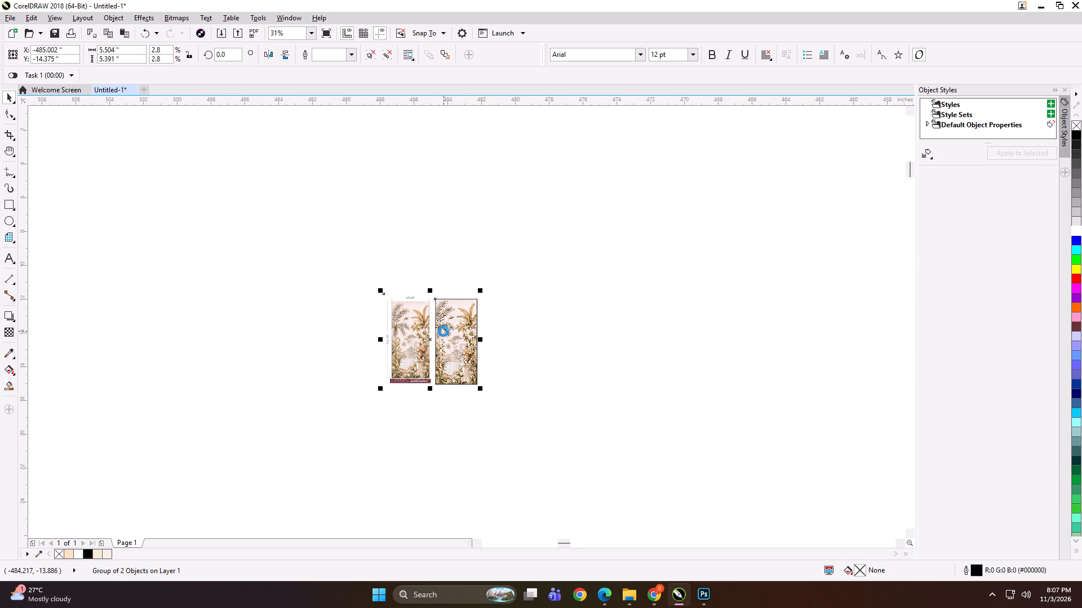
{"action": "scroll", "coordinate": [444, 331], "scroll_direction": "up", "scroll_amount": 1}
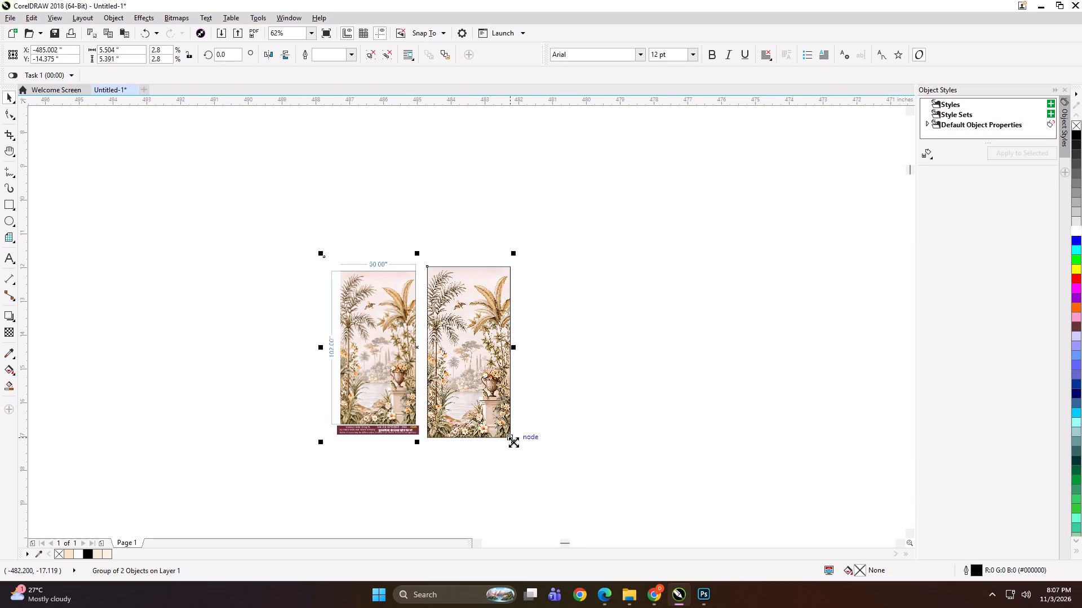
{"action": "left_click_drag", "start_coordinate": [514, 442], "coordinate": [478, 402], "text": "shift"}
Export the small palm preview group as FSGDGH in the D&D DECOR folder, and delete the group from the drawing.
{"action": "key", "text": "ctrl+e"}
{"action": "type", "text": "FSGDGH"}
{"action": "key", "text": "Return"}
{"action": "key", "text": "Return"}
{"action": "key", "text": "Delete"}
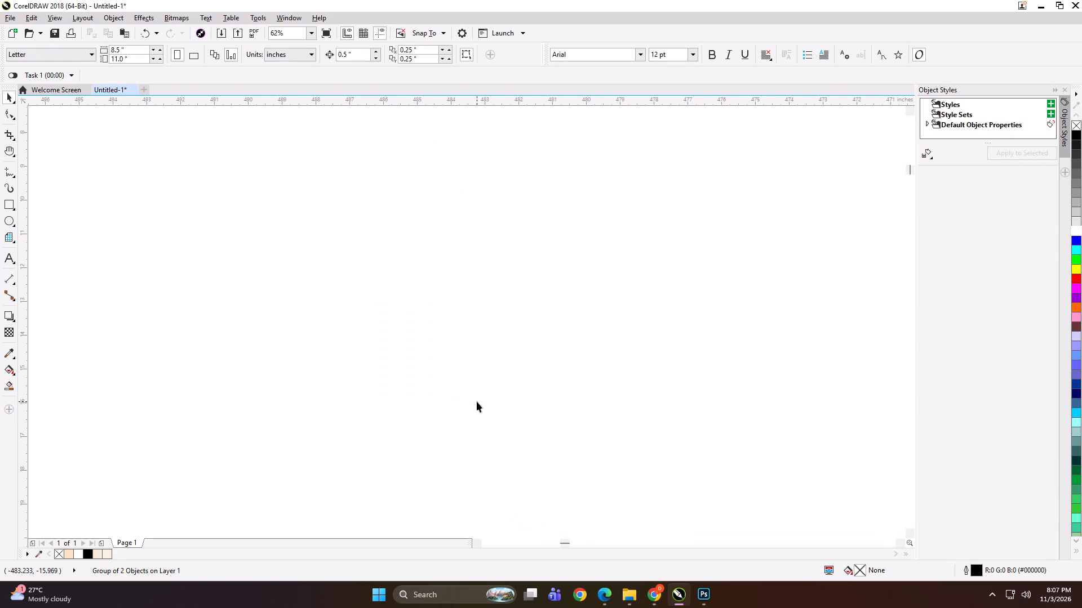
{"action": "key", "text": "F4"}
Switch to File Explorer and open the D&D DECOR folder in drive D: under KD, PRINT FILE, NOV, 3.
{"action": "left_click", "coordinate": [623, 596]}
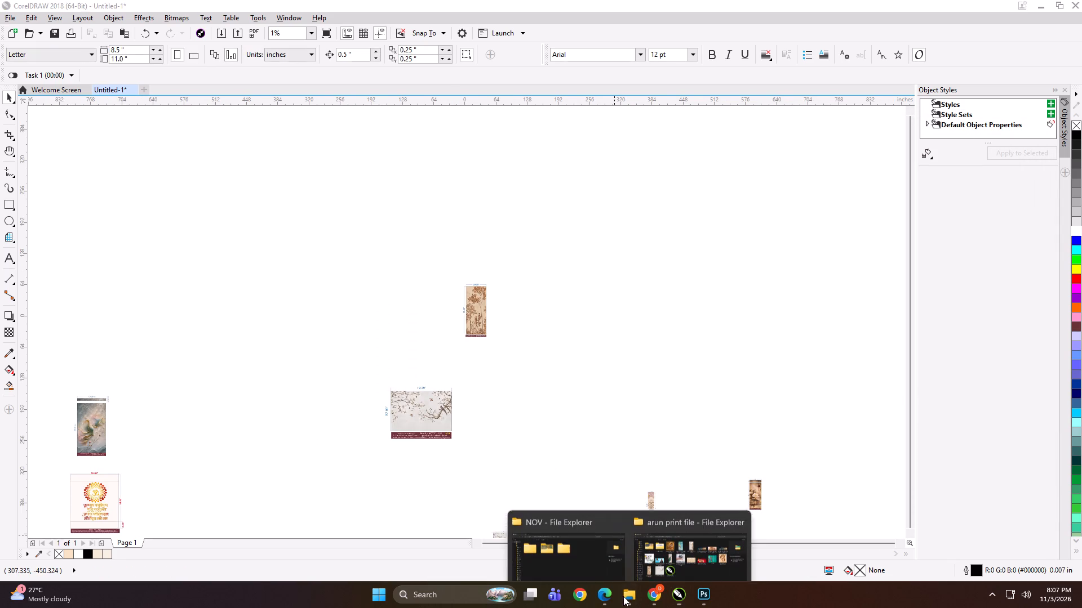
{"action": "left_click", "coordinate": [558, 546]}
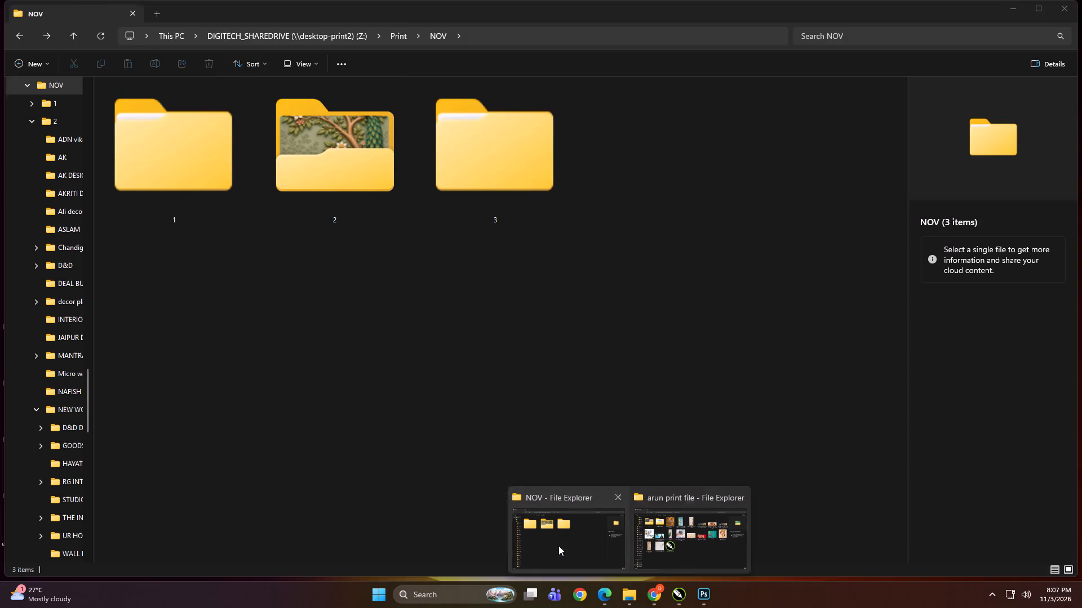
{"action": "left_click", "coordinate": [421, 346]}
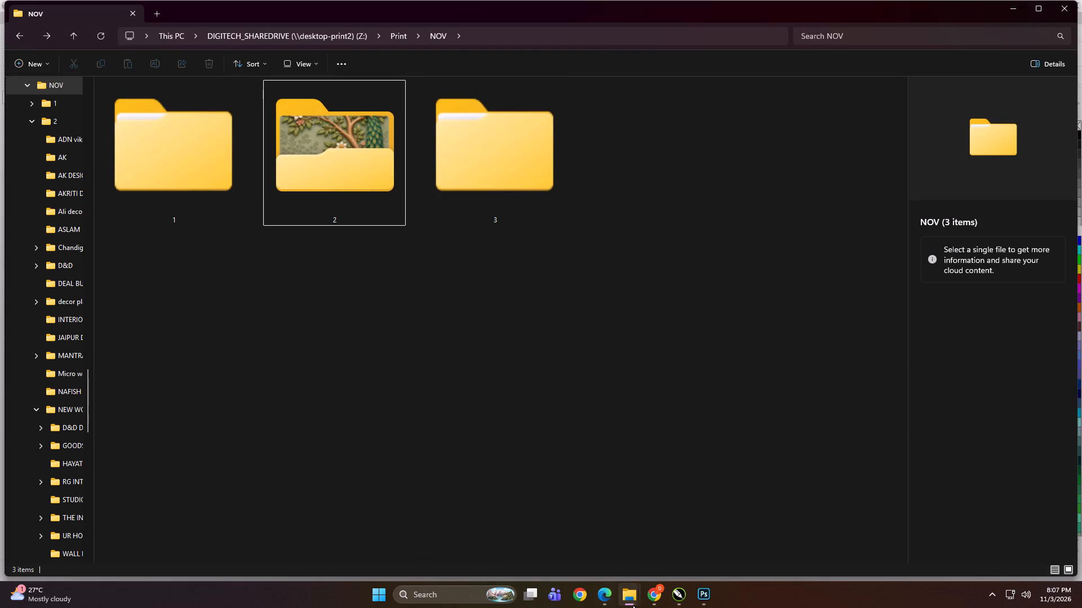
{"action": "left_click", "coordinate": [648, 534]}
{"action": "left_click", "coordinate": [498, 418]}
{"action": "scroll", "coordinate": [56, 332], "scroll_direction": "up", "scroll_amount": 8}
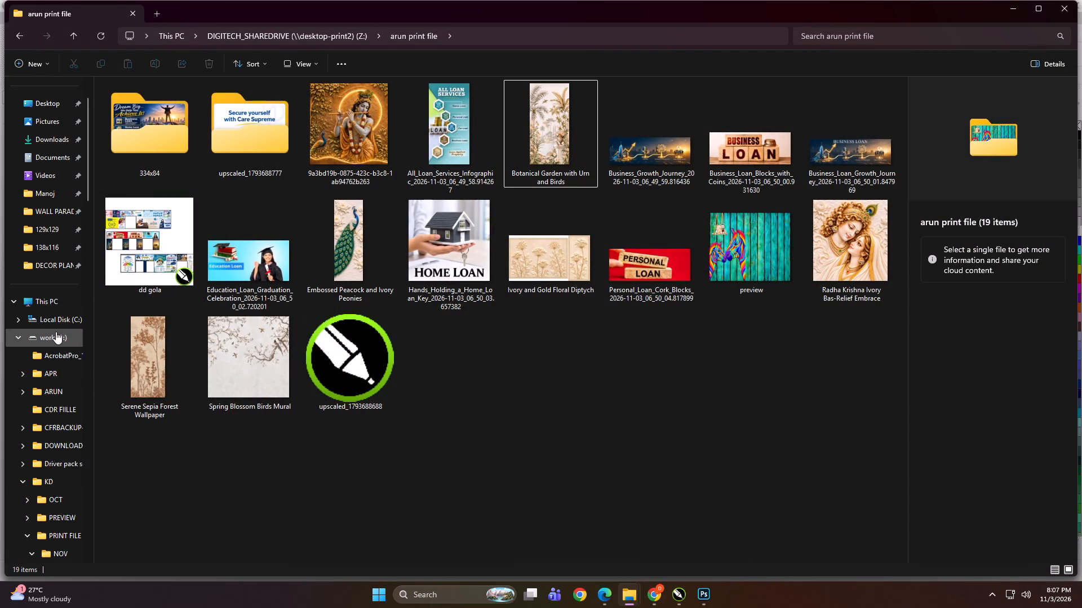
{"action": "scroll", "coordinate": [56, 332], "scroll_direction": "up", "scroll_amount": 1}
{"action": "left_click", "coordinate": [54, 359]}
{"action": "double_click", "coordinate": [304, 201]}
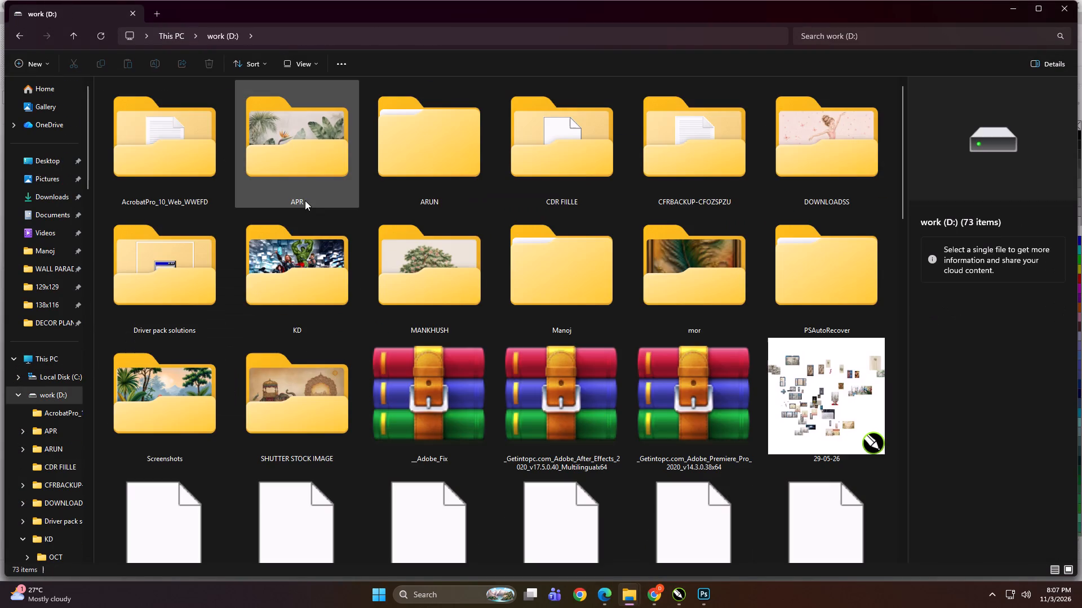
{"action": "double_click", "coordinate": [283, 294]}
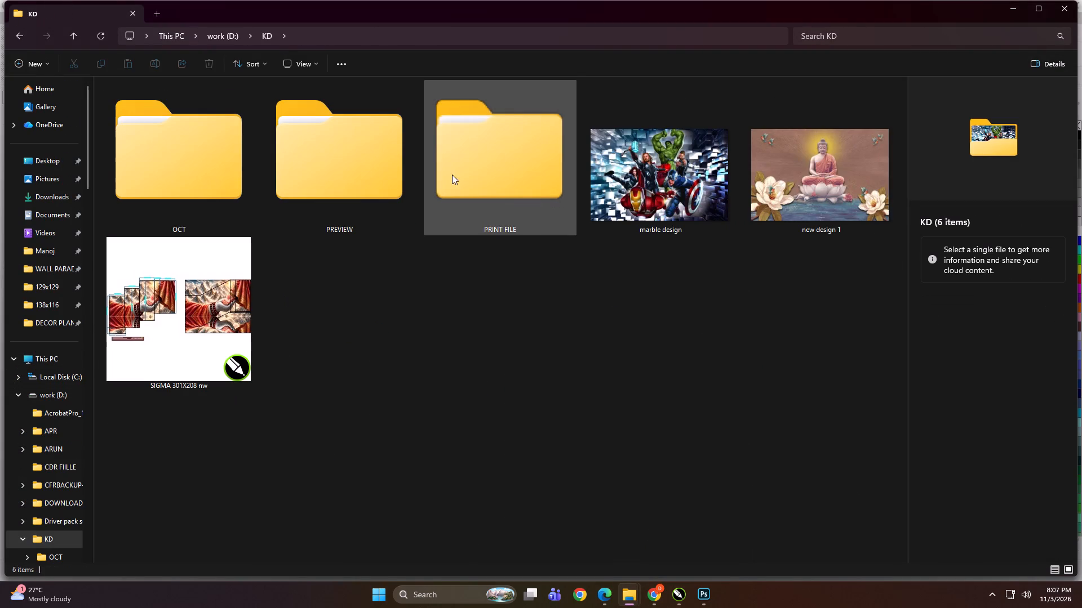
{"action": "triple_click", "coordinate": [456, 174]}
{"action": "double_click", "coordinate": [198, 180]}
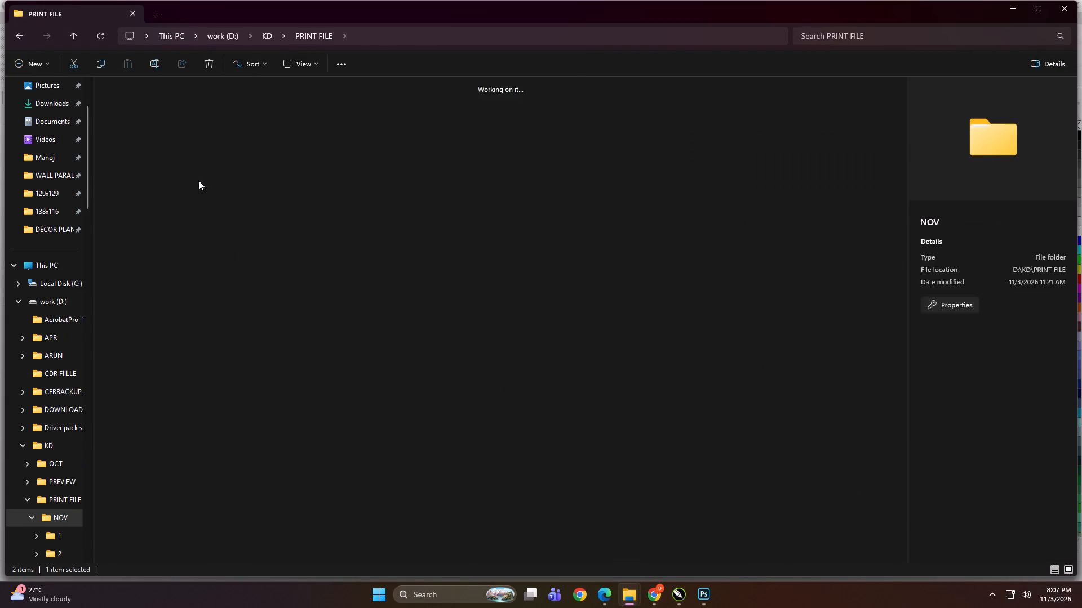
{"action": "double_click", "coordinate": [480, 177]}
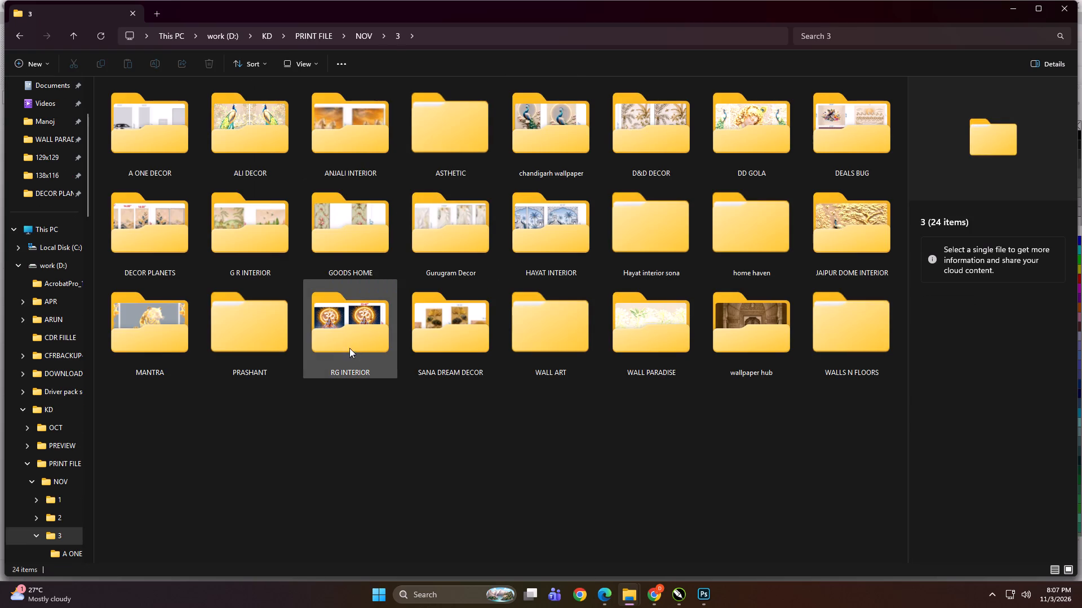
{"action": "double_click", "coordinate": [680, 145]}
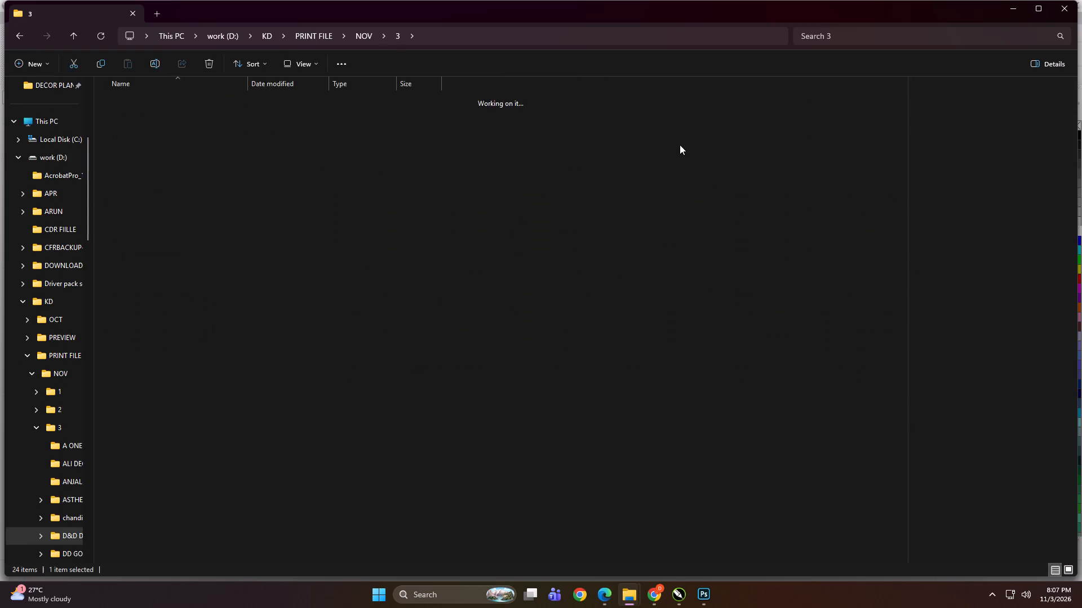
{"action": "scroll", "coordinate": [511, 216], "scroll_direction": "up", "scroll_amount": 7, "text": "ctrl"}
Copy the 50.5x72 folder together with the FSGDGH and 49.5x102 HD files.
{"action": "left_click", "coordinate": [163, 146]}
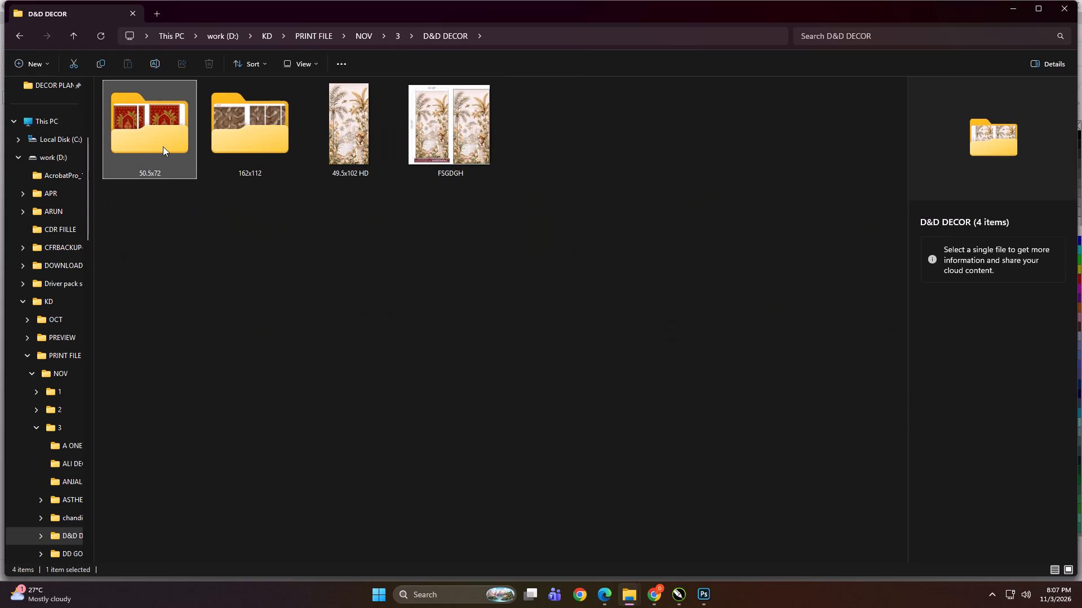
{"action": "left_click", "coordinate": [433, 145], "text": "ctrl"}
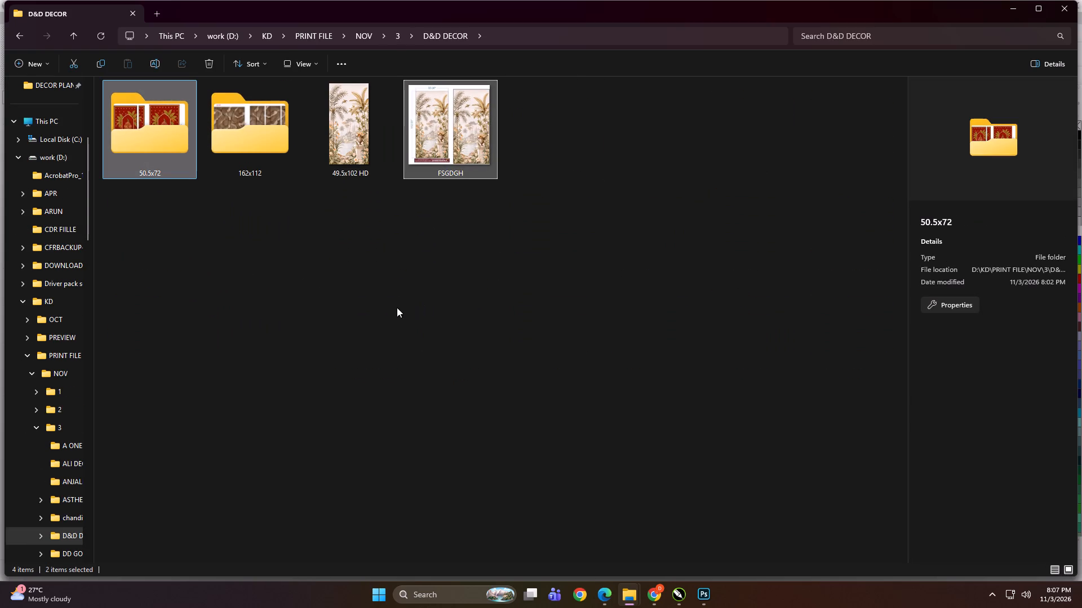
{"action": "left_click", "coordinate": [348, 144], "text": "ctrl"}
{"action": "key", "text": "ctrl+c"}
Paste the copied items into the D&D DECOR folder on the DIGITECH_SHAREDRIVE, under Print, NOV, 3.
{"action": "scroll", "coordinate": [33, 366], "scroll_direction": "up", "scroll_amount": 3}
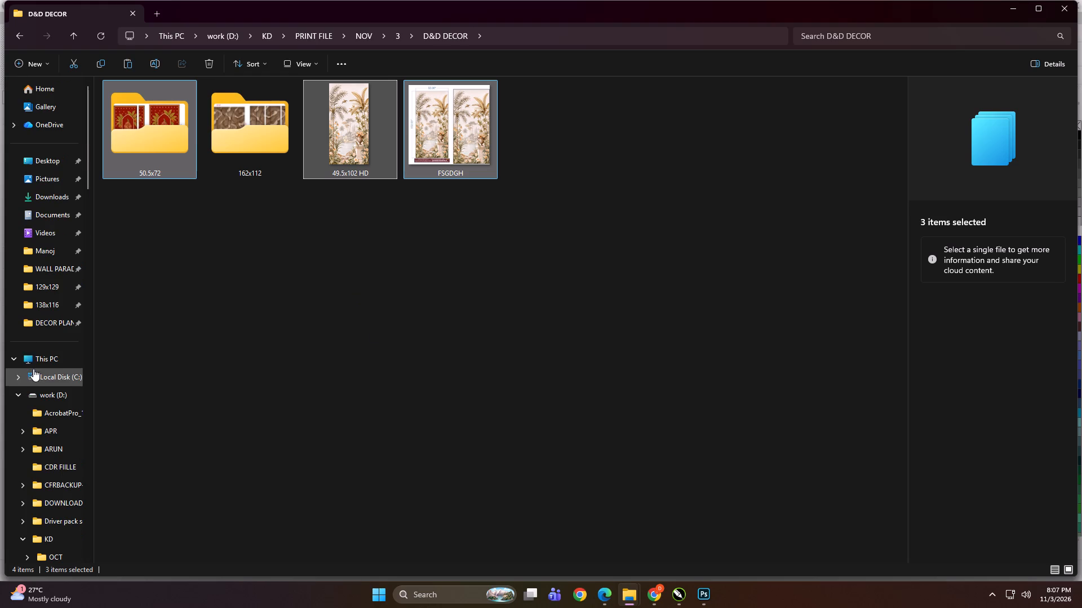
{"action": "scroll", "coordinate": [33, 369], "scroll_direction": "up", "scroll_amount": 2}
{"action": "left_click", "coordinate": [38, 362]}
{"action": "double_click", "coordinate": [220, 334]}
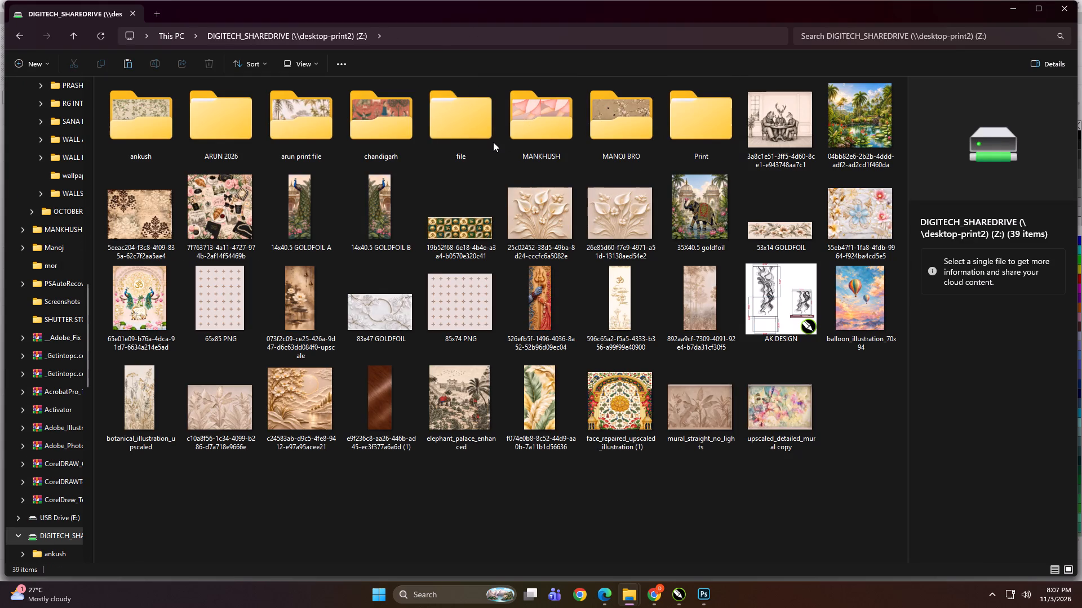
{"action": "double_click", "coordinate": [685, 126]}
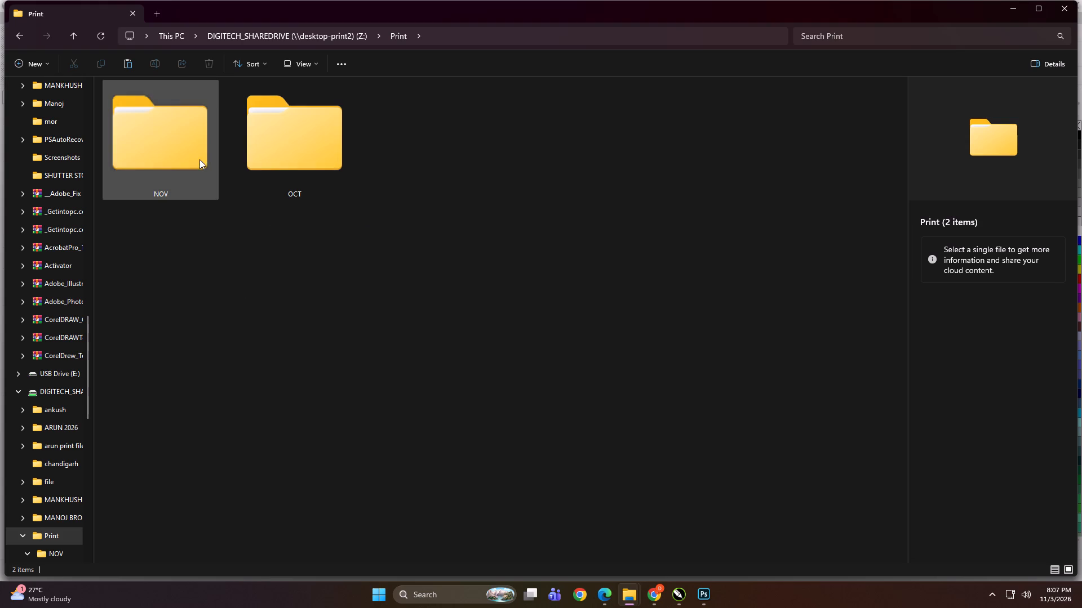
{"action": "left_click", "coordinate": [202, 152]}
{"action": "double_click", "coordinate": [202, 152]}
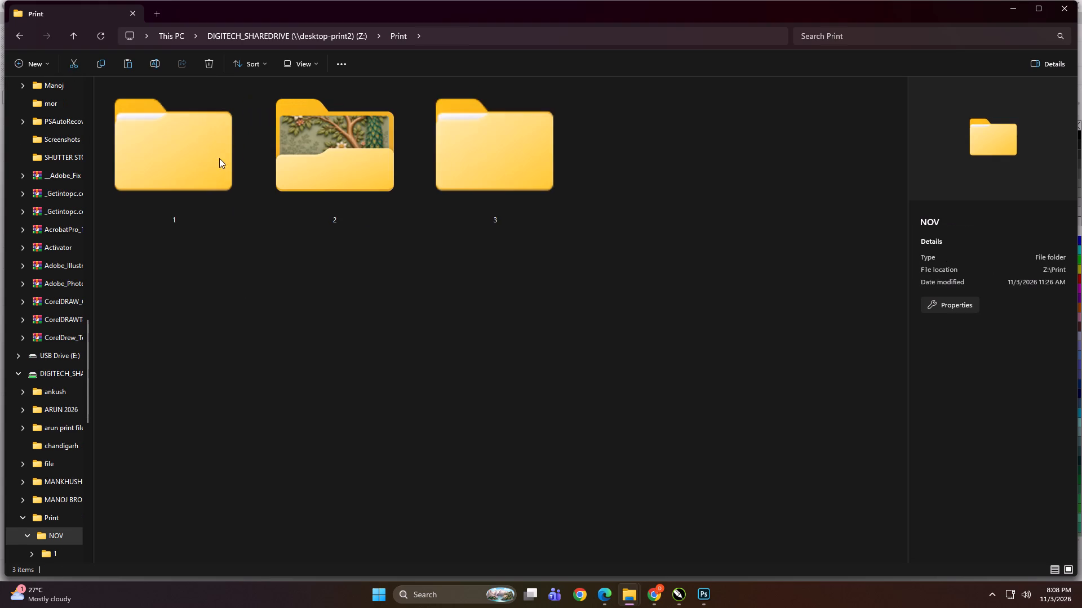
{"action": "double_click", "coordinate": [437, 172]}
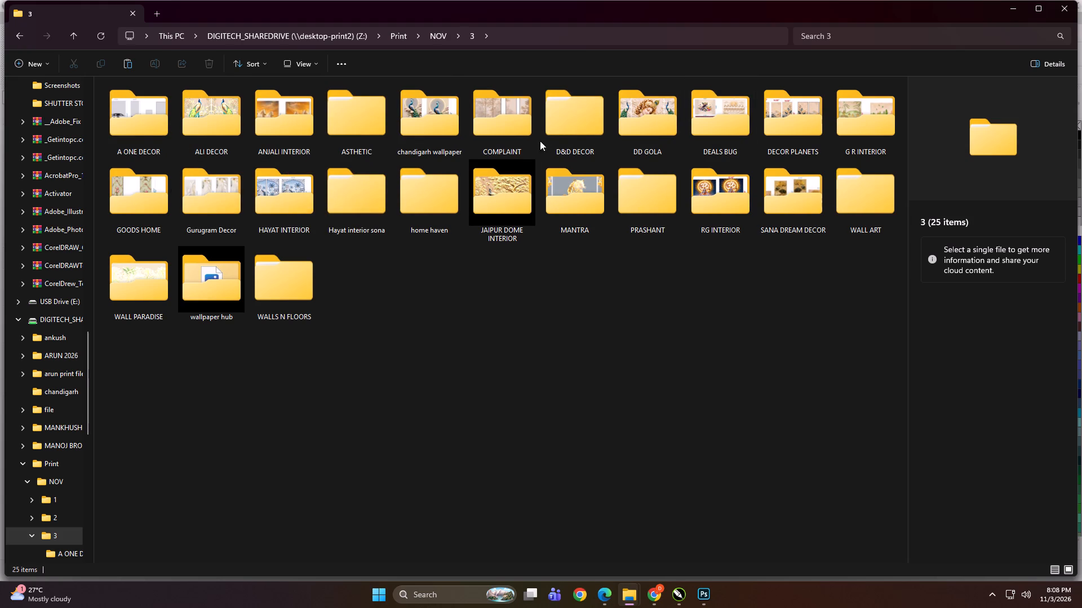
{"action": "double_click", "coordinate": [567, 141]}
{"action": "right_click", "coordinate": [419, 199]}
{"action": "left_click", "coordinate": [431, 215]}
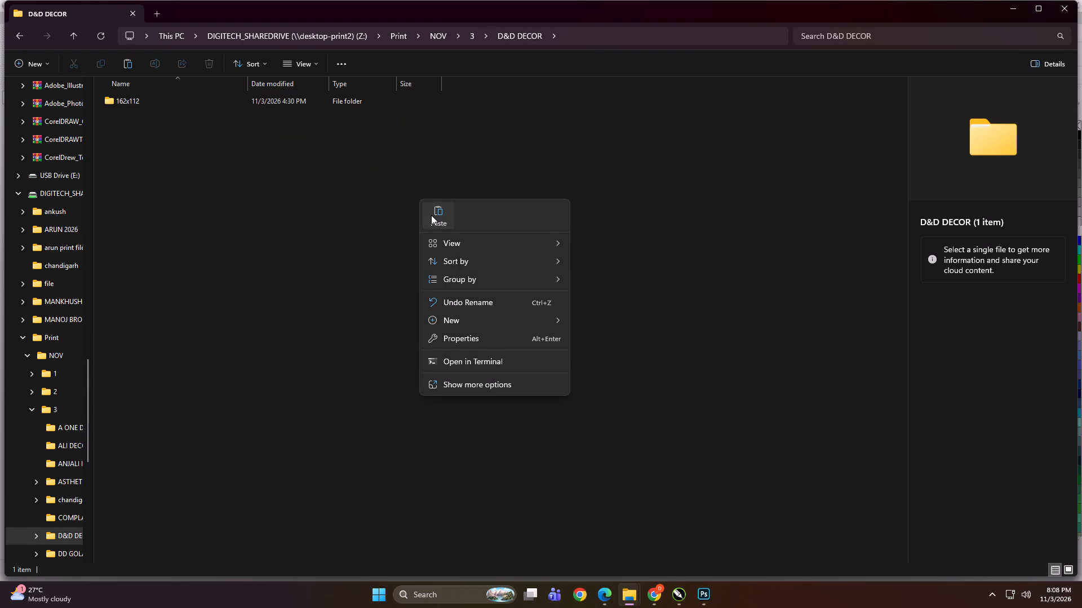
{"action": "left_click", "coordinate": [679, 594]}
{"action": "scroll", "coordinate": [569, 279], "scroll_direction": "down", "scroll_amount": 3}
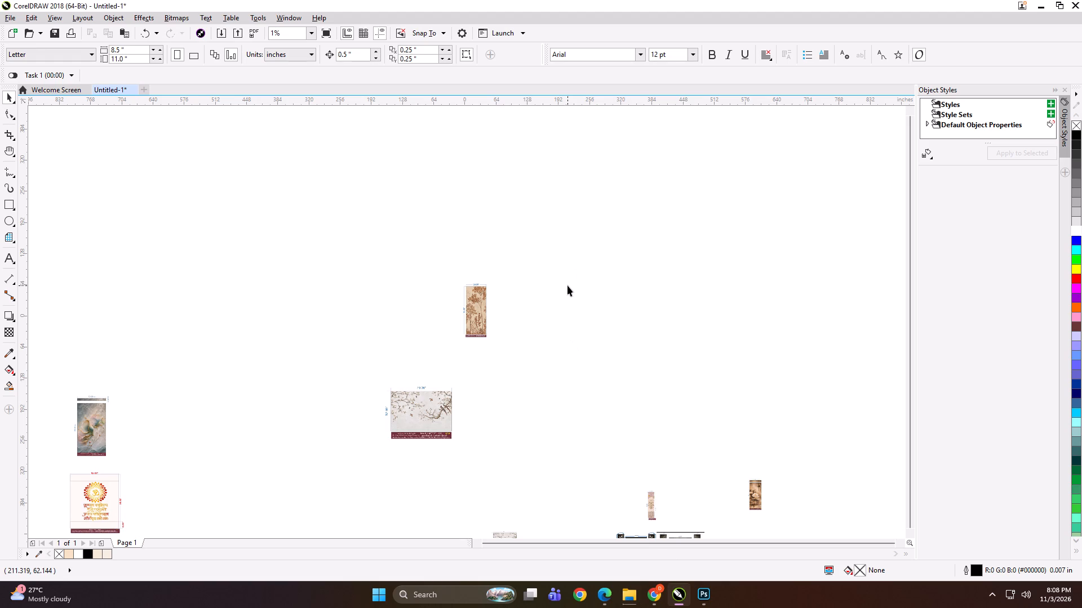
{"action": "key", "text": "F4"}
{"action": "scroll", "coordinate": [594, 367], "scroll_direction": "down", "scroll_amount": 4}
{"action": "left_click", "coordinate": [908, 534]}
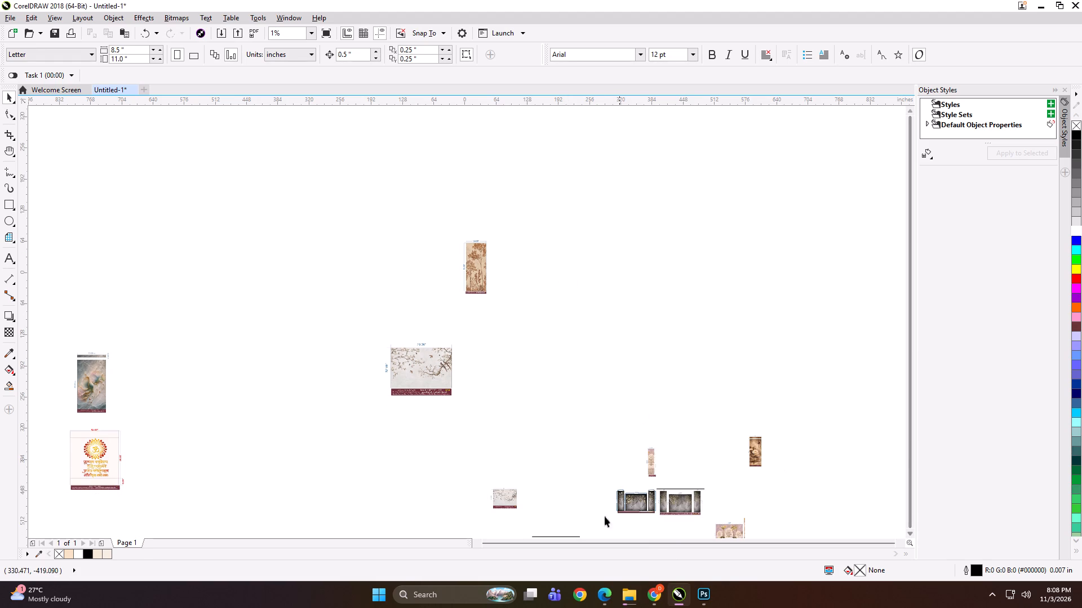
Switch to File Explorer and look through the artworks in the ankush, 3-11-25 folder on the DIGITECH_SHAREDRIVE.
{"action": "left_click", "coordinate": [629, 596]}
{"action": "left_click", "coordinate": [628, 592]}
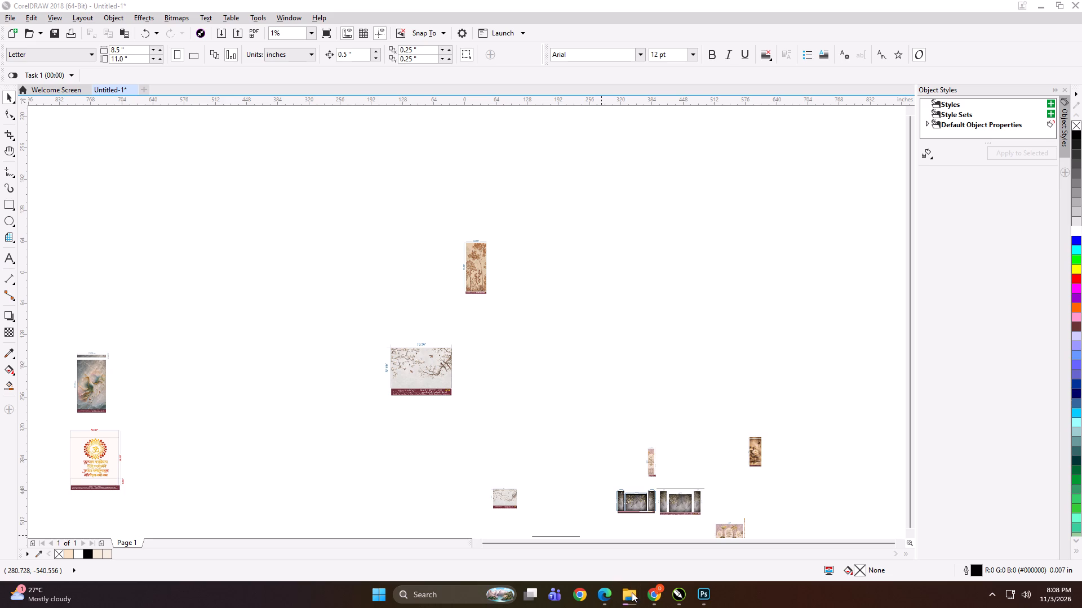
{"action": "left_click", "coordinate": [629, 591]}
{"action": "left_click", "coordinate": [631, 587]}
{"action": "left_click", "coordinate": [569, 521]}
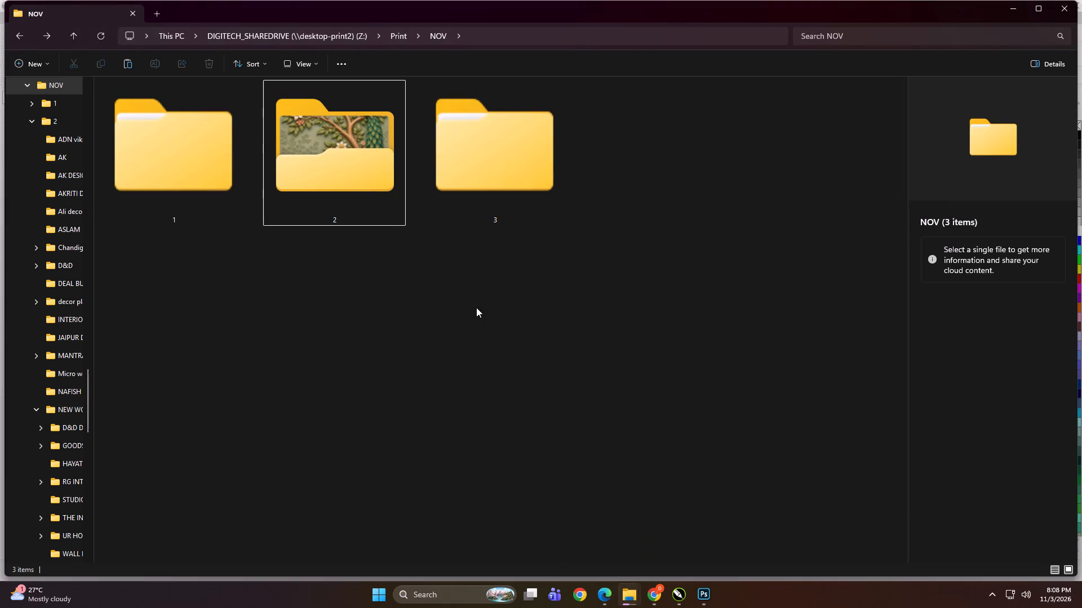
{"action": "left_click", "coordinate": [476, 307]}
{"action": "scroll", "coordinate": [42, 359], "scroll_direction": "up", "scroll_amount": 9}
{"action": "left_click", "coordinate": [50, 348]}
{"action": "left_click", "coordinate": [55, 357]}
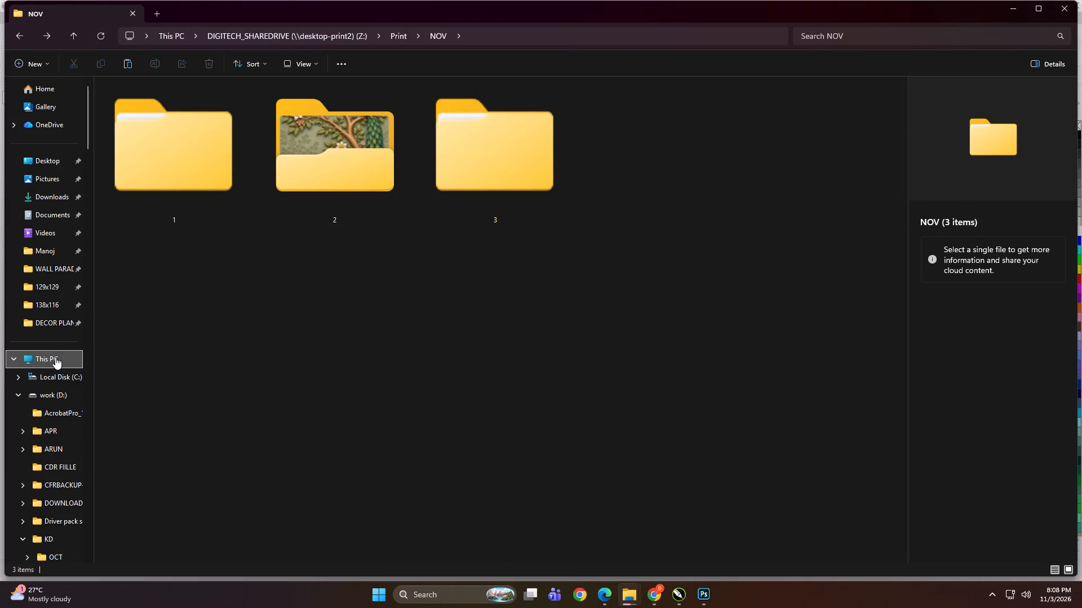
{"action": "left_click", "coordinate": [56, 357]}
{"action": "triple_click", "coordinate": [186, 348]}
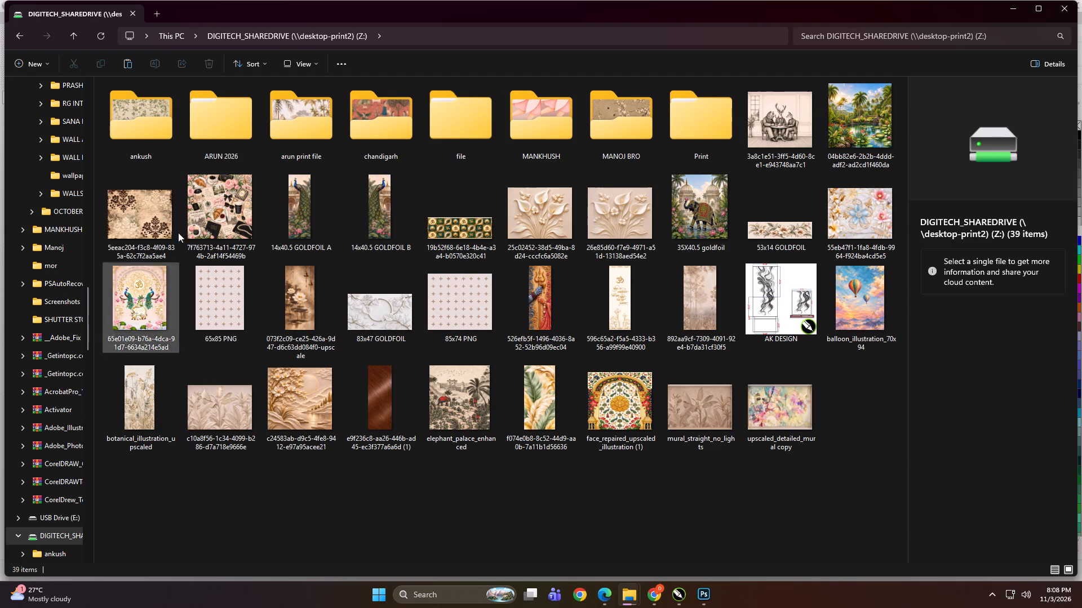
{"action": "triple_click", "coordinate": [154, 138]}
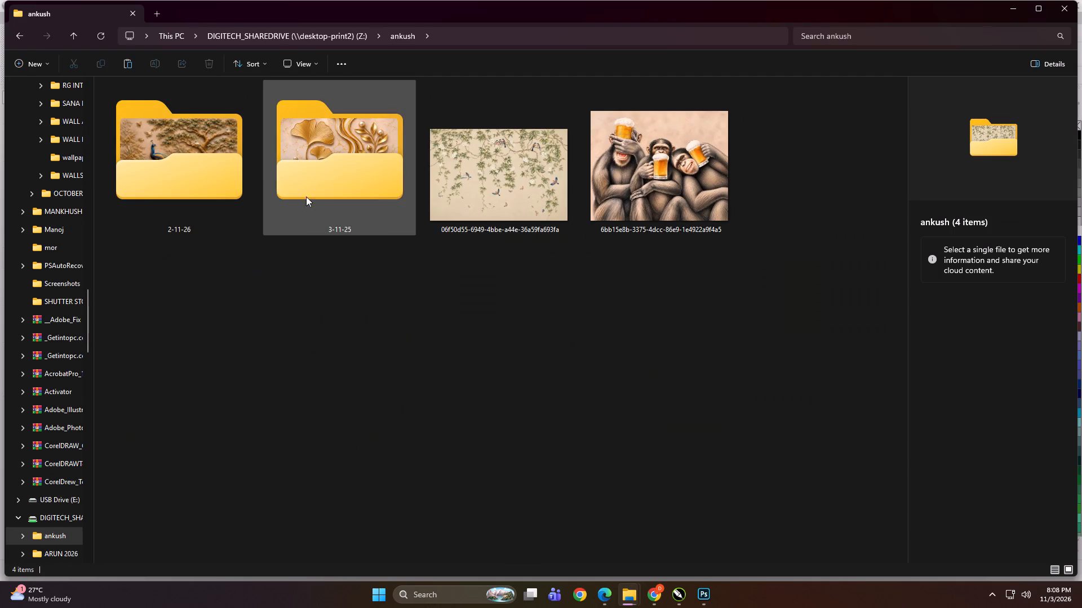
{"action": "triple_click", "coordinate": [329, 177]}
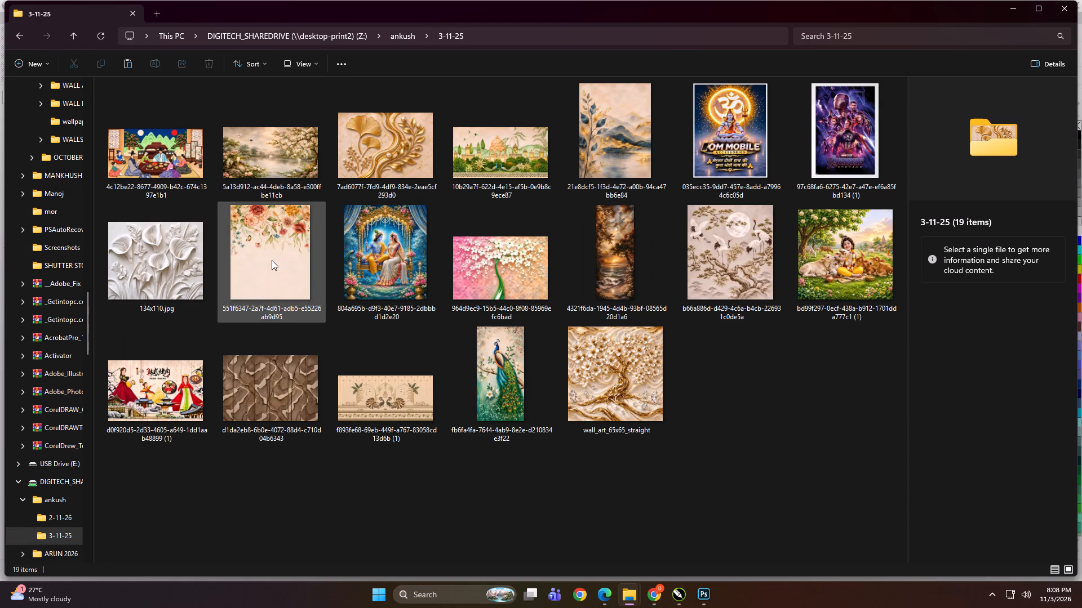
{"action": "left_click", "coordinate": [449, 475]}
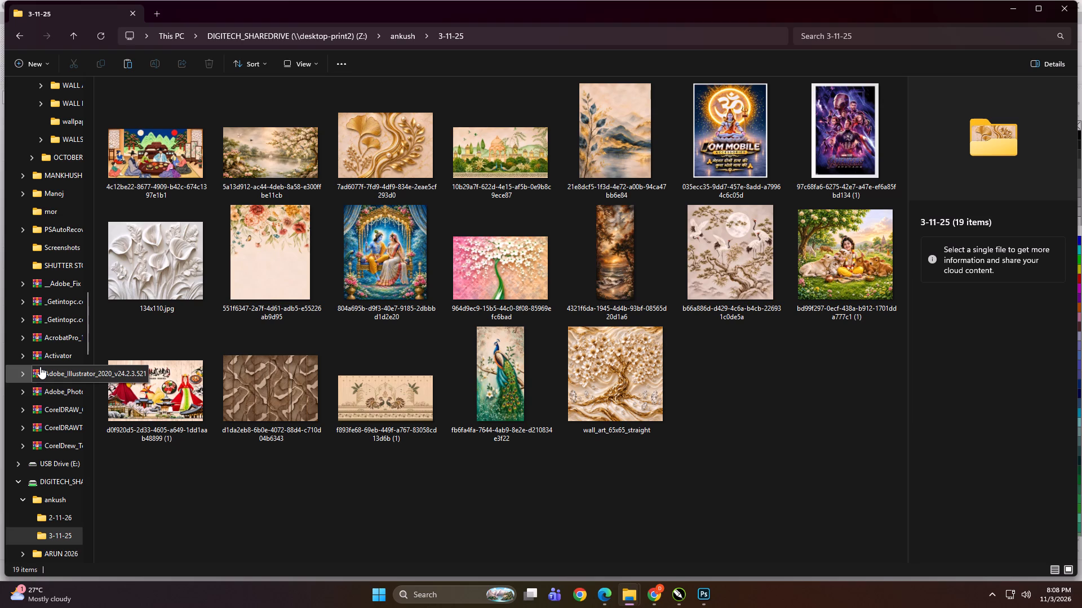
Look through the artworks in the 03 folder under file, Nov on the DIGITECH_SHAREDRIVE.
{"action": "left_click", "coordinate": [290, 519]}
{"action": "key", "text": "BackSpace"}
{"action": "key", "text": "BackSpace"}
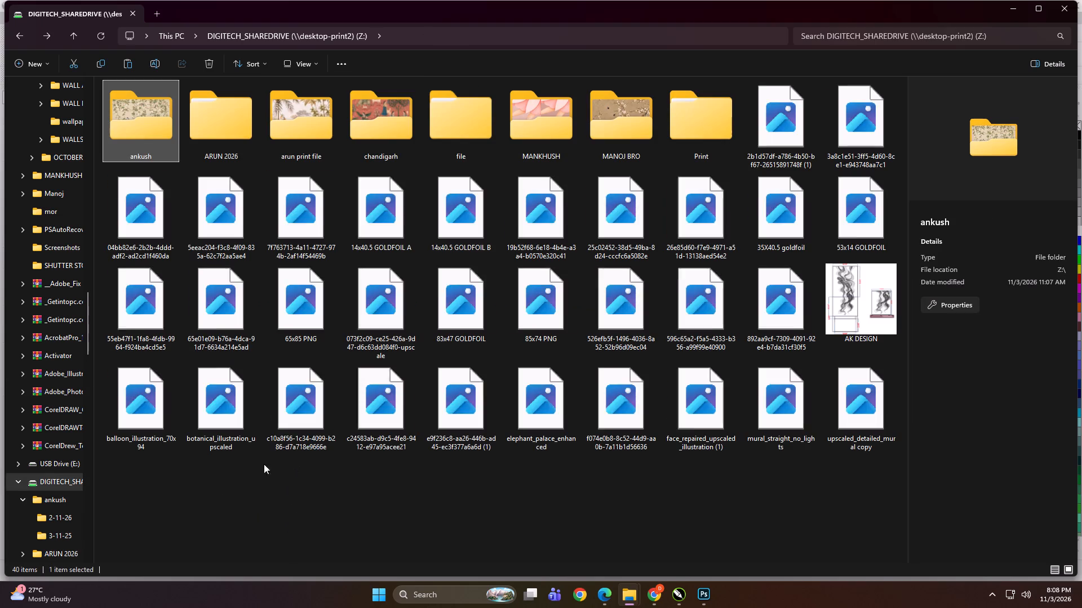
{"action": "double_click", "coordinate": [458, 149]}
{"action": "double_click", "coordinate": [138, 147]}
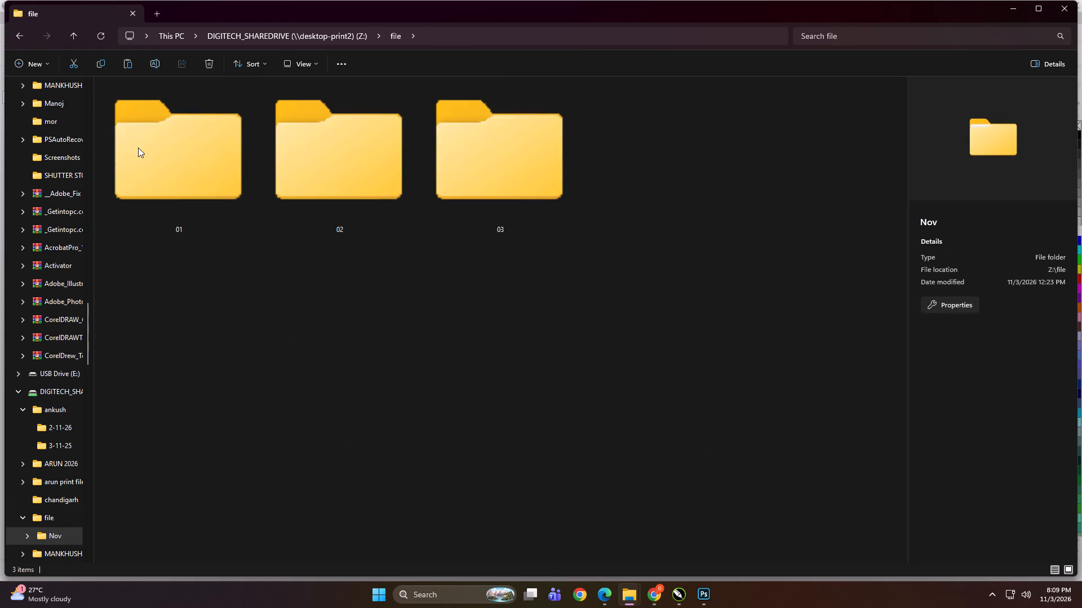
{"action": "double_click", "coordinate": [434, 178]}
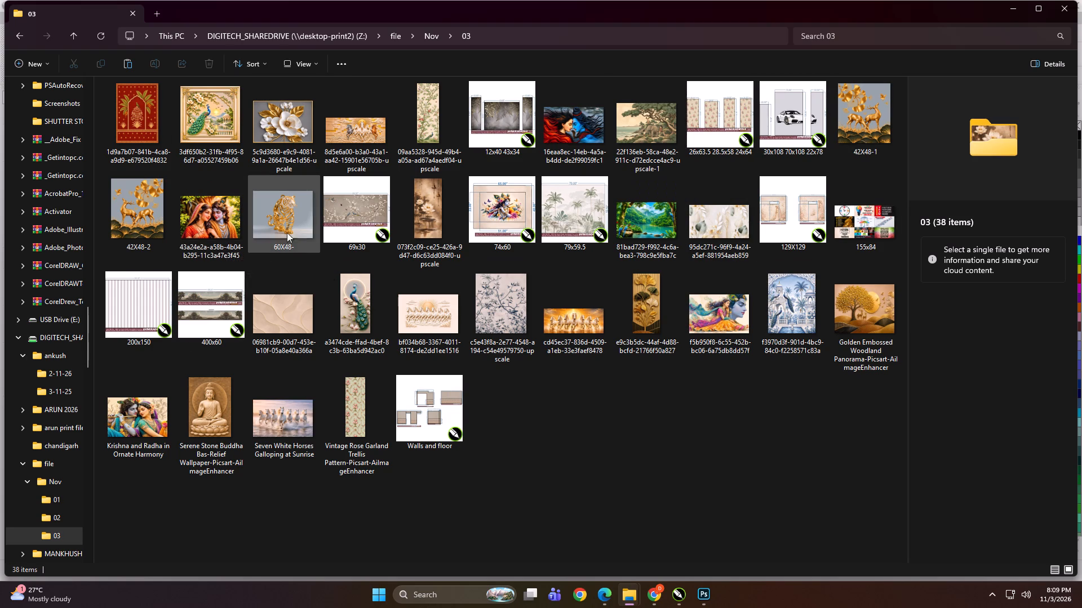
{"action": "left_click", "coordinate": [593, 454]}
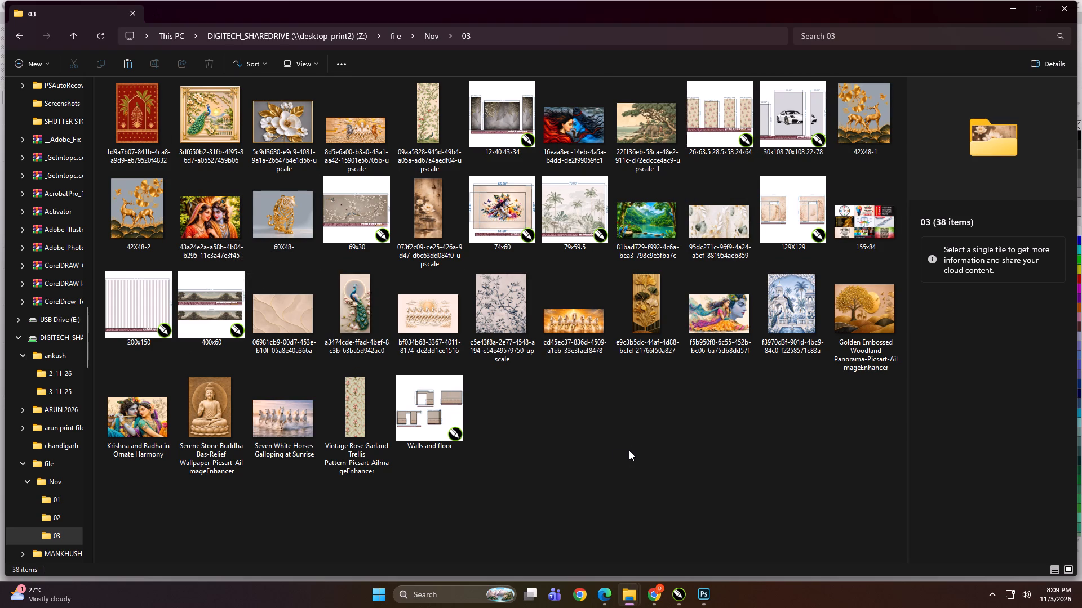
Import the 85x74 PNG and 65x85 PNG images from the DIGITECH_SHAREDRIVE root into the CorelDRAW drawing.
{"action": "key", "text": "BackSpace"}
{"action": "key", "text": "BackSpace"}
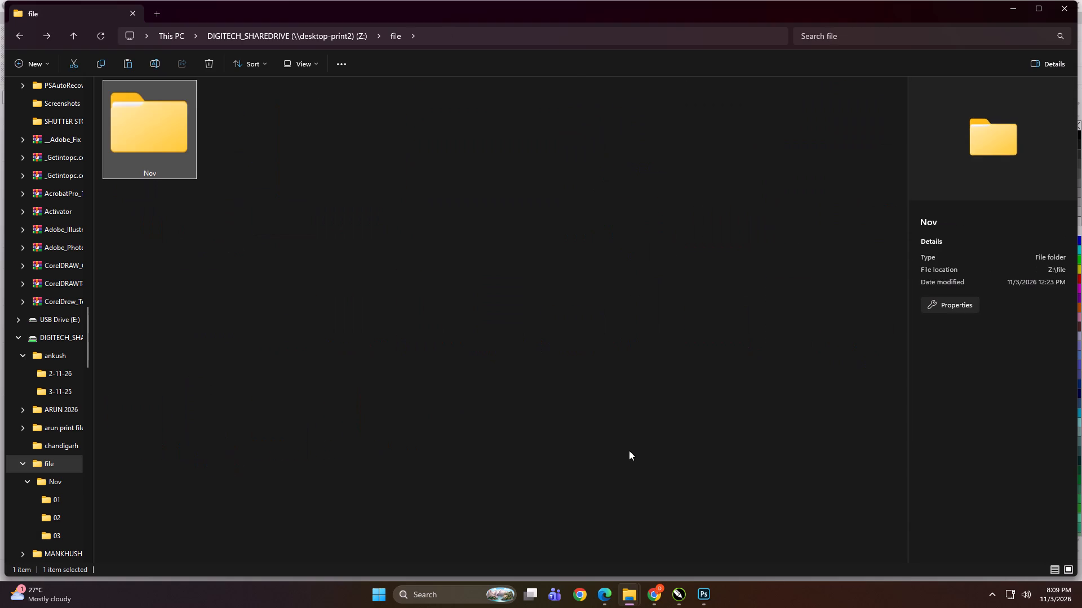
{"action": "key", "text": "BackSpace"}
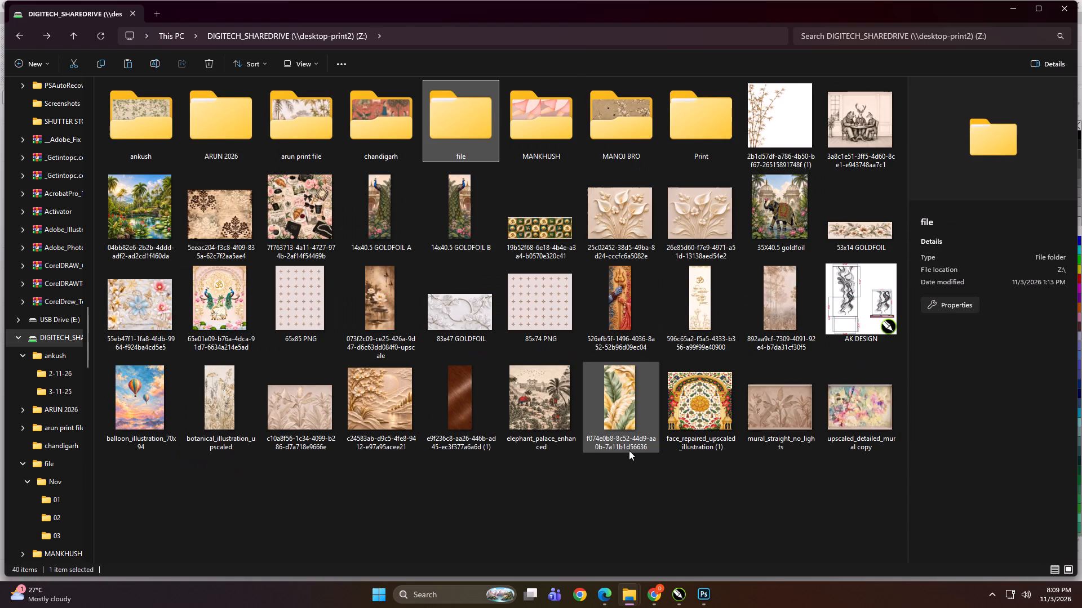
{"action": "left_click", "coordinate": [527, 316]}
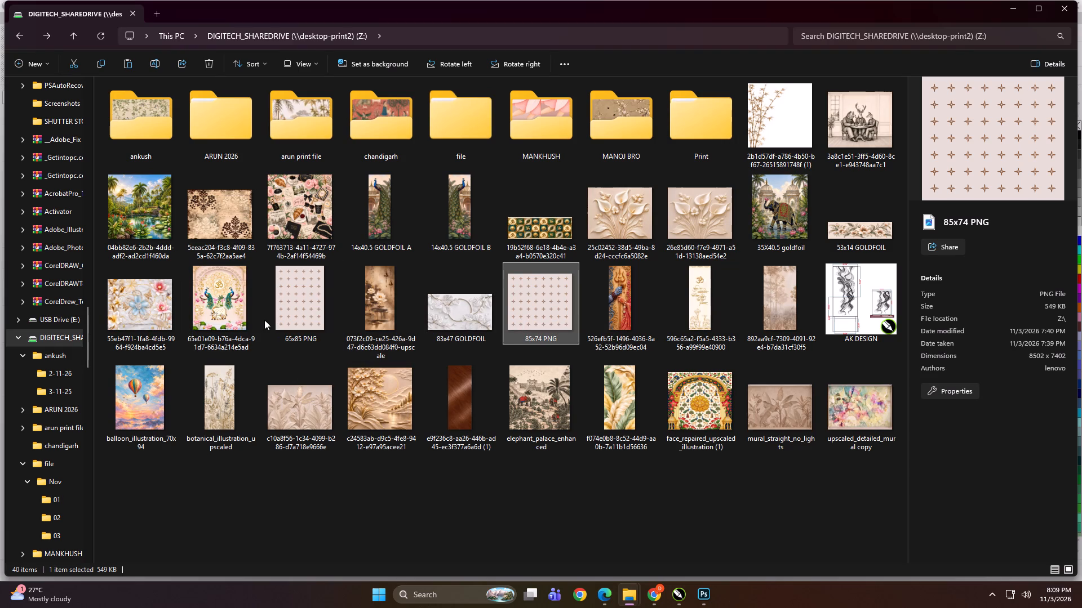
{"action": "left_click", "coordinate": [280, 307], "text": "ctrl"}
{"action": "left_click_drag", "start_coordinate": [300, 287], "coordinate": [680, 601]}
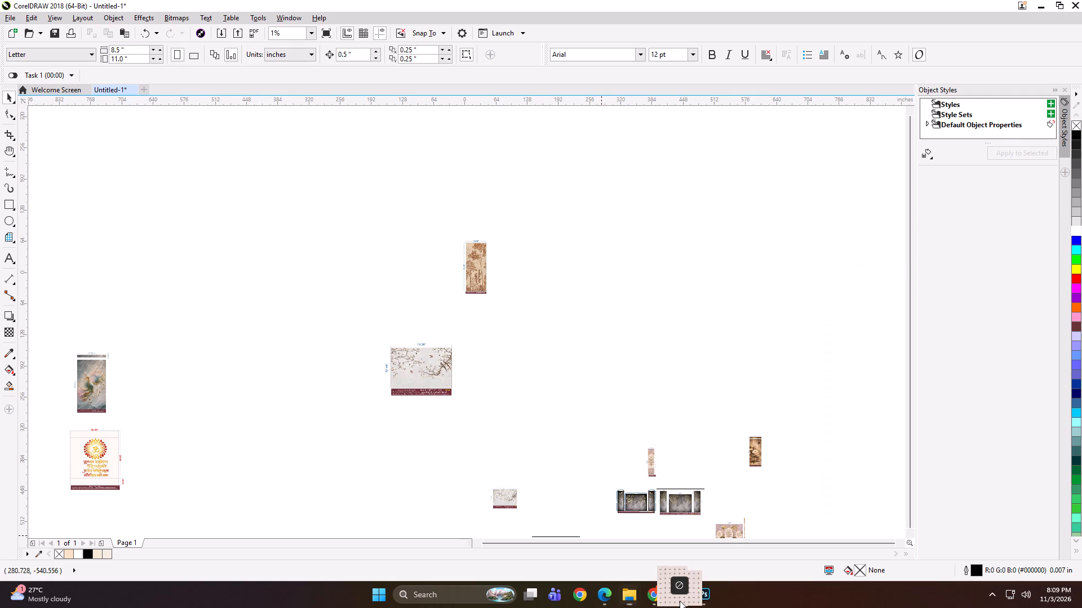
{"action": "left_click_drag", "start_coordinate": [680, 601], "coordinate": [611, 295]}
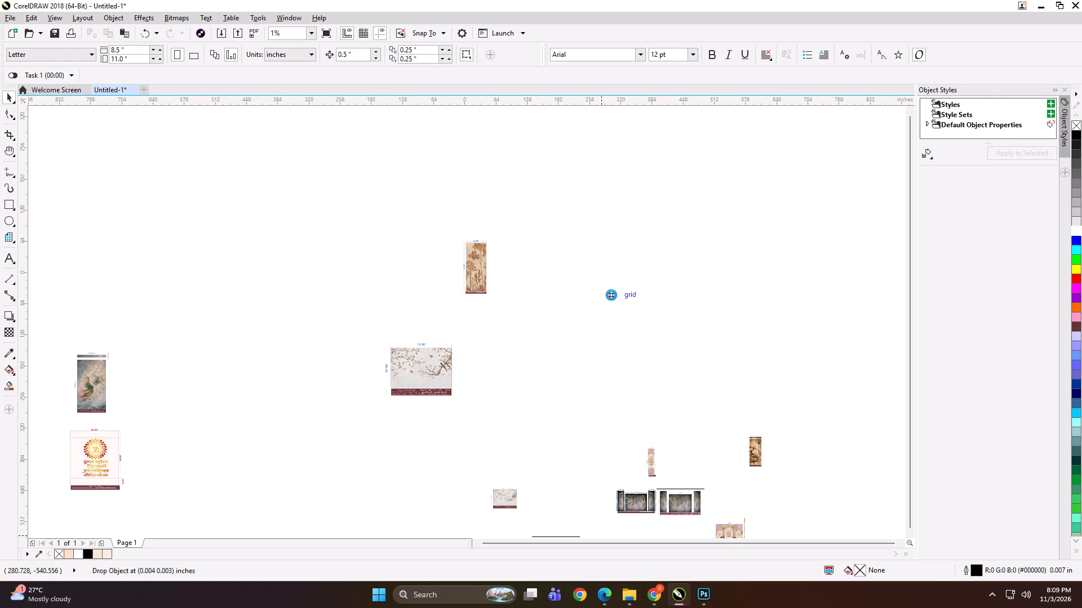
{"action": "left_click", "coordinate": [667, 290]}
Separate the two overlapping imported patterns, moving the 85x74 one to the left of the 65x85 one.
{"action": "scroll", "coordinate": [632, 289], "scroll_direction": "up", "scroll_amount": 1}
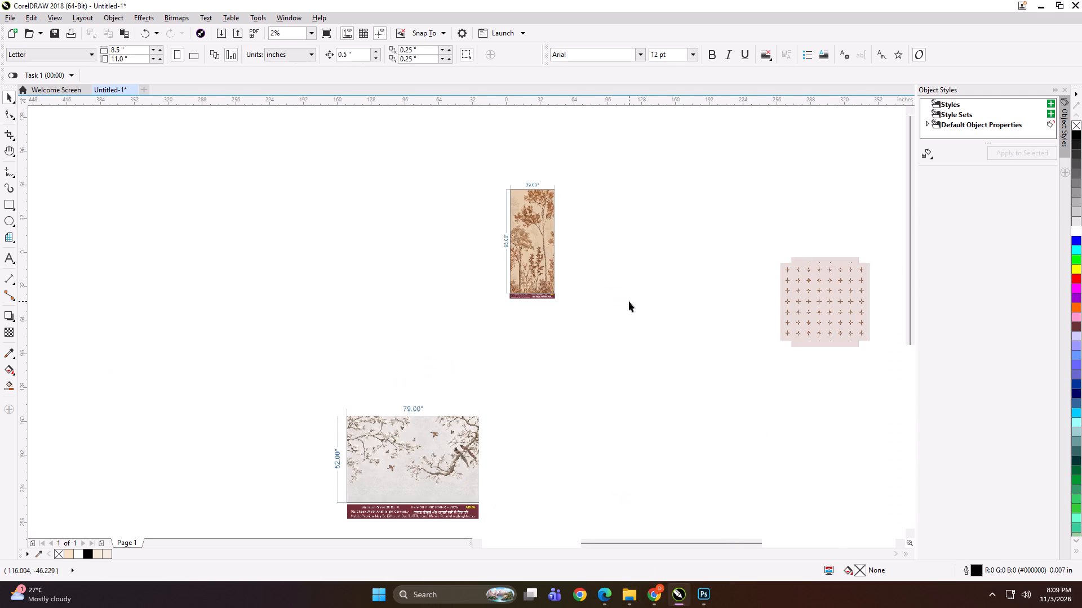
{"action": "scroll", "coordinate": [469, 308], "scroll_direction": "down", "scroll_amount": 1}
{"action": "scroll", "coordinate": [625, 330], "scroll_direction": "up", "scroll_amount": 2}
{"action": "left_click_drag", "start_coordinate": [742, 248], "coordinate": [729, 247]}
{"action": "left_click_drag", "start_coordinate": [542, 267], "coordinate": [500, 269]}
{"action": "left_click_drag", "start_coordinate": [715, 220], "coordinate": [510, 242]}
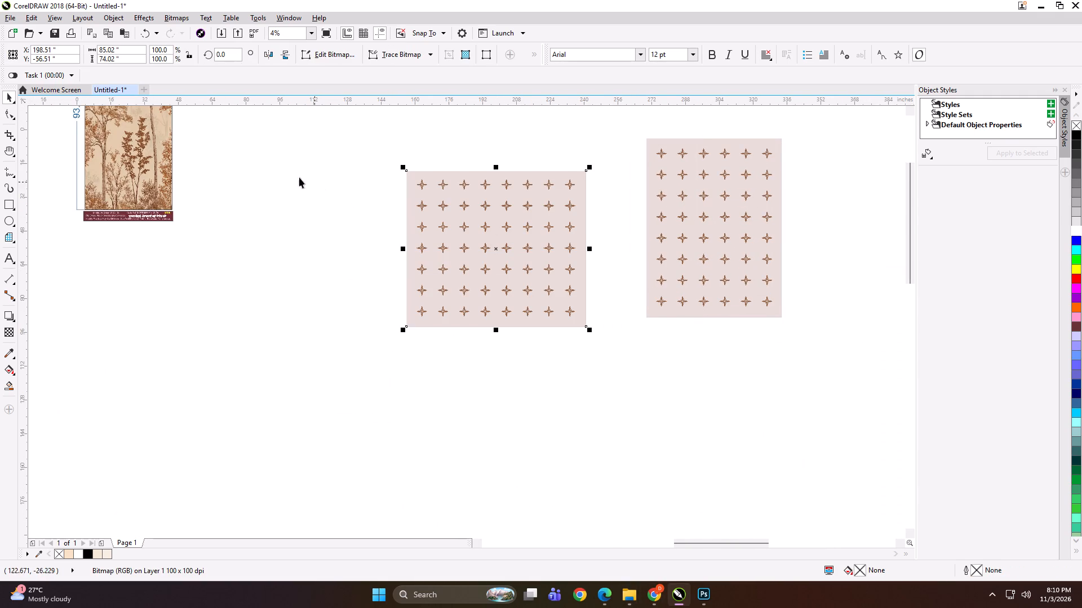
Create a rectangle matching the 85x74 pattern's size and set its width to 40 inches.
{"action": "double_click", "coordinate": [6, 206], "text": "shift"}
{"action": "key", "text": "space"}
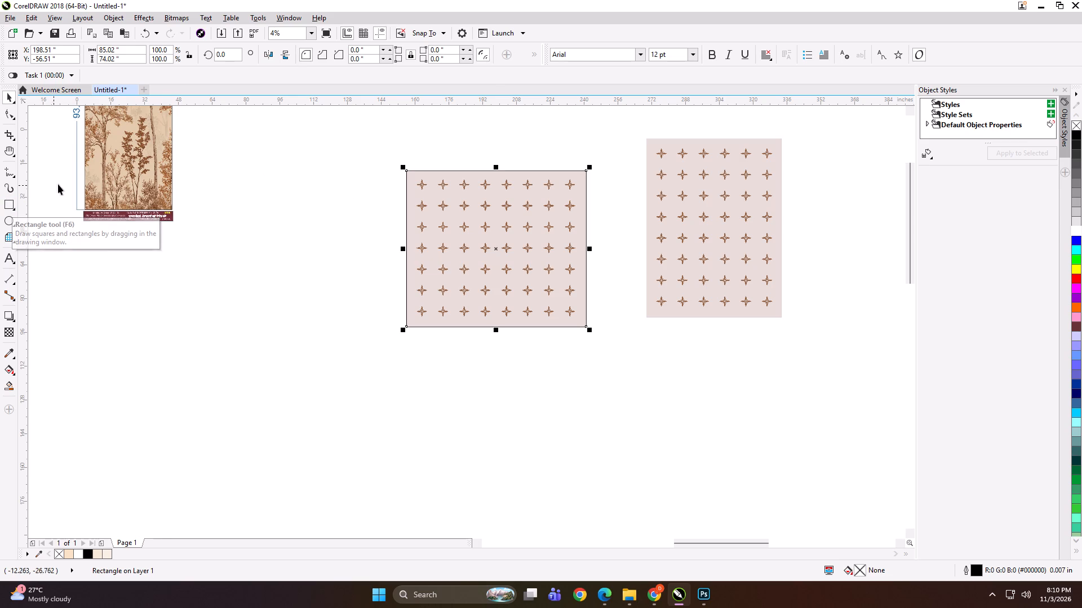
{"action": "left_click", "coordinate": [130, 54]}
{"action": "left_click", "coordinate": [125, 49]}
{"action": "key", "text": "ctrl+a"}
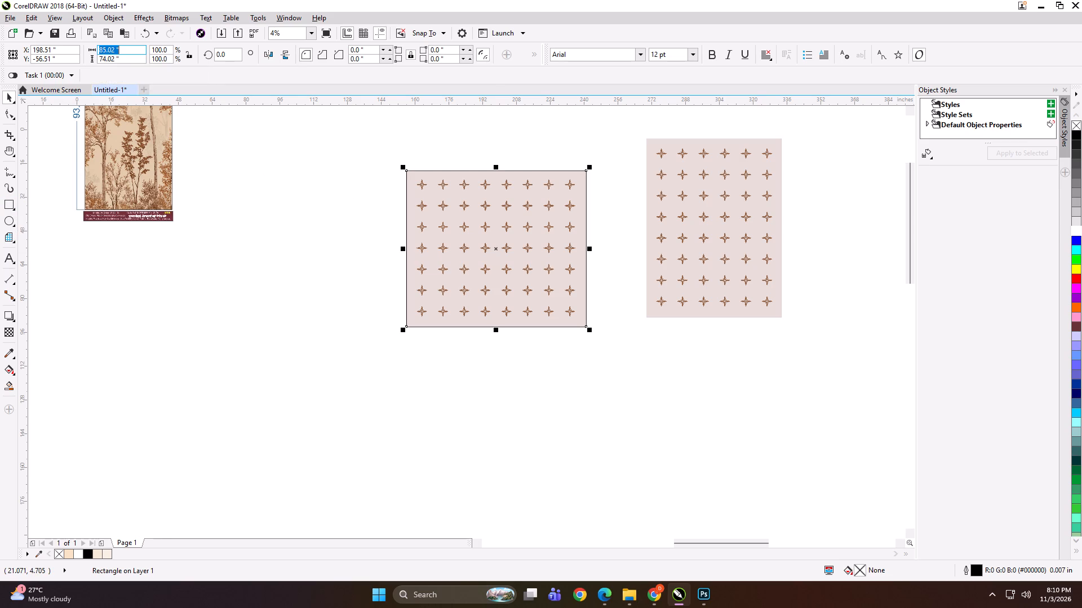
{"action": "type", "text": "40"}
{"action": "key", "text": "Return"}
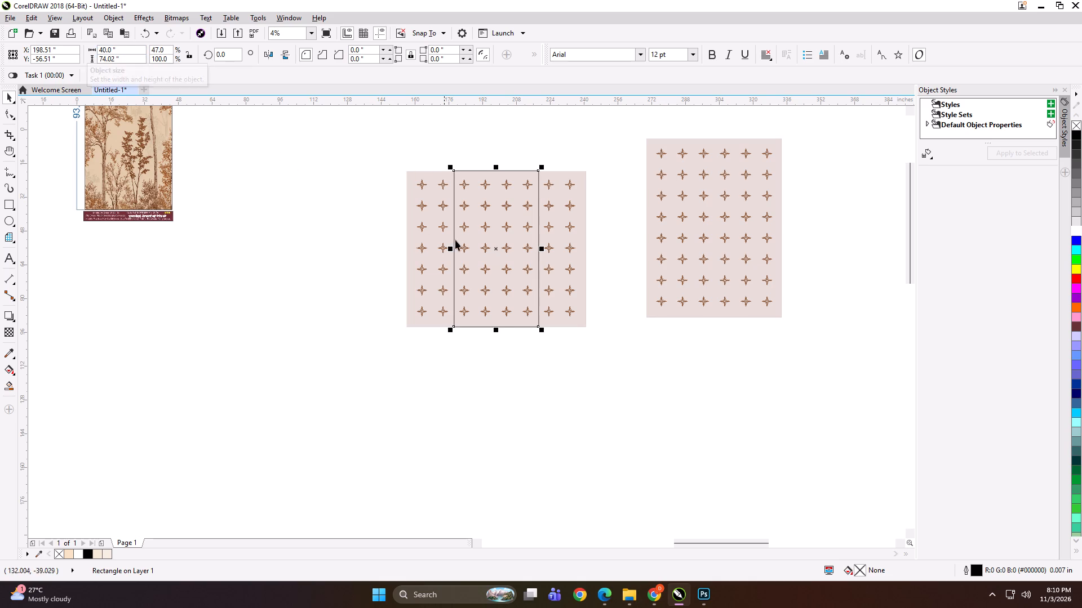
Align the 40-inch rectangle flush with the left edge of the 85x74 pattern.
{"action": "left_click", "coordinate": [453, 204], "text": "shift"}
{"action": "left_click", "coordinate": [454, 204]}
{"action": "left_click", "coordinate": [439, 206], "text": "shift"}
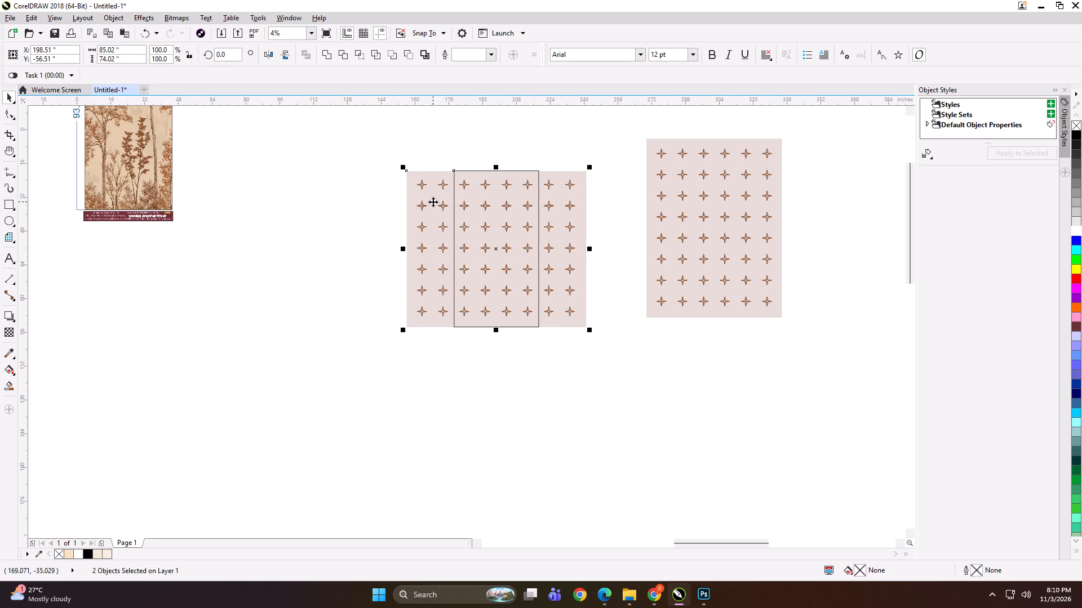
{"action": "key", "text": "l"}
{"action": "left_click", "coordinate": [308, 199]}
Duplicate the panel rectangle twice across the 85x74 pattern with 0.5-inch overlaps, and narrow the third to the pattern's right edge.
{"action": "left_click", "coordinate": [476, 213]}
{"action": "left_click_drag", "start_coordinate": [401, 251], "coordinate": [427, 251]}
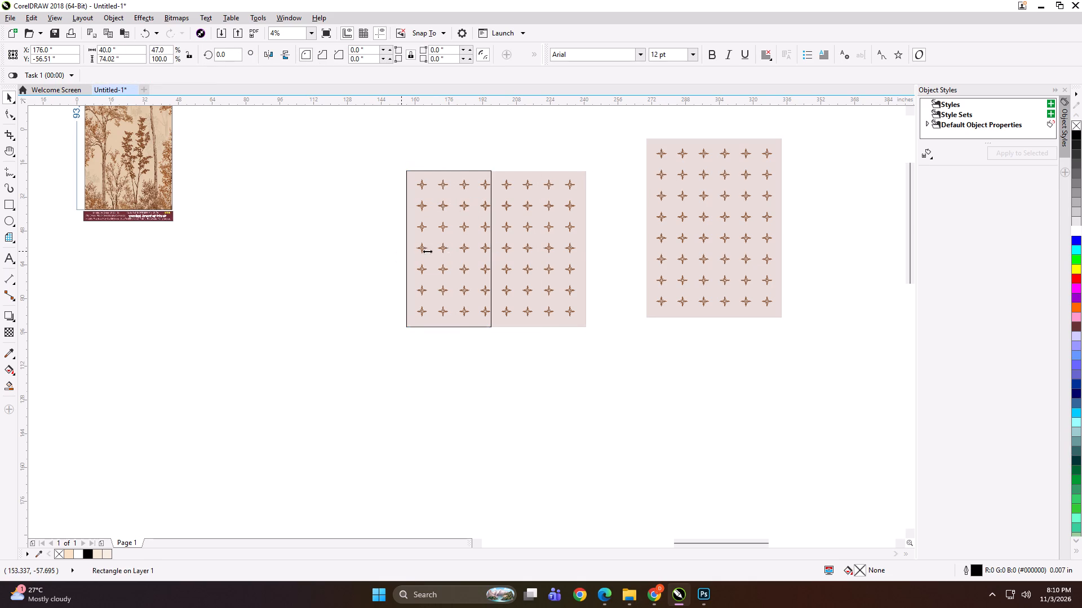
{"action": "left_click_drag", "start_coordinate": [427, 251], "coordinate": [535, 247]}
{"action": "right_click", "coordinate": [535, 247], "text": "ctrl"}
{"action": "key", "text": "Left"}
{"action": "left_click_drag", "start_coordinate": [482, 249], "coordinate": [487, 249]}
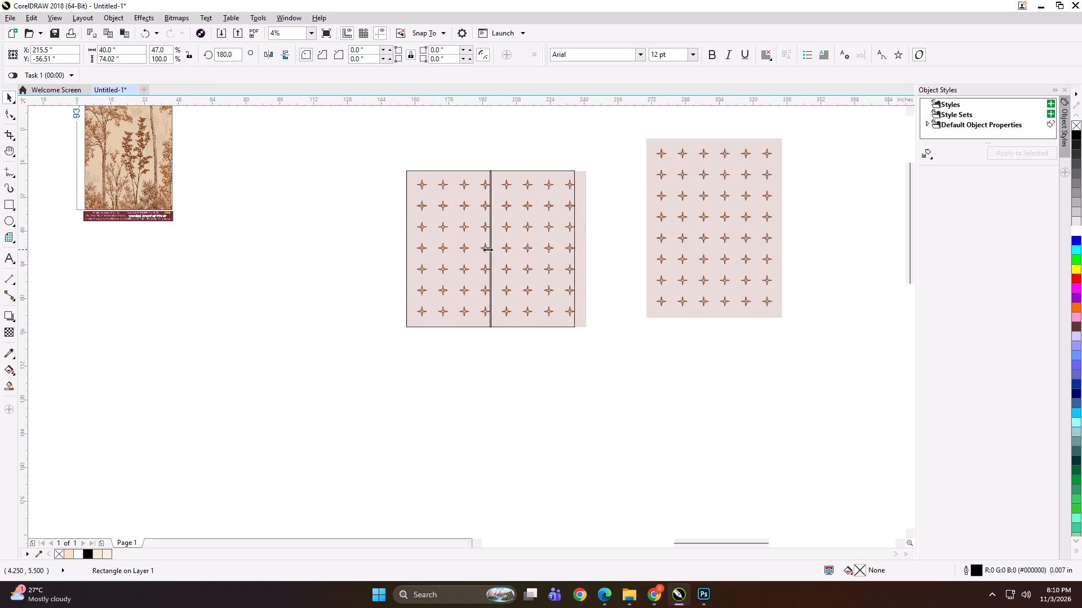
{"action": "left_click_drag", "start_coordinate": [487, 249], "coordinate": [629, 242]}
{"action": "right_click", "coordinate": [629, 242], "text": "ctrl"}
{"action": "key", "text": "Left"}
{"action": "left_click_drag", "start_coordinate": [660, 251], "coordinate": [626, 244]}
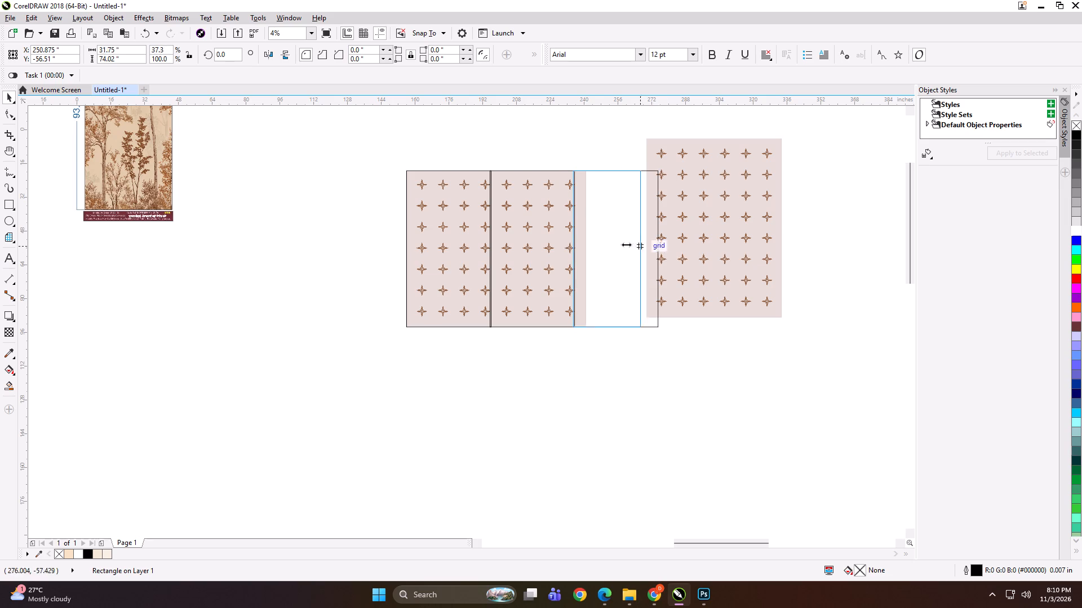
{"action": "left_click_drag", "start_coordinate": [626, 244], "coordinate": [588, 235]}
Split the 85x74 pattern into three panels by grouping the rectangles, PowerClipping the image into them, and ungrouping.
{"action": "left_click", "coordinate": [533, 219], "text": "shift"}
{"action": "left_click", "coordinate": [460, 215], "text": "shift"}
{"action": "key", "text": "ctrl+g"}
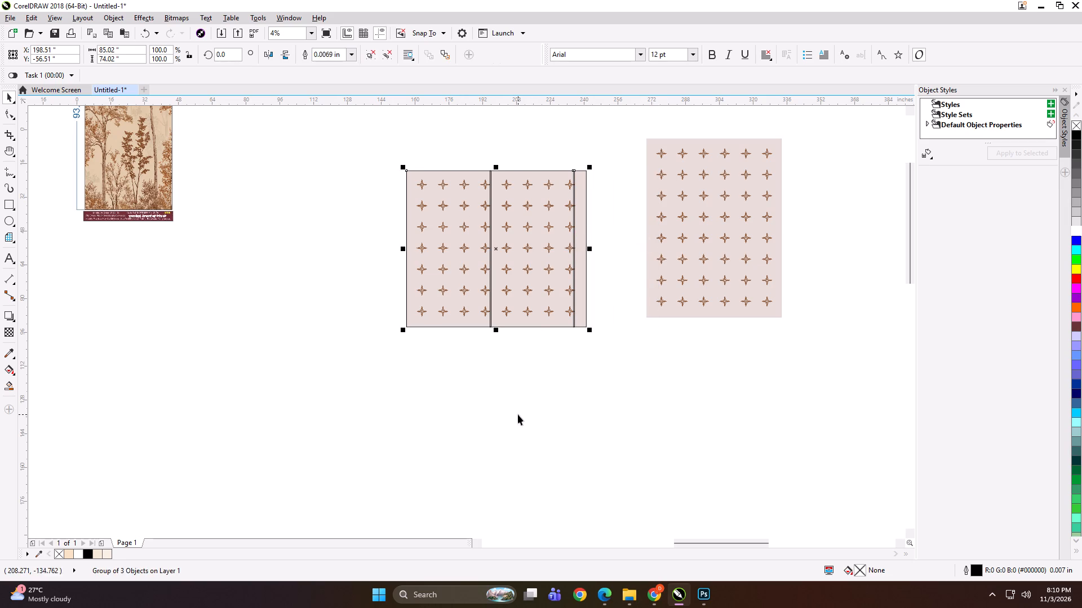
{"action": "left_click_drag", "start_coordinate": [518, 414], "coordinate": [519, 409]}
{"action": "left_click", "coordinate": [490, 239], "text": "alt"}
{"action": "key", "text": "shift+Return"}
{"action": "left_click", "coordinate": [498, 239]}
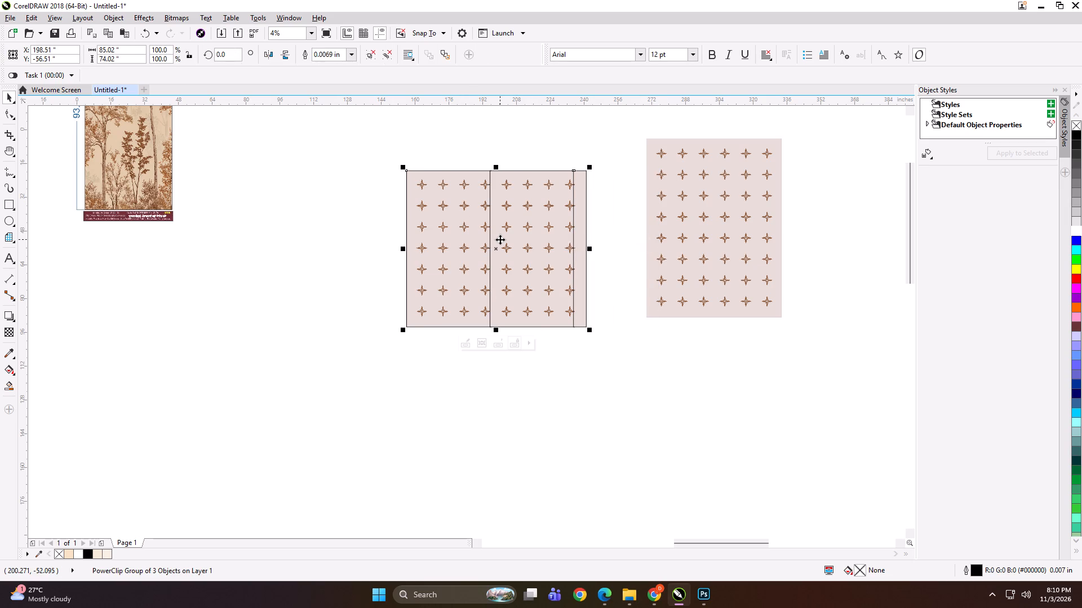
{"action": "key", "text": "ctrl+u"}
{"action": "left_click", "coordinate": [478, 146]}
Shift the 65x85 pattern slightly down, frame it with a same-size rectangle, and set the rectangle's width to 41 inches.
{"action": "left_click_drag", "start_coordinate": [675, 176], "coordinate": [679, 193]}
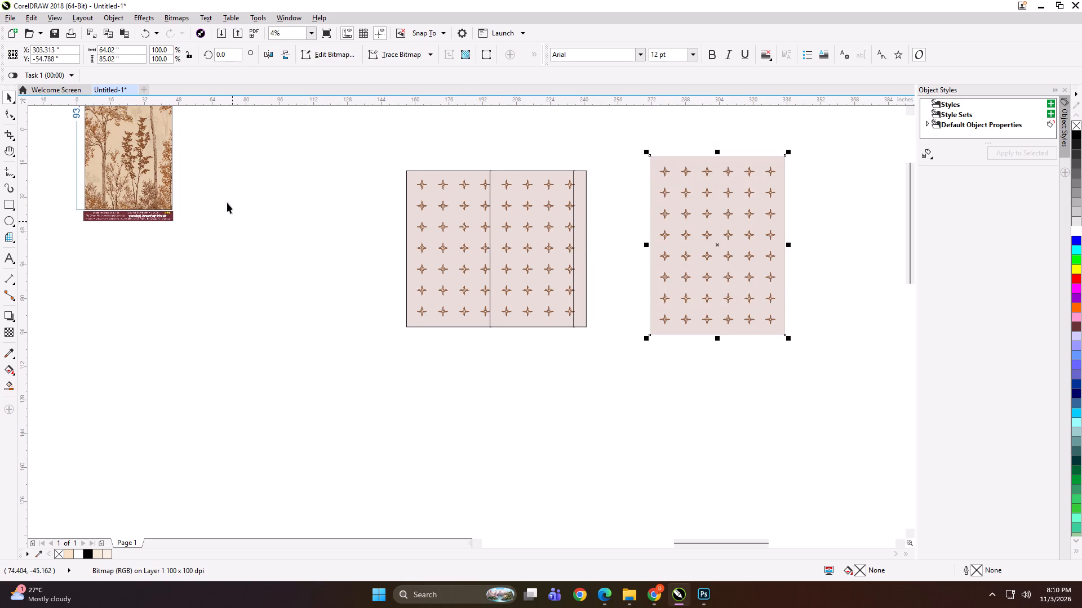
{"action": "double_click", "coordinate": [9, 204], "text": "shift"}
{"action": "key", "text": "shift+space"}
{"action": "left_click", "coordinate": [136, 51]}
{"action": "key", "text": "ctrl+a"}
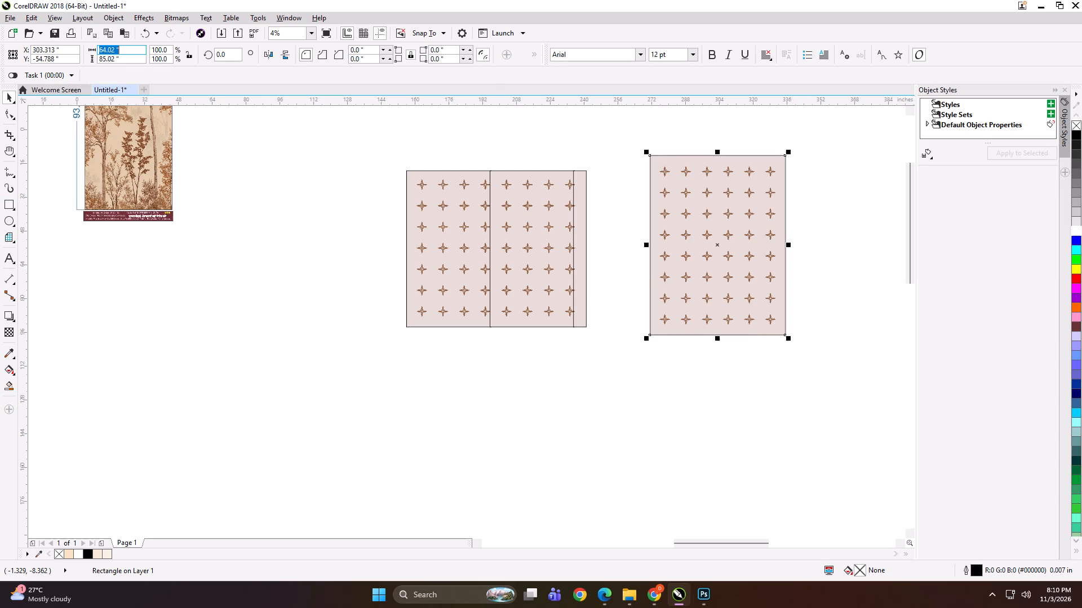
{"action": "type", "text": "41"}
{"action": "key", "text": "Return"}
Align the 41-inch rectangle flush with the left edge of the 65x85 pattern, leaving only the rectangle selected.
{"action": "left_click", "coordinate": [672, 251], "text": "shift"}
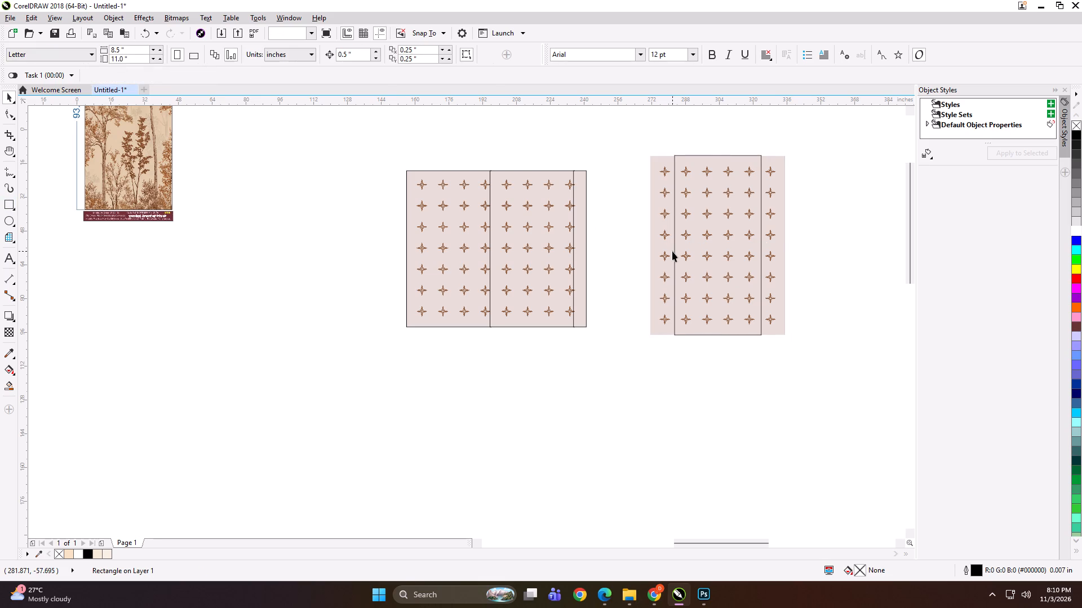
{"action": "left_click", "coordinate": [698, 250]}
{"action": "left_click", "coordinate": [663, 234], "text": "shift"}
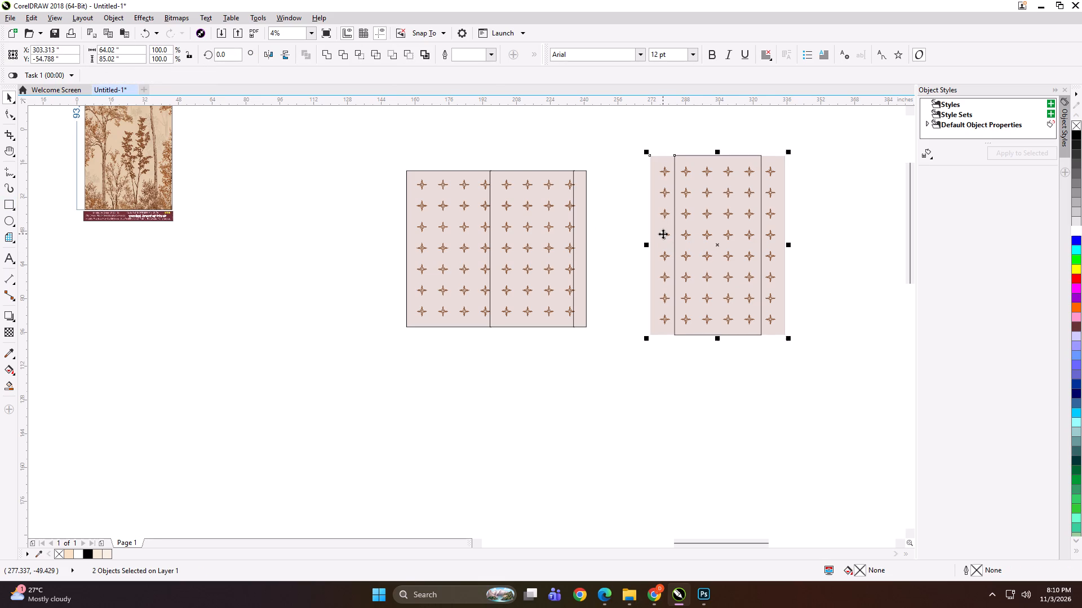
{"action": "key", "text": "l"}
{"action": "left_click", "coordinate": [659, 138]}
{"action": "left_click", "coordinate": [682, 204]}
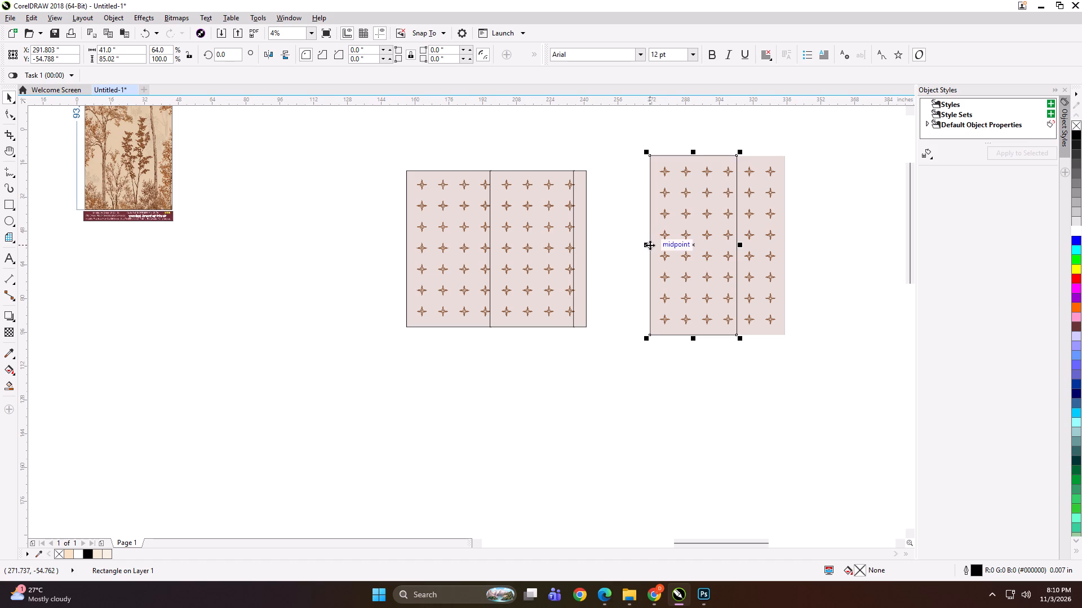
Duplicate the 41-inch rectangle across the 65x85 pattern with a 0.5-inch overlap, and narrow the copy to the pattern's right edge.
{"action": "left_click_drag", "start_coordinate": [644, 245], "coordinate": [766, 236]}
{"action": "right_click", "coordinate": [766, 236], "text": "ctrl"}
{"action": "key", "text": "Left"}
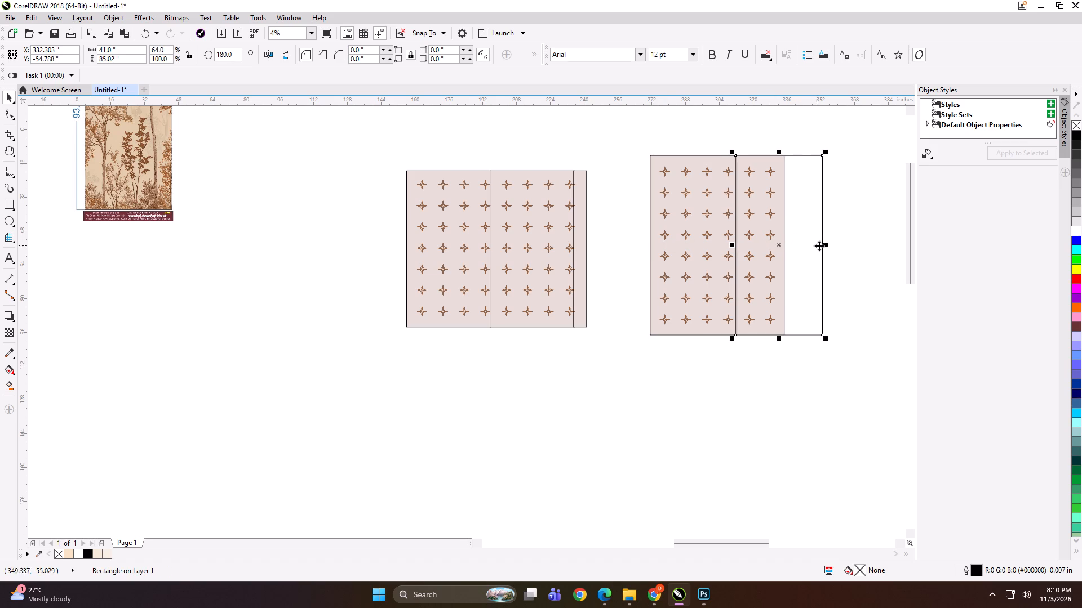
{"action": "left_click_drag", "start_coordinate": [828, 246], "coordinate": [794, 244]}
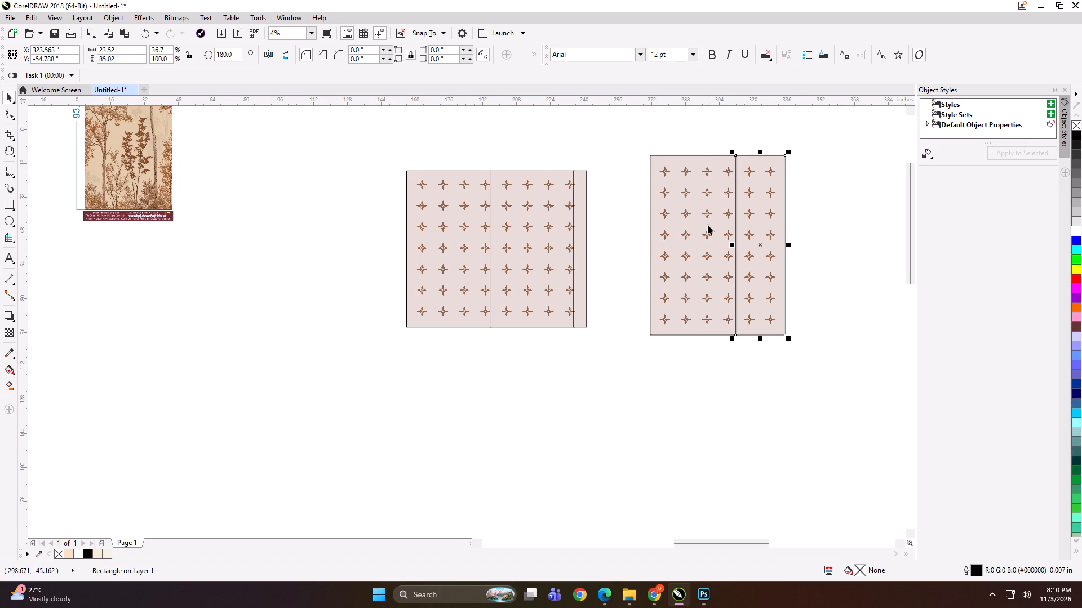
Split the 65x85 pattern into two panels by grouping the rectangles, PowerClipping the image into them, and ungrouping.
{"action": "left_click", "coordinate": [708, 225], "text": "shift"}
{"action": "key", "text": "ctrl+g"}
{"action": "left_click", "coordinate": [712, 360]}
{"action": "left_click", "coordinate": [707, 283], "text": "alt"}
{"action": "key", "text": "shift+Return"}
{"action": "left_click", "coordinate": [707, 283]}
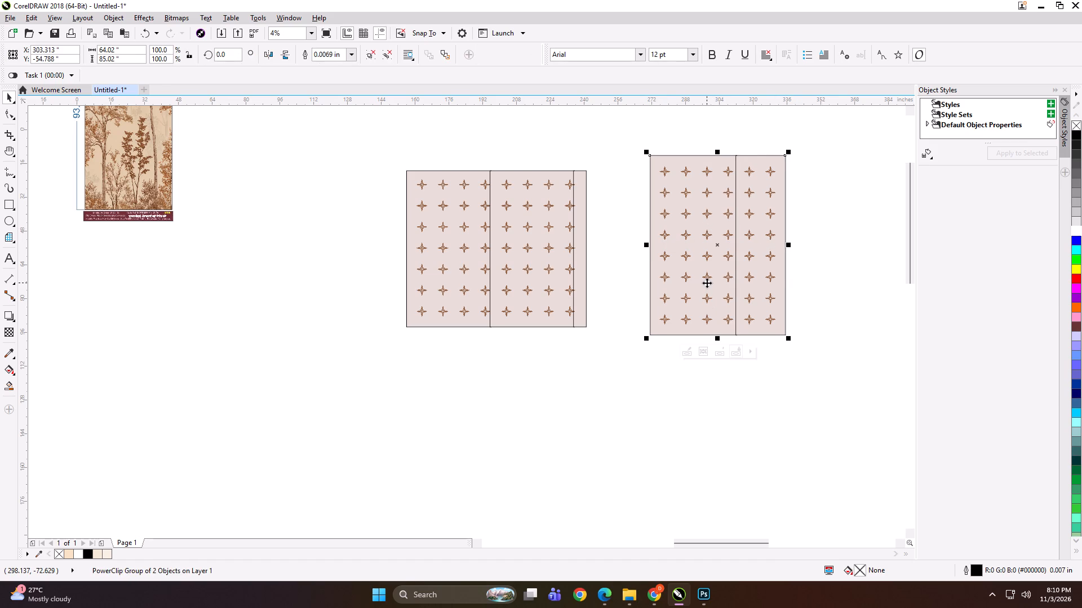
{"action": "key", "text": "ctrl+u"}
{"action": "left_click", "coordinate": [793, 269]}
Add the text "85*74 PANEL 1" along the top edge of the 85x74 pattern's first panel and copy the text.
{"action": "left_click", "coordinate": [5, 254]}
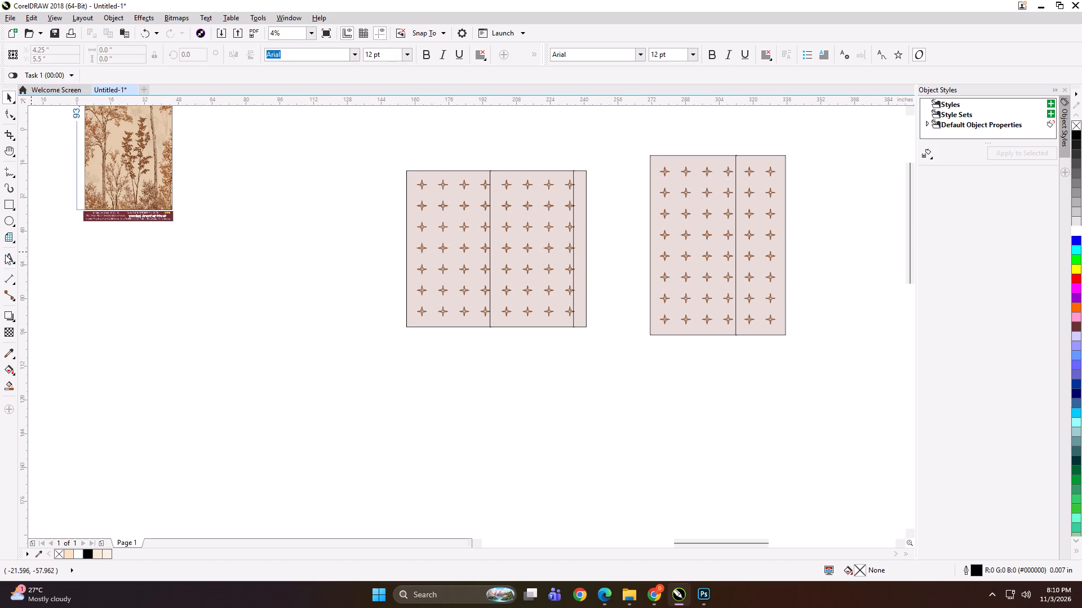
{"action": "left_click", "coordinate": [425, 169]}
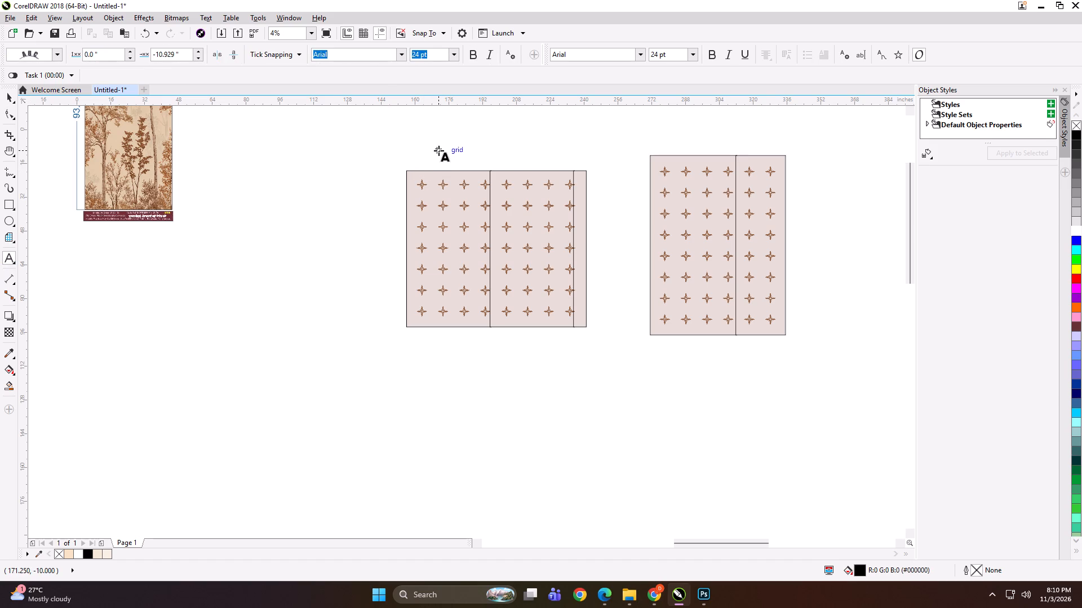
{"action": "type", "text": "85*"}
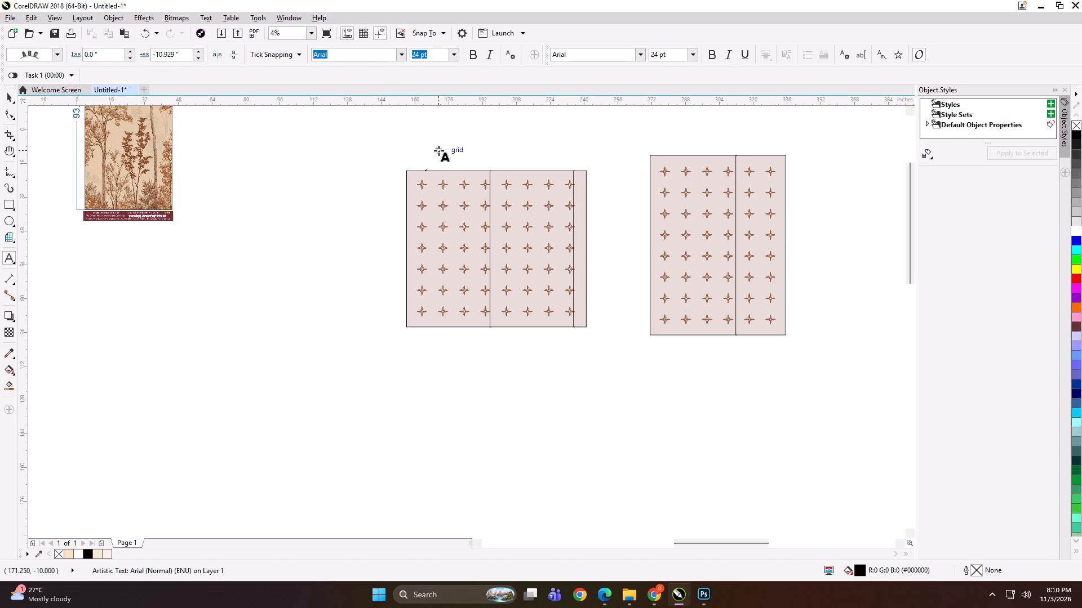
{"action": "type", "text": "74 PANEL 1"}
{"action": "key", "text": "ctrl+a"}
{"action": "key", "text": "ctrl+c"}
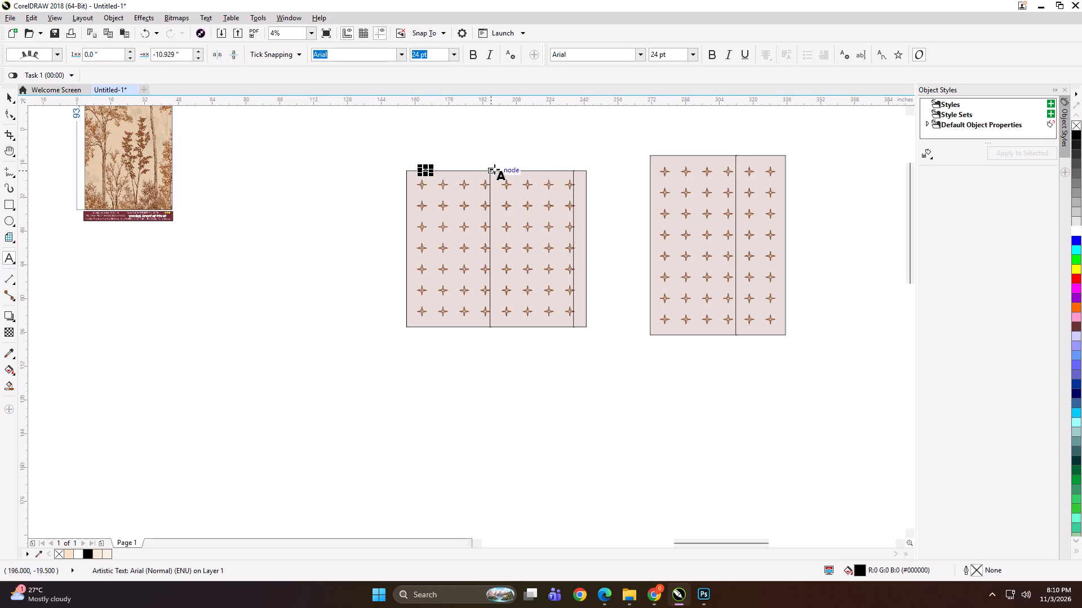
Paste the label along the top edges of the 85x74 pattern's second and third panels, renumbering them PANEL 2 and PANEL 3.
{"action": "left_click", "coordinate": [507, 169]}
{"action": "key", "text": "ctrl+v"}
{"action": "key", "text": "BackSpace"}
{"action": "key", "text": "2"}
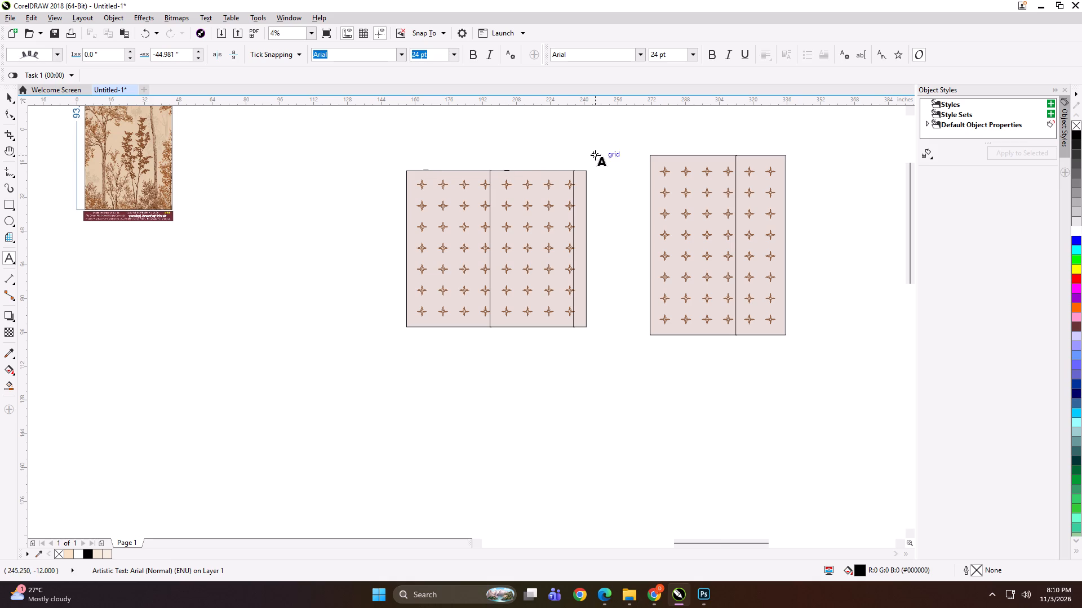
{"action": "scroll", "coordinate": [594, 158], "scroll_direction": "up", "scroll_amount": 2}
{"action": "scroll", "coordinate": [550, 182], "scroll_direction": "up", "scroll_amount": 2}
{"action": "left_click", "coordinate": [539, 181]}
{"action": "key", "text": "ctrl+v"}
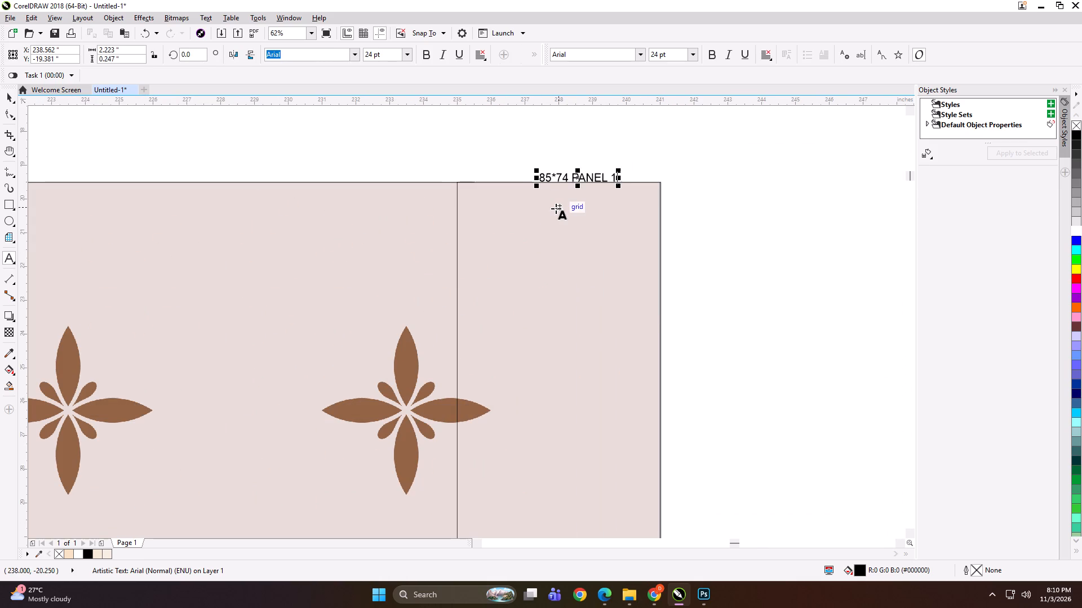
{"action": "key", "text": "BackSpace"}
{"action": "key", "text": "3"}
Add the text "6485 PANEL 1" along the top edge of the 65x85 pattern's first panel and copy the text.
{"action": "scroll", "coordinate": [556, 208], "scroll_direction": "down", "scroll_amount": 6}
{"action": "scroll", "coordinate": [596, 177], "scroll_direction": "up", "scroll_amount": 2}
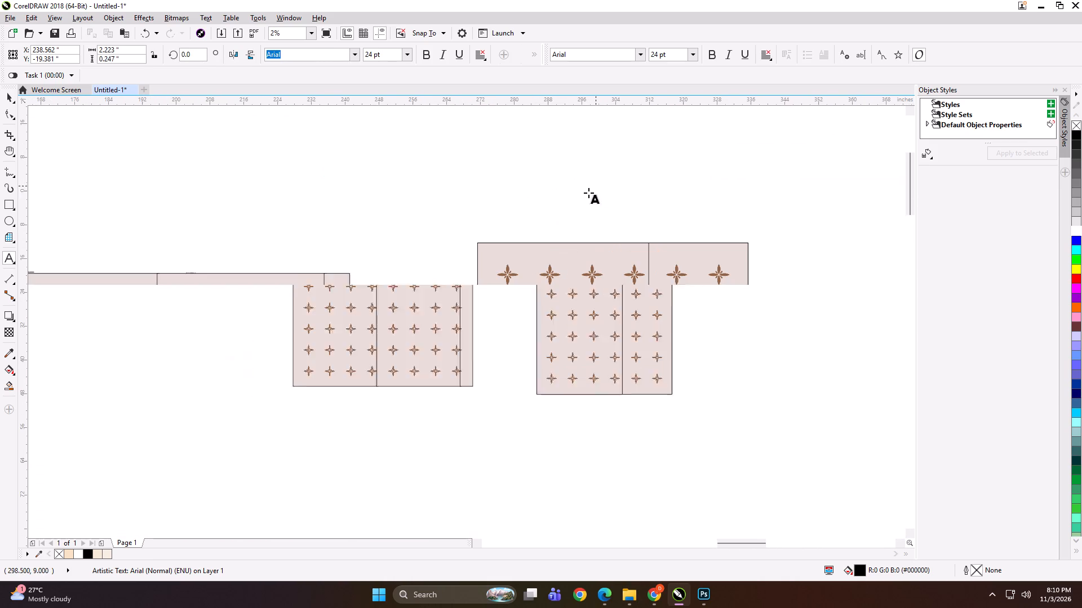
{"action": "left_click", "coordinate": [540, 240]}
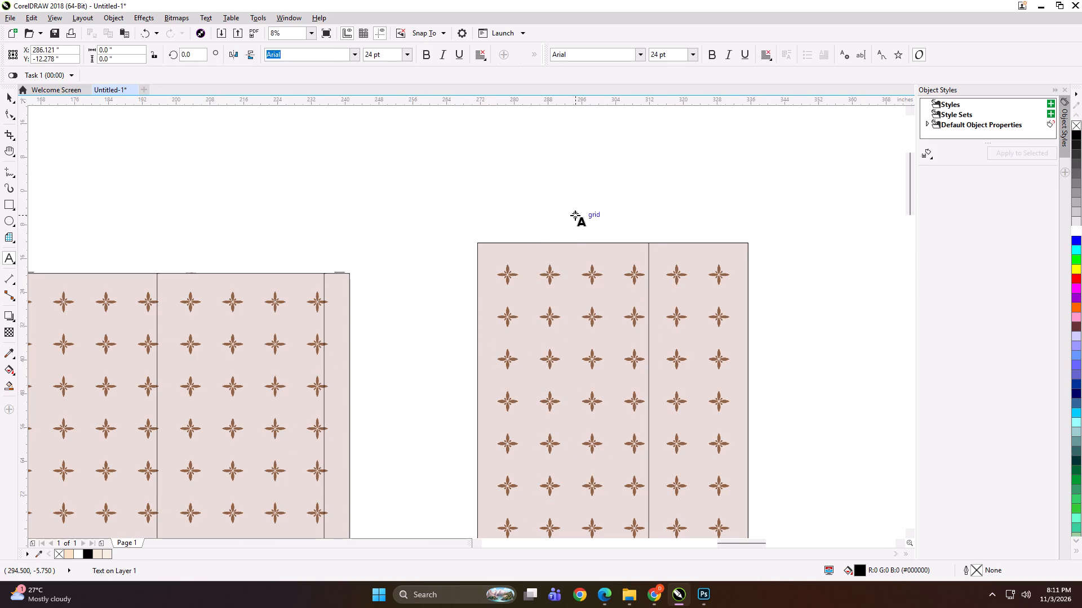
{"action": "type", "text": "64"}
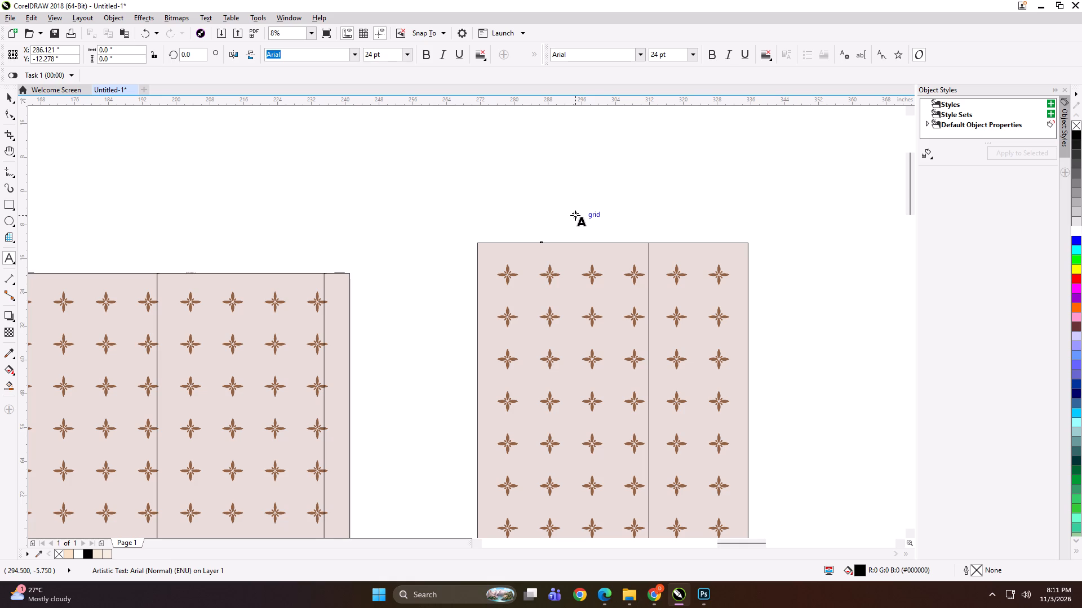
{"action": "type", "text": "85 PANEL 1"}
{"action": "key", "text": "ctrl+a"}
{"action": "key", "text": "ctrl+c"}
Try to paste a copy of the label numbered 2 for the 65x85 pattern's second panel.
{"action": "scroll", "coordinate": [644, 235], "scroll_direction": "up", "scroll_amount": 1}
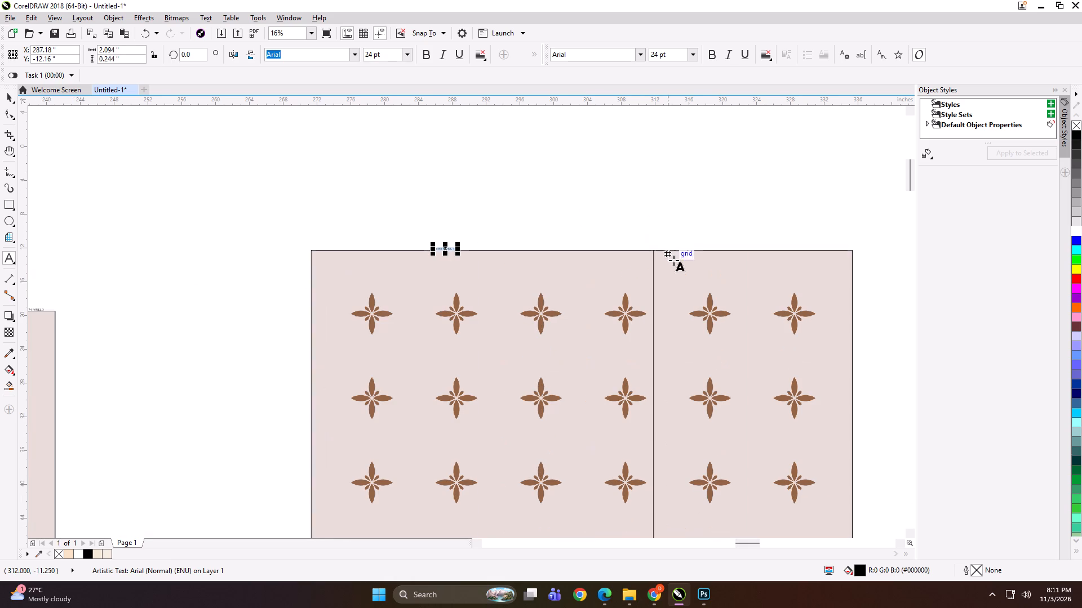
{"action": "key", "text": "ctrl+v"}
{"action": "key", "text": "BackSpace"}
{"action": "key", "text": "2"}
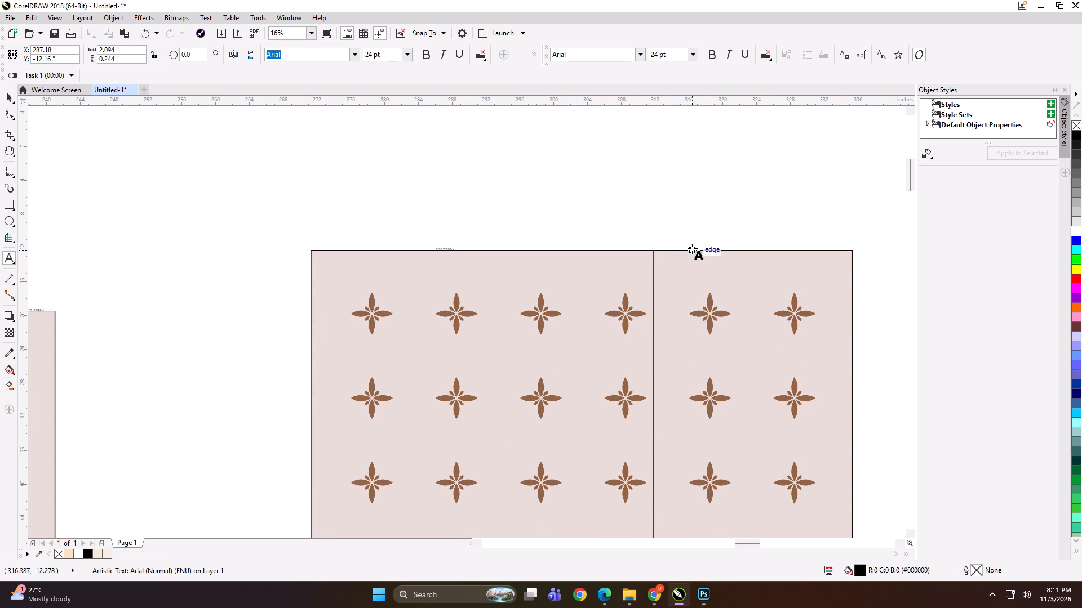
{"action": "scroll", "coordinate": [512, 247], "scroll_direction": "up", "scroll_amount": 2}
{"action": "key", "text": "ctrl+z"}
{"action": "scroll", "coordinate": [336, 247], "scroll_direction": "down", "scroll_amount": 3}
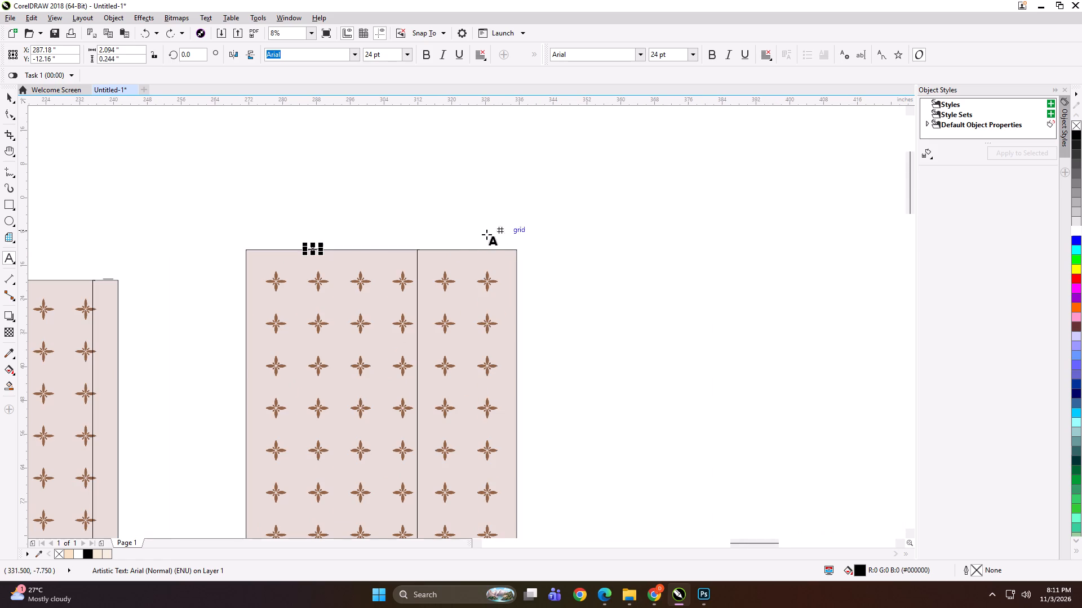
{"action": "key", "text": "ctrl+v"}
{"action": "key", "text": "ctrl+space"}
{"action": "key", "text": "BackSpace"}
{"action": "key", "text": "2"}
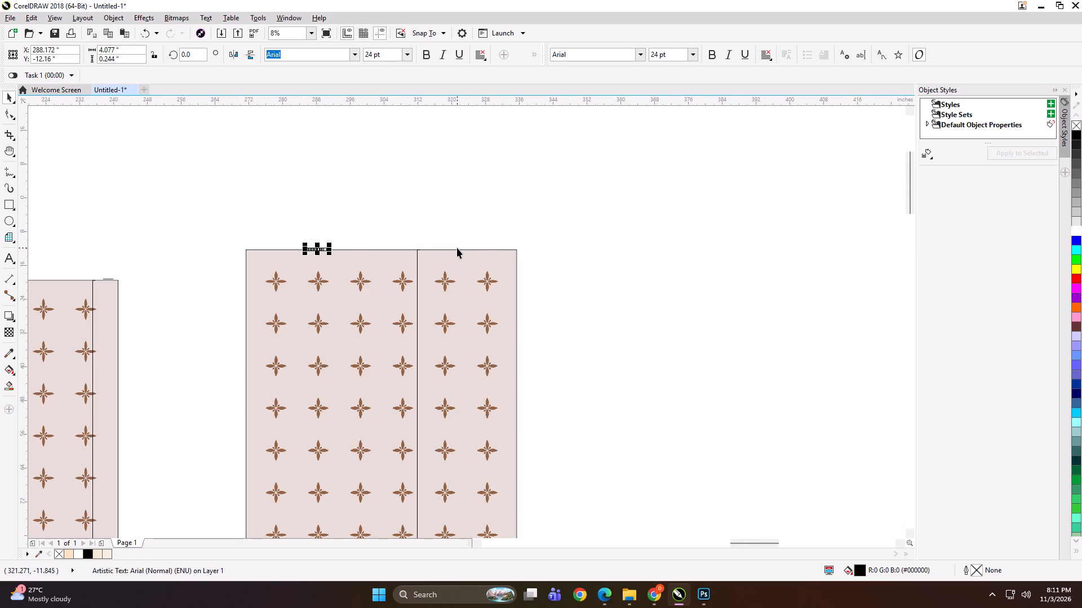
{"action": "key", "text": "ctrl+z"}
Paste the label along the top edge of the 65x85 pattern's second panel and renumber it PANEL 2.
{"action": "scroll", "coordinate": [457, 248], "scroll_direction": "up", "scroll_amount": 2}
{"action": "key", "text": "space"}
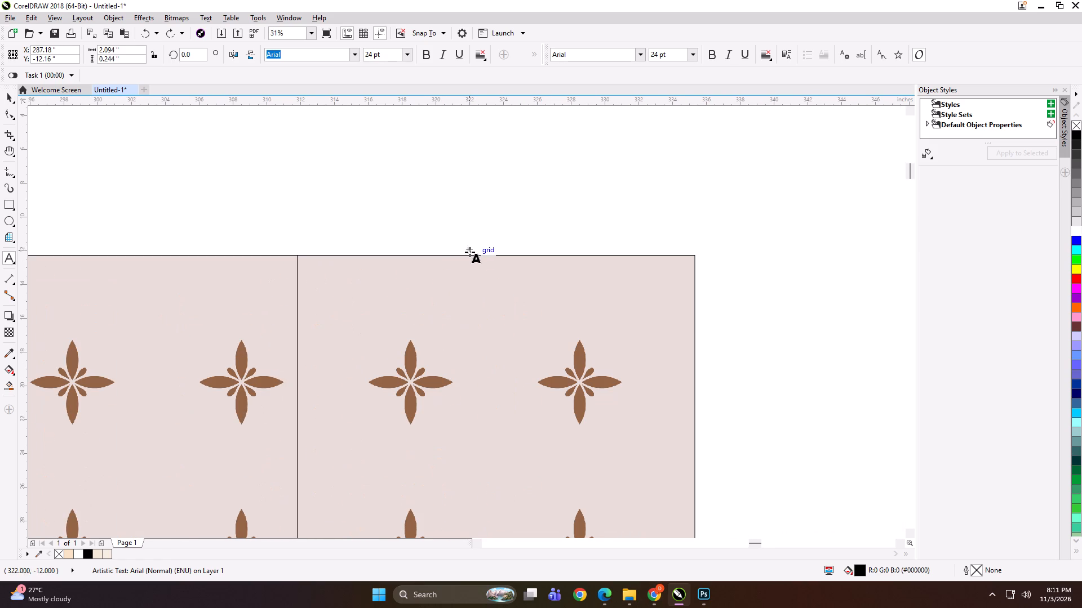
{"action": "left_click", "coordinate": [474, 254]}
{"action": "key", "text": "ctrl+v"}
{"action": "key", "text": "BackSpace"}
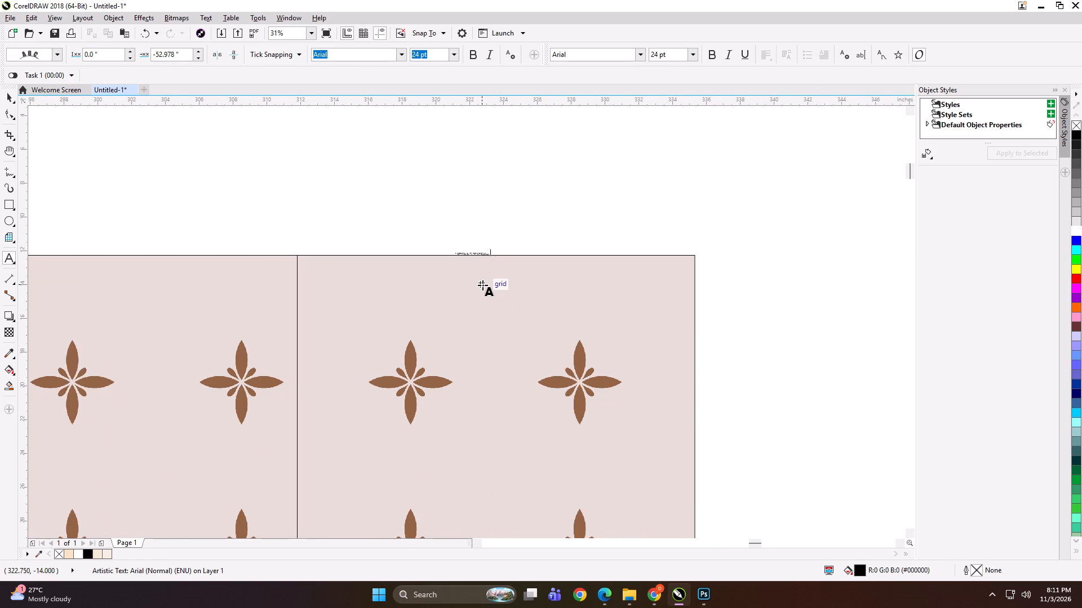
{"action": "key", "text": "2"}
Group each of the 65x85 pattern's two panels with its own label.
{"action": "scroll", "coordinate": [564, 262], "scroll_direction": "down", "scroll_amount": 3}
{"action": "scroll", "coordinate": [375, 271], "scroll_direction": "up", "scroll_amount": 2}
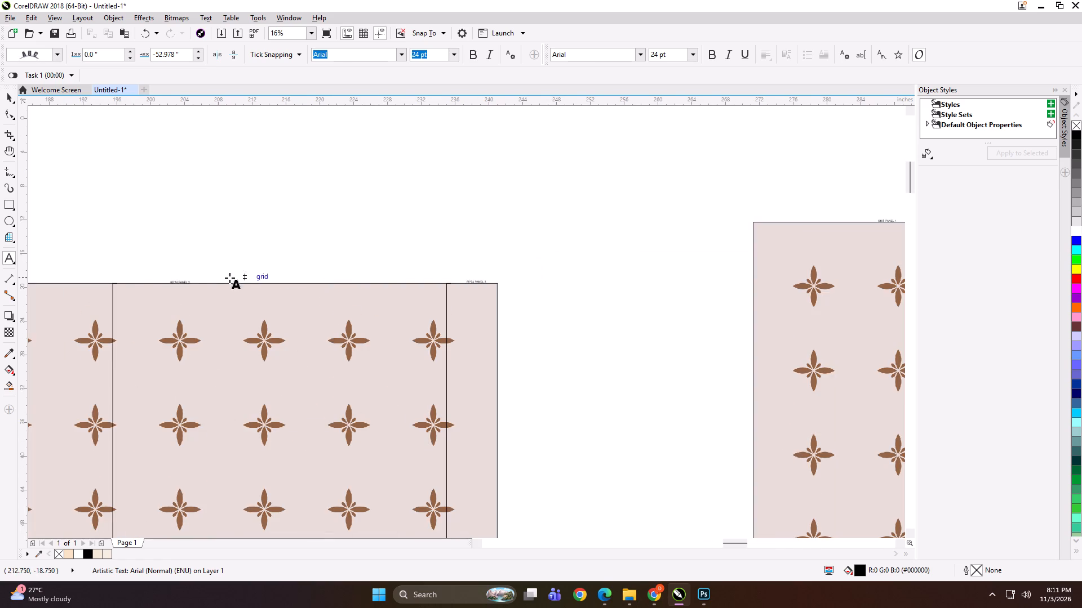
{"action": "scroll", "coordinate": [134, 283], "scroll_direction": "up", "scroll_amount": 1}
{"action": "scroll", "coordinate": [357, 226], "scroll_direction": "down", "scroll_amount": 3}
{"action": "left_click", "coordinate": [8, 97]}
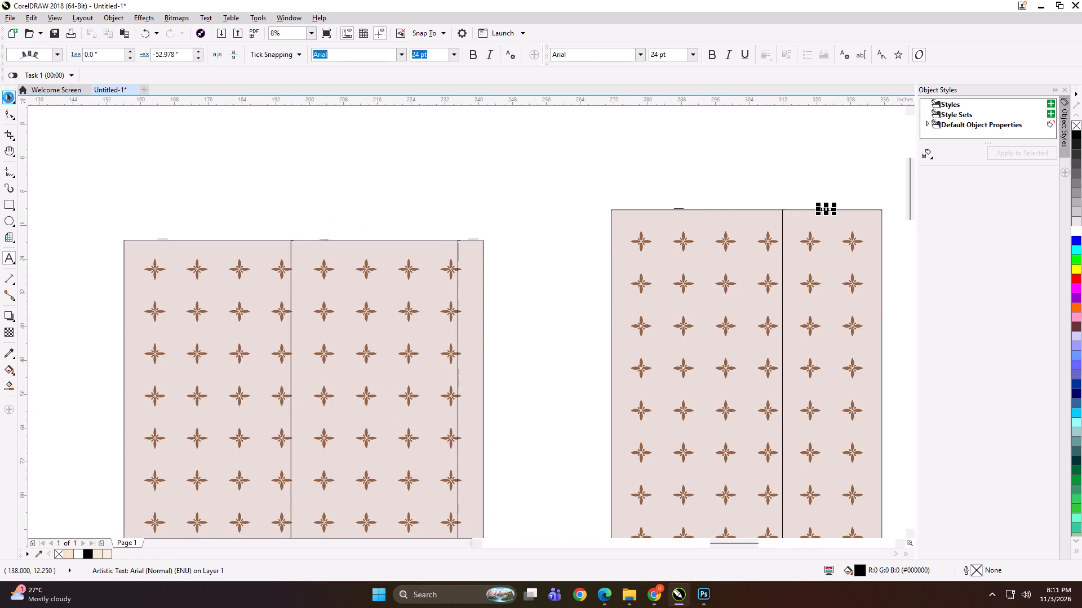
{"action": "scroll", "coordinate": [630, 149], "scroll_direction": "down", "scroll_amount": 1}
{"action": "left_click", "coordinate": [723, 236], "text": "shift"}
{"action": "key", "text": "ctrl+g"}
{"action": "left_click_drag", "start_coordinate": [687, 159], "coordinate": [644, 185]}
{"action": "left_click", "coordinate": [647, 190], "text": "shift"}
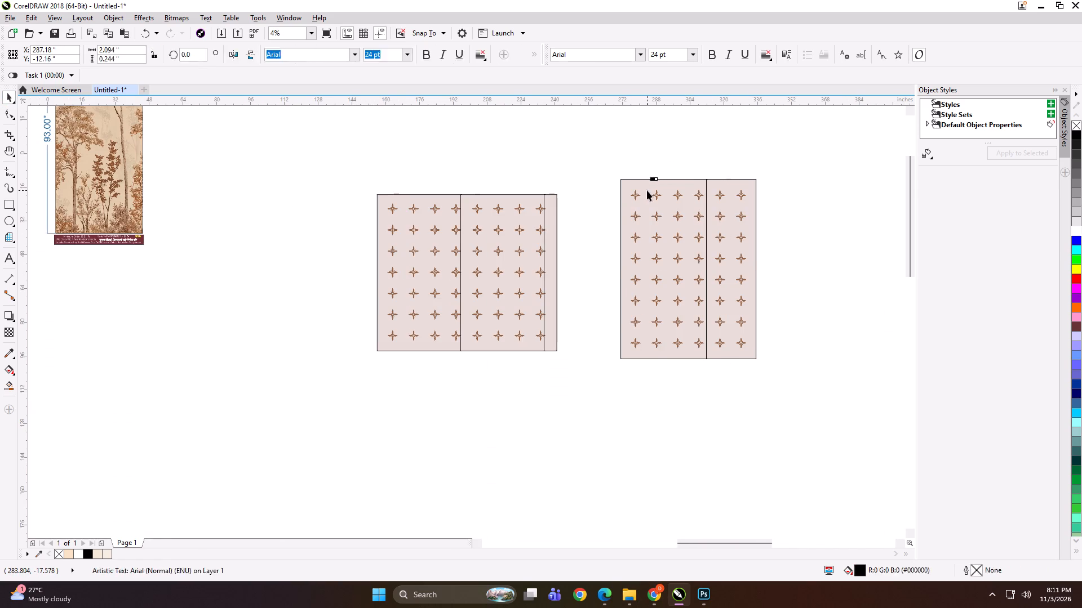
{"action": "key", "text": "ctrl+g"}
Group each of the 85x74 pattern's three panels with its own label, ending with the first panel.
{"action": "left_click_drag", "start_coordinate": [509, 164], "coordinate": [565, 407]}
{"action": "key", "text": "ctrl+g"}
{"action": "left_click_drag", "start_coordinate": [467, 147], "coordinate": [486, 251]}
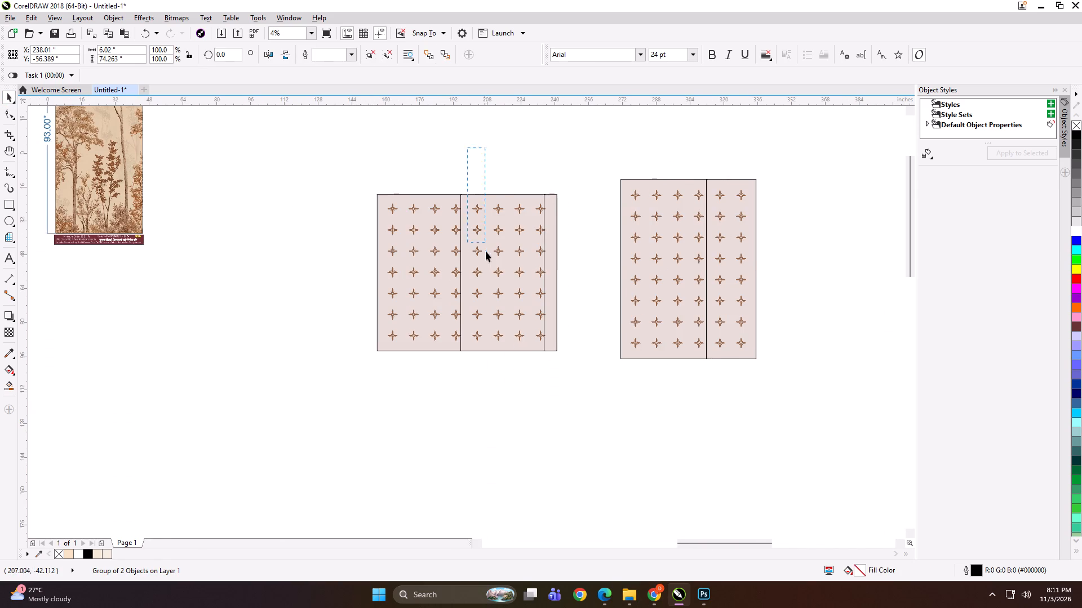
{"action": "left_click_drag", "start_coordinate": [486, 251], "coordinate": [486, 254]}
{"action": "double_click", "coordinate": [486, 254], "text": "shift"}
{"action": "key", "text": "ctrl+g"}
{"action": "left_click_drag", "start_coordinate": [478, 154], "coordinate": [295, 472]}
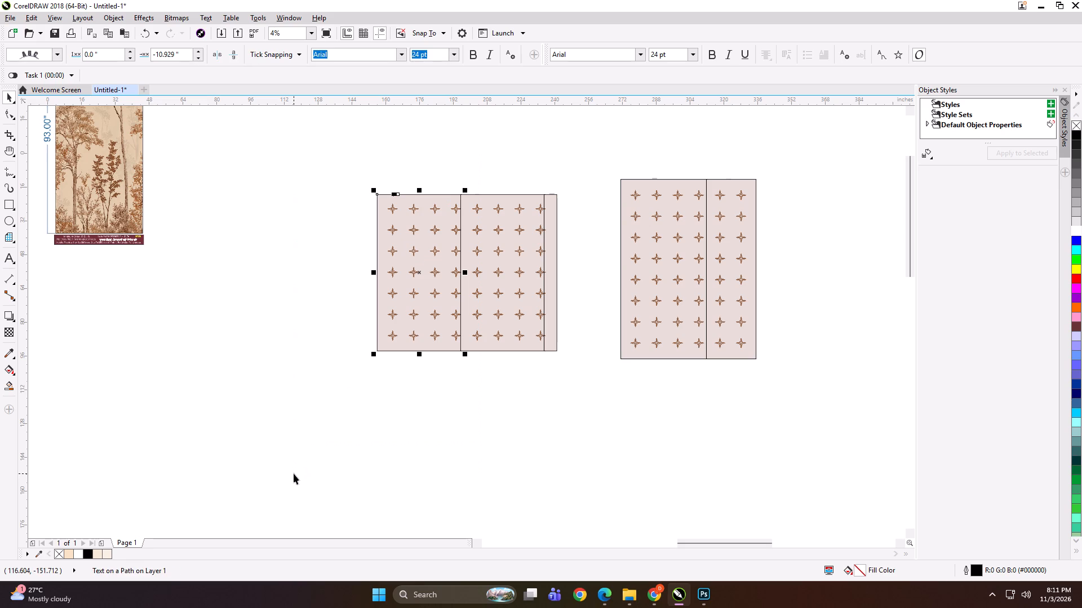
{"action": "key", "text": "ctrl+g"}
Start exporting the first 85x74 panel and create an INDRAPRASHTA folder with an 85x74 subfolder in PRINT FILE > NOV > 3.
{"action": "key", "text": "ctrl+e"}
{"action": "left_click", "coordinate": [601, 155]}
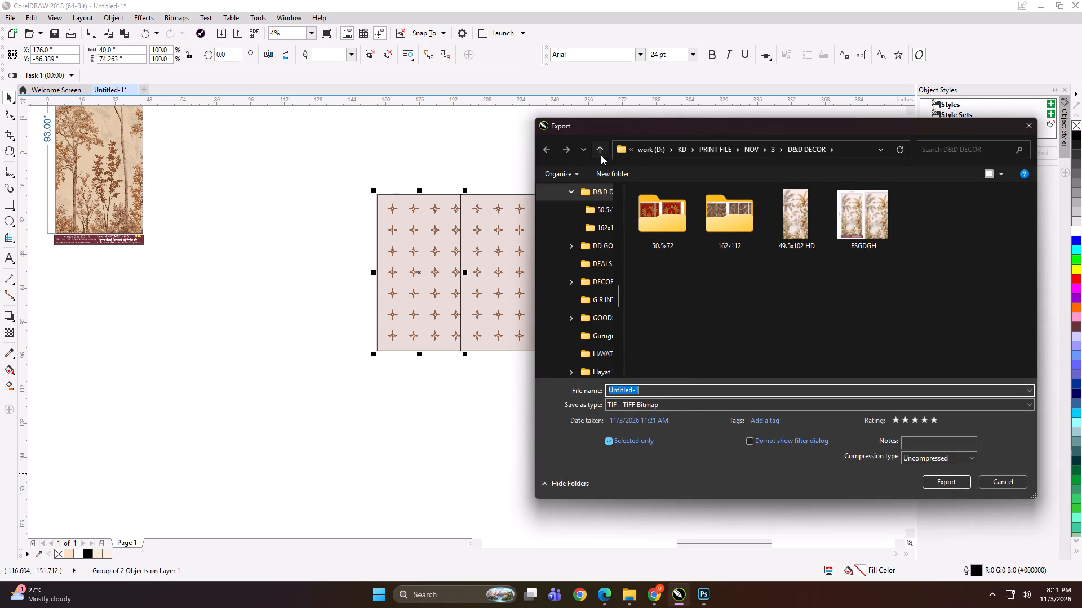
{"action": "left_click", "coordinate": [601, 155]}
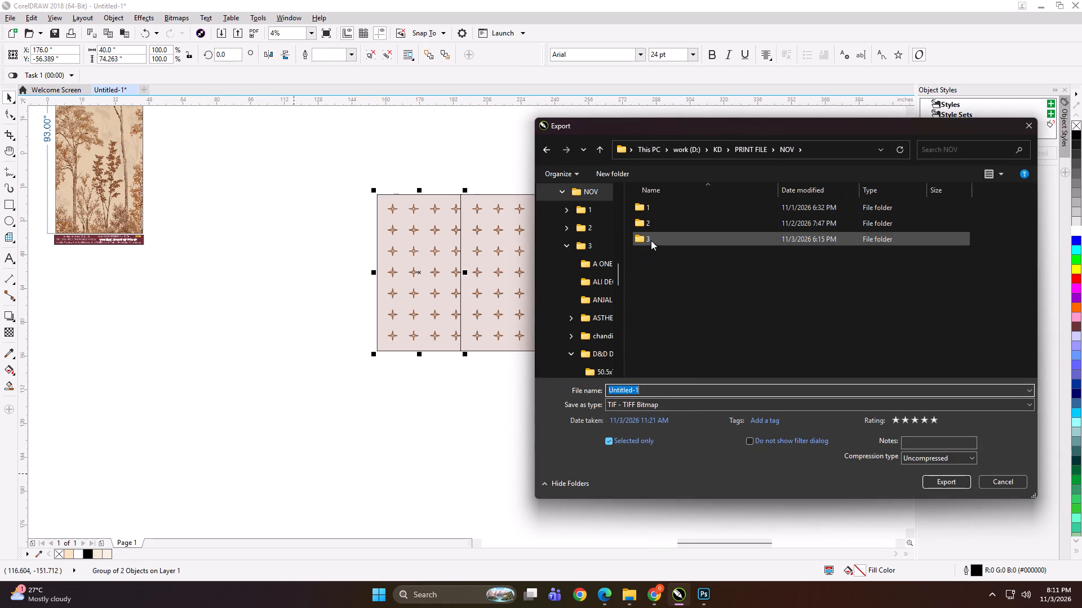
{"action": "double_click", "coordinate": [651, 240]}
{"action": "left_click", "coordinate": [623, 178]}
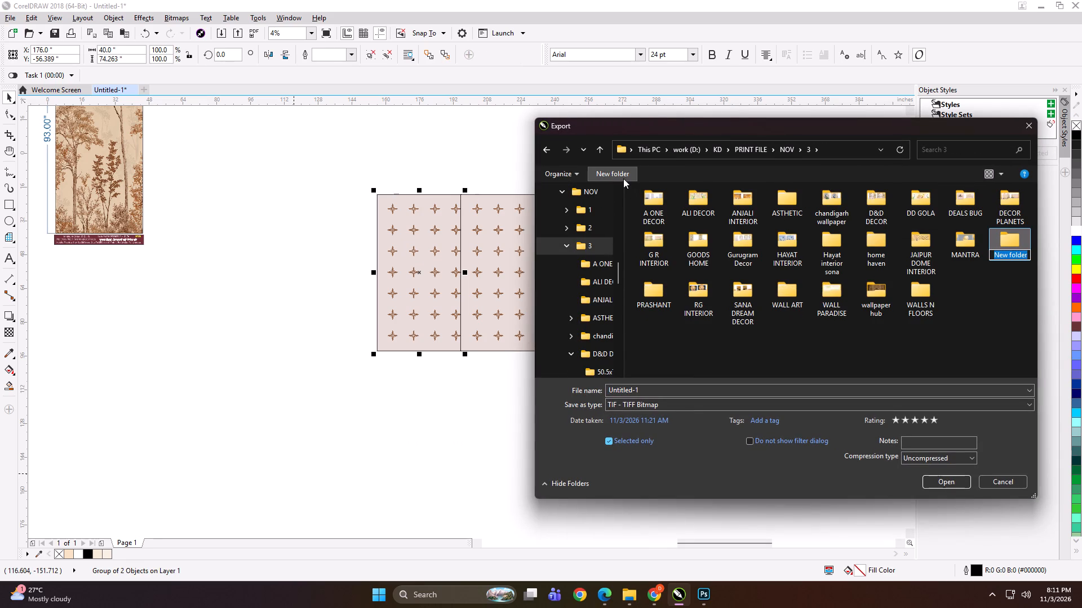
{"action": "type", "text": "INDRAPRASHTA"}
{"action": "key", "text": "Return"}
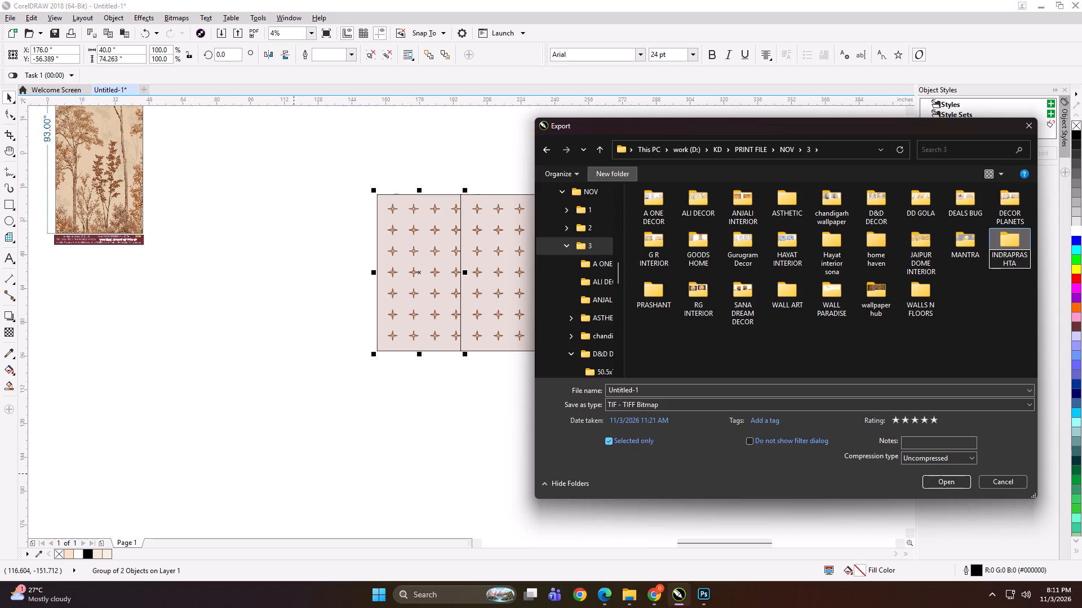
{"action": "double_click", "coordinate": [923, 243]}
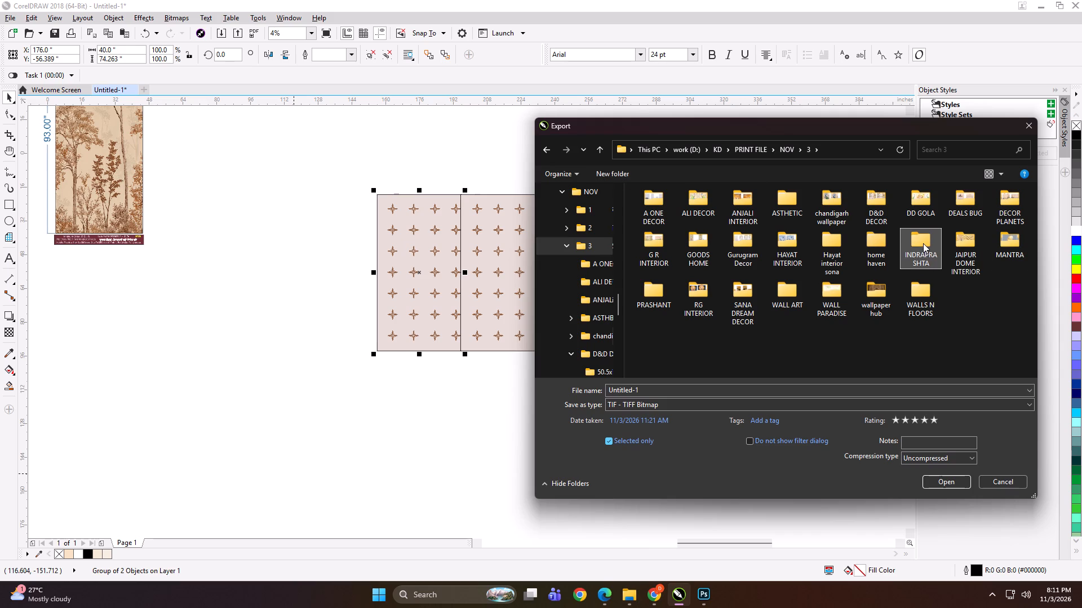
{"action": "left_click", "coordinate": [625, 175]}
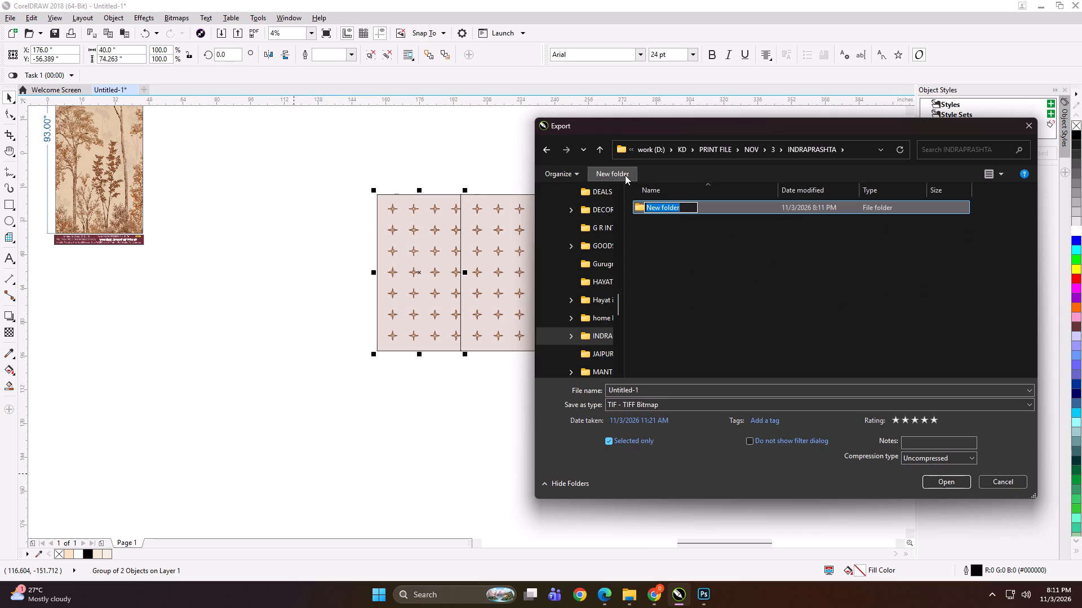
{"action": "type", "text": "85x74"}
{"action": "key", "text": "space"}
{"action": "key", "text": "Return"}
Export the 85x74 pattern's first panel as a TIFF named "40x74 A" into the 85x74 folder.
{"action": "double_click", "coordinate": [686, 207]}
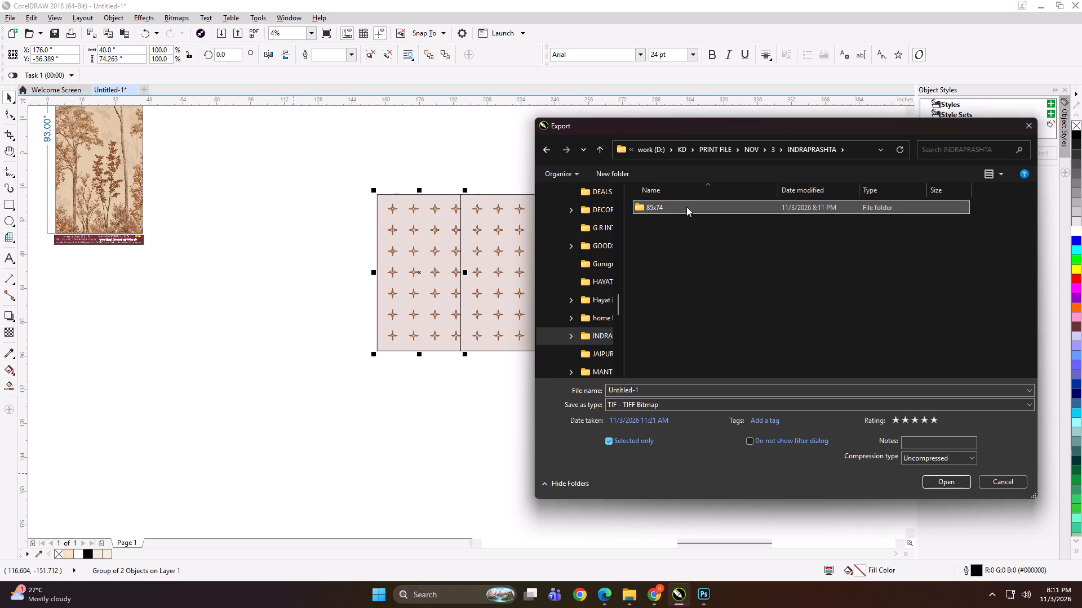
{"action": "left_click", "coordinate": [667, 390]}
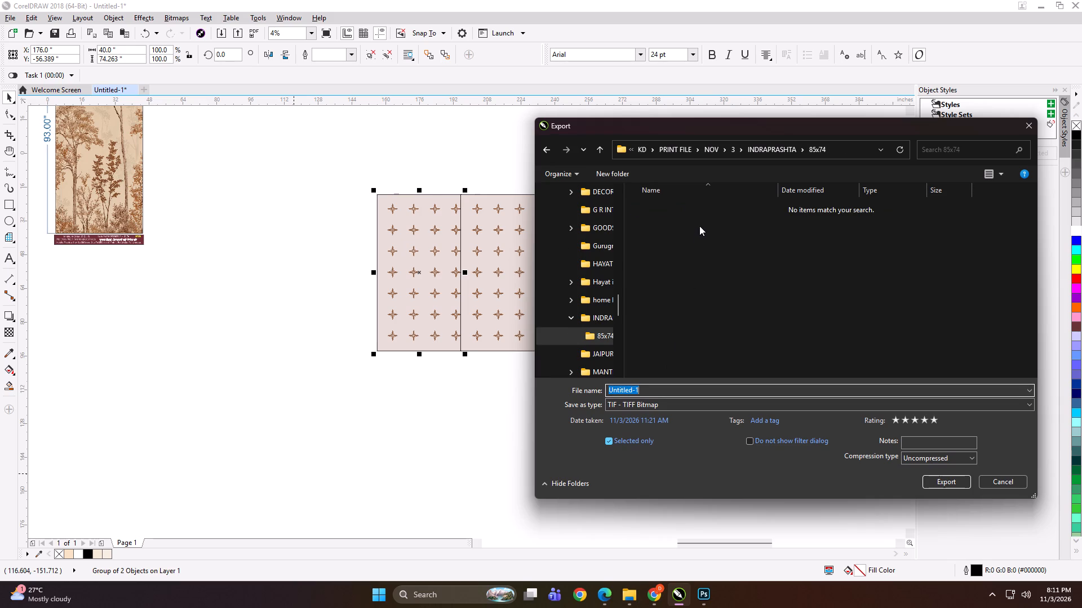
{"action": "key", "text": "Return"}
{"action": "key", "text": "Return"}
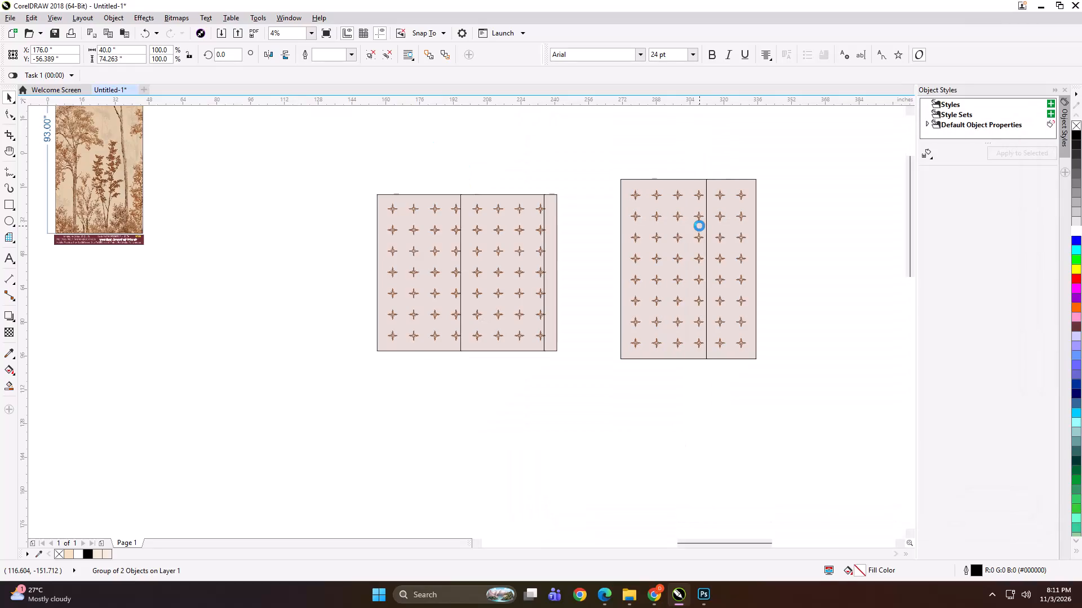
Export the 85x74 pattern's second panel as a TIFF named "40x74 b" into the 85x74 folder.
{"action": "left_click", "coordinate": [516, 217]}
{"action": "key", "text": "ctrl+e"}
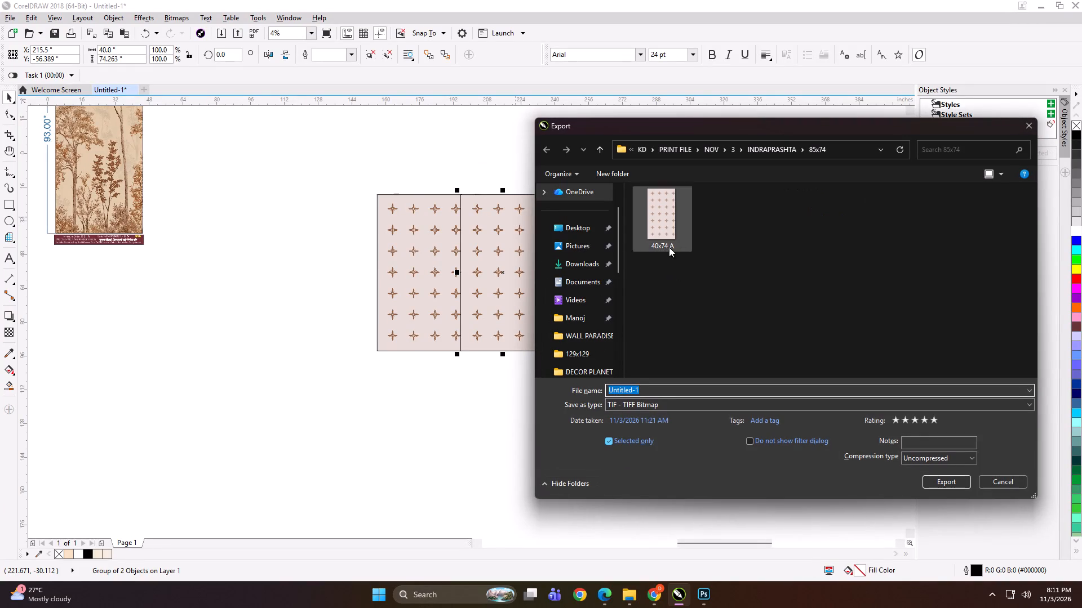
{"action": "left_click", "coordinate": [667, 238]}
{"action": "double_click", "coordinate": [636, 388]}
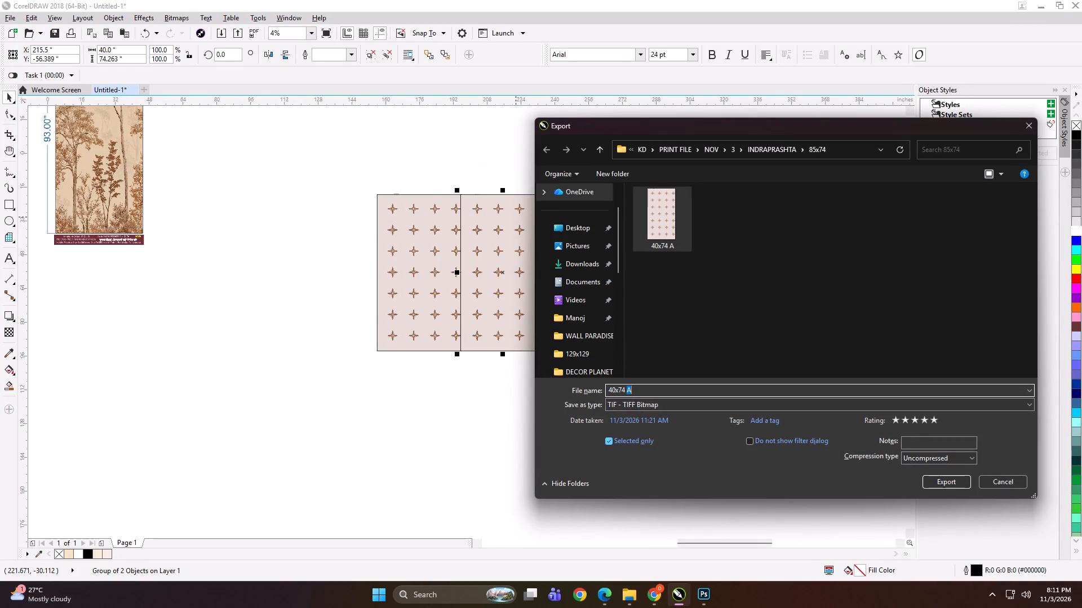
{"action": "key", "text": "b"}
{"action": "key", "text": "Return"}
{"action": "key", "text": "Return"}
Export the 85x74 pattern's narrow third panel as a TIFF named "6x74 C" into the 85x74 folder.
{"action": "left_click_drag", "start_coordinate": [521, 133], "coordinate": [574, 417]}
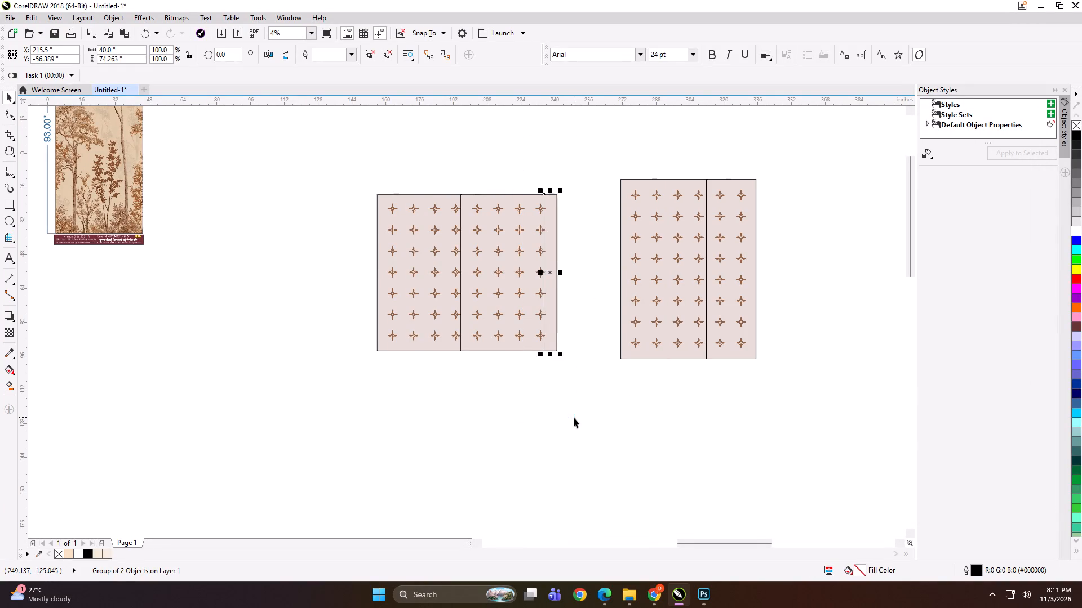
{"action": "key", "text": "ctrl+e"}
{"action": "type", "text": "6x74 C"}
{"action": "key", "text": "Return"}
{"action": "key", "text": "Return"}
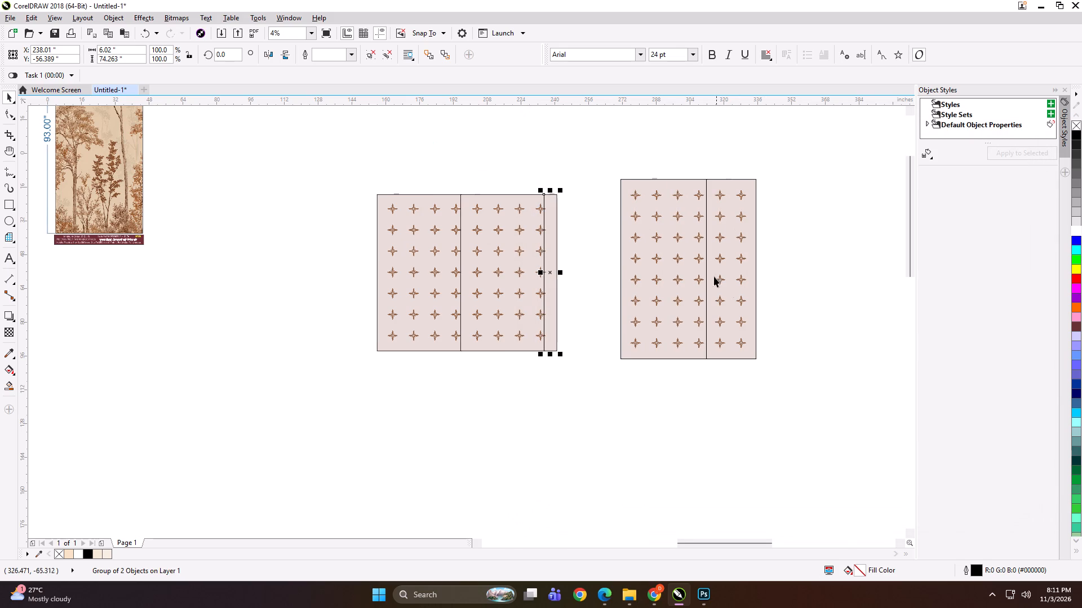
Space the 85x74 pattern's three panels apart horizontally, leaving a gap of about 2.5 inches between neighbouring panels.
{"action": "left_click", "coordinate": [679, 264]}
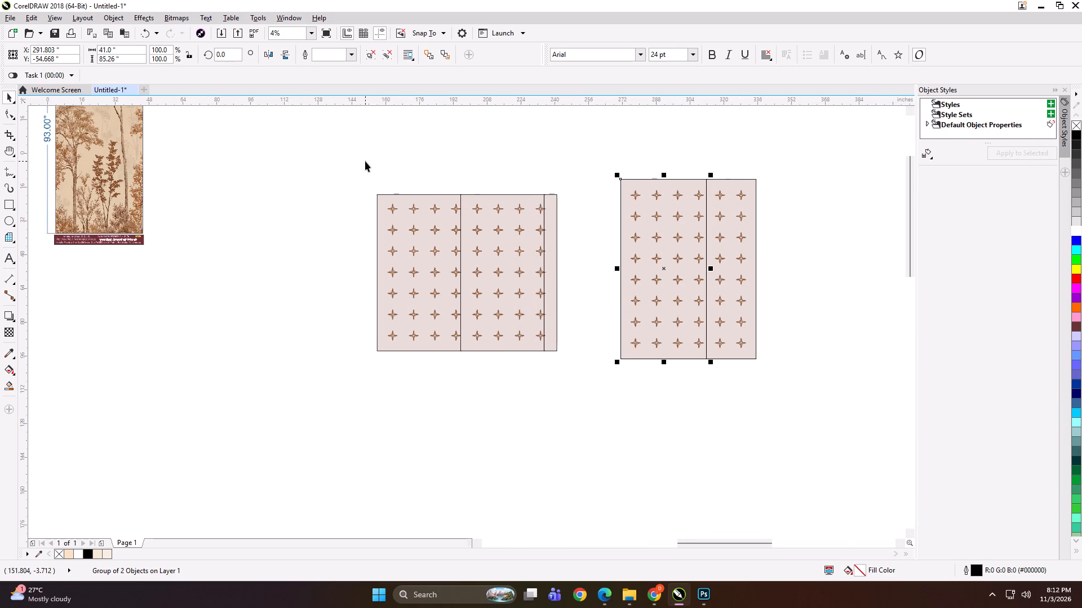
{"action": "left_click_drag", "start_coordinate": [413, 167], "coordinate": [598, 436]}
{"action": "key", "text": "Right"}
{"action": "key", "text": "Right"}
{"action": "key", "text": "Right"}
{"action": "key", "text": "Right"}
{"action": "key", "text": "Right"}
{"action": "left_click", "coordinate": [558, 390]}
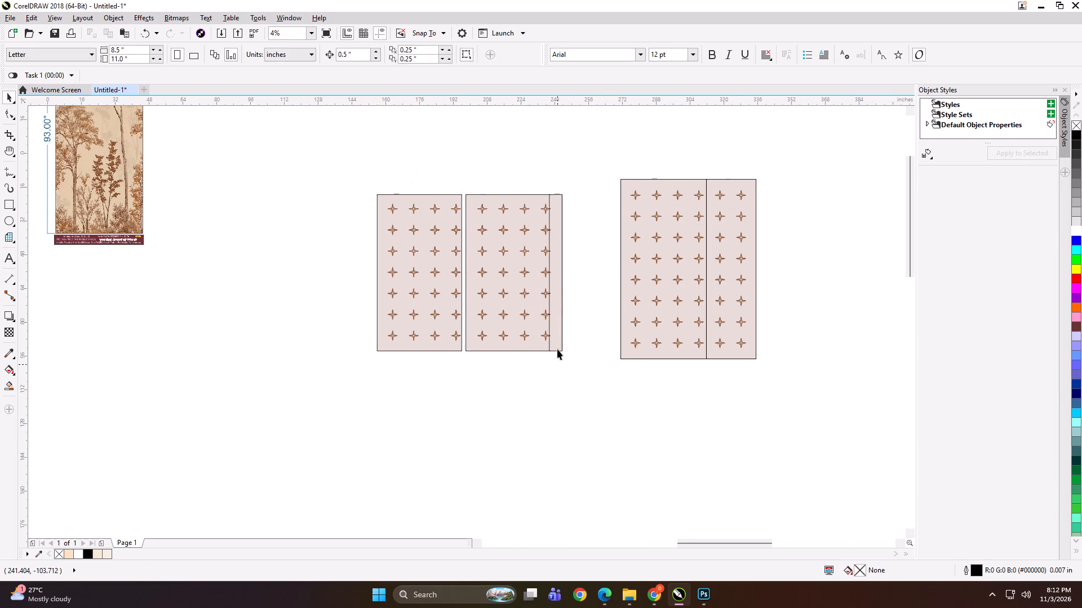
{"action": "left_click", "coordinate": [557, 335]}
{"action": "key", "text": "Right"}
{"action": "key", "text": "Right"}
{"action": "key", "text": "Right"}
{"action": "key", "text": "Right"}
{"action": "key", "text": "Right"}
{"action": "left_click", "coordinate": [577, 384]}
Group the 85x74 pattern's three separated panels and scale the group down proportionally about its centre.
{"action": "left_click_drag", "start_coordinate": [578, 379], "coordinate": [348, 171]}
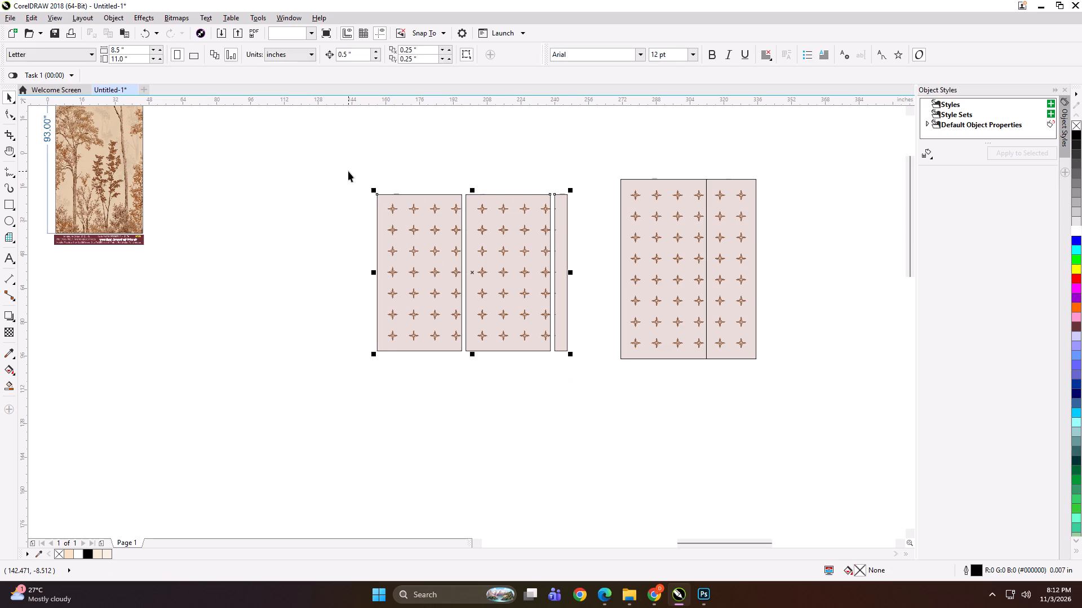
{"action": "key", "text": "ctrl+g"}
{"action": "left_click_drag", "start_coordinate": [573, 355], "coordinate": [538, 338], "text": "shift"}
{"action": "left_click_drag", "start_coordinate": [517, 315], "coordinate": [493, 293], "text": "shift"}
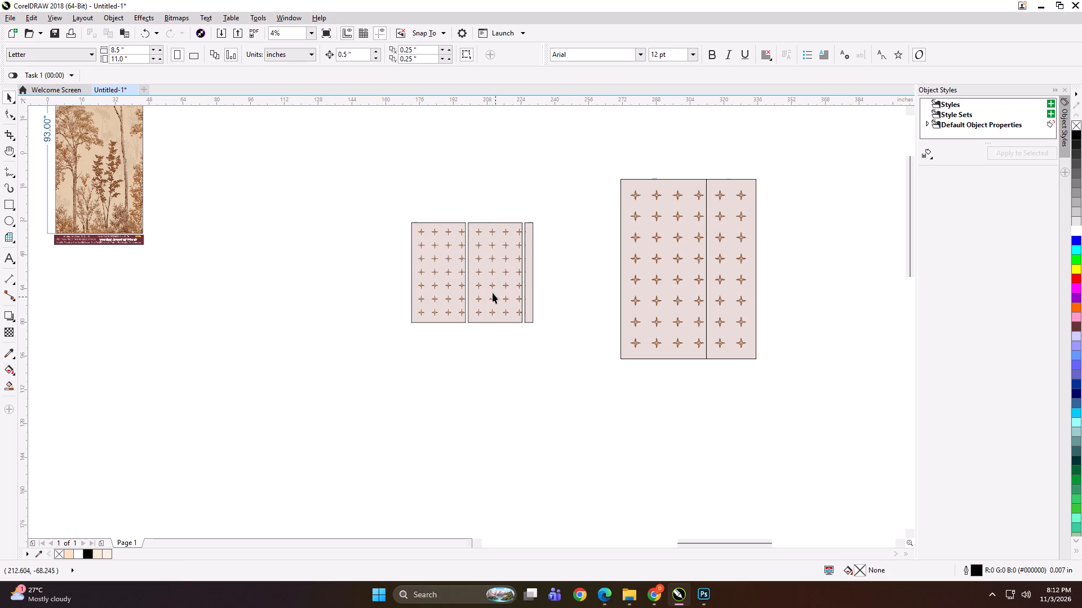
{"action": "left_click_drag", "start_coordinate": [493, 293], "coordinate": [488, 288], "text": "shift"}
Switch to File Explorer and open KD > PRINT FILE > NOV > 3 on the work (D:) drive.
{"action": "left_click", "coordinate": [638, 607]}
{"action": "left_click", "coordinate": [600, 526]}
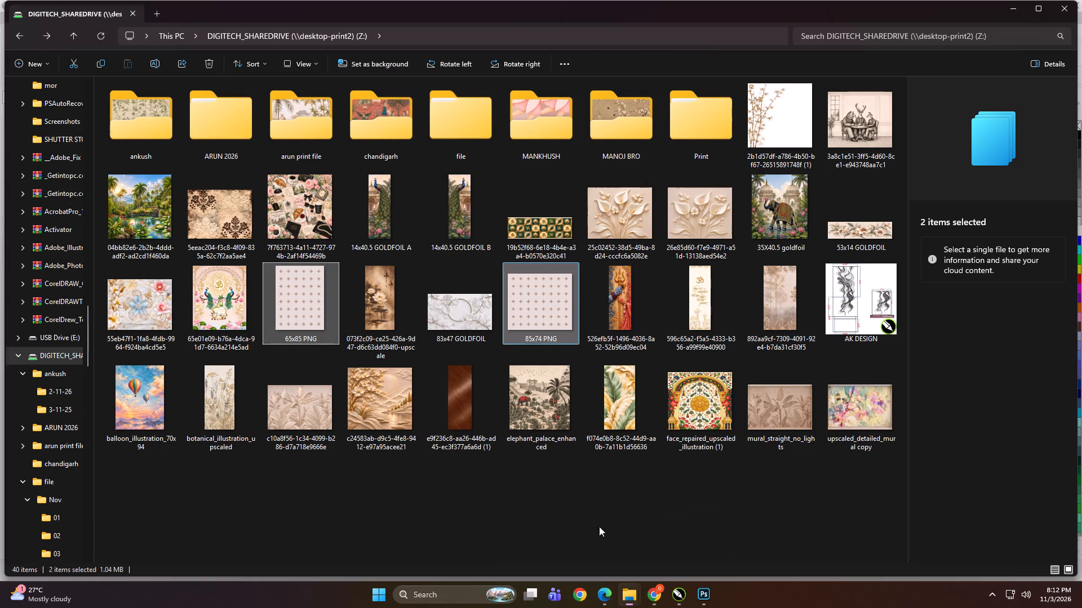
{"action": "scroll", "coordinate": [17, 297], "scroll_direction": "up", "scroll_amount": 8}
{"action": "left_click", "coordinate": [49, 357]}
{"action": "left_click", "coordinate": [281, 189]}
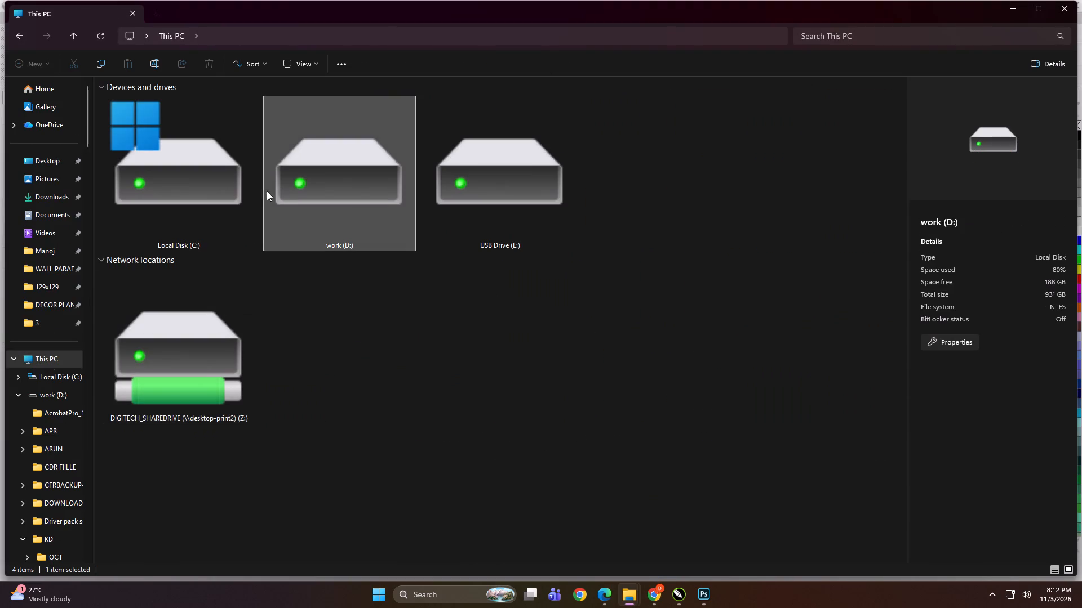
{"action": "double_click", "coordinate": [325, 166]}
{"action": "double_click", "coordinate": [322, 262]}
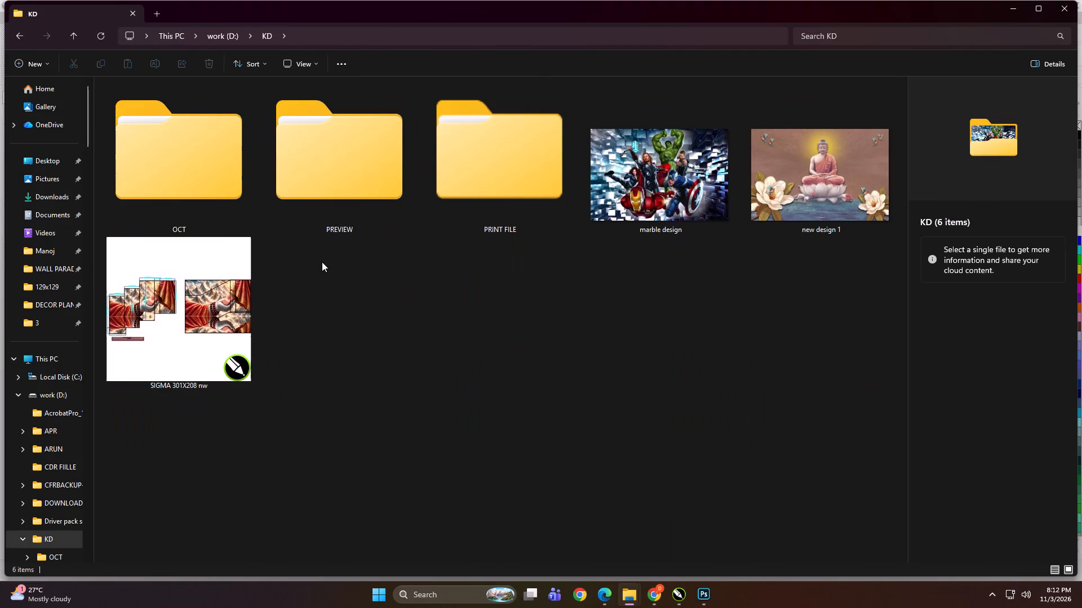
{"action": "double_click", "coordinate": [472, 185]}
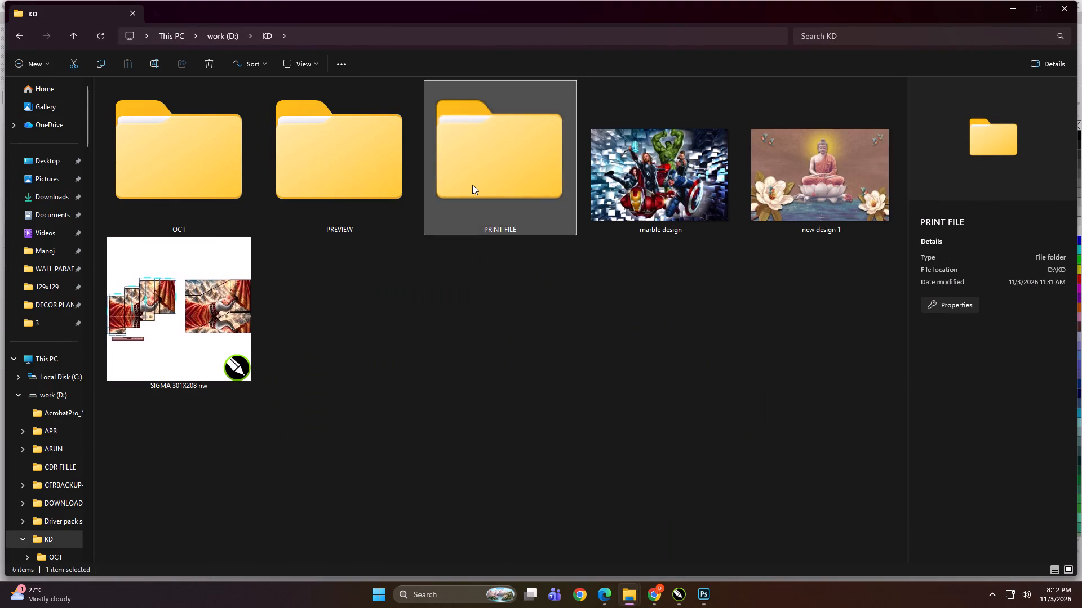
{"action": "double_click", "coordinate": [177, 168]}
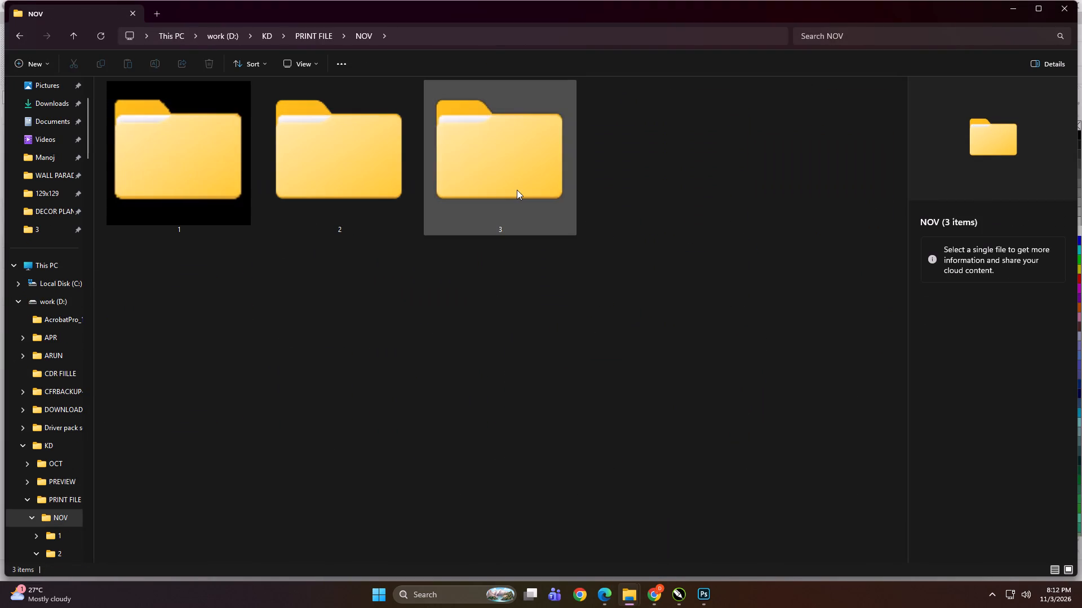
{"action": "double_click", "coordinate": [517, 190]}
{"action": "key", "text": "BackSpace"}
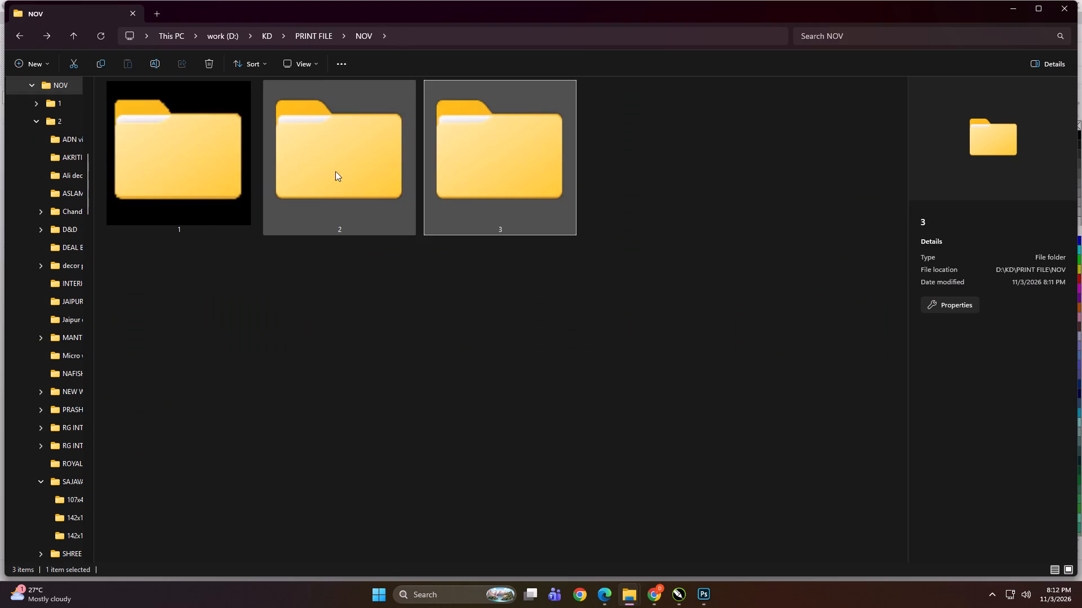
{"action": "double_click", "coordinate": [515, 162]}
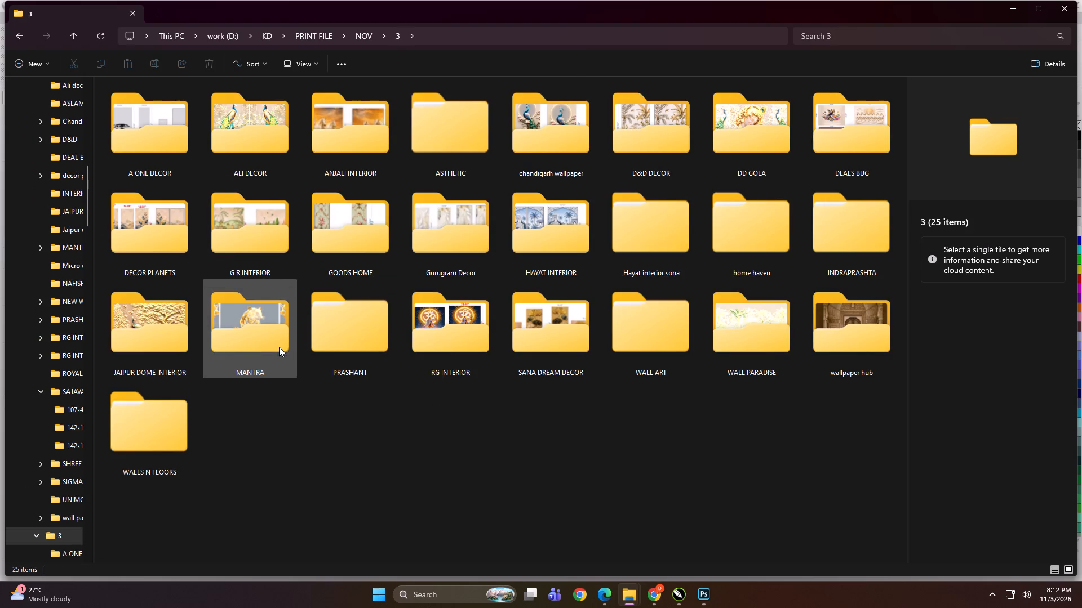
Look over the contents of the RG INTERIOR folder and return to folder 3.
{"action": "triple_click", "coordinate": [450, 339]}
{"action": "scroll", "coordinate": [391, 266], "scroll_direction": "down", "scroll_amount": 3, "text": "ctrl"}
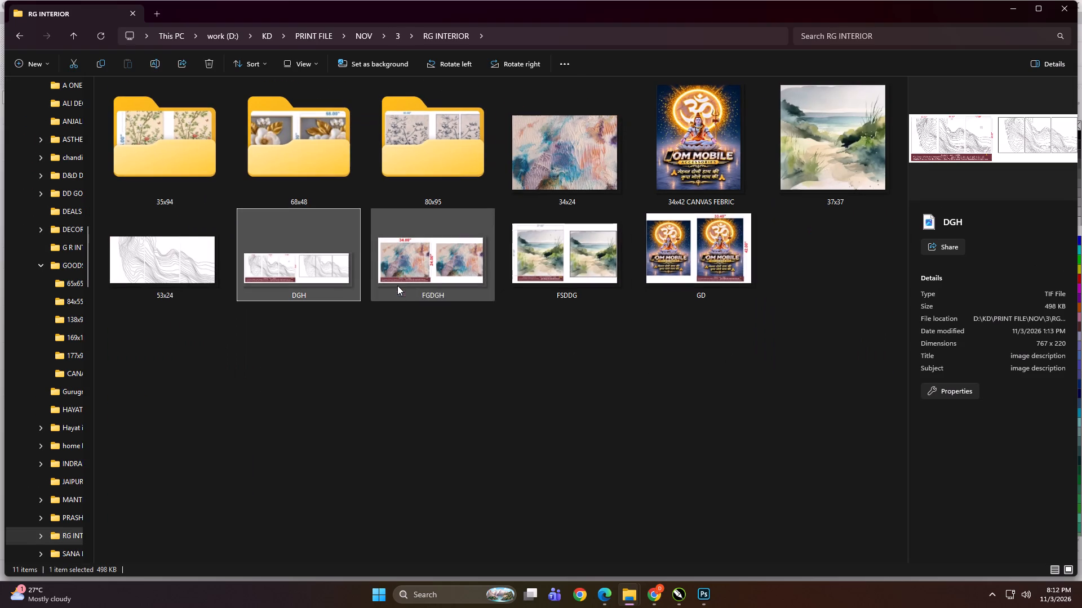
{"action": "left_click", "coordinate": [426, 384]}
{"action": "left_click", "coordinate": [426, 384]}
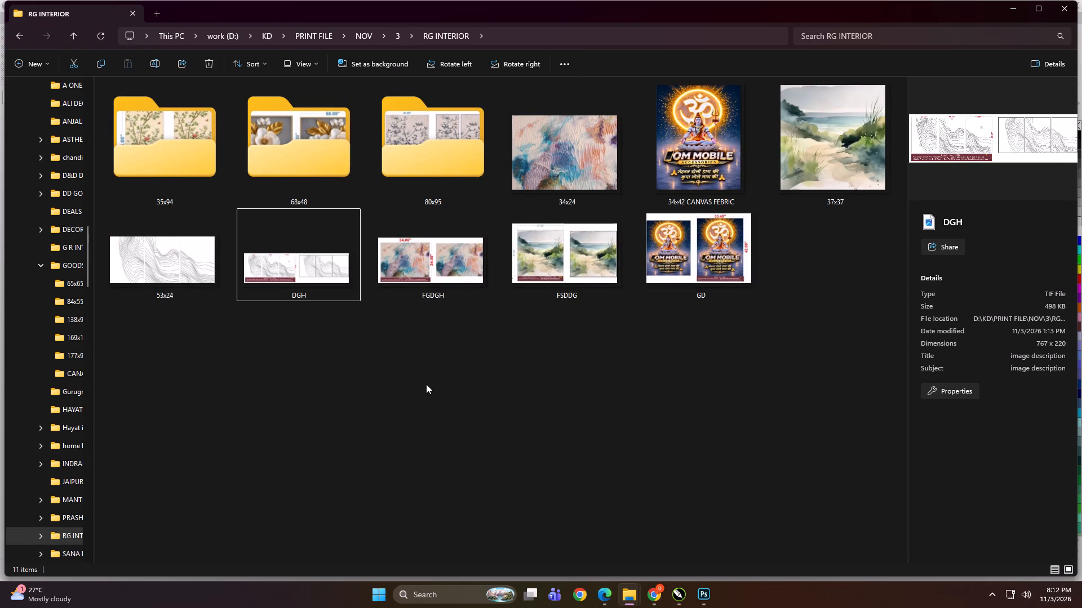
{"action": "left_click", "coordinate": [426, 384]}
{"action": "left_click", "coordinate": [426, 384]}
{"action": "key", "text": "BackSpace"}
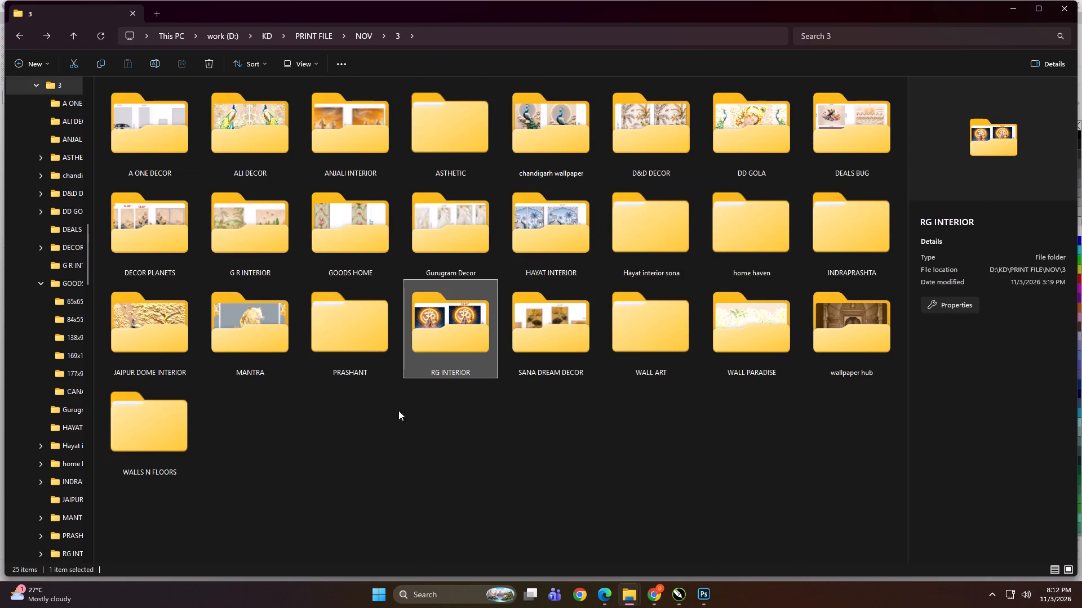
Copy the RG INTERIOR folder from folder 3 to the clipboard.
{"action": "left_click", "coordinate": [393, 438]}
{"action": "left_click", "coordinate": [423, 347]}
{"action": "key", "text": "ctrl+c"}
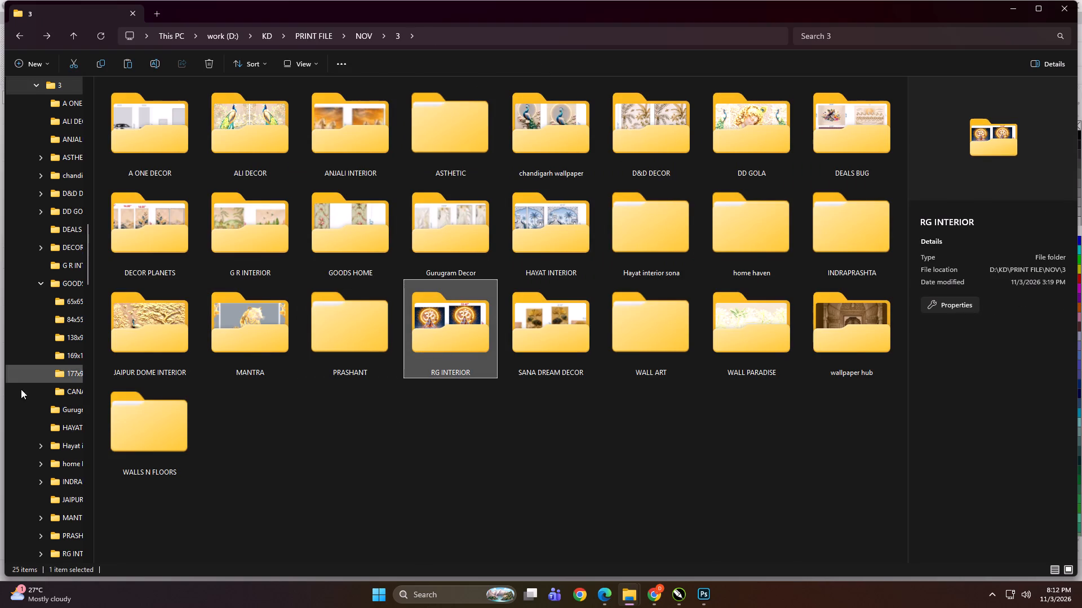
Open Print > NOV > 3 > RG INTERIOR on the DIGITECH_SHAREDRIVE (Z:) drive and examine the files already there.
{"action": "scroll", "coordinate": [21, 390], "scroll_direction": "up", "scroll_amount": 5}
{"action": "left_click", "coordinate": [39, 358]}
{"action": "double_click", "coordinate": [201, 307]}
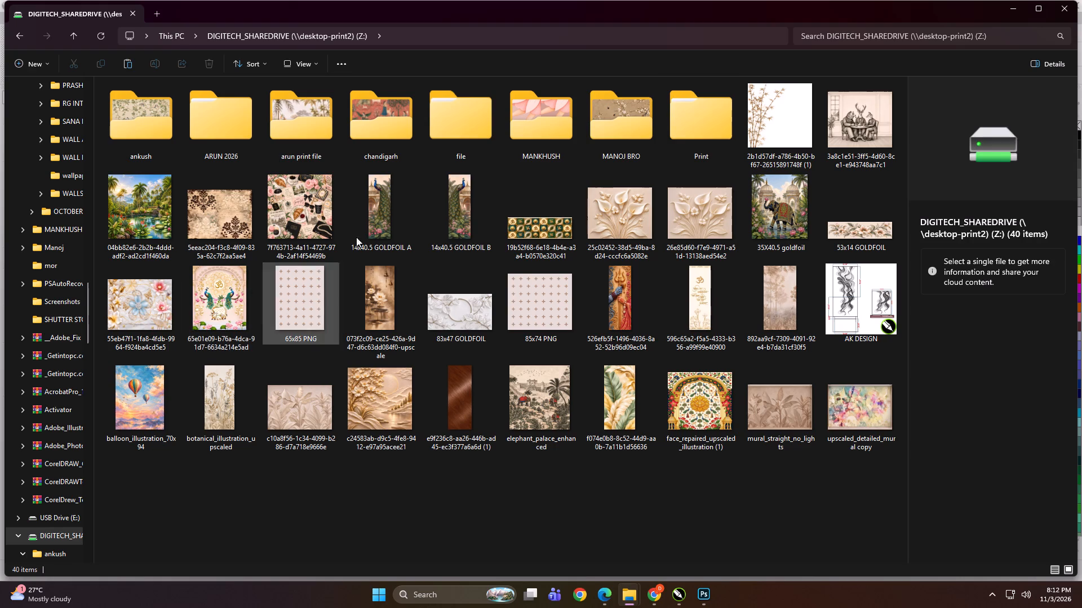
{"action": "double_click", "coordinate": [709, 106]}
{"action": "double_click", "coordinate": [202, 149]}
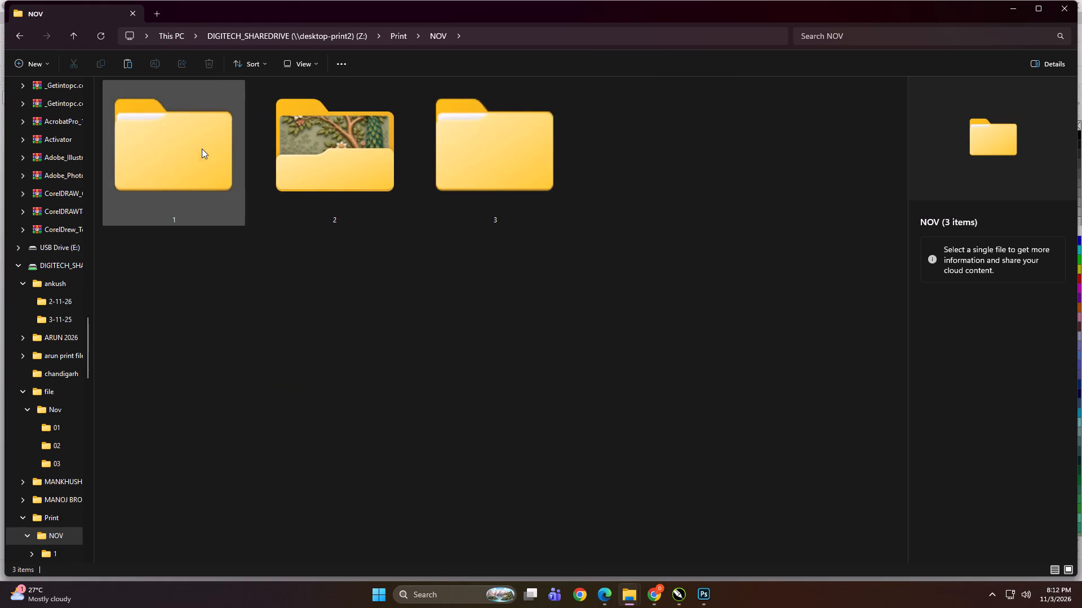
{"action": "double_click", "coordinate": [532, 171]}
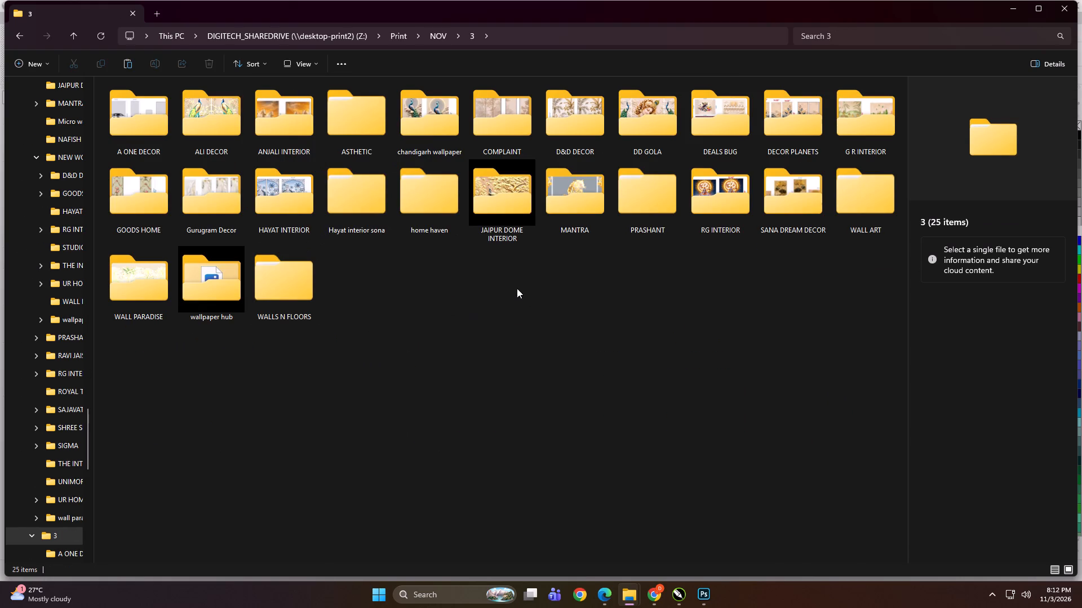
{"action": "double_click", "coordinate": [719, 204]}
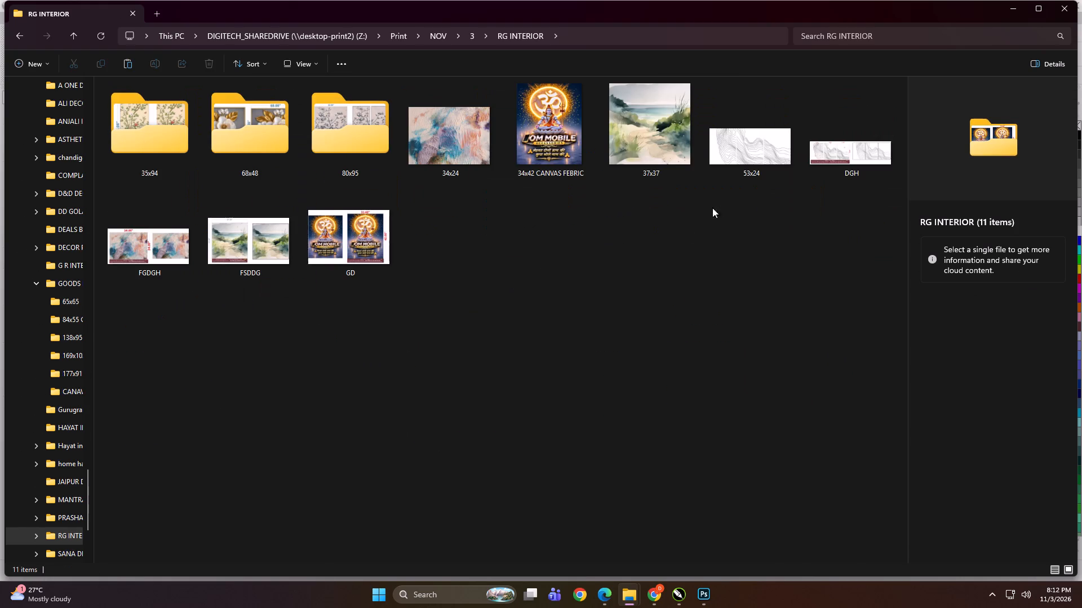
{"action": "left_click", "coordinate": [520, 314]}
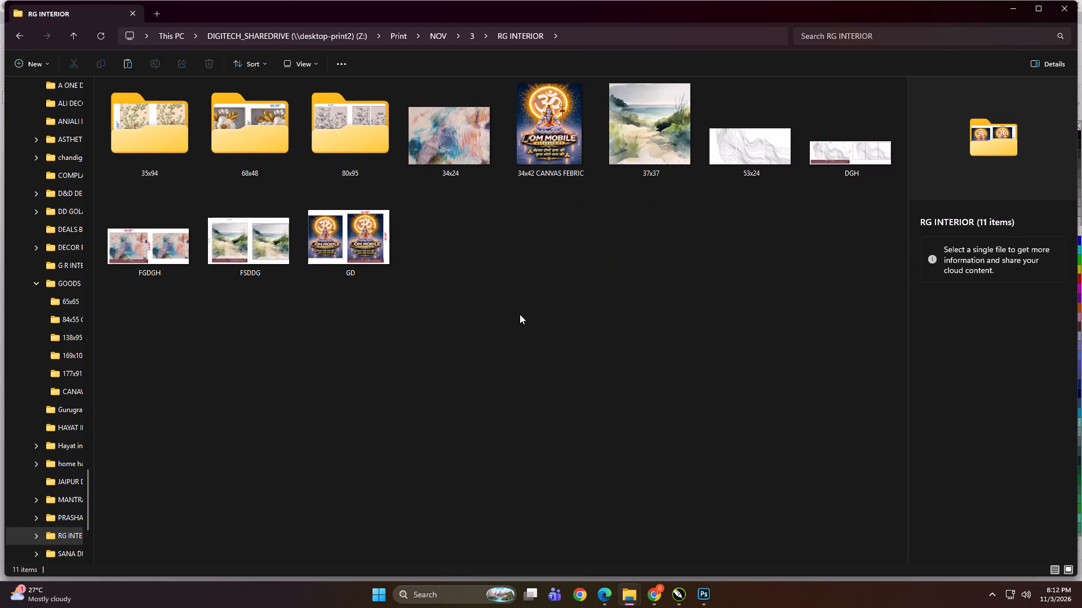
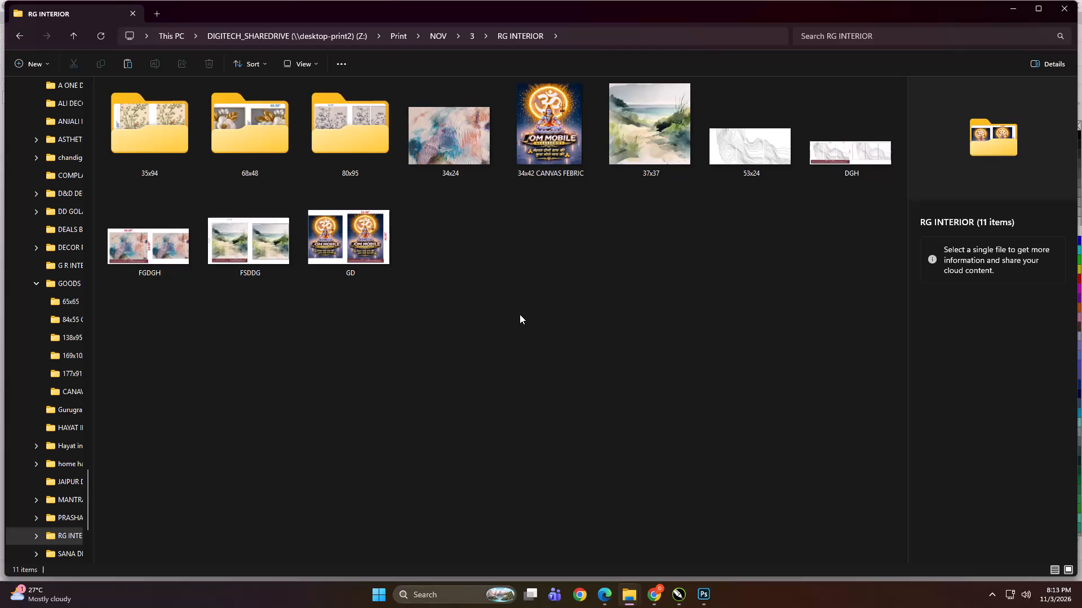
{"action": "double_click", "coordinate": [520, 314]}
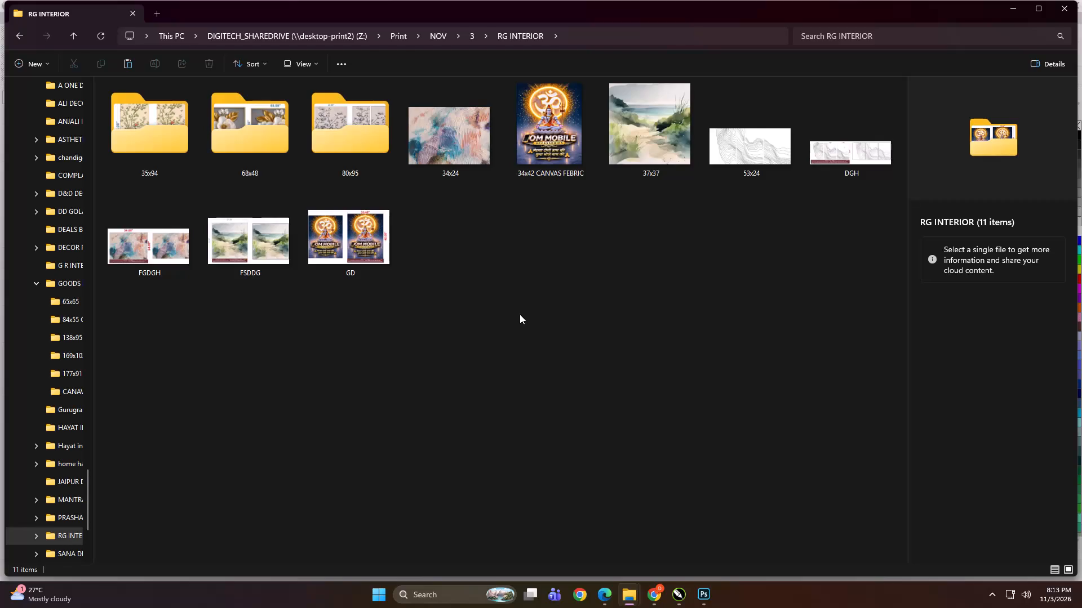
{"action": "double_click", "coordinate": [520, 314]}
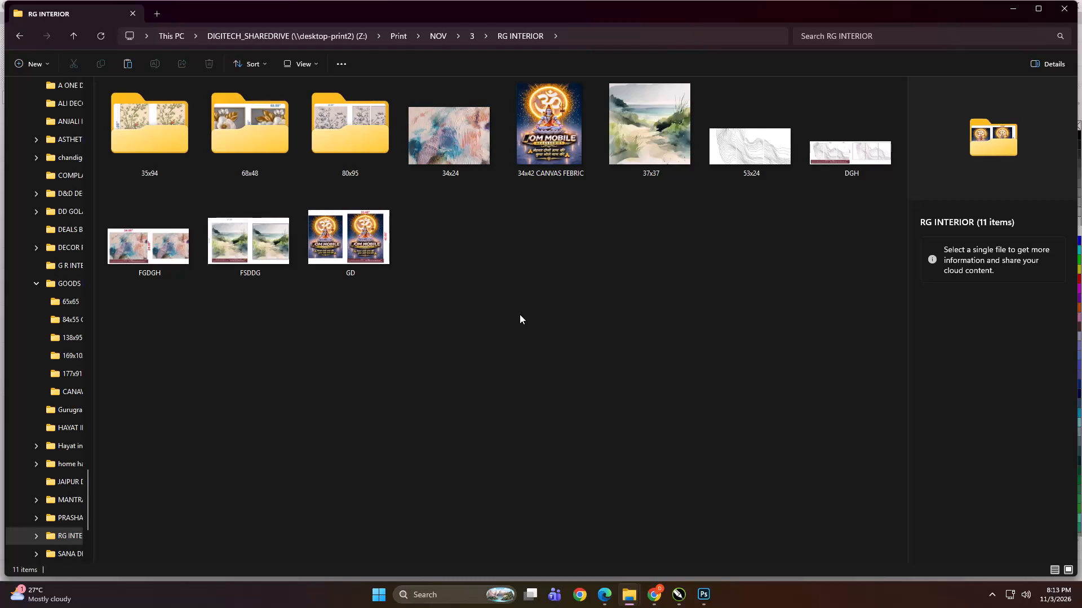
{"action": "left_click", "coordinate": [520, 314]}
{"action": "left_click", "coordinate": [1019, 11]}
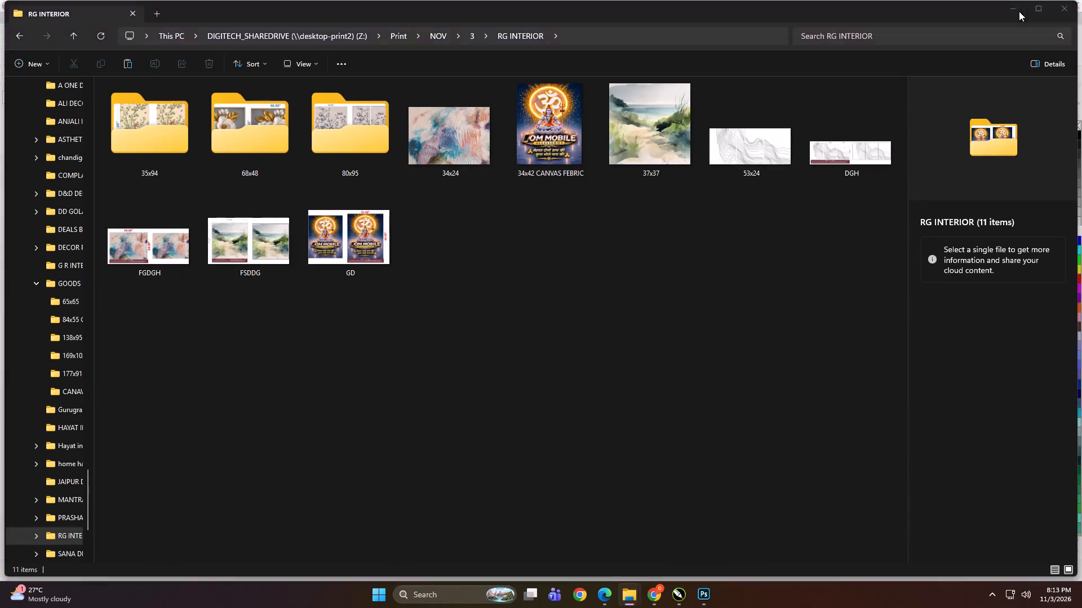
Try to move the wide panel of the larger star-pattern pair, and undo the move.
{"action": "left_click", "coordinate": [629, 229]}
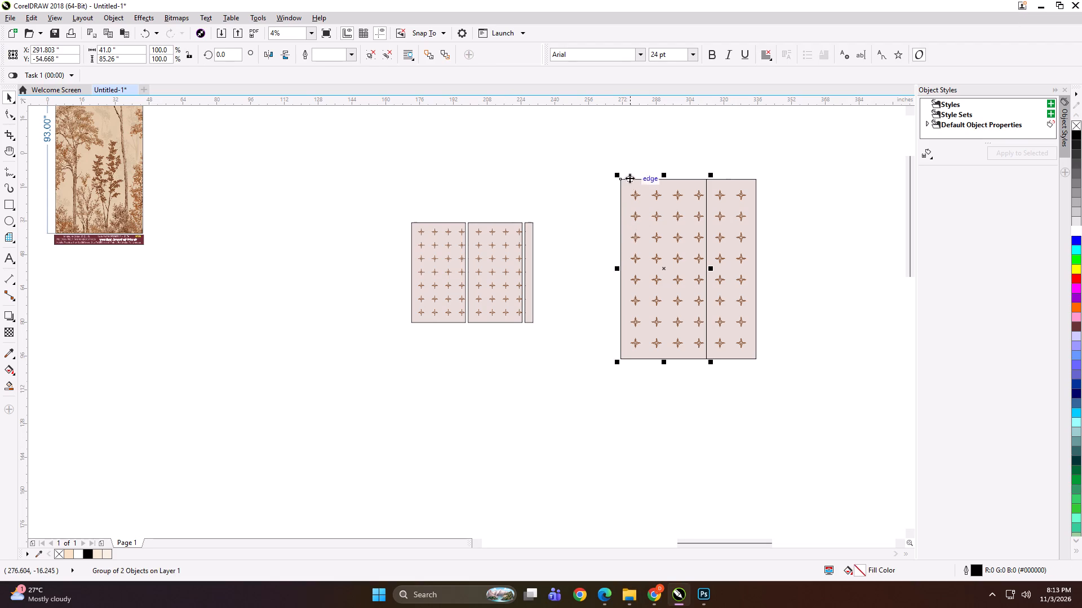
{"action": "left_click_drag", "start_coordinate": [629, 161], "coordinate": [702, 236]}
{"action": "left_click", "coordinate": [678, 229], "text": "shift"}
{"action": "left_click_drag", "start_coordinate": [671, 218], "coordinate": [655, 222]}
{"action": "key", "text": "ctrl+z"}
Shift the narrow panel of the larger star-pattern pair slightly right, leaving a gap beside the wide panel.
{"action": "left_click", "coordinate": [726, 216]}
{"action": "left_click", "coordinate": [595, 221]}
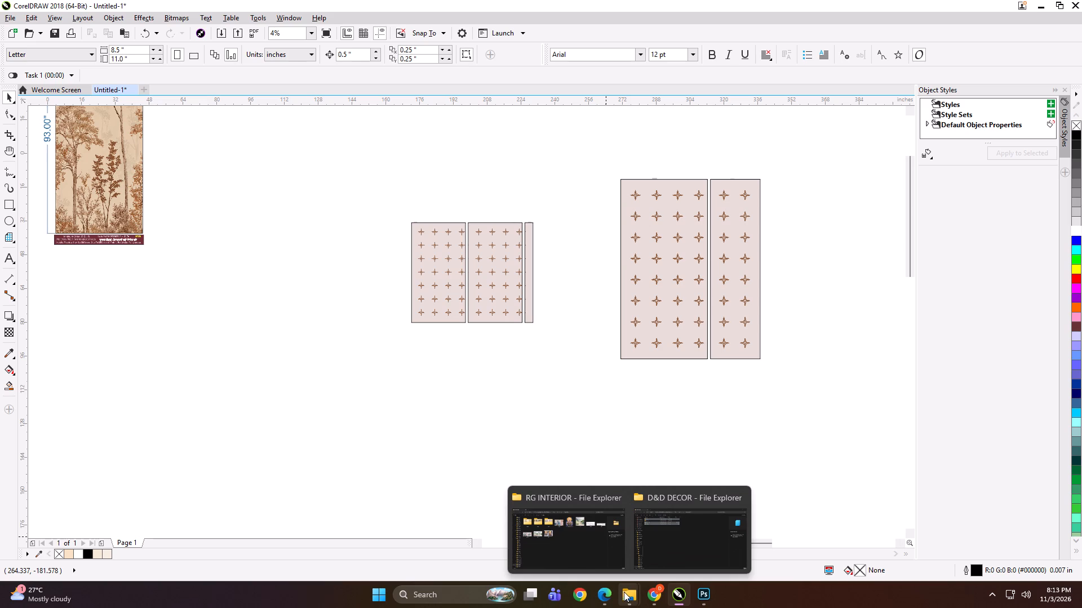
Start exporting the selected wide star-pattern panel and create a new folder named 64x85 inside INDRAPRASHTA.
{"action": "left_click", "coordinate": [641, 319]}
{"action": "key", "text": "ctrl+e"}
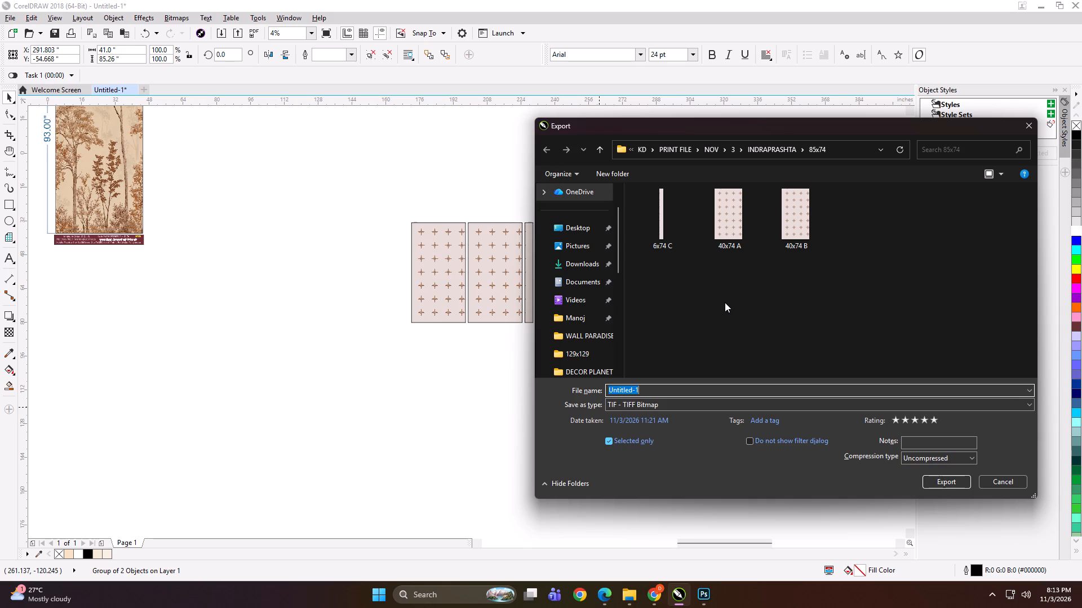
{"action": "left_click", "coordinate": [598, 153]}
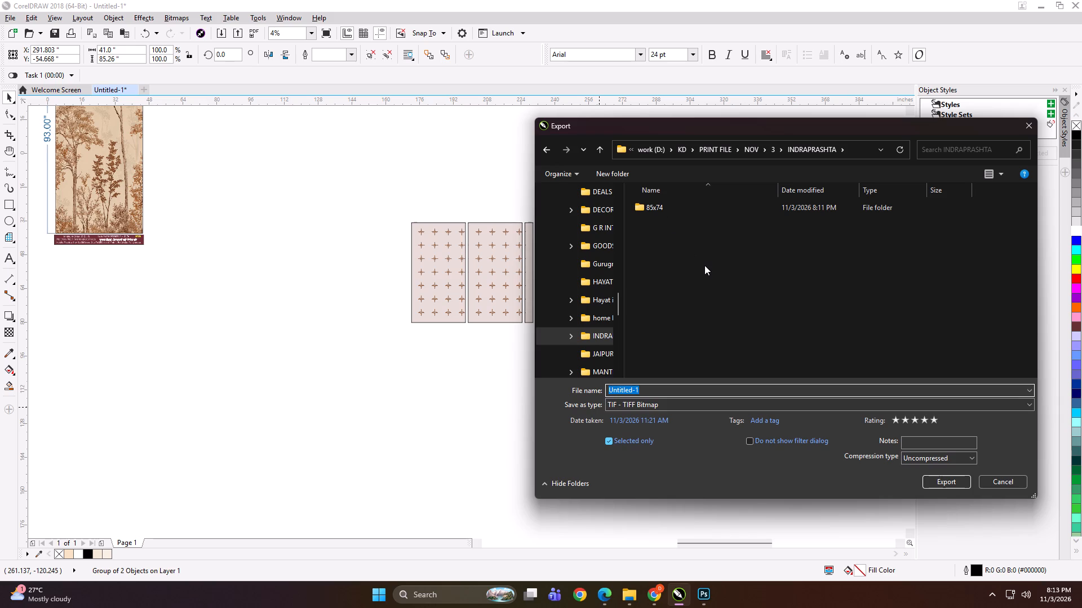
{"action": "left_click", "coordinate": [619, 172]}
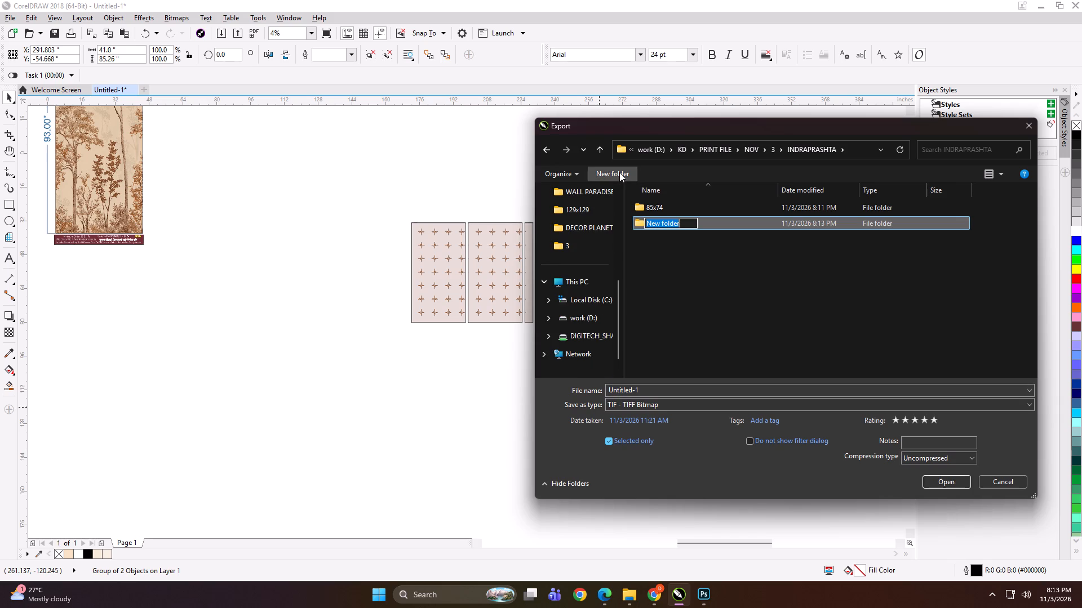
{"action": "type", "text": "64x"}
{"action": "type", "text": "85"}
{"action": "key", "text": "space"}
{"action": "key", "text": "Return"}
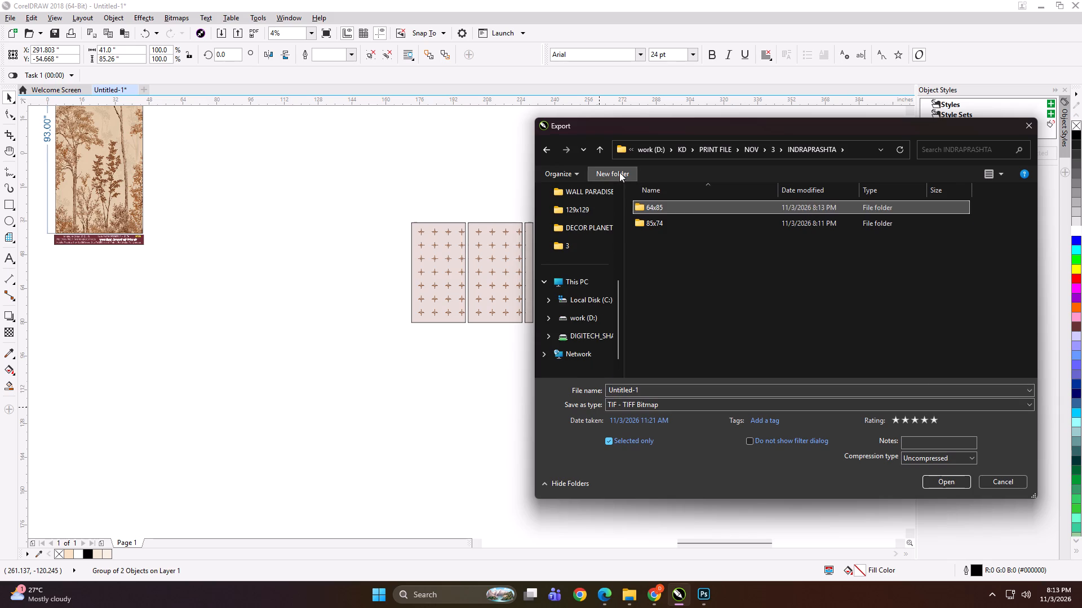
Export the wide panel into the 64x85 folder as a TIFF bitmap named 41x85 A.
{"action": "double_click", "coordinate": [691, 208]}
{"action": "left_click", "coordinate": [640, 385]}
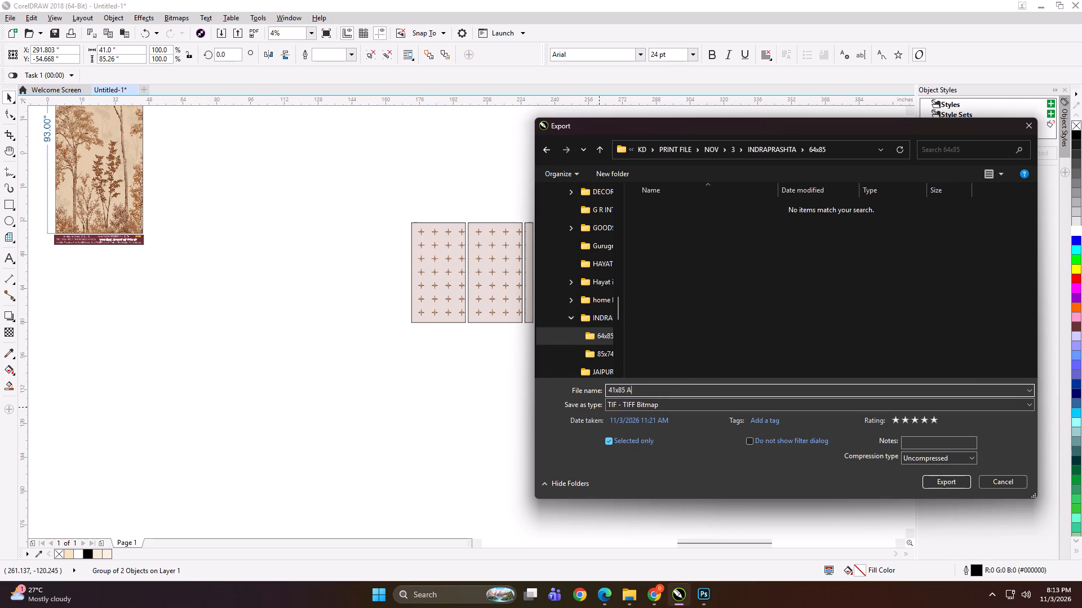
{"action": "key", "text": "Return"}
{"action": "key", "text": "Return"}
Export the narrow star-pattern panel as a TIFF bitmap named 23.5x85 B in the same folder.
{"action": "left_click", "coordinate": [735, 239]}
{"action": "key", "text": "ctrl+e"}
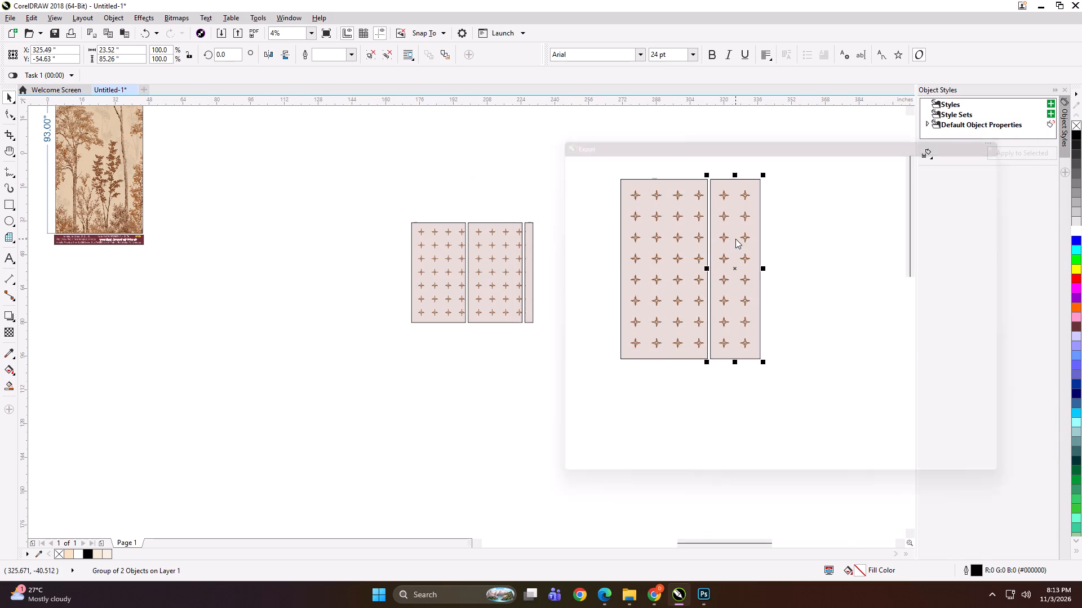
{"action": "type", "text": "23.5x85 B"}
{"action": "key", "text": "Return"}
{"action": "key", "text": "Return"}
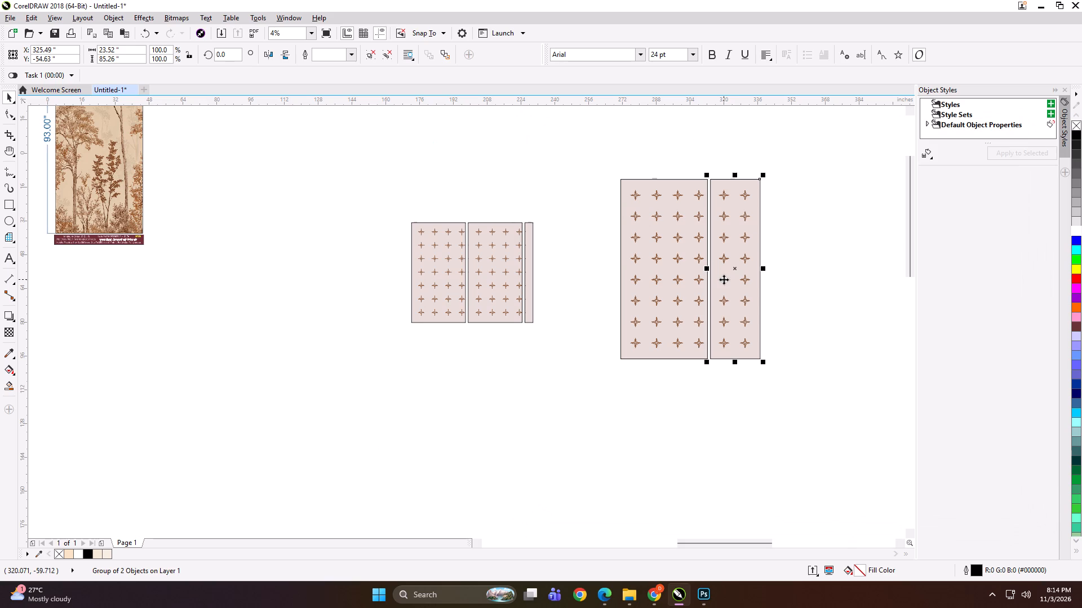
Nudge the narrow panel further right, select both panels, and shrink the pair to about 1.86 x 2.37 inches.
{"action": "key", "text": "Right"}
{"action": "key", "text": "Right"}
{"action": "left_click", "coordinate": [638, 206], "text": "shift"}
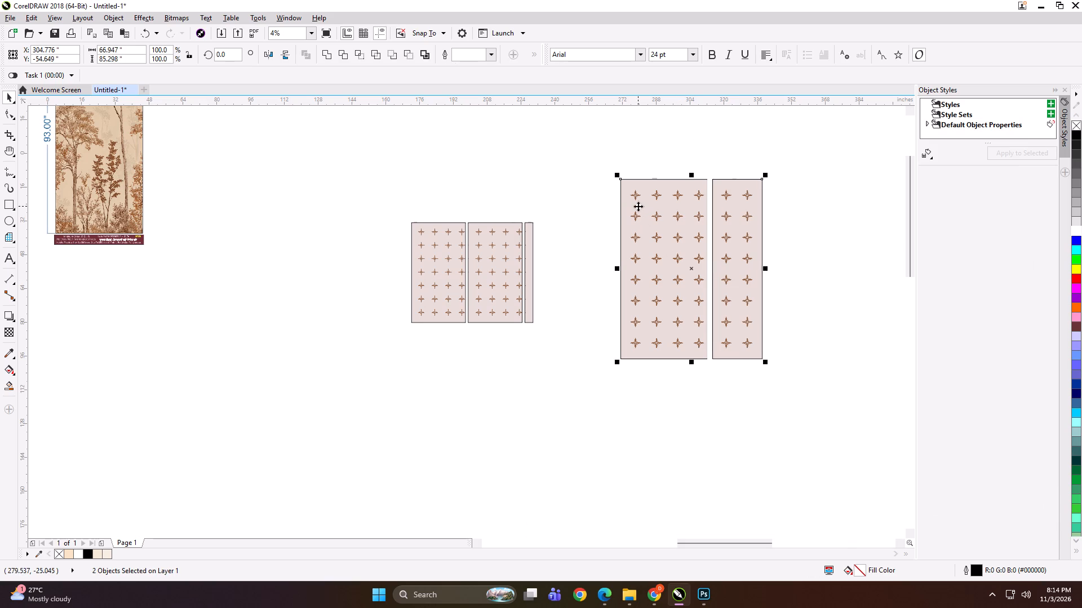
{"action": "left_click_drag", "start_coordinate": [617, 175], "coordinate": [660, 238], "text": "shift"}
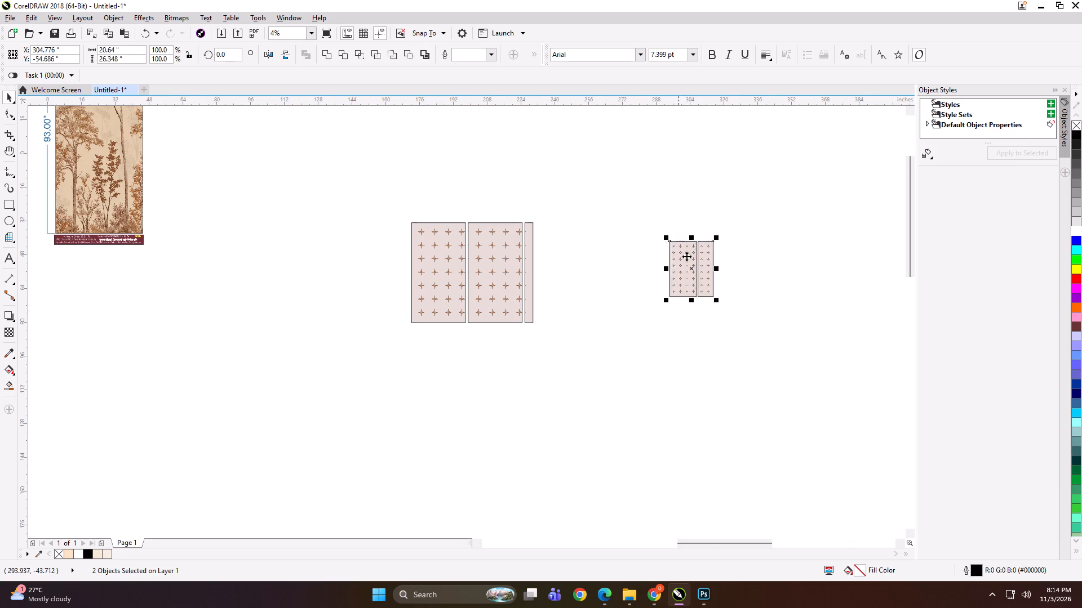
{"action": "scroll", "coordinate": [694, 260], "scroll_direction": "up", "scroll_amount": 2}
{"action": "left_click_drag", "start_coordinate": [669, 262], "coordinate": [574, 314]}
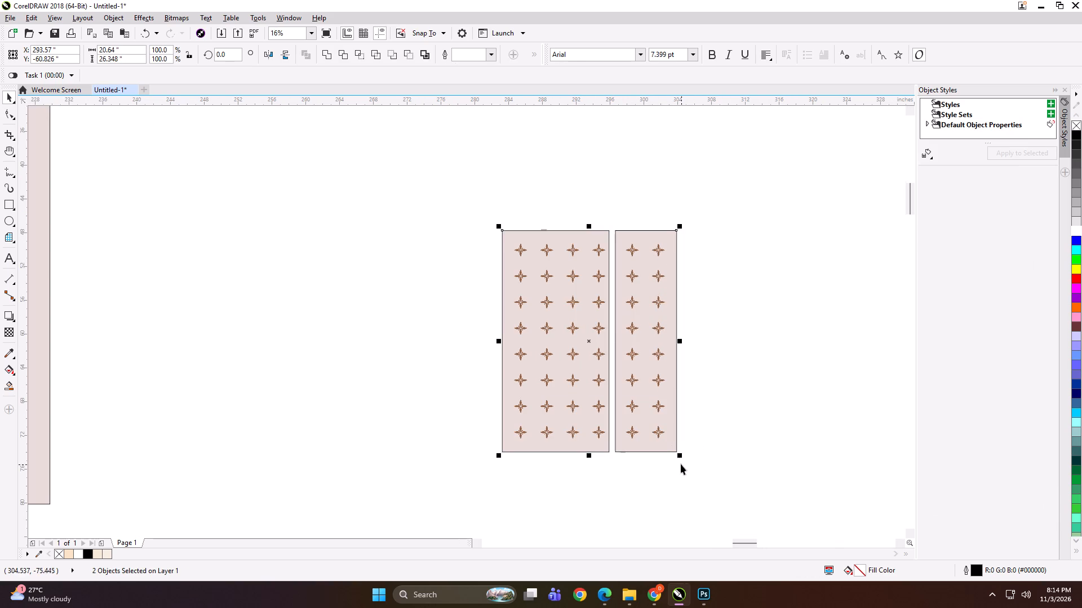
{"action": "left_click_drag", "start_coordinate": [680, 458], "coordinate": [601, 372], "text": "shift"}
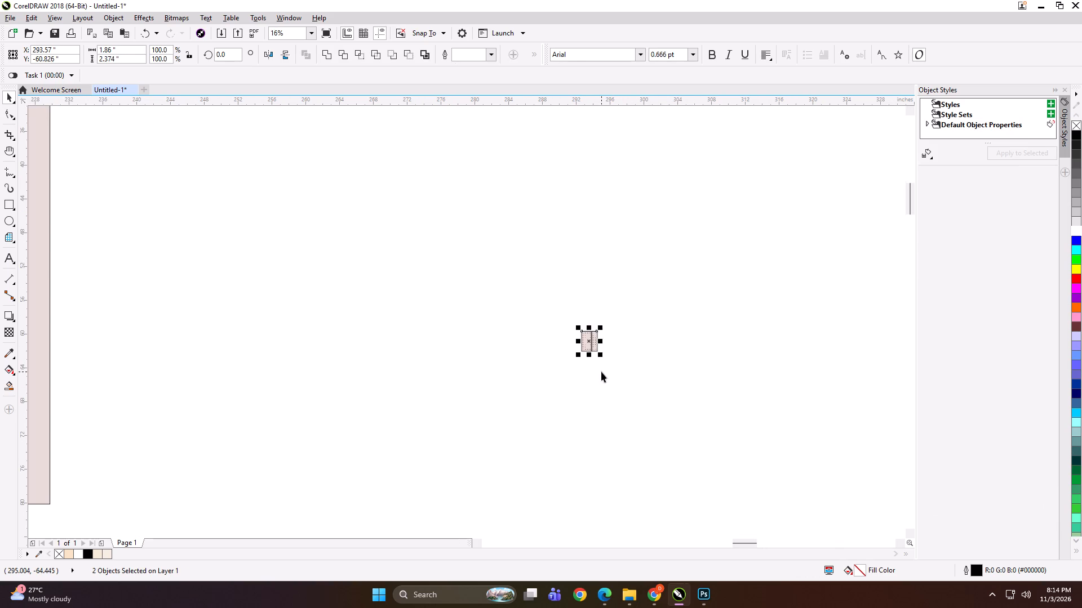
Export the shrunken panel pair as a preview file named SFDG.
{"action": "key", "text": "ctrl+e"}
{"action": "type", "text": "SFDG"}
{"action": "key", "text": "Return"}
{"action": "key", "text": "Return"}
Delete the shrunken panel pair and the remaining three-panel star-pattern group from the drawing.
{"action": "key", "text": "Delete"}
{"action": "key", "text": "F4"}
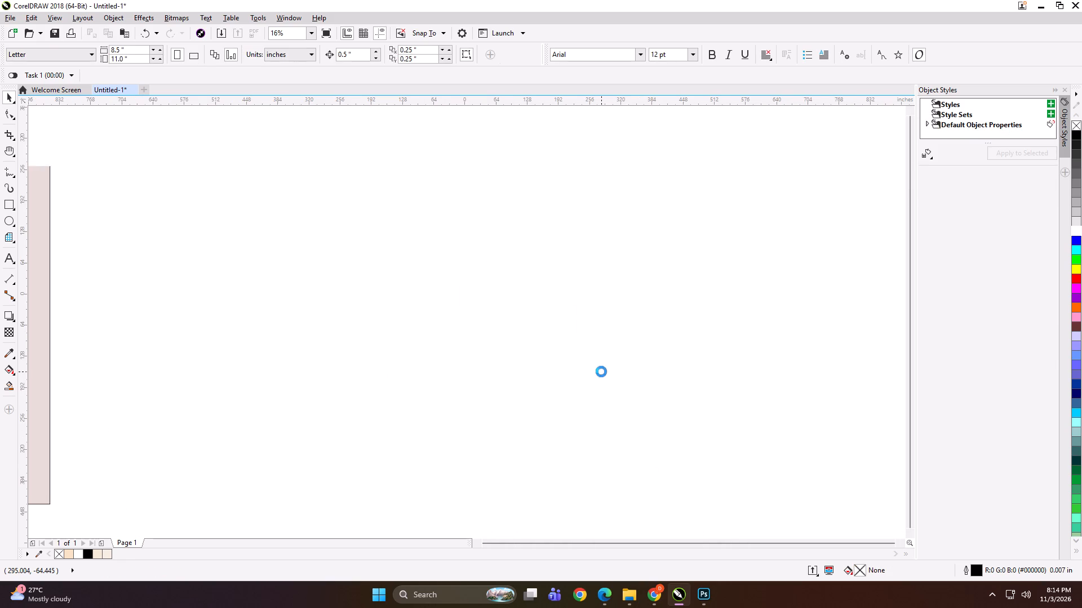
{"action": "left_click_drag", "start_coordinate": [606, 283], "coordinate": [524, 342]}
{"action": "key", "text": "Delete"}
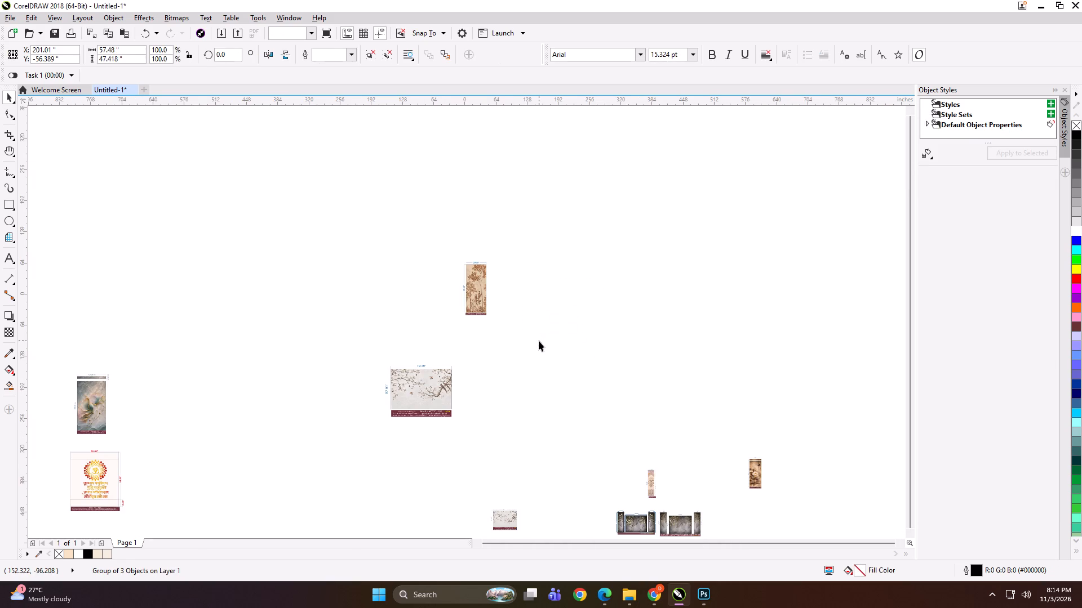
Move the brown forest mural layout about 260 inches left, clearing the middle of the drawing, and deselect it.
{"action": "left_click_drag", "start_coordinate": [480, 293], "coordinate": [353, 276]}
{"action": "key", "text": "F4"}
{"action": "left_click", "coordinate": [503, 297]}
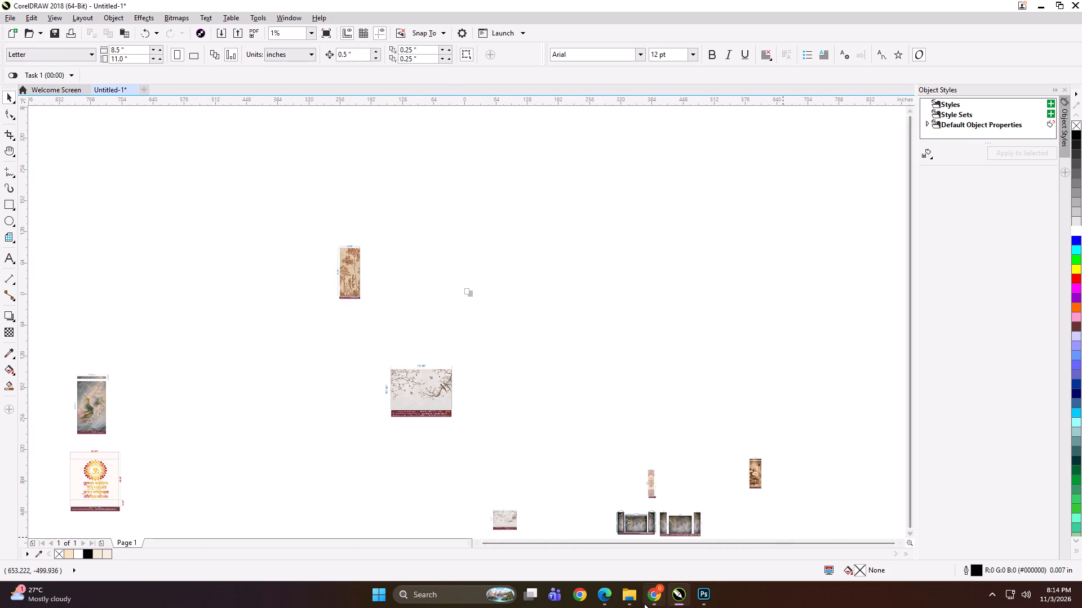
In File Explorer, copy the INDRAPRASHTA folder from D:\KD\PRINT FILE\NOV\3.
{"action": "left_click", "coordinate": [631, 598]}
{"action": "left_click", "coordinate": [586, 539]}
{"action": "scroll", "coordinate": [16, 299], "scroll_direction": "up", "scroll_amount": 4}
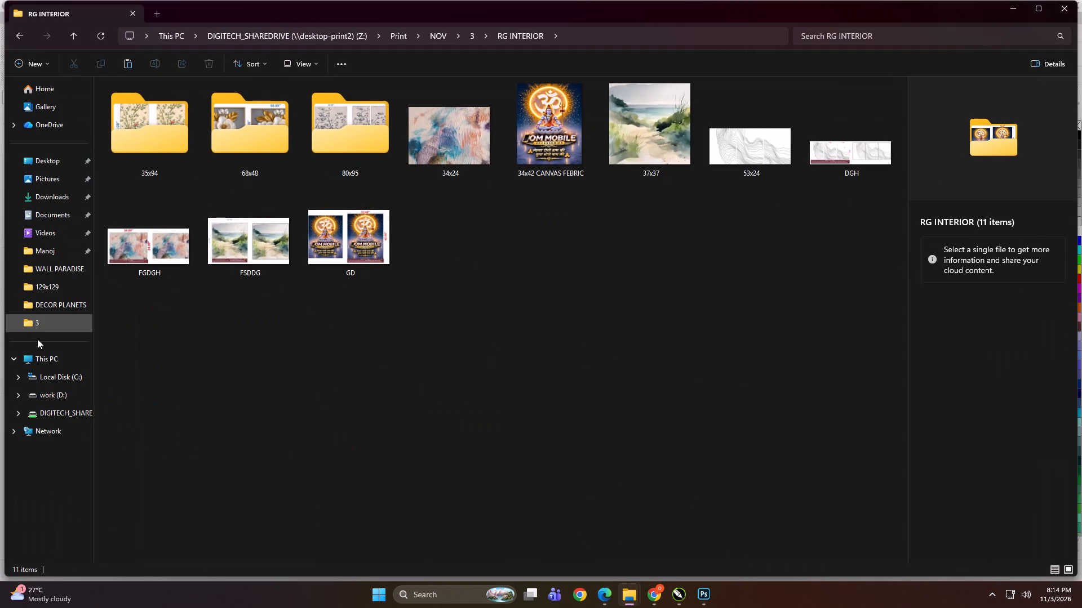
{"action": "scroll", "coordinate": [37, 339], "scroll_direction": "up", "scroll_amount": 2}
{"action": "left_click", "coordinate": [44, 370]}
{"action": "left_click", "coordinate": [44, 363]}
{"action": "double_click", "coordinate": [365, 157]}
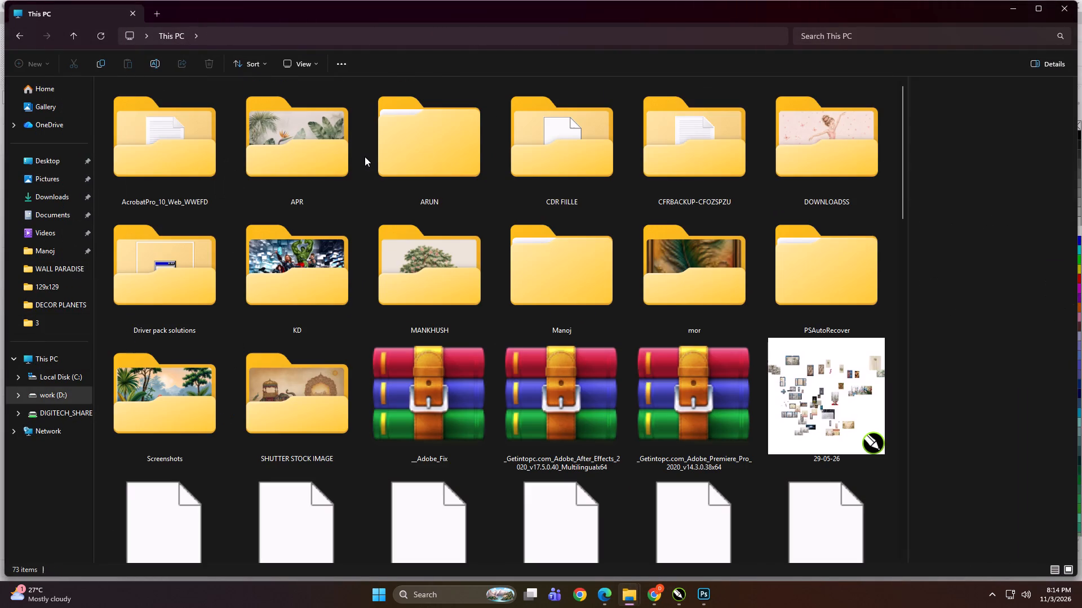
{"action": "double_click", "coordinate": [316, 260]}
{"action": "double_click", "coordinate": [502, 131]}
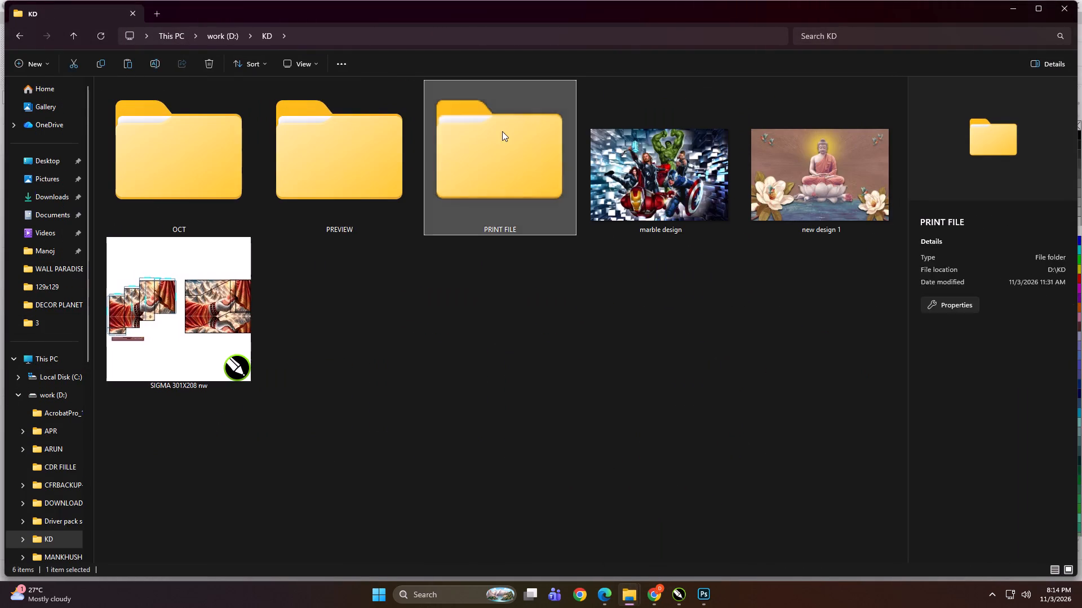
{"action": "double_click", "coordinate": [190, 172]}
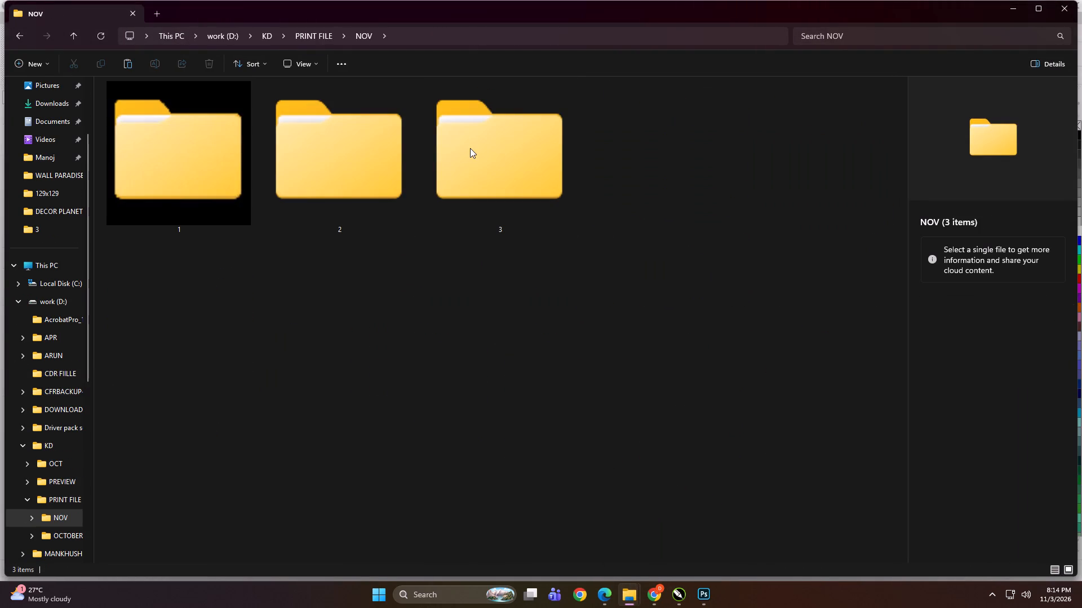
{"action": "double_click", "coordinate": [470, 148]}
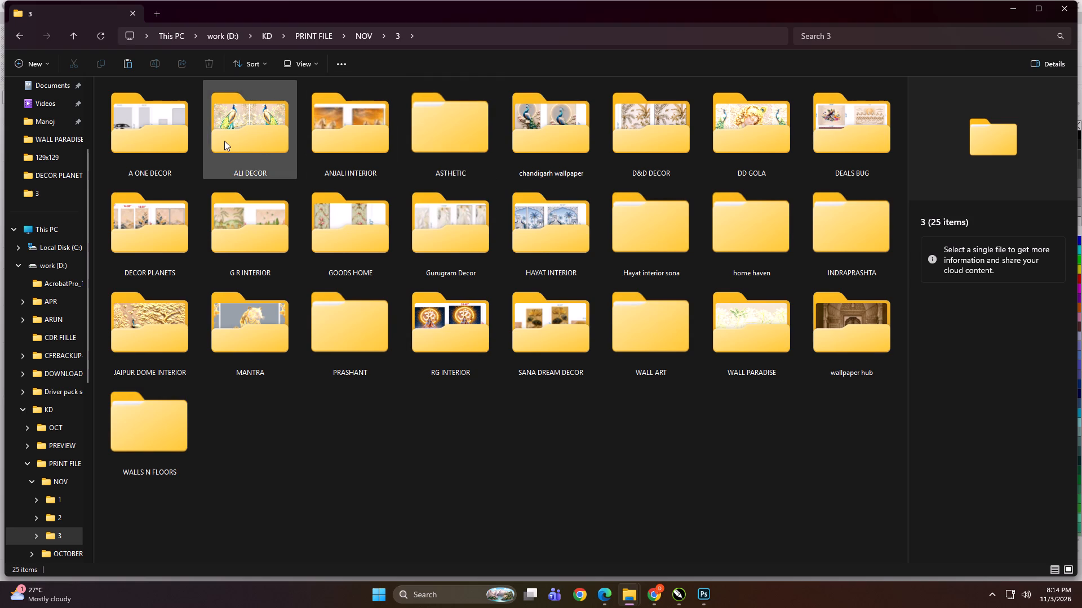
{"action": "left_click", "coordinate": [838, 247]}
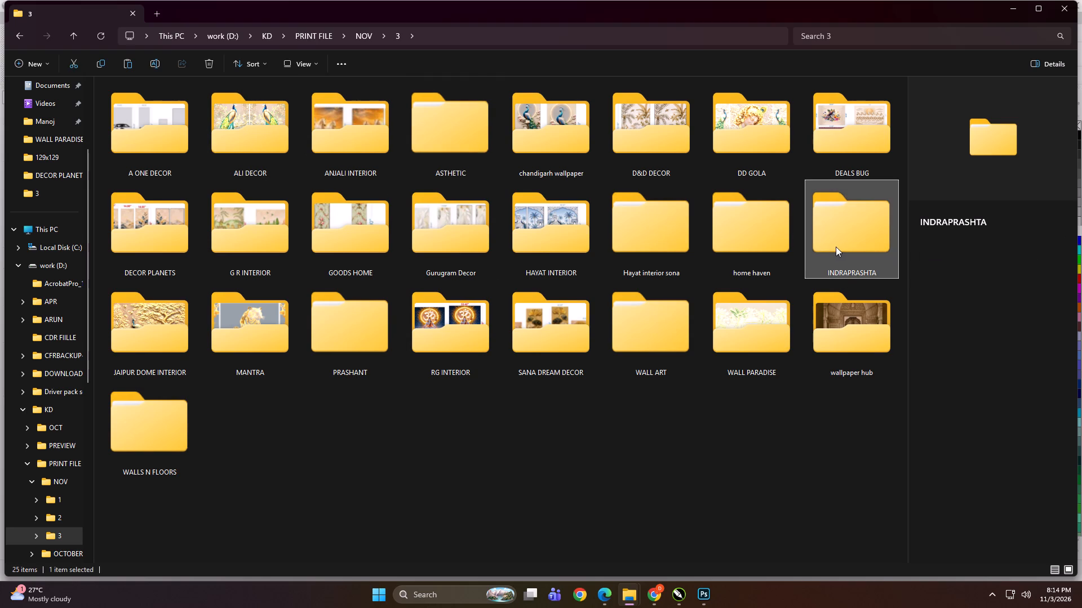
{"action": "key", "text": "ctrl+c"}
Open Print\NOV\3 on the DIGITECH_SHAREDRIVE (Z:) drive as the destination for the copied INDRAPRASHTA folder.
{"action": "scroll", "coordinate": [57, 385], "scroll_direction": "up", "scroll_amount": 6}
{"action": "left_click", "coordinate": [43, 364]}
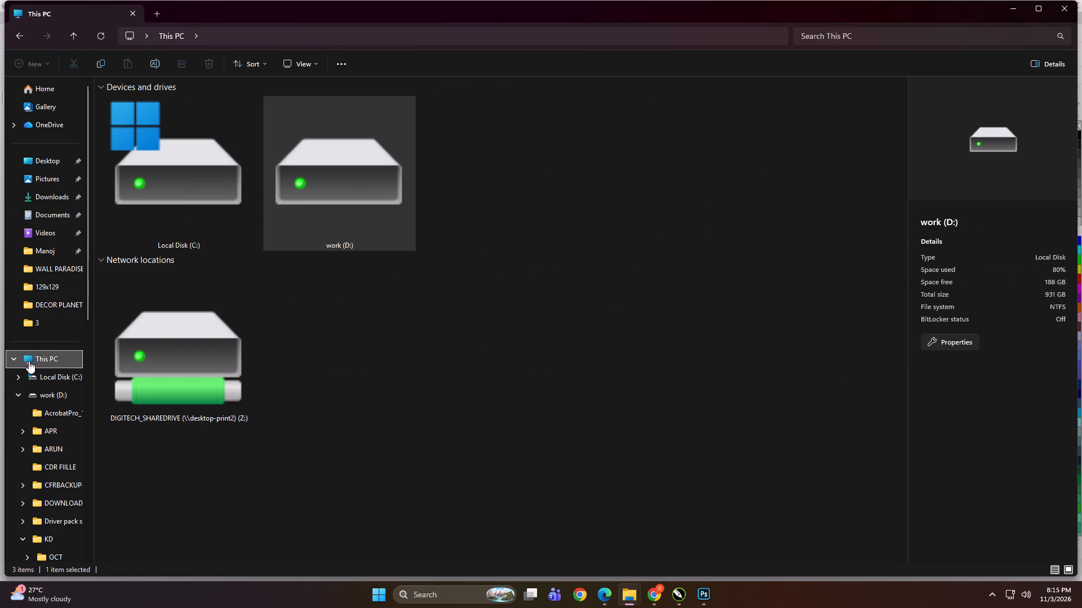
{"action": "double_click", "coordinate": [167, 325]}
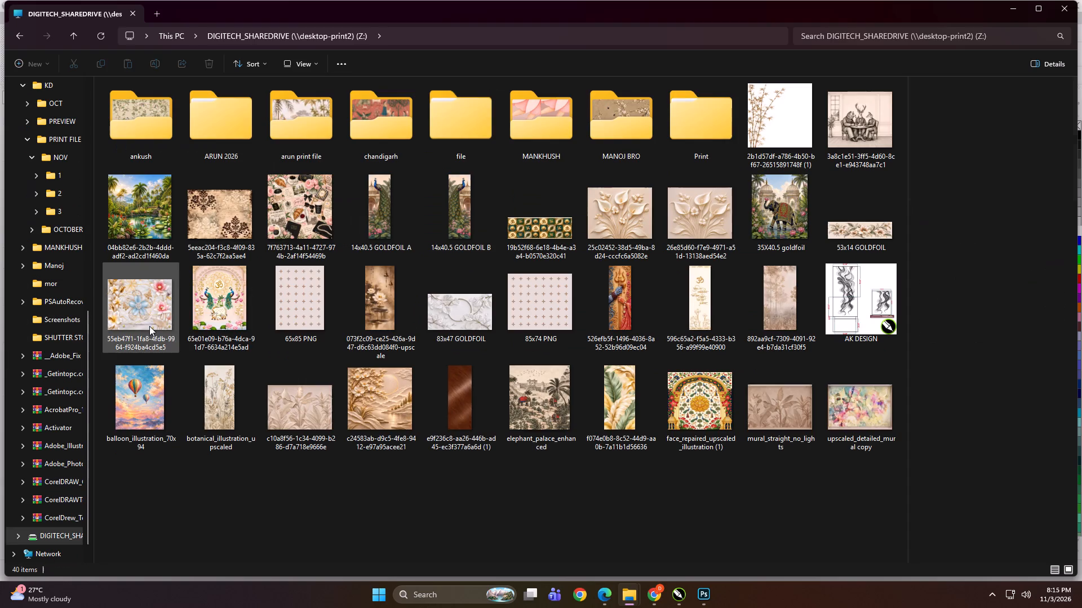
{"action": "double_click", "coordinate": [688, 134]}
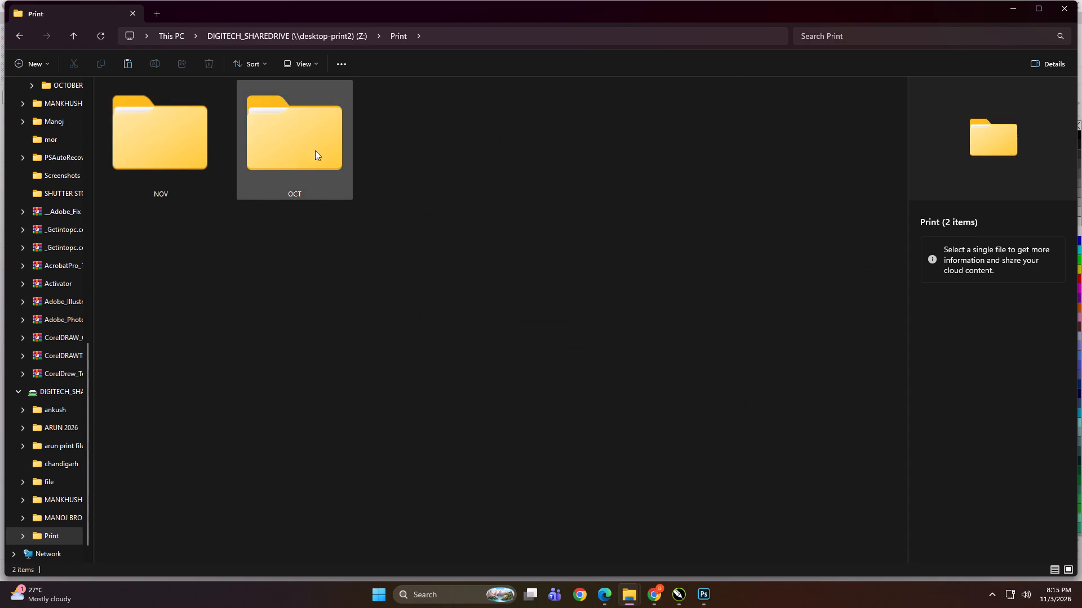
{"action": "double_click", "coordinate": [187, 132]}
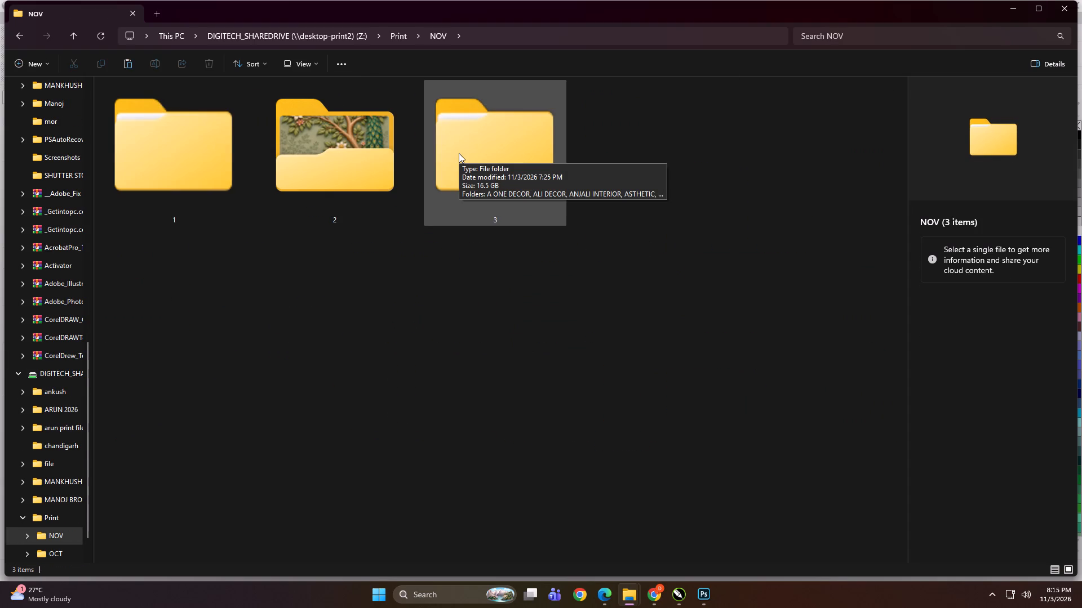
{"action": "double_click", "coordinate": [475, 172]}
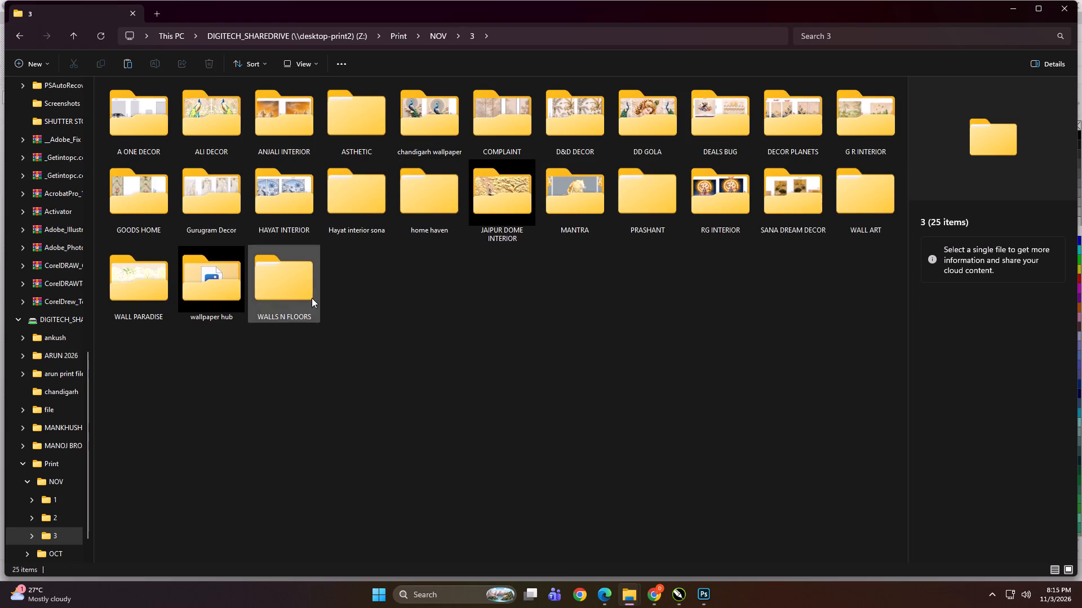
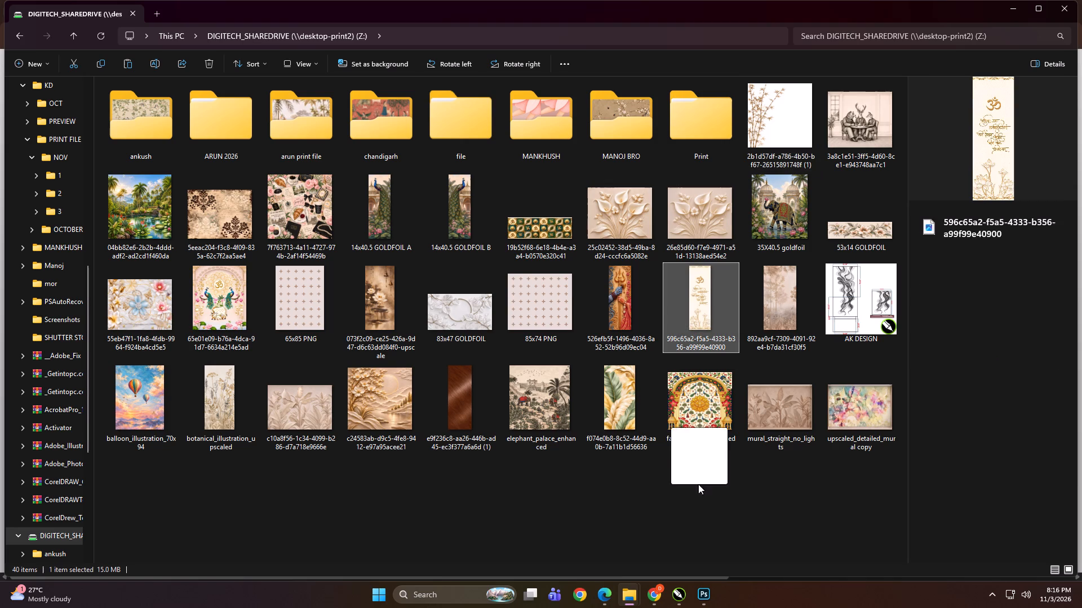
Bring the bamboo JPG 2b1d57df… from the DIGITECH_SHAREDRIVE (Z:) drive into the CorelDRAW drawing, in the empty area east of the page.
{"action": "left_click_drag", "start_coordinate": [698, 484], "coordinate": [808, 607]}
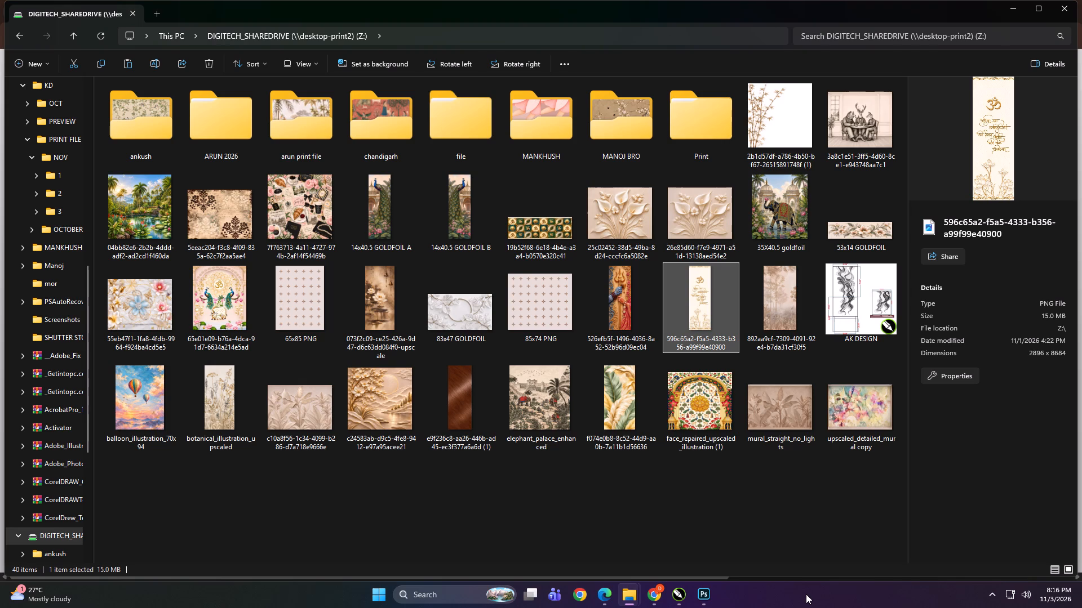
{"action": "left_click_drag", "start_coordinate": [770, 107], "coordinate": [737, 493]}
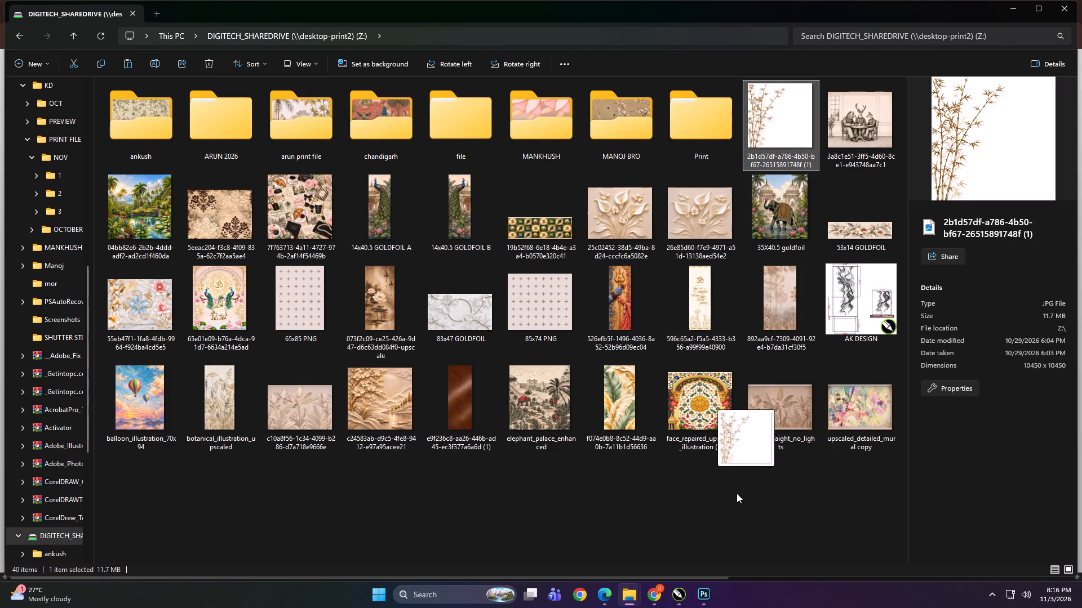
{"action": "left_click_drag", "start_coordinate": [737, 493], "coordinate": [606, 461]}
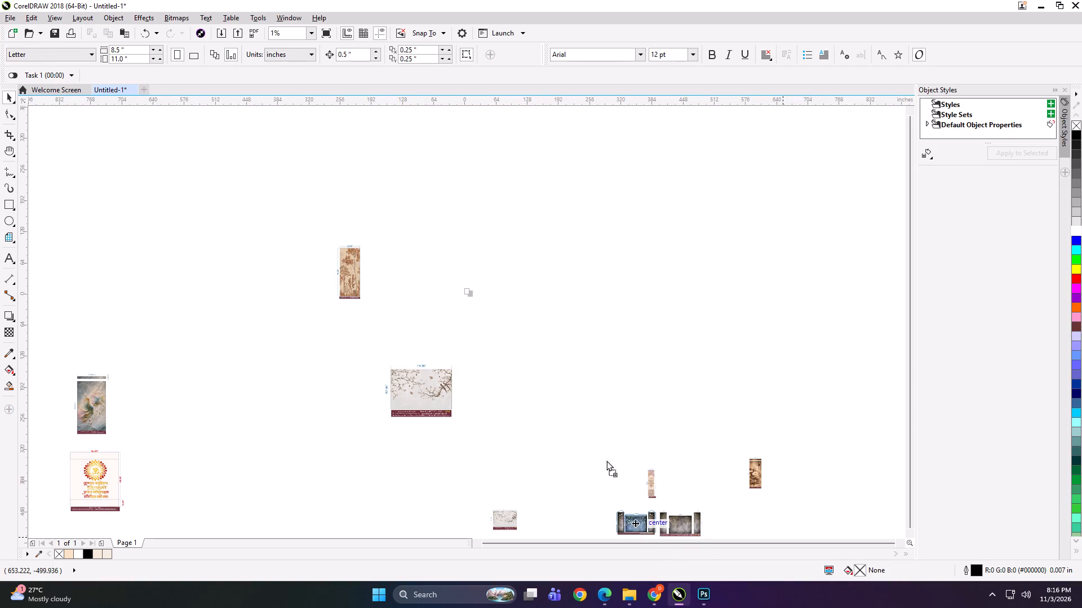
{"action": "left_click_drag", "start_coordinate": [606, 461], "coordinate": [568, 312]}
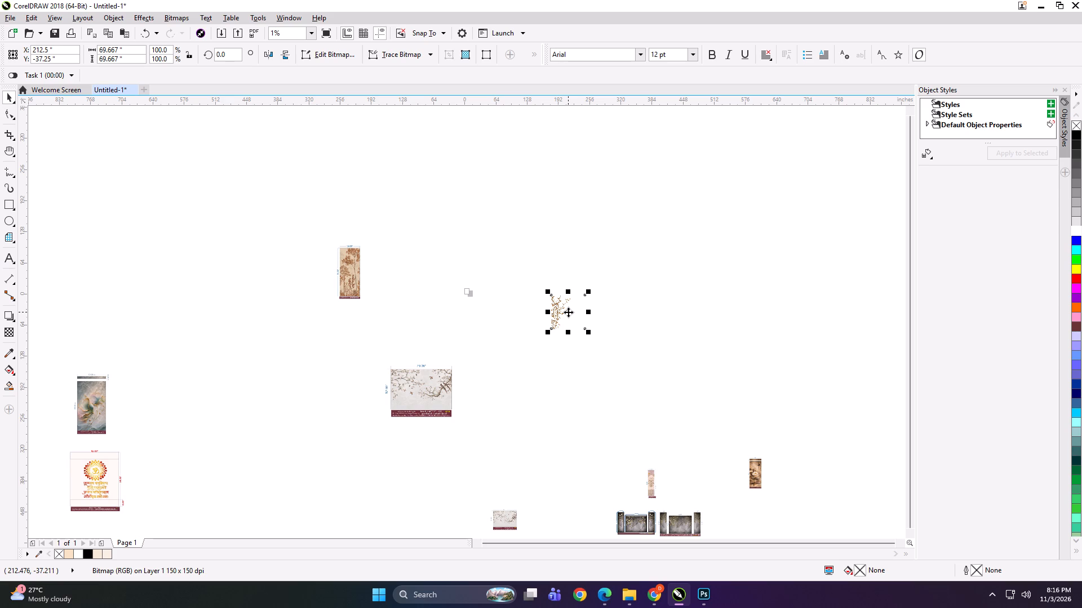
Resize the placed bamboo image to 65 inches wide by 85 inches high.
{"action": "scroll", "coordinate": [568, 312], "scroll_direction": "up", "scroll_amount": 1}
{"action": "scroll", "coordinate": [448, 286], "scroll_direction": "up", "scroll_amount": 1}
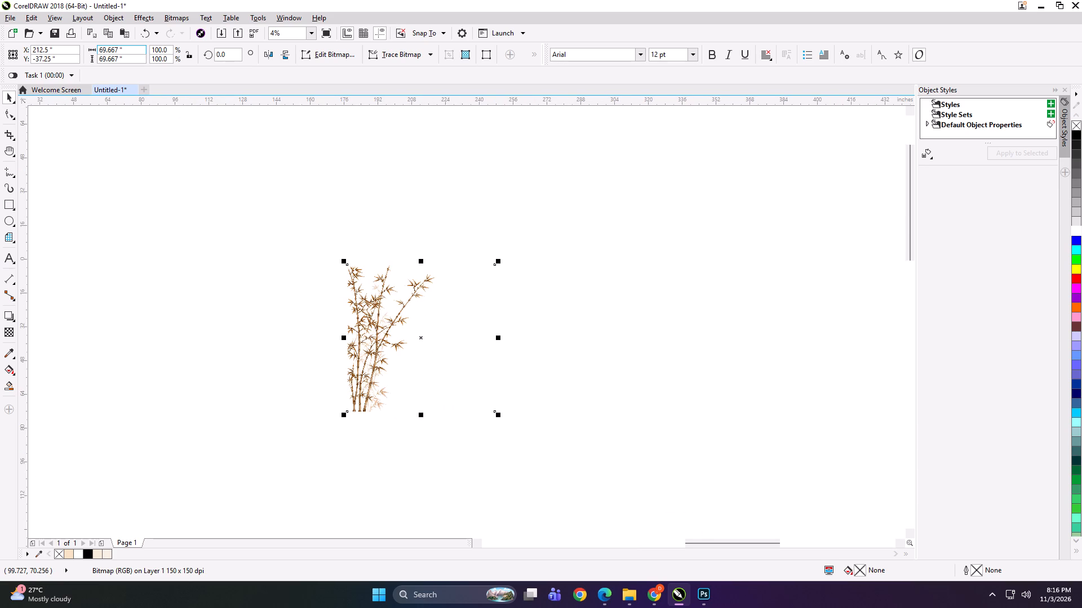
{"action": "left_click", "coordinate": [131, 49]}
{"action": "key", "text": "ctrl+a"}
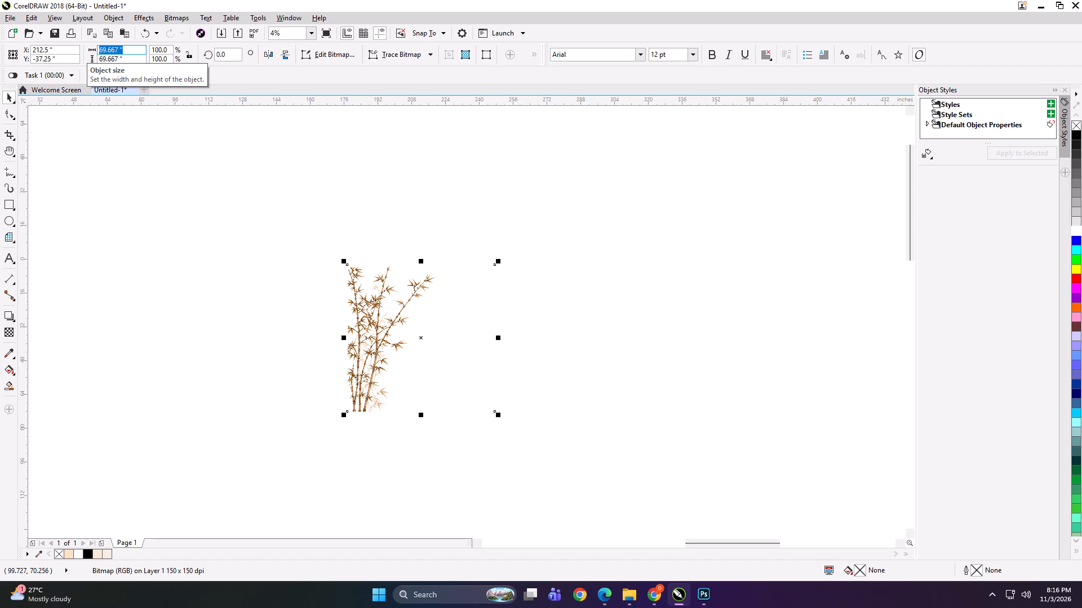
{"action": "type", "text": "65"}
{"action": "key", "text": "Tab"}
{"action": "type", "text": "85"}
{"action": "key", "text": "Return"}
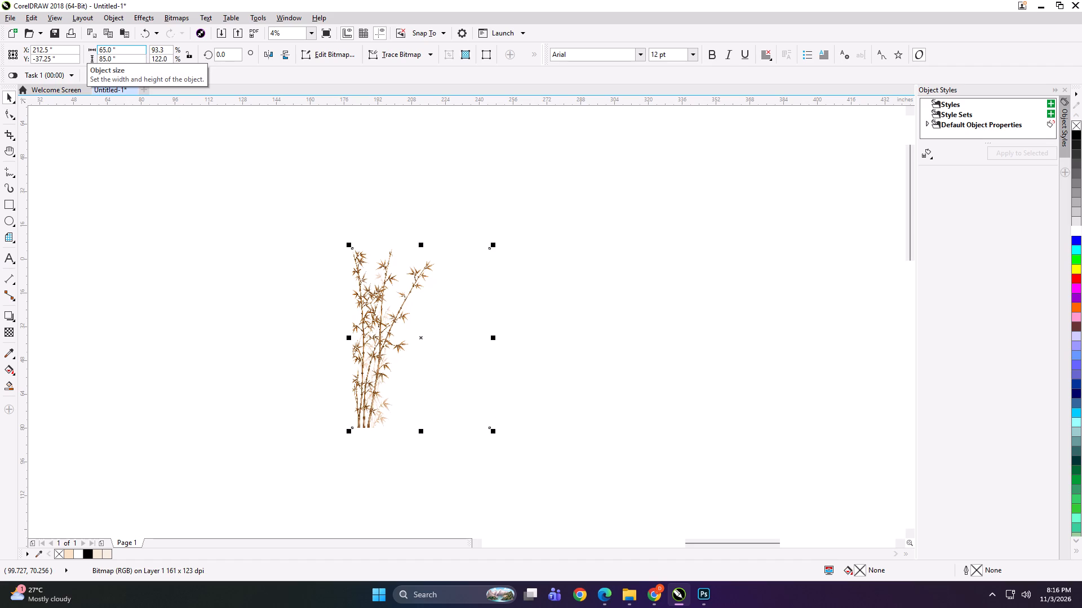
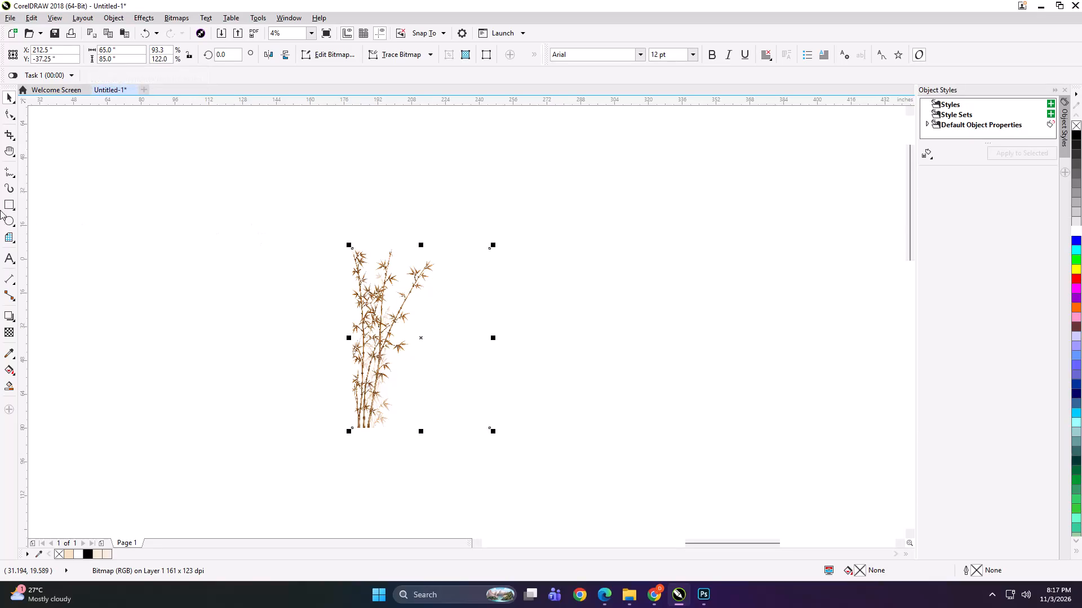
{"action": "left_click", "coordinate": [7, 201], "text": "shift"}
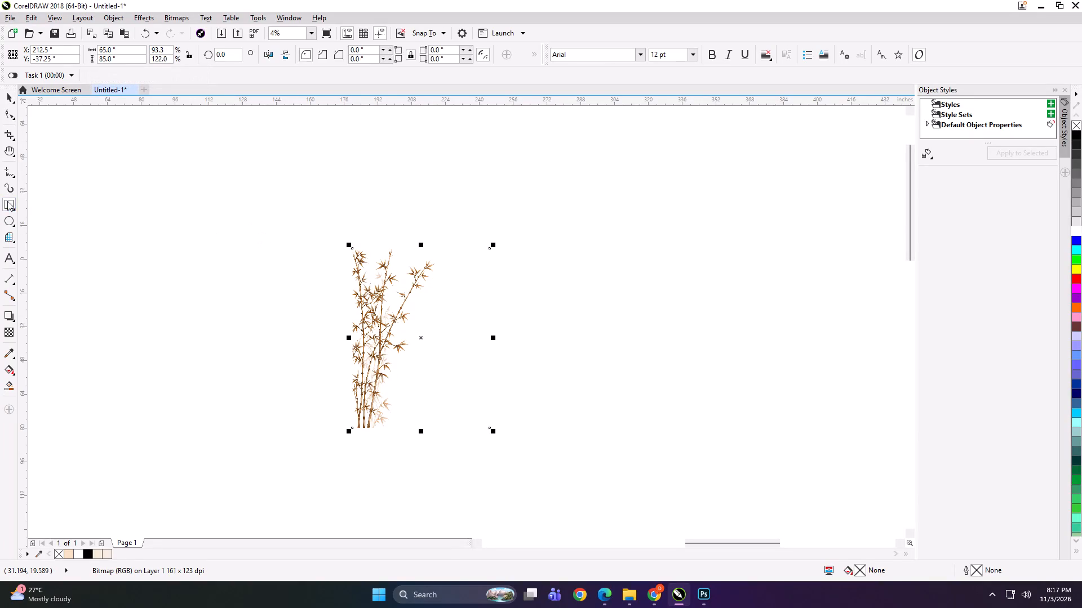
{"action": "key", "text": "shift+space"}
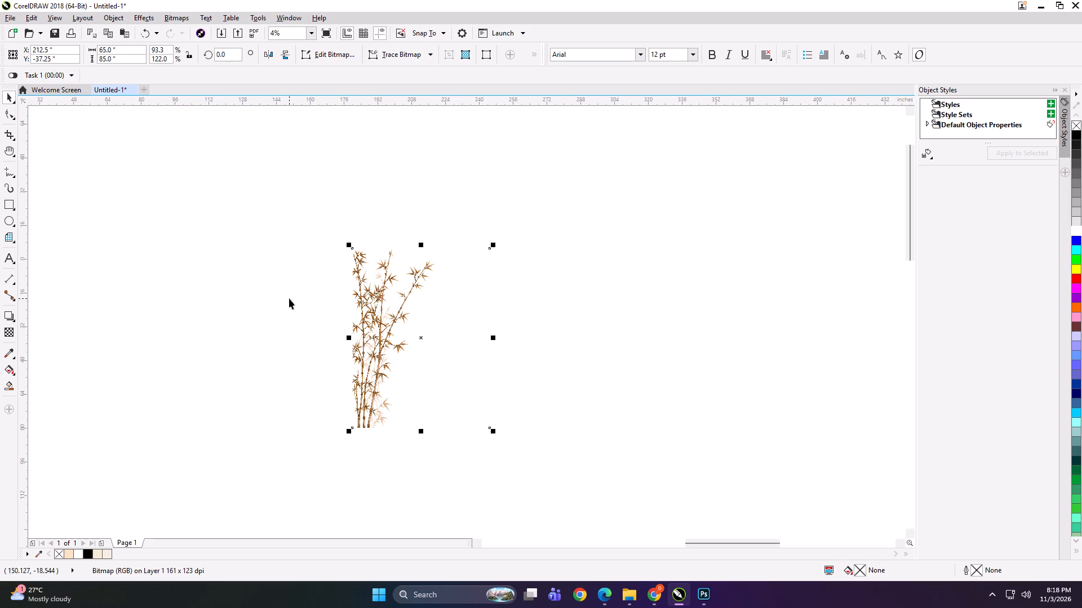
Switch to File Explorer and look through the image thumbnails in the Downloads folder, from today's files back to earlier this week.
{"action": "left_click", "coordinate": [635, 607]}
{"action": "left_click", "coordinate": [559, 529]}
{"action": "scroll", "coordinate": [224, 301], "scroll_direction": "up", "scroll_amount": 9}
{"action": "scroll", "coordinate": [2, 314], "scroll_direction": "up", "scroll_amount": 11}
{"action": "left_click", "coordinate": [50, 200]}
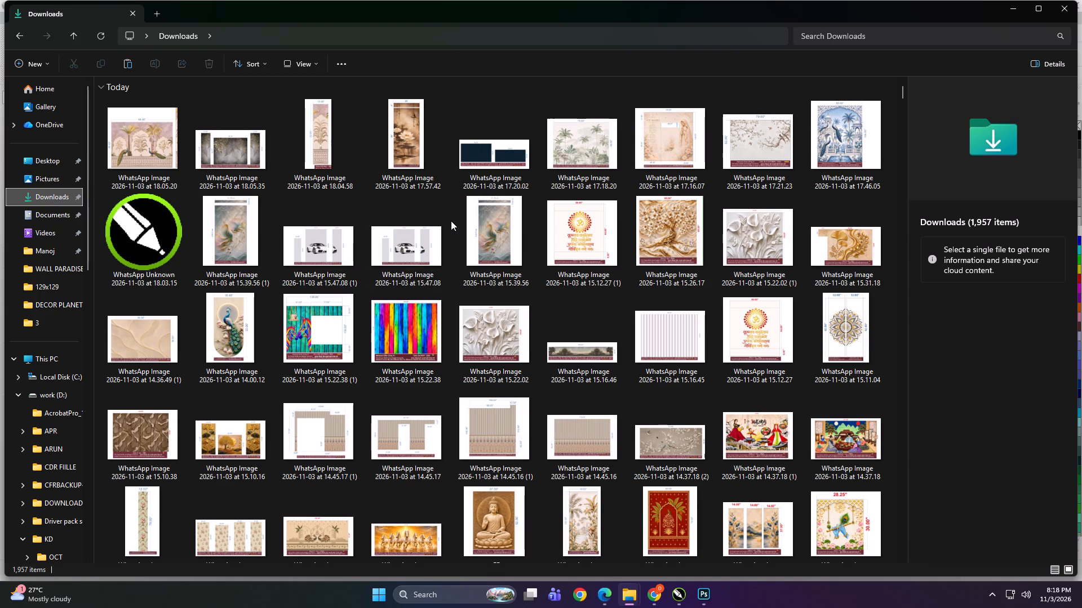
{"action": "scroll", "coordinate": [514, 260], "scroll_direction": "down", "scroll_amount": 1}
{"action": "scroll", "coordinate": [556, 284], "scroll_direction": "down", "scroll_amount": 6}
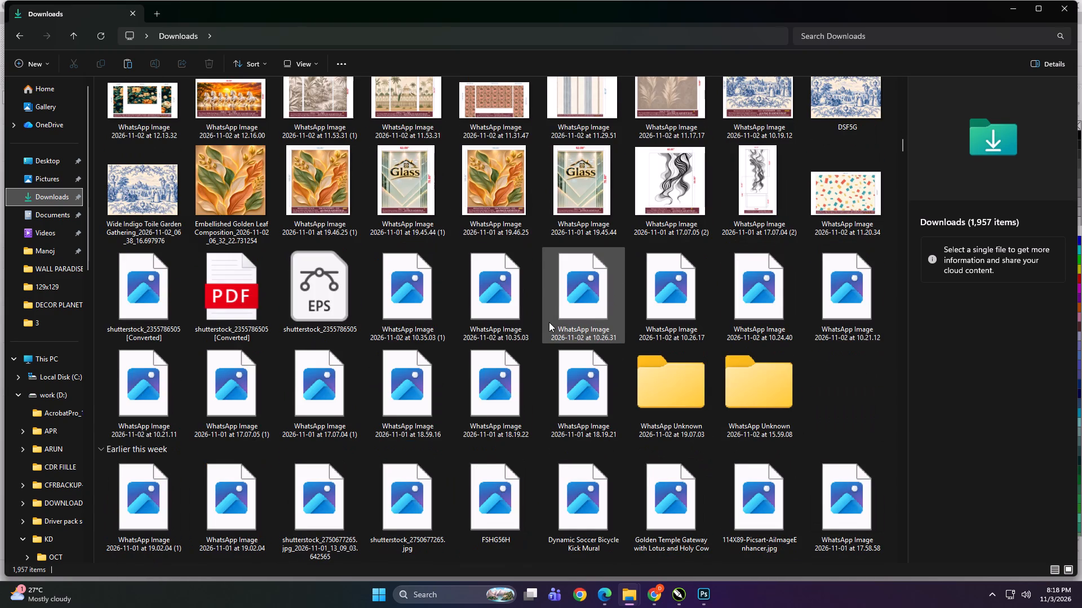
{"action": "scroll", "coordinate": [548, 322], "scroll_direction": "down", "scroll_amount": 1}
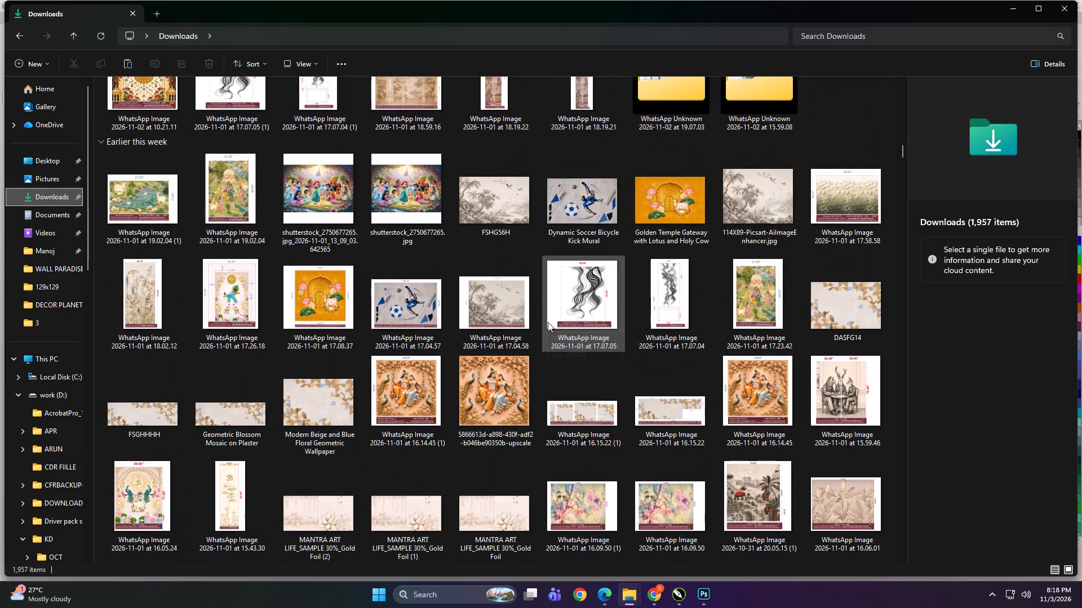
Back in CorelDRAW, add a 65 by 85 inch rectangle that exactly frames the bamboo image.
{"action": "left_click", "coordinate": [678, 591]}
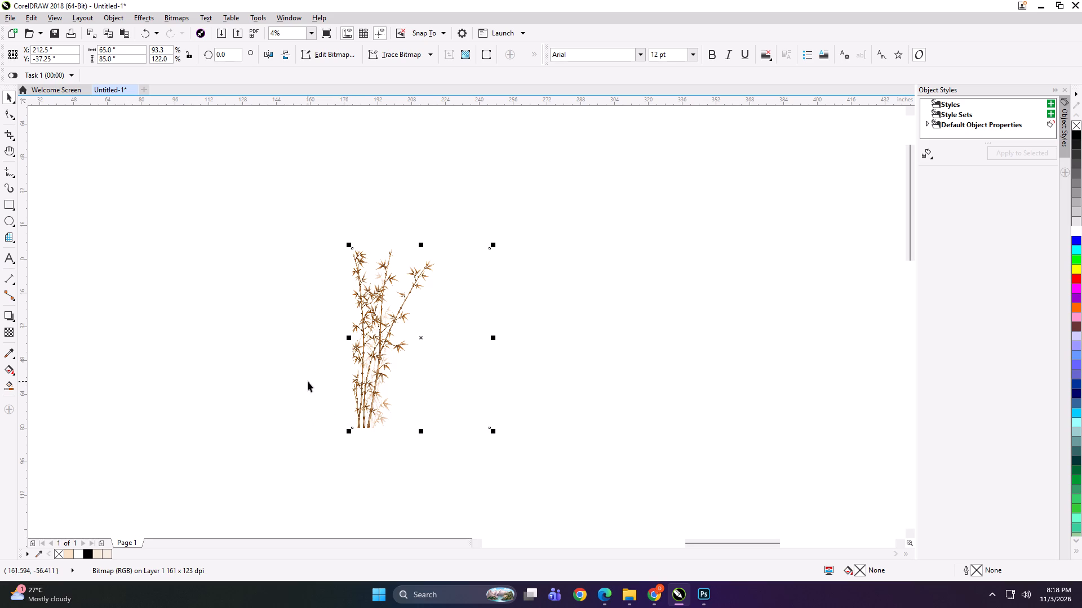
{"action": "left_click", "coordinate": [10, 201], "text": "shift"}
{"action": "key", "text": "shift+space"}
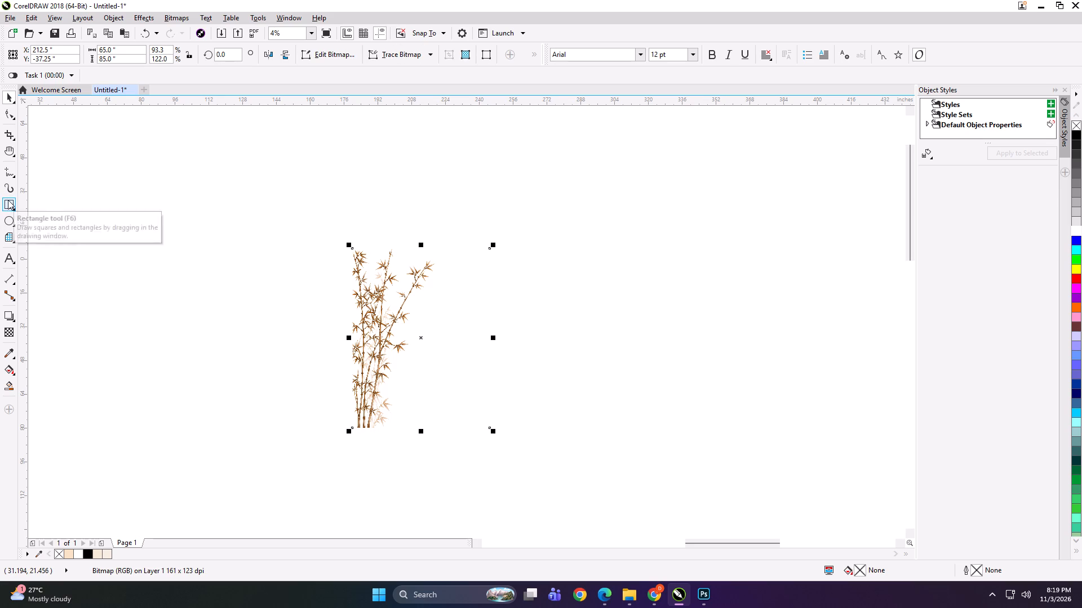
{"action": "double_click", "coordinate": [8, 200], "text": "shift"}
{"action": "key", "text": "shift+space"}
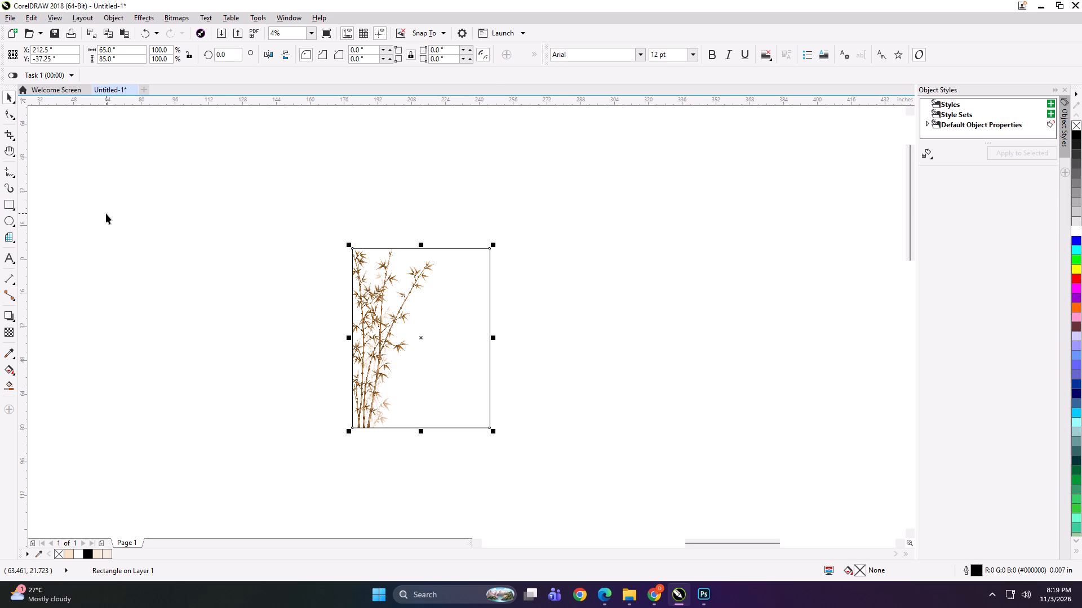
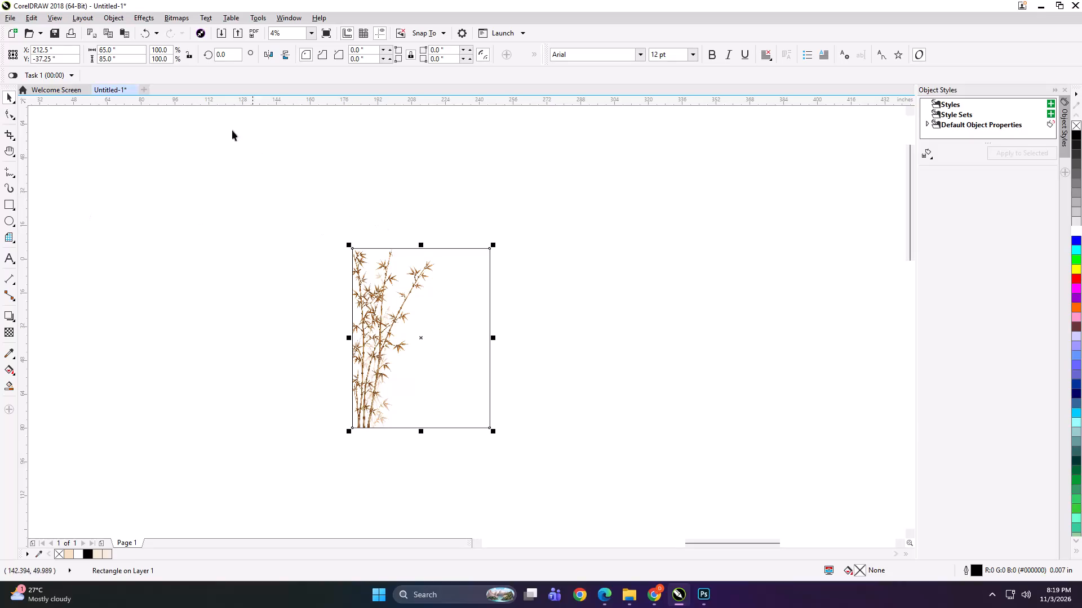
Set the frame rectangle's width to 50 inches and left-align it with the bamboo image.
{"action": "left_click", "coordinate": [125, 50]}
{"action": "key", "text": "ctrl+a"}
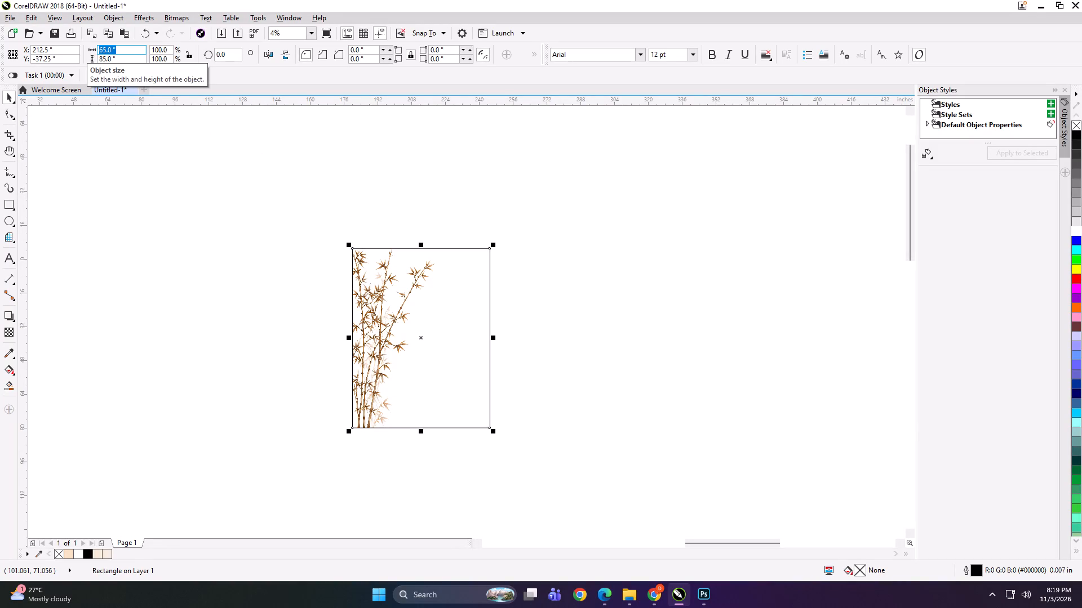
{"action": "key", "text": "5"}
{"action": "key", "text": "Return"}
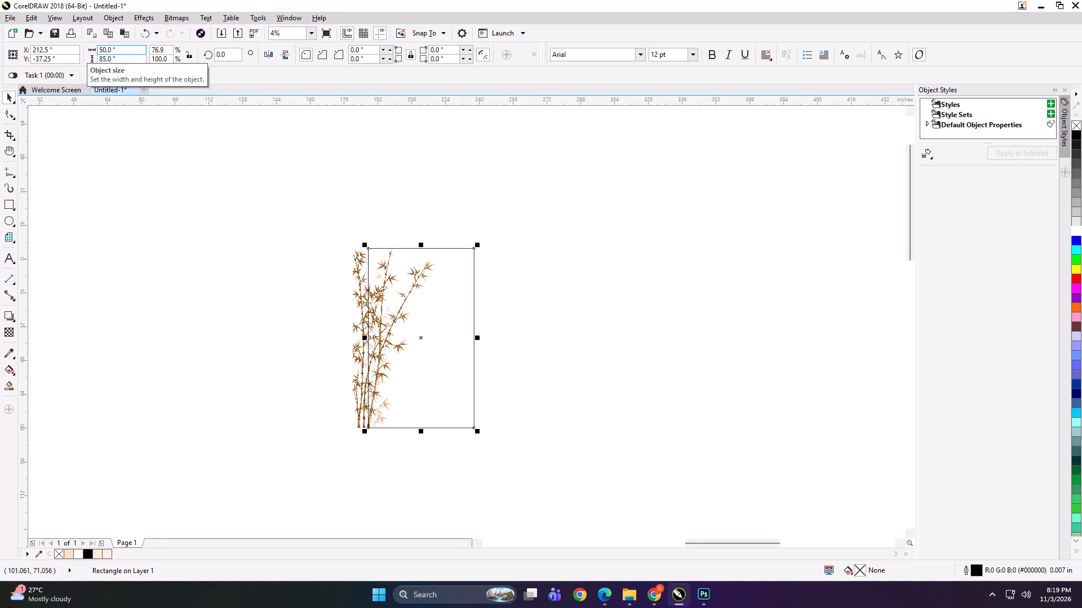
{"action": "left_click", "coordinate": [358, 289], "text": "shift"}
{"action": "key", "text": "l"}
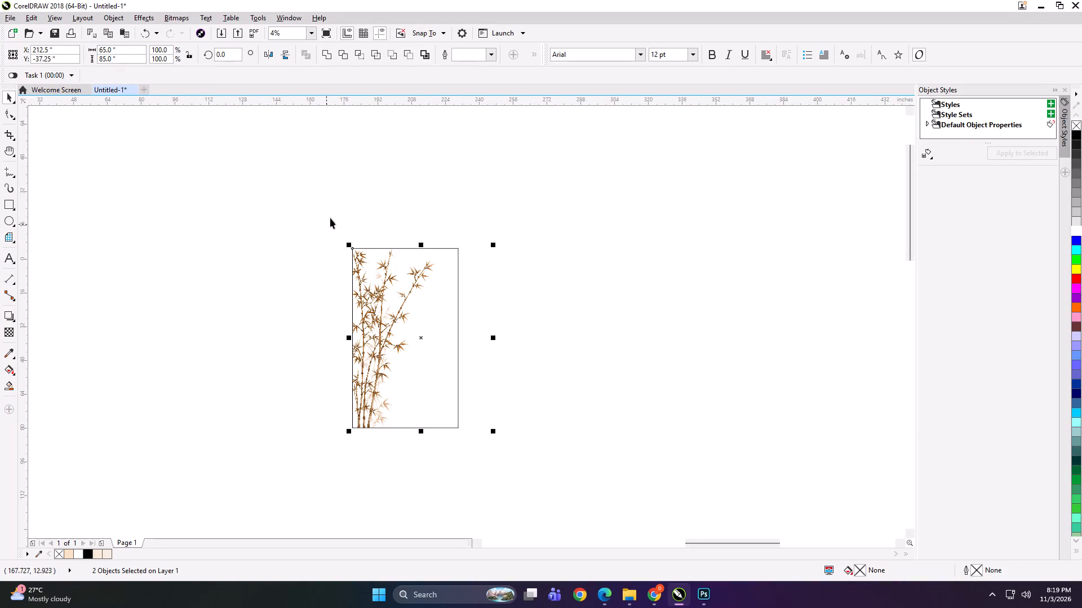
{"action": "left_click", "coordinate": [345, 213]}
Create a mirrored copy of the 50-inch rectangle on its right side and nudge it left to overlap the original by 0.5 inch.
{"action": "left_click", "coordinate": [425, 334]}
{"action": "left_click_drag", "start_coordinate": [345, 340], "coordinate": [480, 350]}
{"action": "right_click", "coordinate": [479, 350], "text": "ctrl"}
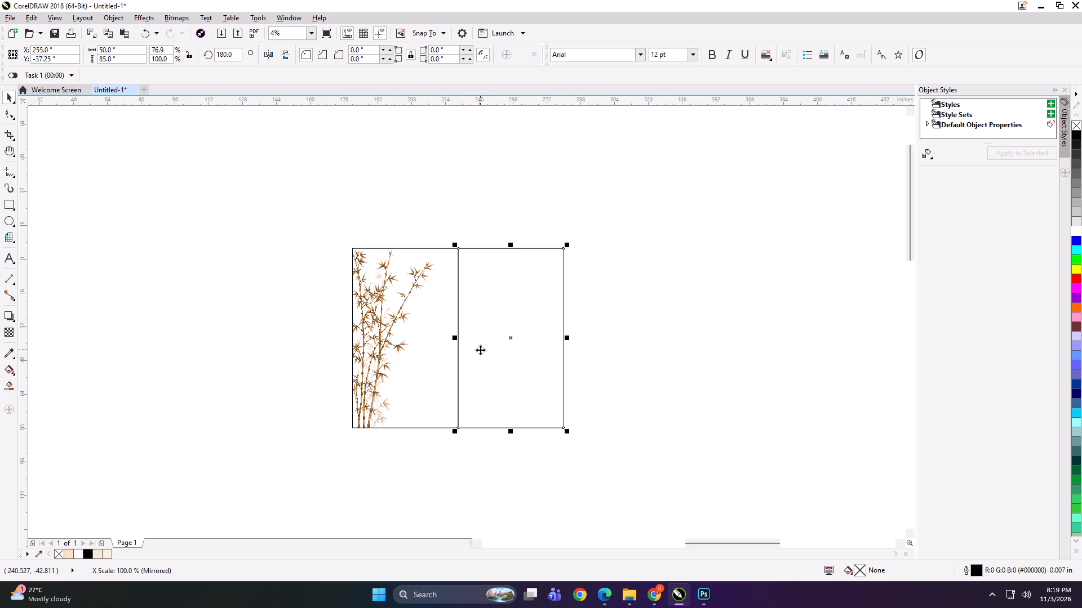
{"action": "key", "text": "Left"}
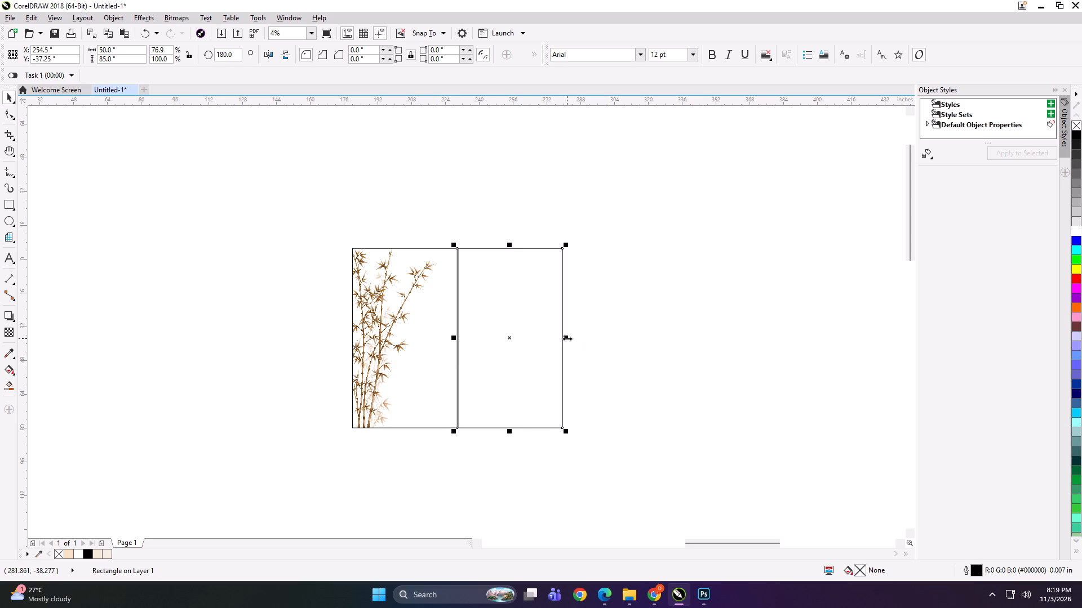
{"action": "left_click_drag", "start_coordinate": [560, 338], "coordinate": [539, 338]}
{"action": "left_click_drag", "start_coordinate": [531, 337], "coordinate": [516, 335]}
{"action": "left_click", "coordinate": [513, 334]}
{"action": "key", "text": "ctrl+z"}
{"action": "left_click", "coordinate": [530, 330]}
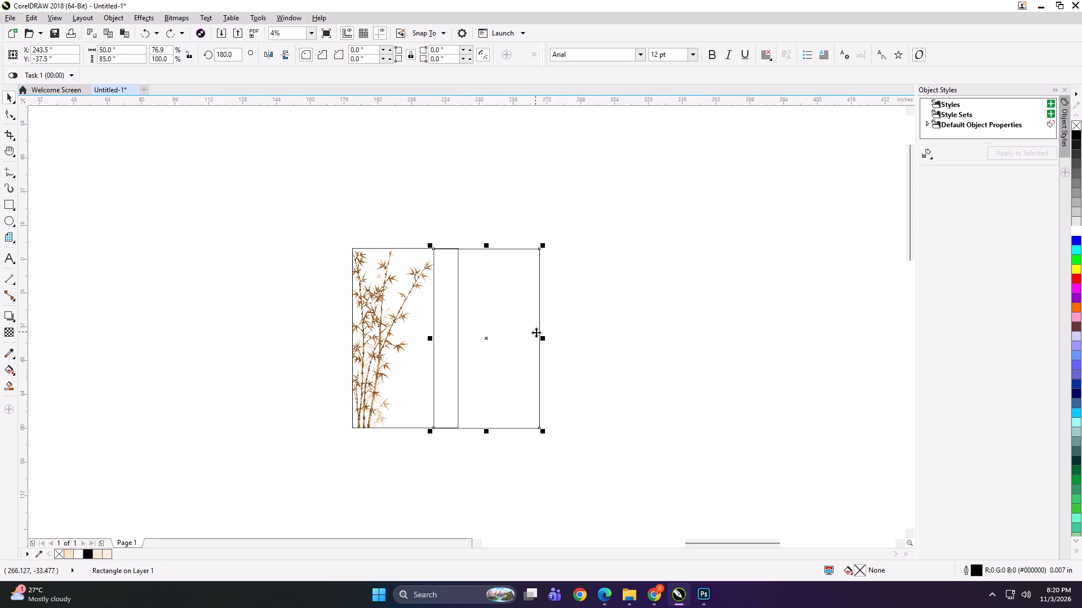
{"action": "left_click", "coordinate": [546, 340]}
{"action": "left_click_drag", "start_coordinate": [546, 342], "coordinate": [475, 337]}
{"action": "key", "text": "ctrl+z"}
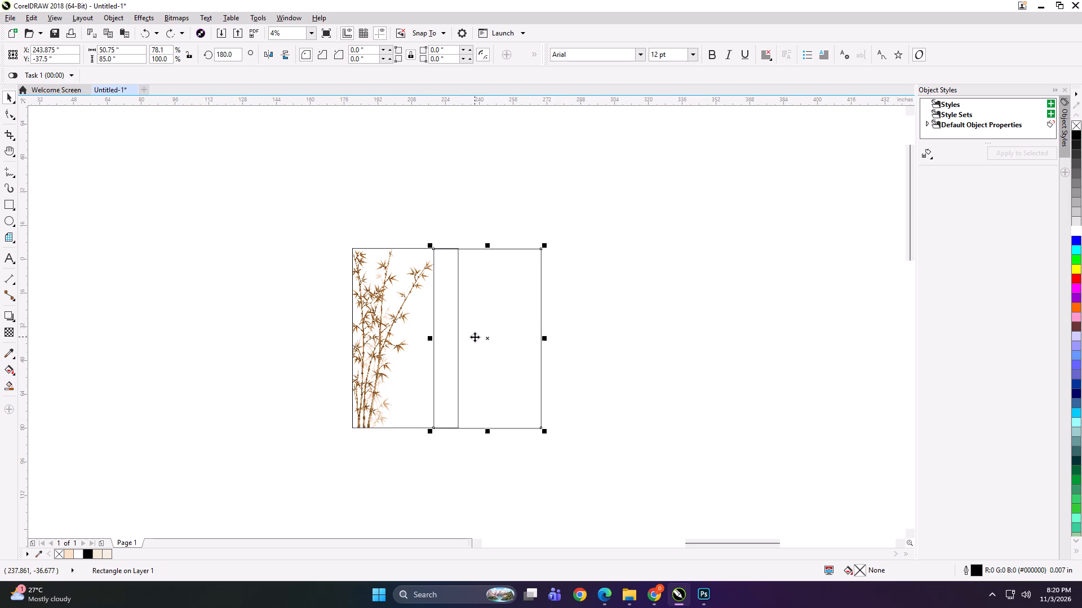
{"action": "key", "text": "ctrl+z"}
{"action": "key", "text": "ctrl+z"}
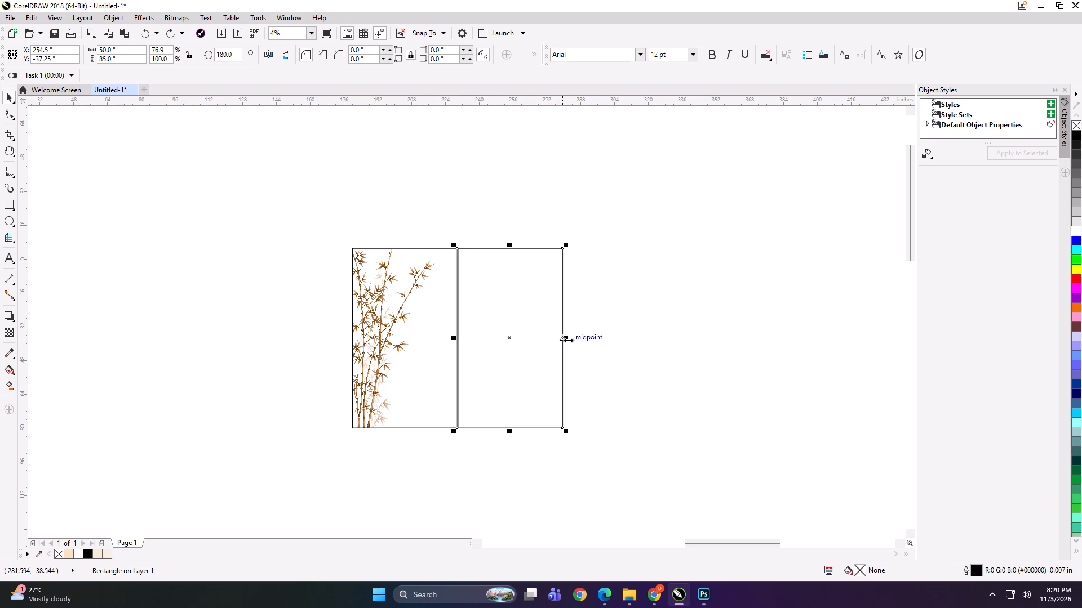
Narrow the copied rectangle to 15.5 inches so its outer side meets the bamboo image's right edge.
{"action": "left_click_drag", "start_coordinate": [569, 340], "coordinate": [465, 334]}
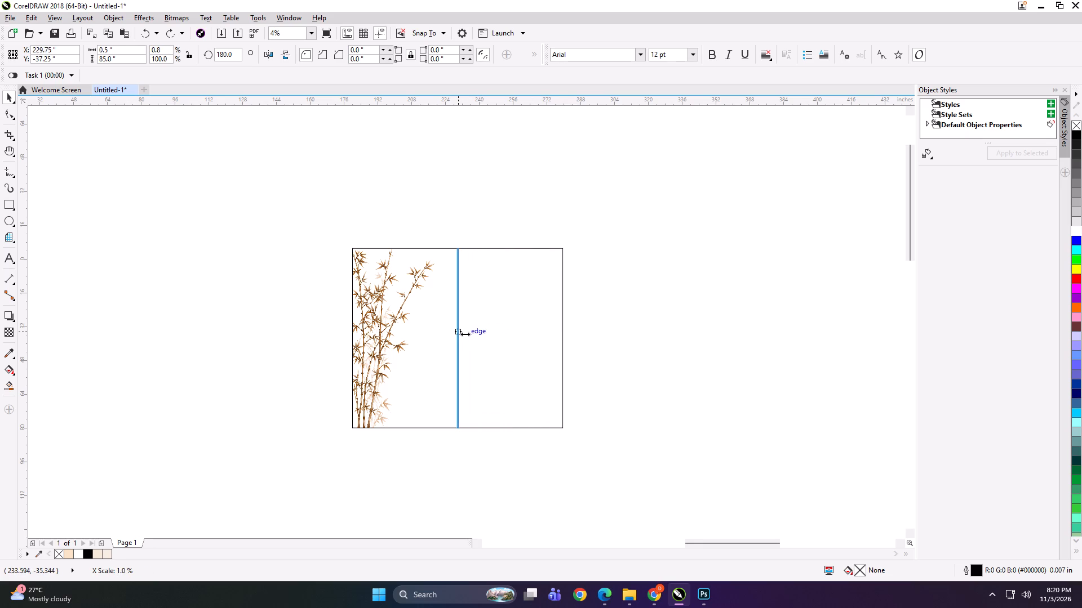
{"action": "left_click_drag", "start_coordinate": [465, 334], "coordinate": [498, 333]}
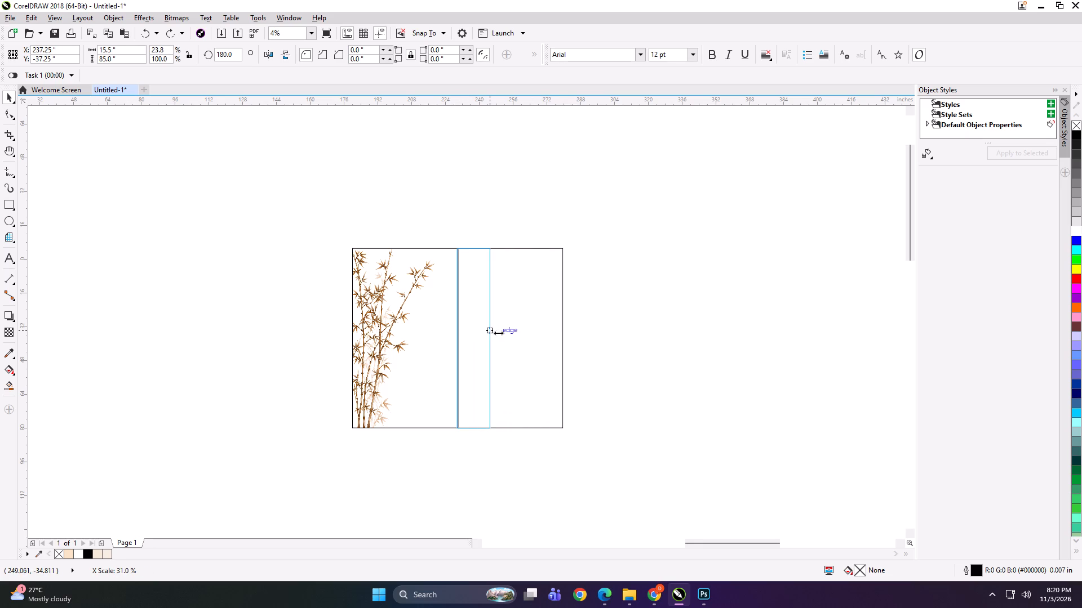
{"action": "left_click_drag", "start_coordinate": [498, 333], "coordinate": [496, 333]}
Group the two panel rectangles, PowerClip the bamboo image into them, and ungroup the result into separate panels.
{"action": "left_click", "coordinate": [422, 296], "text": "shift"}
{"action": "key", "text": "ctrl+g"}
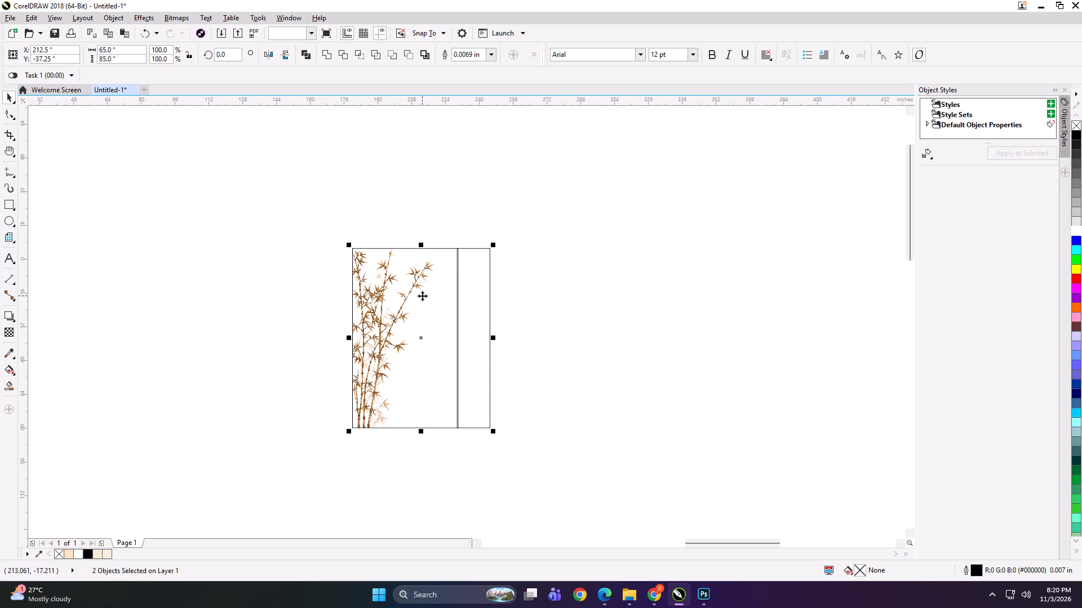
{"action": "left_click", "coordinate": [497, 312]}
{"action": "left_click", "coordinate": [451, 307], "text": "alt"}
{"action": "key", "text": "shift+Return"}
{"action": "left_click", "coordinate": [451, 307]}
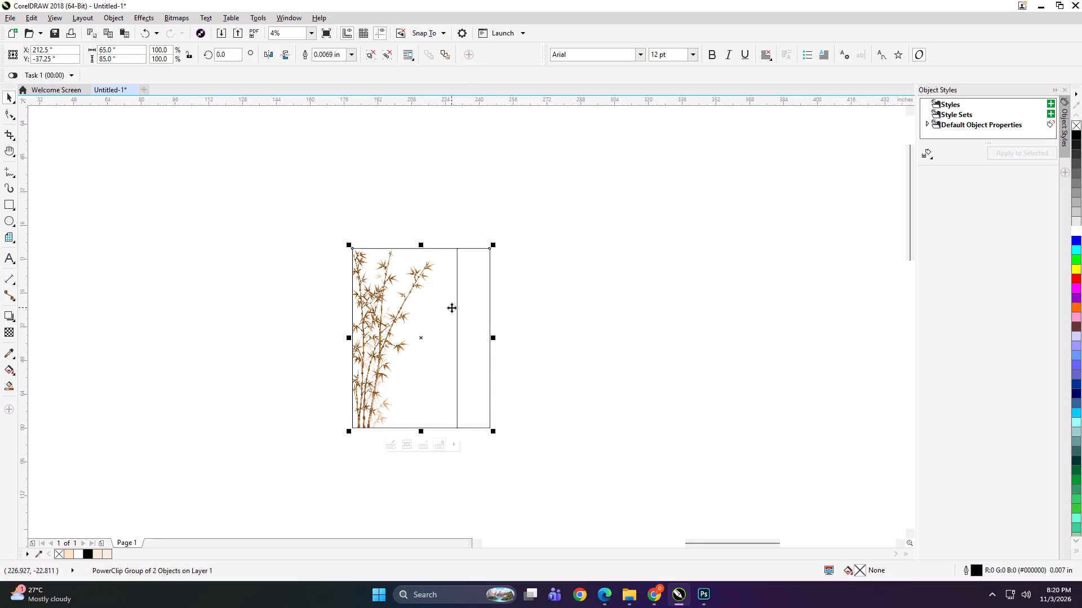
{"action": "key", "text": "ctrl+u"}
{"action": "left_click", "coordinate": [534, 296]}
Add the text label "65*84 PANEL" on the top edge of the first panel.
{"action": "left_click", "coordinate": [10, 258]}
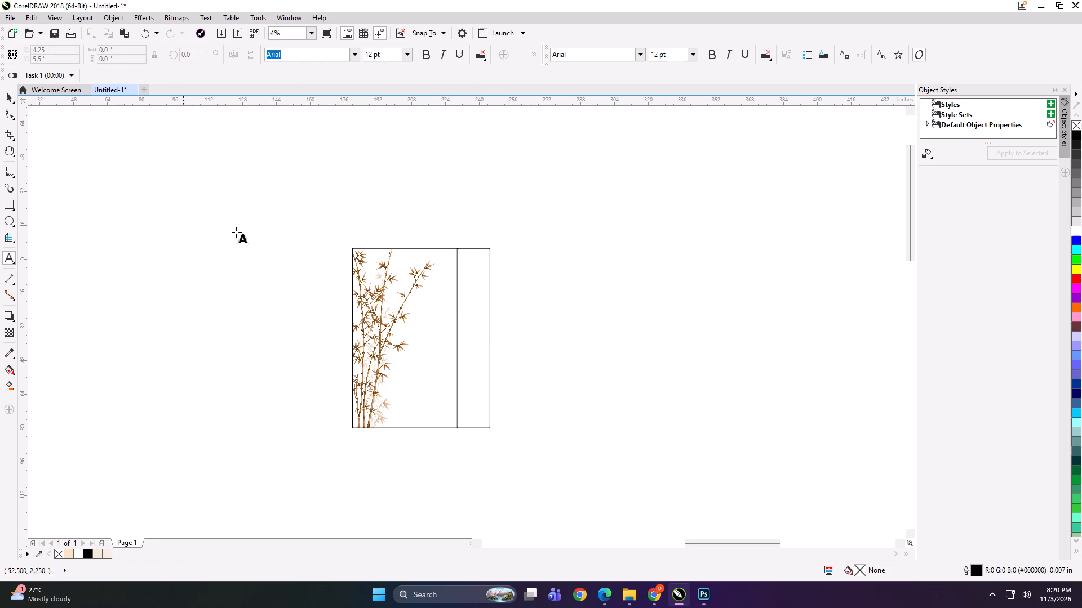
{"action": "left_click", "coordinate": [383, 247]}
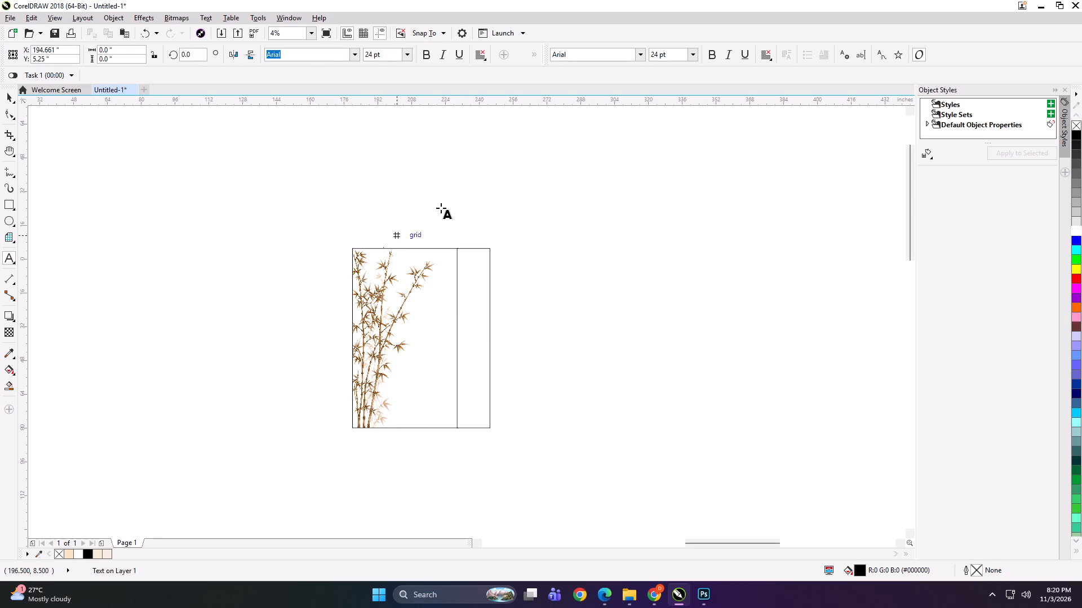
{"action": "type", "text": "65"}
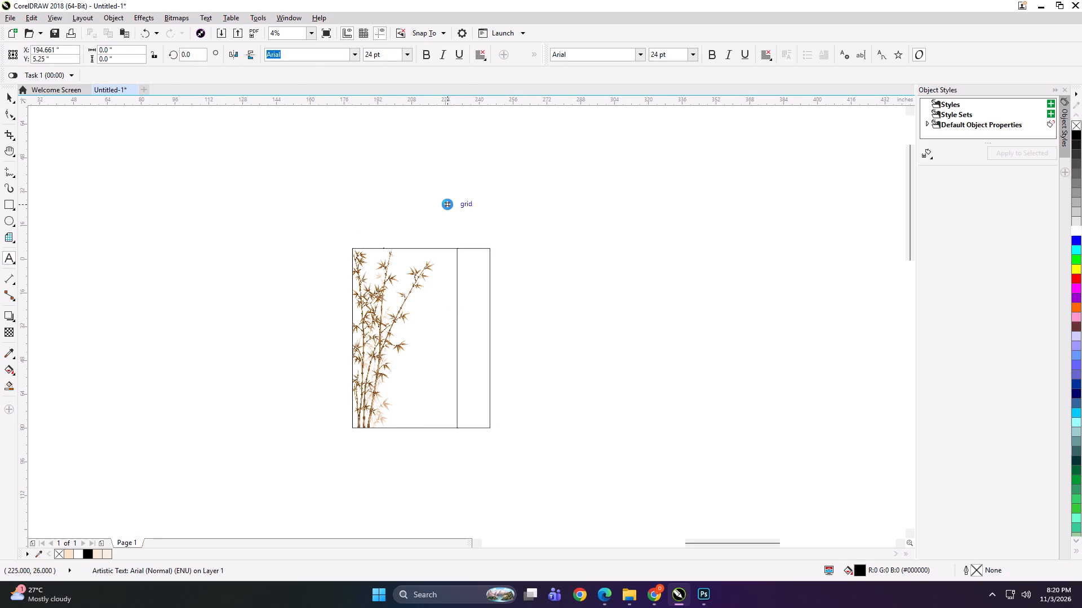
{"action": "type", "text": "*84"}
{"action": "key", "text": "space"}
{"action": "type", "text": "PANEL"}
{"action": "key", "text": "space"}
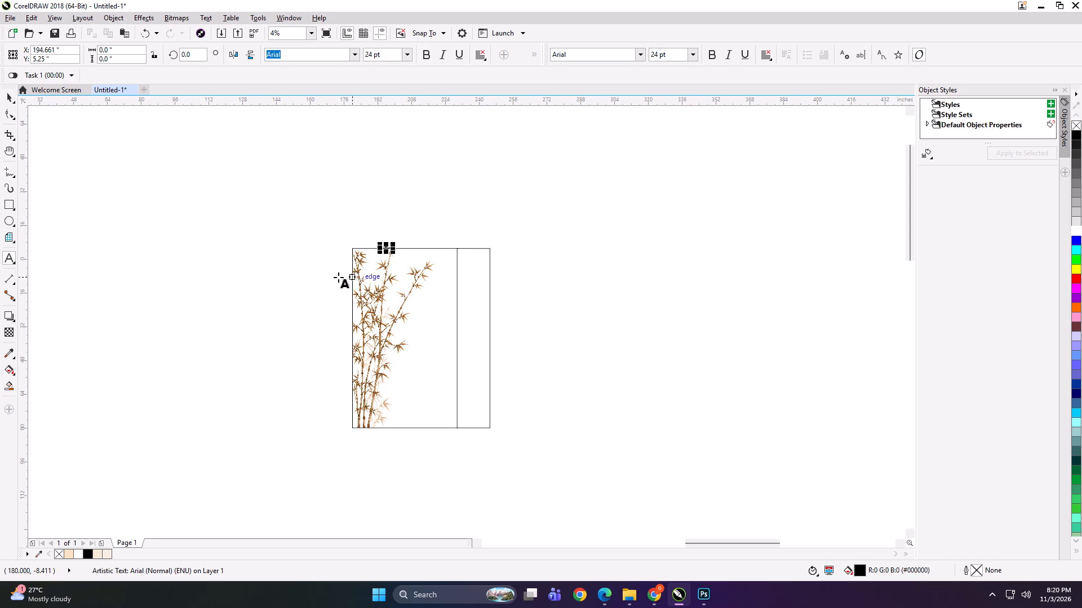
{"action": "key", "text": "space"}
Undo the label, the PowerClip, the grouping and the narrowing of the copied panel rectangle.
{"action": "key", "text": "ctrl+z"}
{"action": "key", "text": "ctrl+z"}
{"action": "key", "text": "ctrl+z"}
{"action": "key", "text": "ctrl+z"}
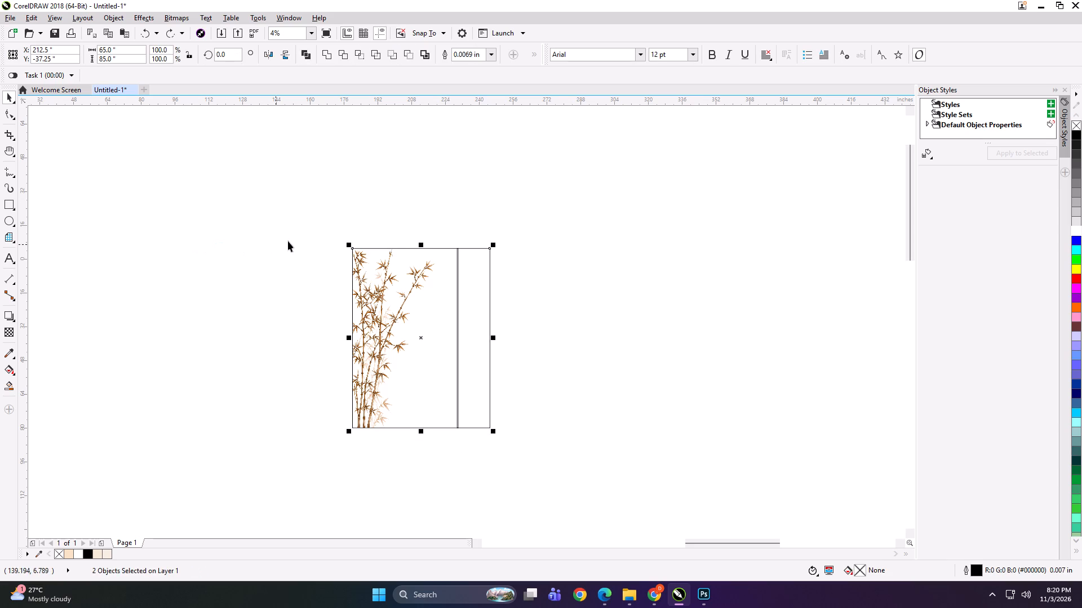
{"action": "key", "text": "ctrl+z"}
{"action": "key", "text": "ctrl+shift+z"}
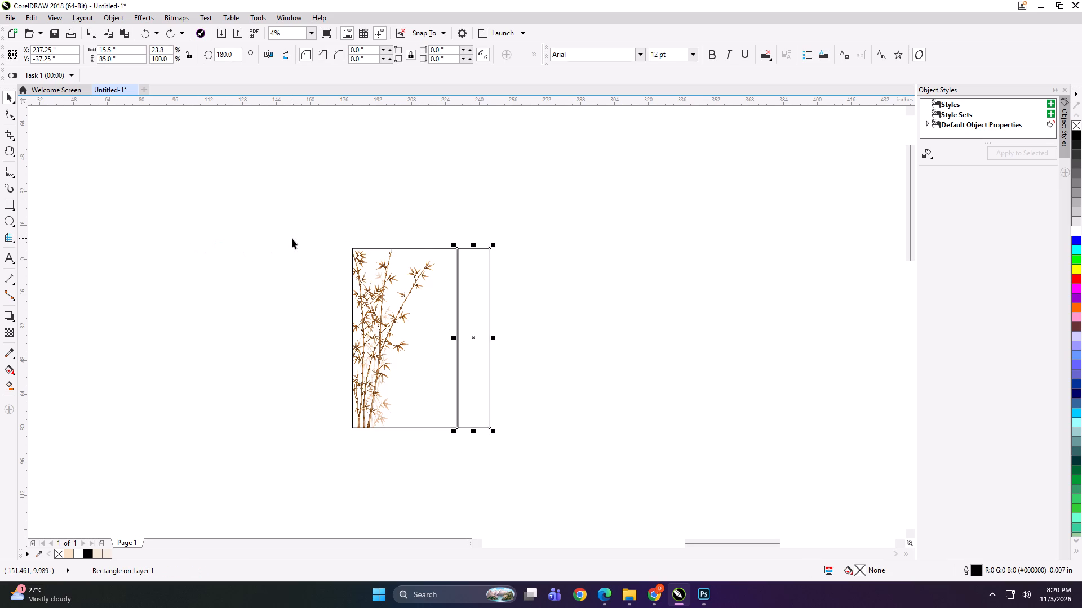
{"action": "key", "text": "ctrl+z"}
Enlarge the bamboo image by 2 inches in each direction, to 67 by 87 inches.
{"action": "left_click", "coordinate": [292, 238]}
{"action": "left_click", "coordinate": [422, 283], "text": "alt"}
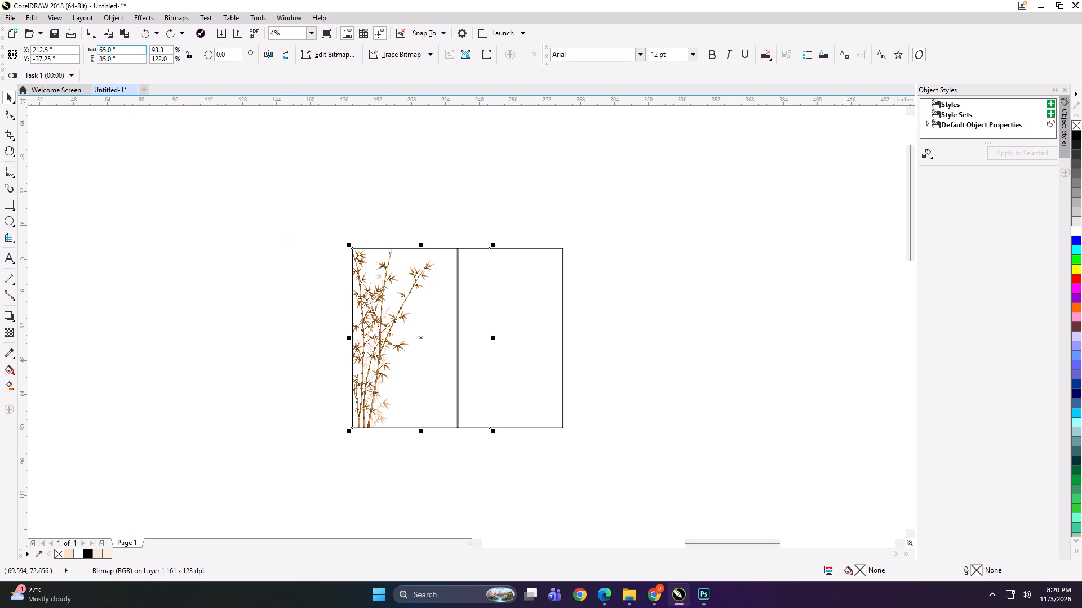
{"action": "double_click", "coordinate": [120, 50]}
{"action": "key", "text": "Right"}
{"action": "key", "text": "2"}
{"action": "key", "text": "Tab"}
{"action": "key", "text": "Right"}
{"action": "key", "text": "2"}
{"action": "key", "text": "Return"}
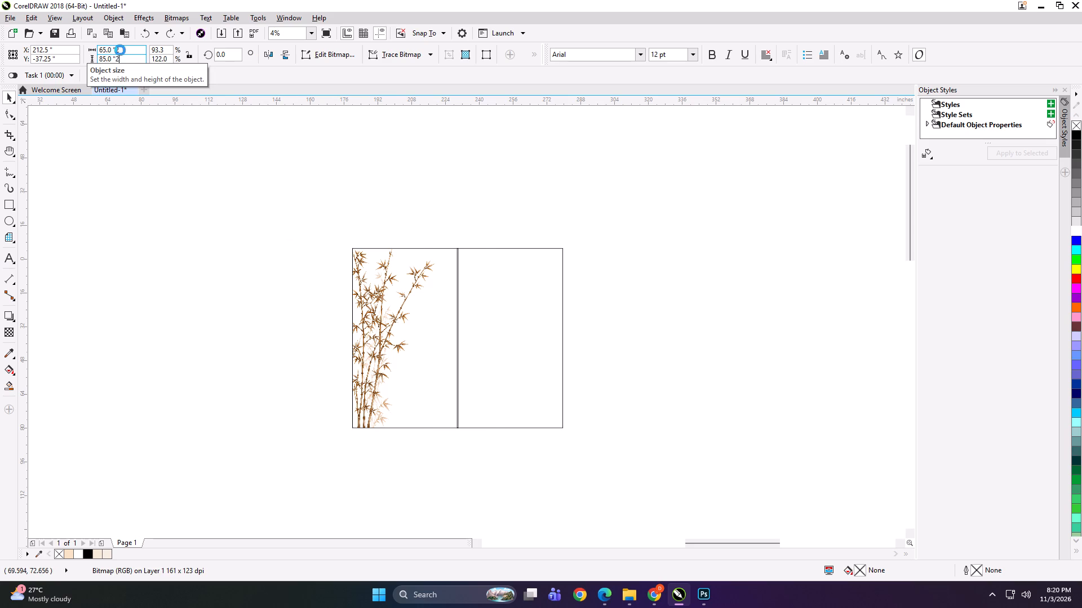
Delete both 50-inch panel rectangles, leaving only the bamboo image.
{"action": "left_click", "coordinate": [562, 315]}
{"action": "key", "text": "Delete"}
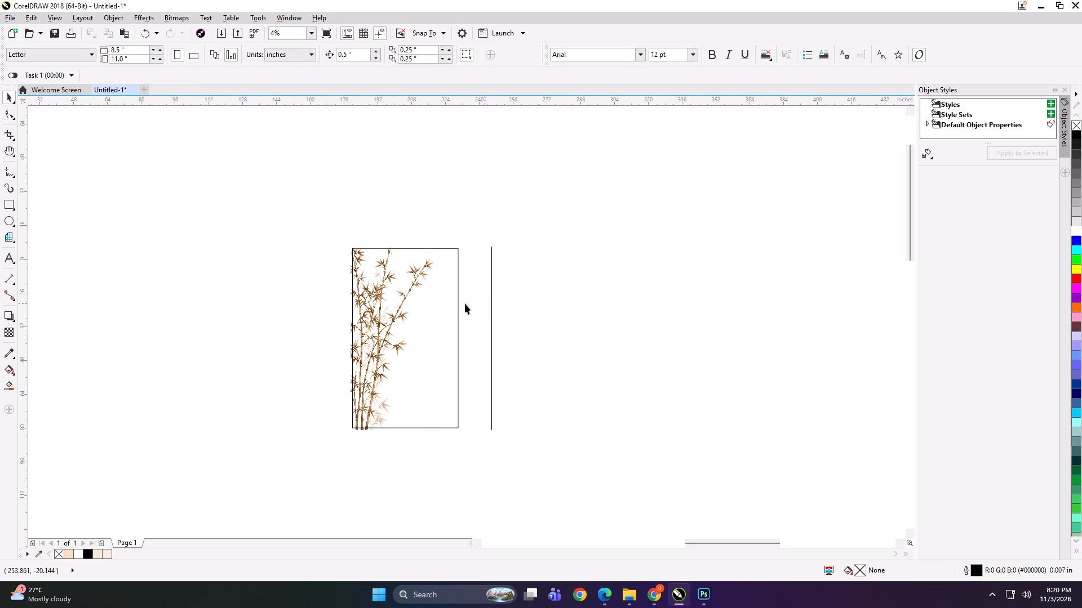
{"action": "left_click", "coordinate": [433, 305]}
{"action": "key", "text": "Delete"}
Add a 67 by 87 inch rectangle that exactly frames the enlarged bamboo image.
{"action": "left_click", "coordinate": [433, 305]}
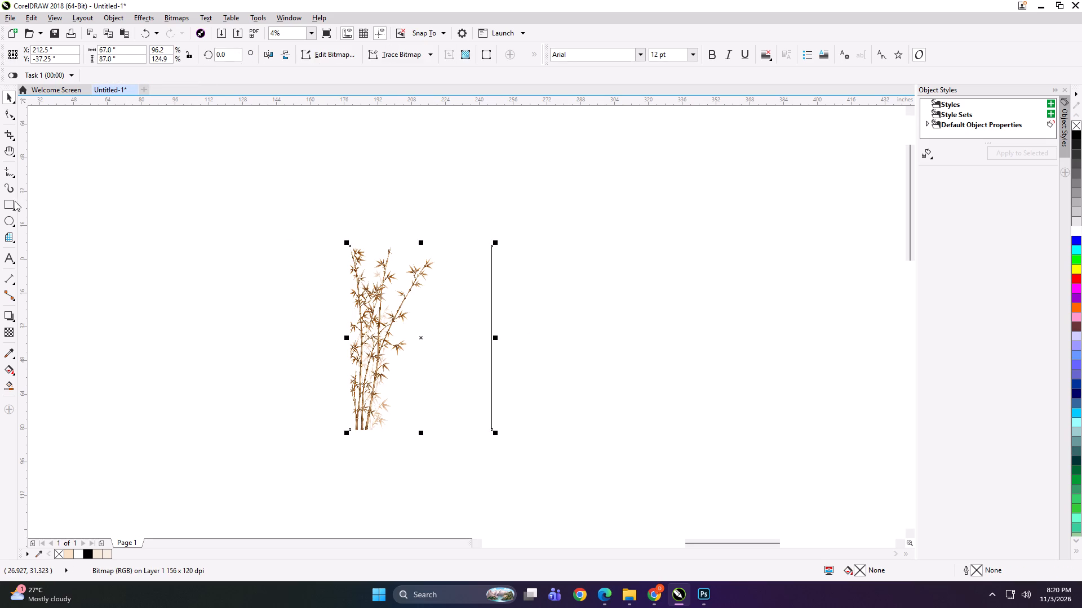
{"action": "left_click", "coordinate": [10, 201], "text": "shift"}
{"action": "left_click", "coordinate": [10, 201], "text": "shift"}
{"action": "key", "text": "shift+space"}
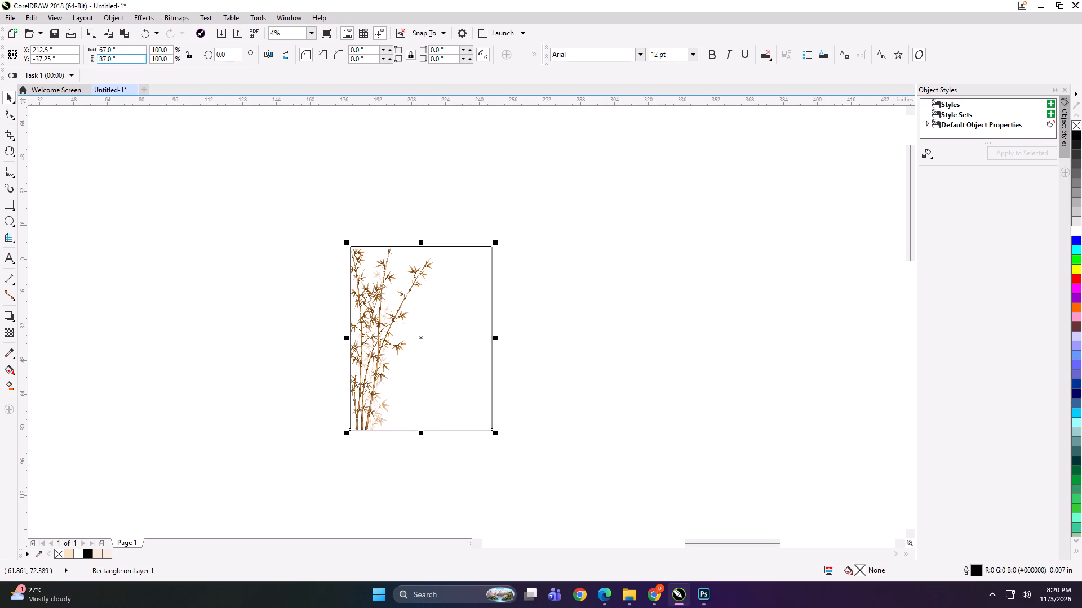
Set the new frame rectangle's width to 50 inches and left-align it with the bamboo image.
{"action": "key", "text": "ctrl+a"}
{"action": "left_click", "coordinate": [164, 157]}
{"action": "left_click", "coordinate": [354, 271]}
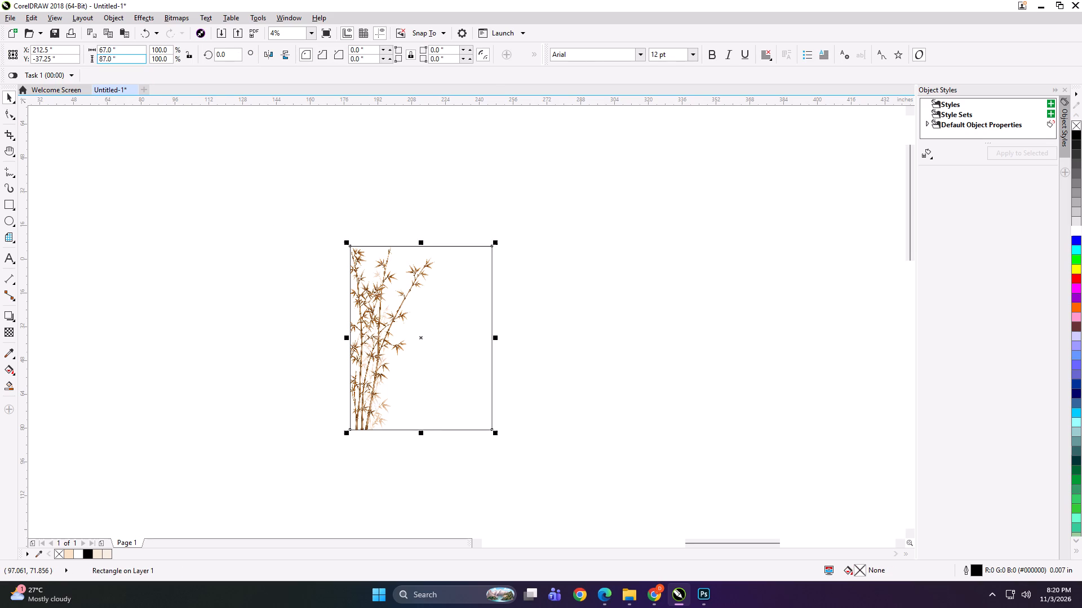
{"action": "left_click", "coordinate": [131, 50]}
{"action": "key", "text": "ctrl+a"}
{"action": "type", "text": "50"}
{"action": "key", "text": "Return"}
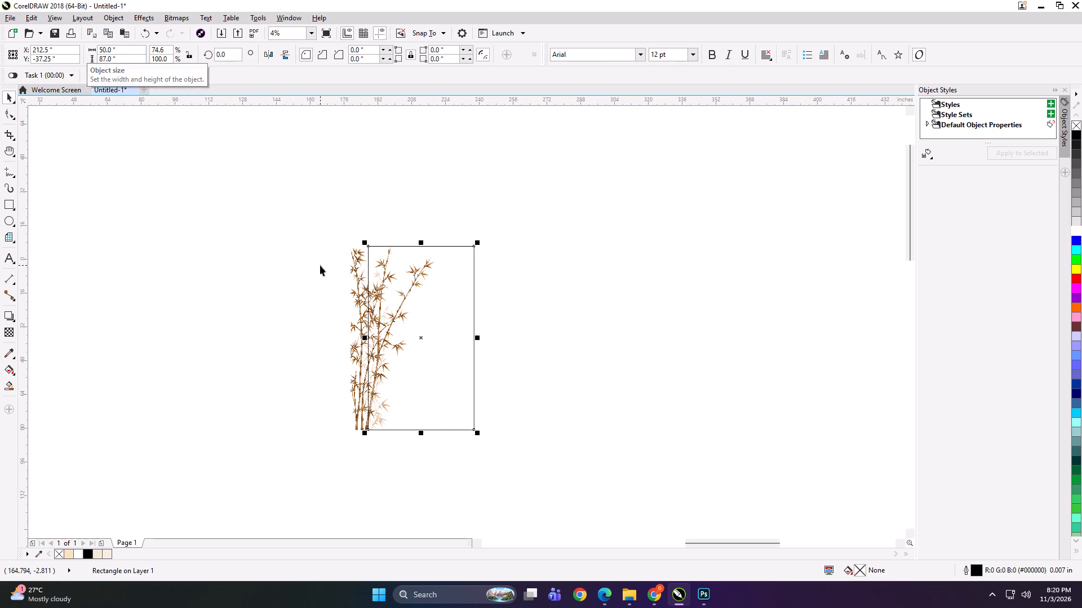
{"action": "left_click", "coordinate": [354, 279], "text": "shift"}
{"action": "key", "text": "l"}
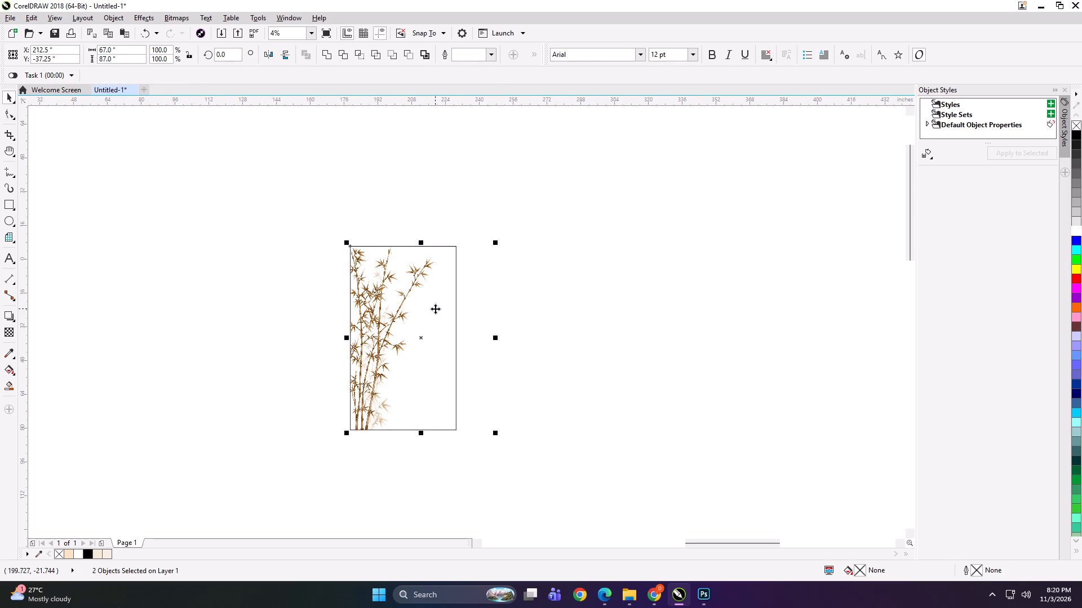
{"action": "left_click", "coordinate": [300, 290]}
Create a mirrored copy of the 50 by 87 inch rectangle on its right side and nudge it left to overlap by 0.5 inch.
{"action": "left_click", "coordinate": [380, 312]}
{"action": "left_click_drag", "start_coordinate": [343, 339], "coordinate": [552, 345]}
{"action": "right_click", "coordinate": [552, 345], "text": "ctrl"}
{"action": "key", "text": "Left"}
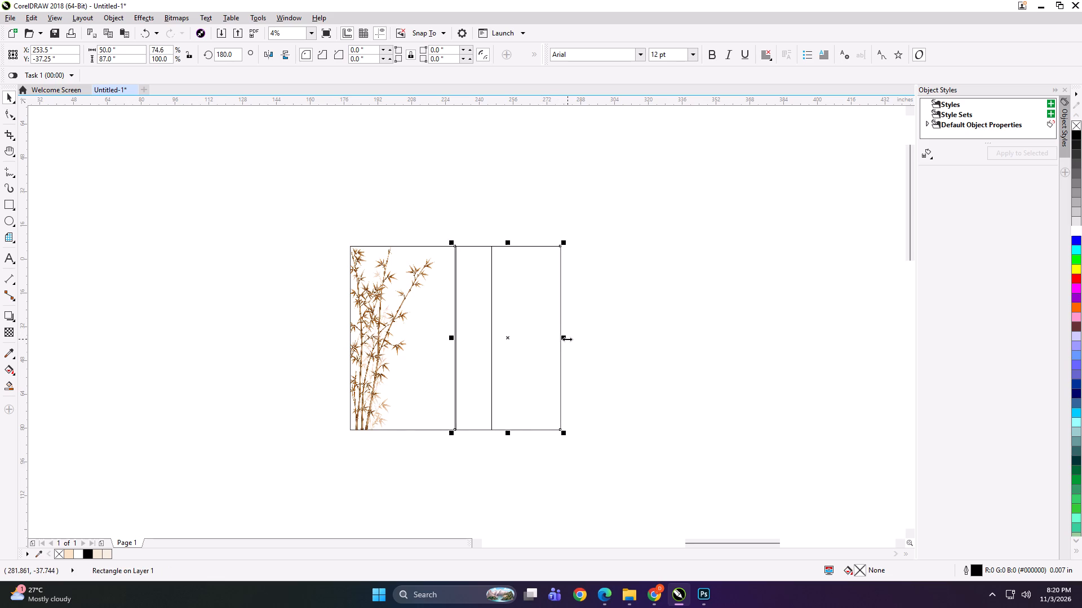
Narrow the copied rectangle so its outer side meets the bamboo image's right edge.
{"action": "left_click", "coordinate": [566, 339]}
{"action": "left_click", "coordinate": [539, 337]}
{"action": "left_click", "coordinate": [551, 336]}
{"action": "left_click_drag", "start_coordinate": [562, 338], "coordinate": [496, 336]}
Group the two overlapping panel rectangles, PowerClip the bamboo image into them, and ungroup the result into separate panels.
{"action": "left_click", "coordinate": [427, 306], "text": "shift"}
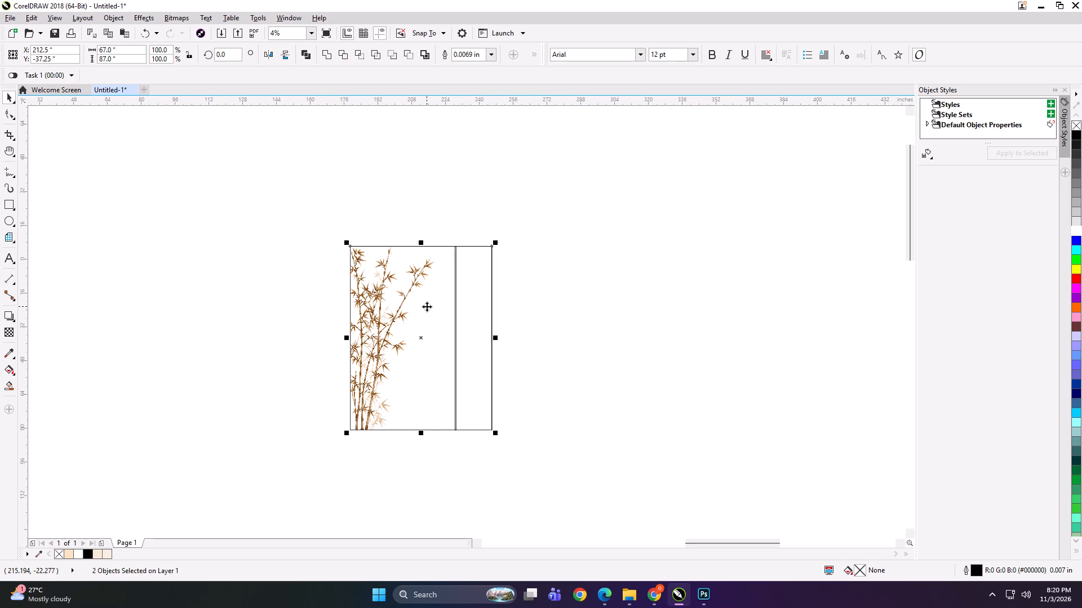
{"action": "key", "text": "ctrl+g"}
{"action": "left_click", "coordinate": [597, 339]}
{"action": "left_click", "coordinate": [406, 327], "text": "alt"}
{"action": "key", "text": "shift+Return"}
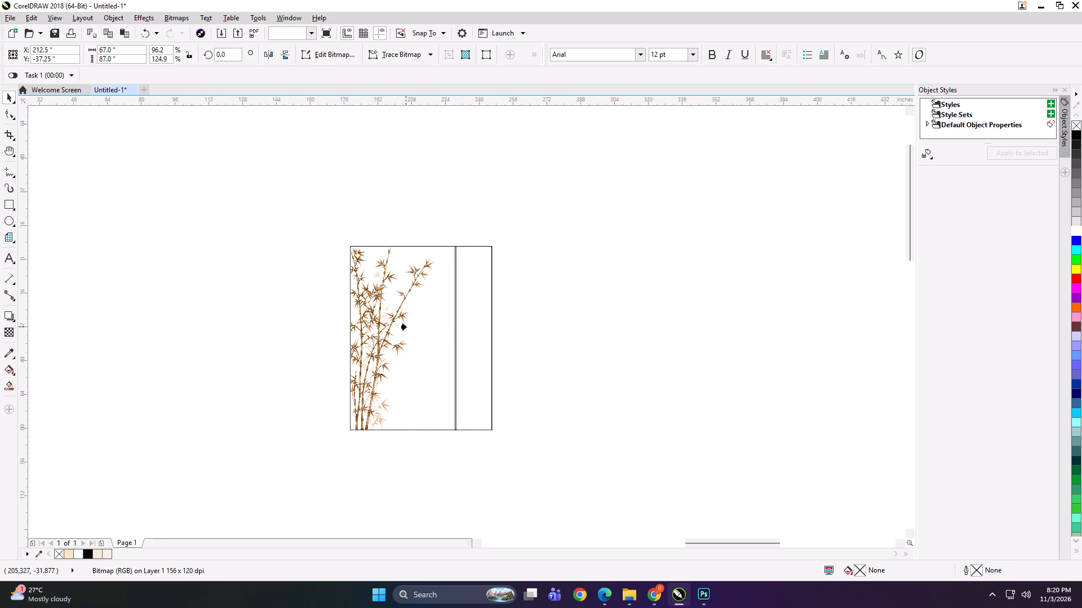
{"action": "left_click", "coordinate": [451, 326]}
{"action": "key", "text": "ctrl+u"}
{"action": "key", "text": "ctrl+u"}
{"action": "left_click", "coordinate": [676, 327]}
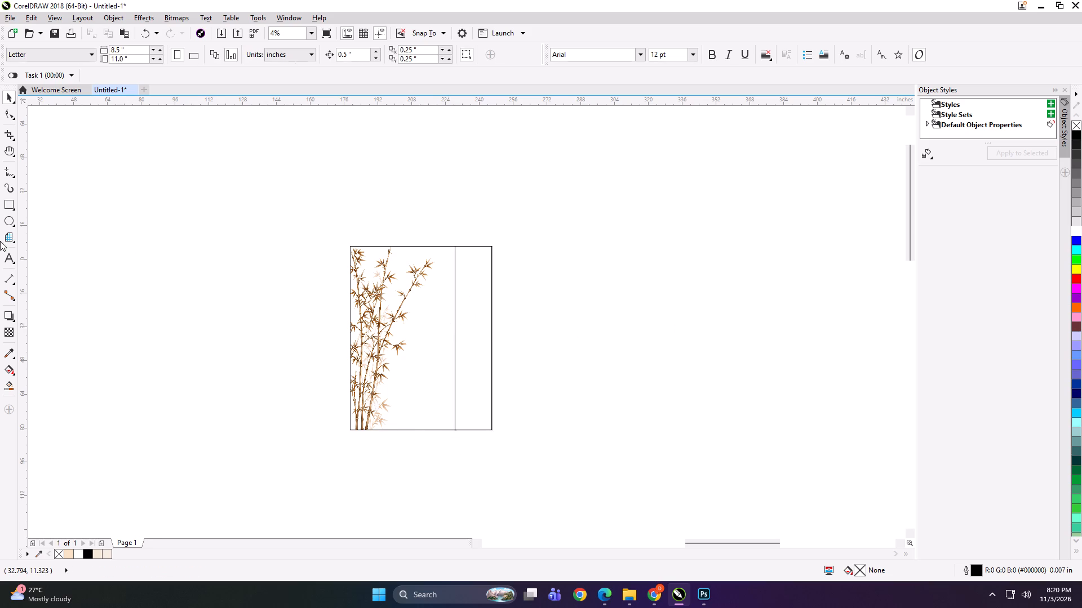
Add the text label "65*85 PANEL 1" on the top edge of the first, wider panel.
{"action": "left_click", "coordinate": [6, 252]}
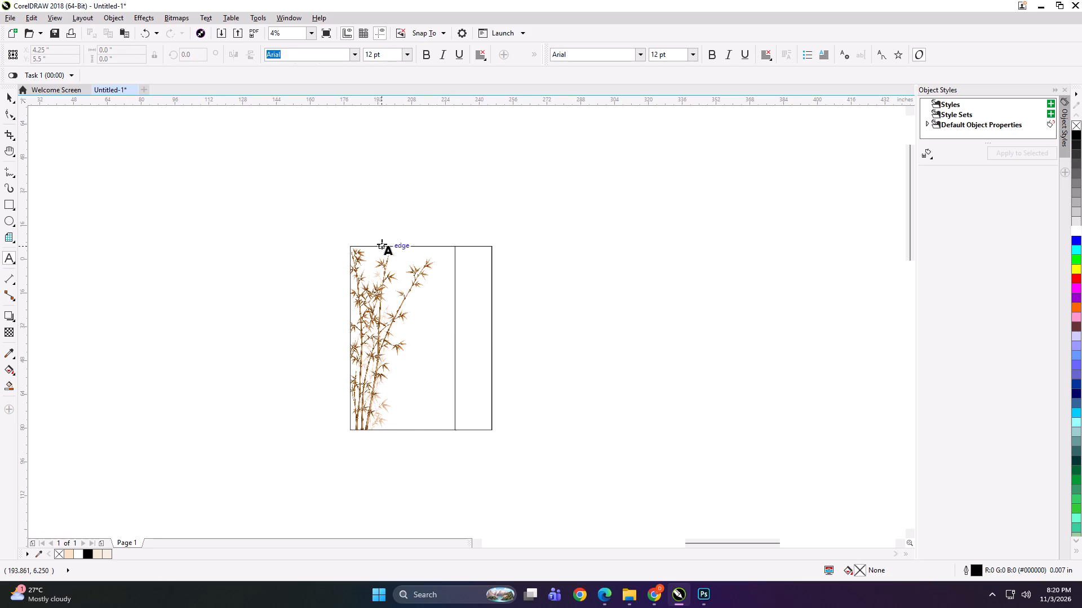
{"action": "left_click", "coordinate": [382, 244]}
{"action": "type", "text": "65*"}
{"action": "type", "text": "85 PANEL 1"}
Copy the label text onto the top edge of the narrower panel and change it to "65*85 PANEL 2".
{"action": "key", "text": "ctrl+a"}
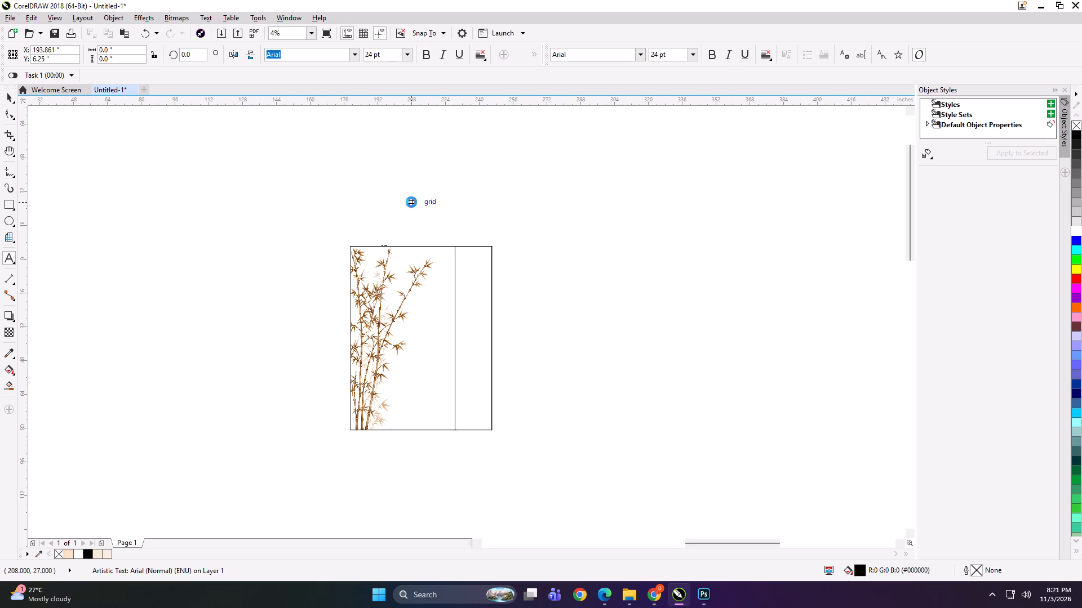
{"action": "key", "text": "ctrl+c"}
{"action": "left_click", "coordinate": [472, 244]}
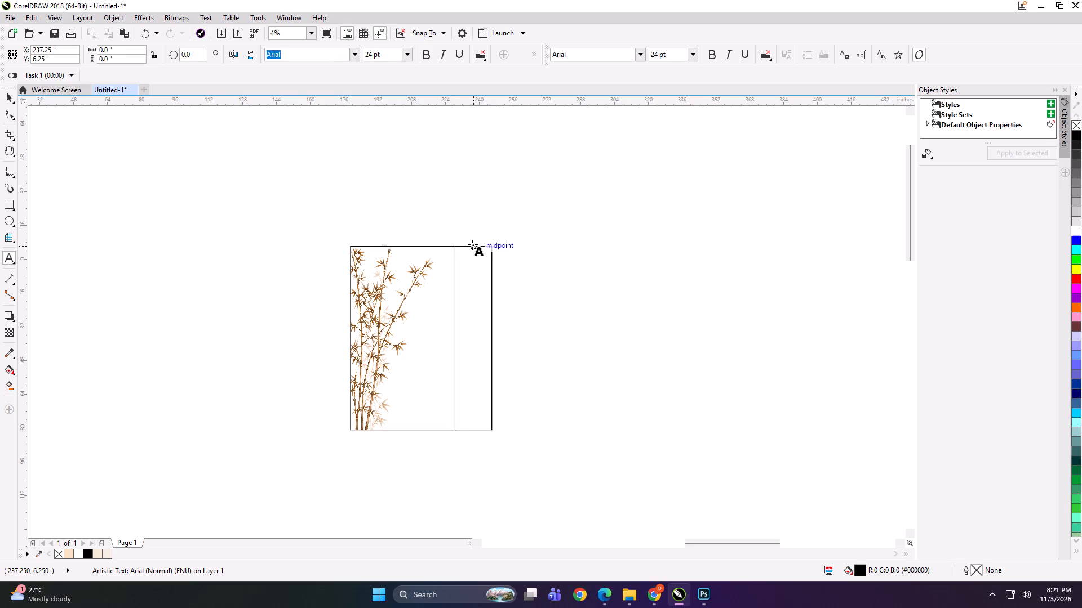
{"action": "key", "text": "ctrl+v"}
{"action": "key", "text": "BackSpace"}
{"action": "key", "text": "2"}
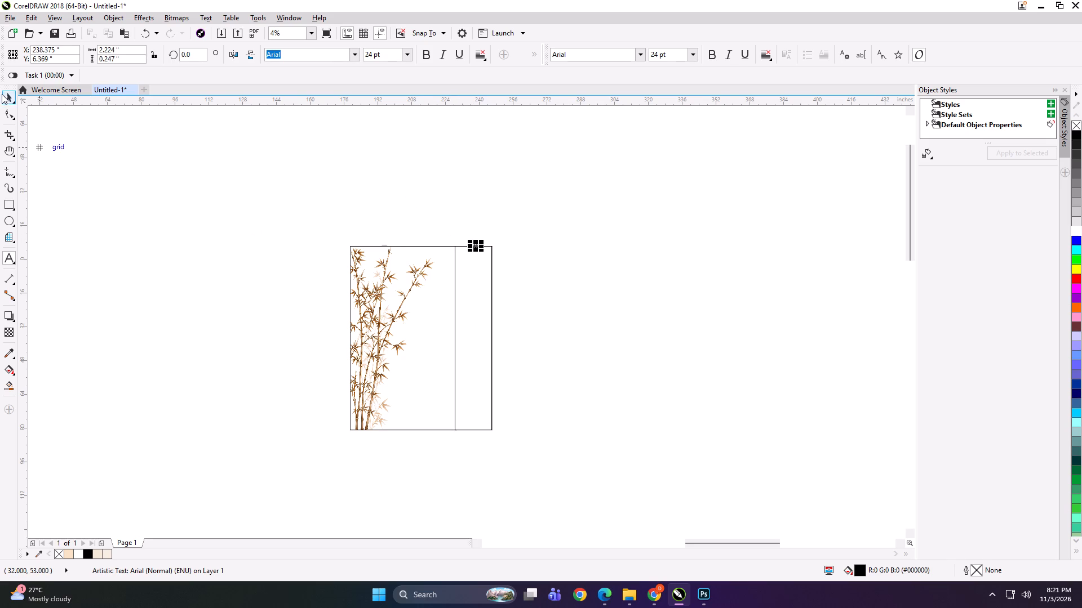
Group the "65*85 PANEL 2" label with the narrower panel.
{"action": "left_click", "coordinate": [6, 97]}
{"action": "left_click", "coordinate": [478, 298], "text": "shift"}
{"action": "key", "text": "ctrl+g"}
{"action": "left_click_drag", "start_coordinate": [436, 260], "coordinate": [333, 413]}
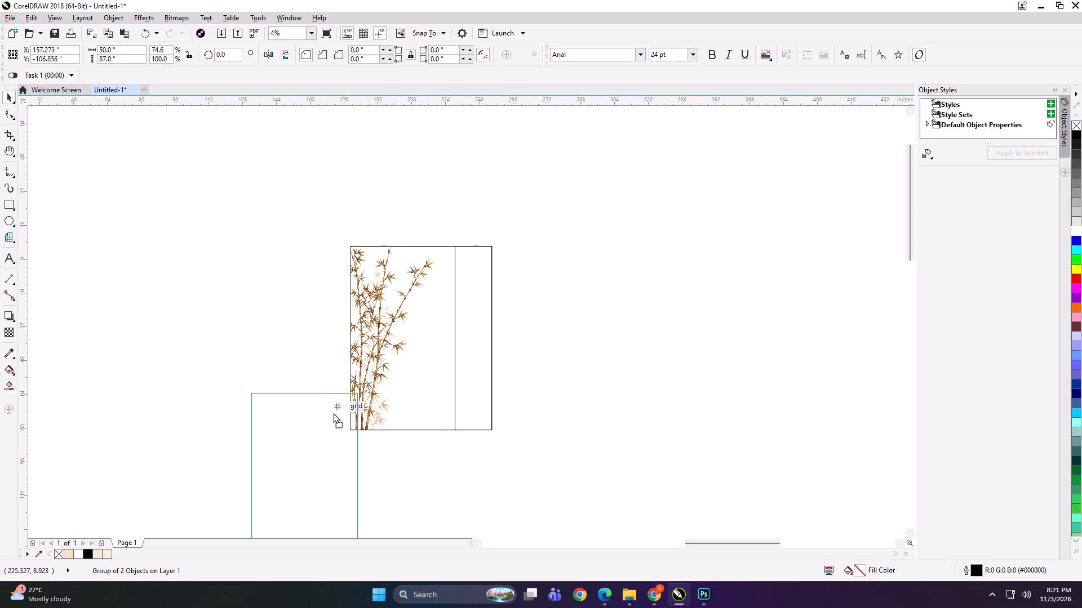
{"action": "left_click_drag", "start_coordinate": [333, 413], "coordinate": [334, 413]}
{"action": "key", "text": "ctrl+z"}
Group the "65*85 PANEL 1" label with the wider bamboo panel.
{"action": "left_click_drag", "start_coordinate": [318, 198], "coordinate": [384, 323]}
{"action": "left_click_drag", "start_coordinate": [357, 227], "coordinate": [399, 321]}
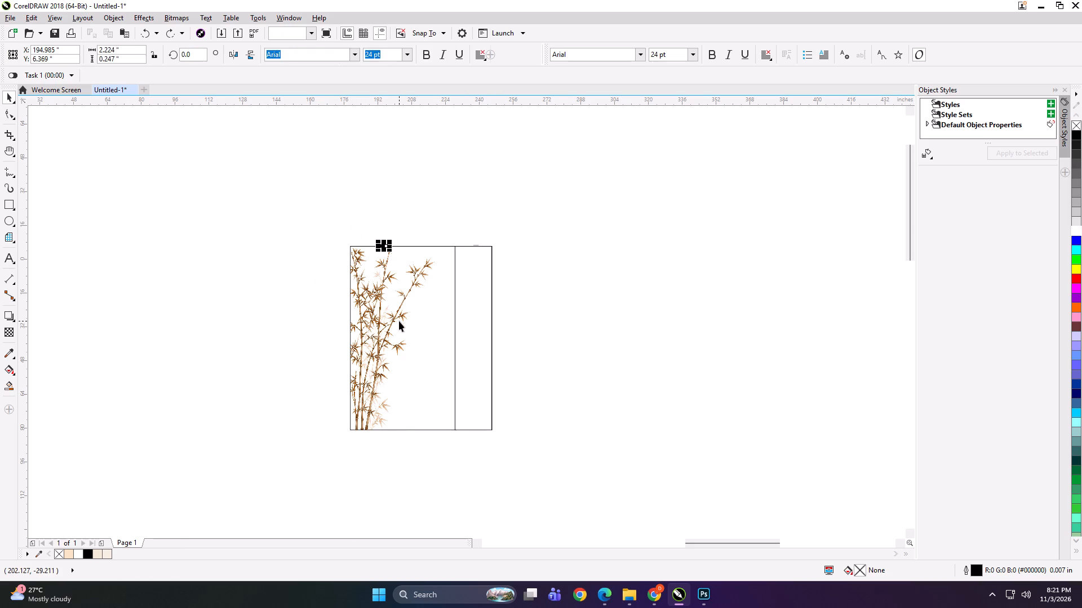
{"action": "left_click", "coordinate": [399, 321], "text": "shift"}
{"action": "key", "text": "ctrl+g"}
For the wider panel's export, create a folder named 65x84 inside PRINT FILE > NOV > 3 and open it.
{"action": "key", "text": "ctrl+e"}
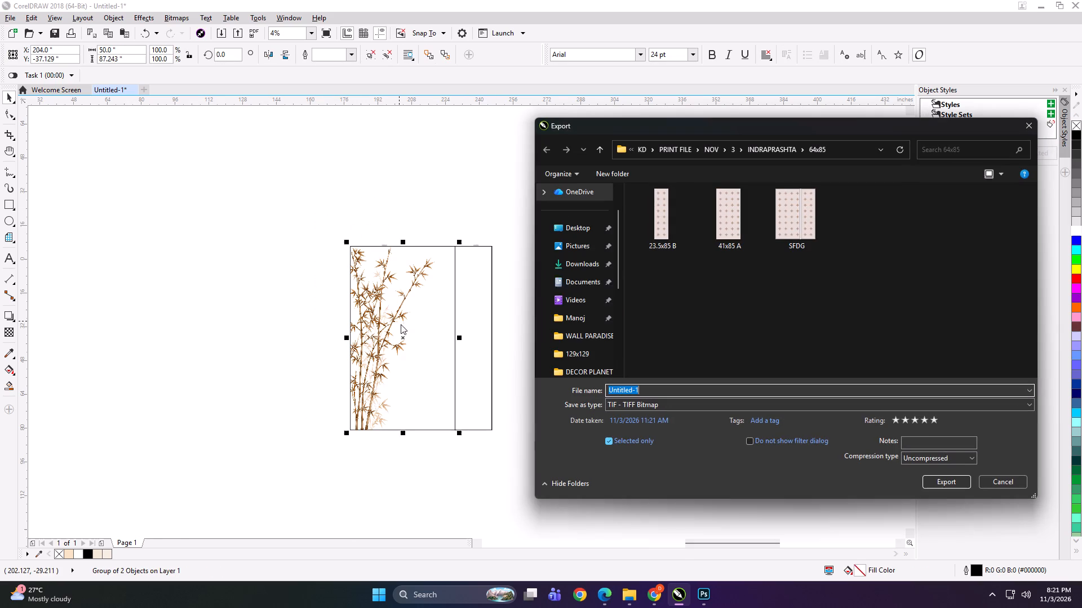
{"action": "left_click", "coordinate": [604, 153]}
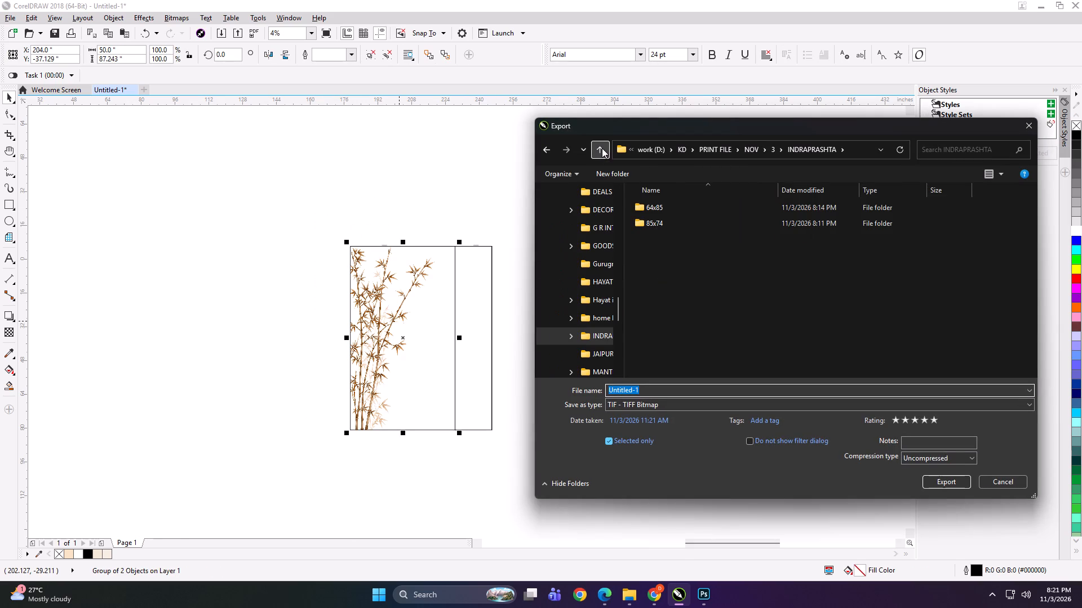
{"action": "left_click", "coordinate": [602, 148]}
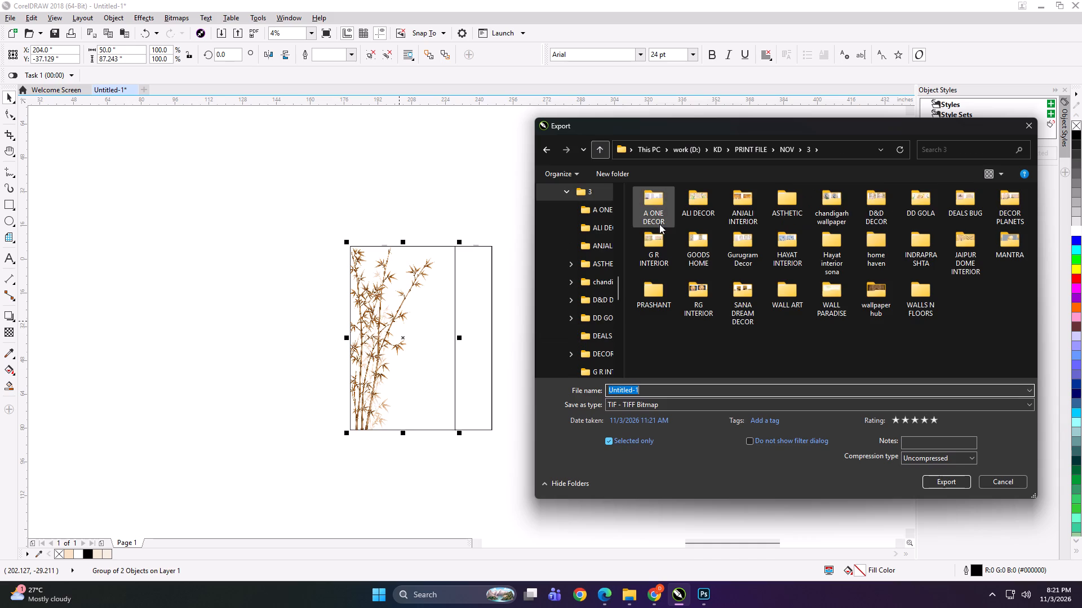
{"action": "left_click", "coordinate": [627, 177]}
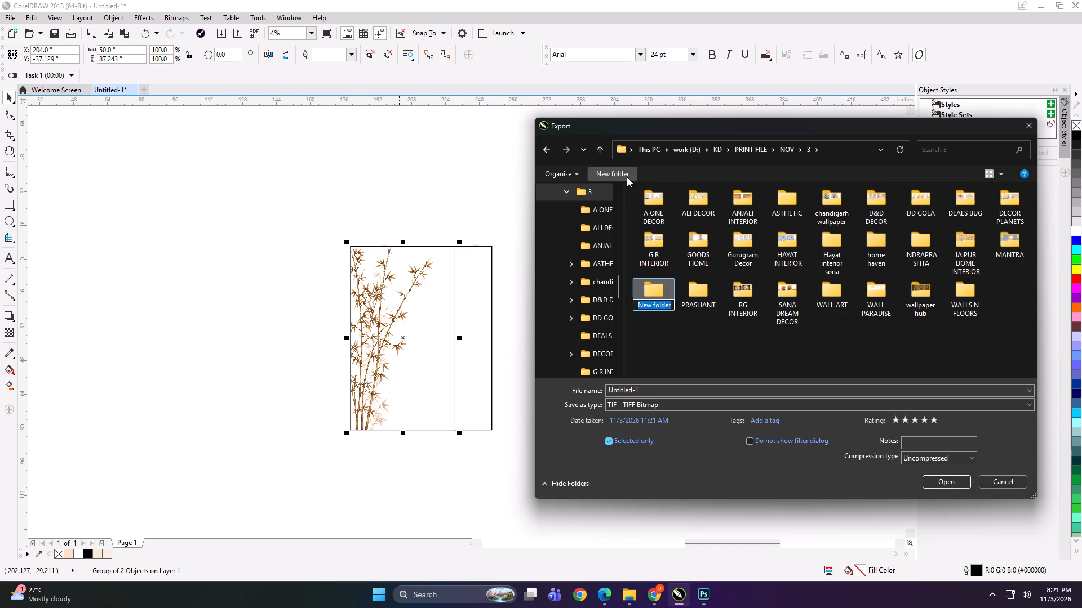
{"action": "type", "text": "65x8"}
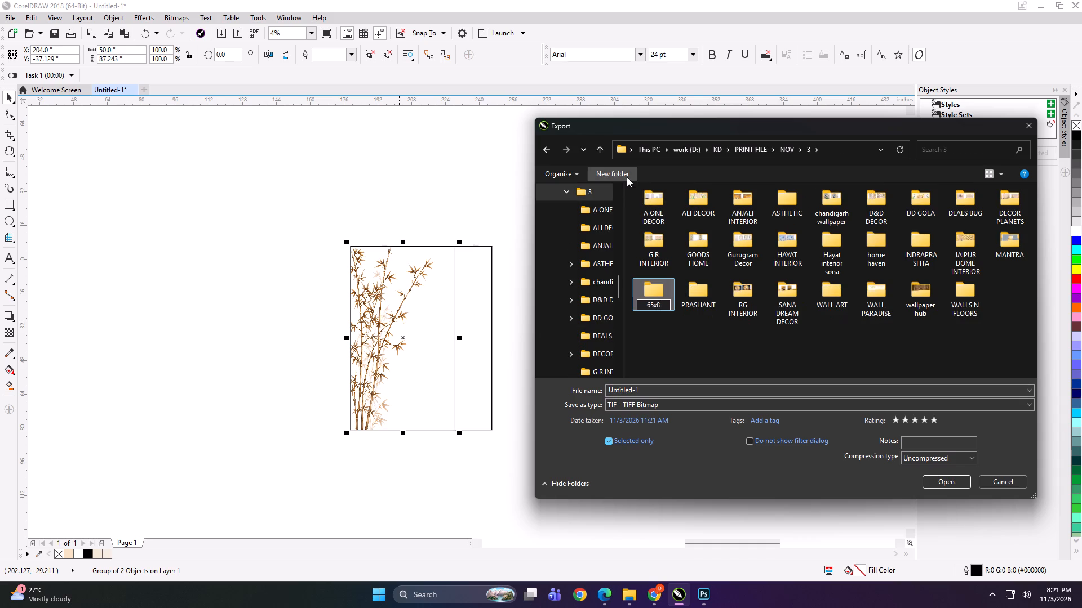
{"action": "key", "text": "4"}
{"action": "key", "text": "Return"}
{"action": "double_click", "coordinate": [660, 201]}
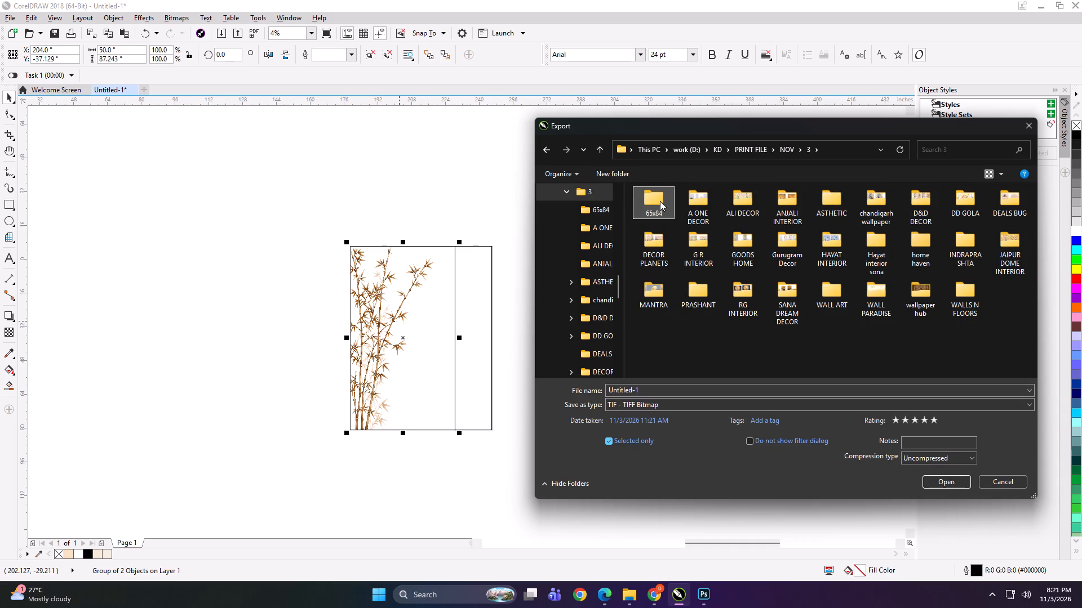
Export the wider panel group as a TIFF named "50x87 A" in the 65x84 folder.
{"action": "left_click", "coordinate": [665, 391]}
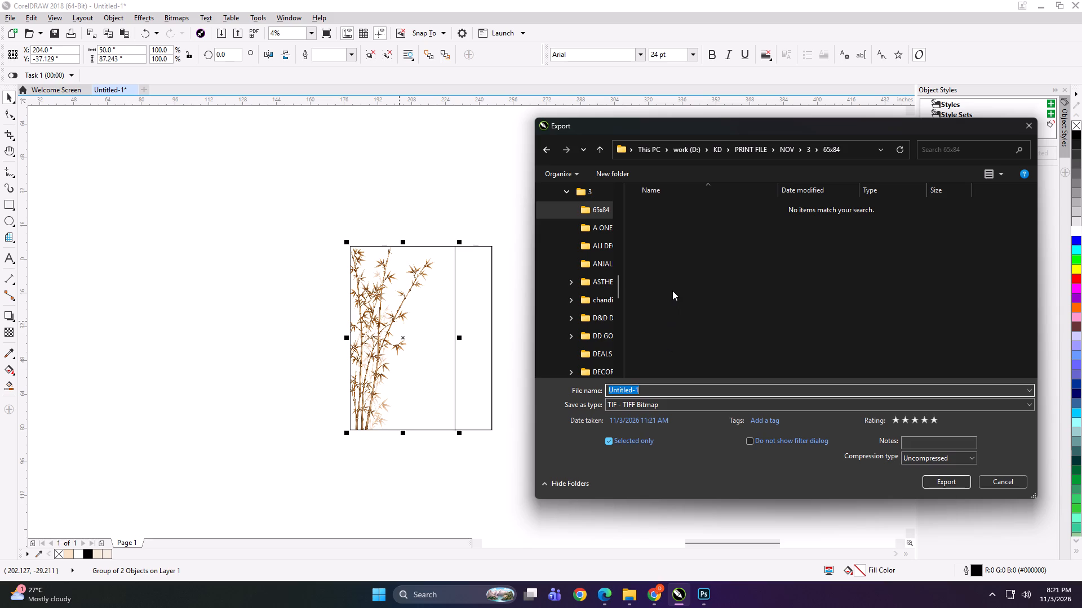
{"action": "type", "text": "50x84"}
{"action": "key", "text": "BackSpace"}
{"action": "type", "text": "7"}
{"action": "key", "text": "space"}
{"action": "key", "text": "a"}
{"action": "key", "text": "Return"}
{"action": "key", "text": "Return"}
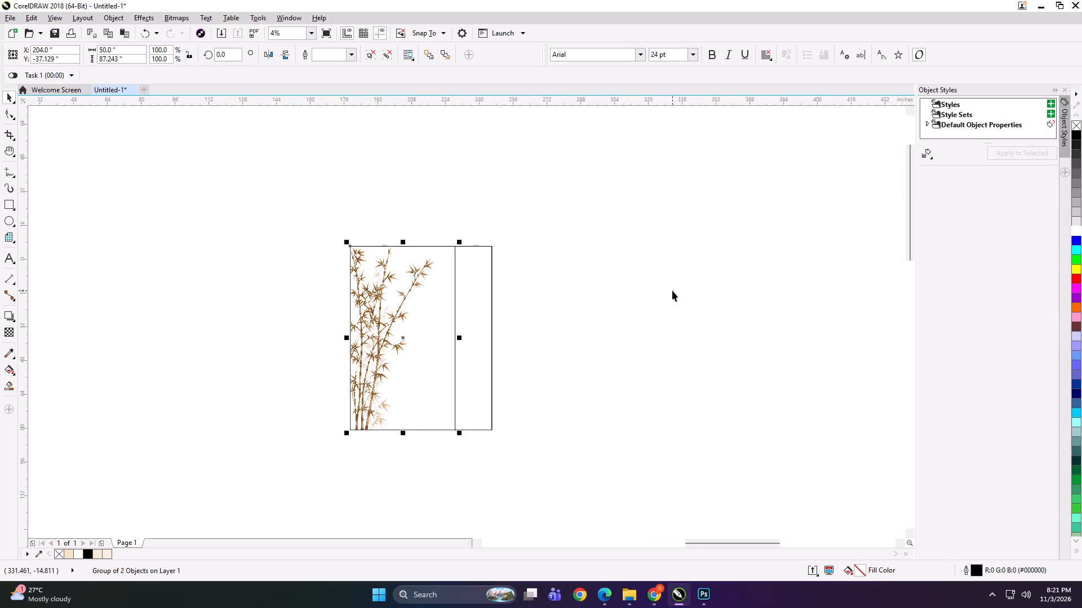
Export the narrower panel group as a TIFF named "17x87 B" in the 65x84 folder.
{"action": "left_click", "coordinate": [477, 279]}
{"action": "key", "text": "ctrl+e"}
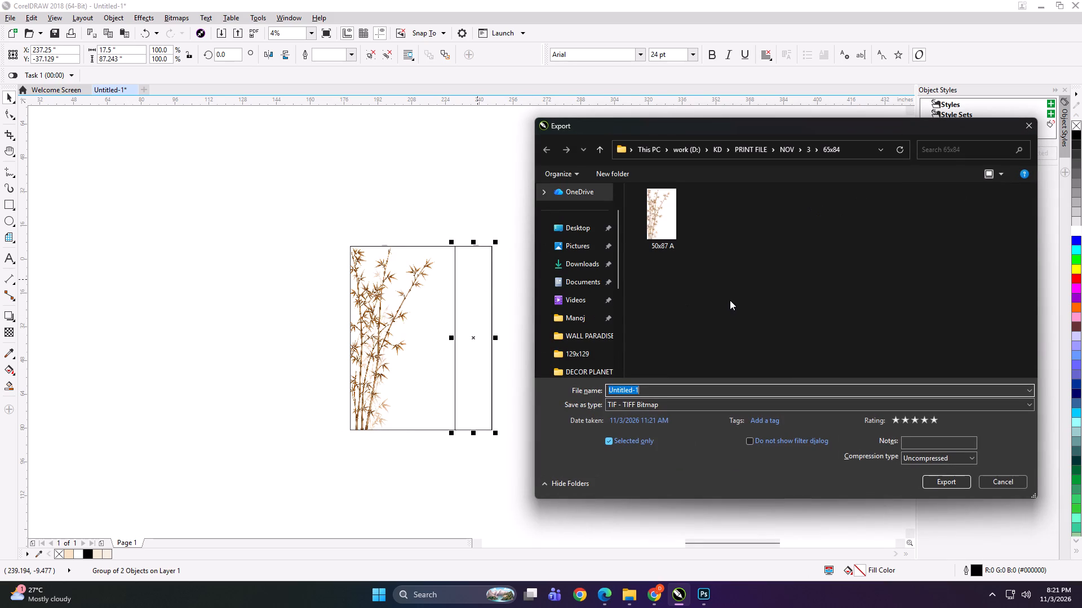
{"action": "type", "text": "175"}
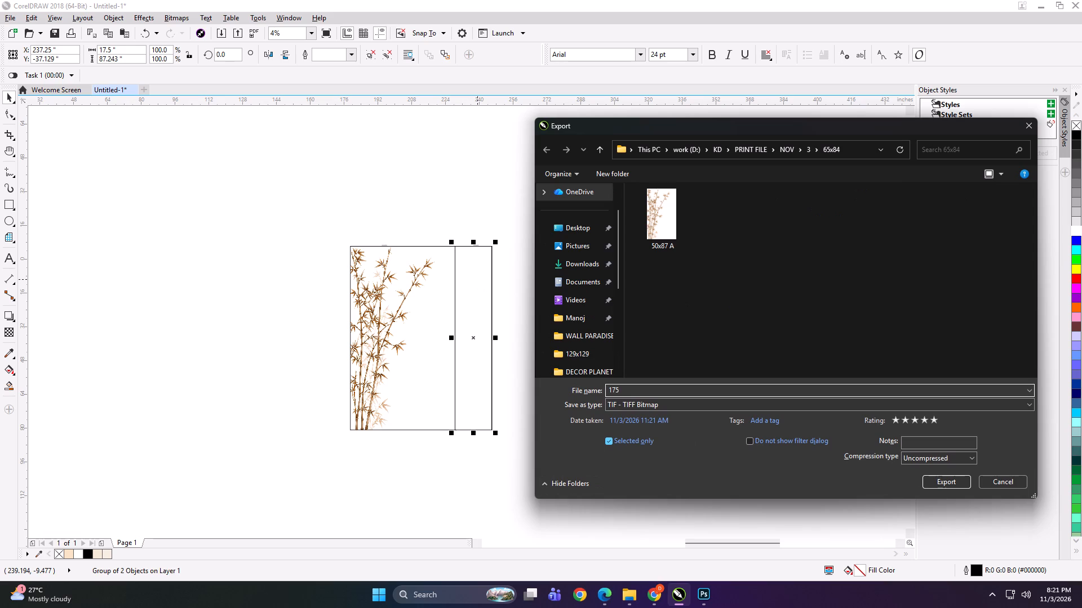
{"action": "key", "text": "BackSpace"}
{"action": "type", "text": "x87 B"}
{"action": "key", "text": "Return"}
{"action": "key", "text": "Return"}
Select both labelled bamboo panels together.
{"action": "left_click_drag", "start_coordinate": [256, 214], "coordinate": [657, 571]}
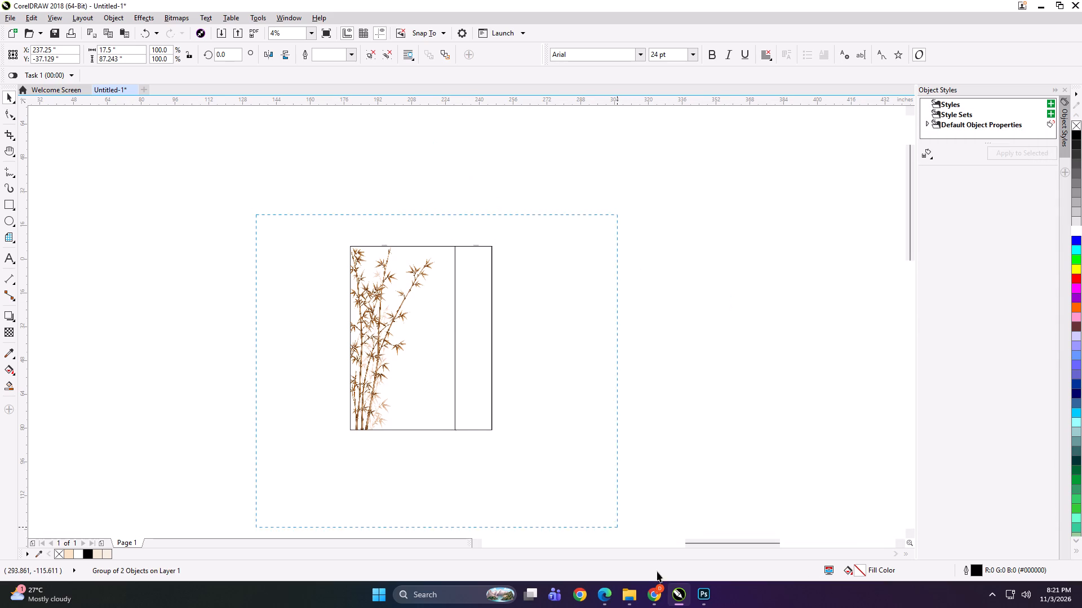
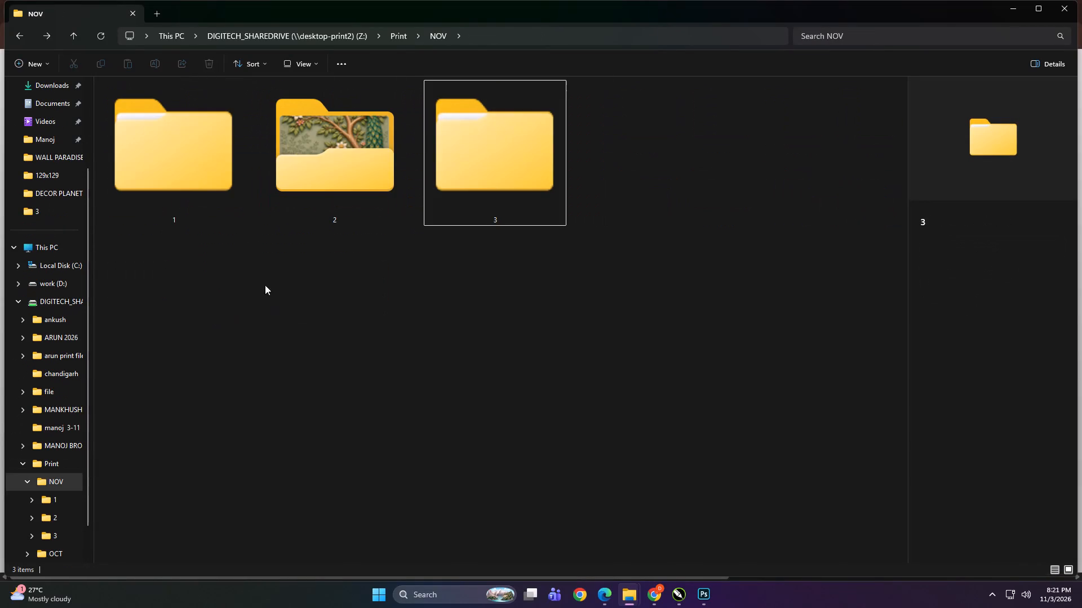
Copy the 65x84 folder from KD > PRINT FILE > NOV > 3 on the work (D:) drive.
{"action": "scroll", "coordinate": [57, 348], "scroll_direction": "up", "scroll_amount": 5}
{"action": "left_click", "coordinate": [56, 357]}
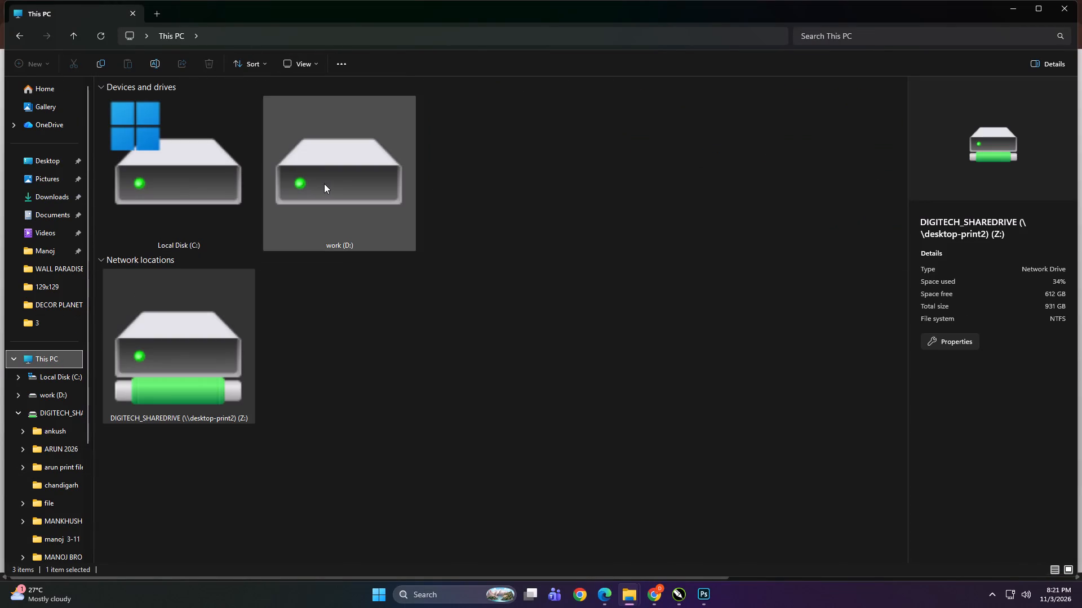
{"action": "left_click", "coordinate": [327, 184]}
{"action": "double_click", "coordinate": [327, 184]}
{"action": "double_click", "coordinate": [290, 281]}
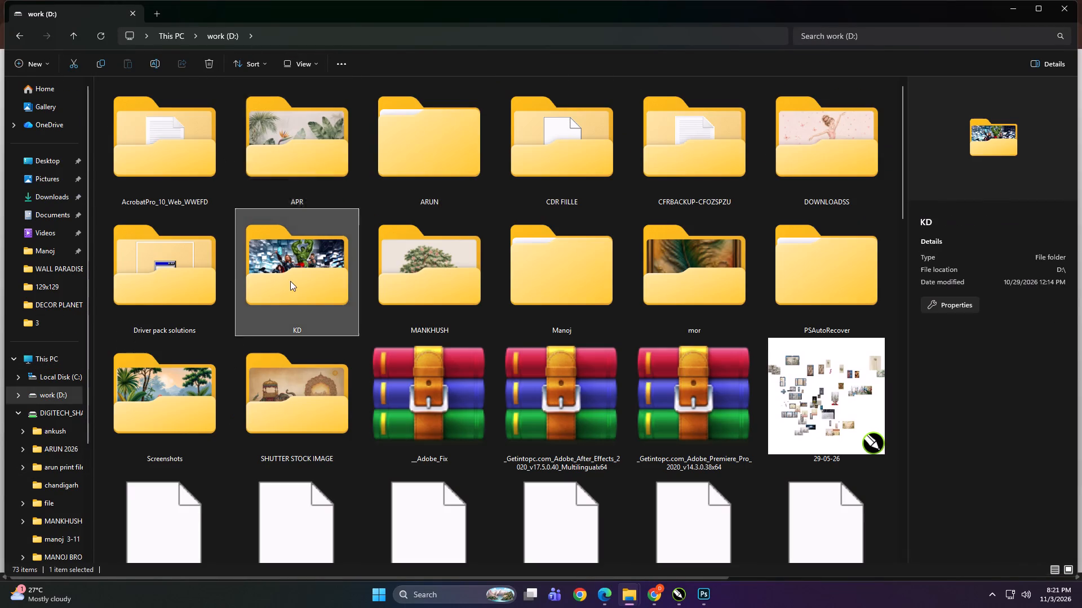
{"action": "left_click", "coordinate": [345, 151]}
{"action": "left_click", "coordinate": [573, 156]}
{"action": "double_click", "coordinate": [552, 156]}
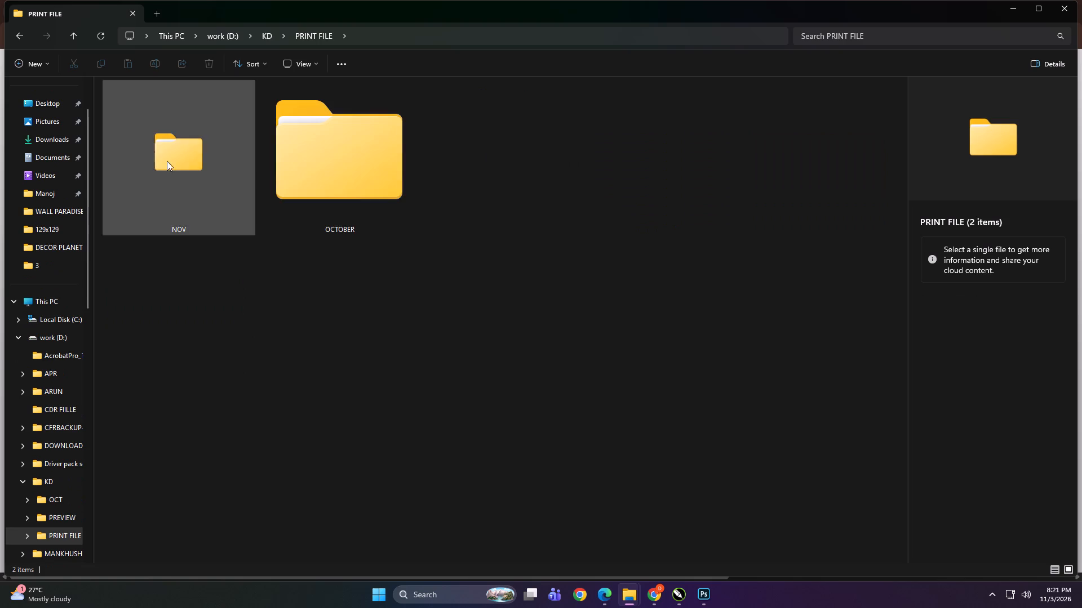
{"action": "triple_click", "coordinate": [162, 159]}
{"action": "double_click", "coordinate": [560, 172]}
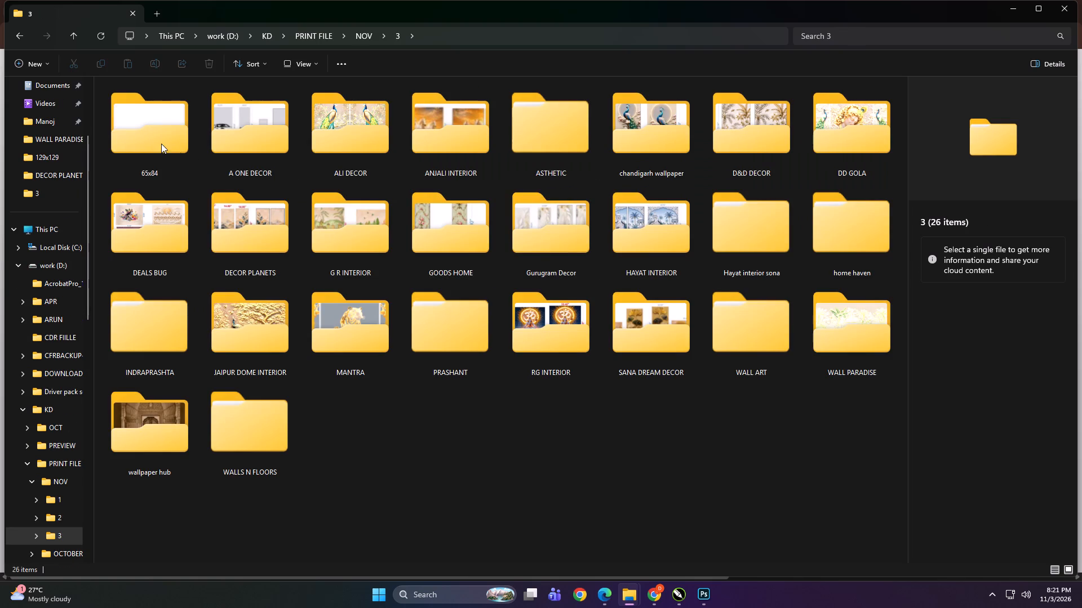
{"action": "left_click", "coordinate": [156, 141]}
{"action": "key", "text": "ctrl+c"}
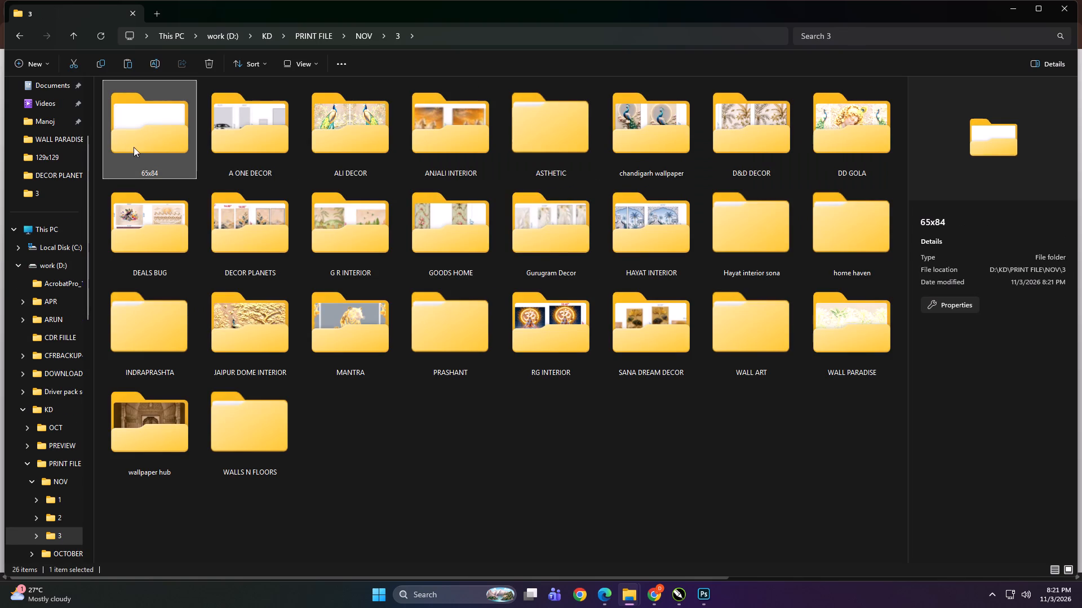
Paste the copied 65x84 folder into Print > NOV > 3 on the DIGITECH_SHAREDRIVE (Z:) drive.
{"action": "scroll", "coordinate": [46, 348], "scroll_direction": "up", "scroll_amount": 5}
{"action": "left_click", "coordinate": [50, 355]}
{"action": "double_click", "coordinate": [175, 320]}
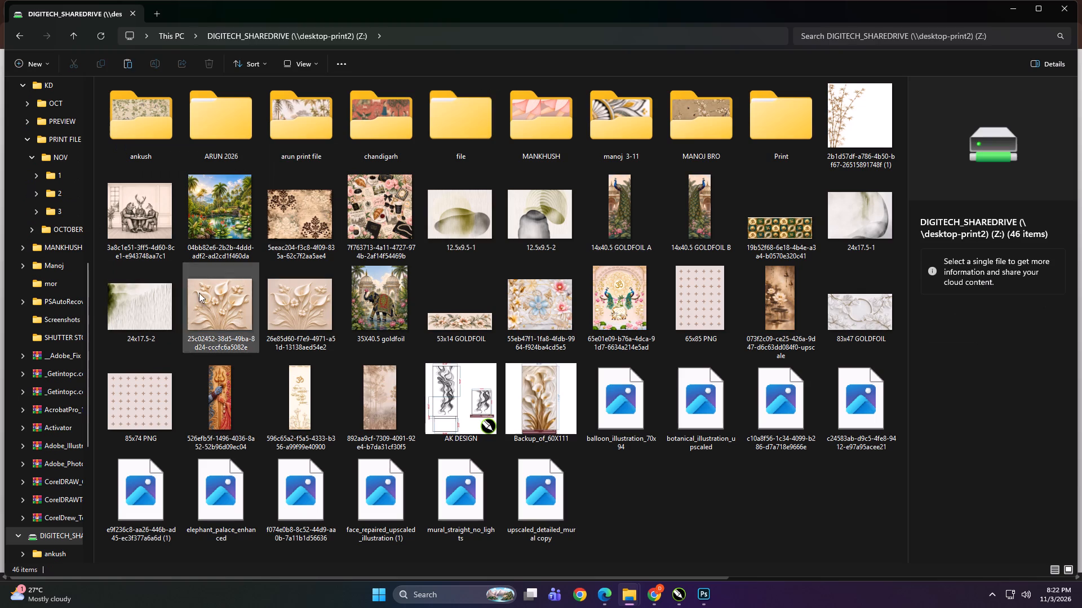
{"action": "double_click", "coordinate": [756, 133]}
{"action": "double_click", "coordinate": [157, 130]}
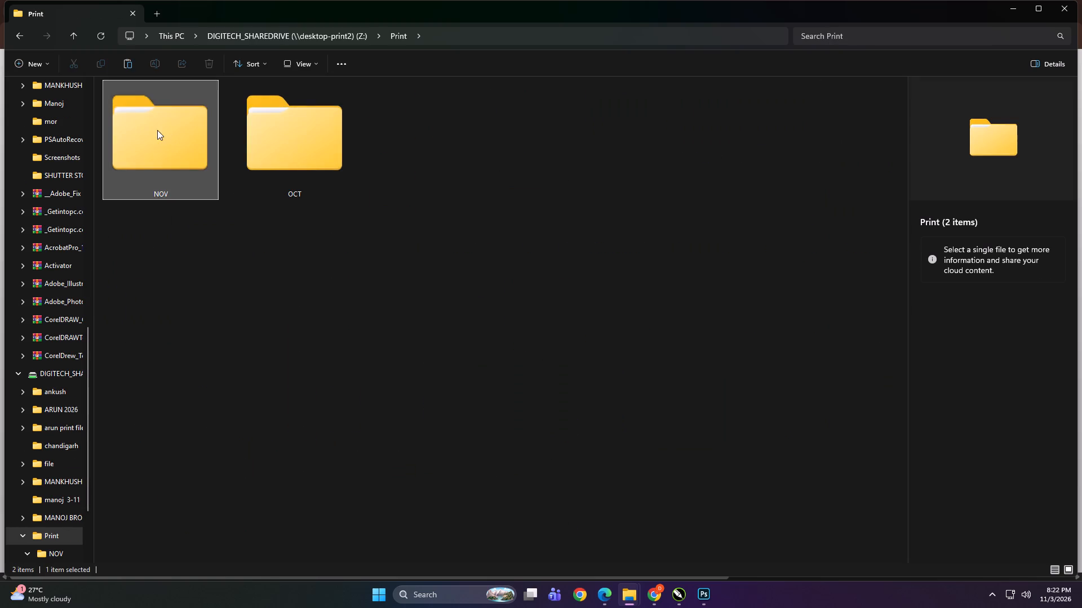
{"action": "left_click", "coordinate": [587, 151]}
{"action": "double_click", "coordinate": [543, 150]}
{"action": "right_click", "coordinate": [475, 293]}
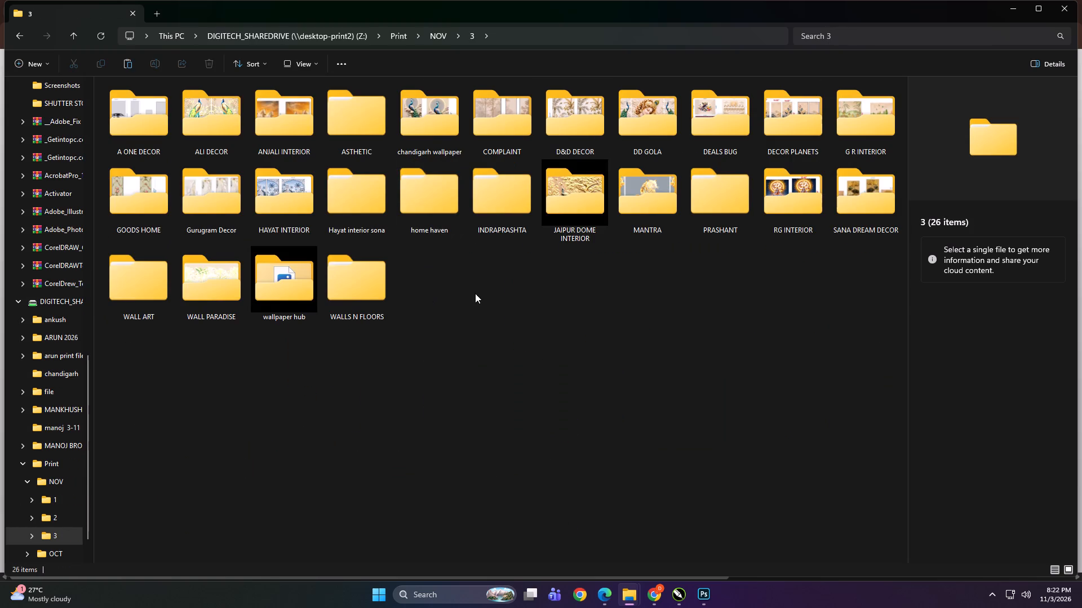
{"action": "left_click", "coordinate": [490, 301]}
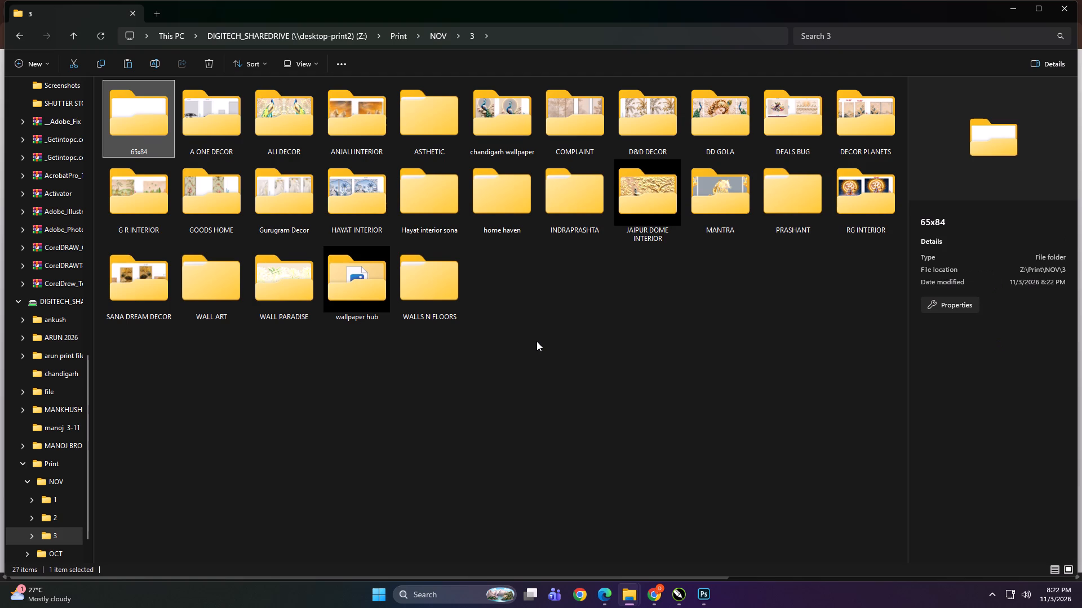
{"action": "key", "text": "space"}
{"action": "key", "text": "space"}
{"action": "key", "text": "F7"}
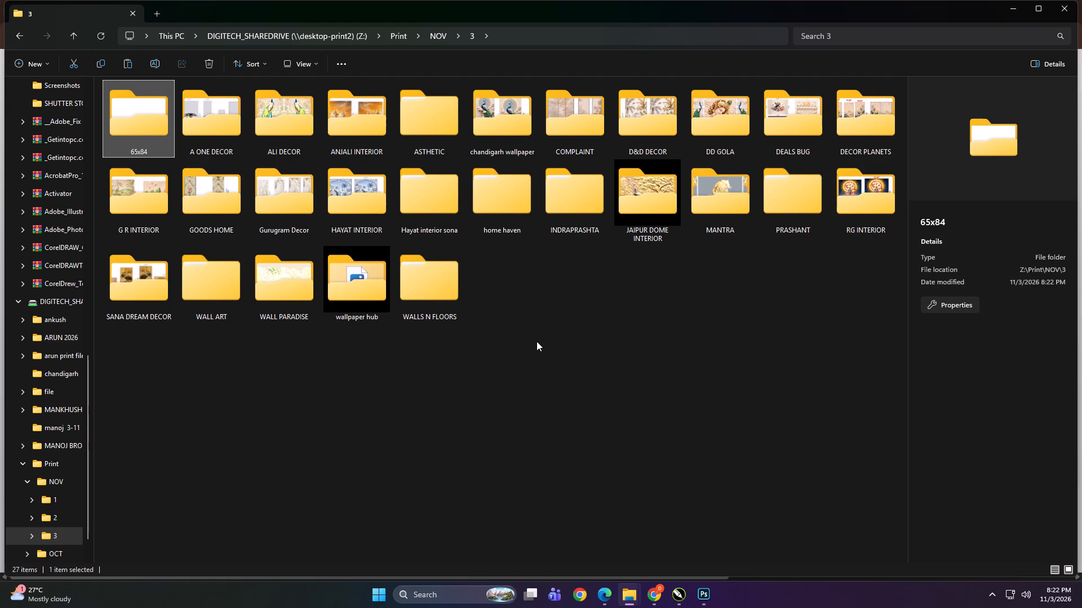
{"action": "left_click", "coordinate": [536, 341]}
Search the NOV folder in KD > PRINT FILE on the work (D:) drive for 113.
{"action": "key", "text": "BackSpace"}
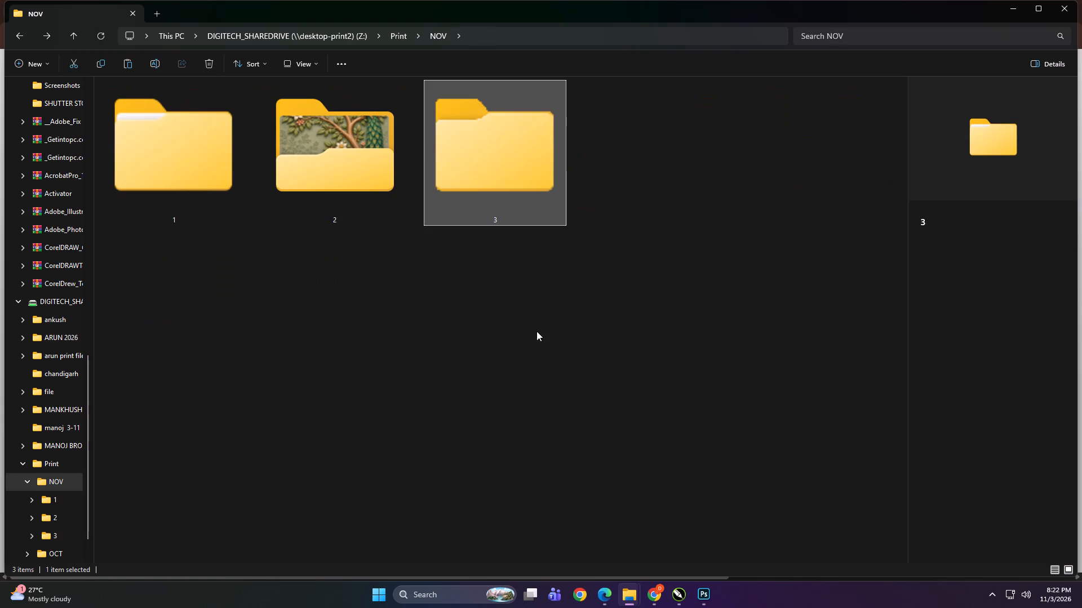
{"action": "scroll", "coordinate": [6, 362], "scroll_direction": "up", "scroll_amount": 6}
{"action": "left_click", "coordinate": [43, 359]}
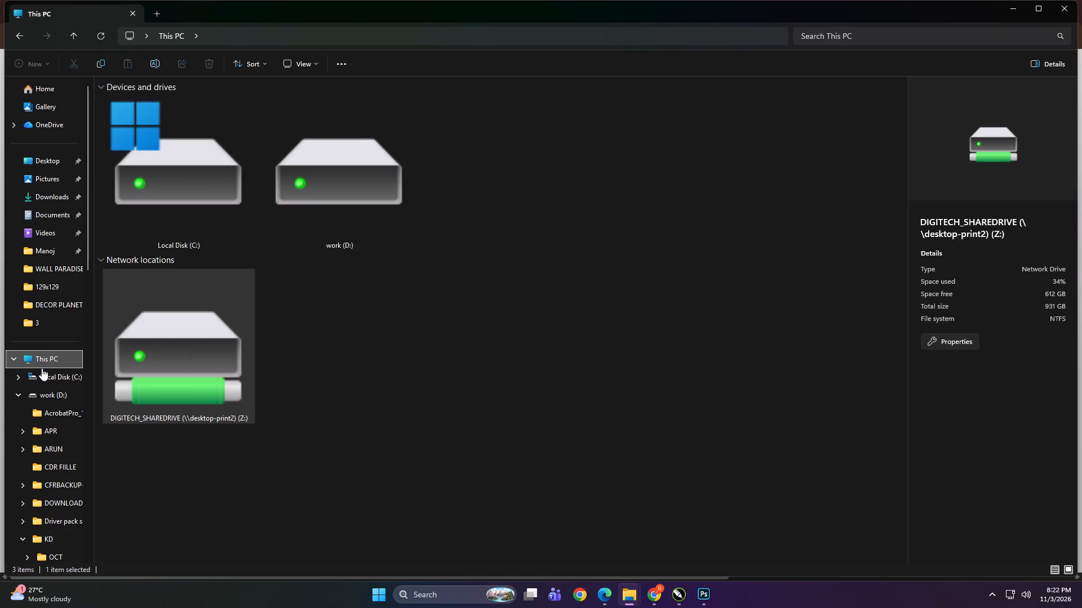
{"action": "triple_click", "coordinate": [327, 177]}
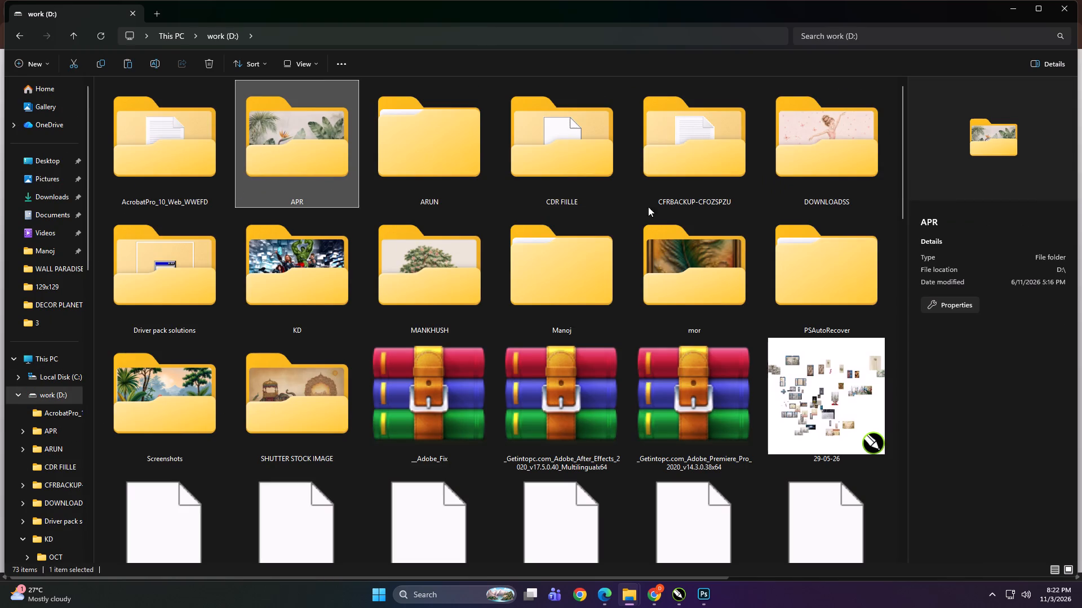
{"action": "double_click", "coordinate": [292, 269]}
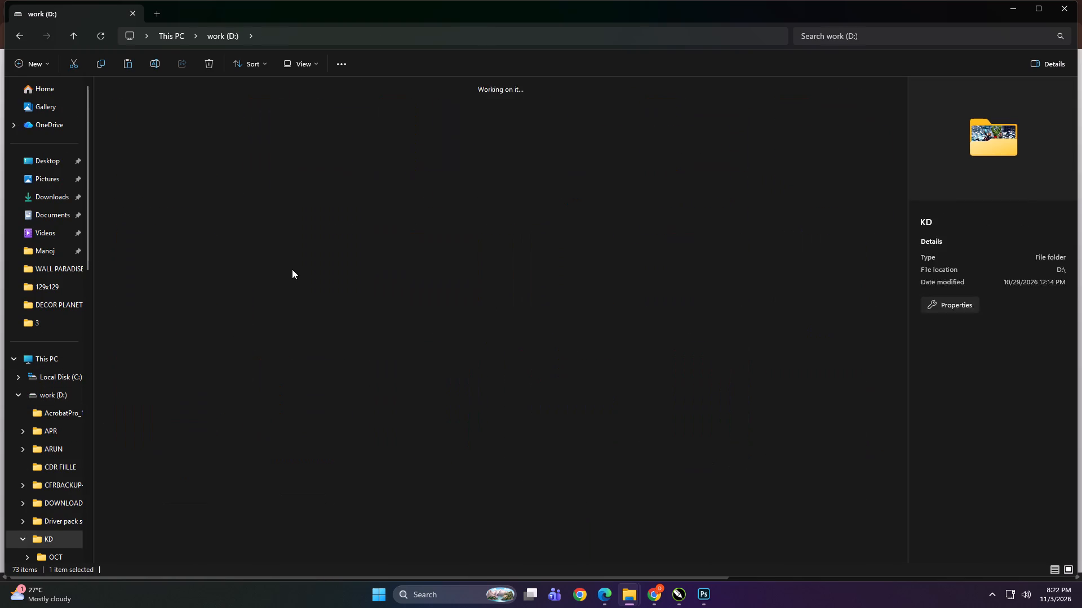
{"action": "double_click", "coordinate": [491, 180]}
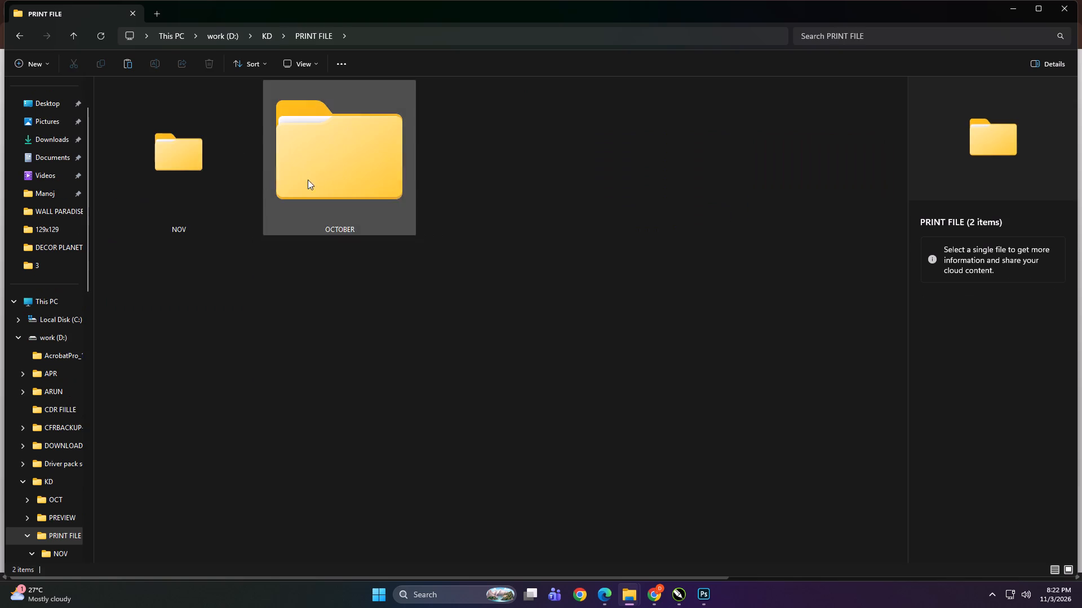
{"action": "left_click", "coordinate": [181, 156]}
{"action": "left_click", "coordinate": [181, 156]}
{"action": "double_click", "coordinate": [181, 156]}
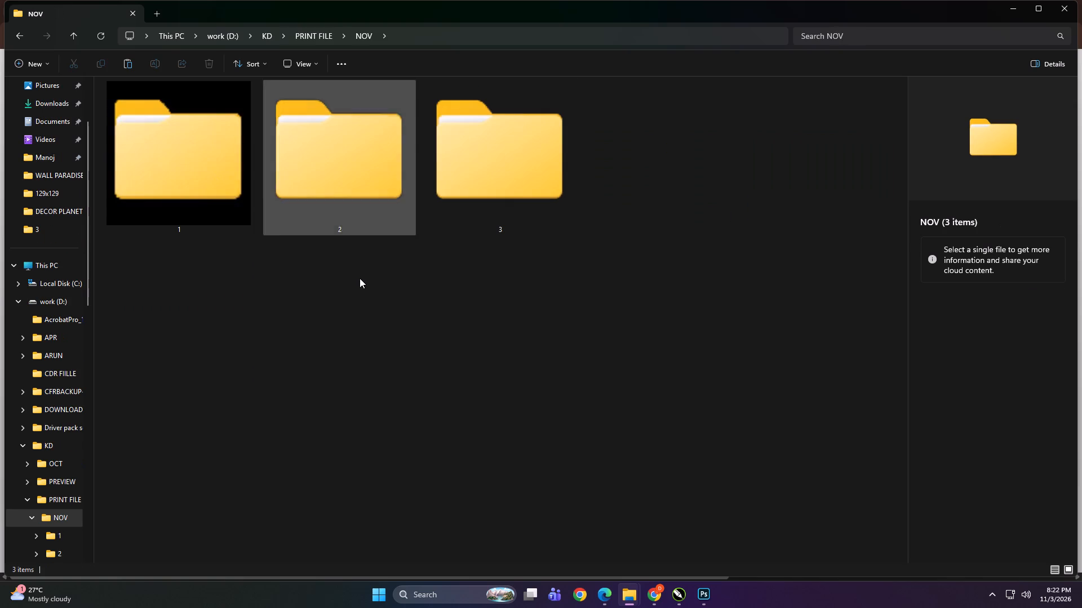
{"action": "left_click", "coordinate": [363, 280]}
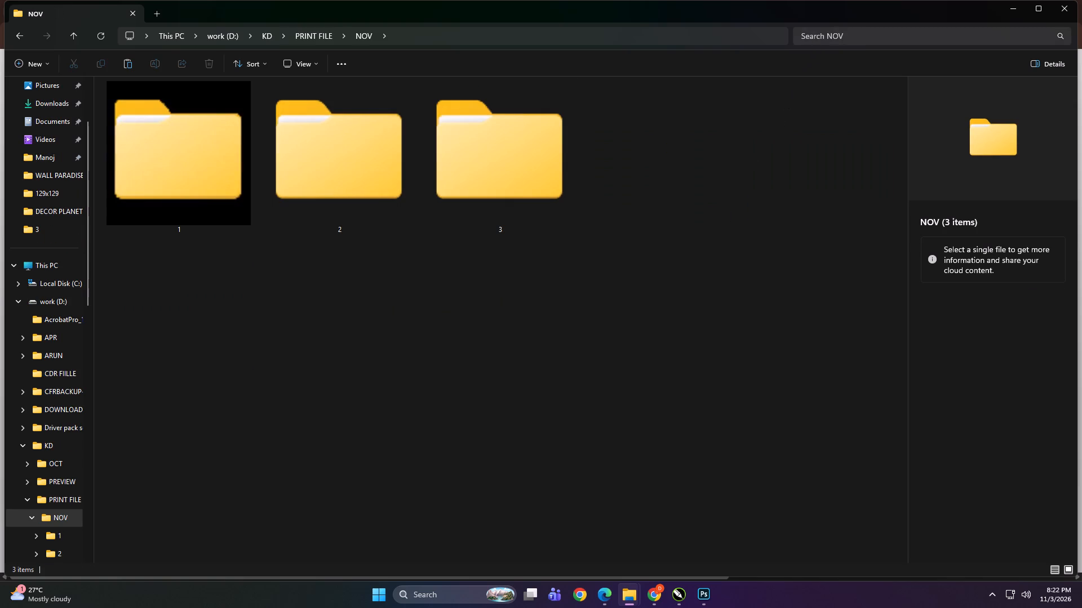
{"action": "left_click", "coordinate": [814, 41]}
{"action": "type", "text": "113"}
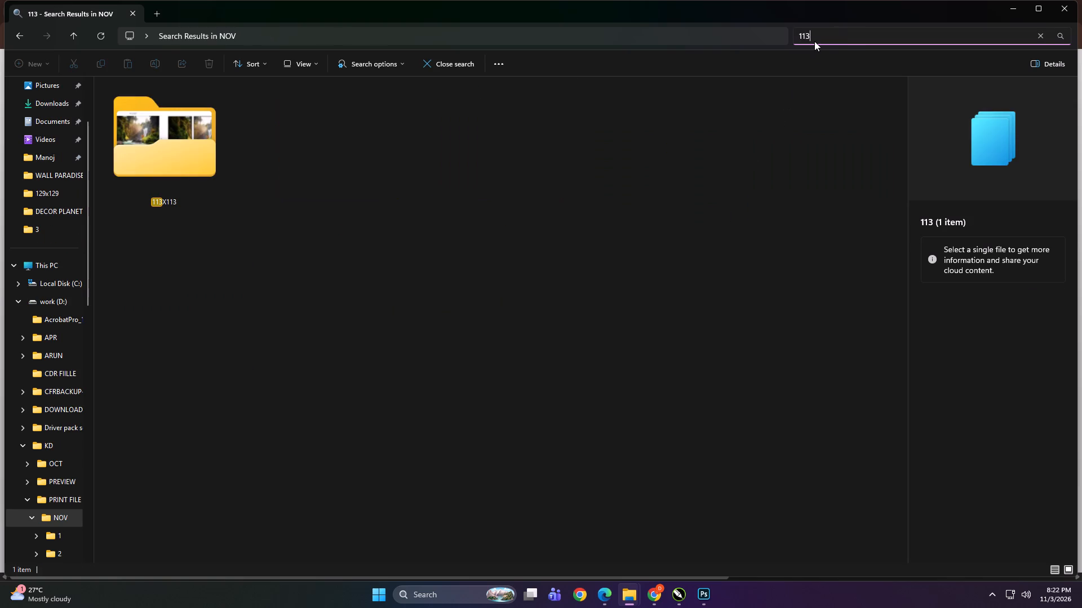
{"action": "left_click", "coordinate": [582, 346]}
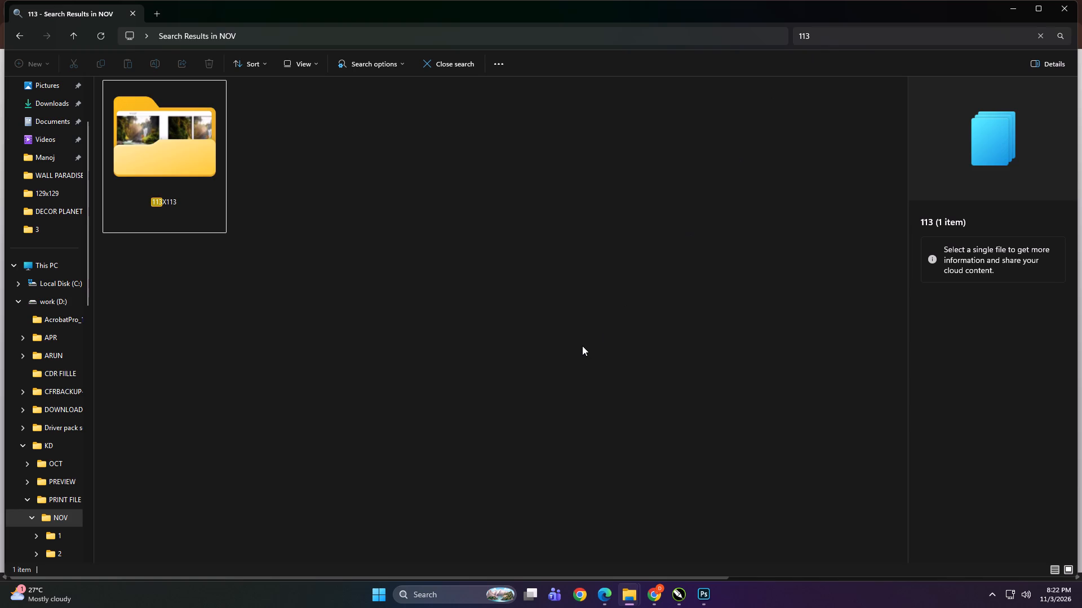
Search the OCTOBER folder in KD > PRINT FILE on the work (D:) drive for 113.
{"action": "key", "text": "BackSpace"}
{"action": "key", "text": "BackSpace"}
{"action": "double_click", "coordinate": [339, 126]}
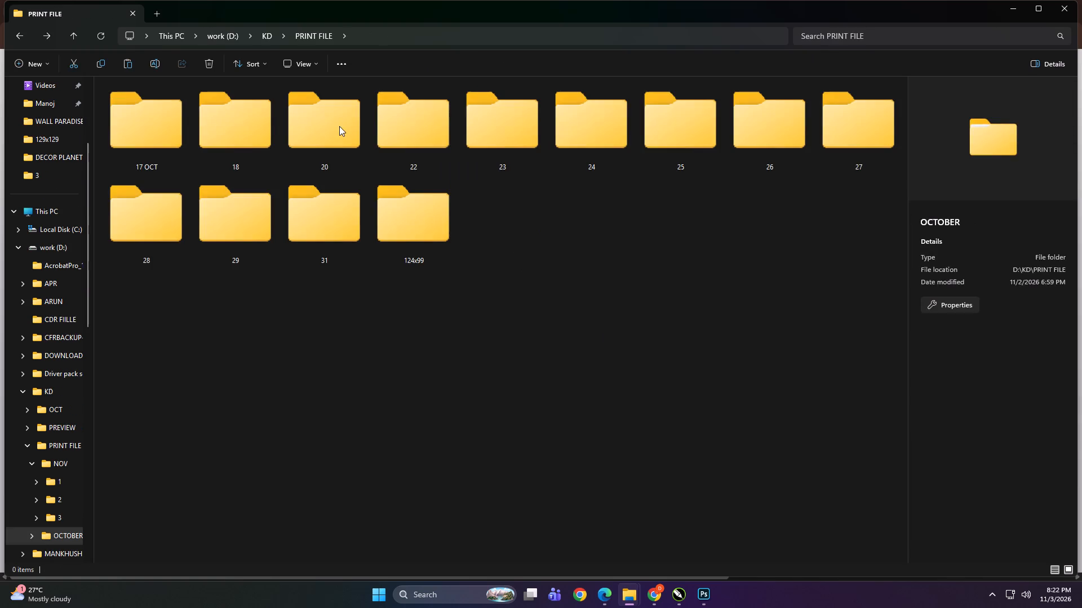
{"action": "left_click", "coordinate": [568, 258]}
{"action": "left_click", "coordinate": [827, 37]}
{"action": "type", "text": "113"}
Search the Print folder on the DIGITECH_SHAREDRIVE (Z:) drive for 113.
{"action": "scroll", "coordinate": [659, 251], "scroll_direction": "up", "scroll_amount": 7, "text": "ctrl"}
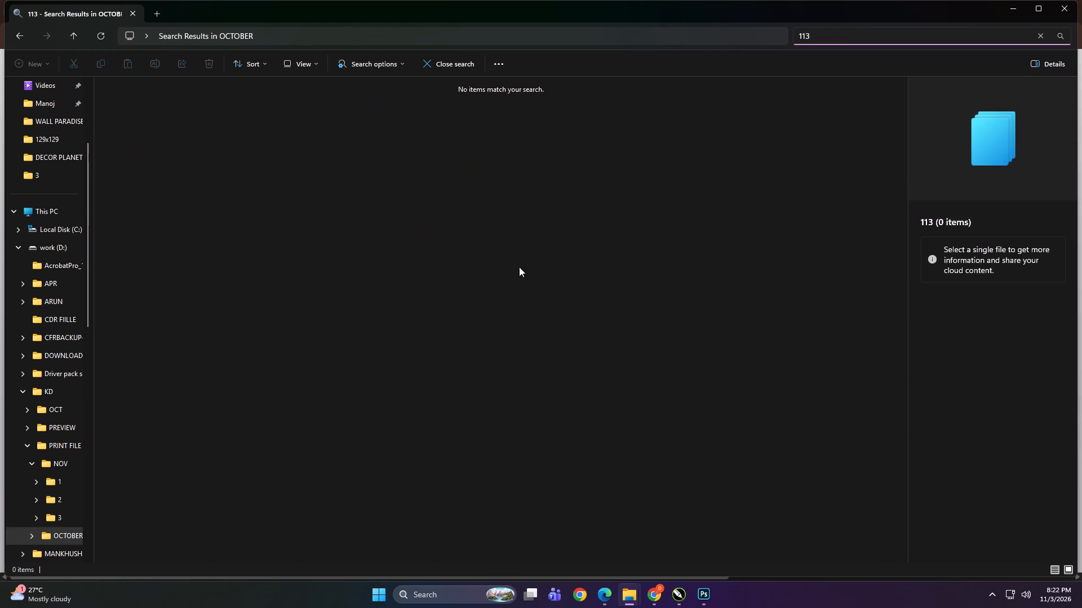
{"action": "scroll", "coordinate": [47, 374], "scroll_direction": "up", "scroll_amount": 5}
{"action": "left_click", "coordinate": [47, 359]}
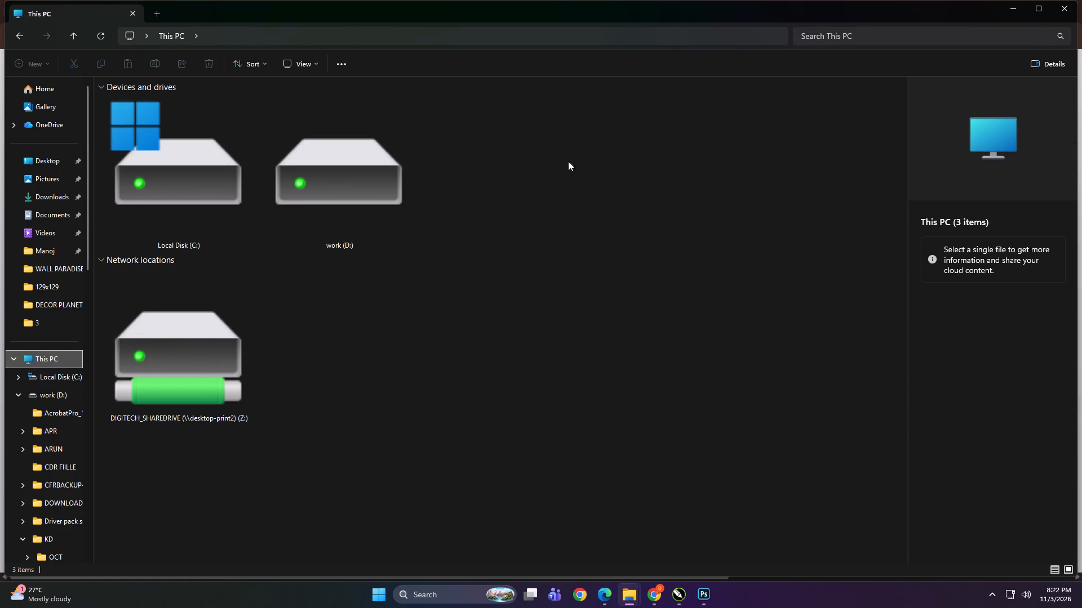
{"action": "double_click", "coordinate": [192, 336]}
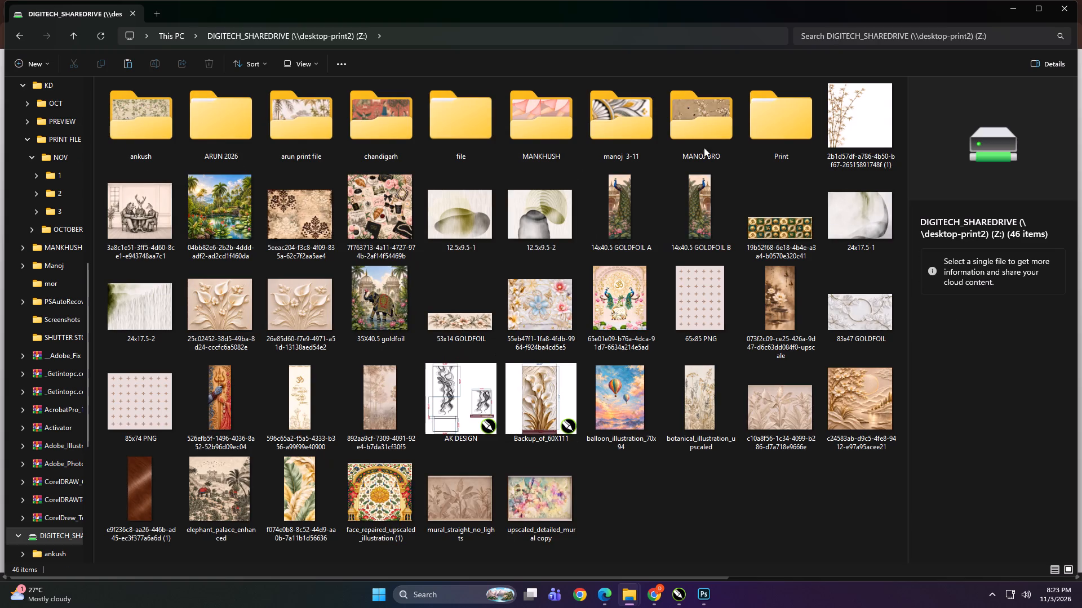
{"action": "double_click", "coordinate": [771, 122]}
{"action": "left_click", "coordinate": [607, 253]}
{"action": "left_click", "coordinate": [866, 35]}
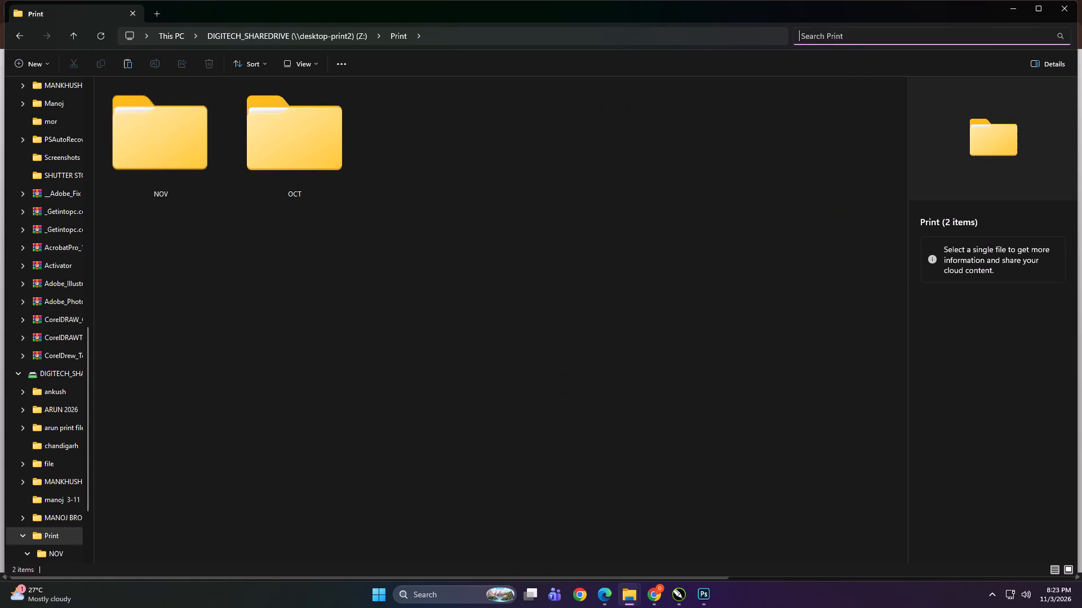
{"action": "type", "text": "113"}
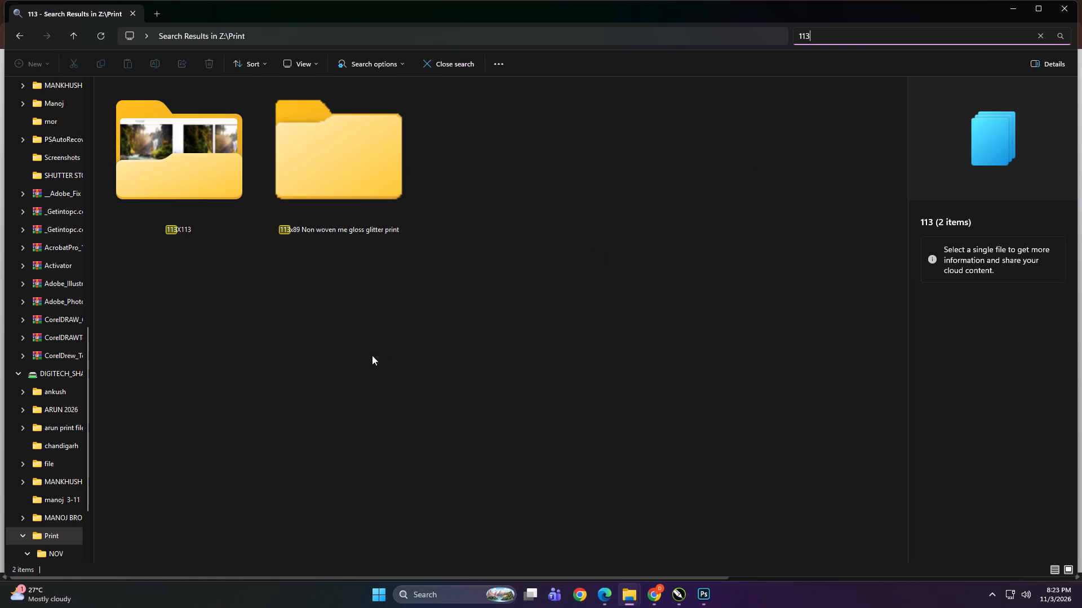
Search the shared drive's Print folder for 60x113.
{"action": "key", "text": "ctrl+a"}
{"action": "type", "text": "6x113"}
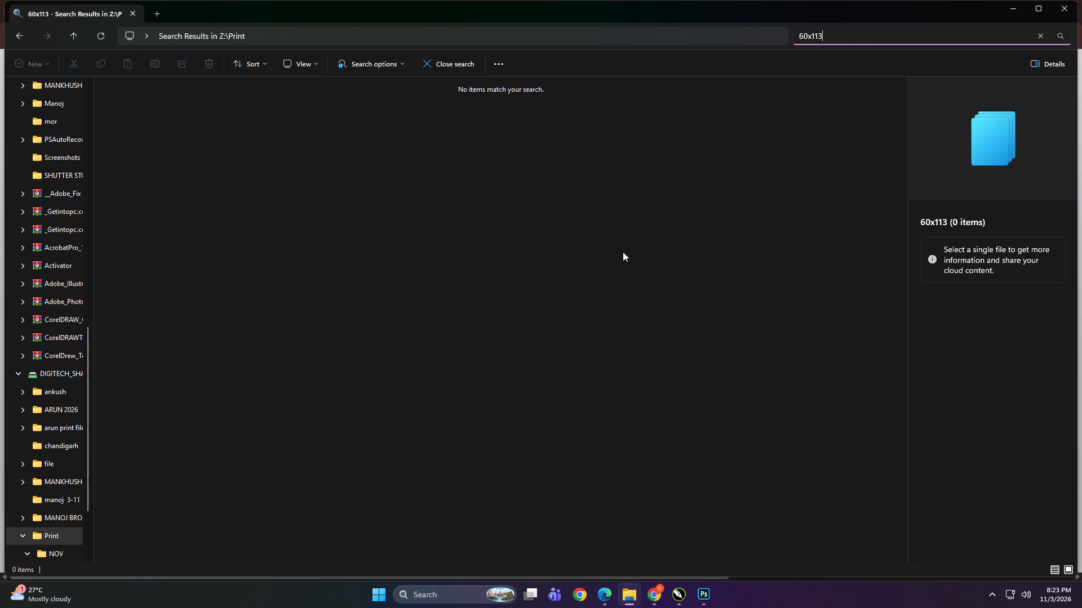
Check the contents of the WALL PRADISE folder in Print > OCT > 29 on the shared drive.
{"action": "left_click", "coordinate": [623, 252]}
{"action": "key", "text": "BackSpace"}
{"action": "key", "text": "BackSpace"}
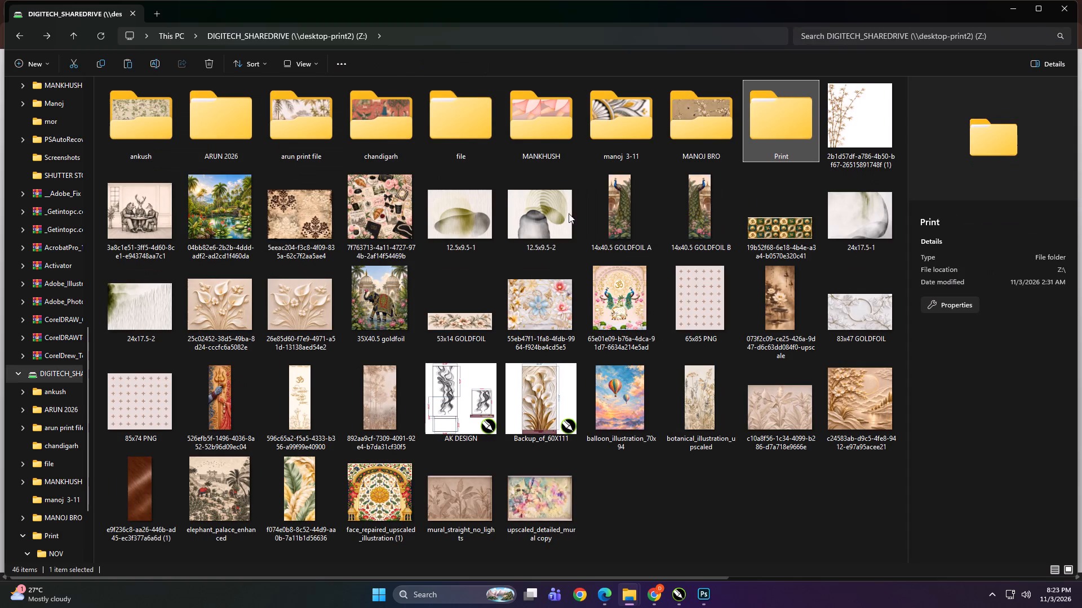
{"action": "triple_click", "coordinate": [788, 114]}
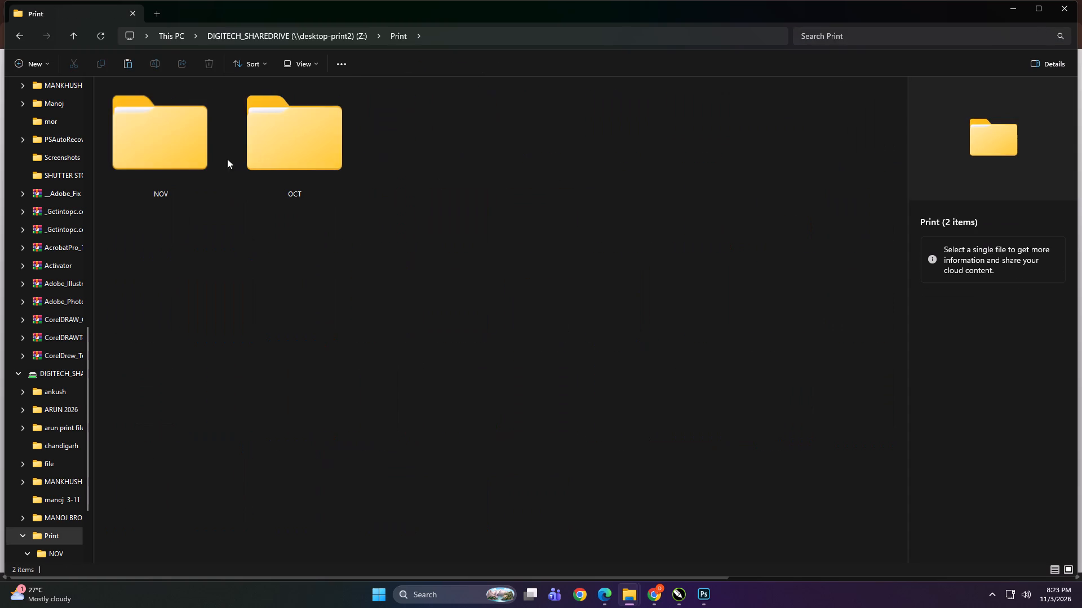
{"action": "double_click", "coordinate": [308, 153]}
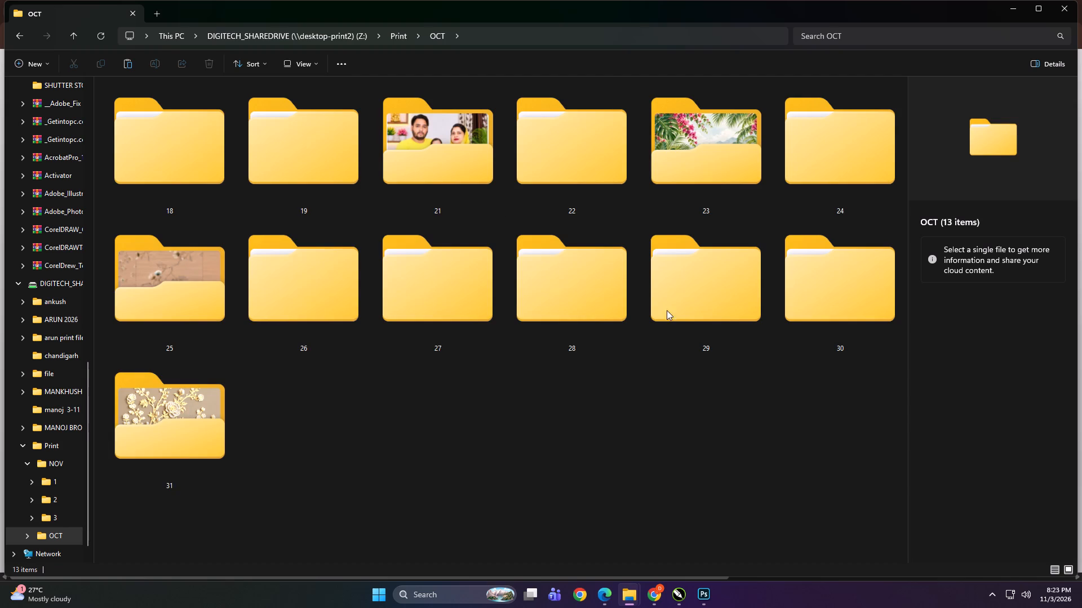
{"action": "double_click", "coordinate": [724, 310]}
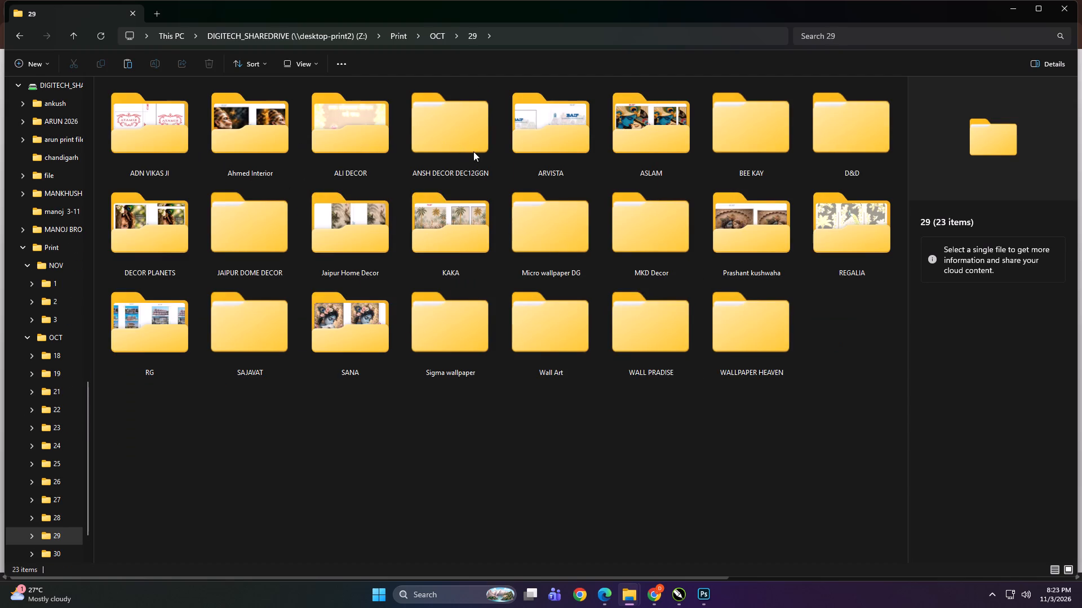
{"action": "double_click", "coordinate": [673, 351]}
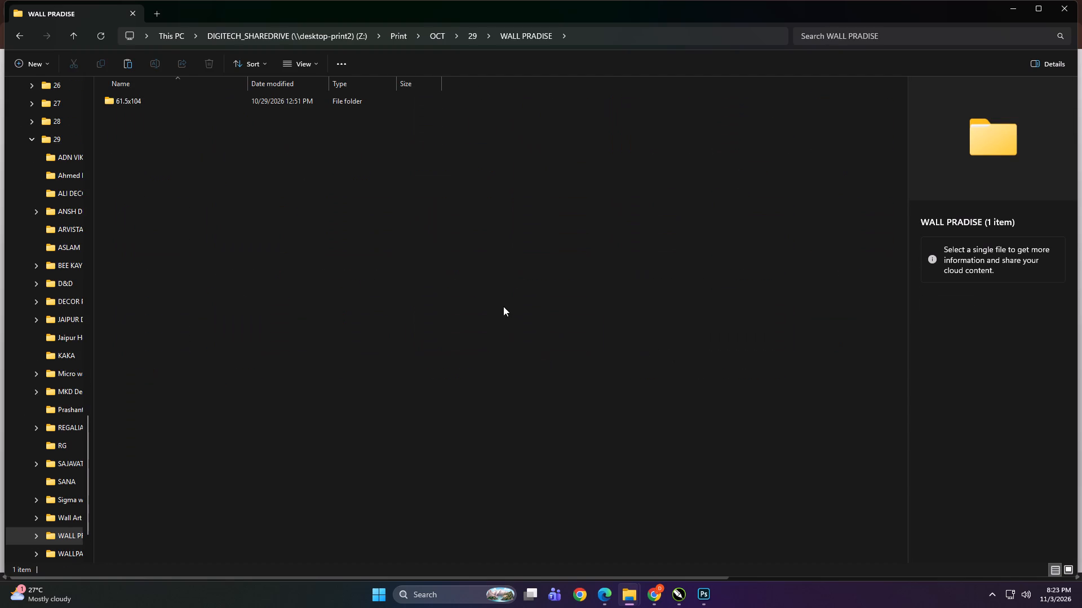
{"action": "scroll", "coordinate": [402, 342], "scroll_direction": "up", "scroll_amount": 10, "text": "ctrl"}
{"action": "scroll", "coordinate": [402, 342], "scroll_direction": "down", "scroll_amount": 1, "text": "ctrl"}
{"action": "scroll", "coordinate": [402, 342], "scroll_direction": "up", "scroll_amount": 20, "text": "ctrl"}
{"action": "scroll", "coordinate": [402, 342], "scroll_direction": "up", "scroll_amount": 7, "text": "ctrl"}
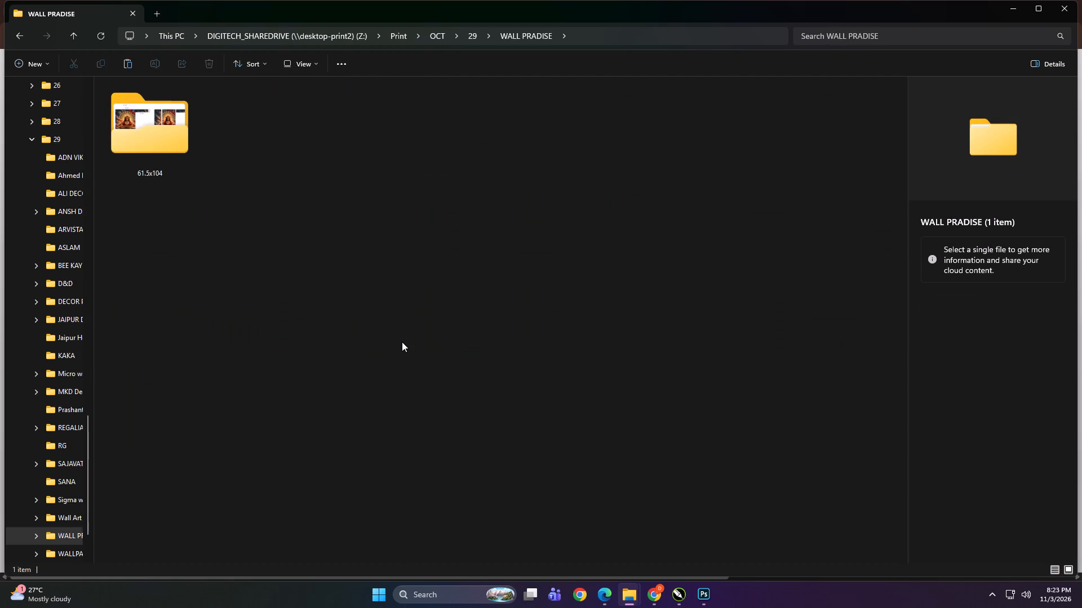
{"action": "key", "text": "BackSpace"}
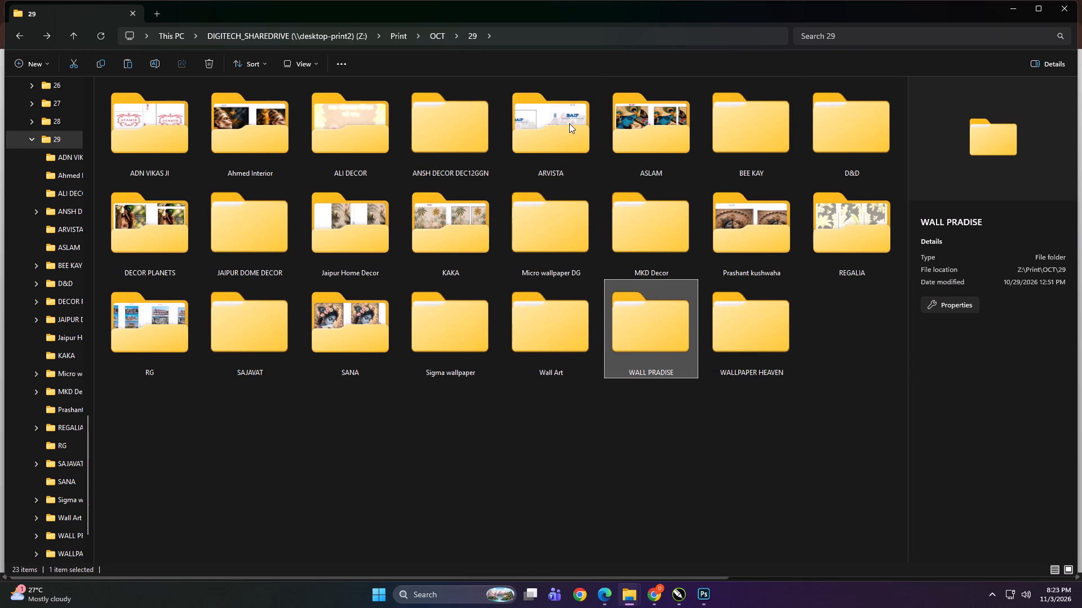
Check the customer folders in Print > NOV > 1 on the shared drive.
{"action": "left_click", "coordinate": [340, 435]}
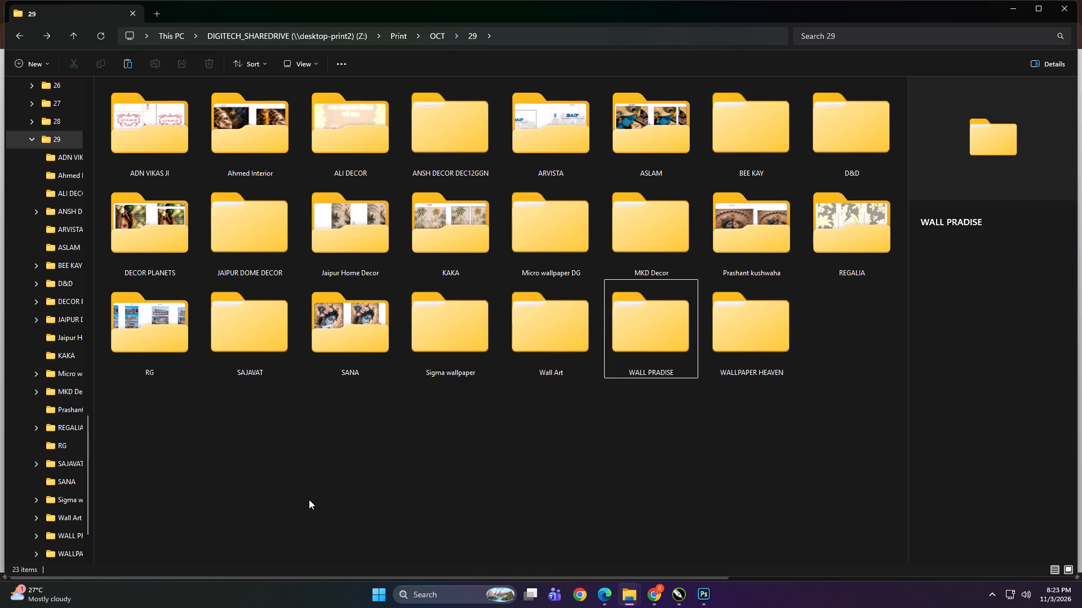
{"action": "key", "text": "BackSpace"}
{"action": "key", "text": "BackSpace"}
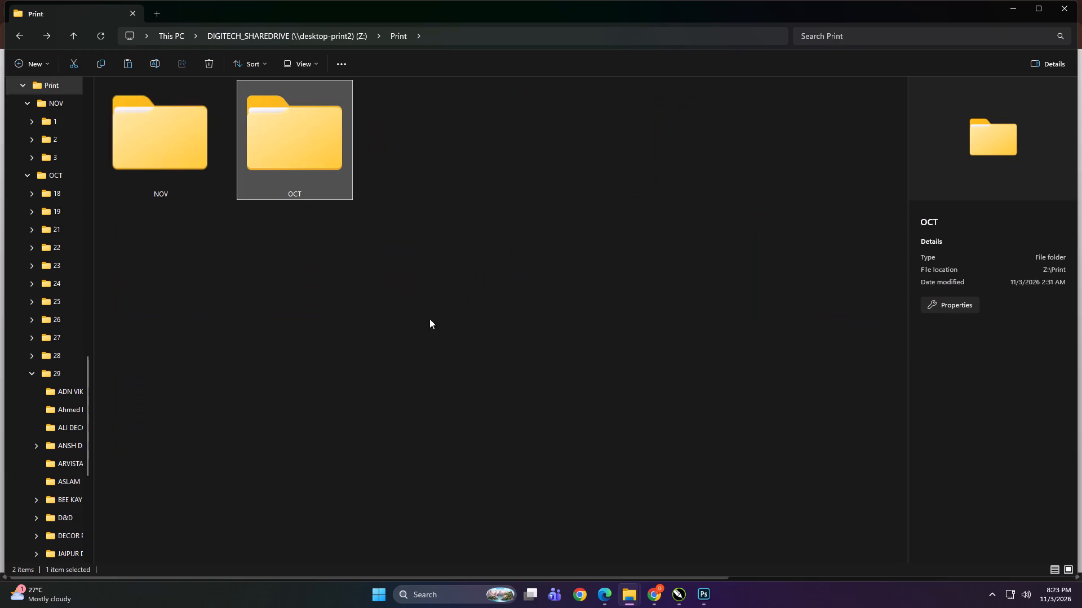
{"action": "double_click", "coordinate": [175, 147]}
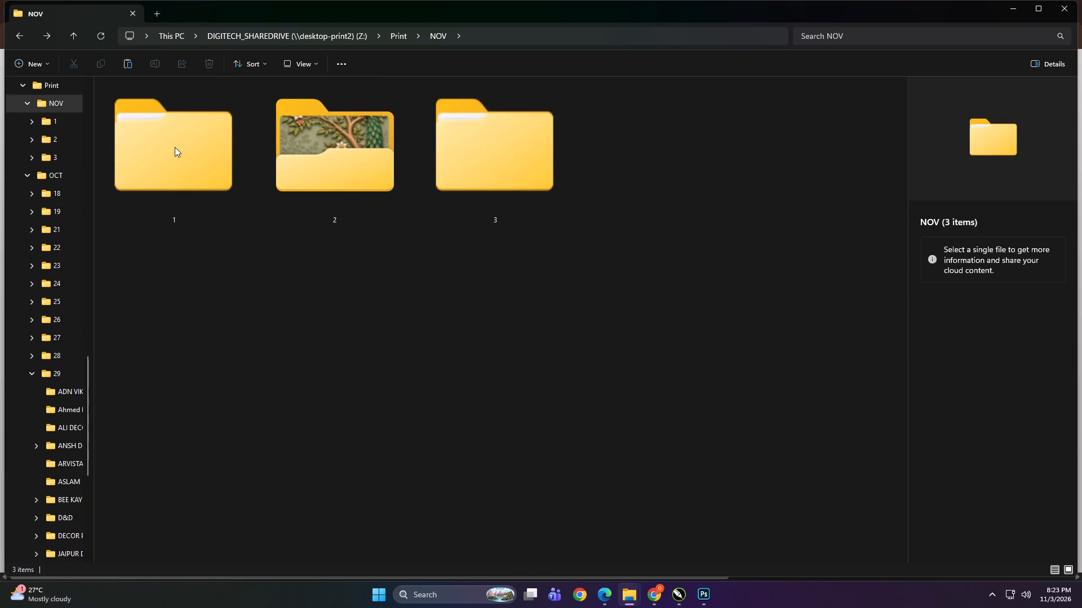
{"action": "double_click", "coordinate": [175, 147]}
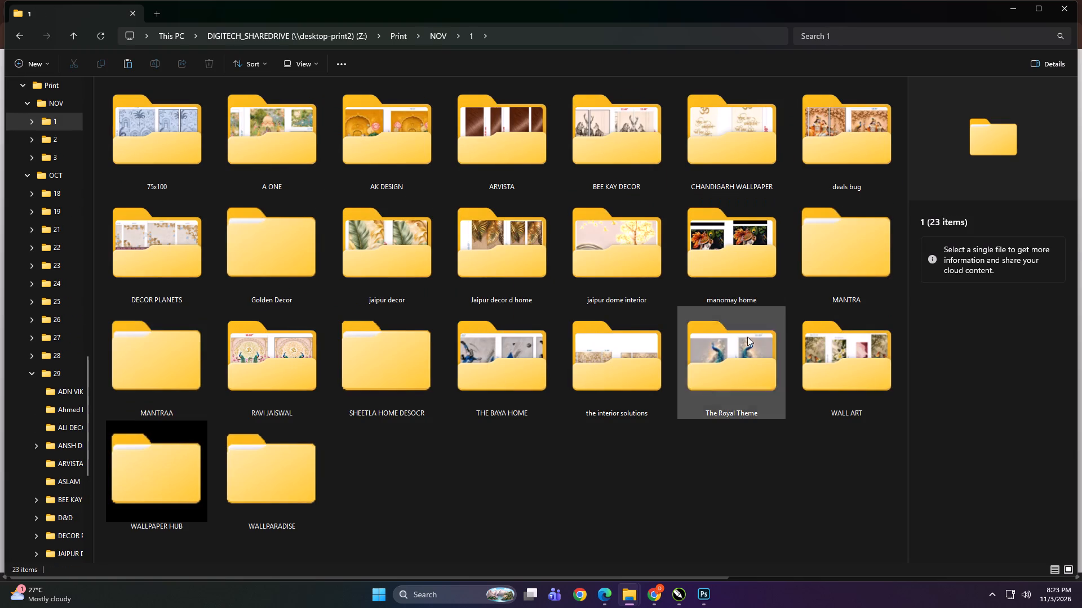
{"action": "left_click", "coordinate": [560, 493]}
Search the shared drive's whole Print folder for 41.
{"action": "key", "text": "BackSpace"}
{"action": "key", "text": "BackSpace"}
{"action": "left_click", "coordinate": [521, 378]}
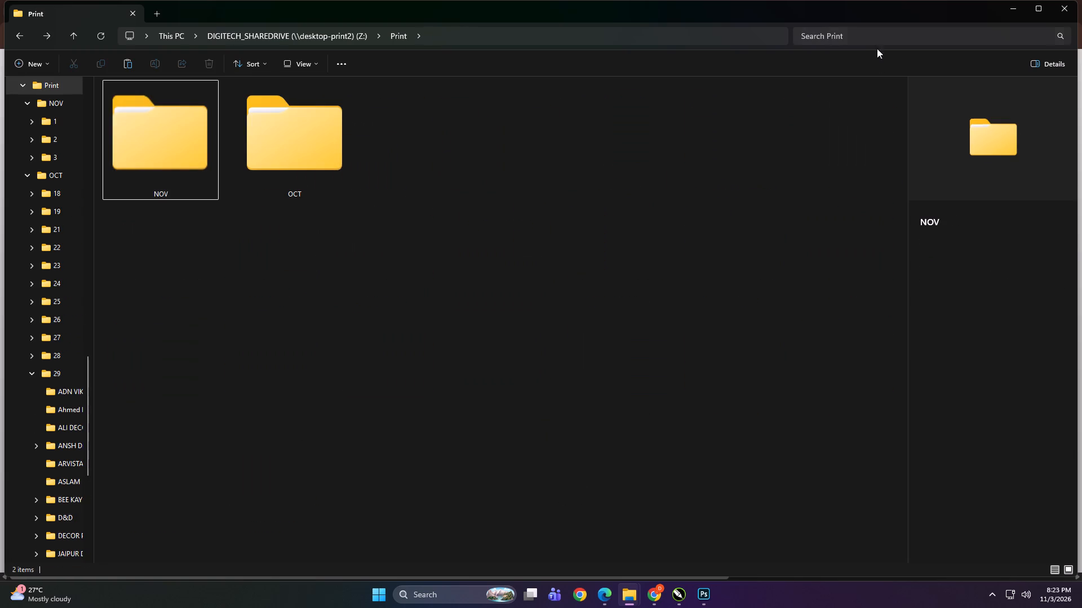
{"action": "left_click", "coordinate": [873, 39]}
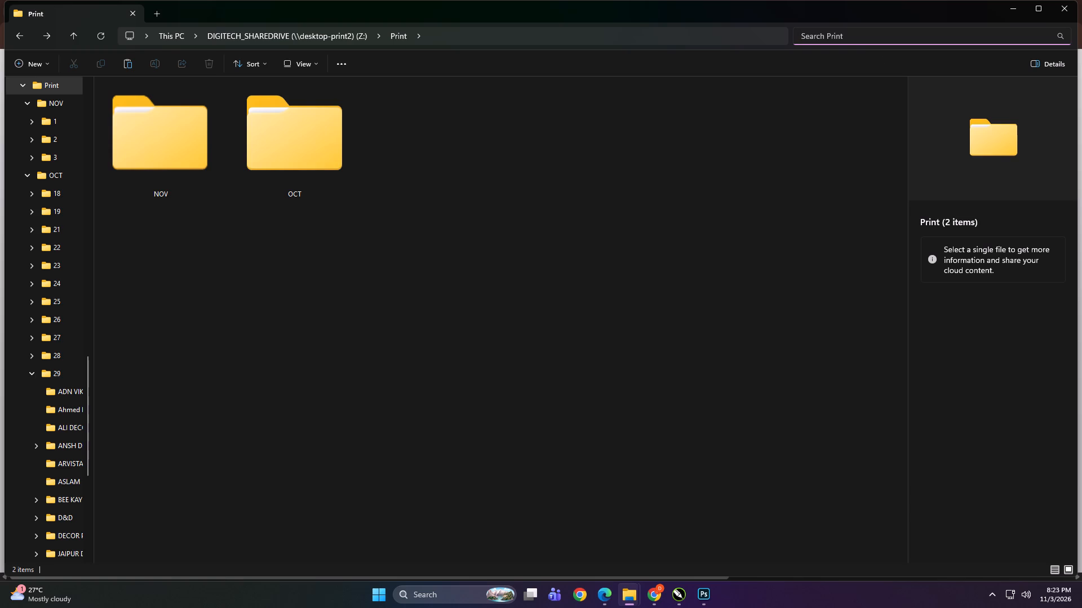
{"action": "type", "text": "41"}
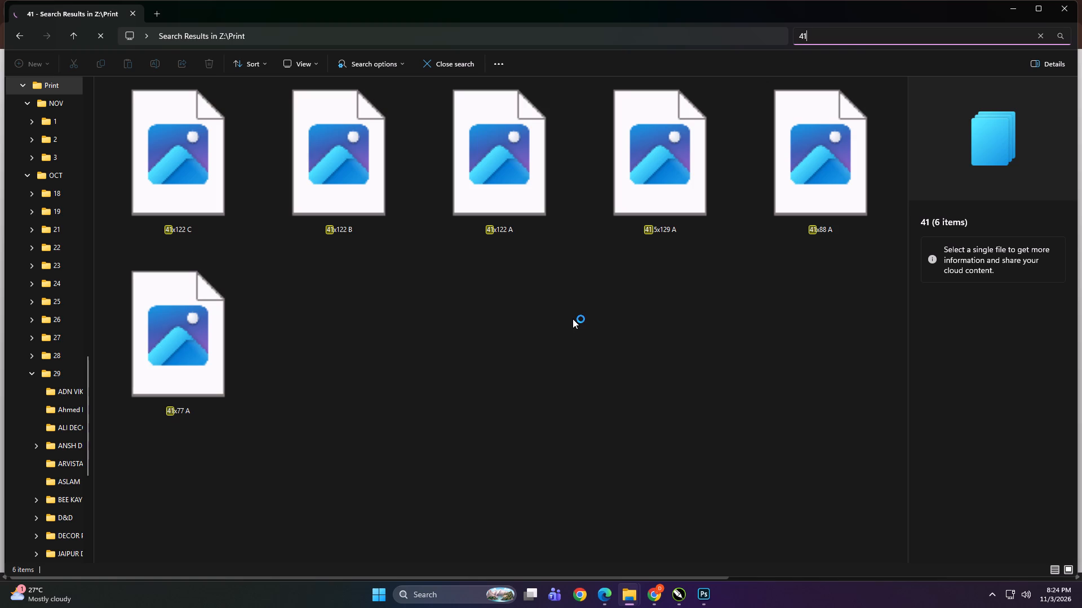
Find and launch the Kuro app.
{"action": "left_click", "coordinate": [455, 590]}
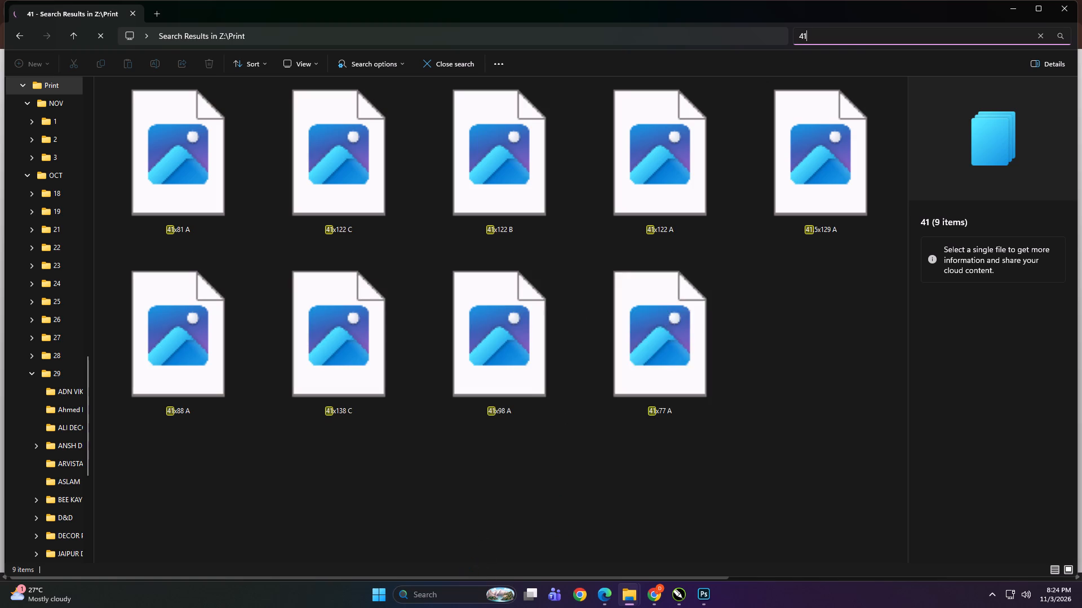
{"action": "type", "text": "KURO"}
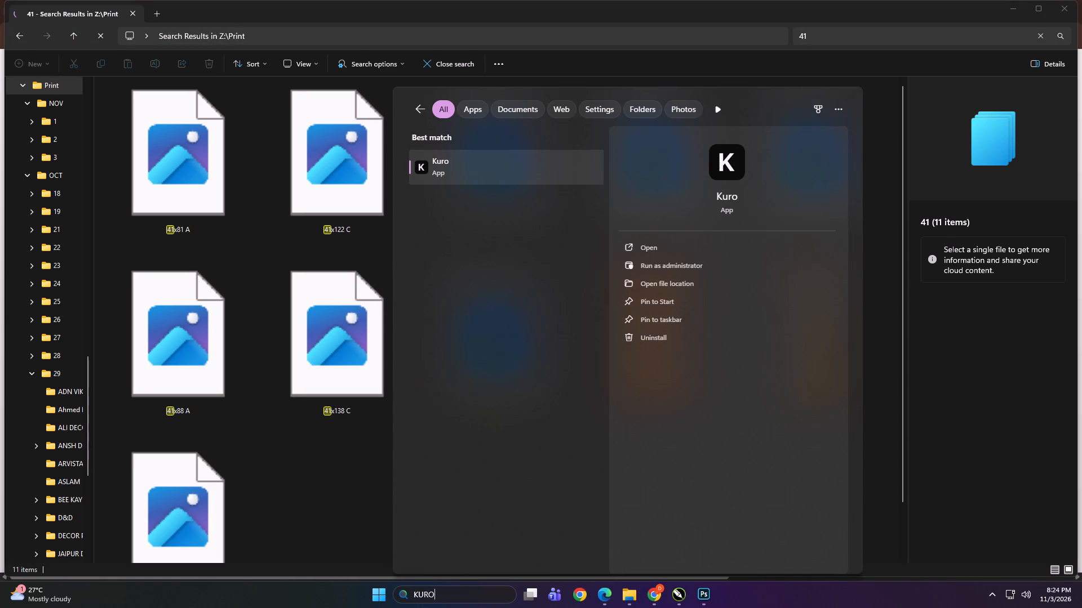
{"action": "key", "text": "Return"}
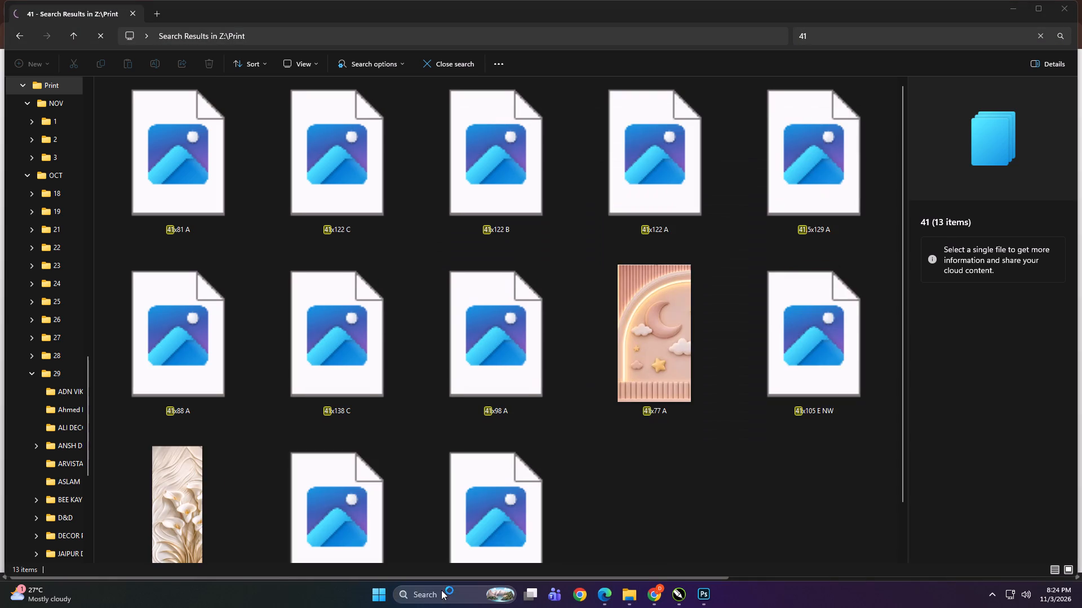
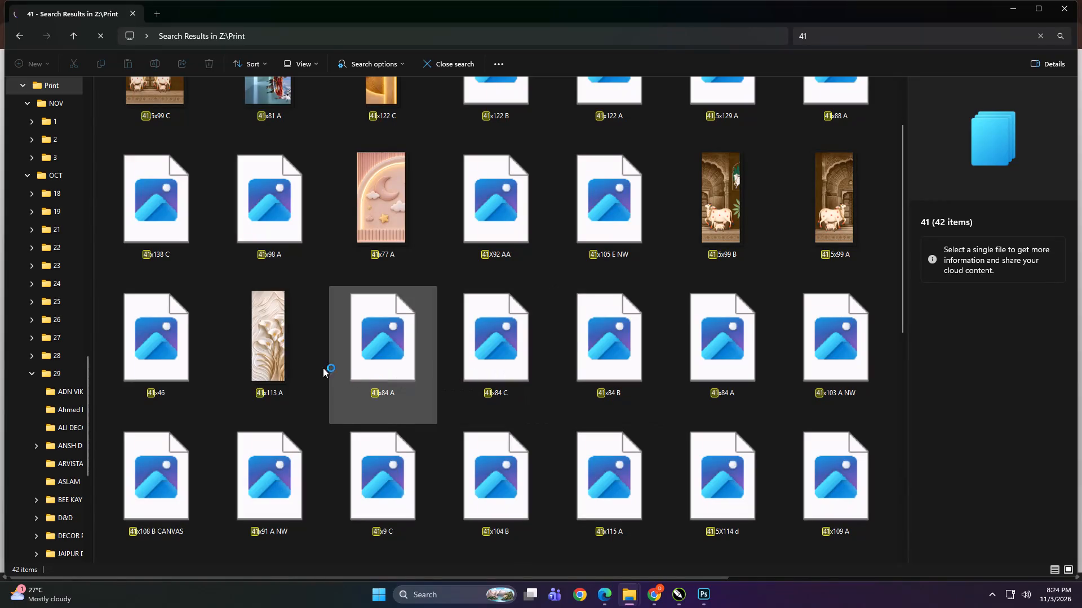
Open the folder containing the 41x113 A lily panel found in the search results.
{"action": "left_click", "coordinate": [272, 341]}
{"action": "right_click", "coordinate": [272, 341]}
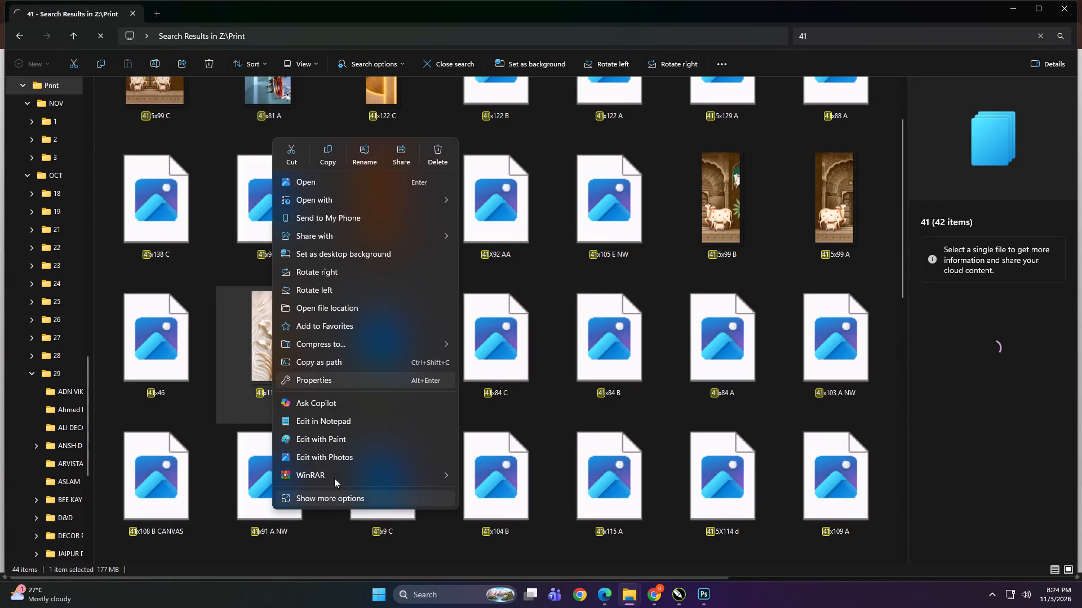
{"action": "left_click", "coordinate": [345, 307]}
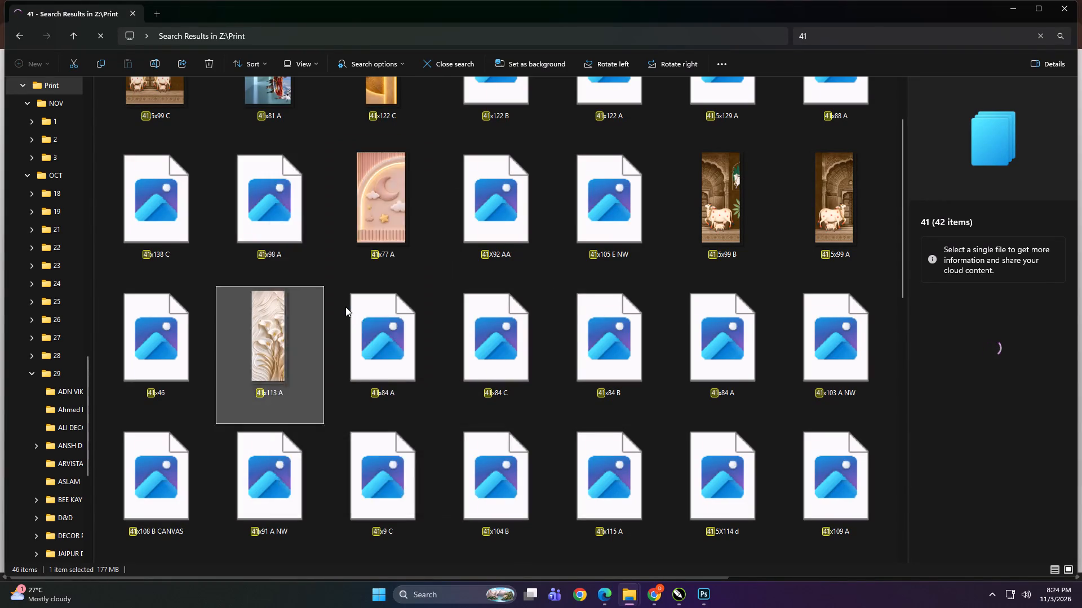
{"action": "scroll", "coordinate": [326, 383], "scroll_direction": "up", "scroll_amount": 17, "text": "ctrl"}
{"action": "scroll", "coordinate": [327, 383], "scroll_direction": "down", "scroll_amount": 1, "text": "ctrl"}
{"action": "scroll", "coordinate": [327, 383], "scroll_direction": "up", "scroll_amount": 16, "text": "ctrl"}
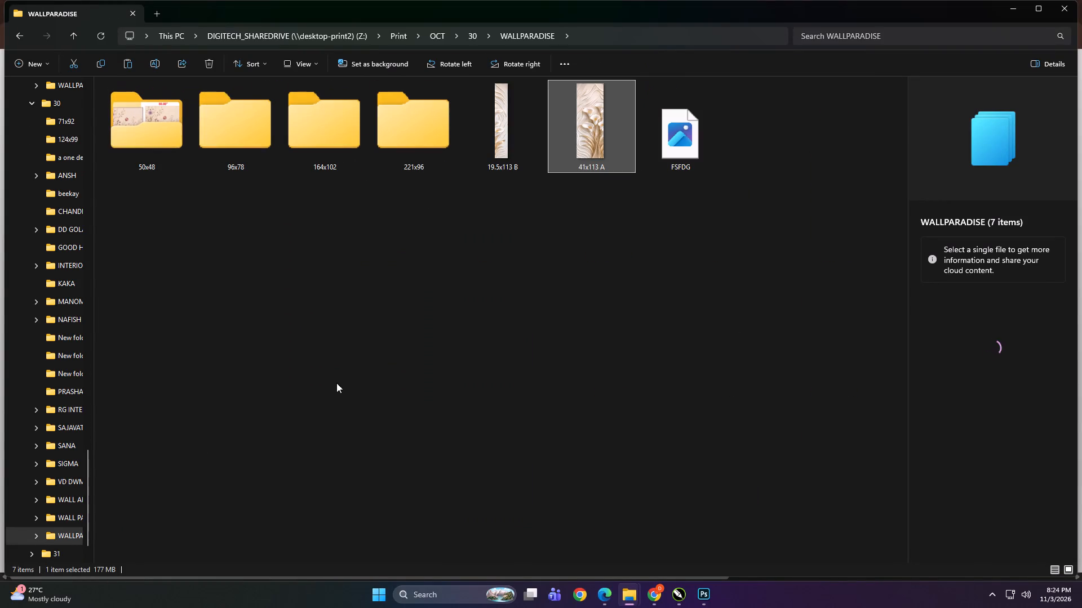
Bring the 19.5x113 B and 41x113 A images from the WALLPARADISE folder into the open CorelDRAW document.
{"action": "left_click", "coordinate": [587, 283]}
{"action": "left_click", "coordinate": [498, 152]}
{"action": "left_click", "coordinate": [614, 161], "text": "ctrl"}
{"action": "left_click_drag", "start_coordinate": [594, 158], "coordinate": [632, 364]}
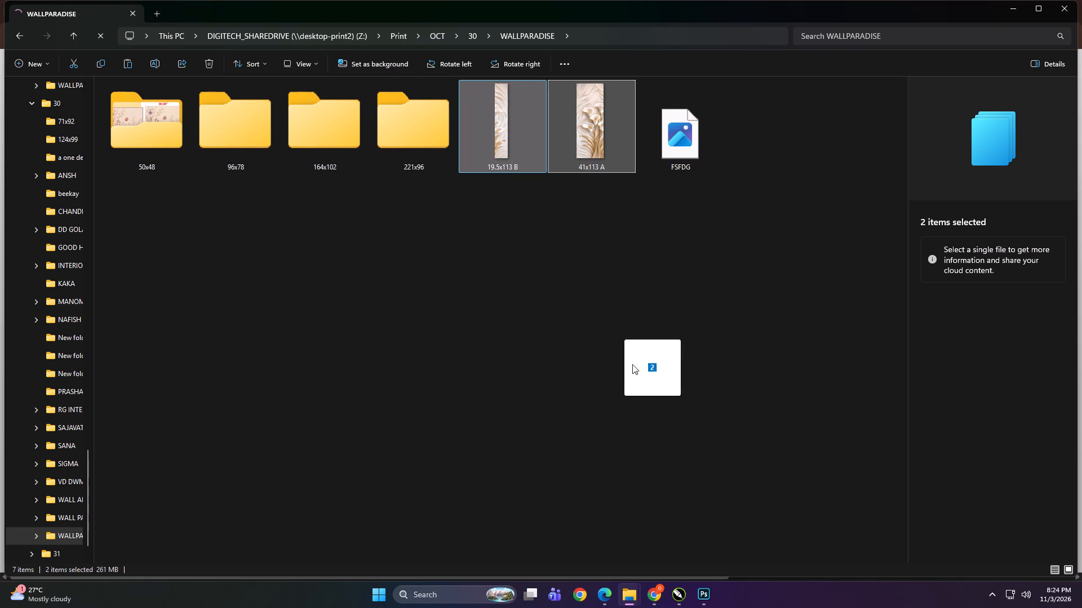
{"action": "left_click_drag", "start_coordinate": [632, 364], "coordinate": [568, 350]}
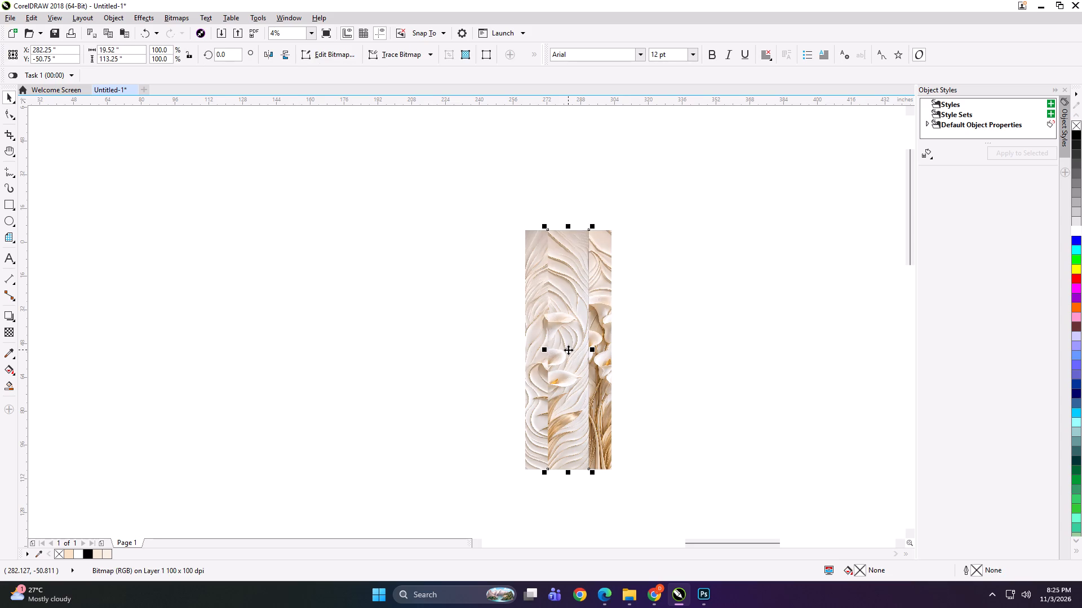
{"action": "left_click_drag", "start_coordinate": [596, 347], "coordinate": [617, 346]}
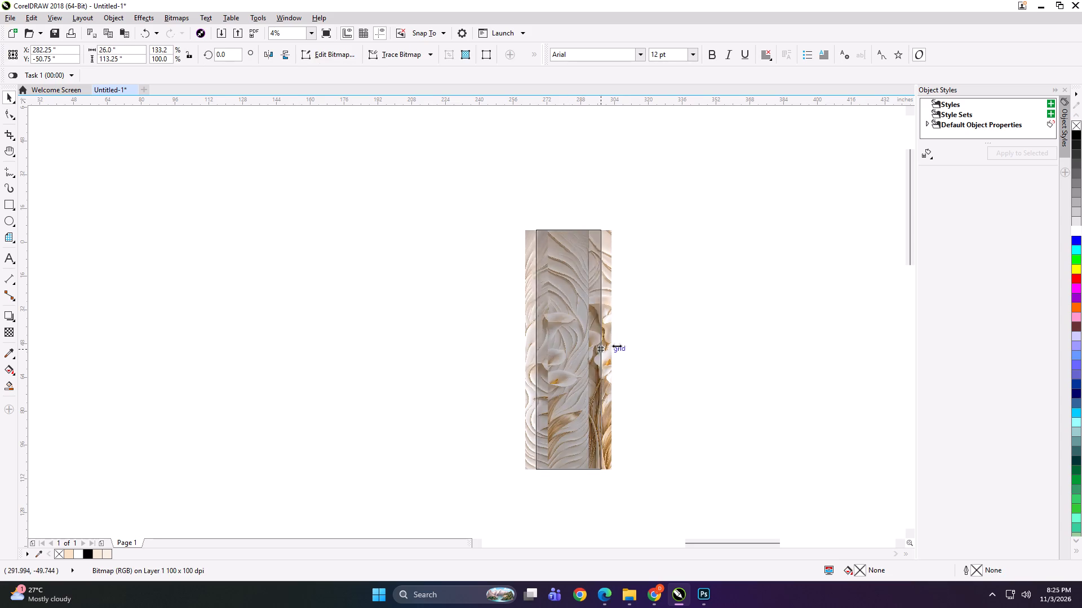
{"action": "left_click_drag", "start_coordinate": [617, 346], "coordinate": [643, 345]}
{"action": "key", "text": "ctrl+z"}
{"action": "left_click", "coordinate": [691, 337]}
Place the 19.5x113 panel against the right edge of the 41x113 panel and align their bottom edges.
{"action": "left_click_drag", "start_coordinate": [570, 332], "coordinate": [611, 331]}
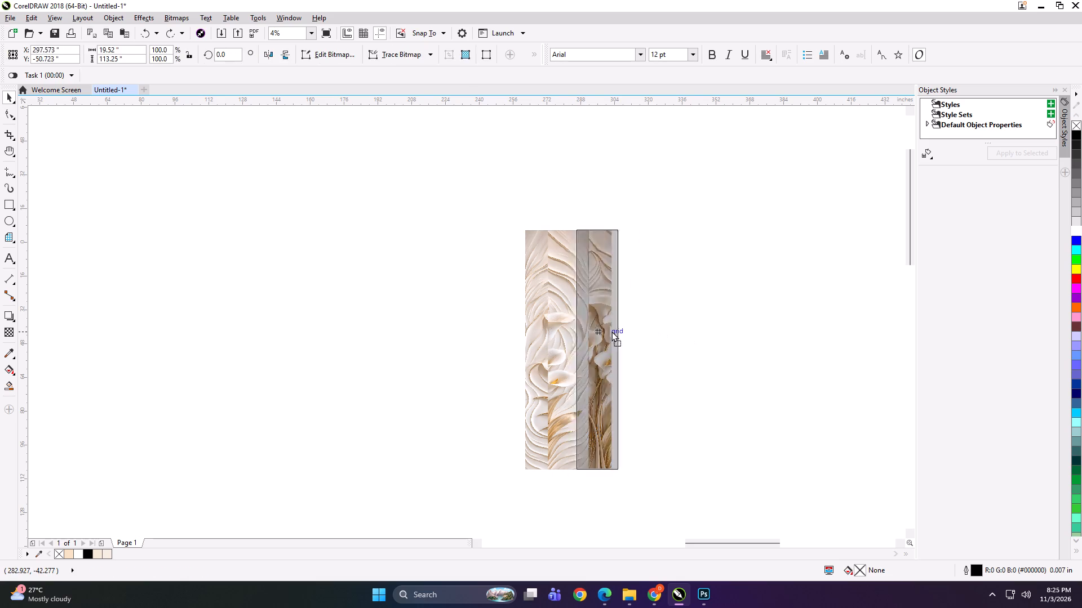
{"action": "left_click_drag", "start_coordinate": [611, 331], "coordinate": [629, 330]}
{"action": "left_click", "coordinate": [632, 330], "text": "shift"}
{"action": "left_click_drag", "start_coordinate": [633, 330], "coordinate": [641, 330], "text": "shift"}
{"action": "scroll", "coordinate": [638, 327], "scroll_direction": "up", "scroll_amount": 2}
{"action": "scroll", "coordinate": [567, 397], "scroll_direction": "up", "scroll_amount": 1}
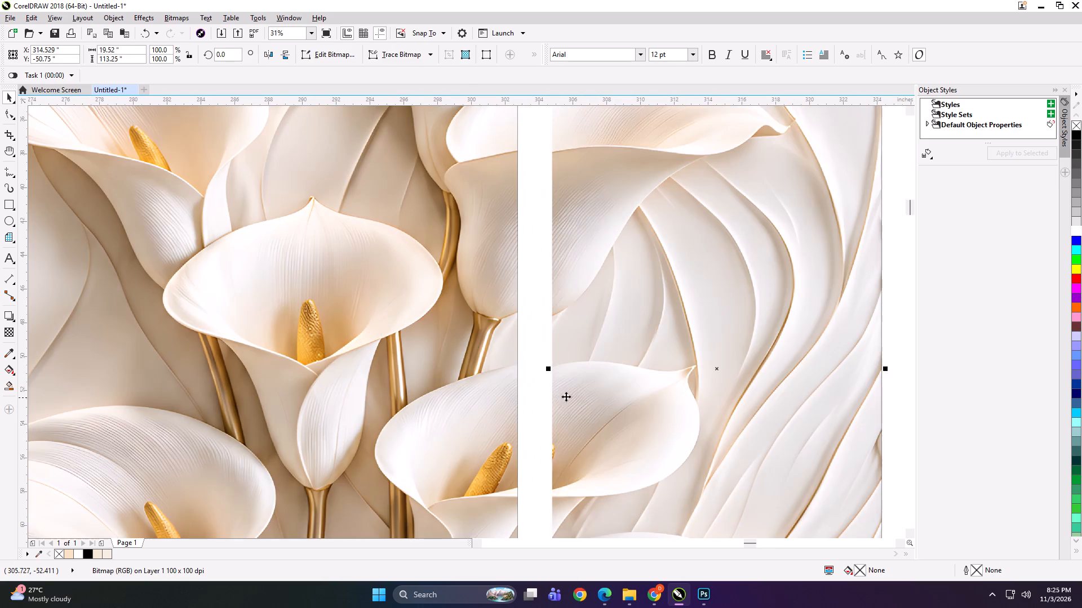
{"action": "left_click_drag", "start_coordinate": [582, 392], "coordinate": [547, 389]}
{"action": "left_click", "coordinate": [460, 327], "text": "shift"}
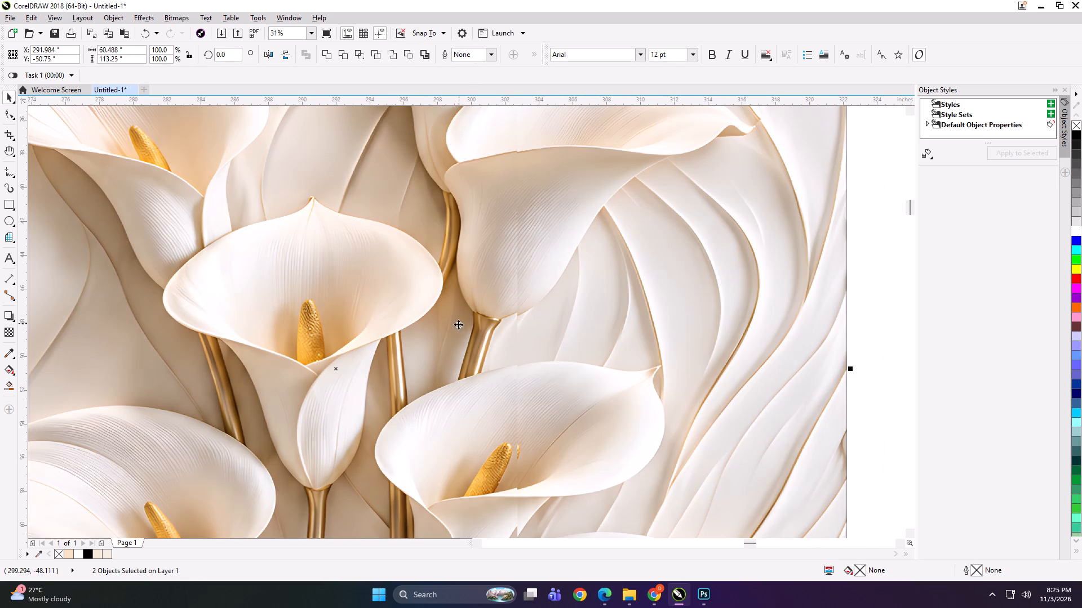
{"action": "key", "text": "b"}
Nudge the narrow lily panel 0.5 inch left over the wide panel and bring it to the front.
{"action": "scroll", "coordinate": [531, 316], "scroll_direction": "down", "scroll_amount": 2}
{"action": "left_click", "coordinate": [679, 315]}
{"action": "left_click", "coordinate": [535, 319]}
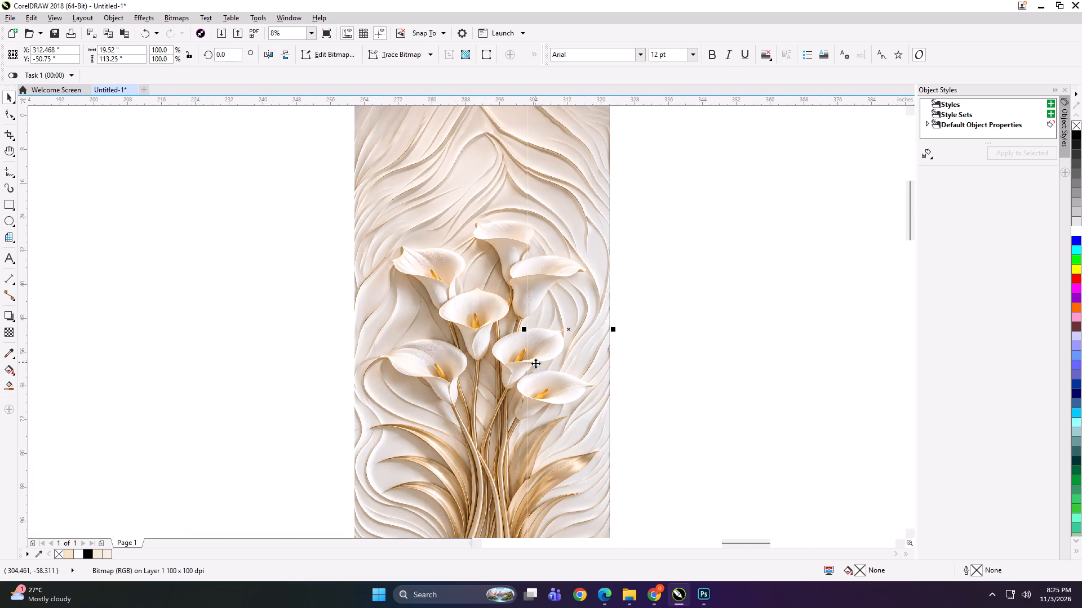
{"action": "scroll", "coordinate": [535, 363], "scroll_direction": "up", "scroll_amount": 4}
{"action": "key", "text": "Left"}
{"action": "scroll", "coordinate": [504, 345], "scroll_direction": "down", "scroll_amount": 4}
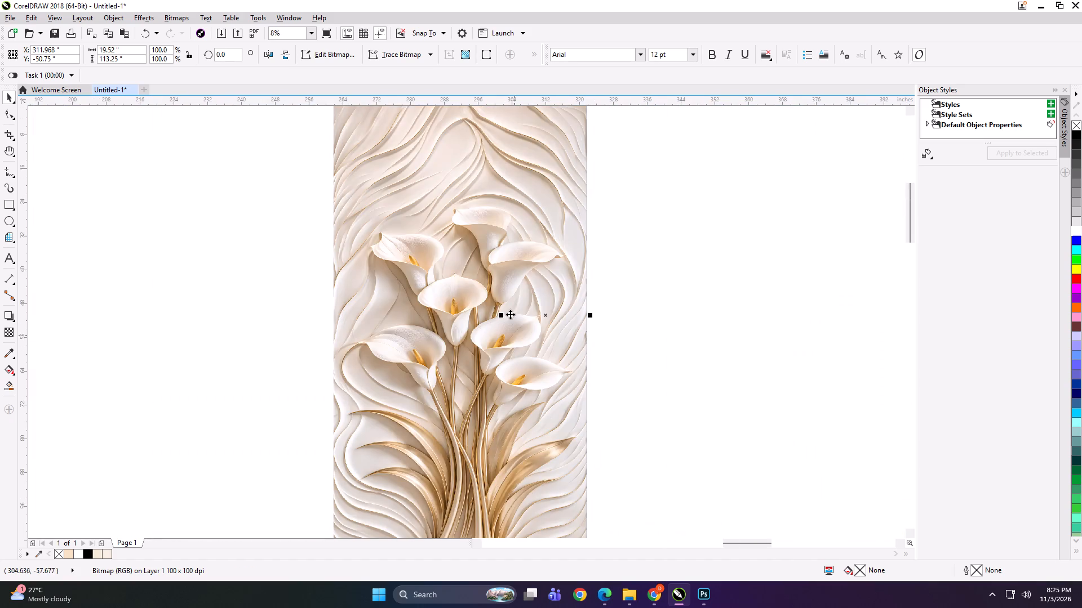
{"action": "scroll", "coordinate": [507, 294], "scroll_direction": "up", "scroll_amount": 4}
{"action": "scroll", "coordinate": [513, 288], "scroll_direction": "down", "scroll_amount": 4}
{"action": "scroll", "coordinate": [555, 318], "scroll_direction": "down", "scroll_amount": 2}
{"action": "key", "text": "shift+Page_Up"}
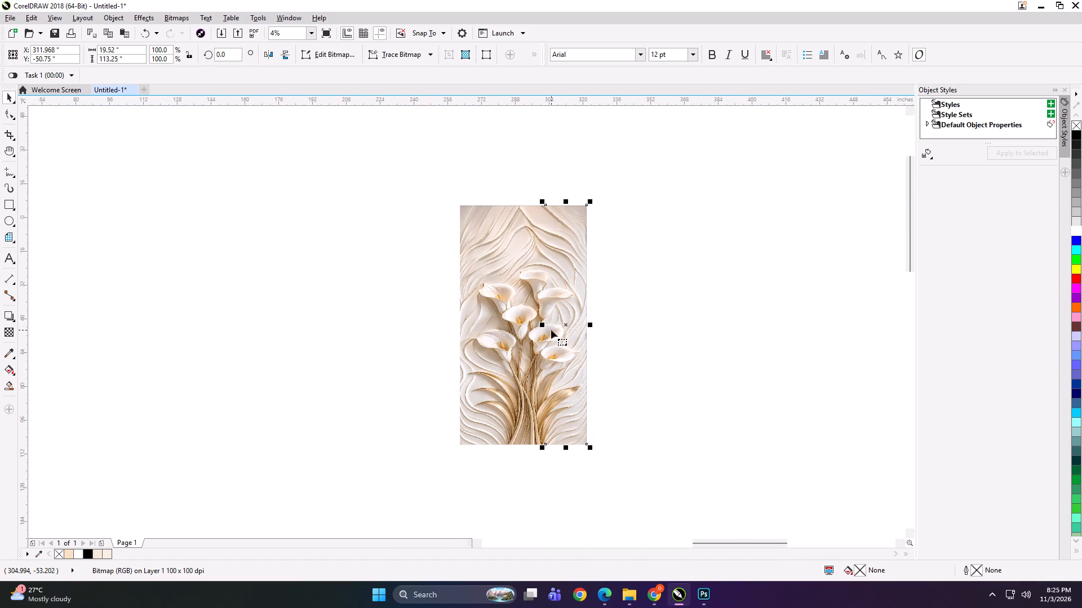
Crop about 0.04 inch off the narrow panel's left edge with the Shape tool to remove the dark seam line.
{"action": "key", "text": "F10"}
{"action": "left_click_drag", "start_coordinate": [552, 235], "coordinate": [560, 383]}
{"action": "left_click_drag", "start_coordinate": [539, 182], "coordinate": [555, 460]}
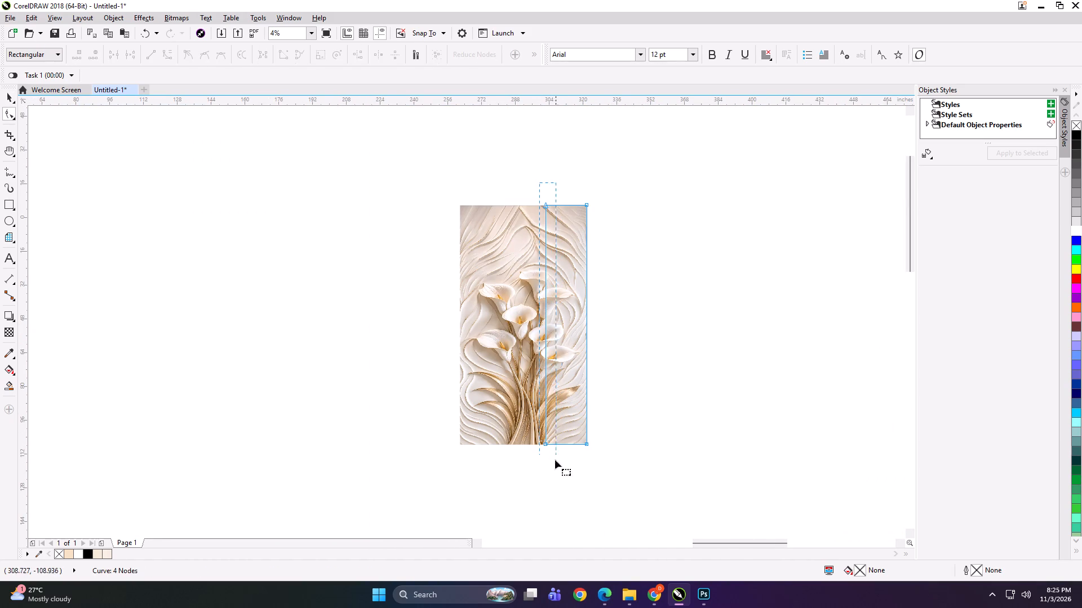
{"action": "left_click_drag", "start_coordinate": [555, 460], "coordinate": [551, 473]}
{"action": "scroll", "coordinate": [543, 302], "scroll_direction": "up", "scroll_amount": 6}
{"action": "scroll", "coordinate": [524, 195], "scroll_direction": "up", "scroll_amount": 2}
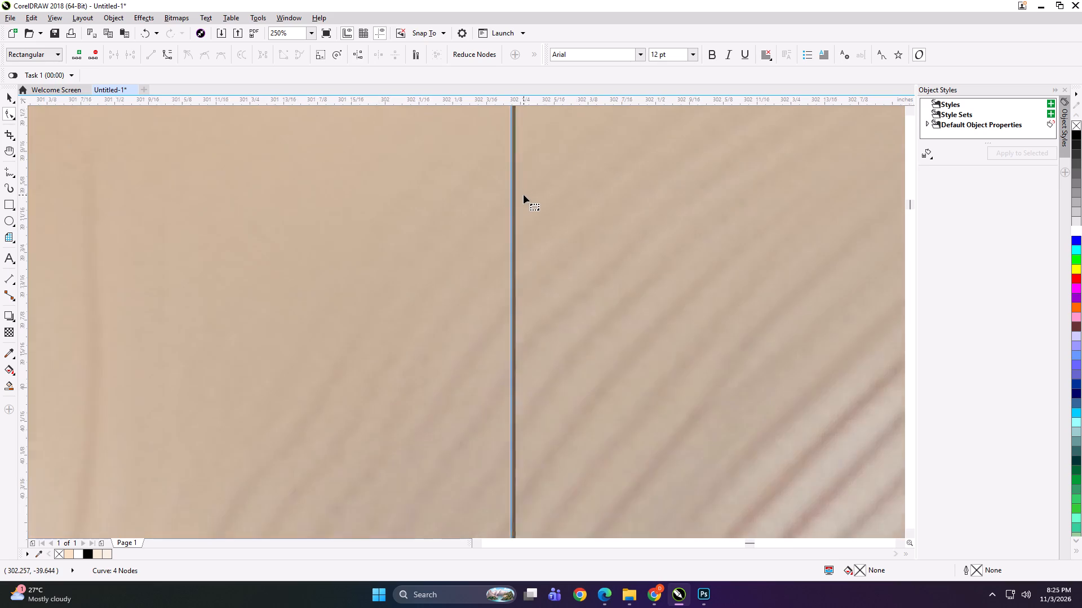
{"action": "scroll", "coordinate": [524, 195], "scroll_direction": "up", "scroll_amount": 1}
{"action": "scroll", "coordinate": [482, 249], "scroll_direction": "up", "scroll_amount": 1}
{"action": "left_click_drag", "start_coordinate": [459, 245], "coordinate": [547, 251]}
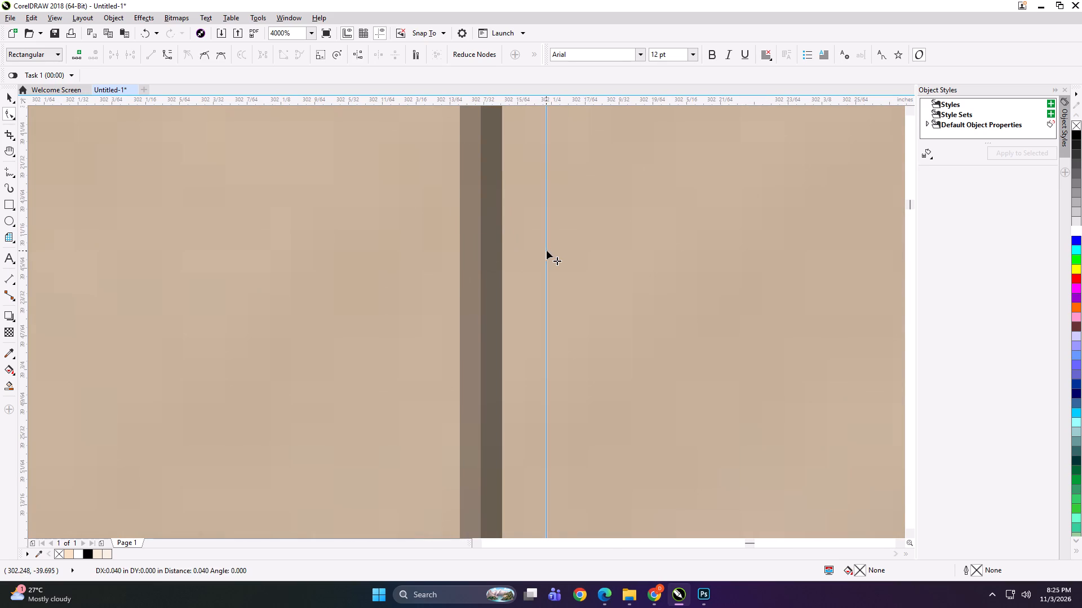
{"action": "left_click_drag", "start_coordinate": [547, 251], "coordinate": [548, 251]}
{"action": "key", "text": "space"}
Group the two joined lily panels.
{"action": "scroll", "coordinate": [553, 281], "scroll_direction": "down", "scroll_amount": 9}
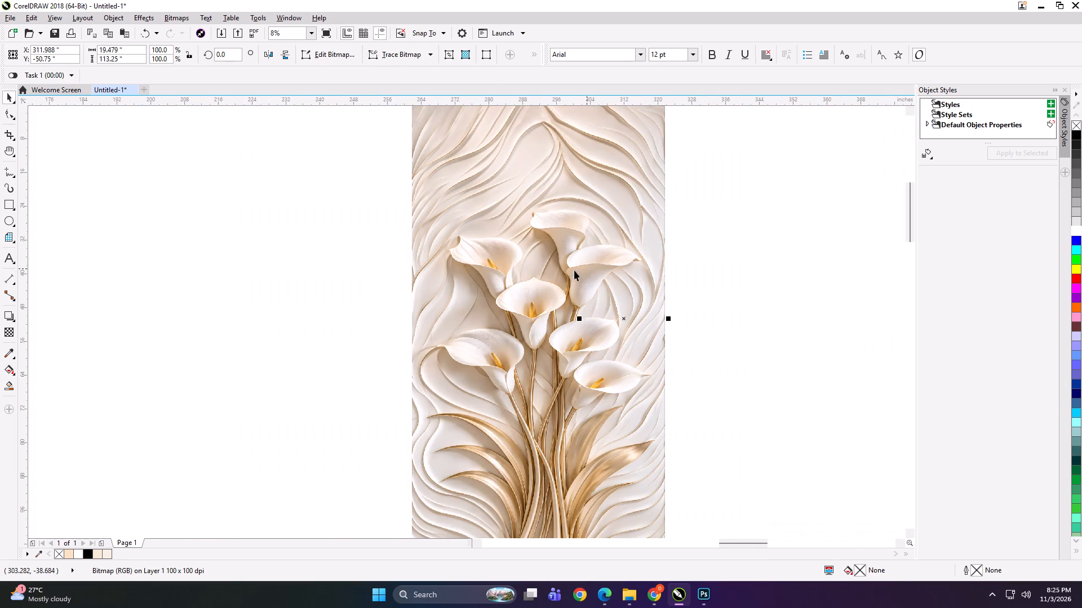
{"action": "left_click", "coordinate": [532, 271], "text": "shift"}
{"action": "scroll", "coordinate": [564, 315], "scroll_direction": "down", "scroll_amount": 1}
{"action": "key", "text": "ctrl+g"}
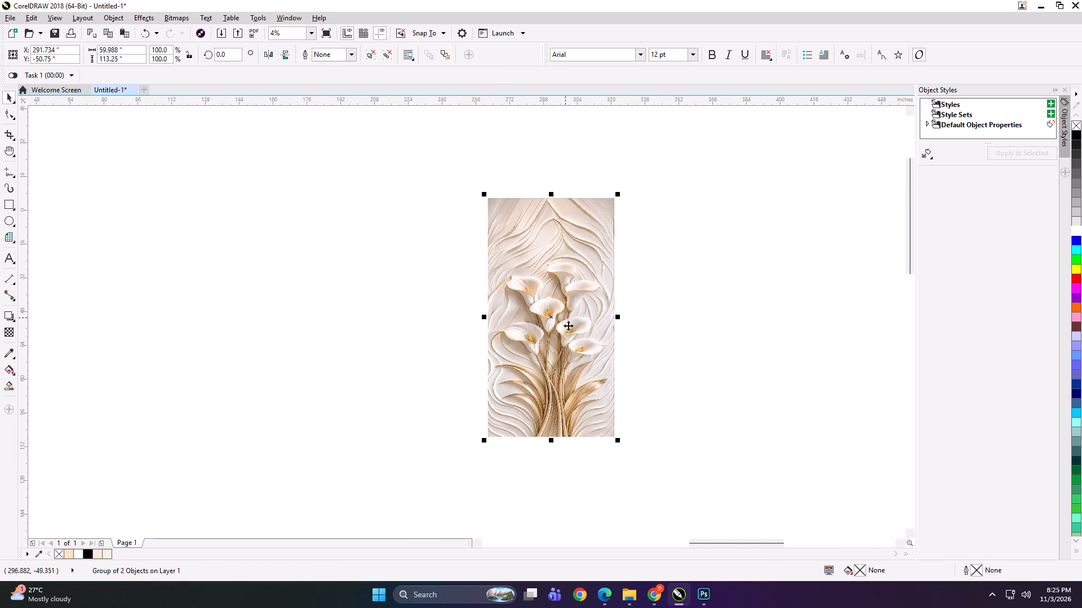
Create a rectangle matching the grouped artwork and lower its top edge to about 113 inches high, excluding the top margin strip.
{"action": "scroll", "coordinate": [542, 174], "scroll_direction": "up", "scroll_amount": 2}
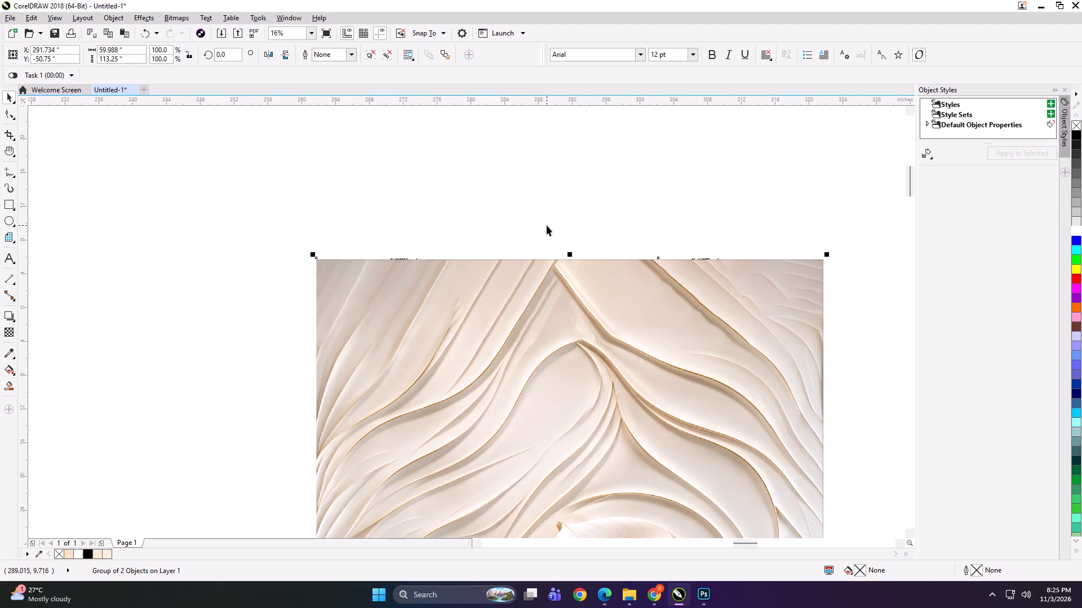
{"action": "double_click", "coordinate": [5, 205], "text": "shift"}
{"action": "key", "text": "shift+space"}
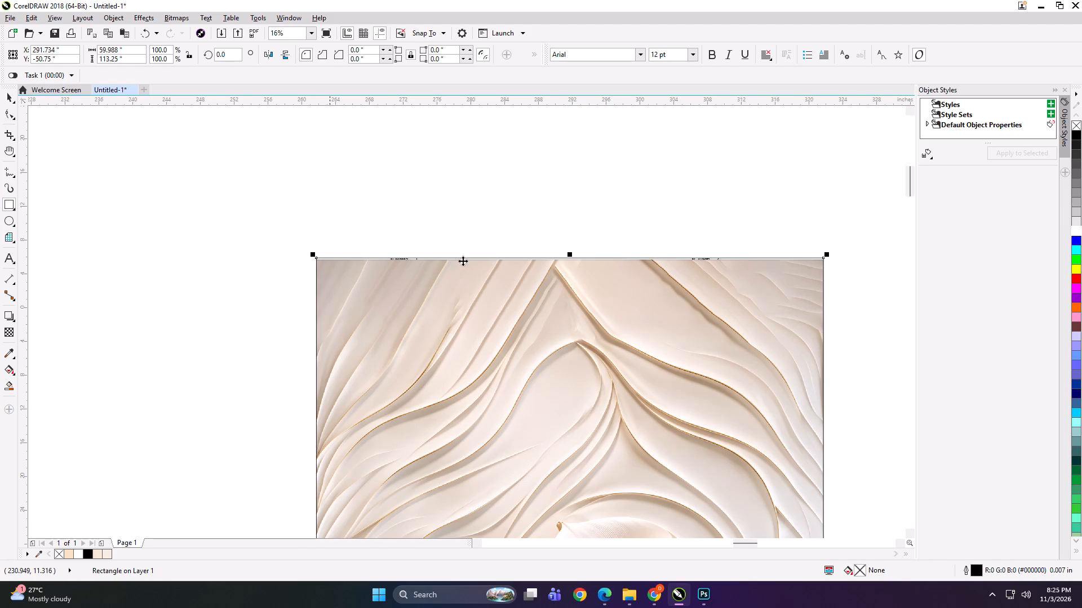
{"action": "scroll", "coordinate": [587, 252], "scroll_direction": "up", "scroll_amount": 2}
{"action": "scroll", "coordinate": [507, 271], "scroll_direction": "up", "scroll_amount": 1}
{"action": "left_click_drag", "start_coordinate": [537, 271], "coordinate": [544, 281]}
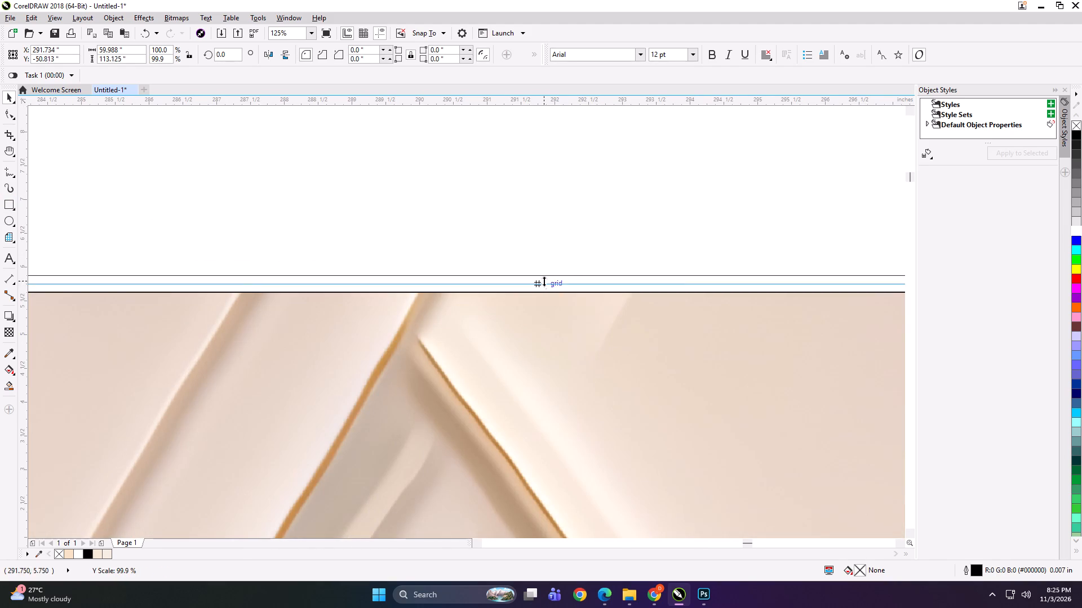
{"action": "left_click_drag", "start_coordinate": [544, 281], "coordinate": [549, 288]}
PowerClip the grouped lily artwork inside the rectangle.
{"action": "left_click", "coordinate": [548, 283]}
{"action": "key", "text": "shift+Return"}
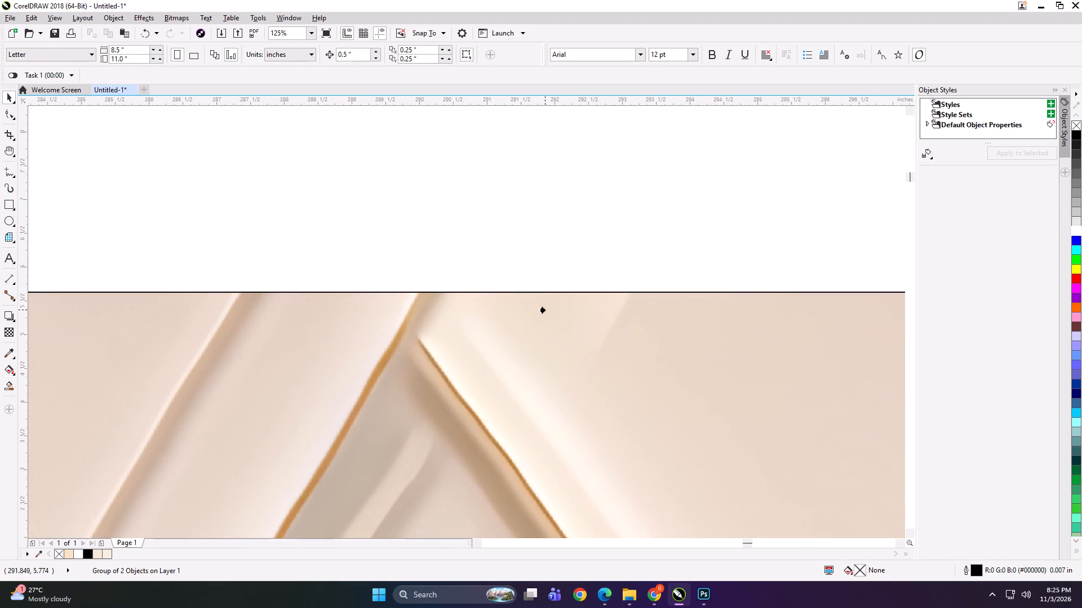
{"action": "left_click", "coordinate": [545, 310]}
Set the PowerClip rectangle's size to 59.5 inches wide by 113 inches high.
{"action": "scroll", "coordinate": [552, 249], "scroll_direction": "down", "scroll_amount": 4}
{"action": "scroll", "coordinate": [548, 180], "scroll_direction": "down", "scroll_amount": 1}
{"action": "scroll", "coordinate": [477, 223], "scroll_direction": "down", "scroll_amount": 1}
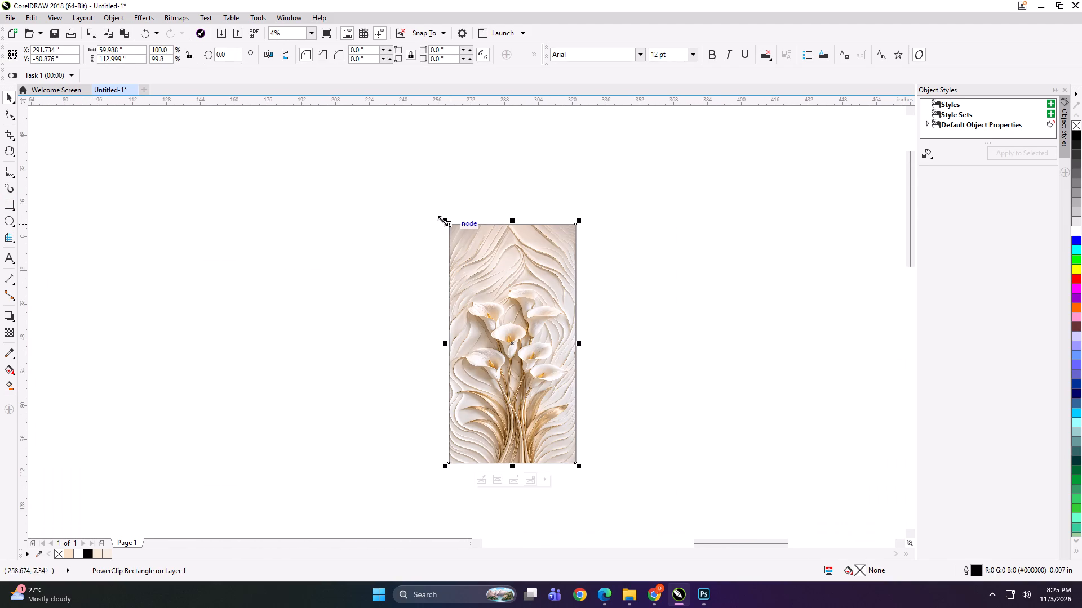
{"action": "left_click", "coordinate": [137, 51]}
{"action": "key", "text": "ctrl+a"}
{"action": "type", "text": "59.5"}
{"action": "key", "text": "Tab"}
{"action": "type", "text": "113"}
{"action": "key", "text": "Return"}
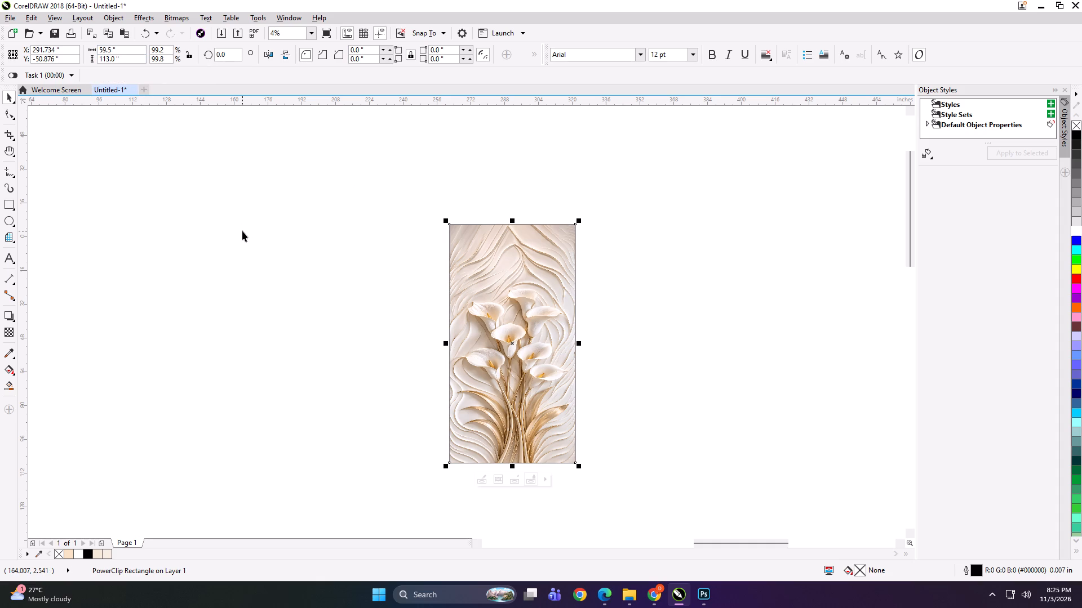
Export the selected lily panel as an uncompressed TIF named 59.5x113 into Print > NOV > 3 on the shared print drive.
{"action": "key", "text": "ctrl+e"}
{"action": "scroll", "coordinate": [583, 292], "scroll_direction": "down", "scroll_amount": 2}
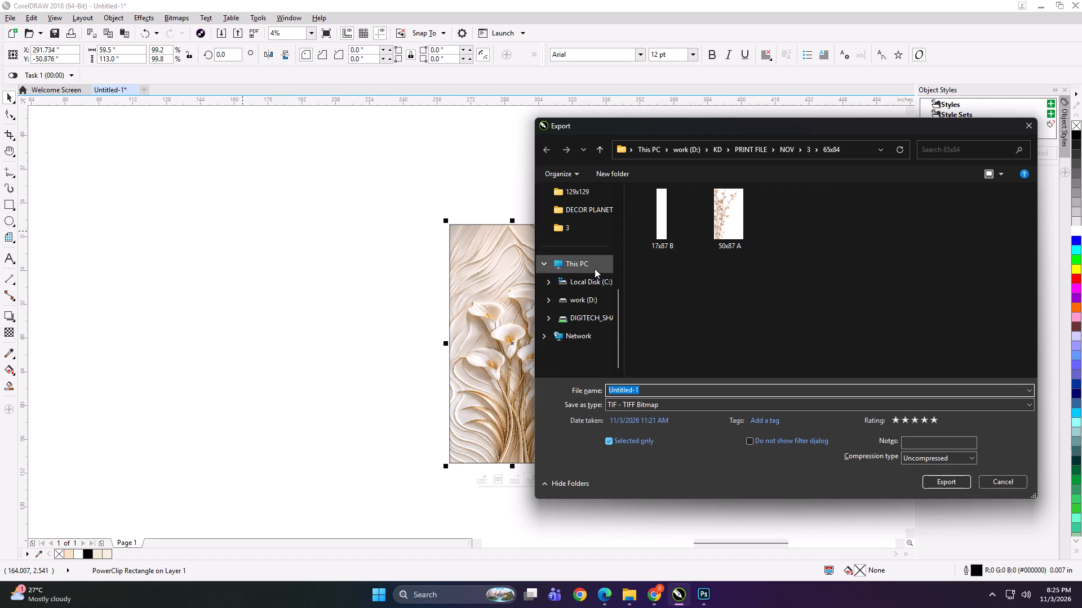
{"action": "left_click", "coordinate": [595, 270]}
{"action": "double_click", "coordinate": [686, 266]}
{"action": "double_click", "coordinate": [711, 274]}
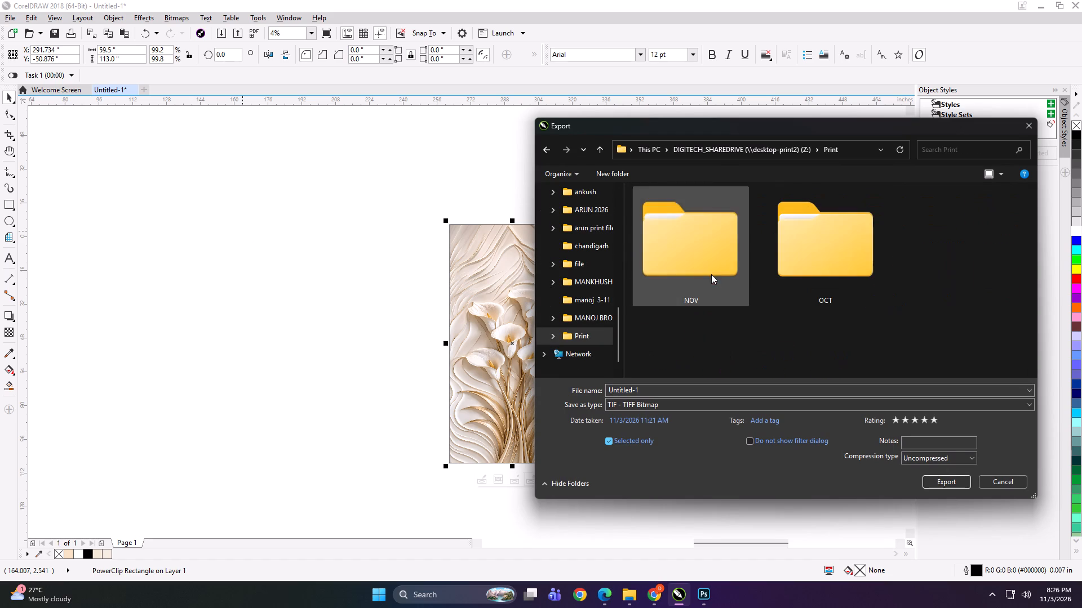
{"action": "left_click", "coordinate": [828, 257]}
{"action": "left_click", "coordinate": [716, 249]}
{"action": "left_click", "coordinate": [716, 249]}
{"action": "double_click", "coordinate": [714, 235]}
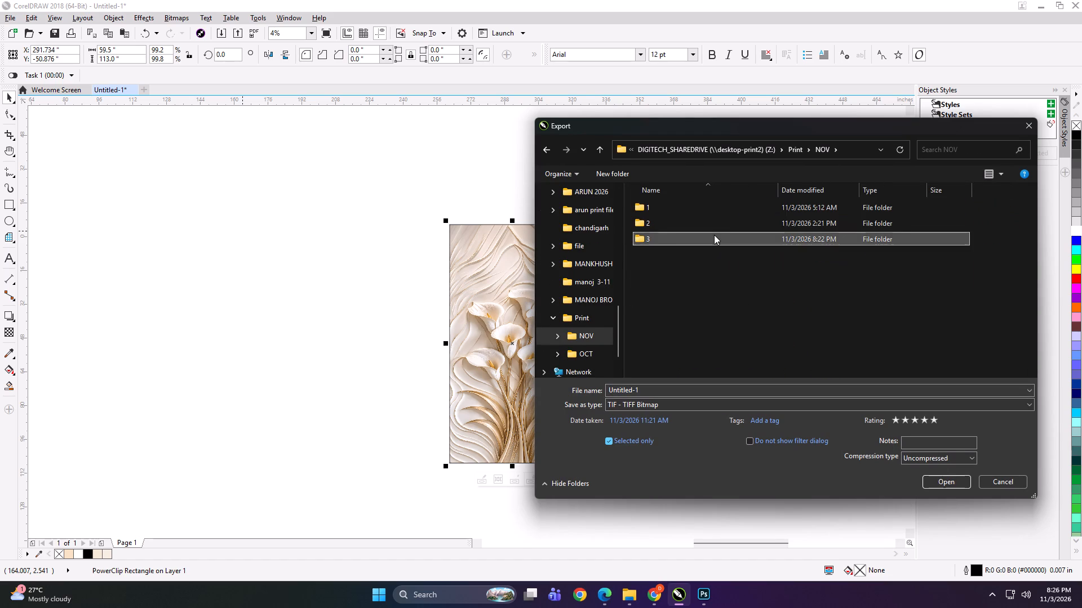
{"action": "scroll", "coordinate": [735, 330], "scroll_direction": "up", "scroll_amount": 8, "text": "ctrl"}
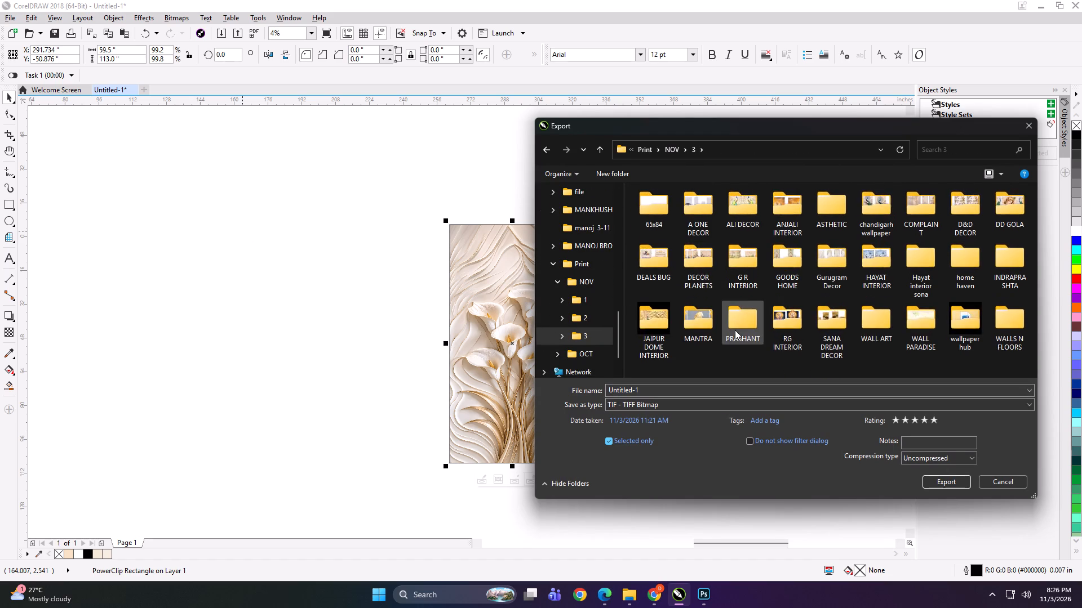
{"action": "scroll", "coordinate": [735, 330], "scroll_direction": "up", "scroll_amount": 3, "text": "ctrl"}
{"action": "left_click", "coordinate": [694, 391]}
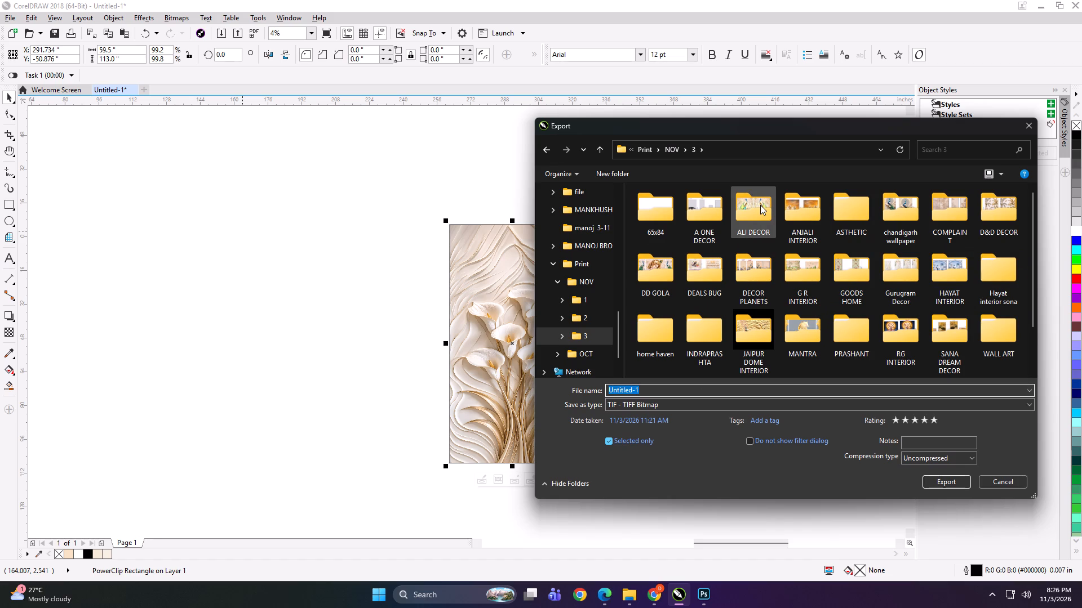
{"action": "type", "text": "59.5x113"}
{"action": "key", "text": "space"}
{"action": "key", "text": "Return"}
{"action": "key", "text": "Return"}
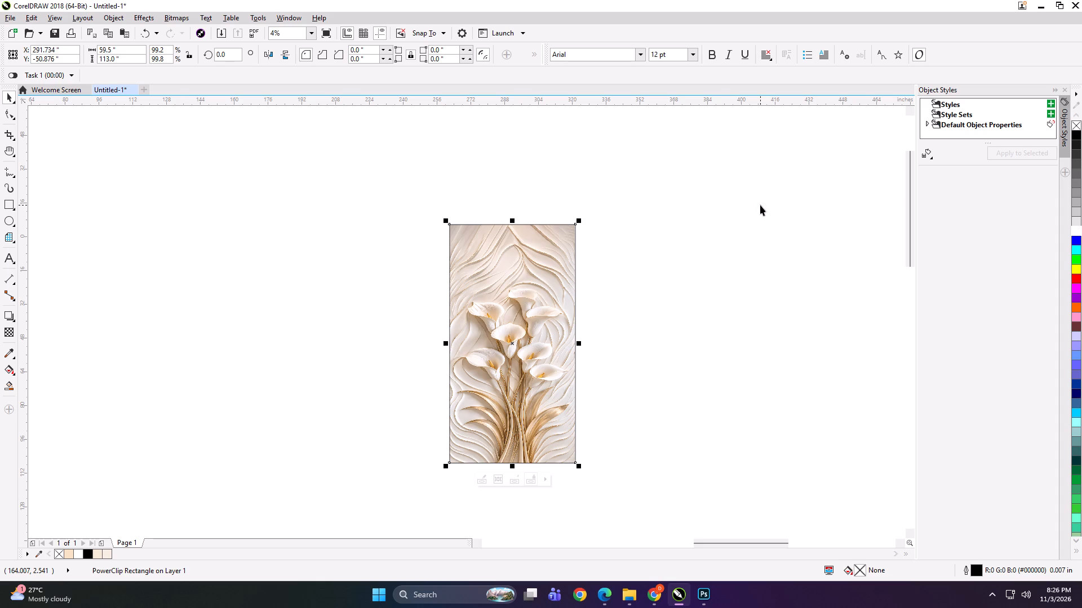
Delete the exported lily panel from the drawing page.
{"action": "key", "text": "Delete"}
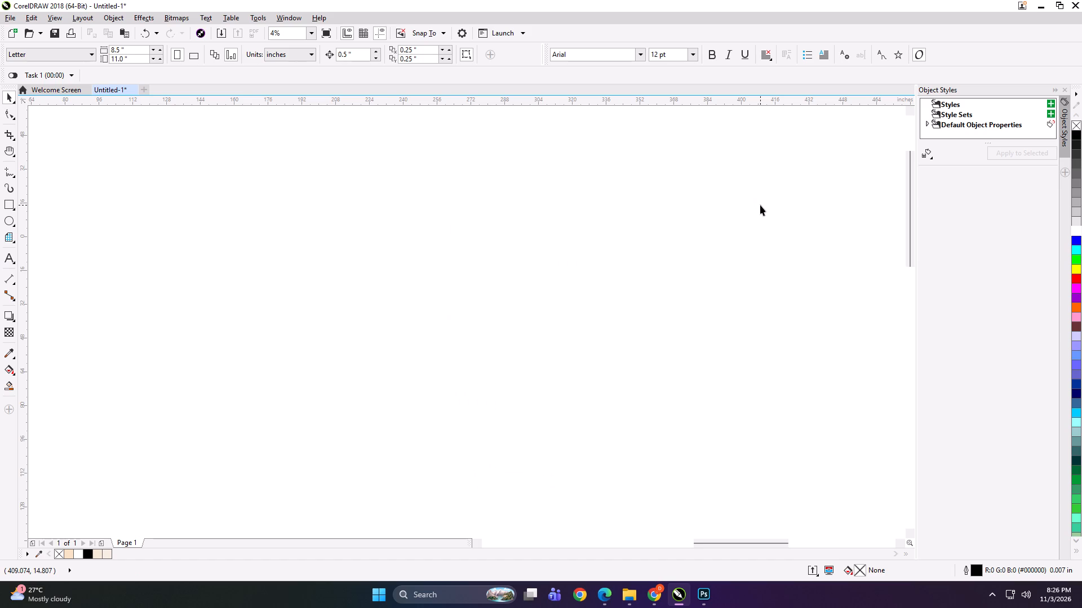
{"action": "scroll", "coordinate": [760, 205], "scroll_direction": "down", "scroll_amount": 5}
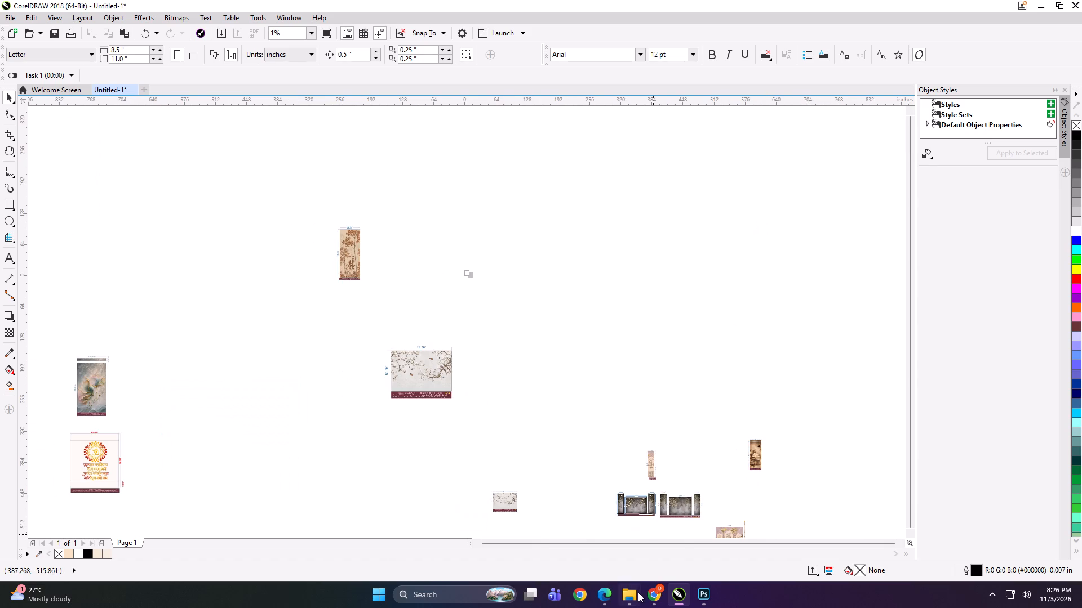